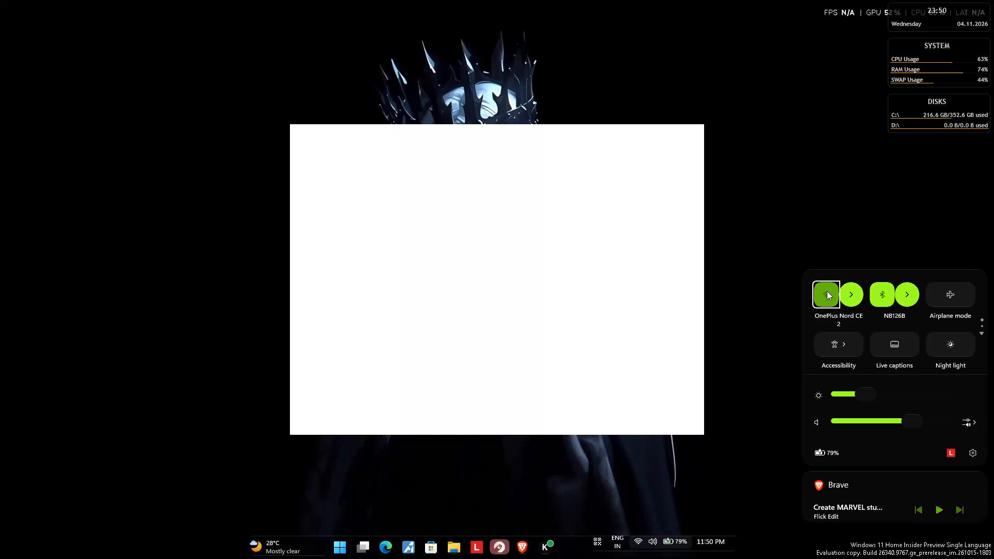
Search the computer for "after" and launch the matching application.
type("after")
left_click(400, 184)
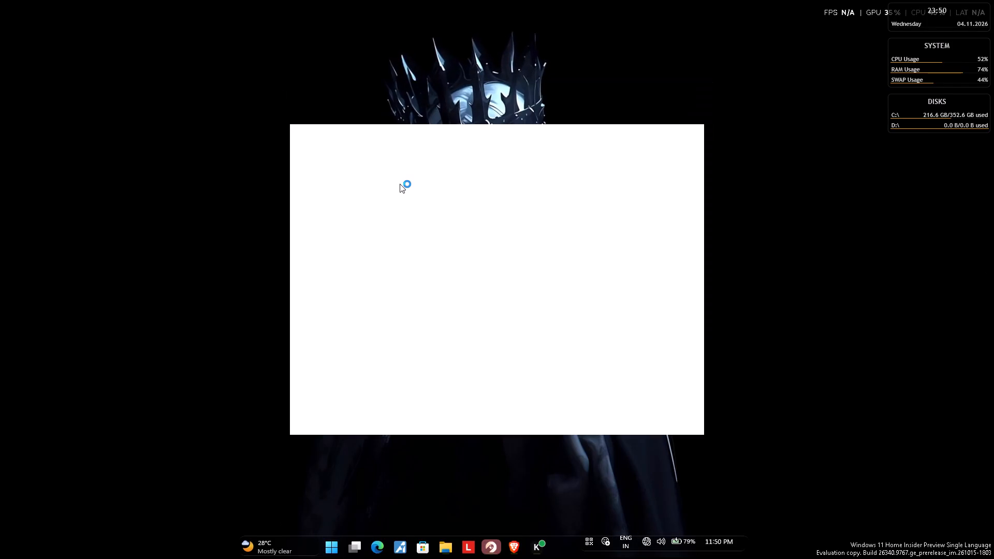
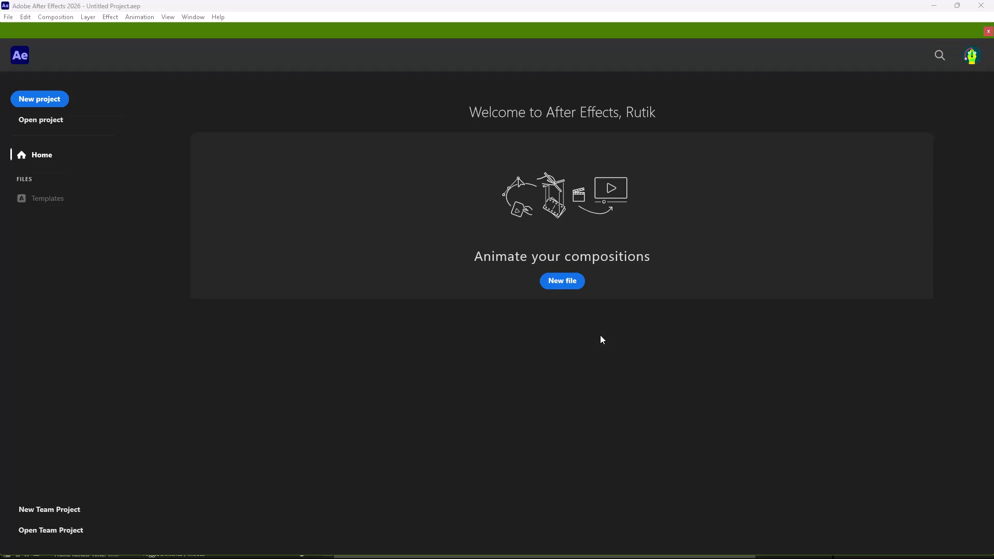
Create a new project containing a 1920 x 1080, 29.97 fps composition lasting 30 seconds.
left_click(63, 99)
left_click(388, 234)
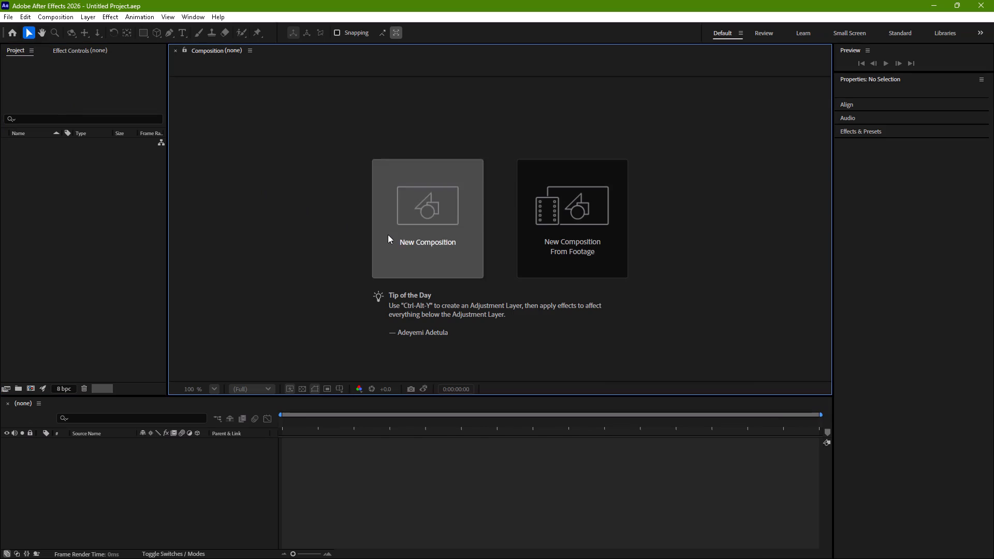
left_click(593, 410)
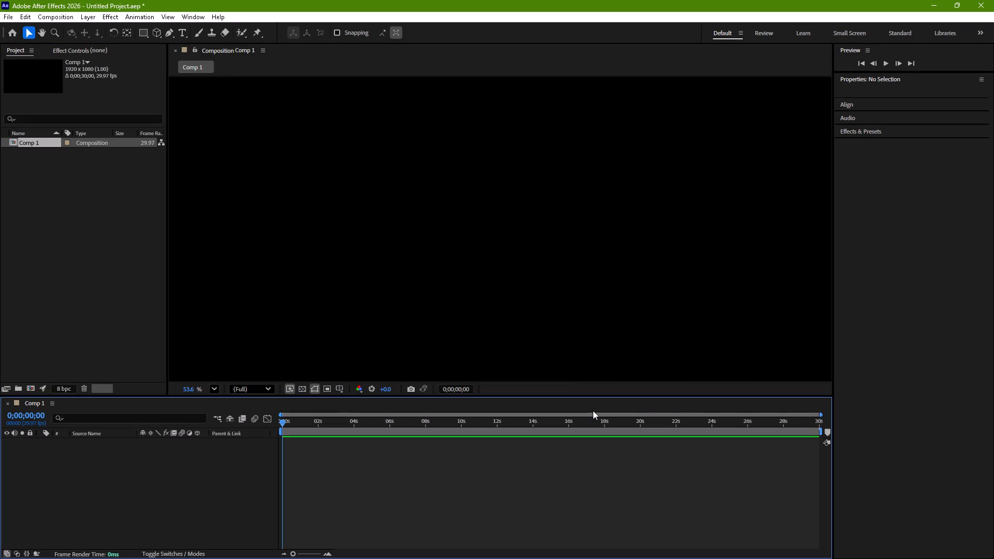
Start importing files and browse from Downloads through MARVEL COMIC and both Marvel Studio Intro Assets folders to 01. Comic Book Pages.
triple_click(9, 255)
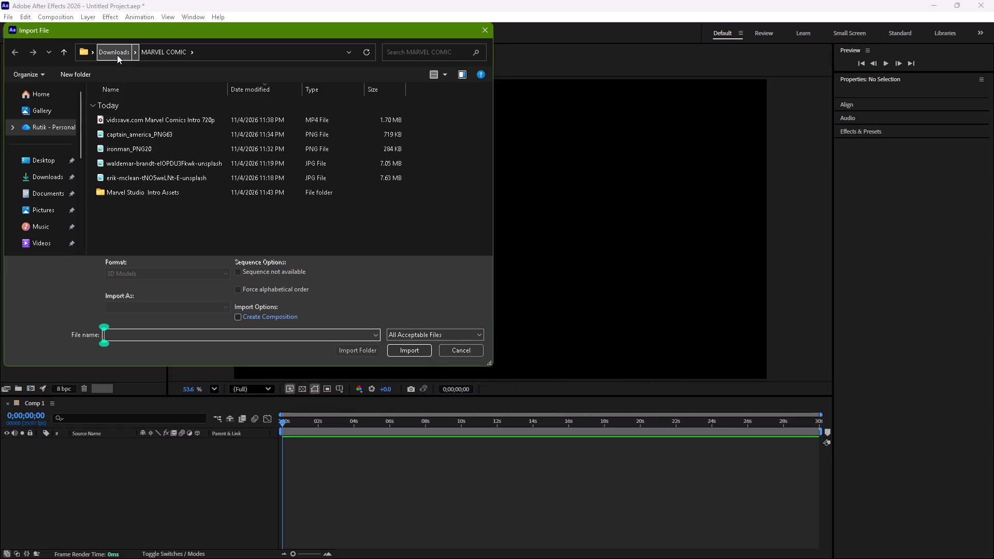
left_click(117, 55)
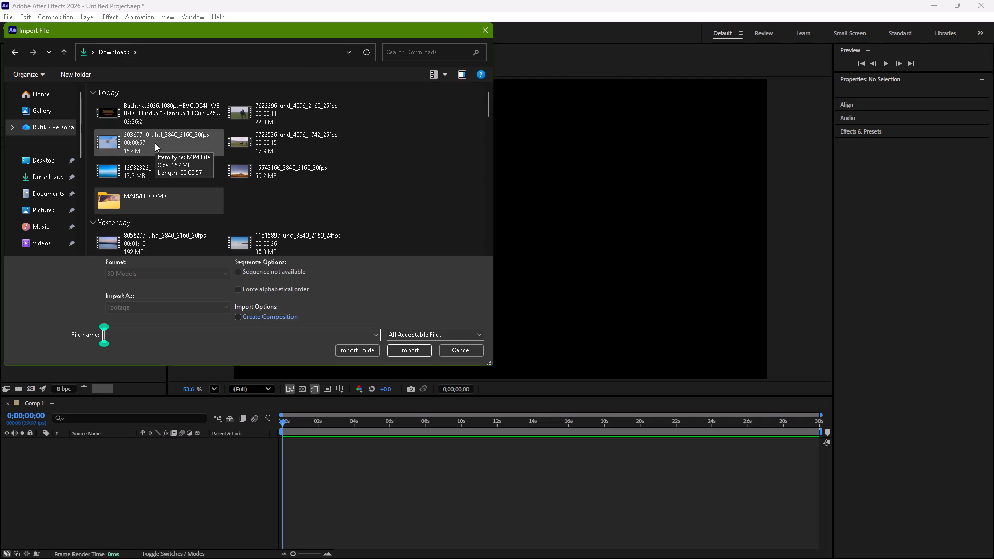
scroll(155, 143, "up", 2)
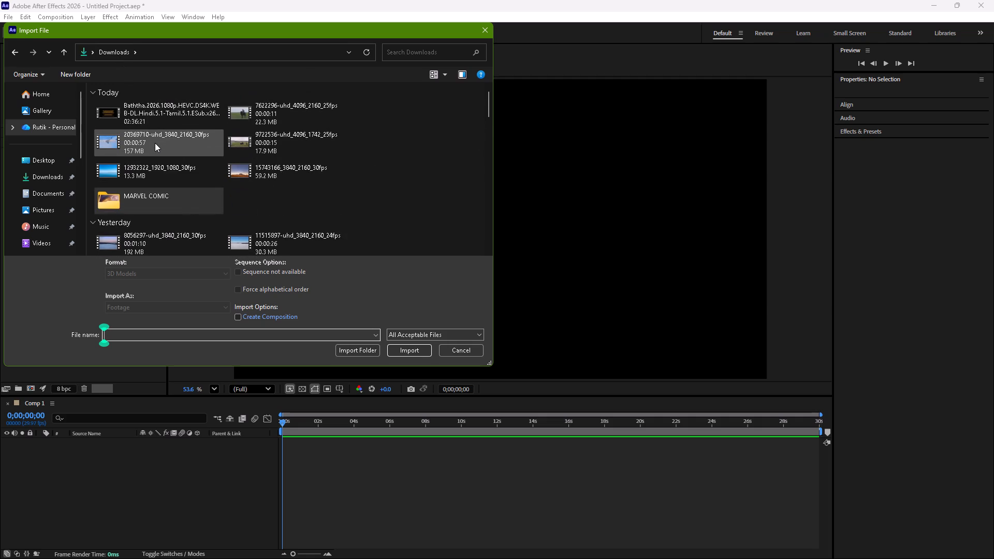
scroll(155, 143, "up", 1)
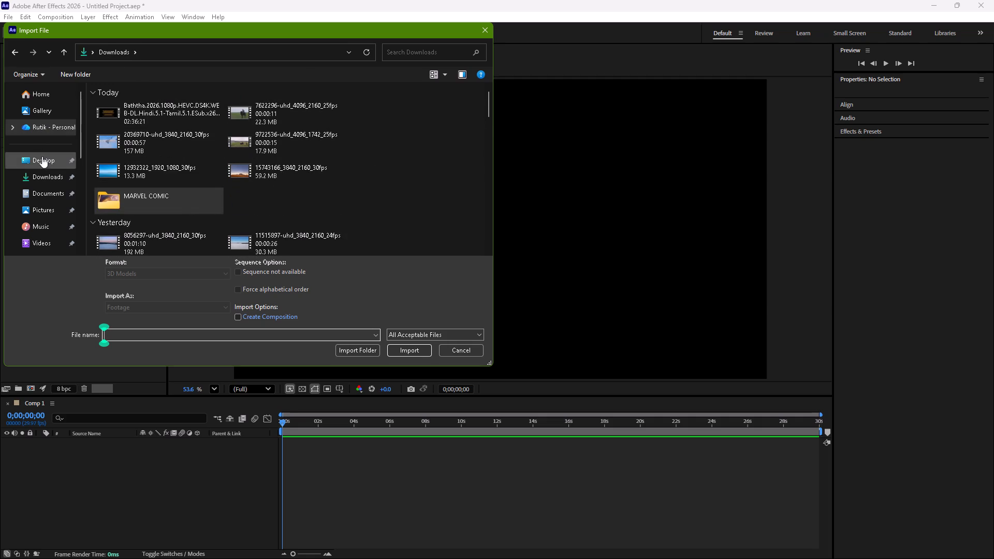
left_click(46, 173)
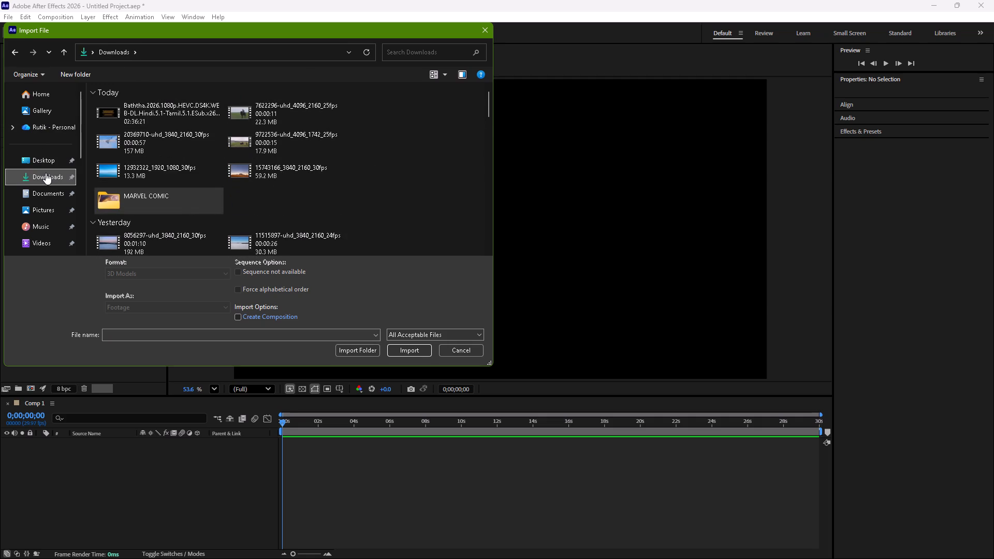
scroll(297, 200, "down", 1)
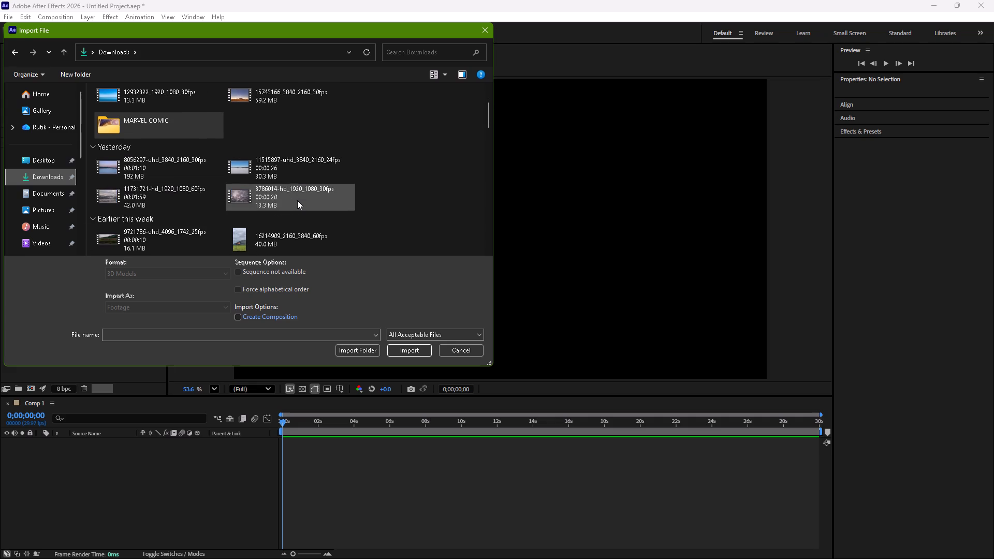
scroll(297, 200, "down", 1)
triple_click(173, 131)
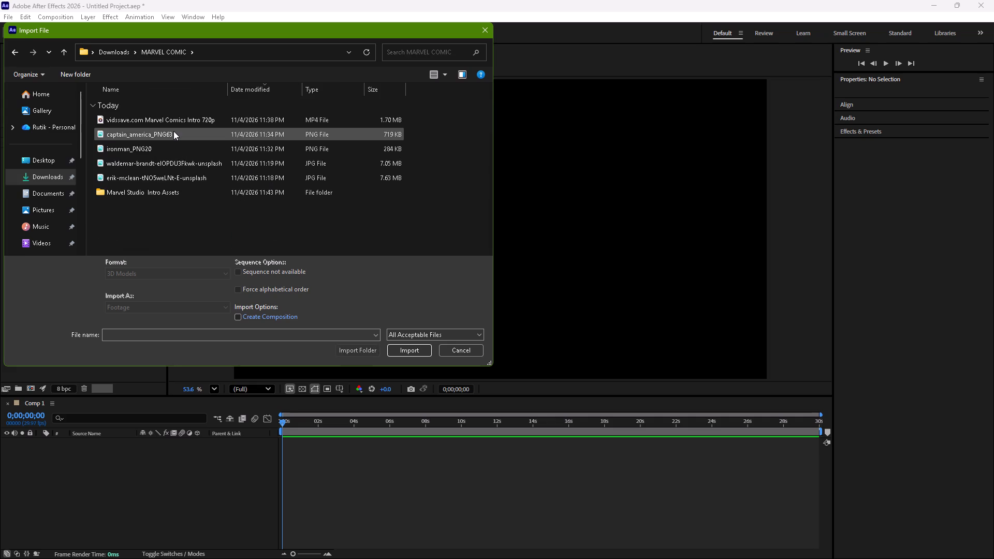
triple_click(181, 196)
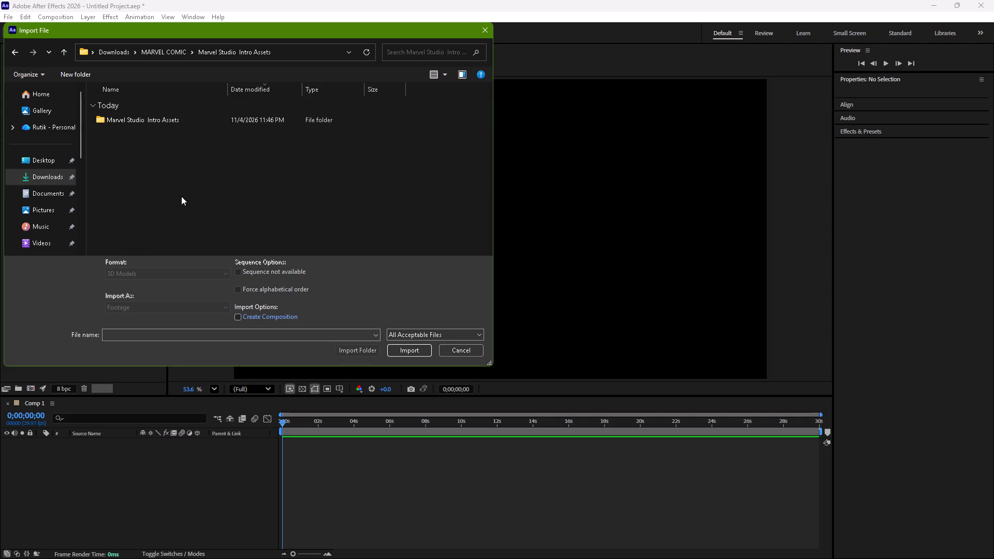
triple_click(164, 120)
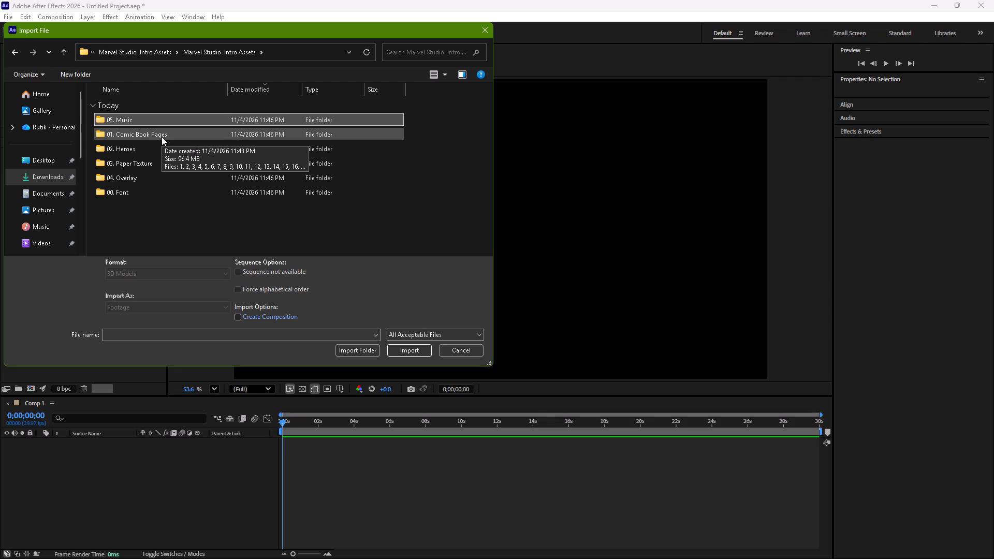
triple_click(162, 137)
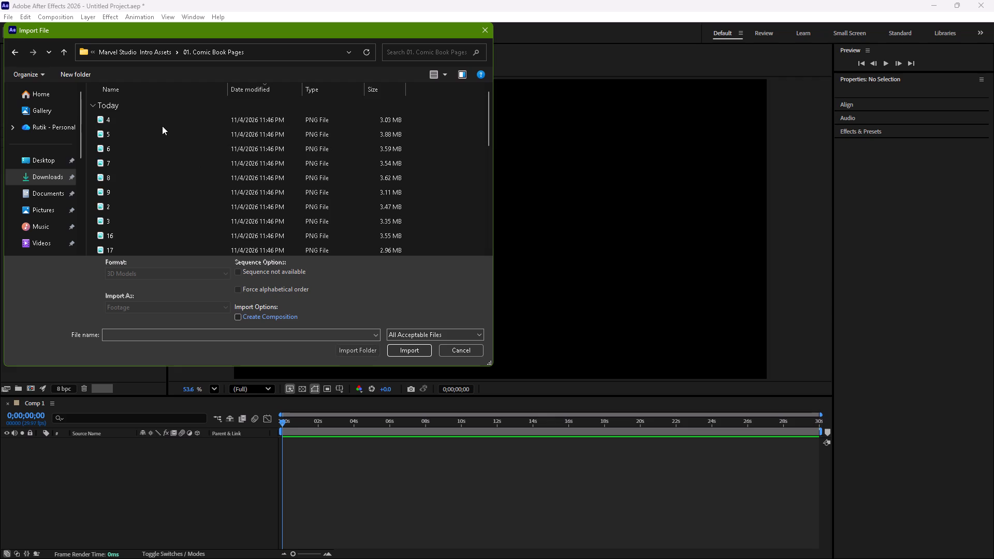
Import all 30 comic page PNG files, 1 to 30, as individual footage items.
left_click(162, 126)
left_click(120, 119)
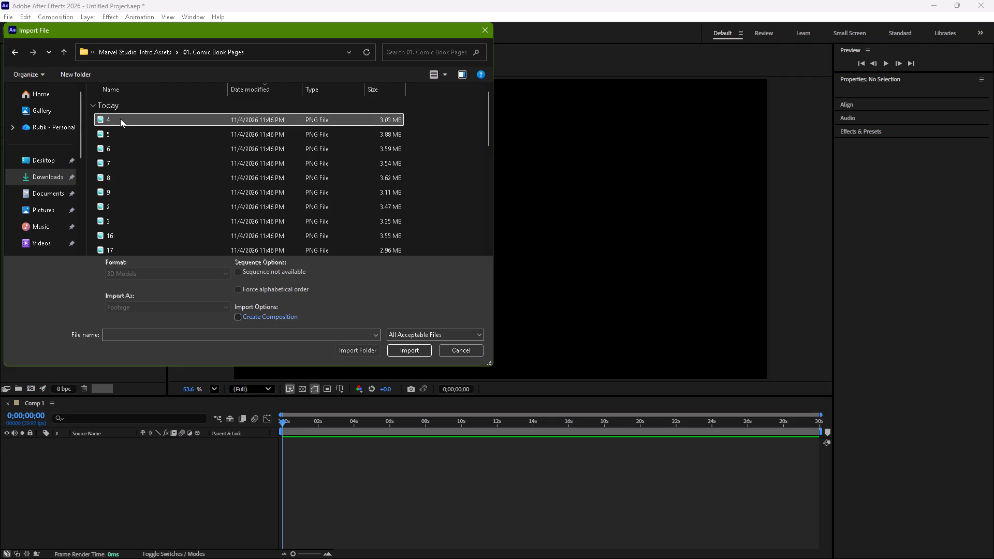
left_click(142, 183, "shift")
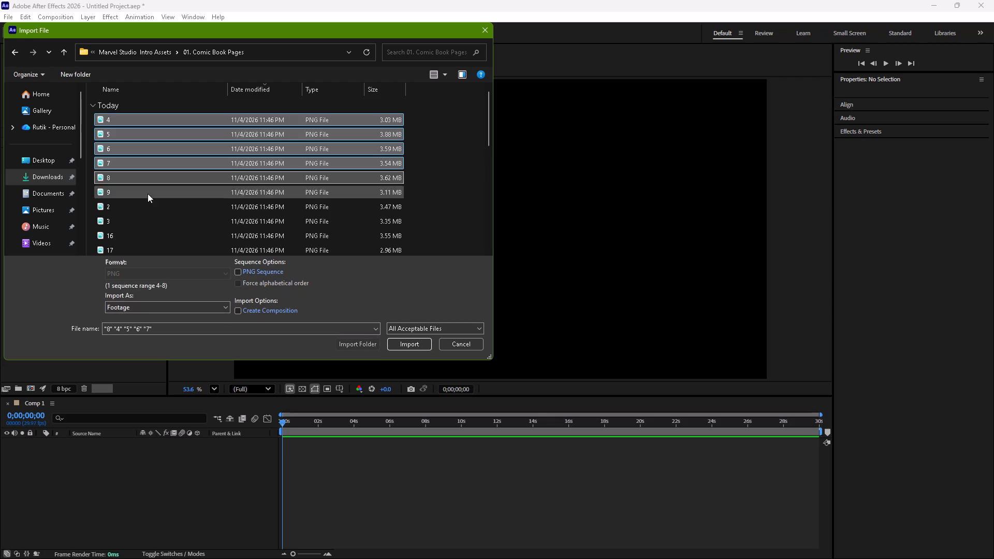
scroll(151, 209, "down", 10)
left_click(140, 251, "shift")
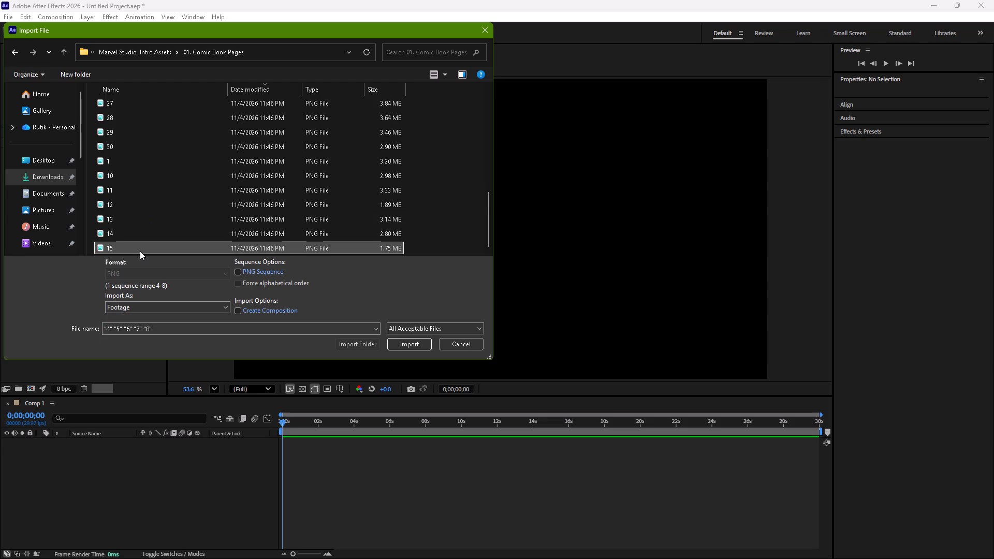
left_click(412, 342)
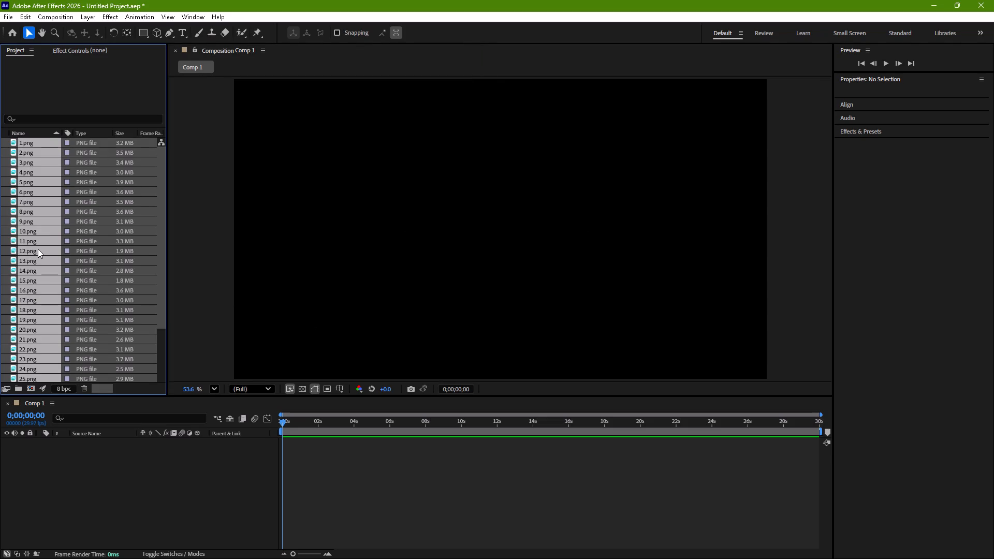
Add all the imported comic page images to the Comp 1 timeline as layers and dismiss the pop-up tips.
left_click_drag(38, 249, 91, 476)
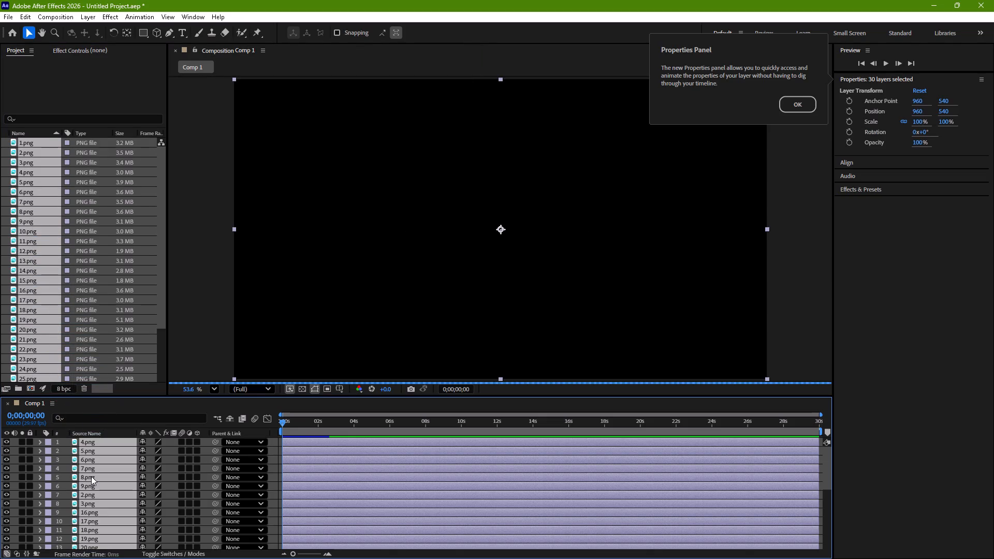
left_click(799, 100)
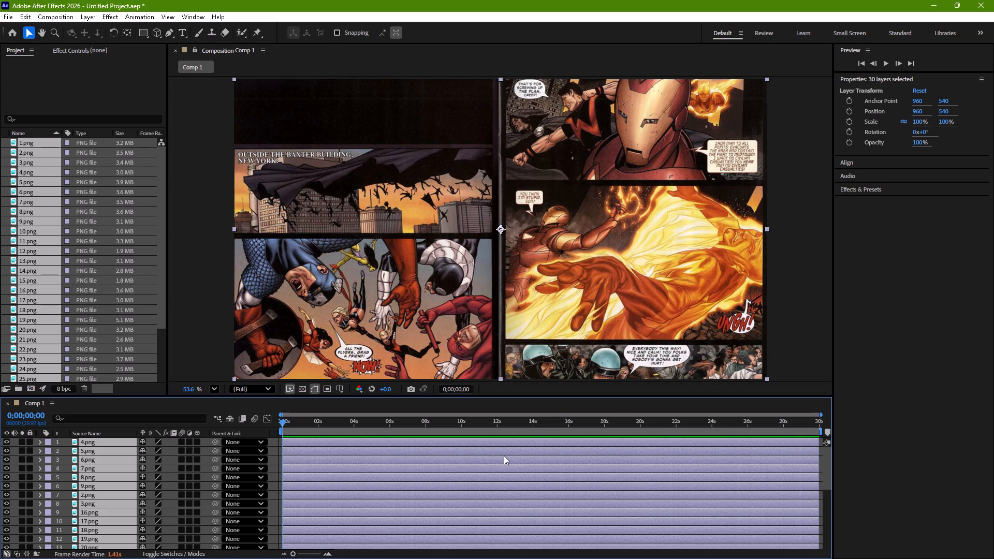
scroll(504, 455, "down", 5)
scroll(564, 247, "down", 1, "ctrl")
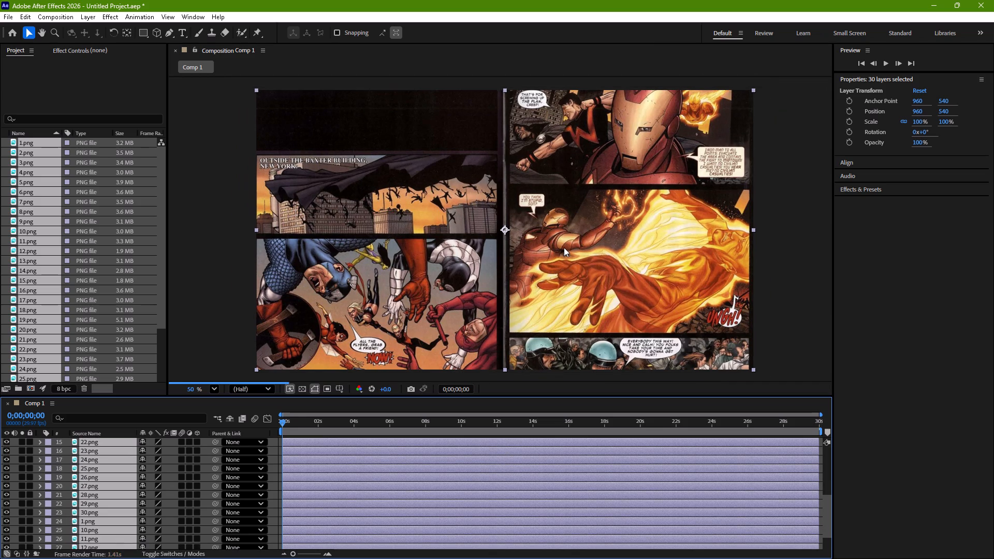
scroll(564, 247, "down", 1, "ctrl")
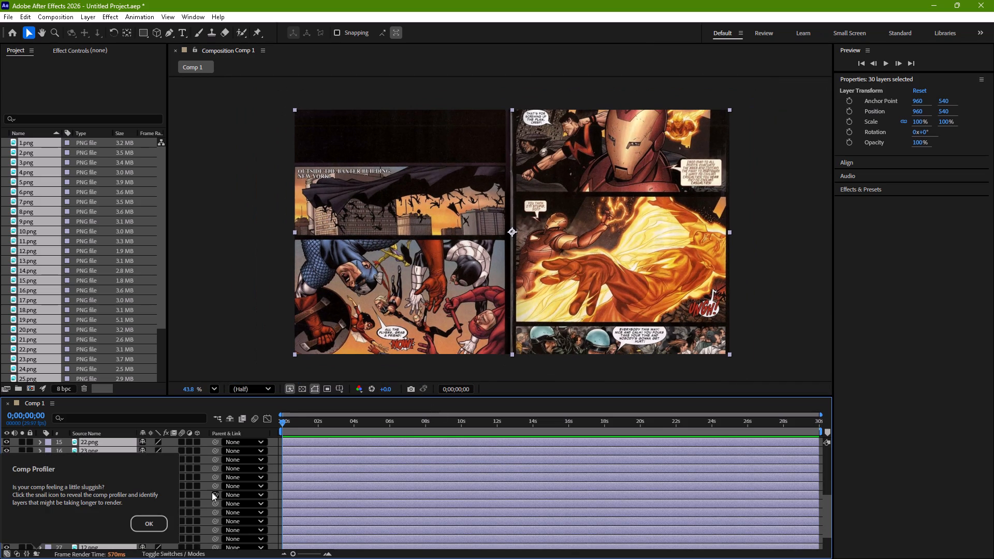
left_click(148, 519)
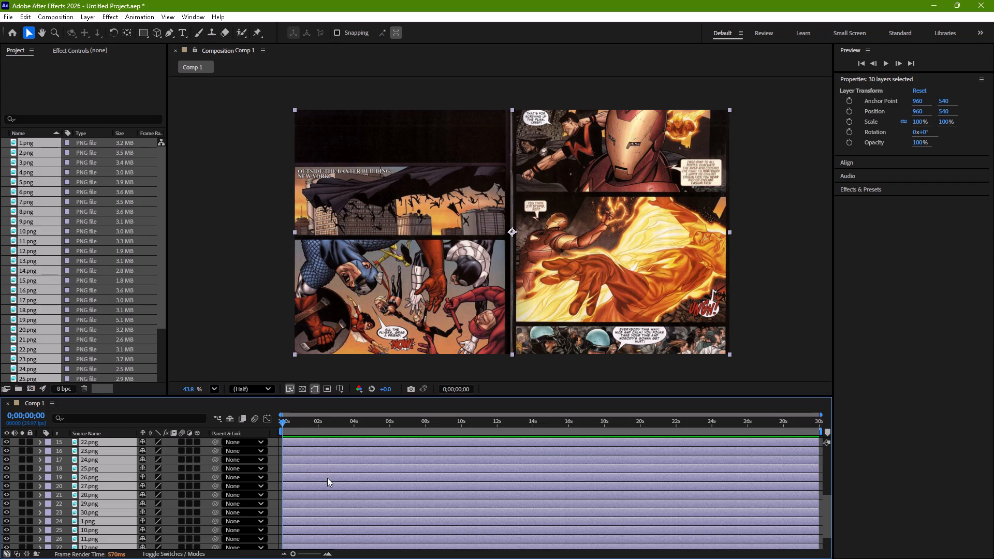
Set the Scale of all selected comic page layers to 103%.
key("s")
left_click(169, 466)
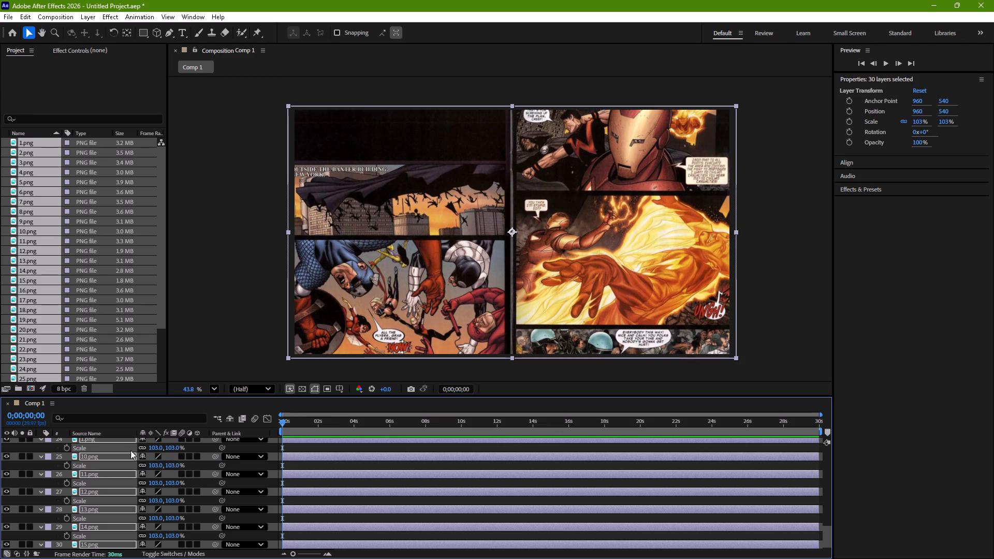
Add a Position keyframe at 0;00;02;01 to all the selected comic page layers.
key("p")
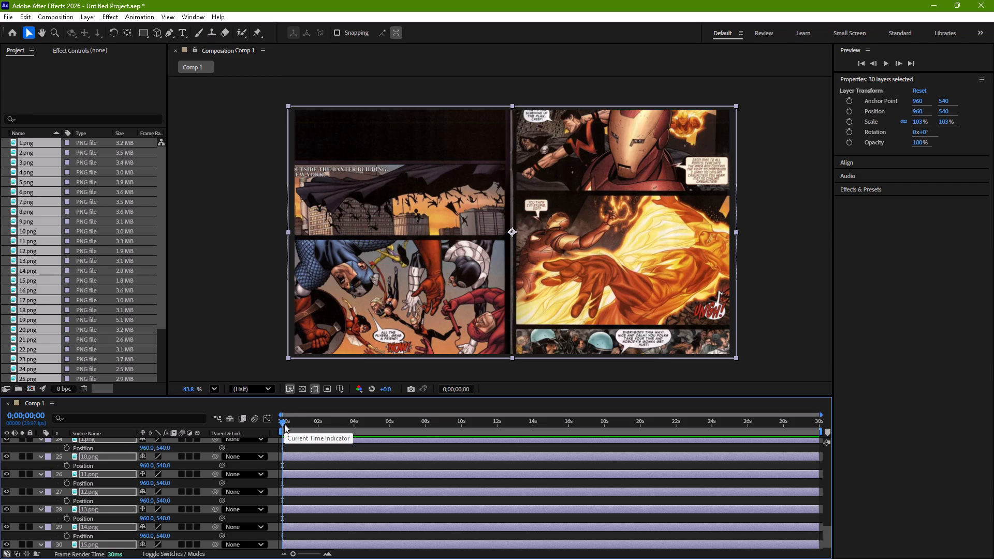
left_click_drag(282, 421, 323, 427)
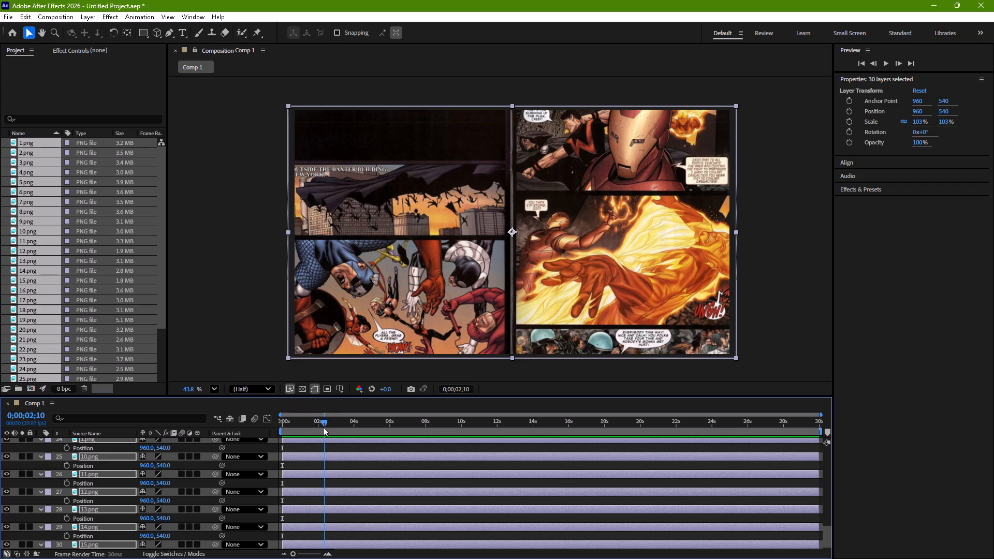
left_click_drag(323, 427, 318, 428)
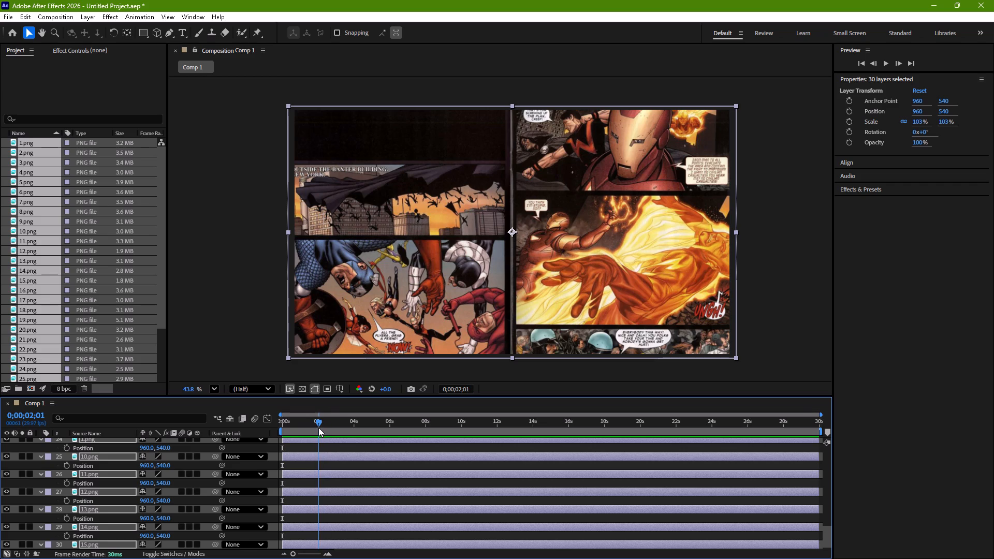
left_click_drag(318, 428, 319, 429)
left_click_drag(319, 429, 320, 430)
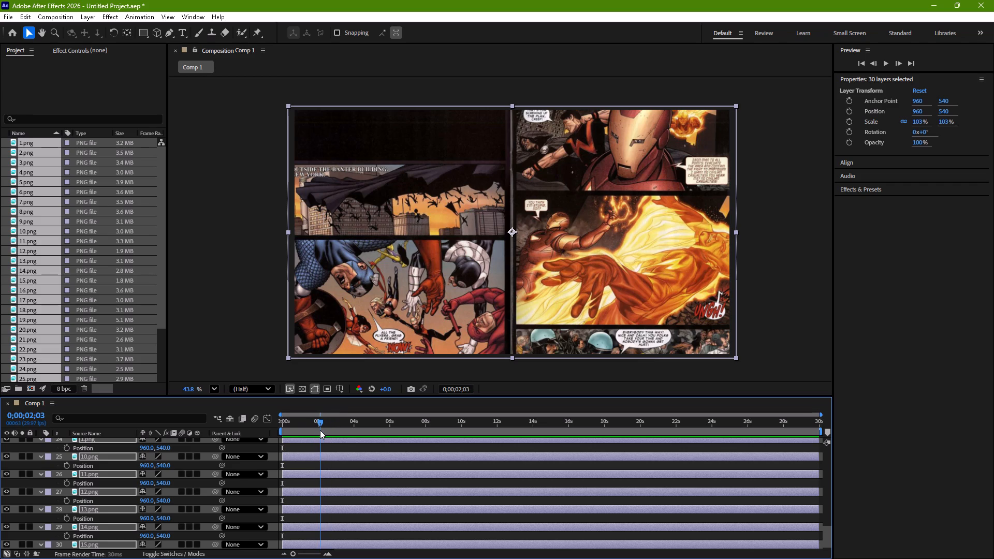
left_click_drag(320, 430, 318, 430)
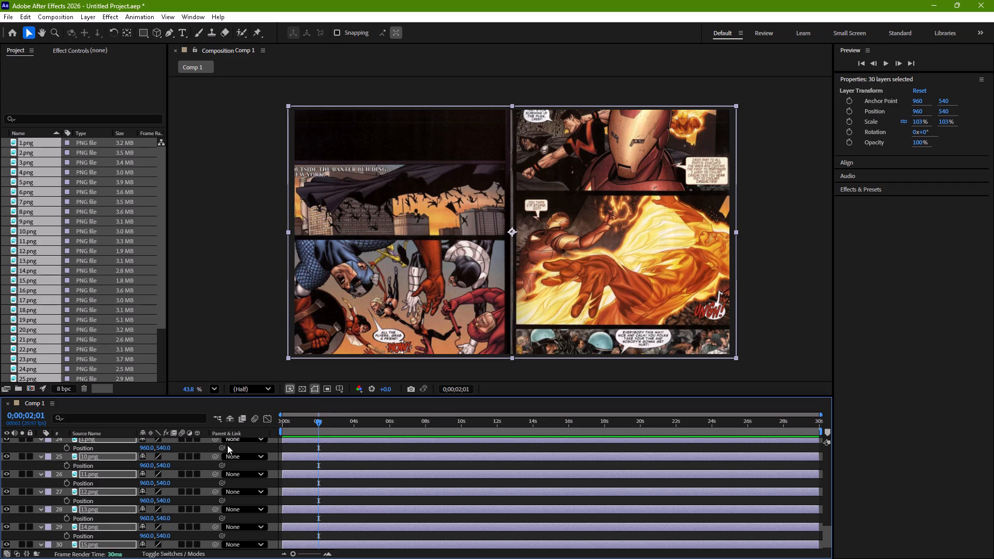
left_click(66, 449)
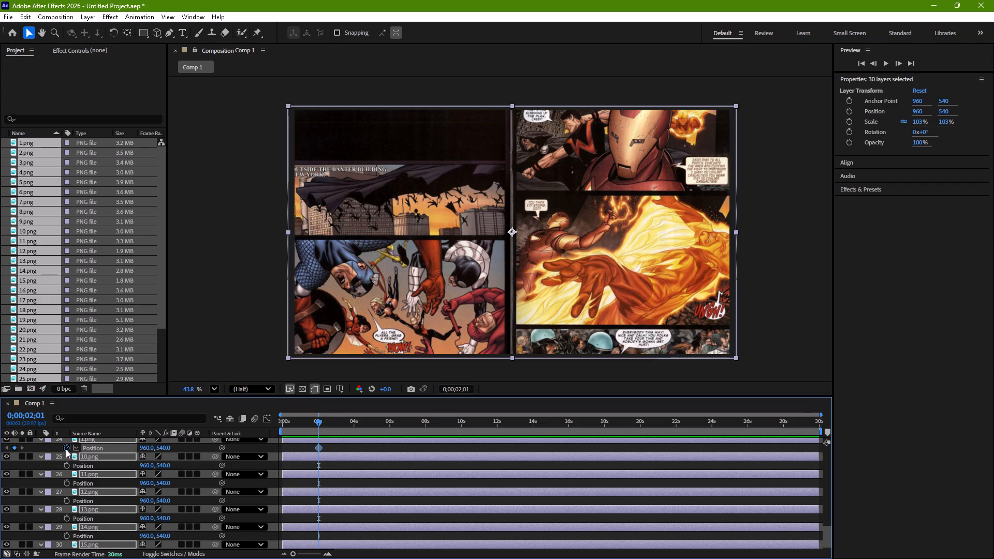
At 0;00;00;00, set the vertical Position of all selected layers to -570 so the pages start above the frame.
left_click_drag(319, 422, 282, 423)
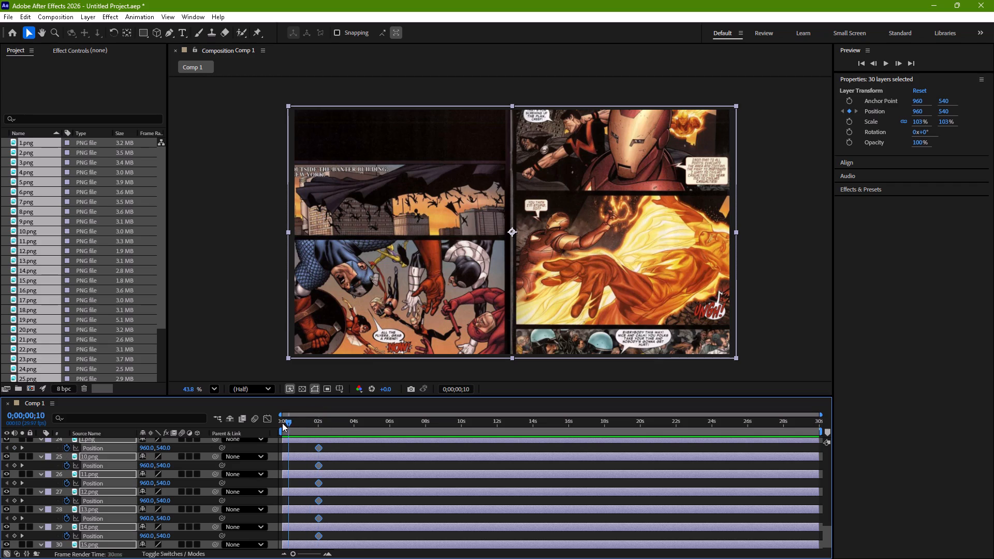
left_click_drag(282, 423, 276, 423)
left_click_drag(149, 449, 138, 449)
key("ctrl+z")
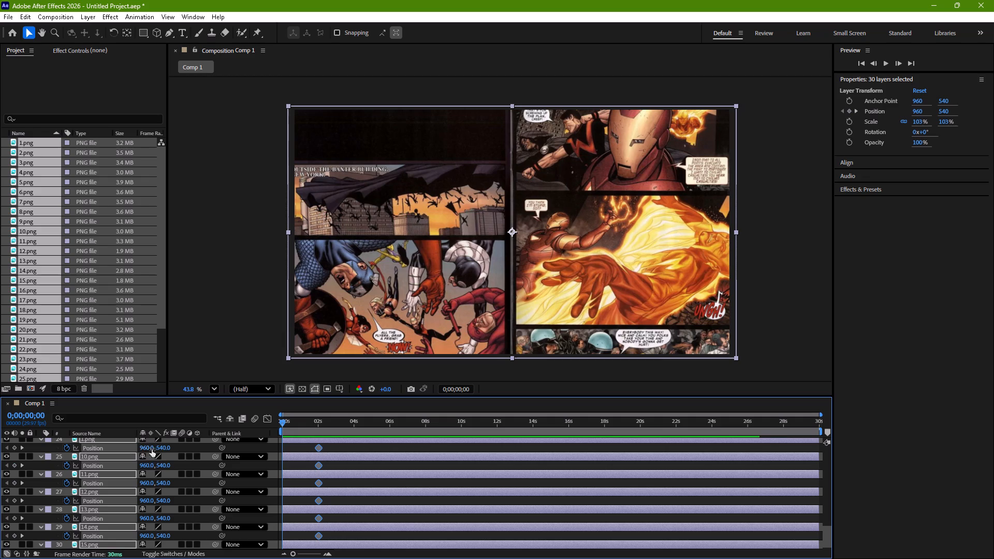
left_click_drag(158, 448, 0, 472)
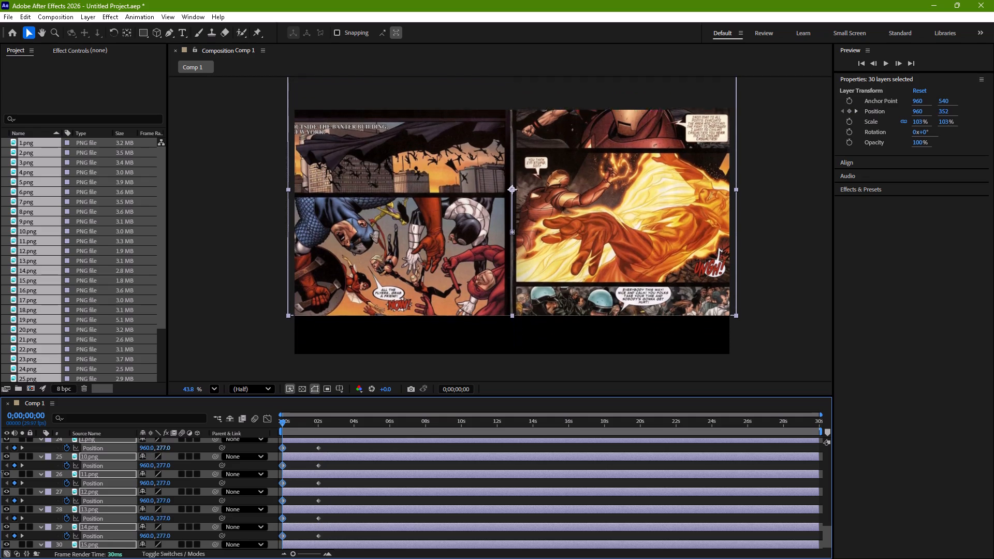
left_click_drag(0, 472, 0, 473)
left_click_drag(160, 450, 83, 456)
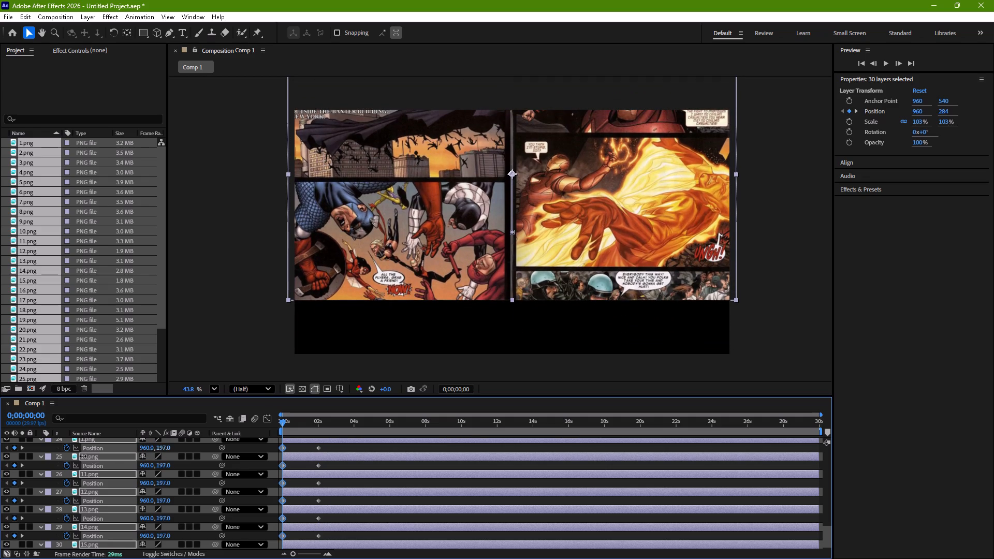
left_click_drag(83, 456, 47, 463)
left_click_drag(160, 446, 21, 462)
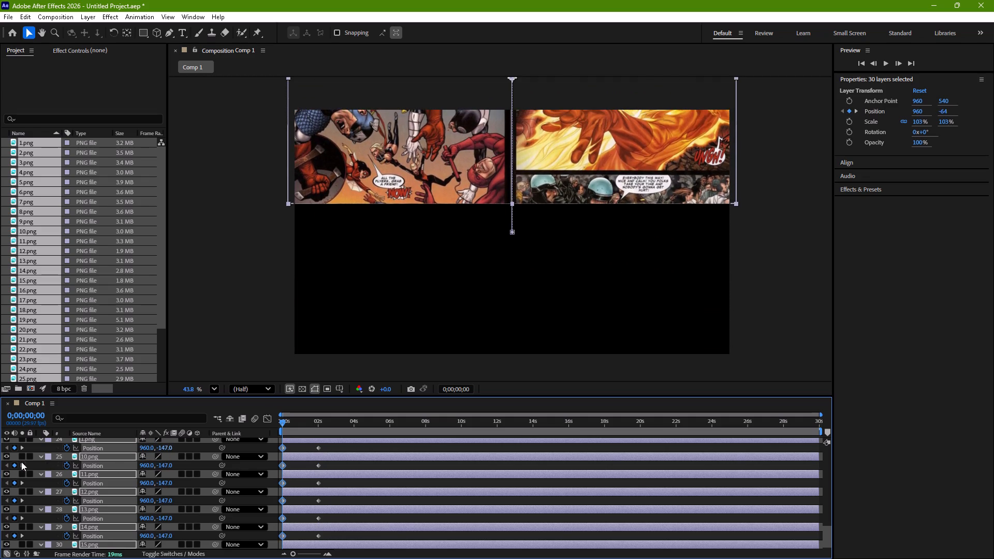
left_click_drag(167, 446, 39, 461)
left_click_drag(164, 451, 50, 459)
scroll(332, 457, "up", 6)
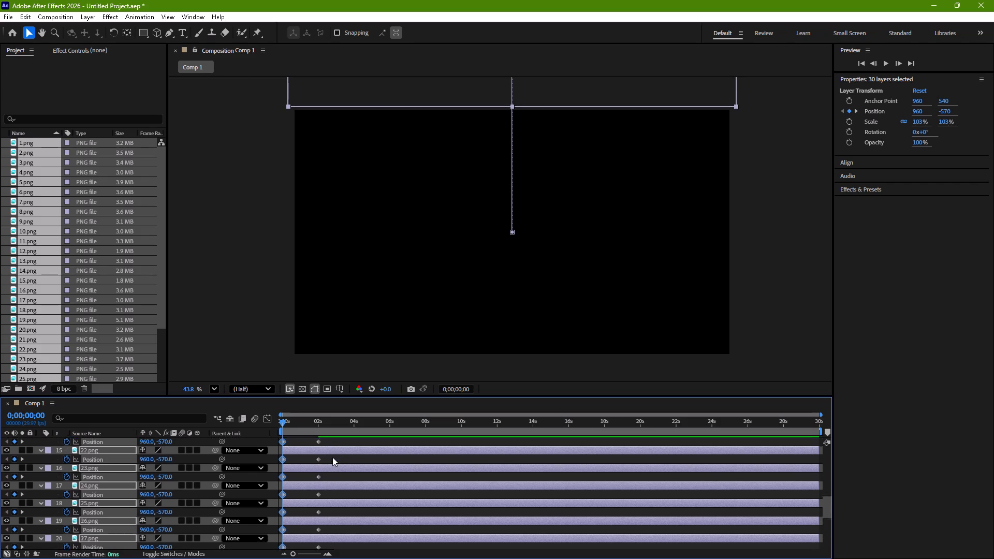
Apply Easy Ease to the 0;00;02;01 Position keyframes of all 30 page layers and preview the slide-in.
scroll(332, 457, "up", 8)
left_click_drag(329, 451, 314, 558)
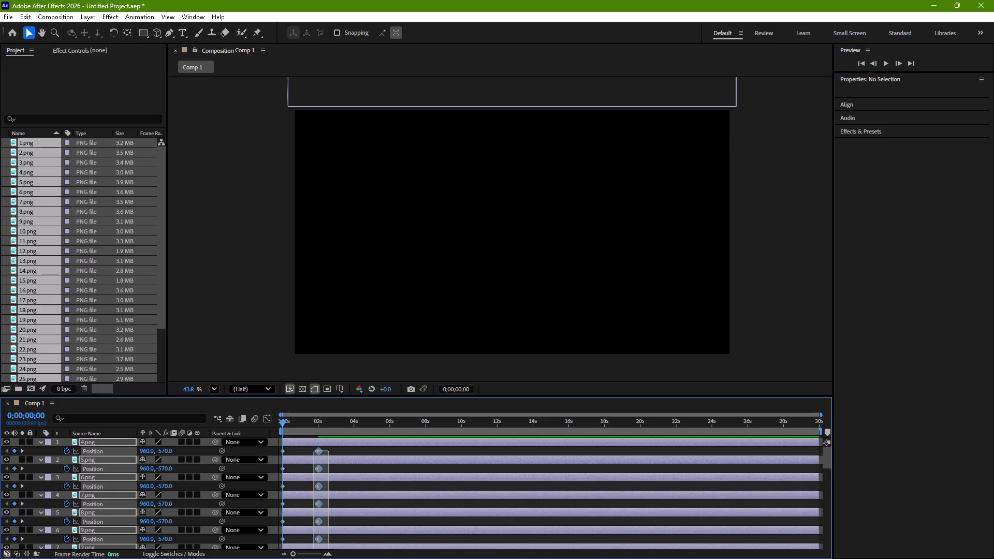
left_click_drag(314, 558, 317, 551)
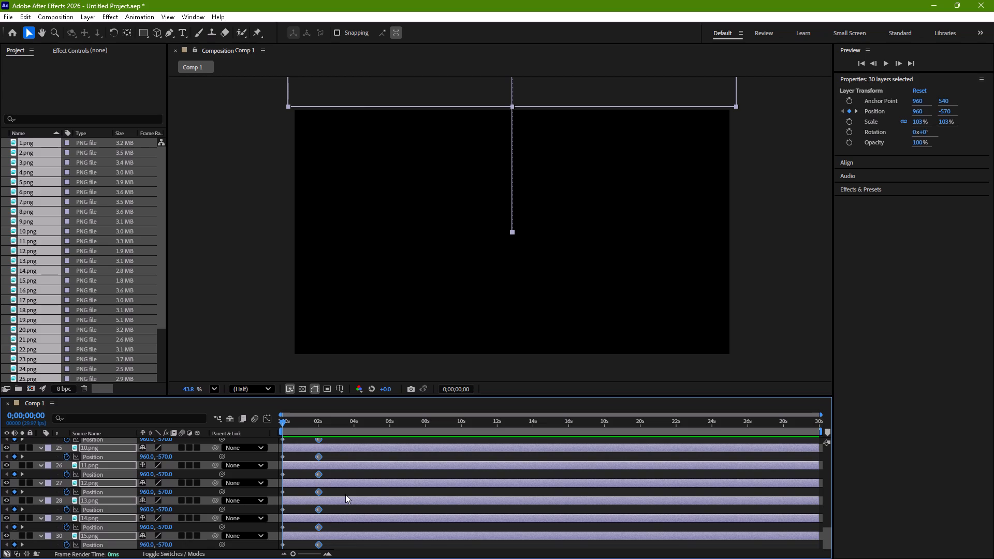
key("F9")
scroll(345, 494, "up", 7)
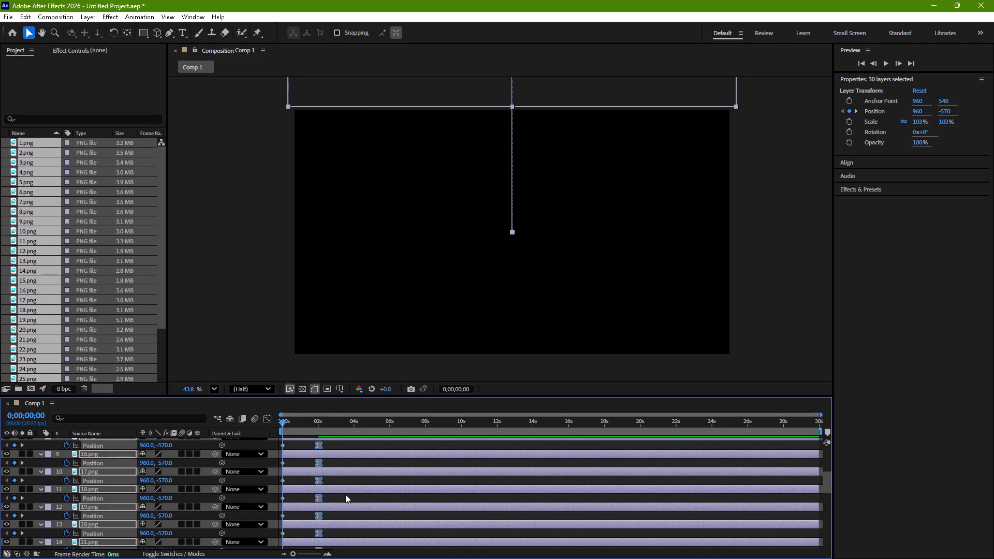
scroll(345, 494, "up", 15)
key("space")
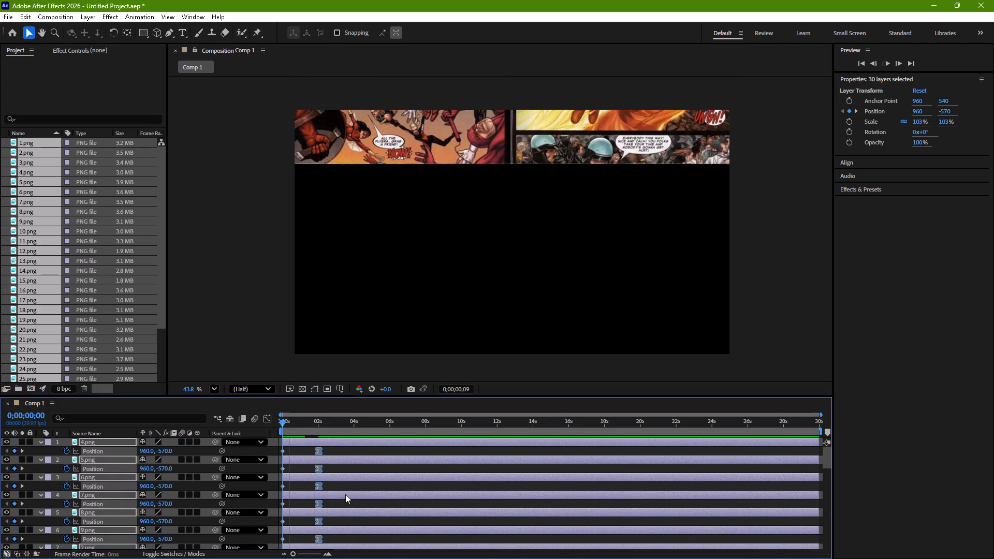
key("space")
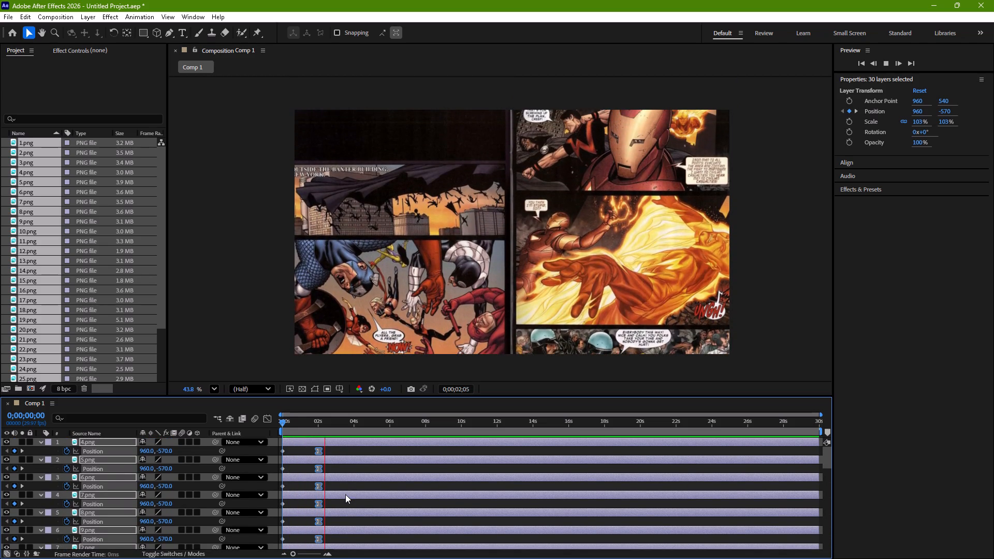
Move the end Position keyframes of all layers earlier to about 0;00;01;08 and preview the faster slide-in from the start.
left_click_drag(320, 450, 317, 451)
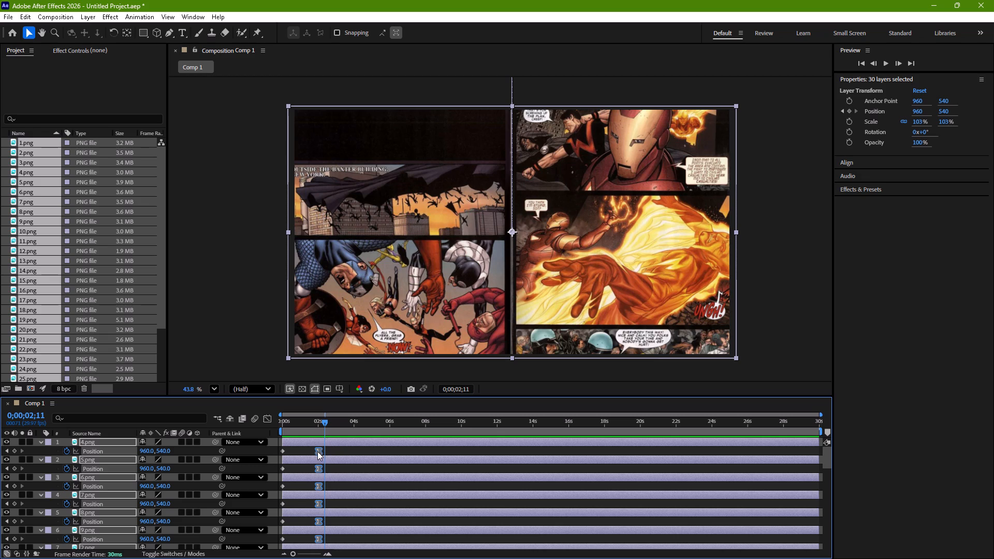
left_click_drag(317, 451, 306, 455)
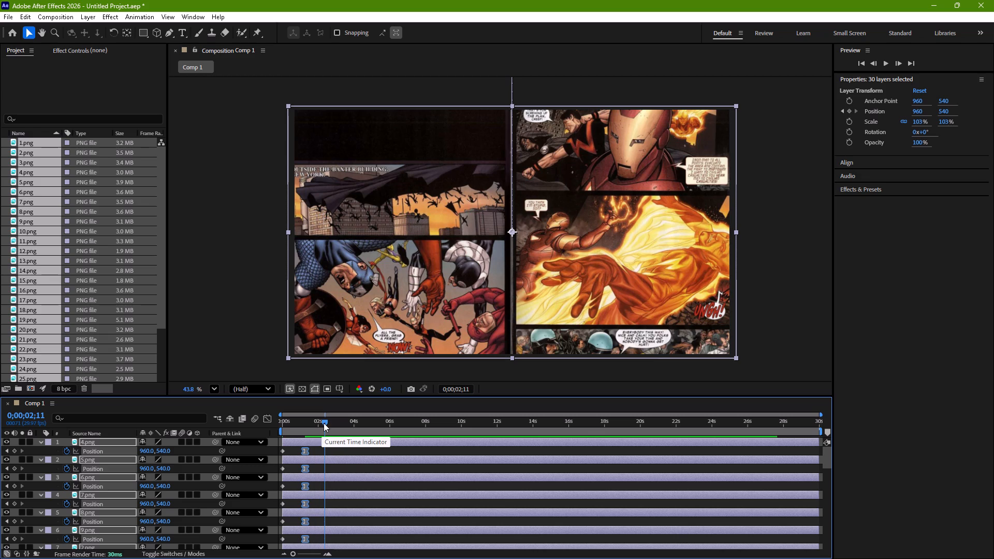
left_click_drag(324, 423, 264, 442)
key("space")
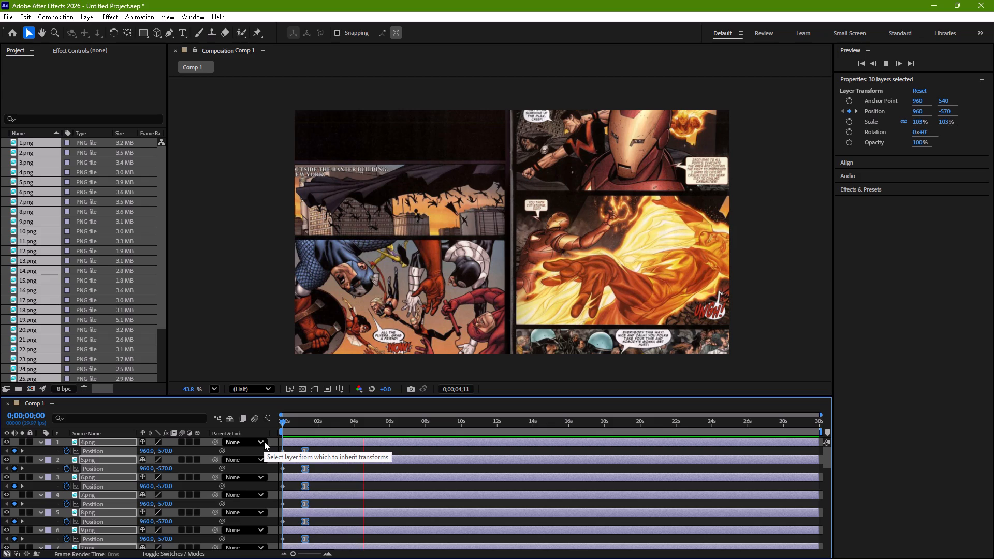
key("space")
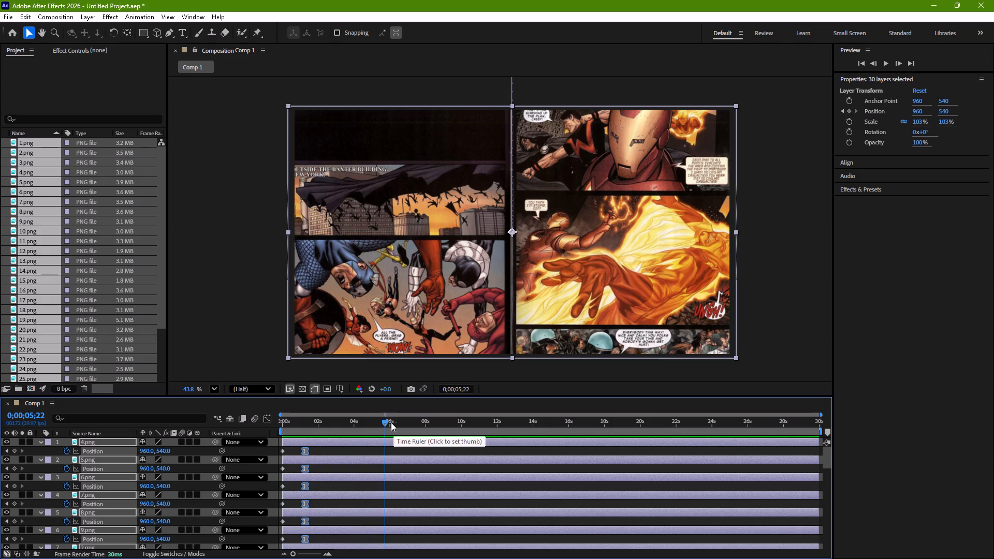
left_click_drag(386, 422, 263, 446)
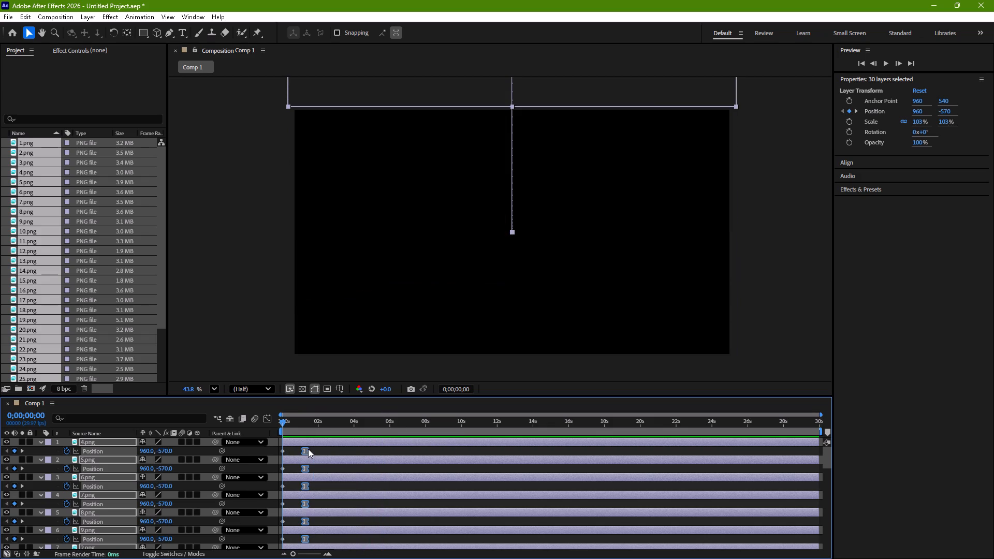
Select the end Position keyframes of all page layers and show their speed graph in the Graph Editor.
left_click_drag(318, 450, 303, 551)
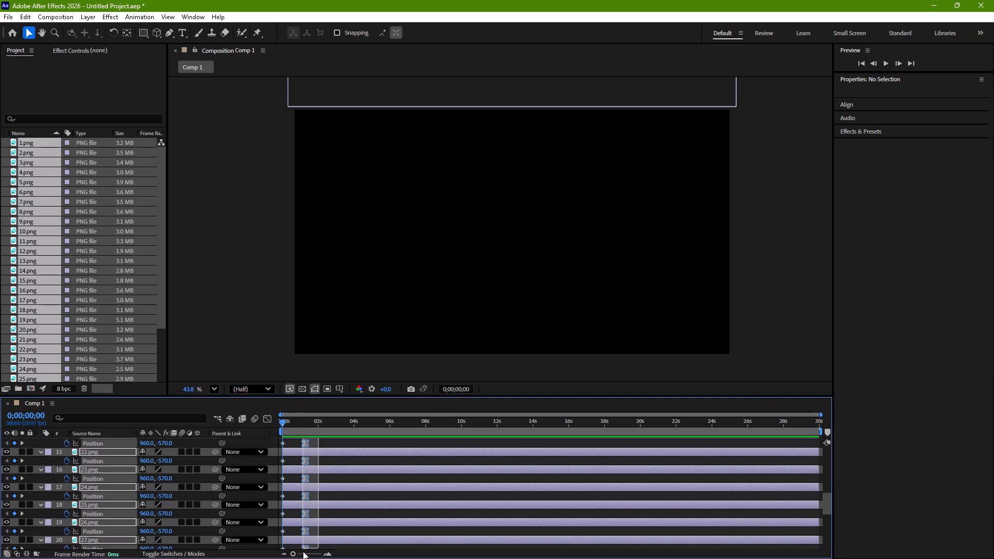
left_click_drag(303, 551, 303, 558)
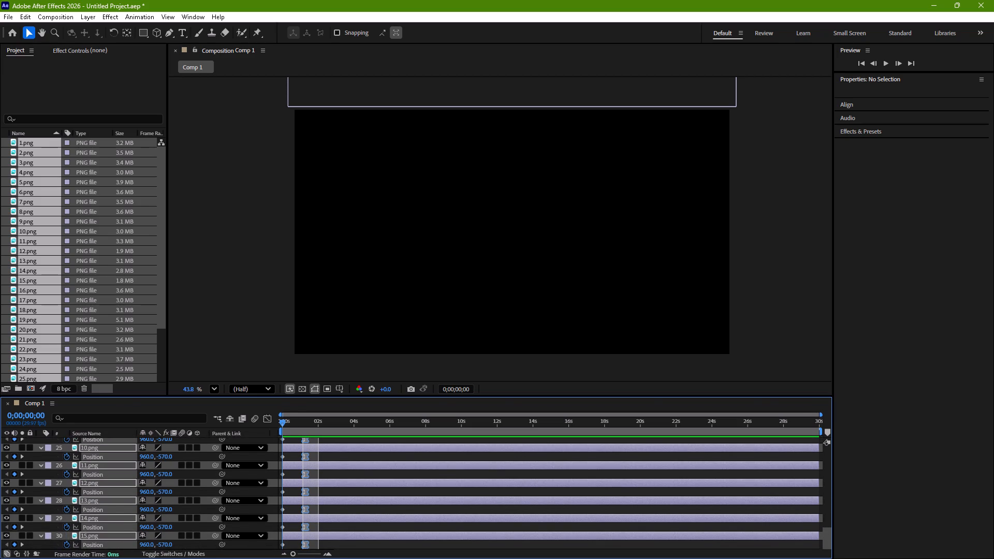
left_click_drag(303, 558, 301, 549)
left_click(268, 418)
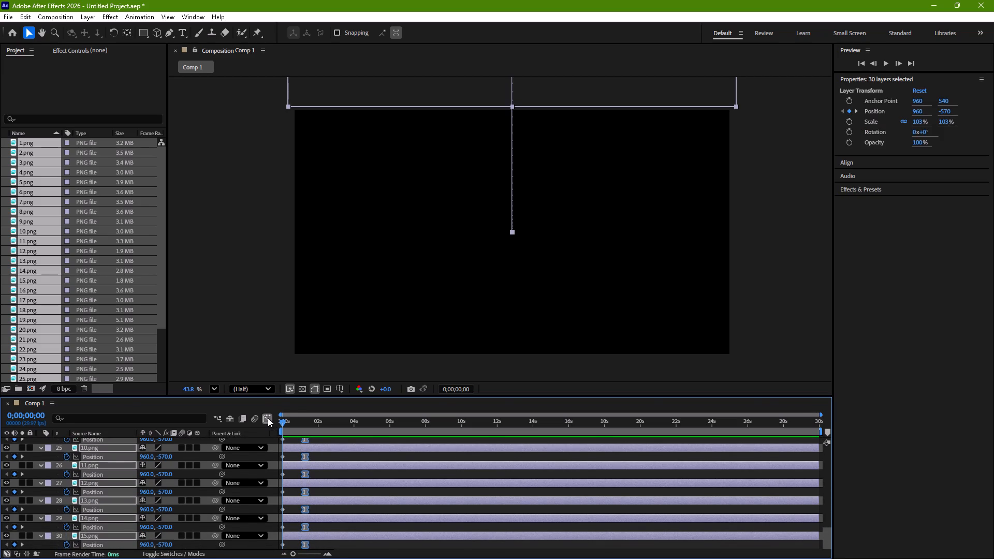
right_click(335, 475)
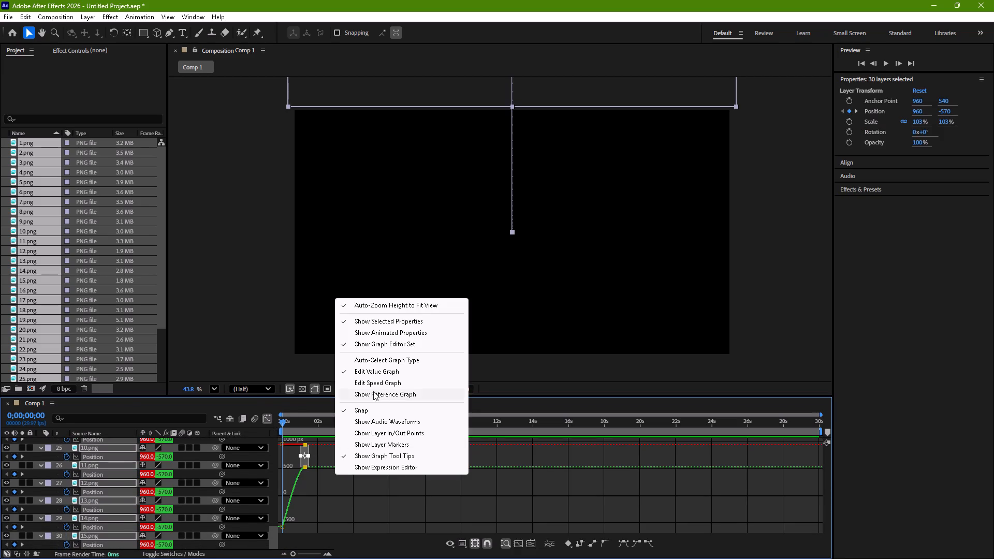
left_click(383, 379)
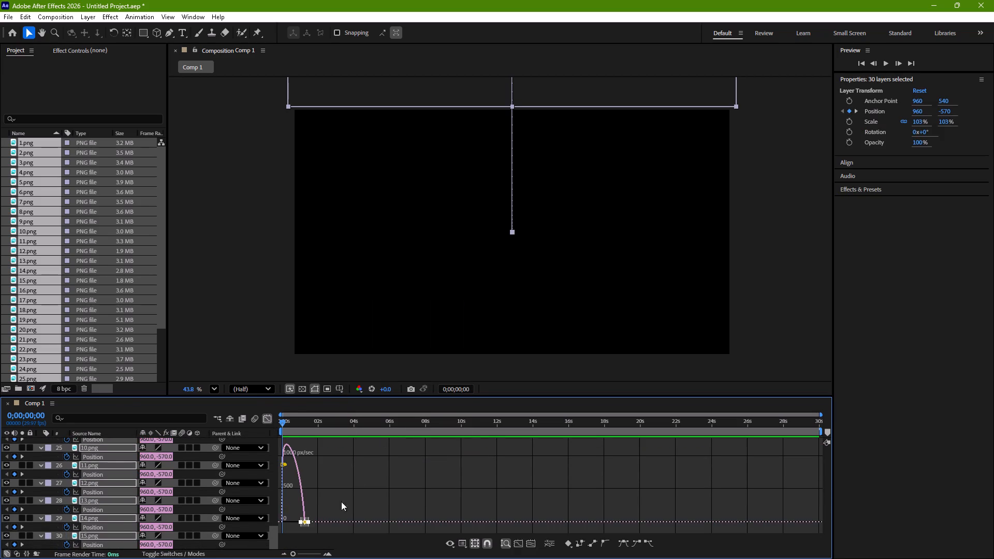
Extend the incoming ease handle of the end Position keyframes to 100% influence at 0 px/sec in the speed graph.
left_click_drag(327, 505, 298, 537)
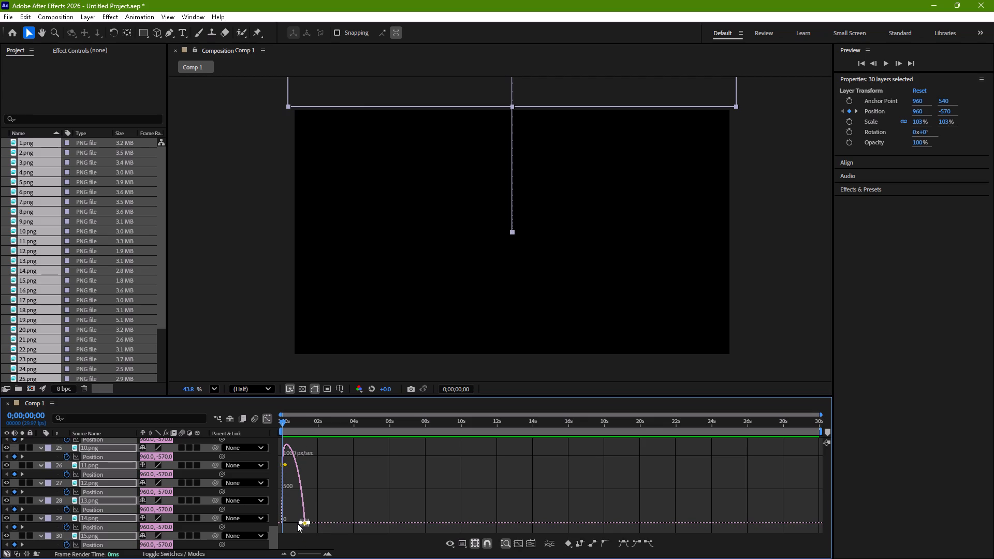
left_click_drag(297, 523, 290, 523)
left_click_drag(308, 521, 302, 529)
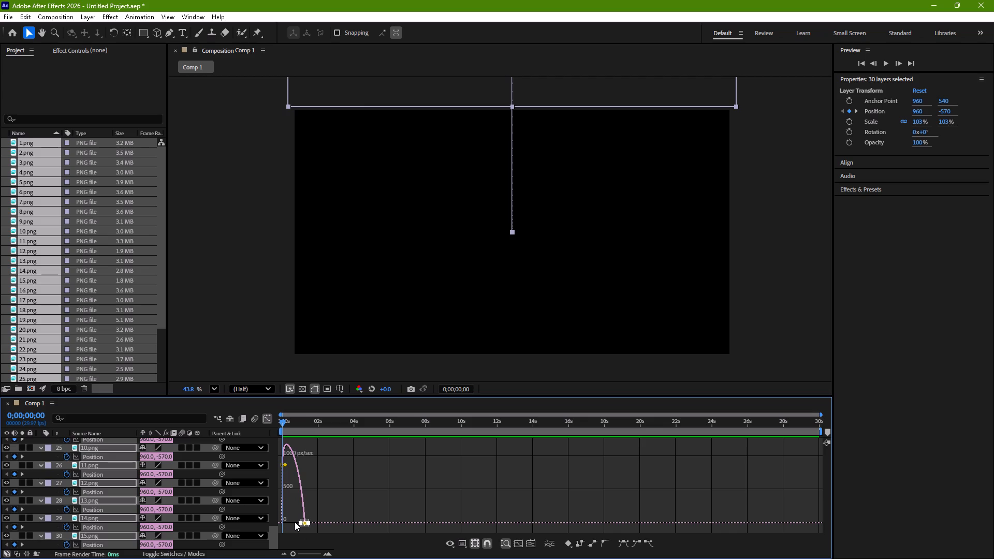
left_click_drag(297, 551, 323, 551)
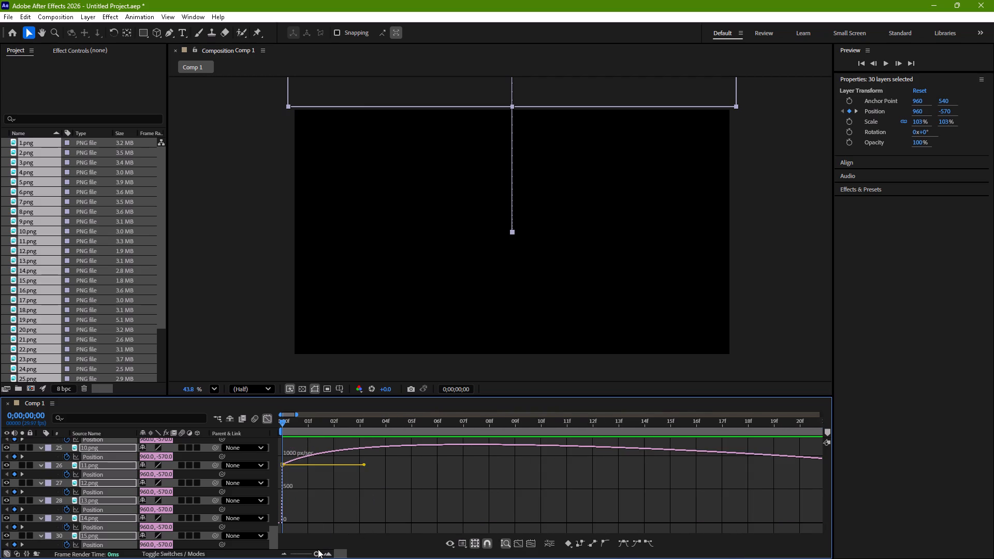
left_click_drag(315, 556, 306, 558)
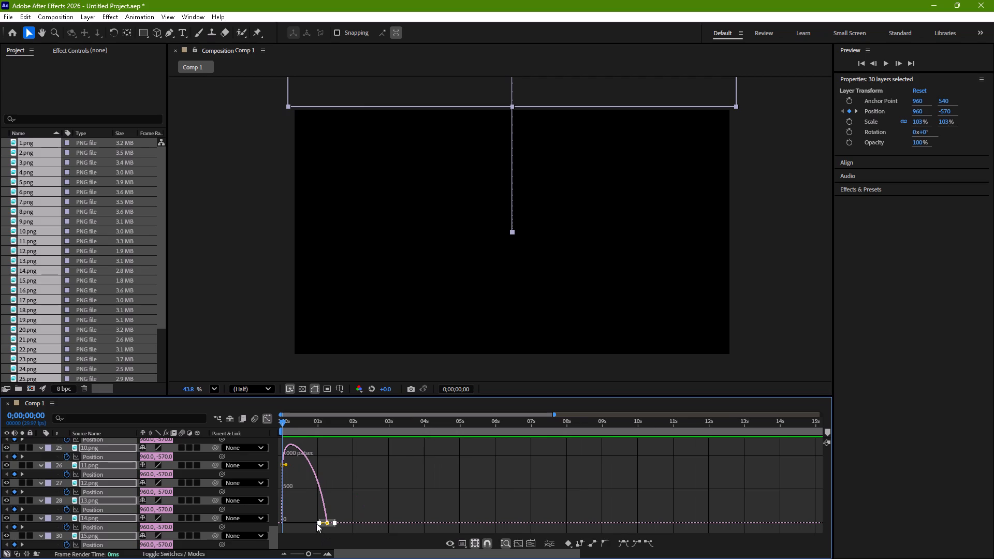
left_click_drag(316, 523, 303, 524)
left_click_drag(350, 522, 322, 540)
left_click_drag(308, 556, 304, 557)
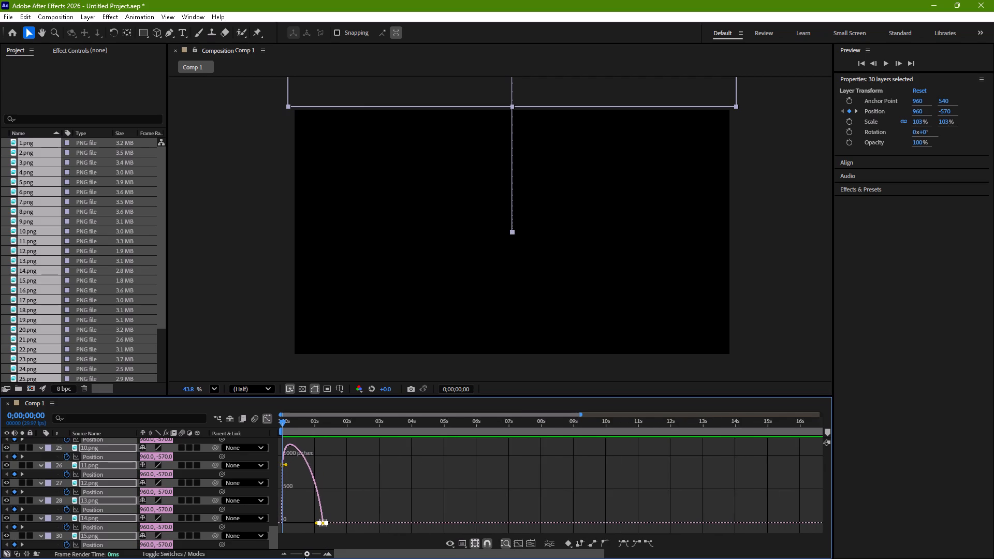
left_click_drag(304, 557, 317, 557)
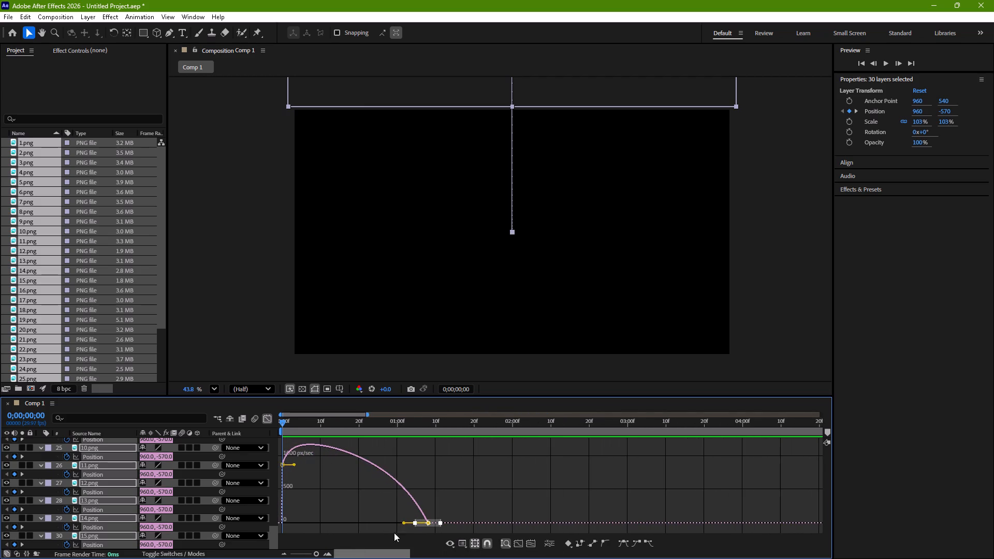
left_click_drag(405, 524, 307, 527)
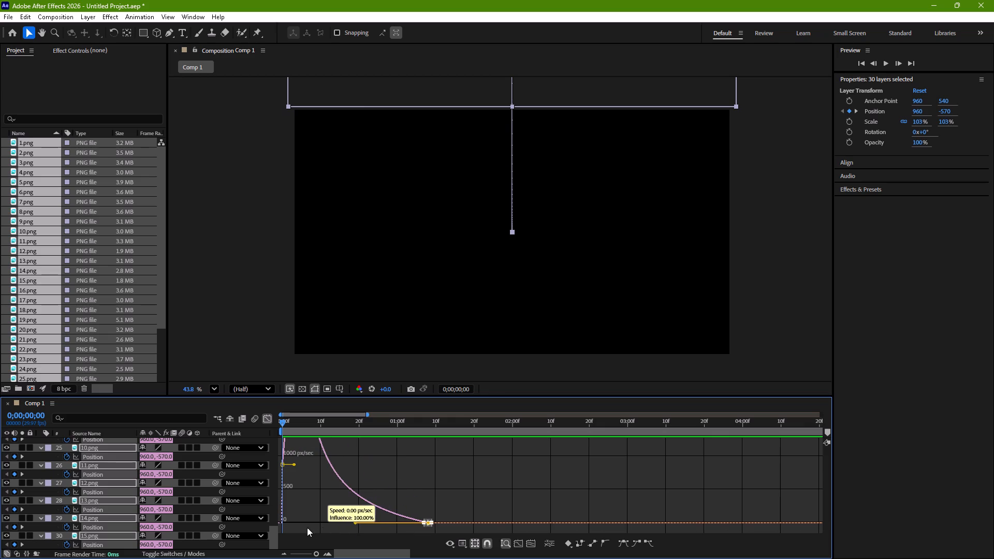
left_click_drag(307, 527, 278, 528)
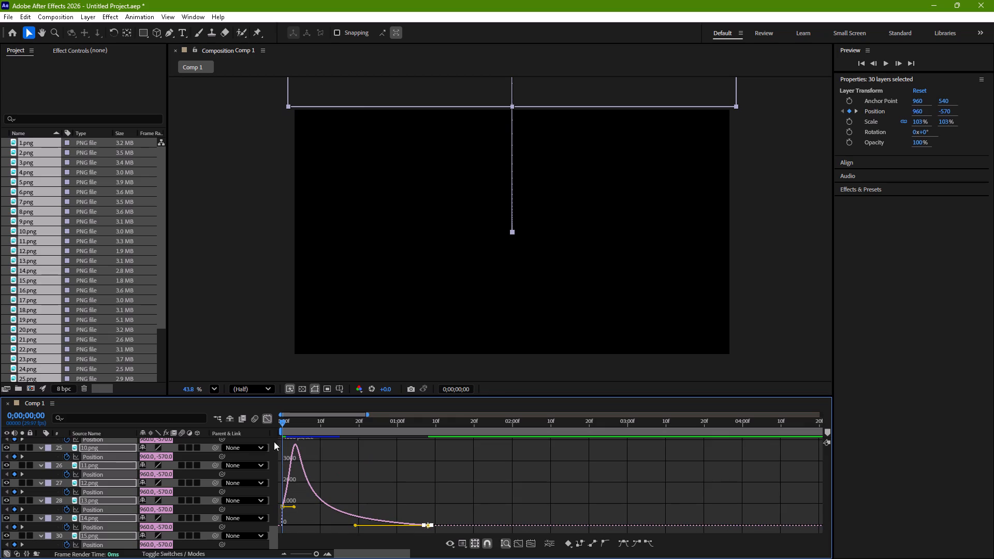
Close the Graph Editor and preview the eased page slide-in from 0;00;00;00 with the whole composition duration in view.
left_click(262, 421)
key("space")
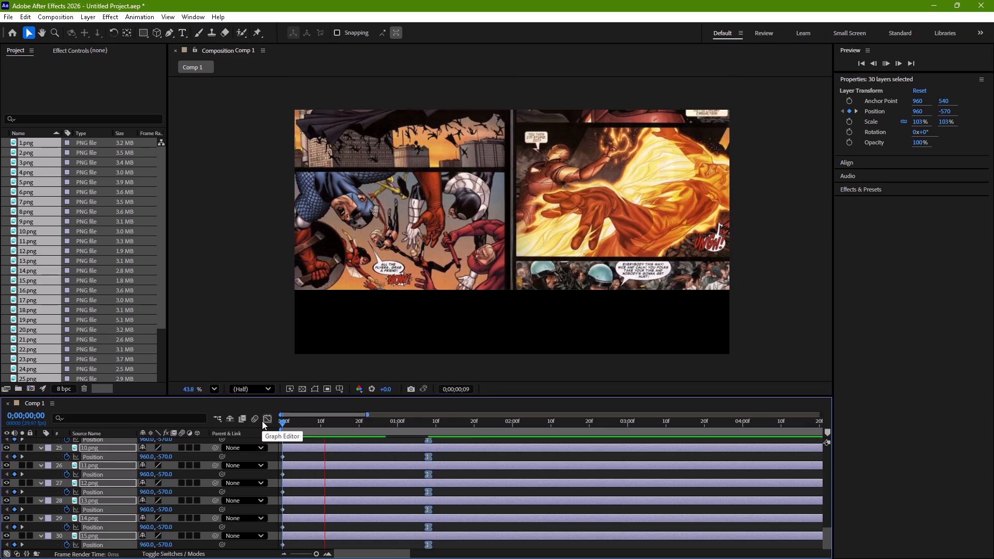
key("space")
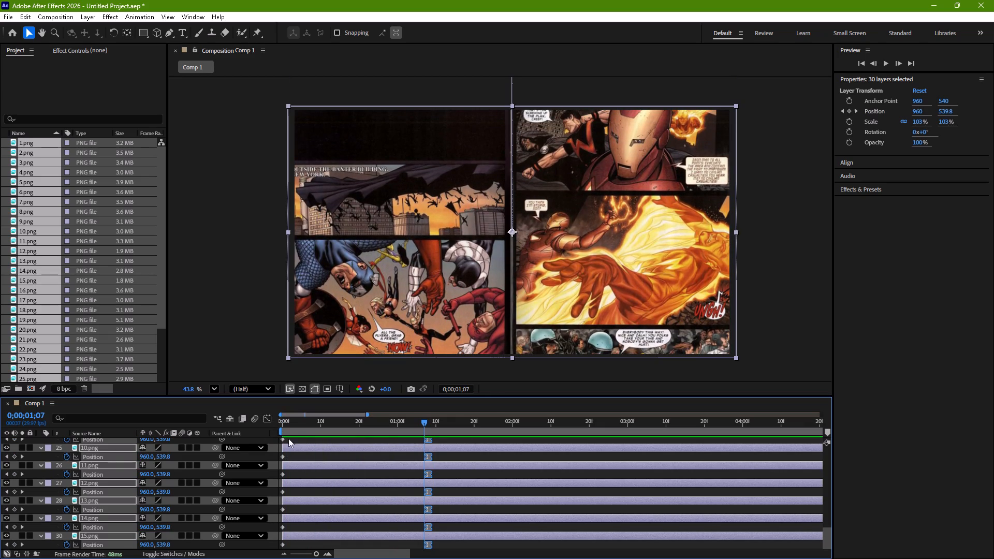
left_click(315, 550)
left_click_drag(315, 552, 281, 557)
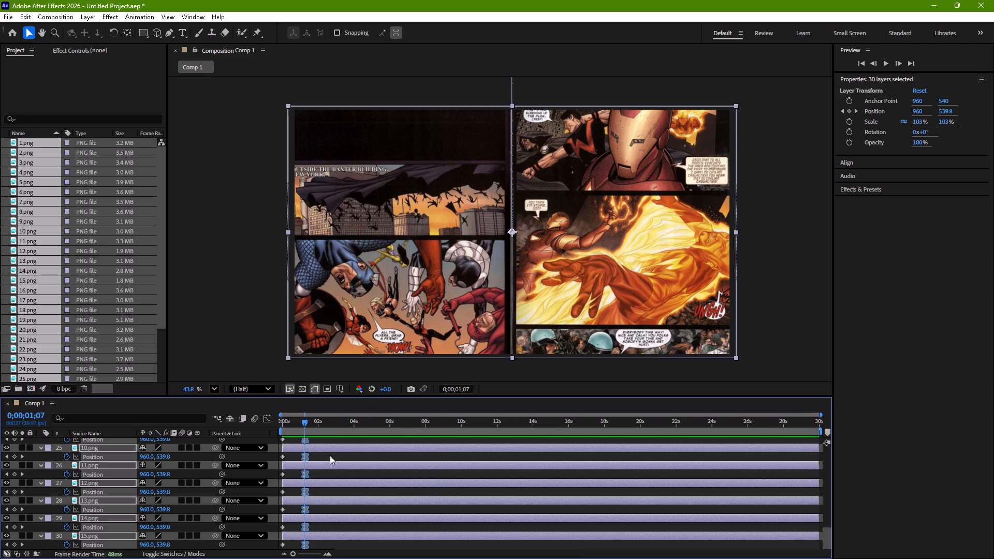
left_click_drag(302, 424, 250, 428)
key("space")
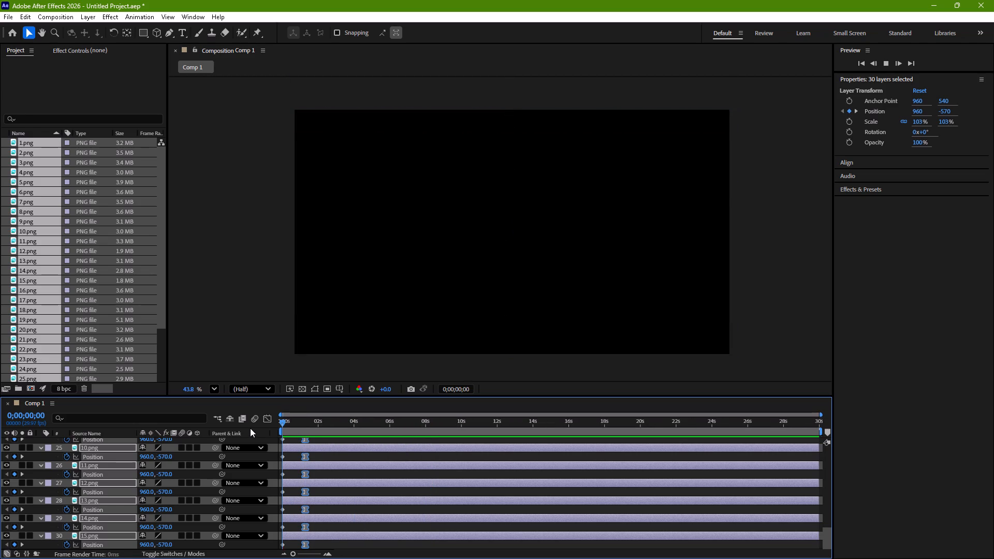
key("space")
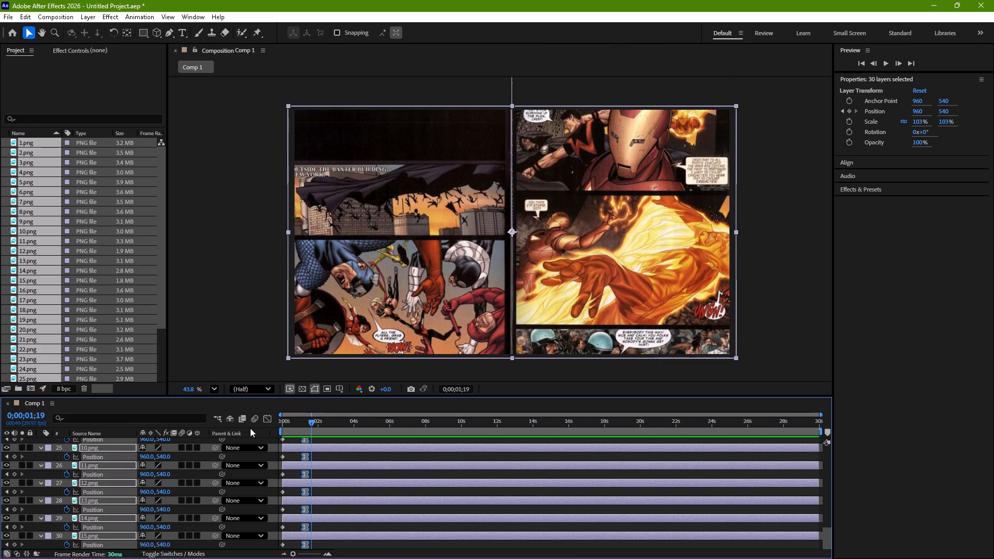
Deselect the keyframes while keeping all page layers selected, and enlarge the timeline area to show more layer rows.
scroll(374, 517, "down", 2)
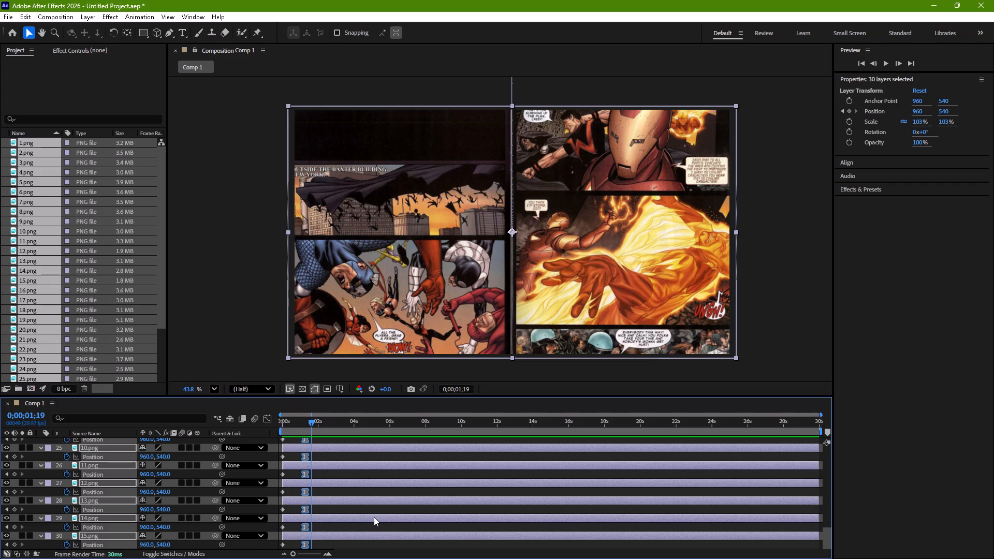
scroll(374, 517, "down", 3)
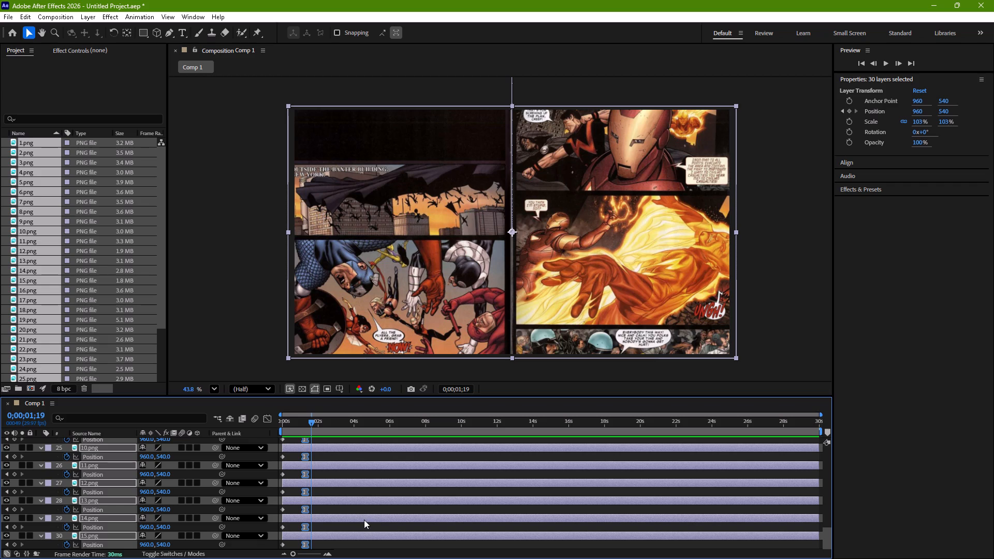
left_click(364, 518)
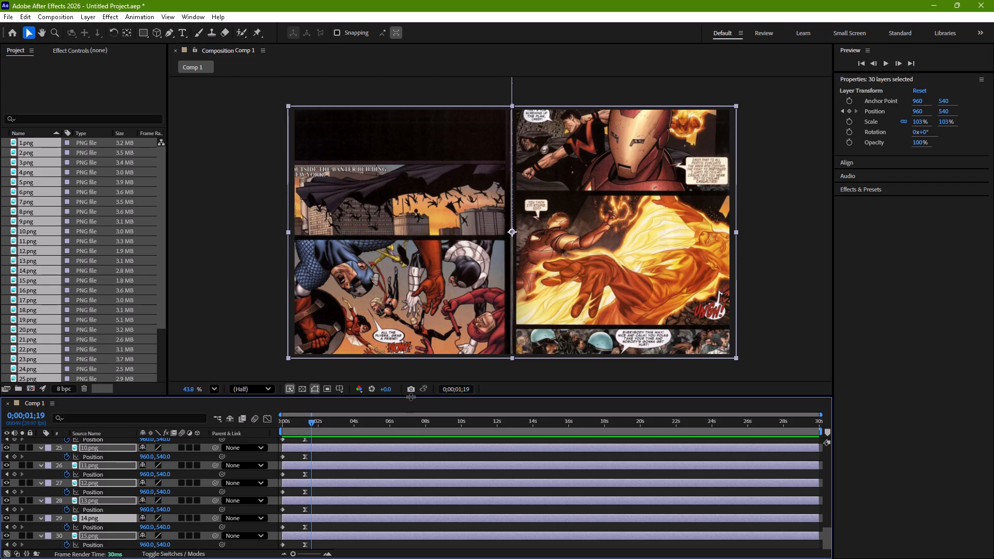
left_click_drag(411, 395, 431, 184)
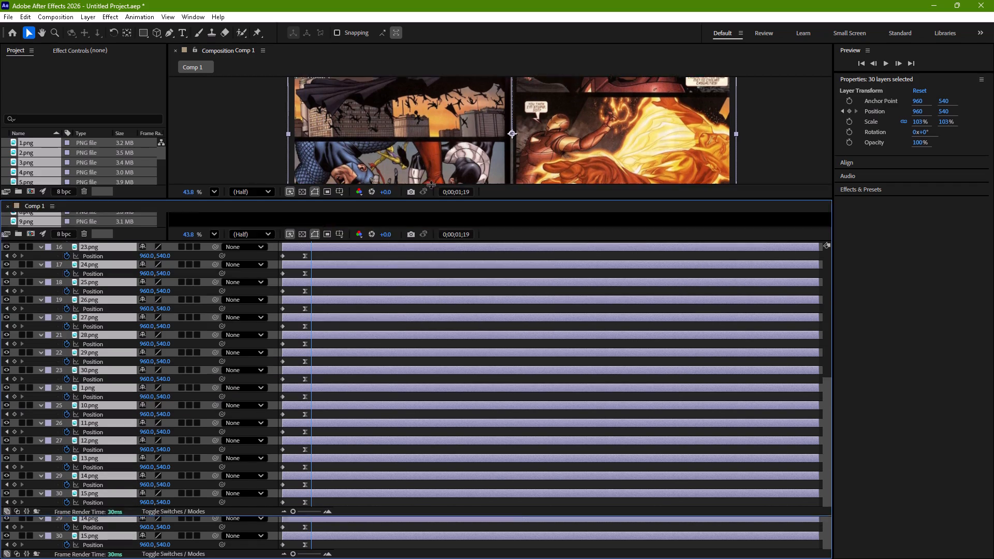
left_click_drag(431, 184, 432, 130)
scroll(434, 404, "down", 5)
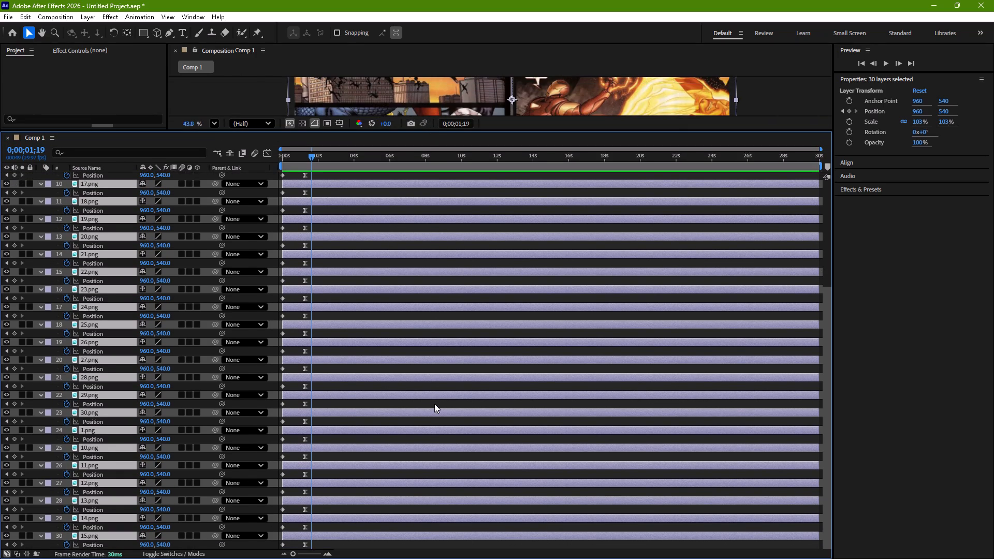
Deselect all layers, then delay 14.png to start at about 1.3 s and 13.png at about 2.5 s, where the layer below finishes its slide.
scroll(434, 404, "up", 13)
scroll(434, 404, "down", 2)
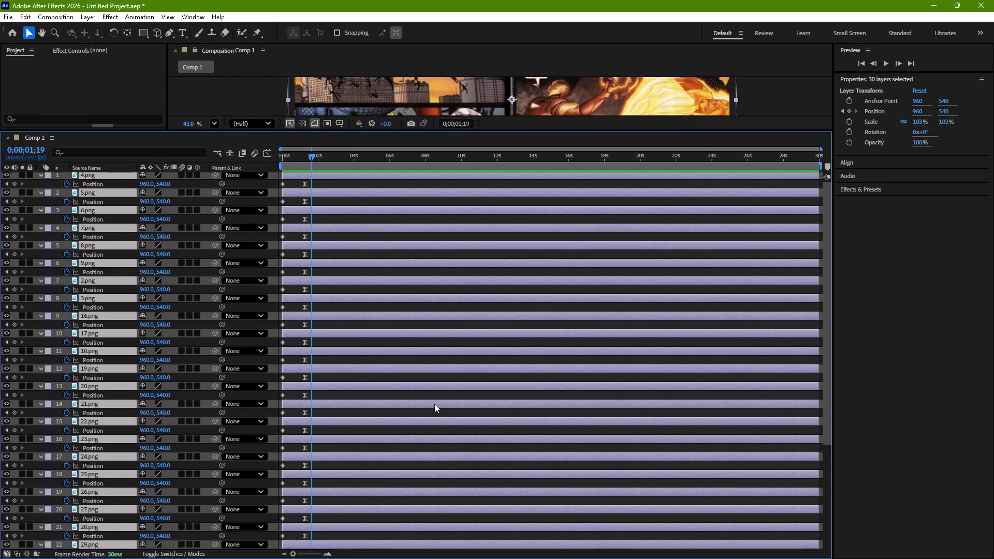
scroll(434, 404, "down", 11)
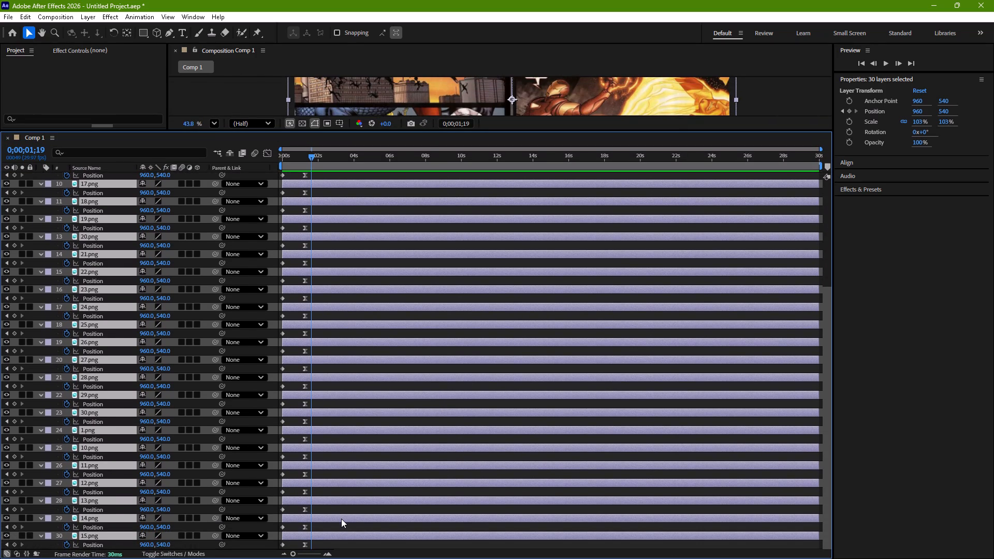
left_click(341, 519)
left_click(342, 524)
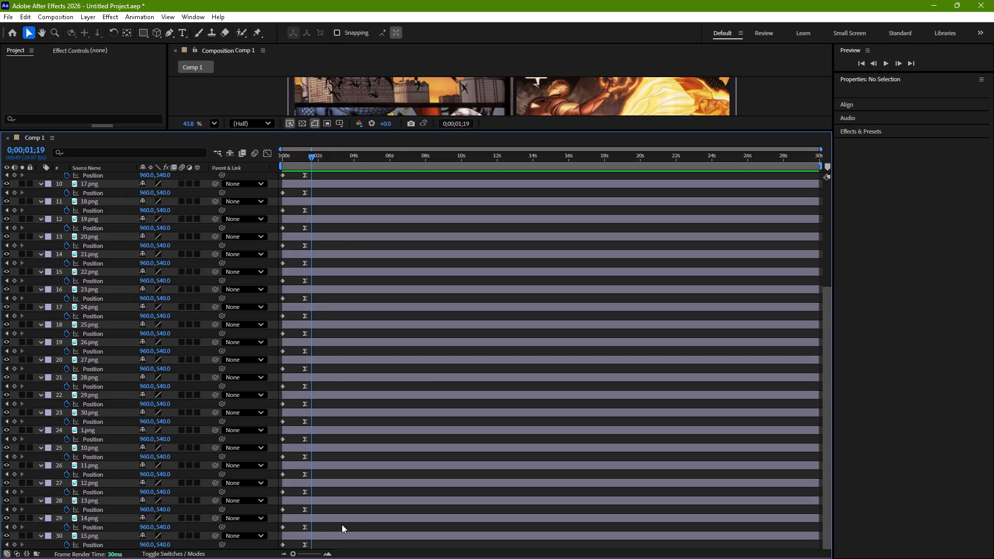
left_click(337, 521)
left_click_drag(294, 519, 317, 518)
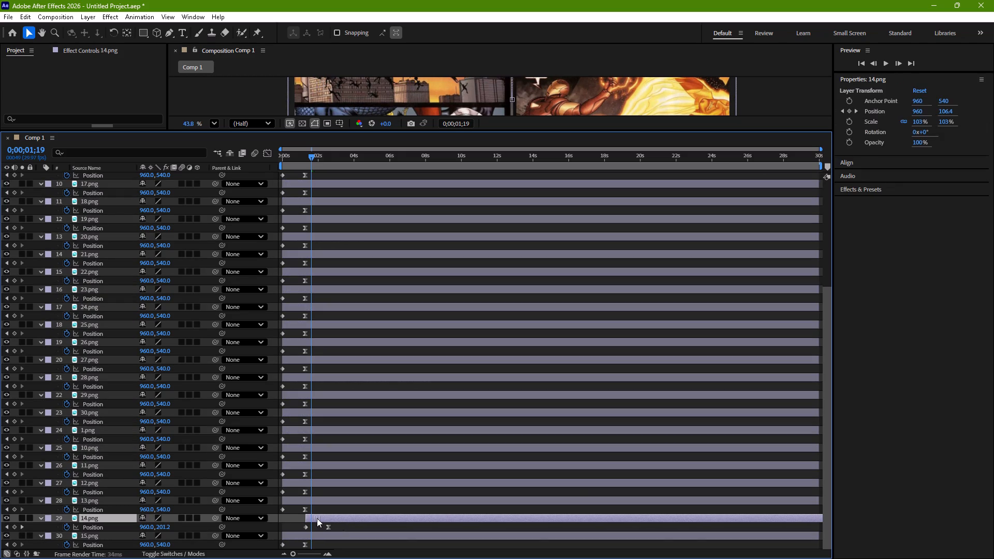
left_click_drag(317, 518, 316, 519)
left_click_drag(296, 501, 304, 501)
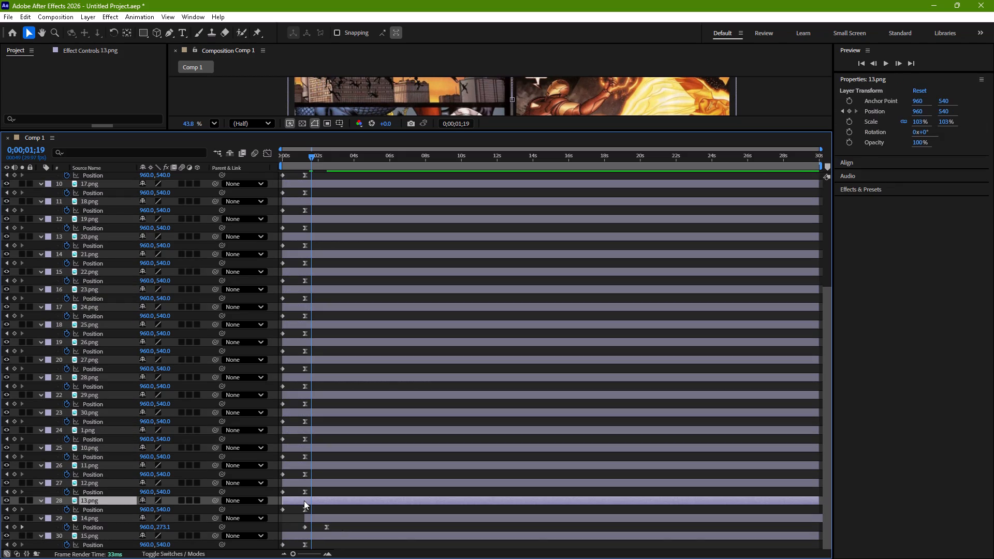
left_click_drag(304, 501, 340, 501)
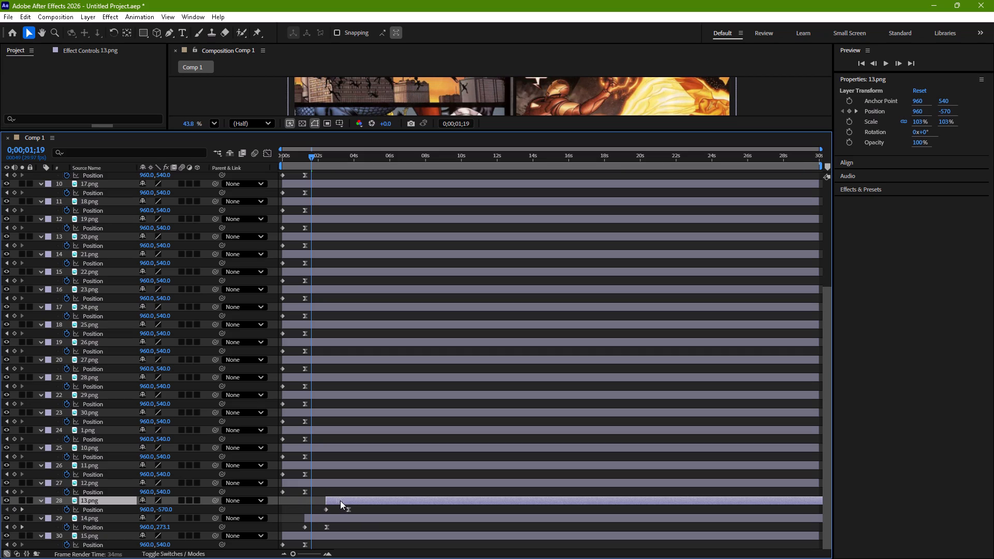
left_click_drag(340, 501, 340, 501)
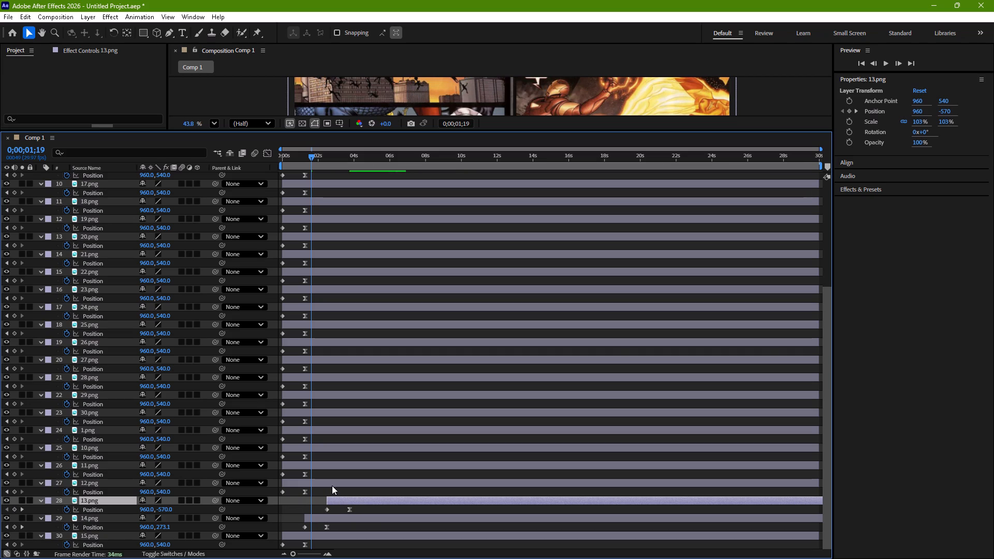
Delay layer 12.png to start at about 3.7 s and 11.png at about 5.1 s, each at the end keyframe of the layer below.
left_click(332, 486)
left_click_drag(299, 483, 349, 482)
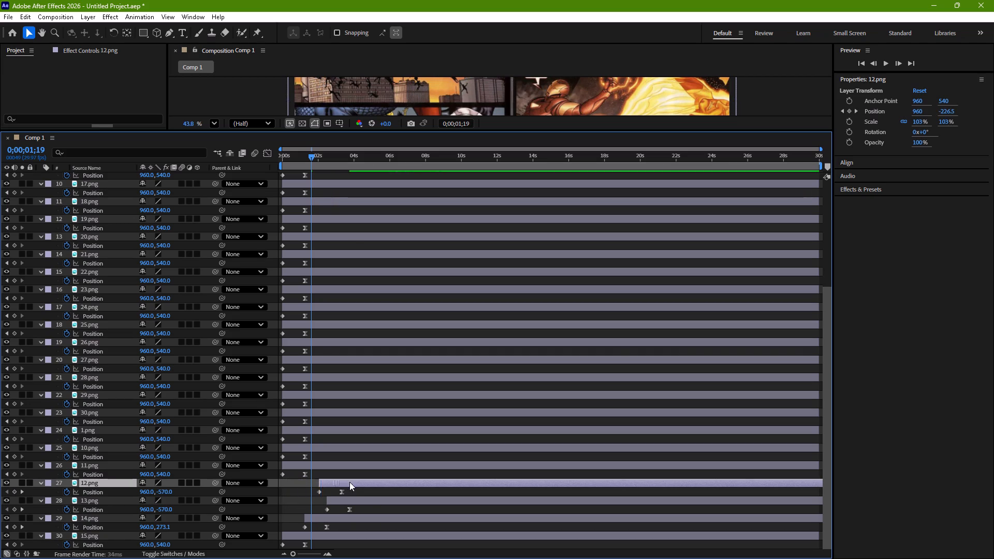
left_click_drag(349, 482, 365, 481)
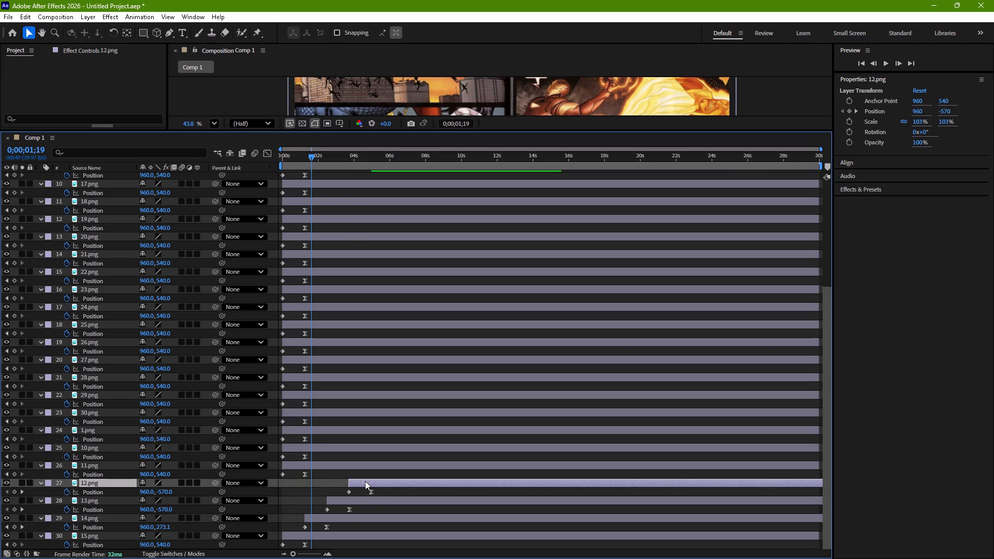
left_click_drag(365, 481, 365, 482)
left_click(318, 464)
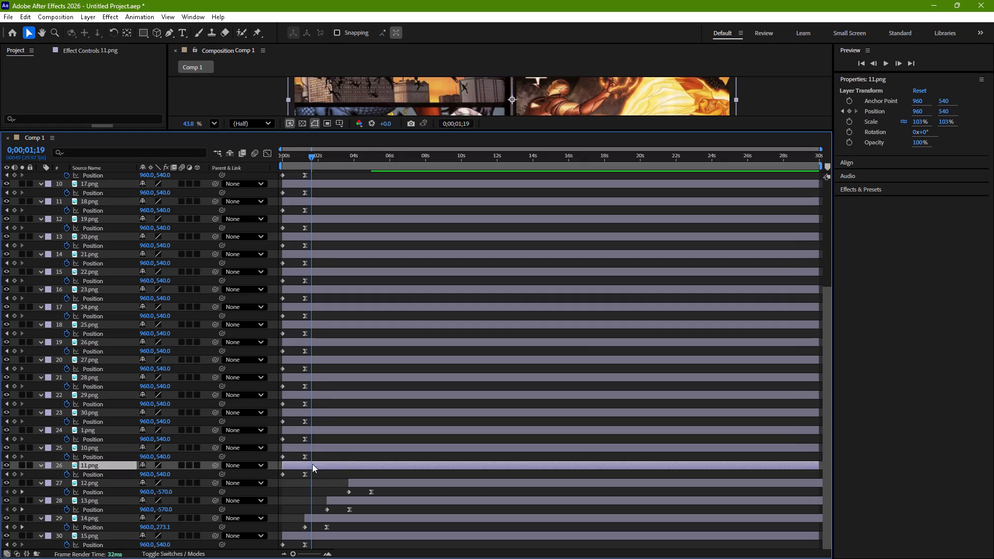
left_click_drag(300, 464, 392, 461)
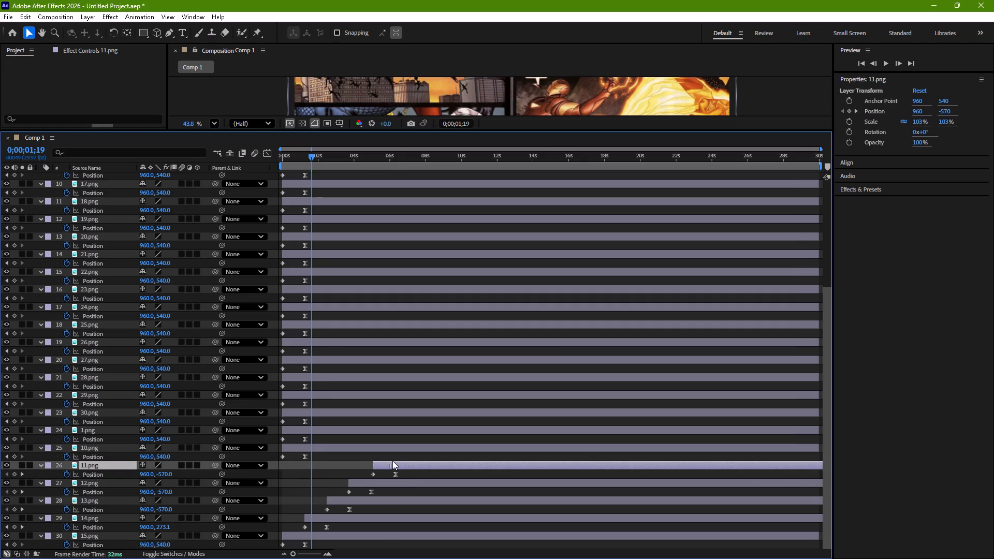
left_click_drag(392, 461, 391, 462)
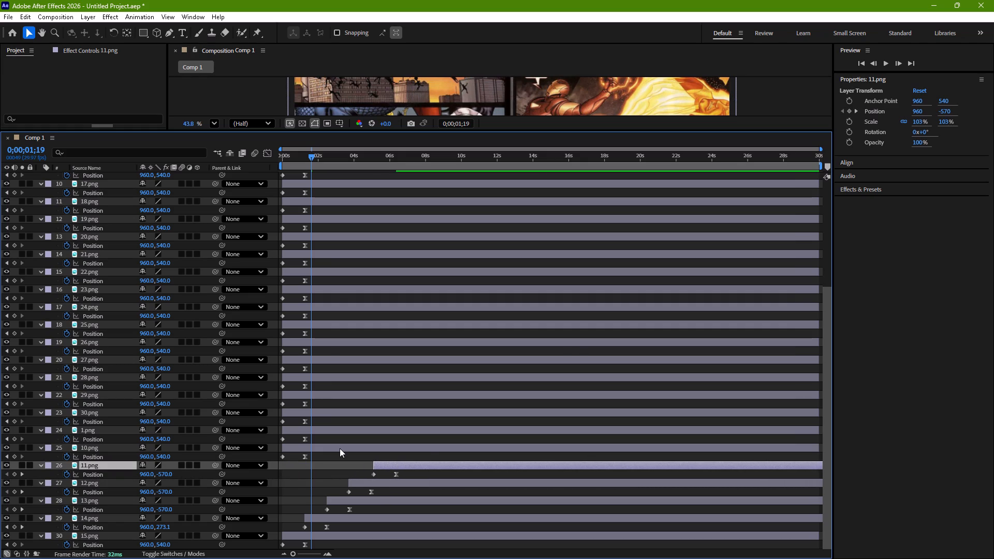
Delay layer 10.png to start at about 6.5 s and 1.png at about 7.8 s, each at the end keyframe of the layer below.
left_click(340, 448)
left_click_drag(301, 445, 403, 446)
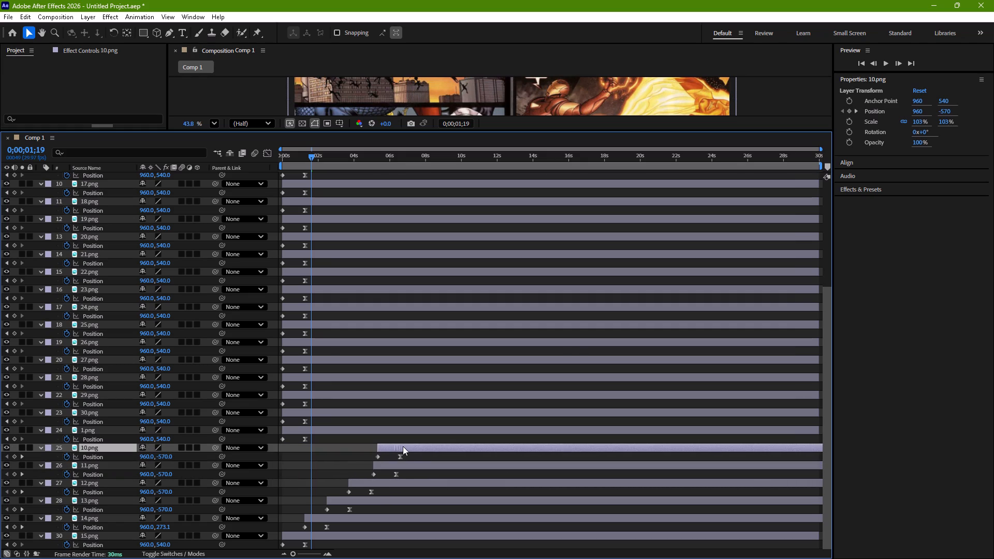
left_click_drag(403, 446, 417, 446)
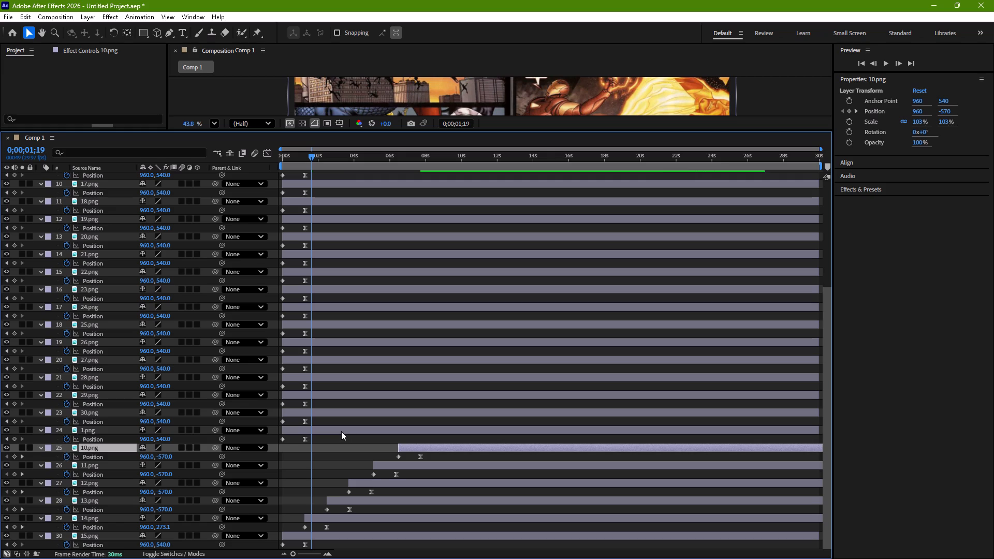
left_click(341, 431)
left_click_drag(301, 428, 432, 423)
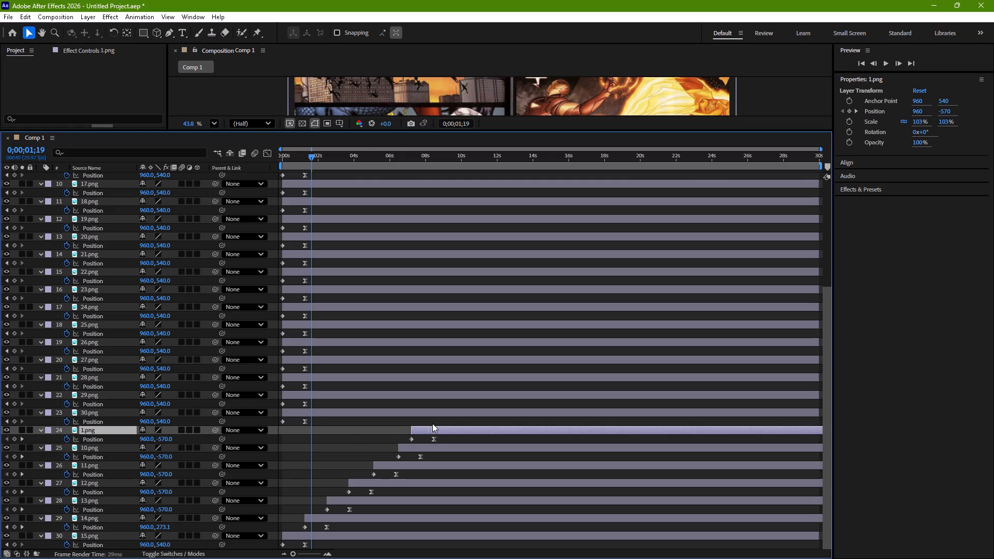
left_click_drag(432, 423, 440, 423)
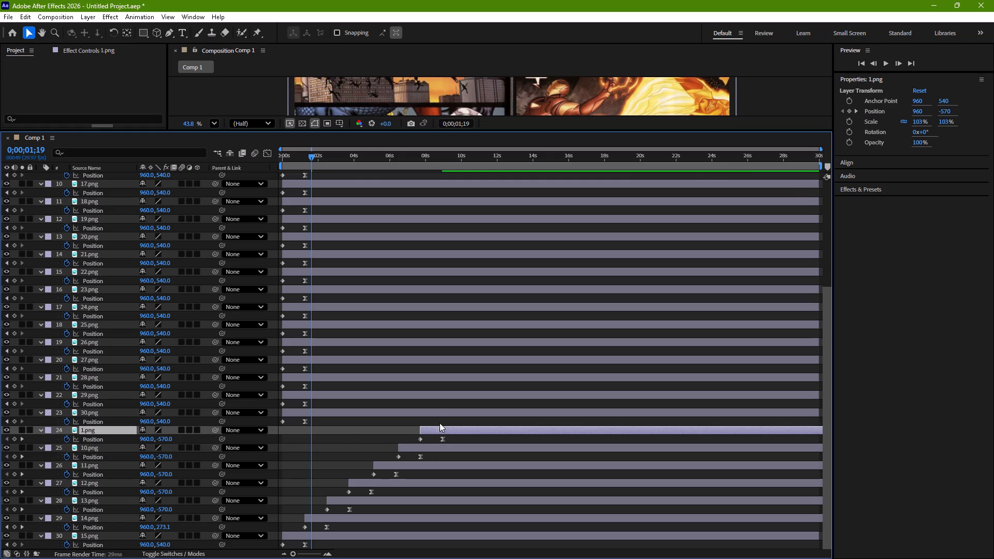
left_click_drag(440, 423, 441, 423)
Delay layer 30.png to start at about 9.1 s and 29.png at about 10.4 s, continuing the end-to-end stagger.
left_click(393, 416)
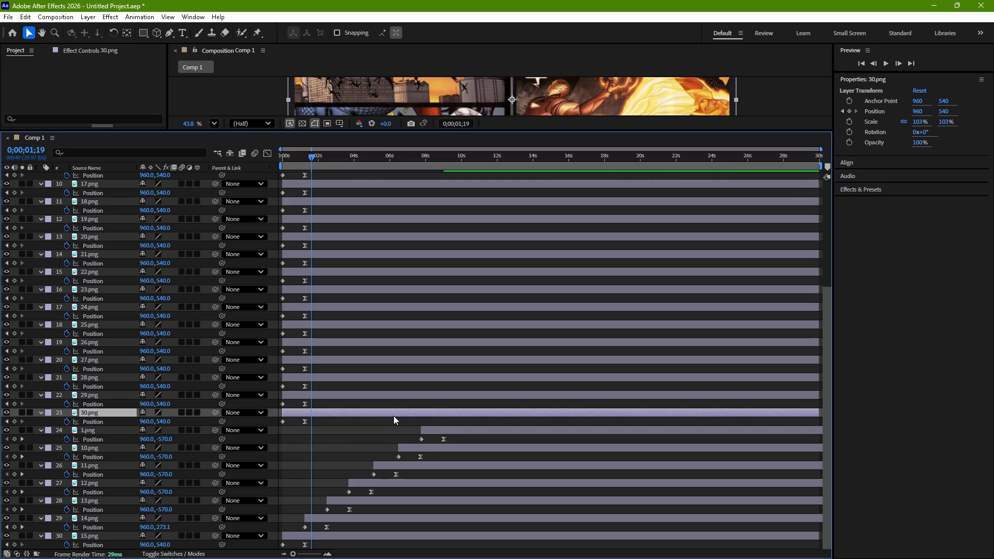
left_click_drag(297, 408, 465, 400)
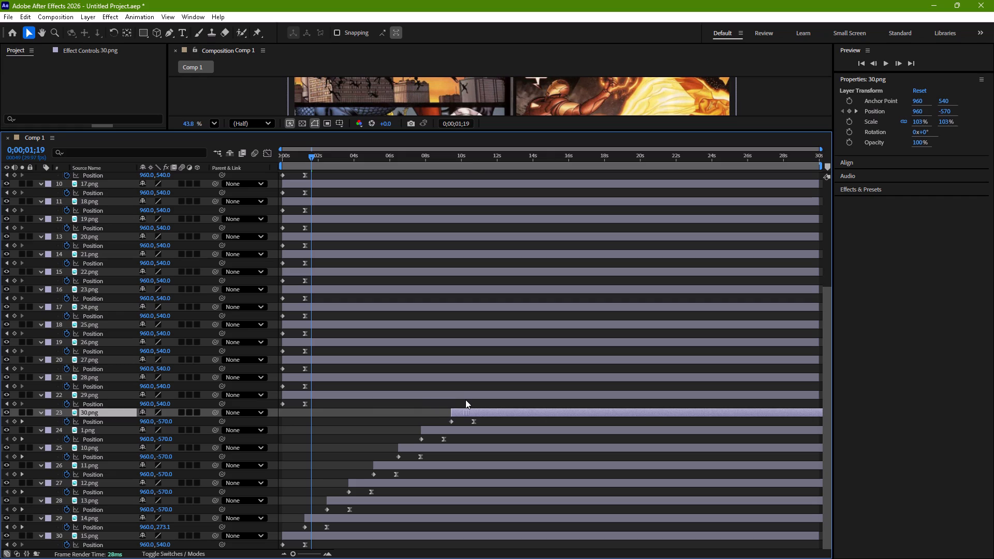
left_click_drag(465, 400, 459, 404)
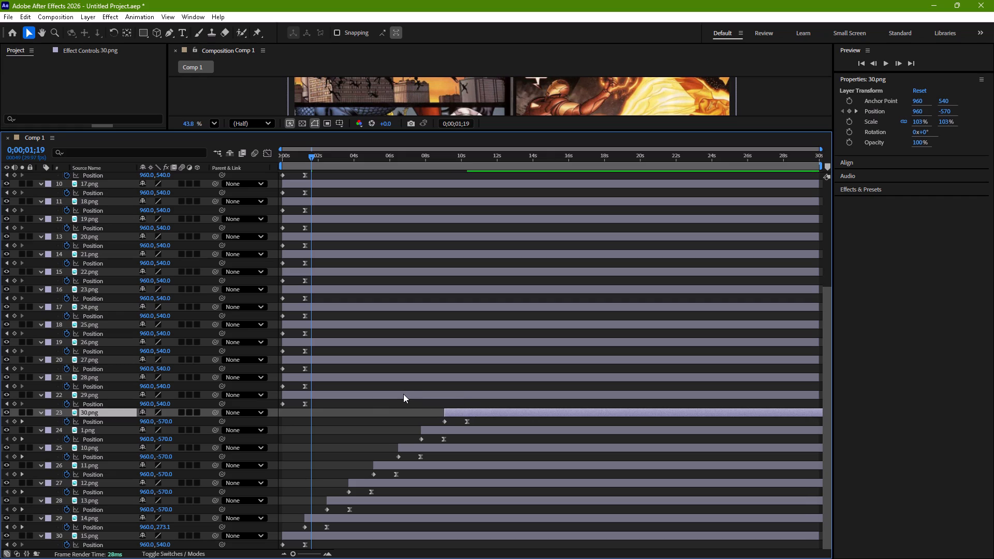
left_click(403, 394)
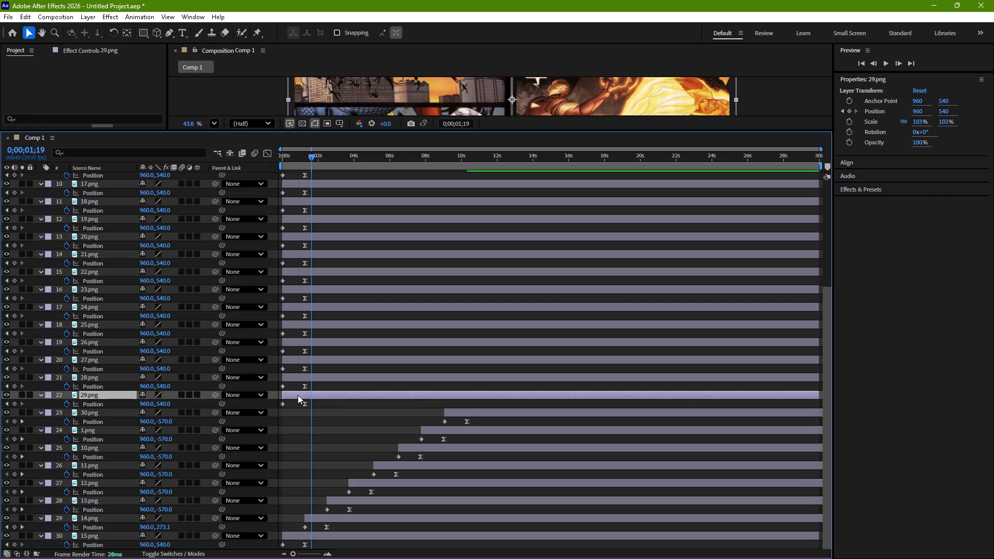
left_click_drag(298, 394, 479, 392)
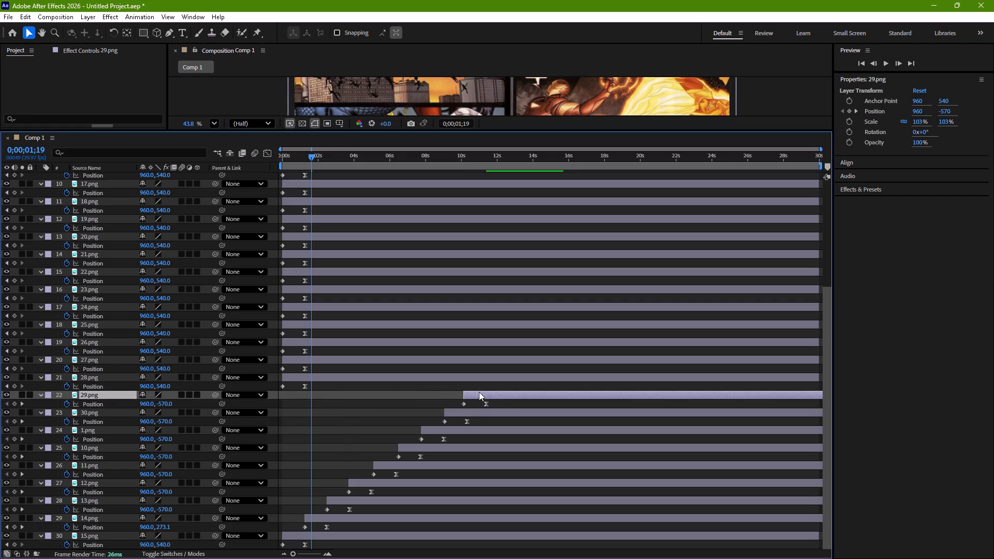
left_click_drag(479, 392, 484, 393)
Delay layer 28.png to start at about 11.7 s and 27.png at about 13 s, each at the end keyframe of the layer below.
left_click(366, 377)
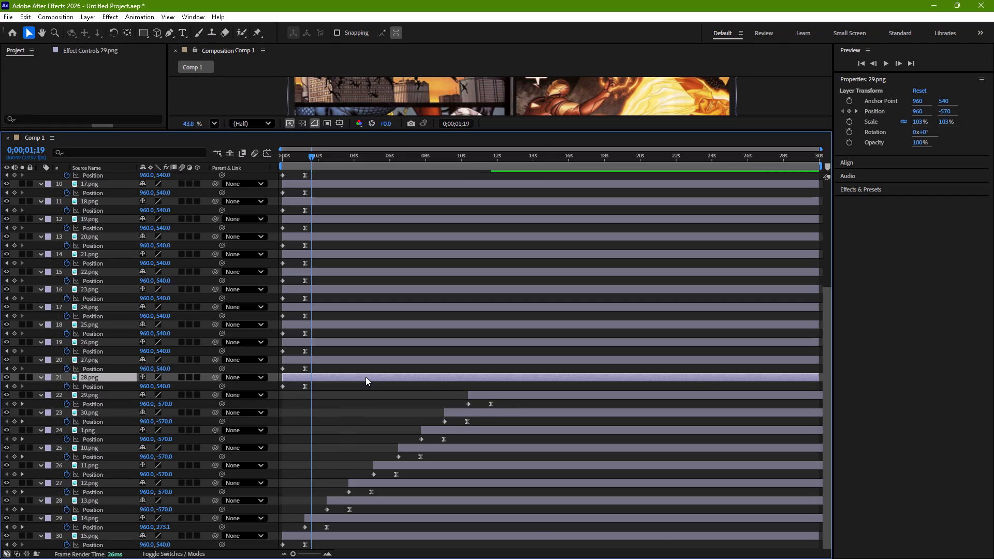
left_click_drag(293, 374, 508, 375)
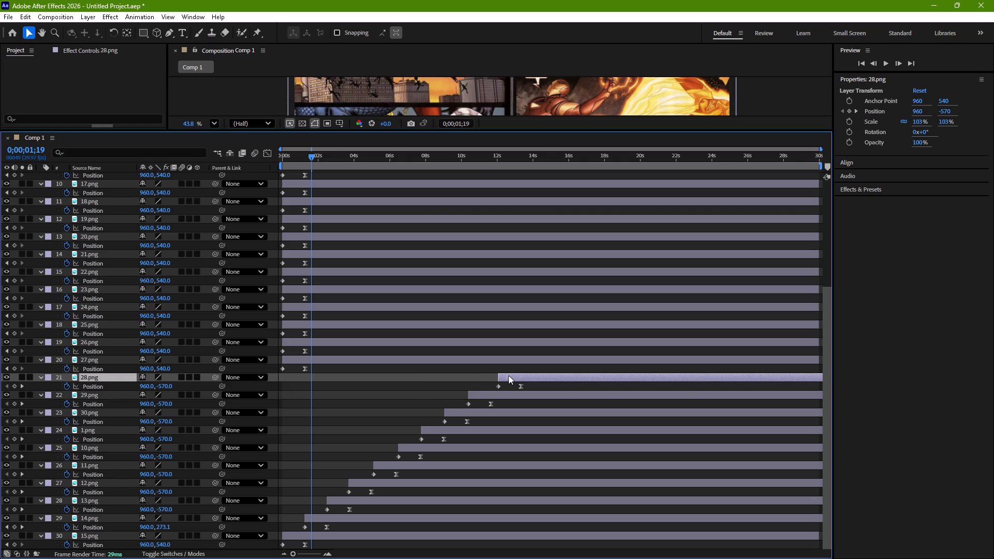
left_click_drag(508, 375, 502, 379)
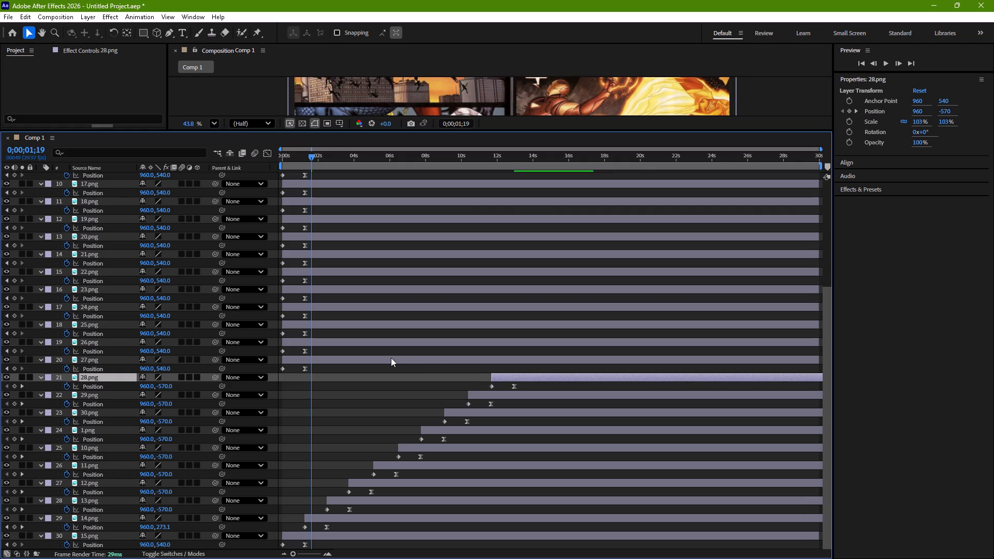
left_click(385, 359)
left_click_drag(298, 358, 488, 358)
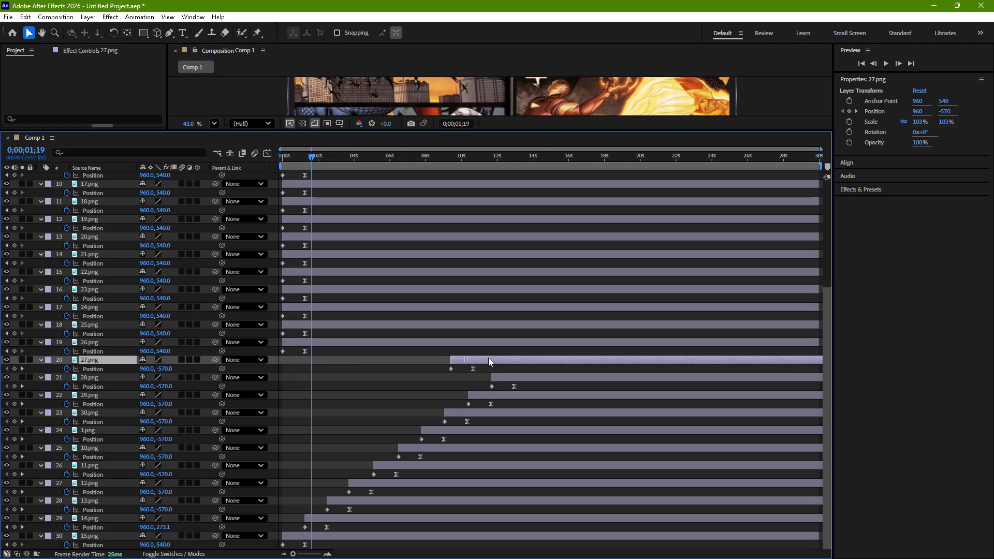
left_click_drag(488, 358, 531, 362)
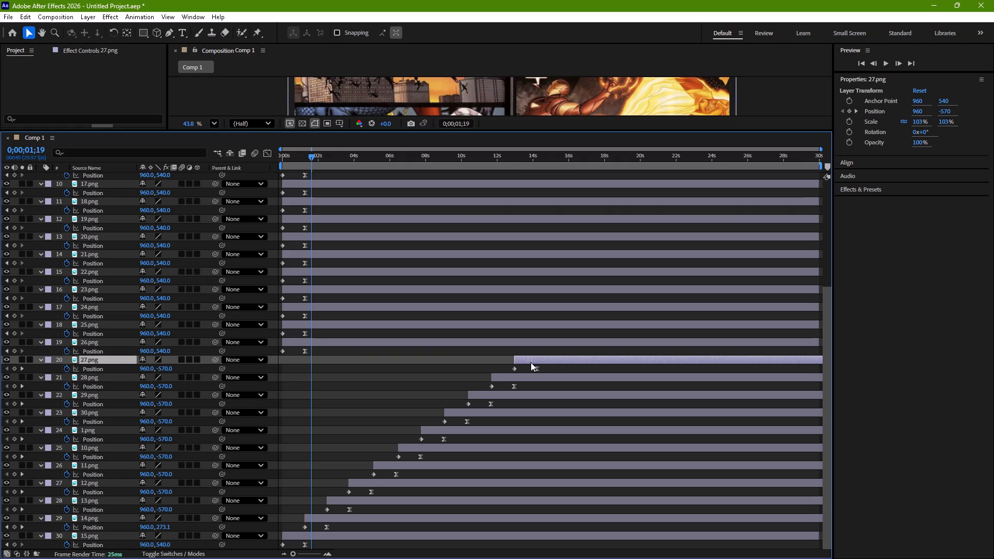
left_click_drag(531, 362, 531, 363)
Stagger layers 26.png, 25.png and 24.png to start at about 14.3 s, 15.6 s and 17 s, each as the previous slide ends.
left_click(427, 341)
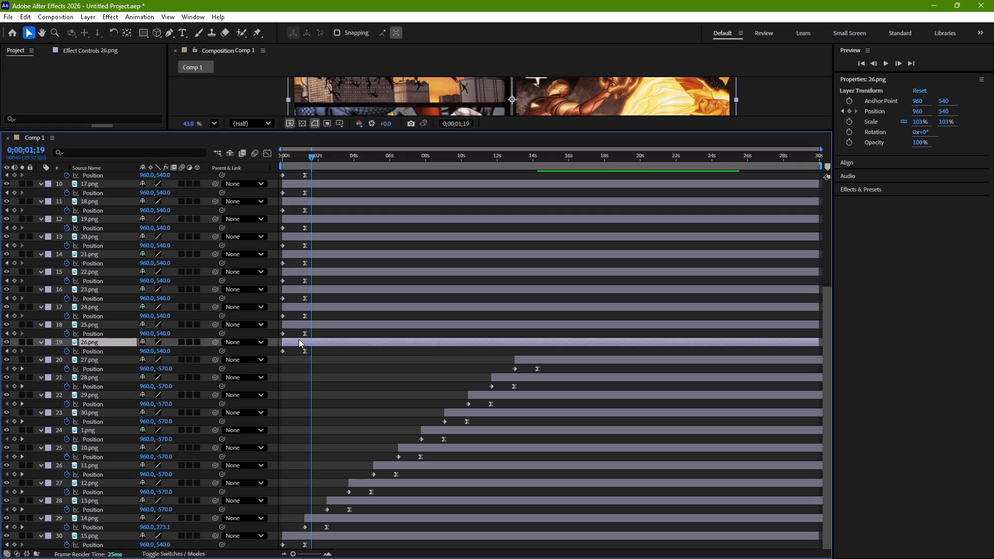
left_click_drag(297, 340, 554, 332)
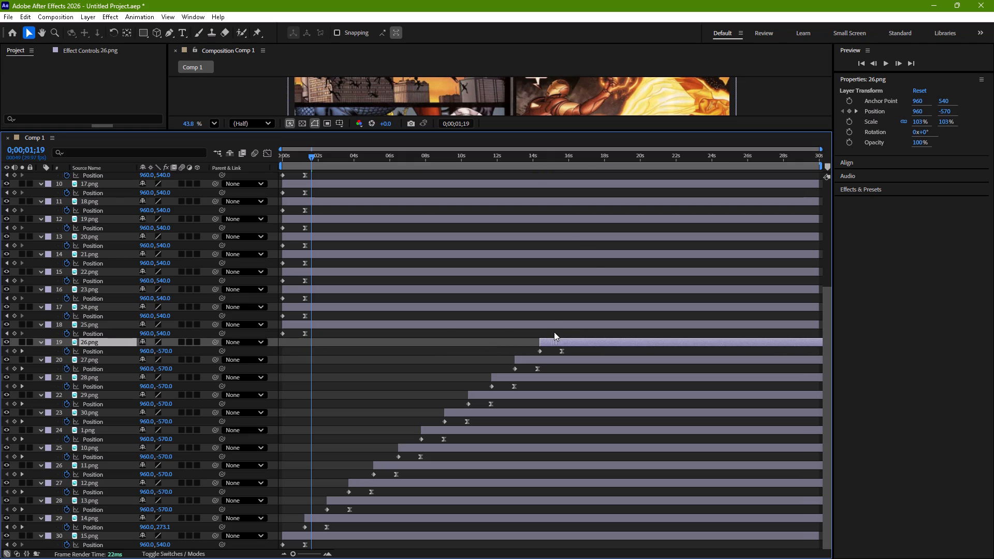
left_click_drag(554, 332, 553, 332)
left_click(435, 320)
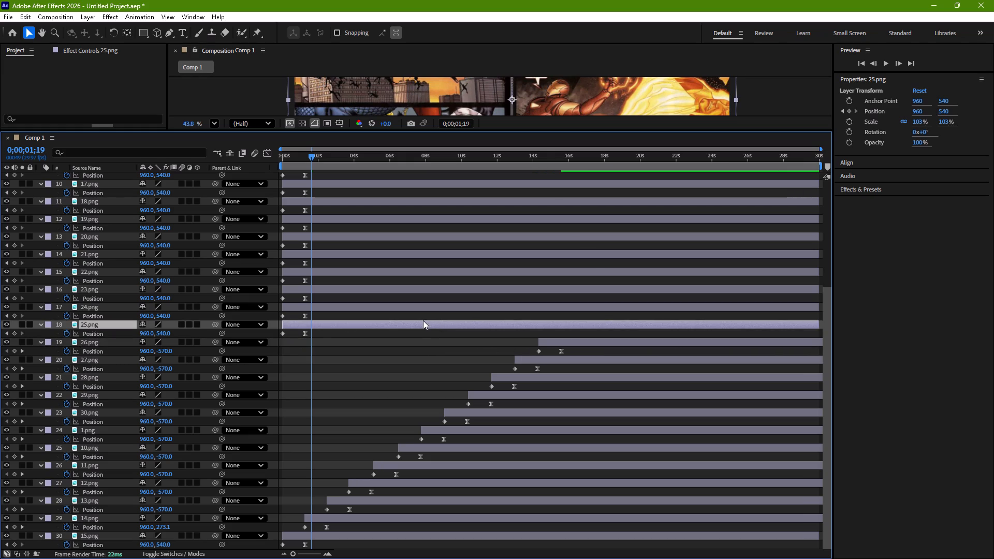
left_click_drag(297, 326, 577, 325)
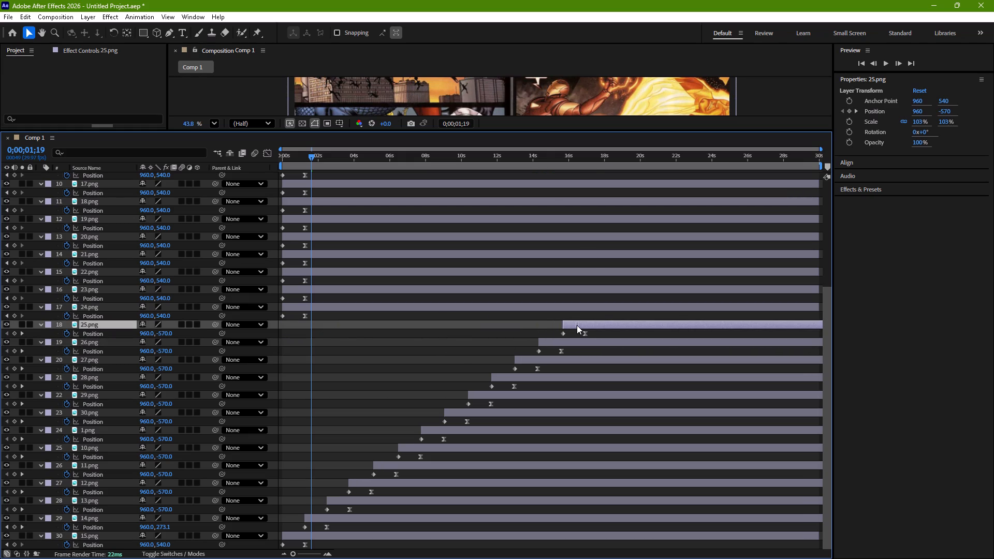
left_click_drag(577, 325, 575, 326)
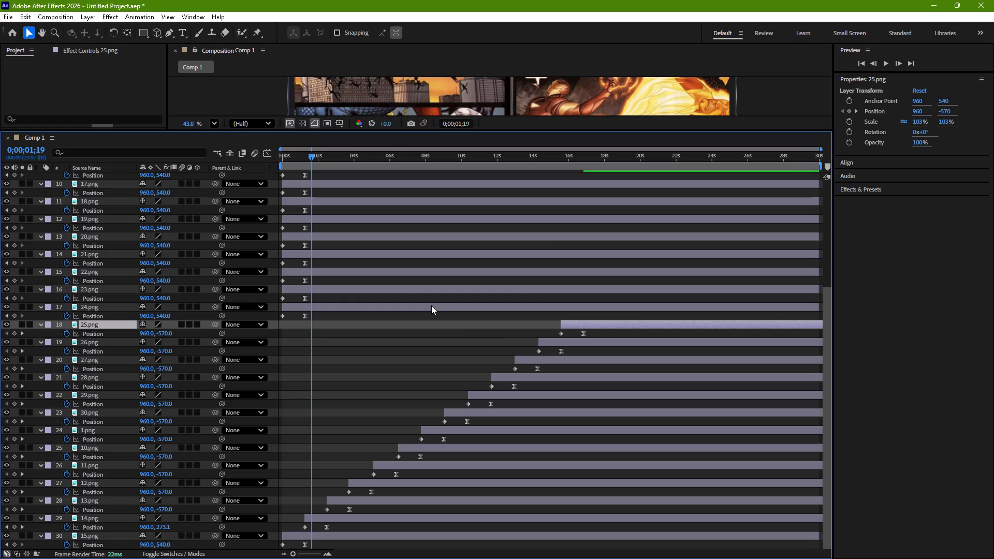
left_click(431, 305)
left_click_drag(302, 305, 553, 301)
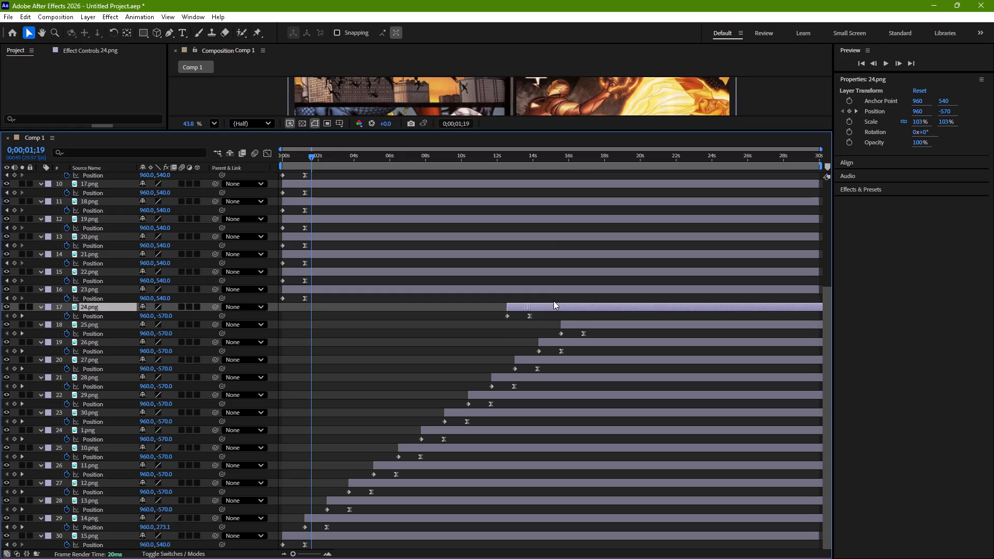
left_click_drag(553, 301, 606, 304)
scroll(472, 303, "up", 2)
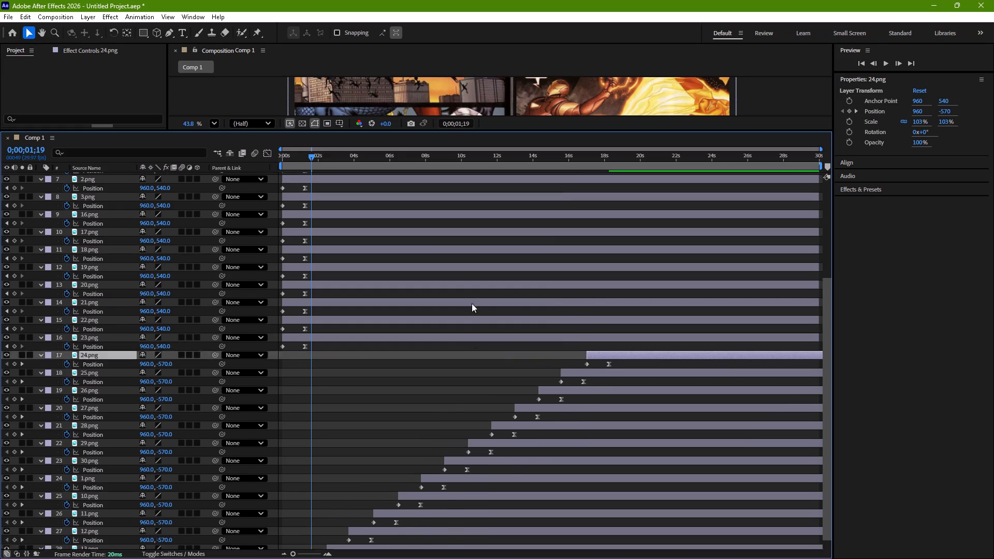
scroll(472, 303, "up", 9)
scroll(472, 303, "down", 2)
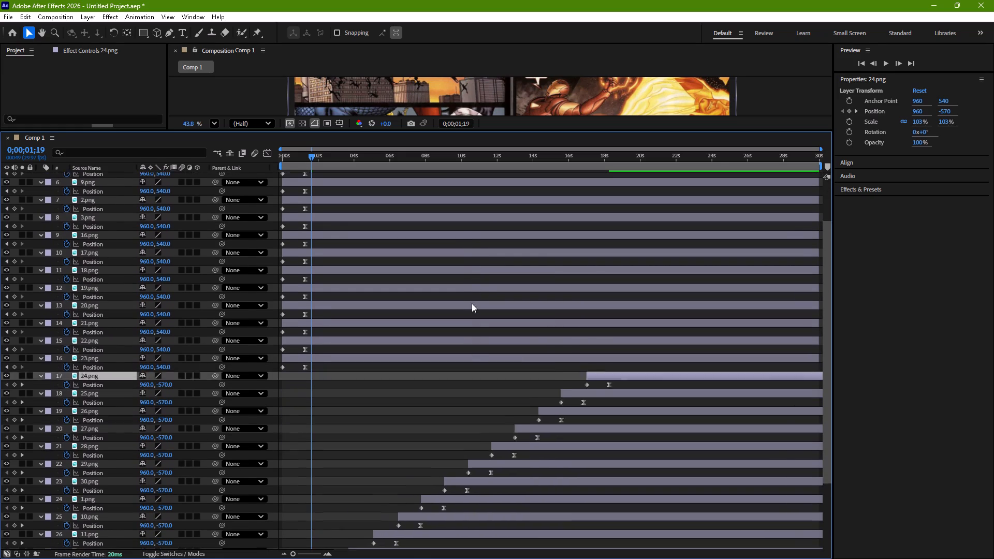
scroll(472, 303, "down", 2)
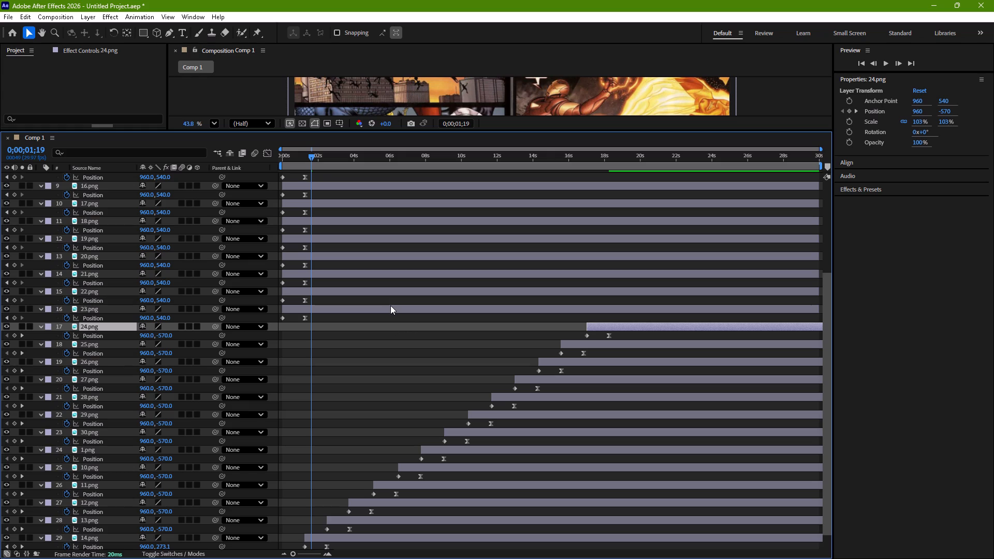
Delay layer 23.png to start at about 18.2 s and 22.png at about 19.4 s, each at the end keyframe of the layer below.
left_click_drag(390, 305, 708, 301)
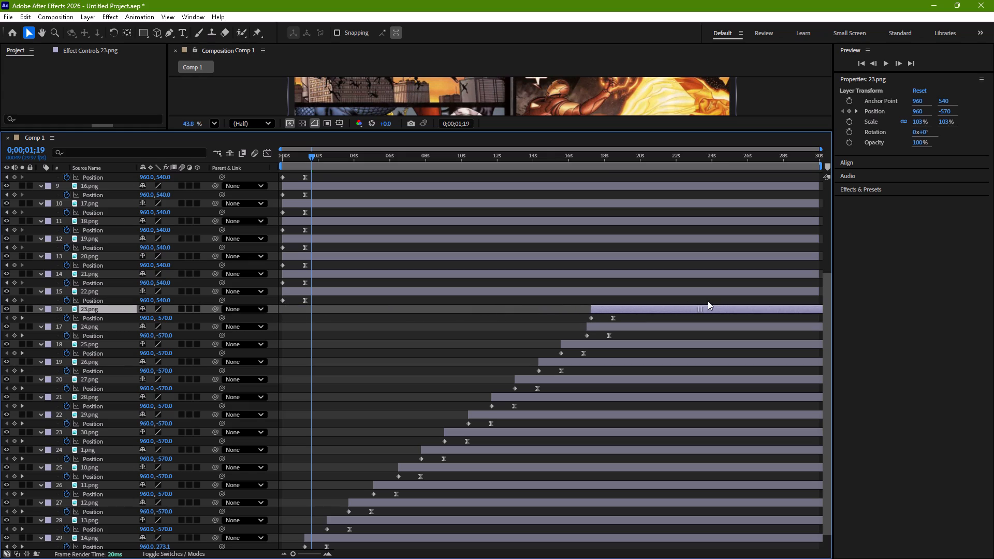
left_click_drag(708, 301, 716, 303)
left_click(514, 290)
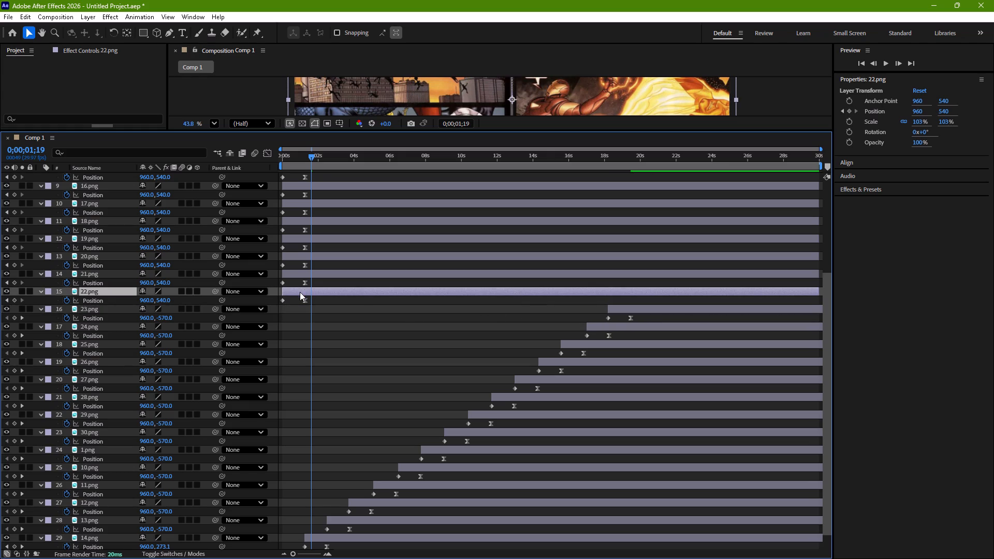
left_click_drag(300, 292, 646, 279)
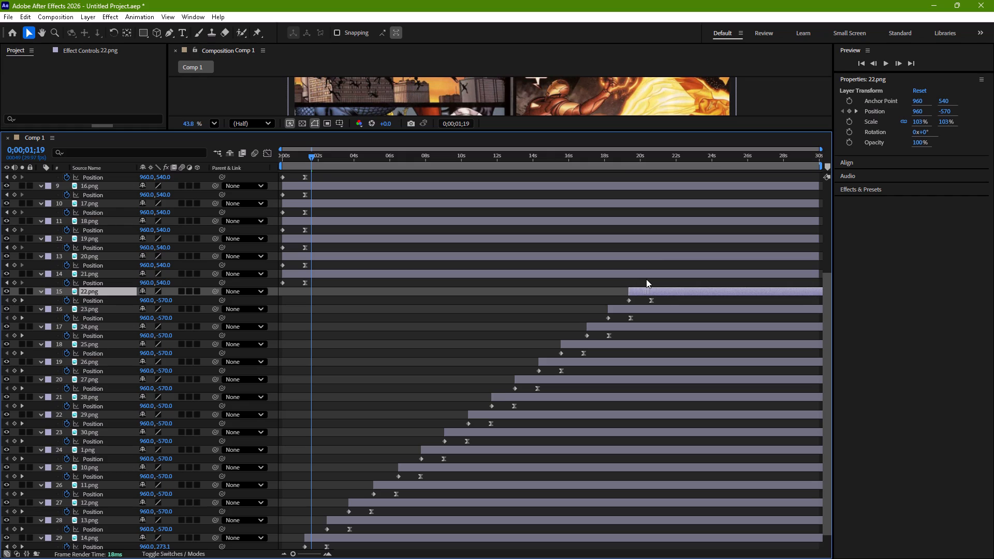
left_click_drag(646, 279, 647, 279)
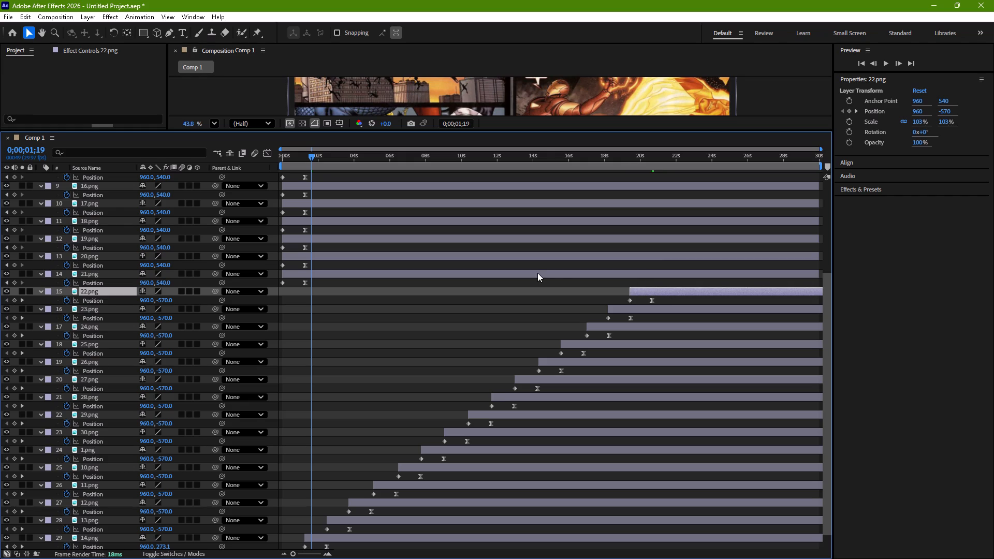
Delay layer 21.png to start at about 20.6 s and 20.png at about 21.9 s, continuing the end-to-end stagger.
left_click(537, 273)
left_click_drag(300, 272, 650, 245)
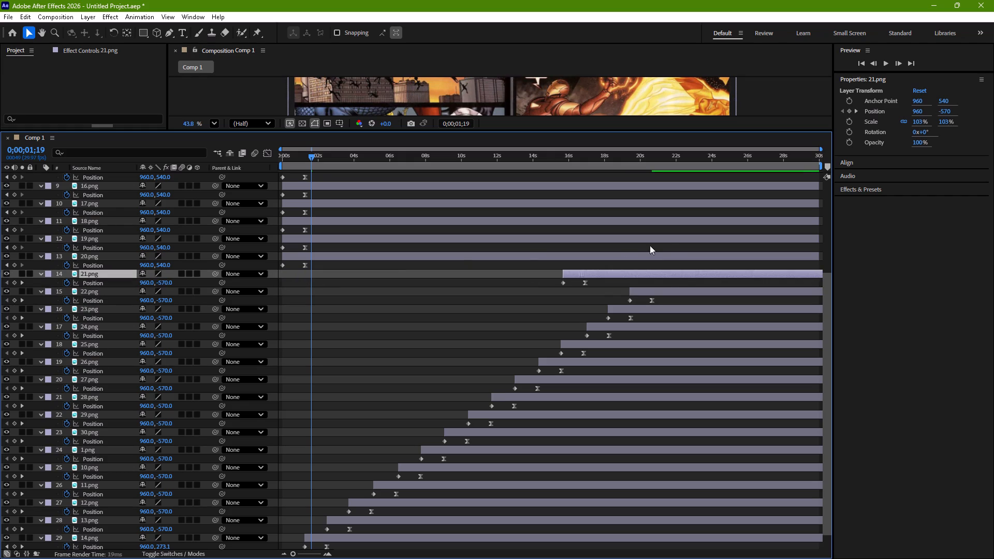
left_click_drag(650, 245, 669, 255)
left_click(545, 253)
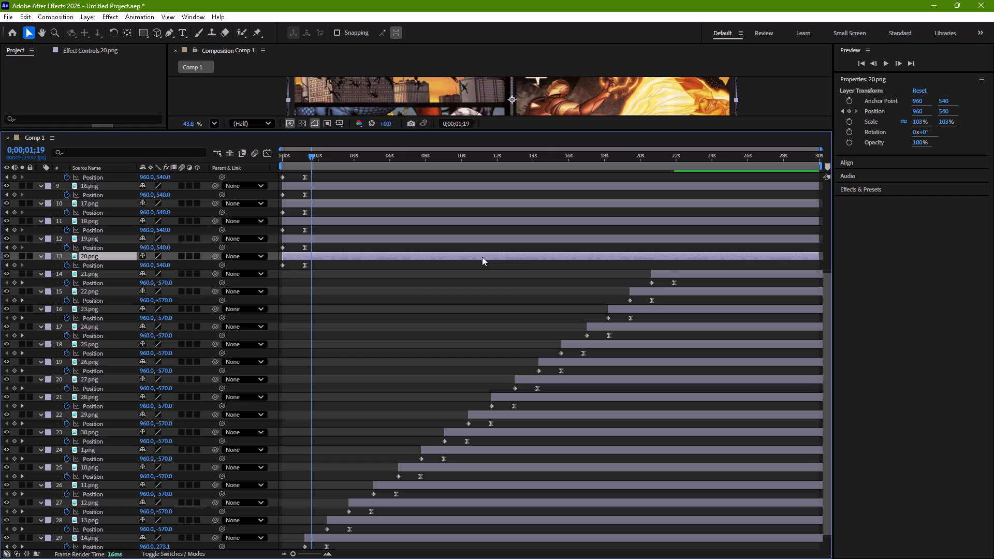
left_click_drag(482, 257, 801, 248)
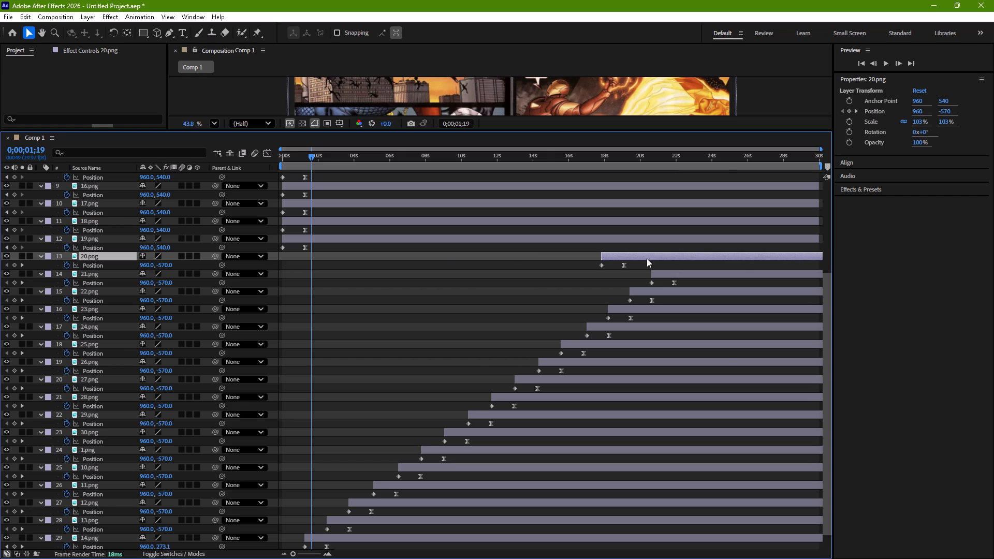
left_click_drag(643, 255, 714, 253)
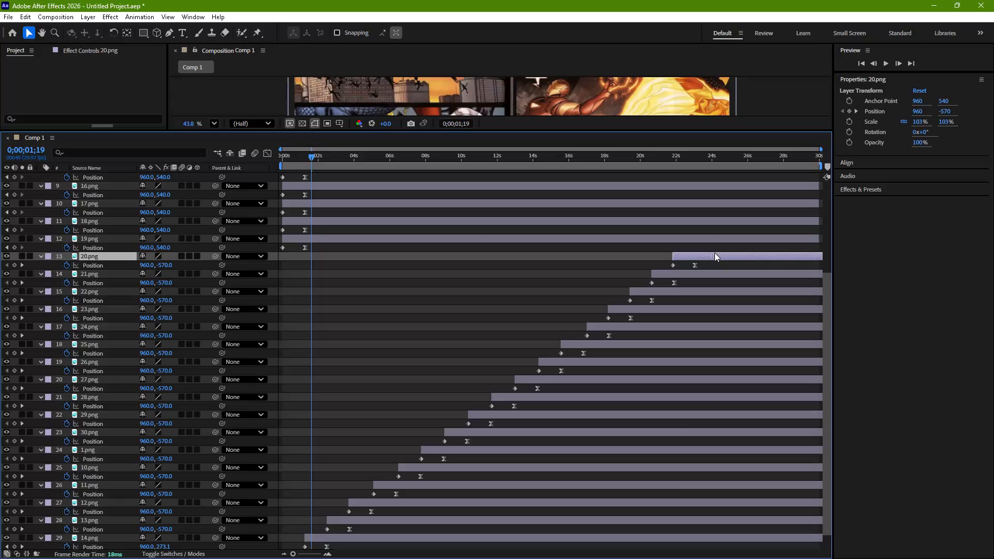
left_click_drag(714, 253, 715, 253)
Delay layer 19.png to start at about 23.2 s, at the end keyframe of layer 20.png.
left_click(607, 238)
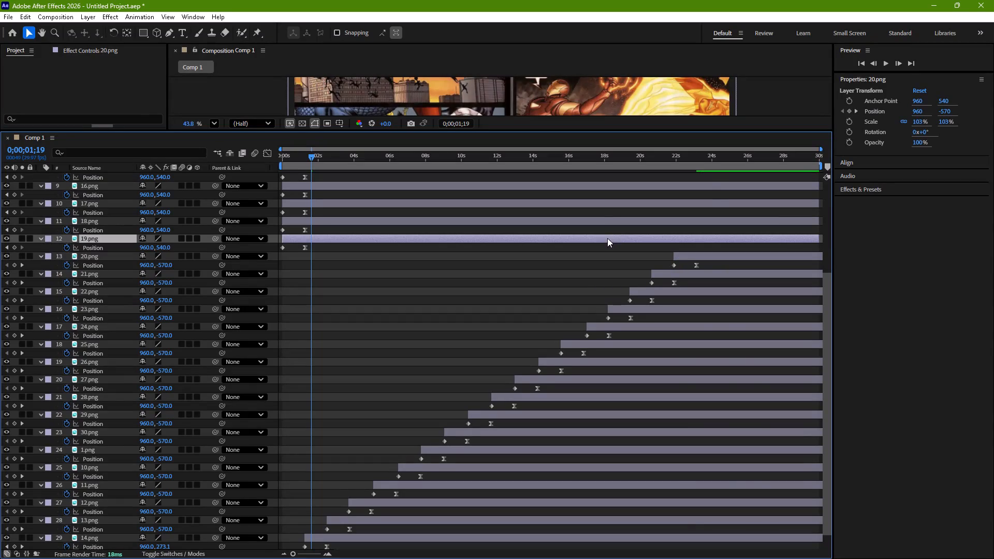
left_click_drag(301, 237, 769, 214)
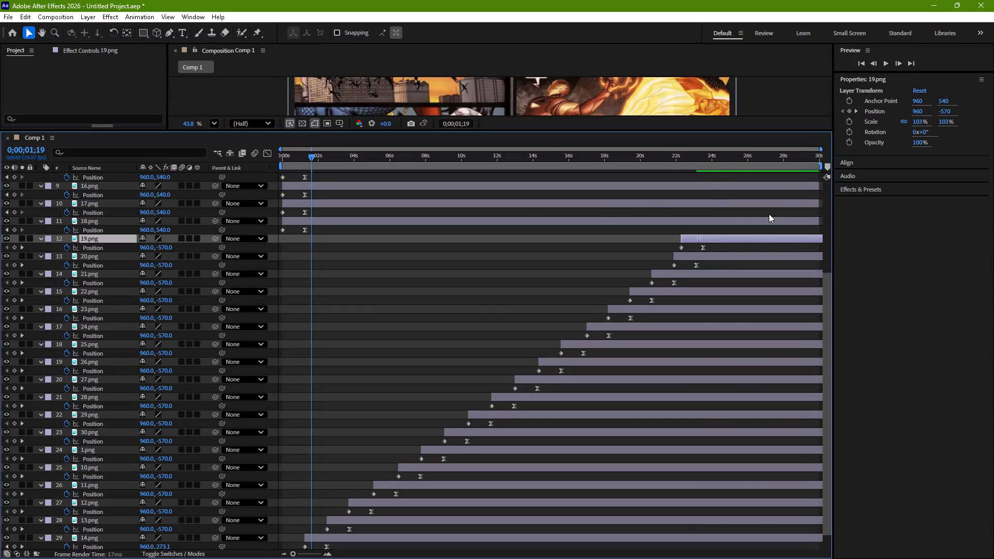
left_click_drag(769, 214, 715, 246)
Delete the 11 unstaggered layers at the top of the stack, from 4.png through 18.png, and dismiss the Quick Offset tip.
scroll(555, 266, "up", 6)
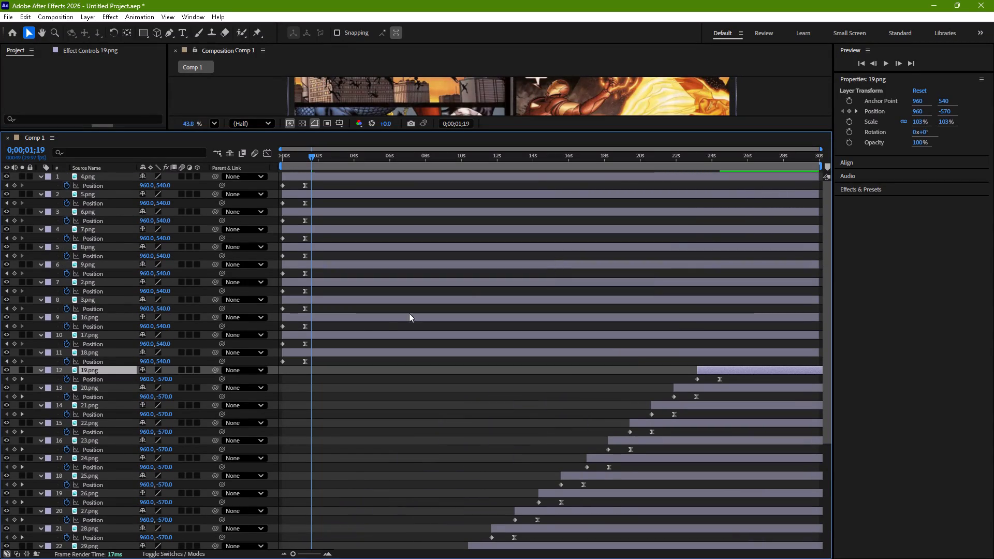
left_click(119, 351)
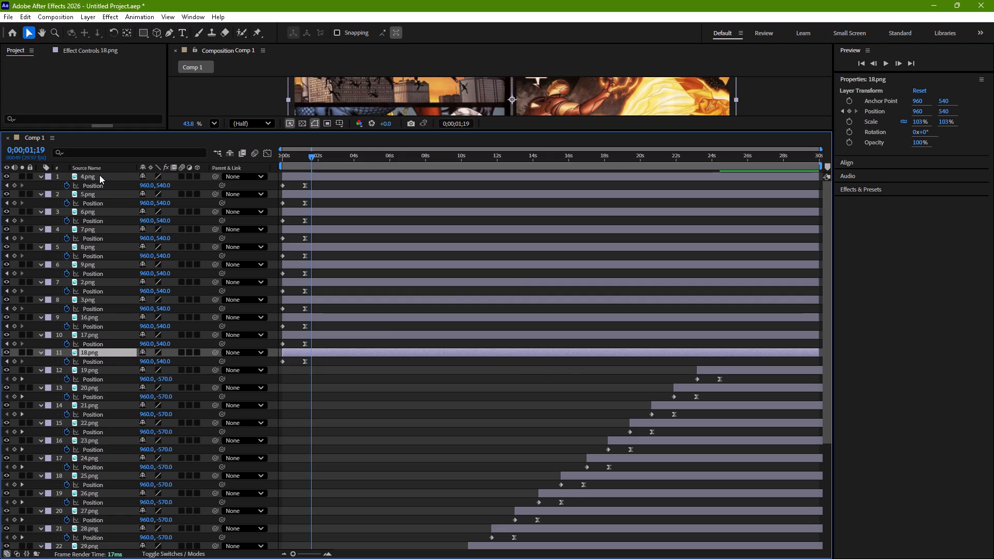
left_click(99, 175, "shift")
key("Delete")
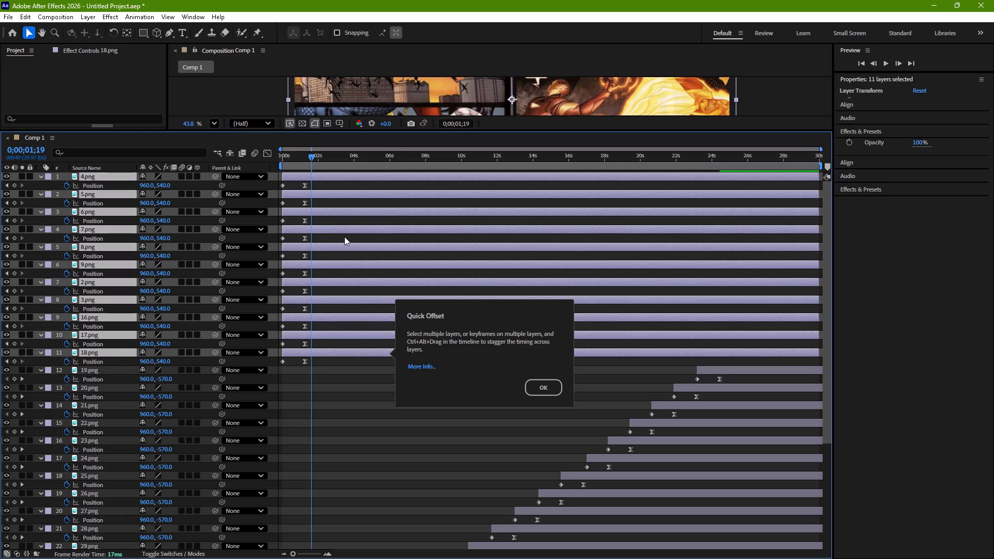
left_click(547, 385)
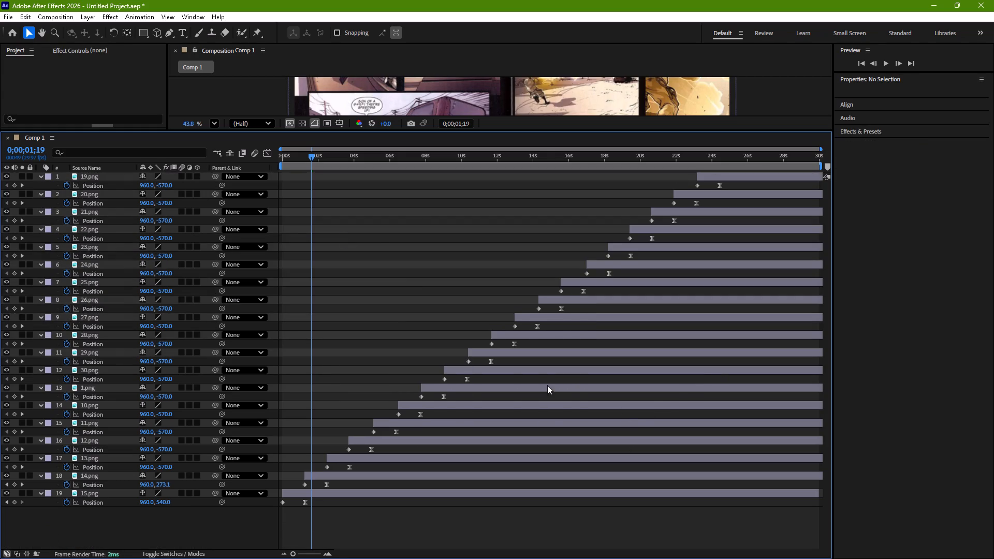
Shrink the timeline area so the whole composition frame is visible above it.
double_click(346, 131)
left_click_drag(346, 130, 371, 393)
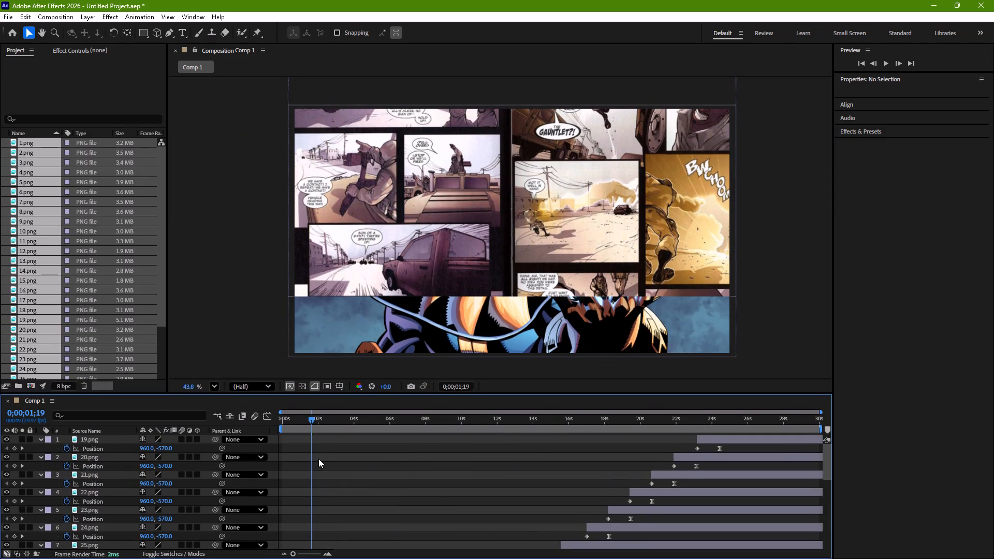
Play the composition from the start to check the timing of the staggered page slides.
scroll(320, 460, "down", 6)
left_click_drag(311, 421, 295, 423)
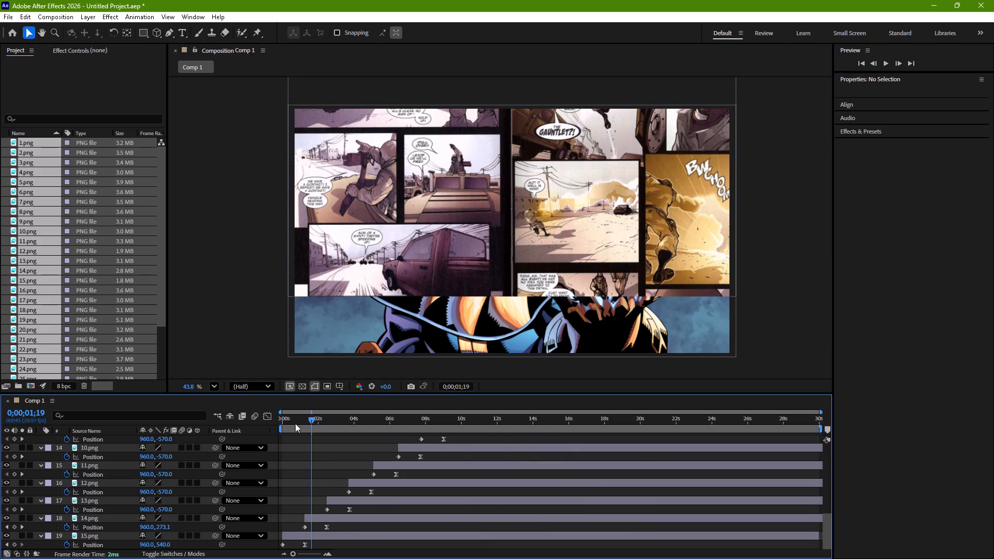
left_click_drag(295, 423, 250, 430)
key("space")
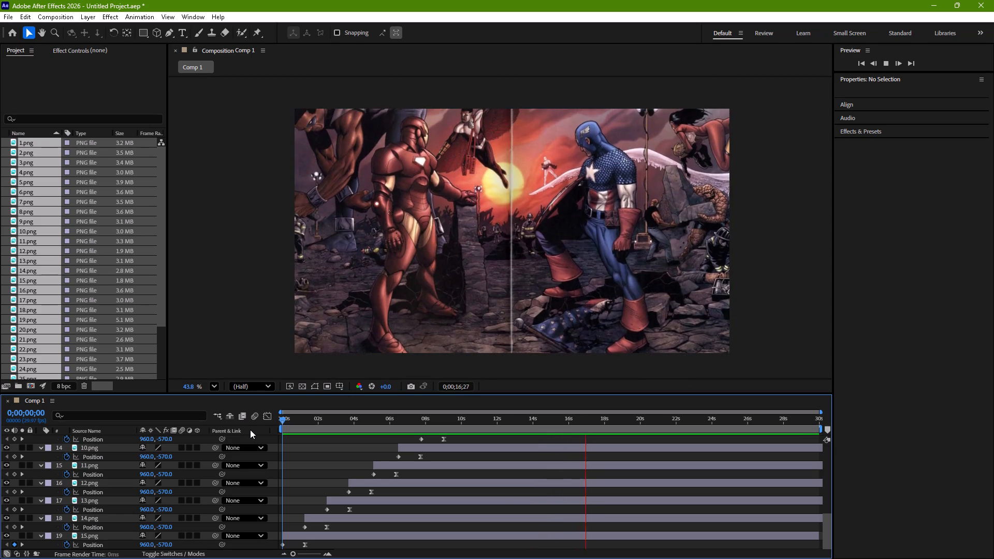
key("space")
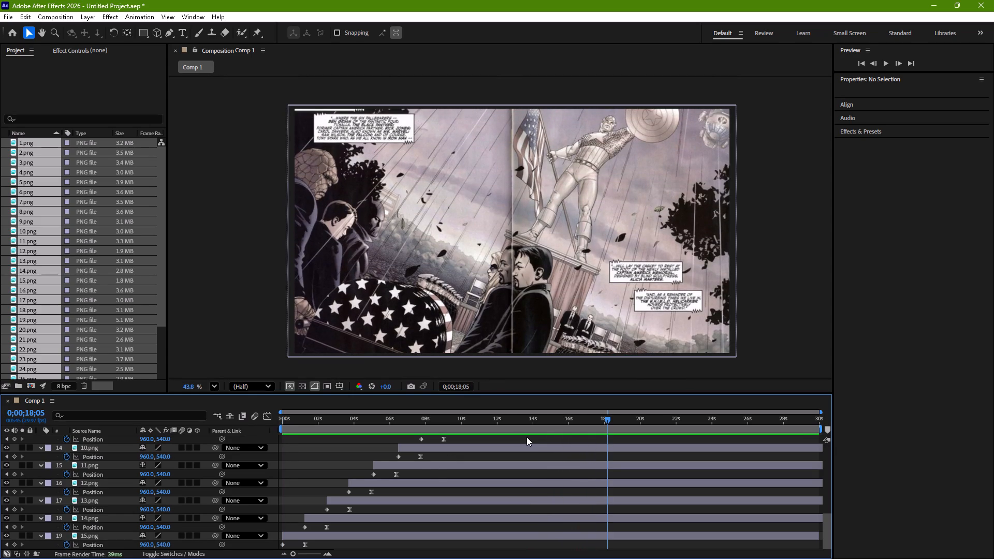
scroll(527, 437, "left", 3)
scroll(527, 437, "right", 5)
Speed up the first two slide-ins by moving the end Position keyframes of 15.png to 0;00;00;27 and 14.png to about 2.1 s.
left_click_drag(608, 419, 276, 459)
scroll(350, 479, "down", 1)
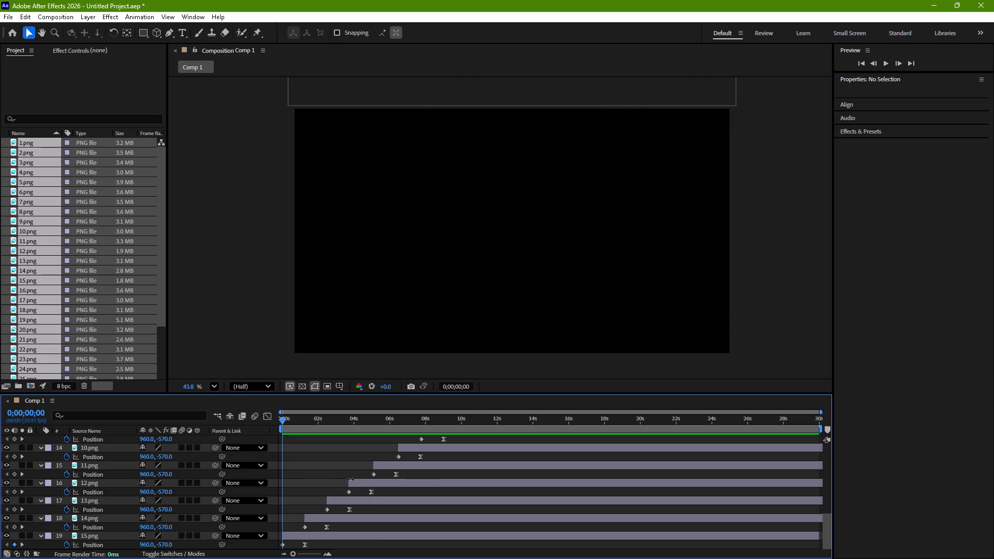
scroll(350, 479, "down", 4)
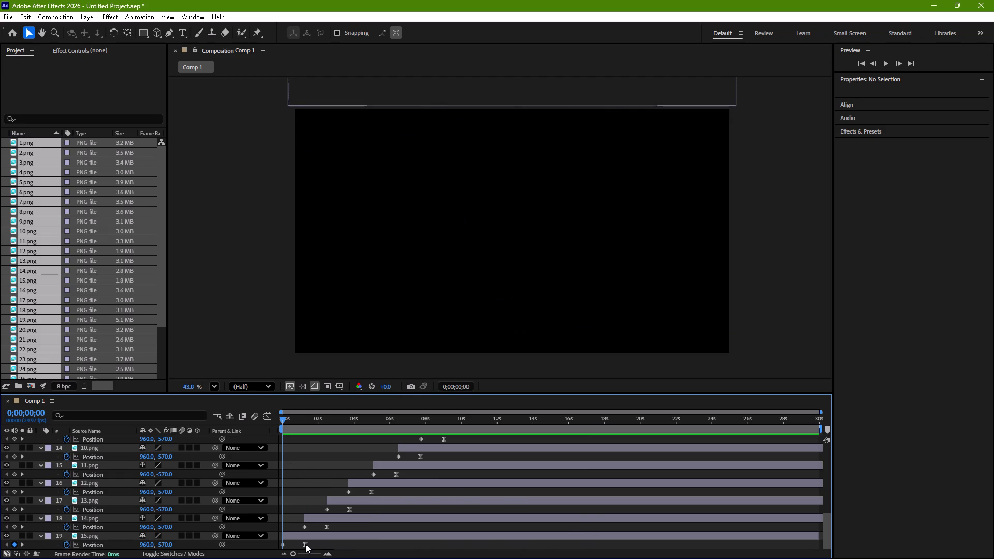
left_click(305, 544)
left_click_drag(305, 544, 298, 547)
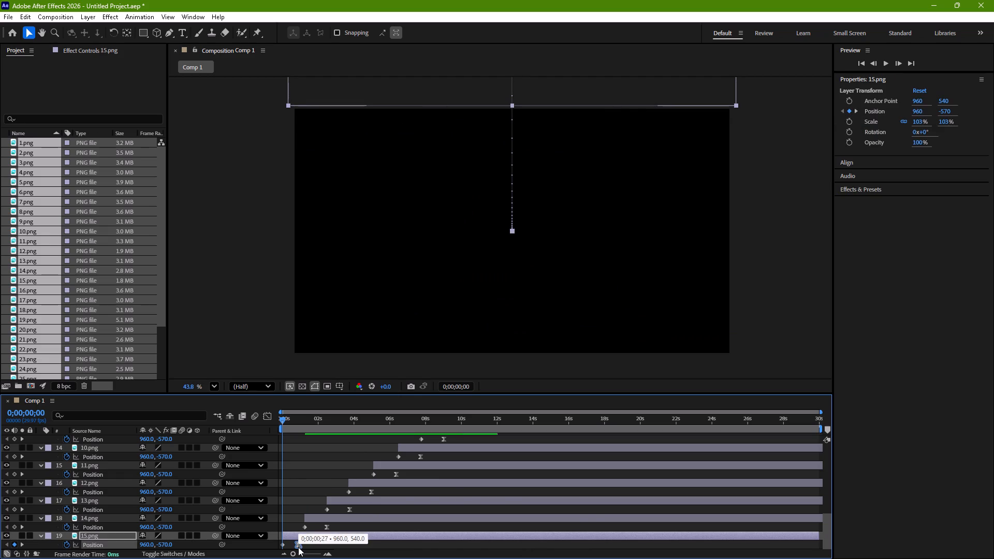
left_click(327, 527)
left_click_drag(327, 527, 319, 529)
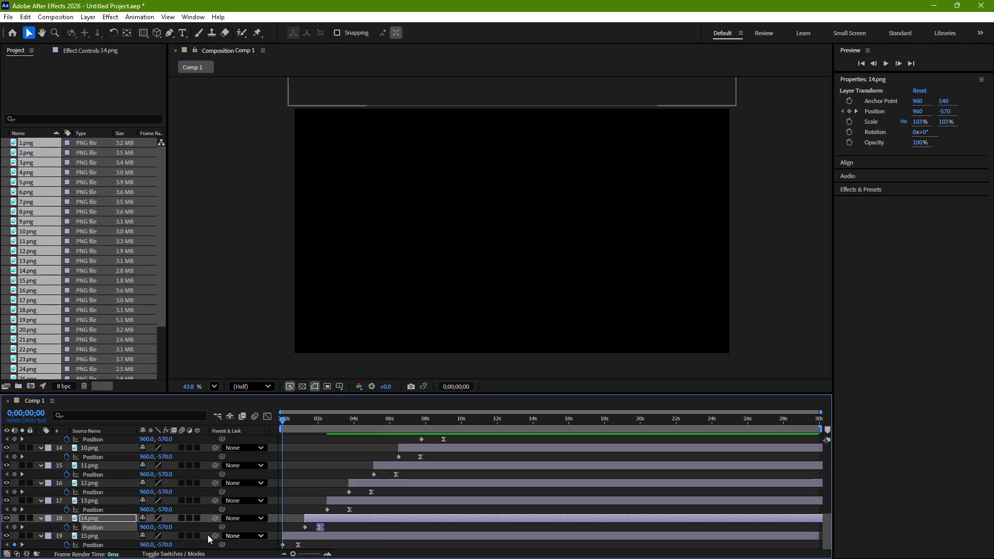
With all 19 layers selected, move the end Position keyframe of 13.png to about 3.3 s.
left_click(125, 534)
scroll(125, 534, "up", 1, "ctrl")
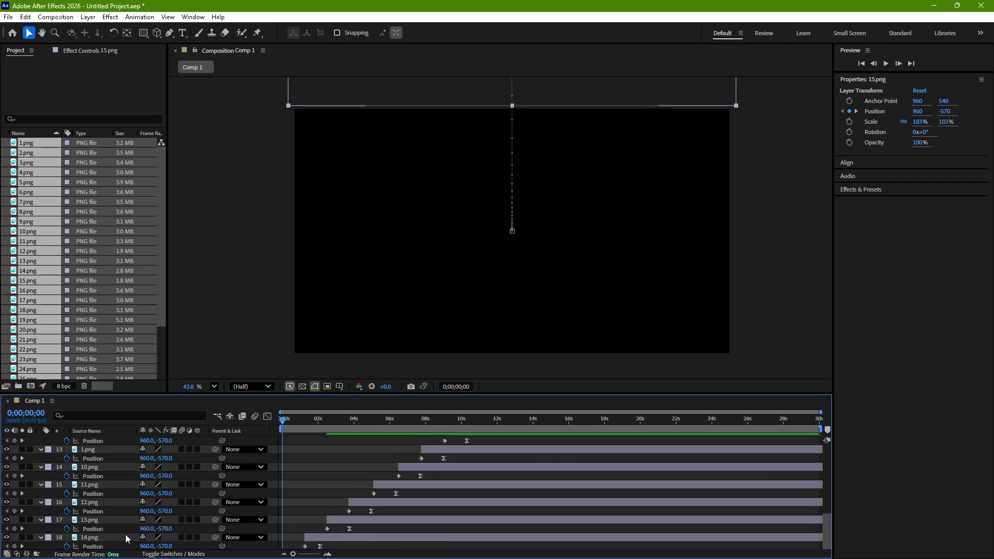
scroll(125, 534, "up", 8, "ctrl")
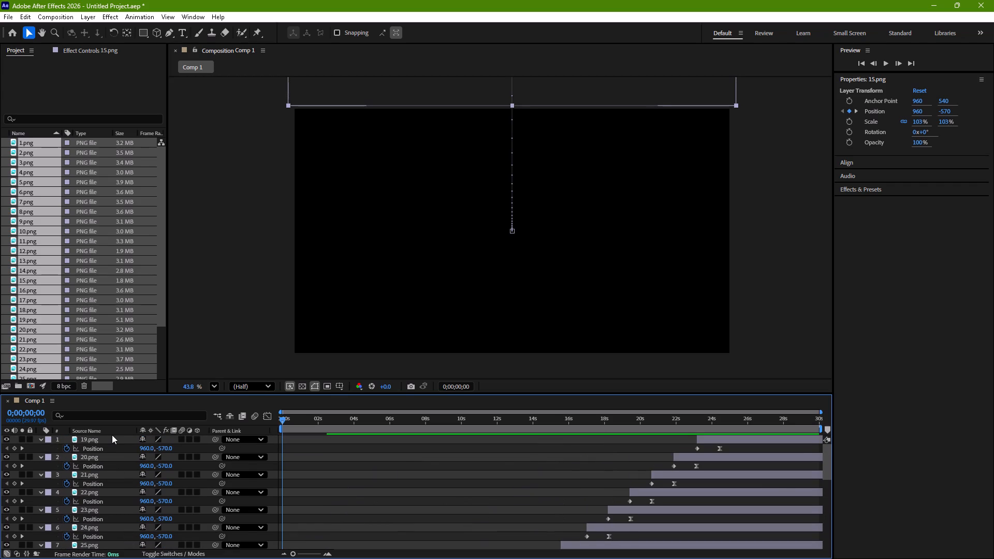
left_click(112, 437, "shift")
scroll(273, 452, "down", 3)
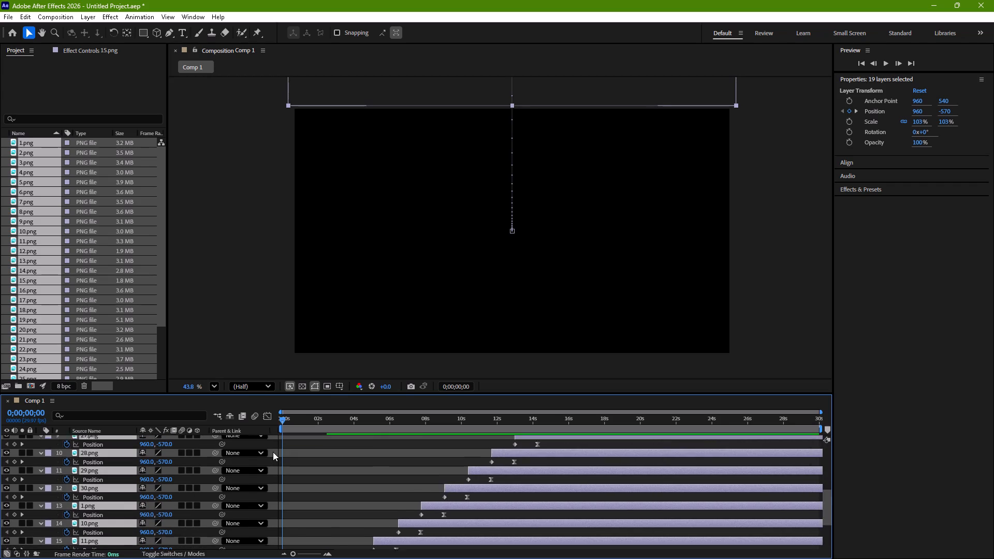
scroll(273, 452, "down", 4)
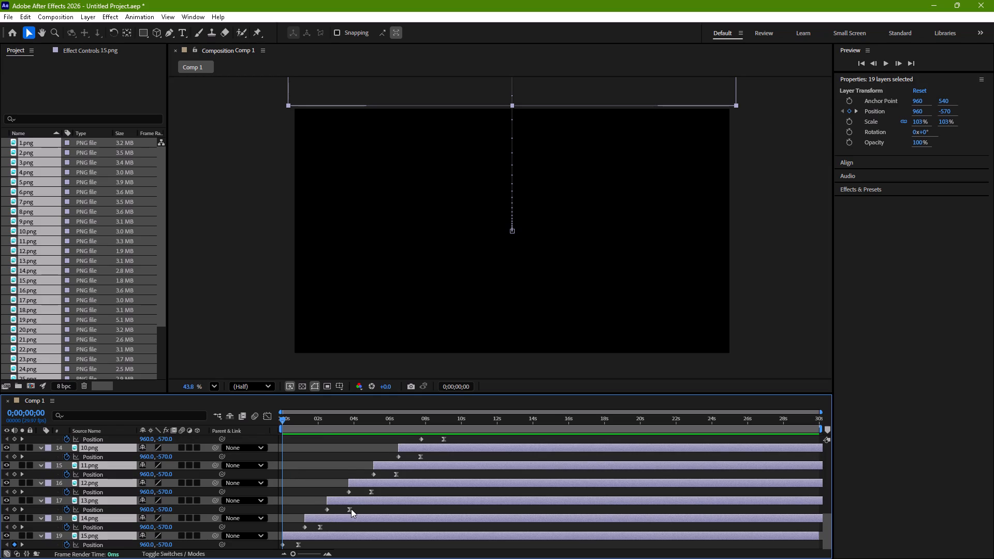
left_click_drag(351, 509, 343, 512)
Play back the shortened opening slides and scrub through the slide-in of 15.png to judge its speed.
key("space")
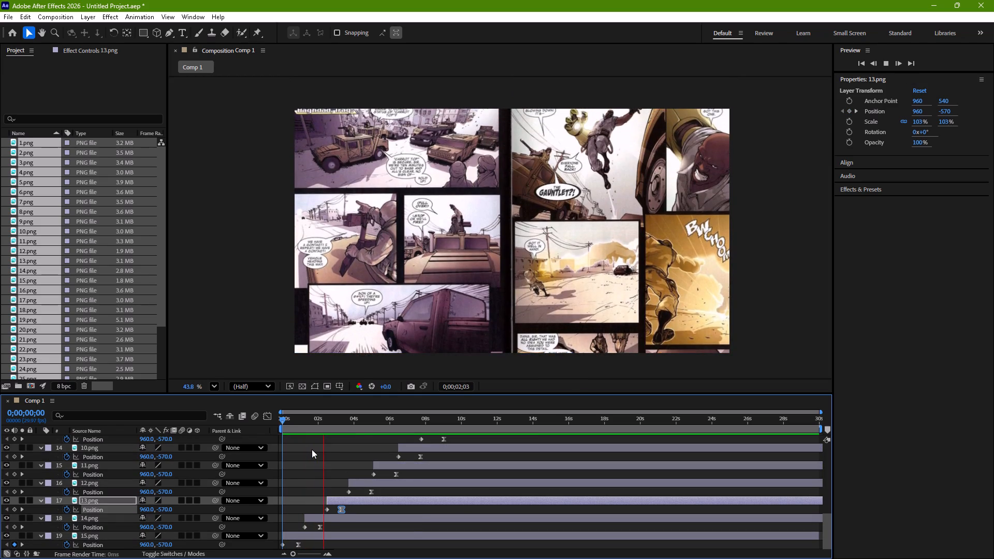
key("space")
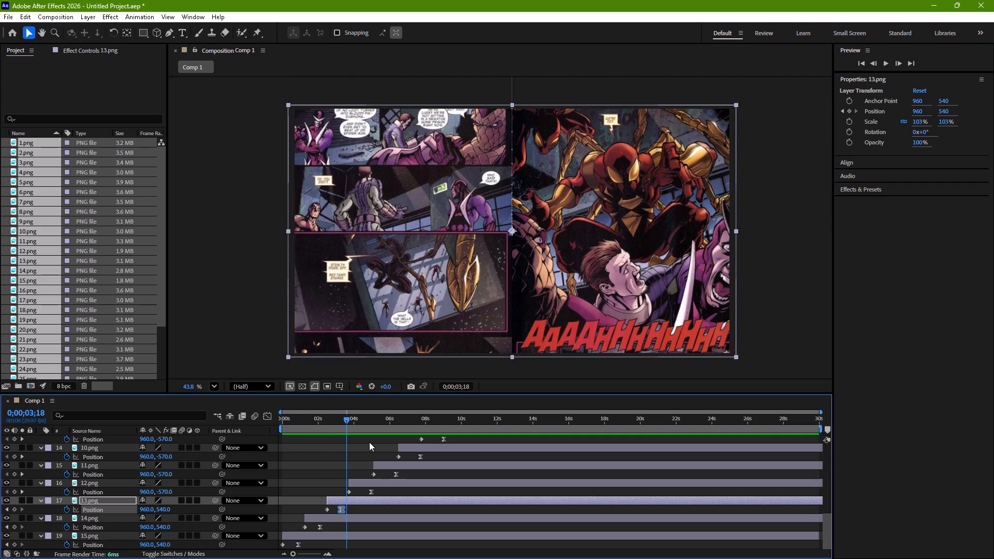
left_click_drag(347, 421, 291, 439)
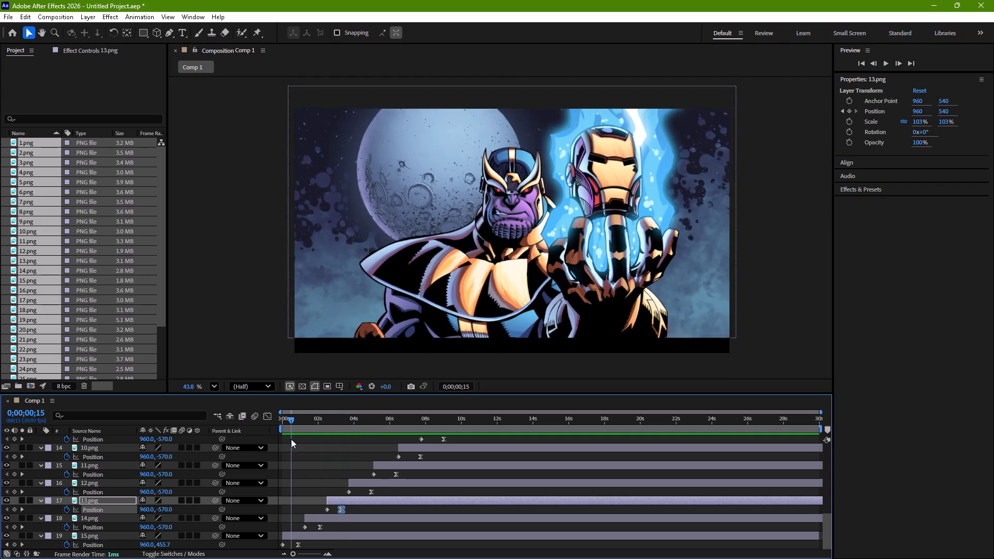
left_click_drag(291, 439, 295, 445)
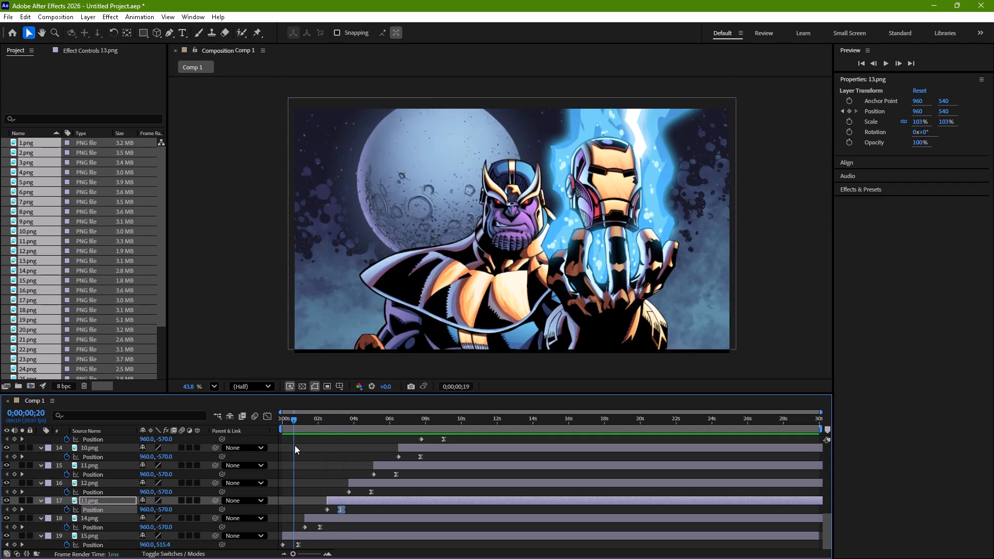
left_click_drag(295, 445, 280, 449)
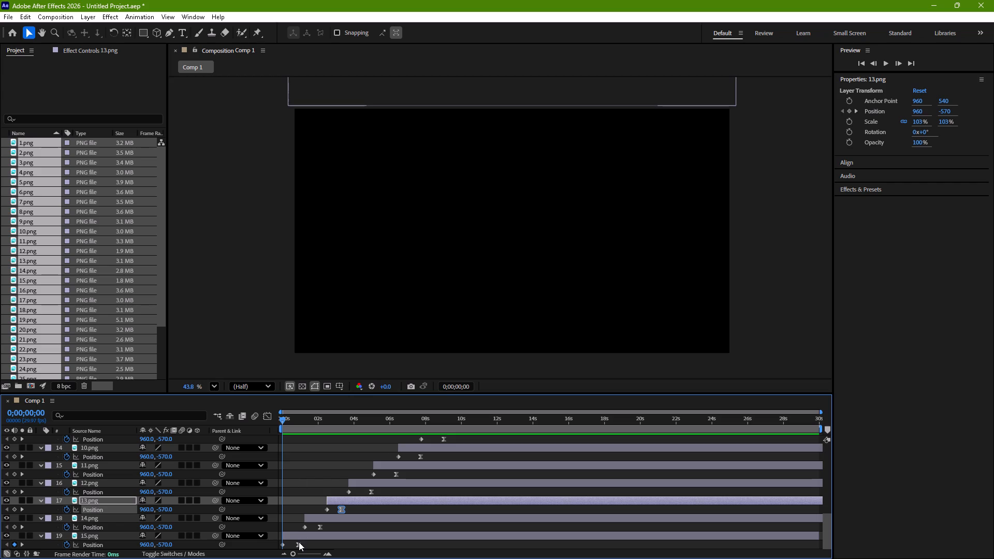
Shorten the slide-in of 15.png by moving its end Position keyframe to 0;00;00;20, and preview it.
left_click(299, 542)
left_click(299, 542)
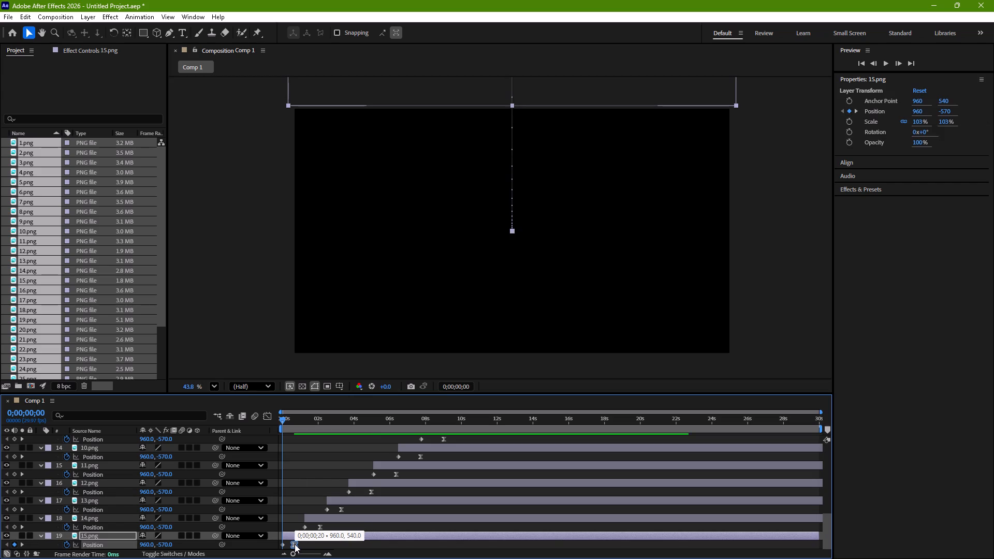
key("space")
key("space")
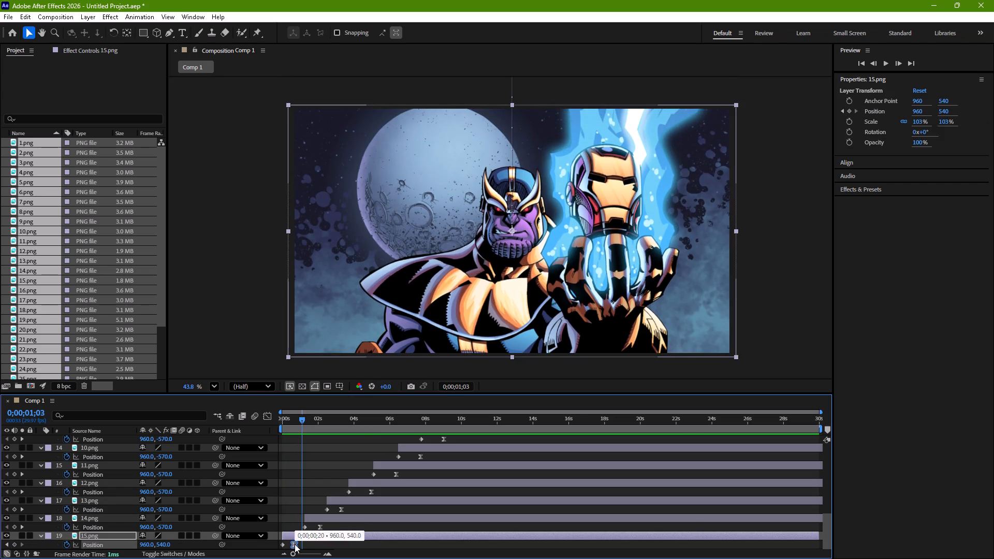
Move layer 14.png to start at about 0.7 s, shift its end Position keyframe to about 1.3 s, and preview the opening.
left_click_drag(347, 516, 335, 519)
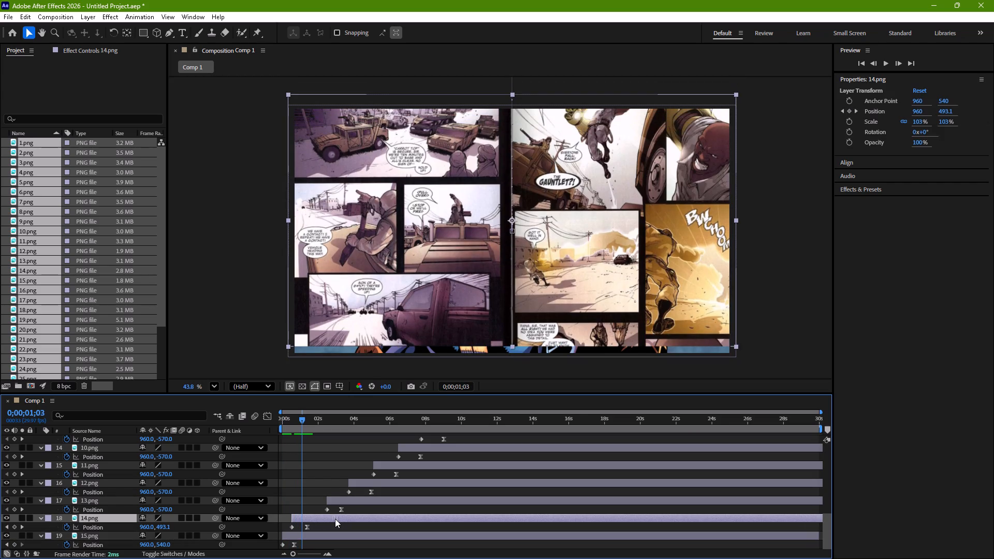
left_click_drag(335, 519, 337, 519)
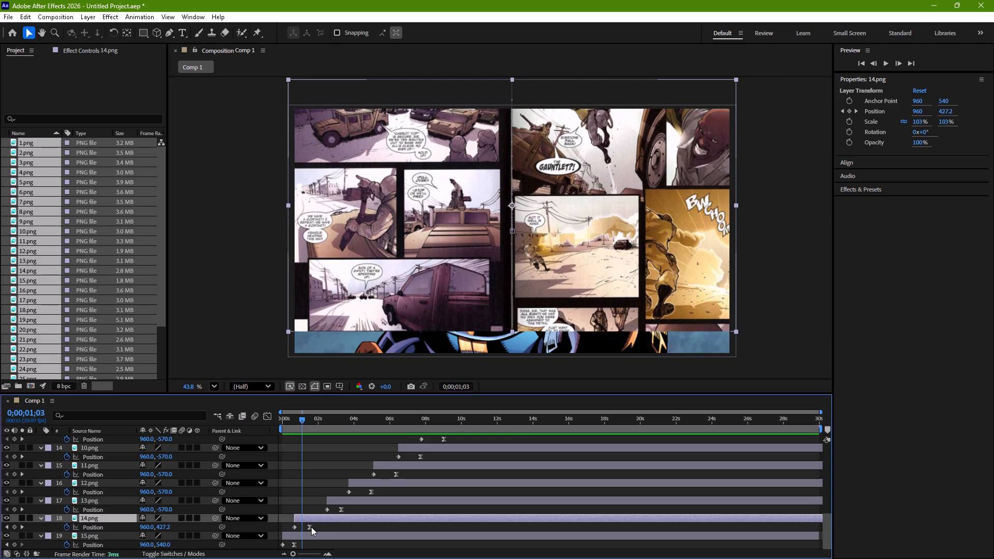
left_click(310, 527)
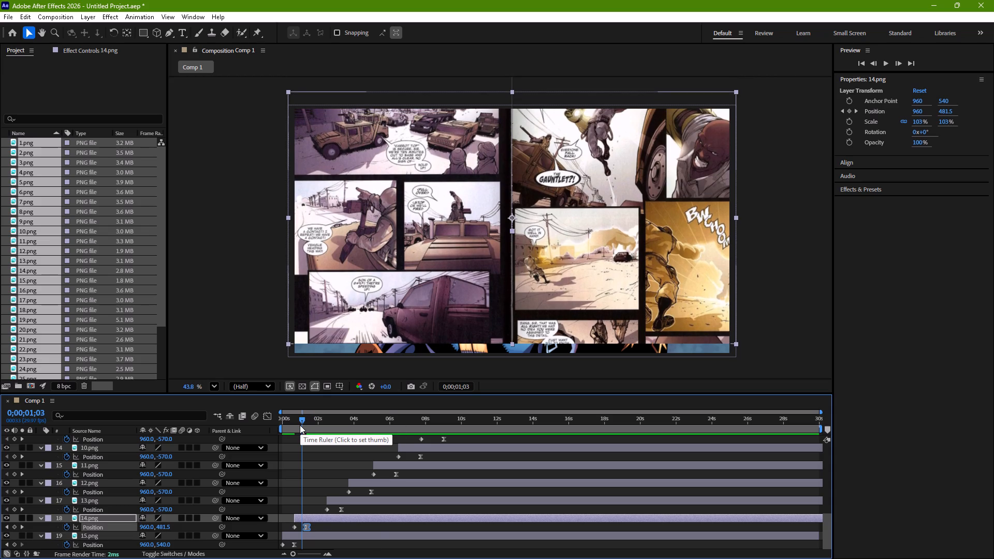
left_click_drag(300, 425, 265, 438)
key("space")
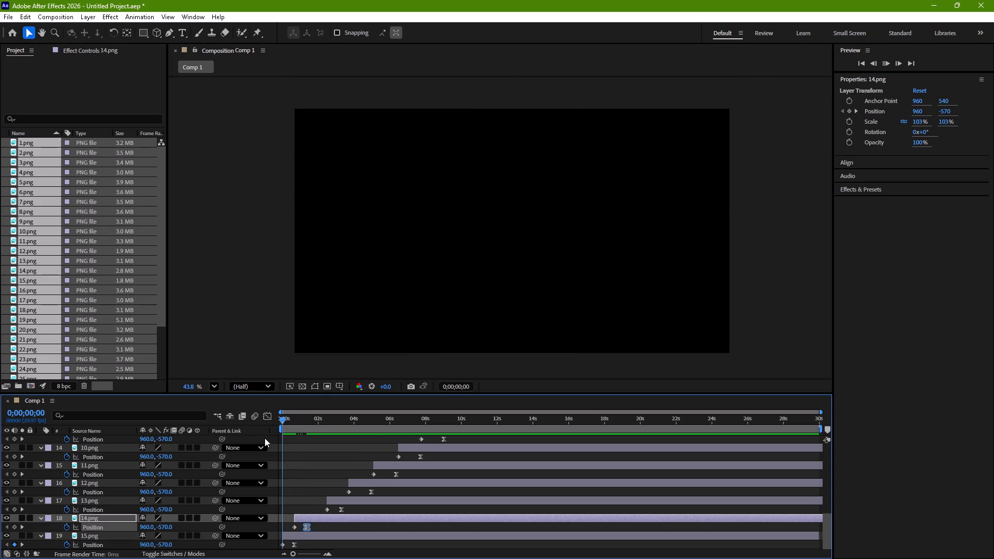
key("space")
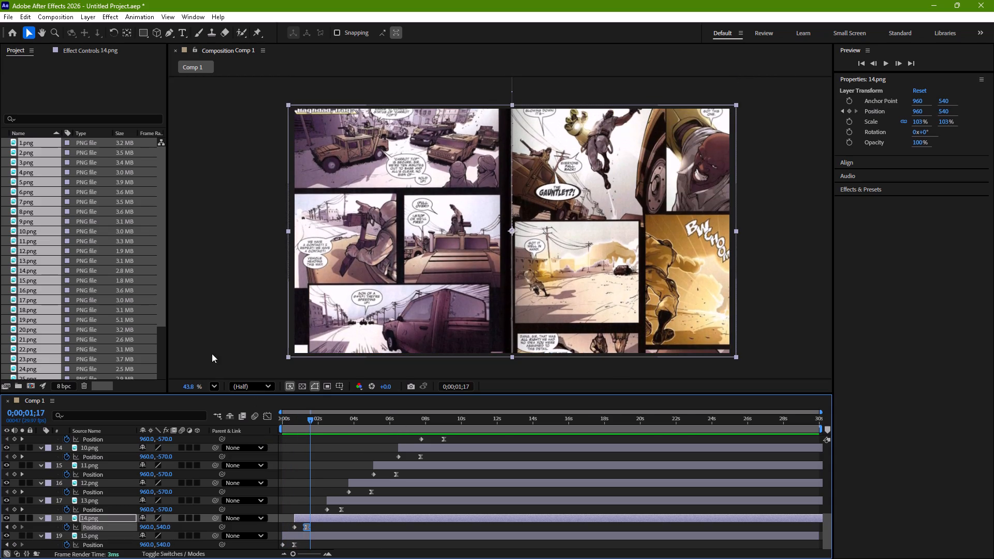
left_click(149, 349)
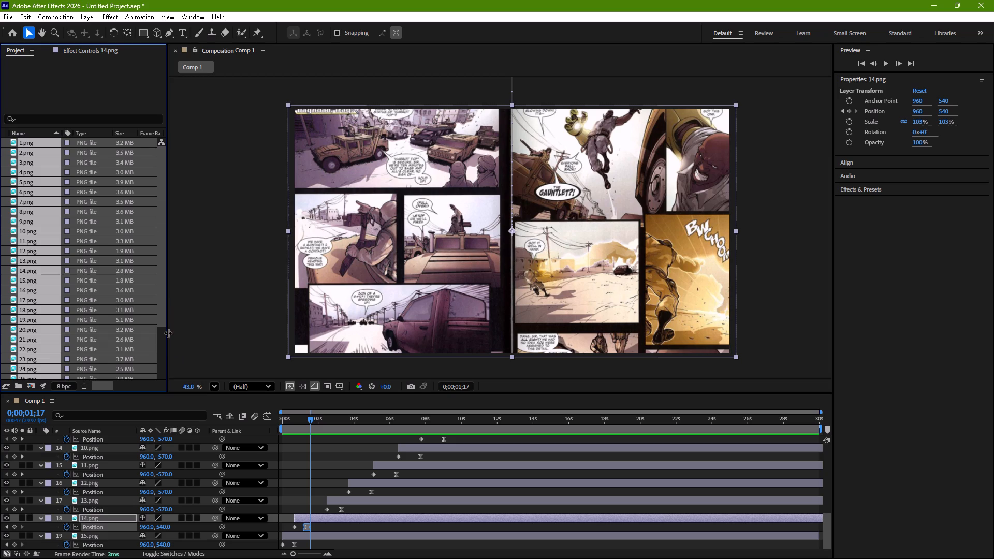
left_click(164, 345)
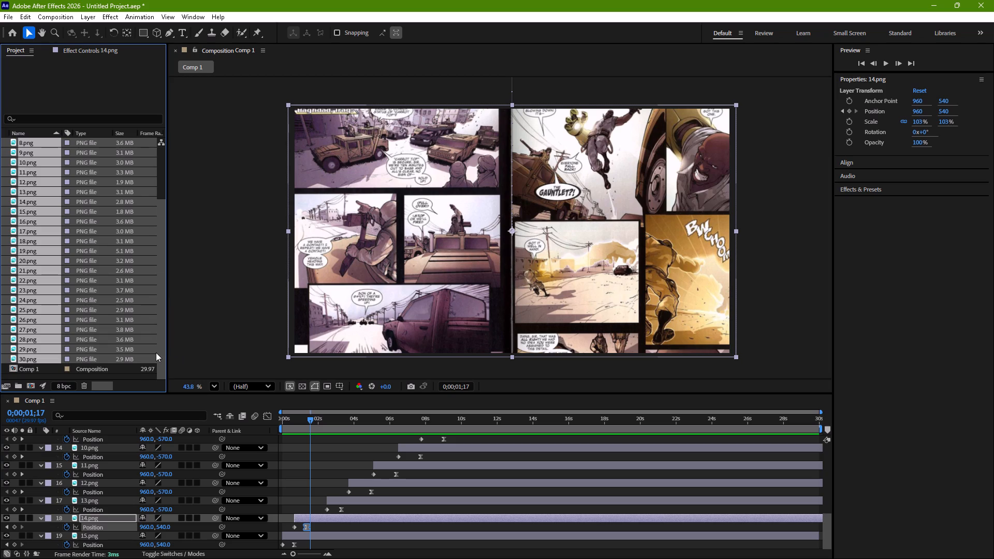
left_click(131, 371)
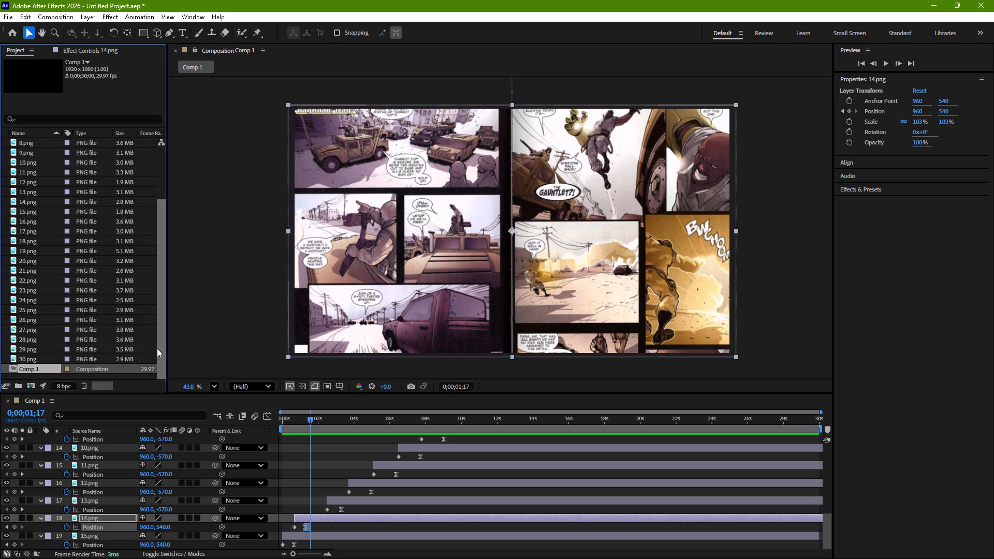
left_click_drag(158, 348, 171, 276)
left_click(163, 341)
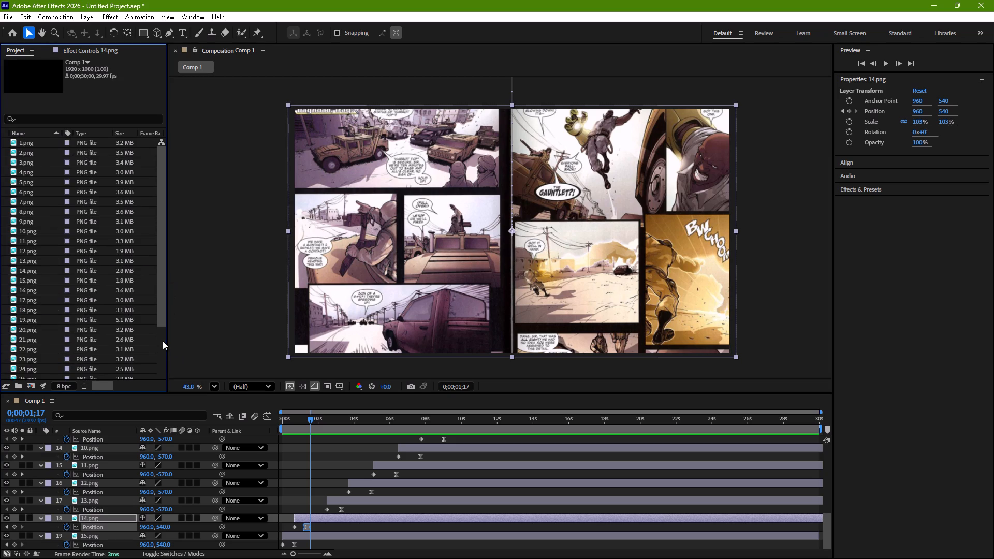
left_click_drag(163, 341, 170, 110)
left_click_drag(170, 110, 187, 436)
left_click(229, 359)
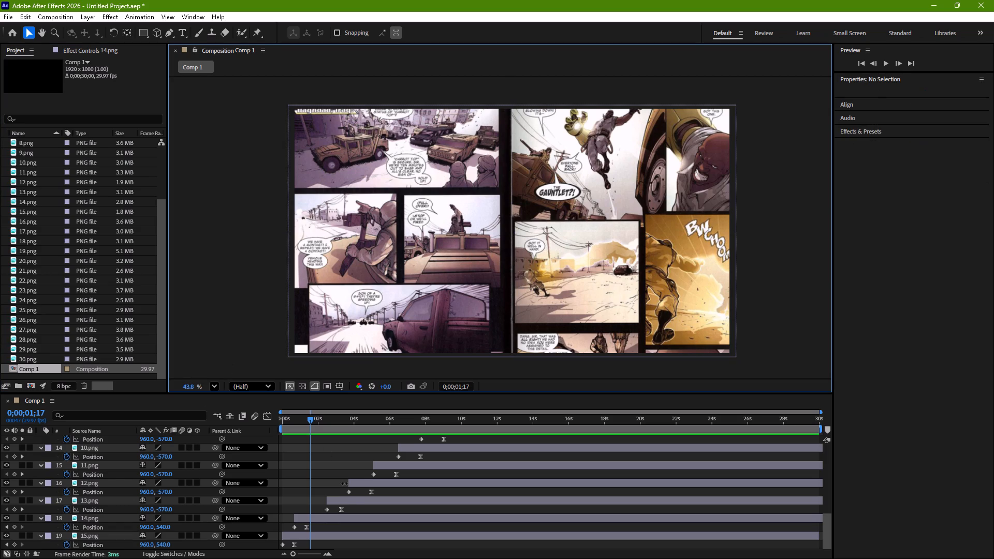
Move layer 13.png to start at about 1.3 s, shift its end Position keyframe to about 1.9 s, and preview from the beginning.
left_click(345, 504)
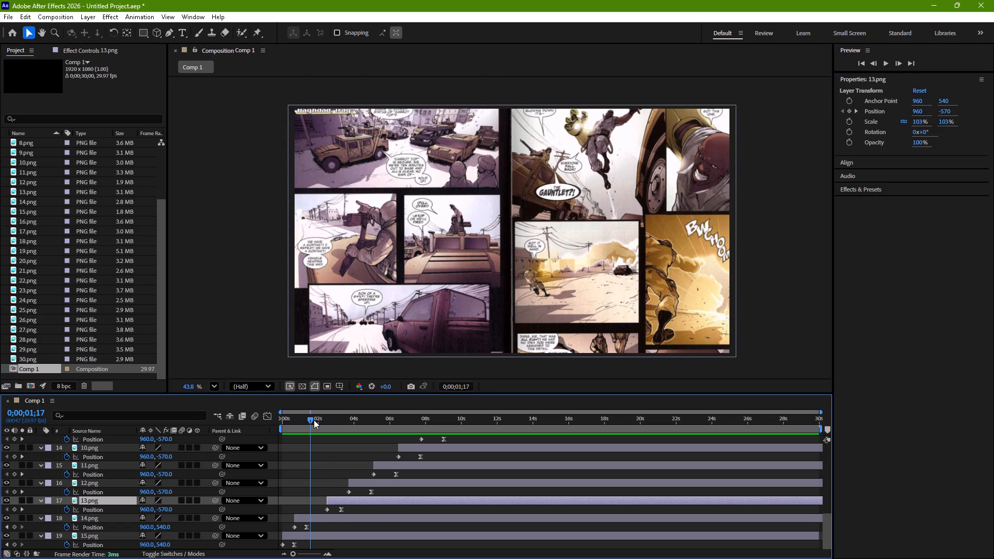
left_click(310, 420)
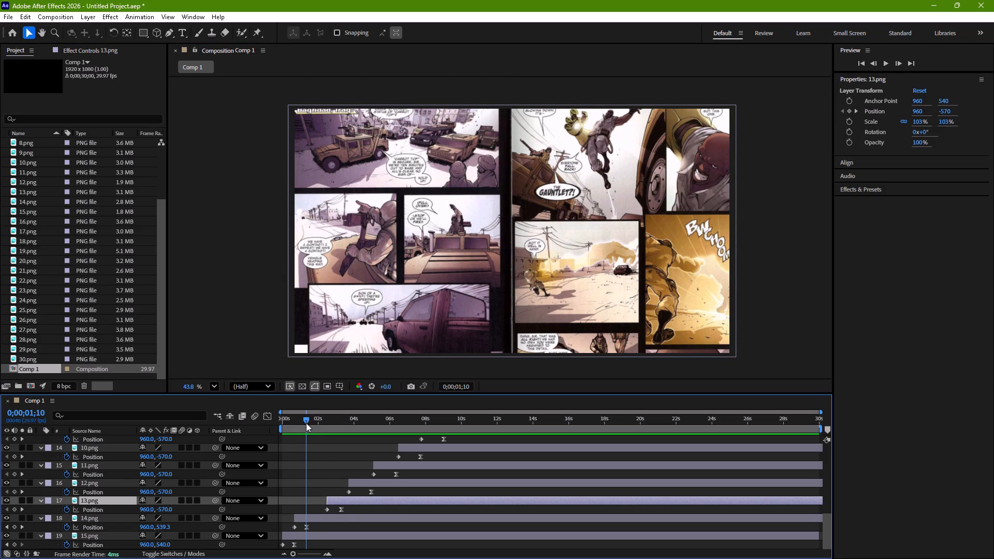
left_click_drag(350, 502, 328, 504)
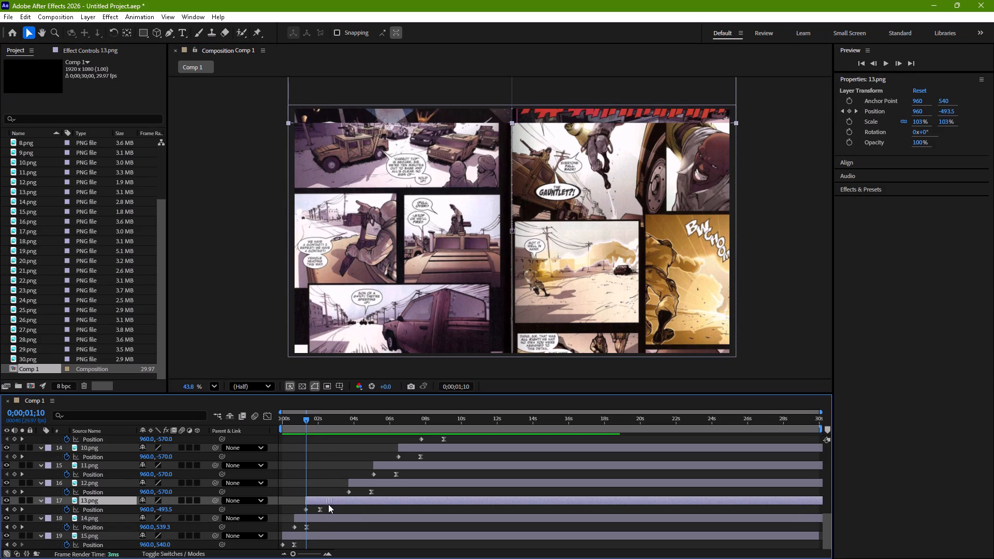
left_click_drag(328, 504, 328, 505)
left_click(320, 508)
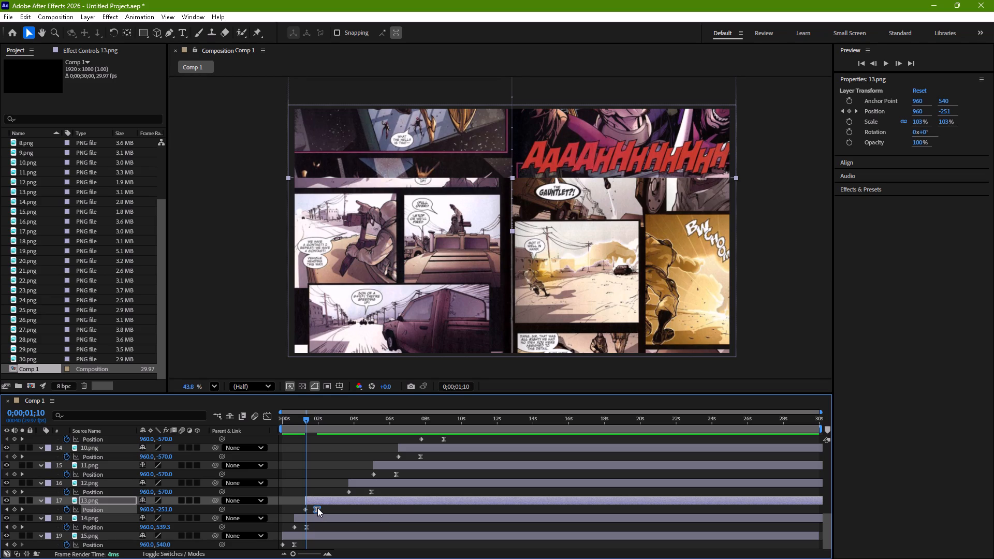
left_click_drag(308, 420, 259, 428)
key("space")
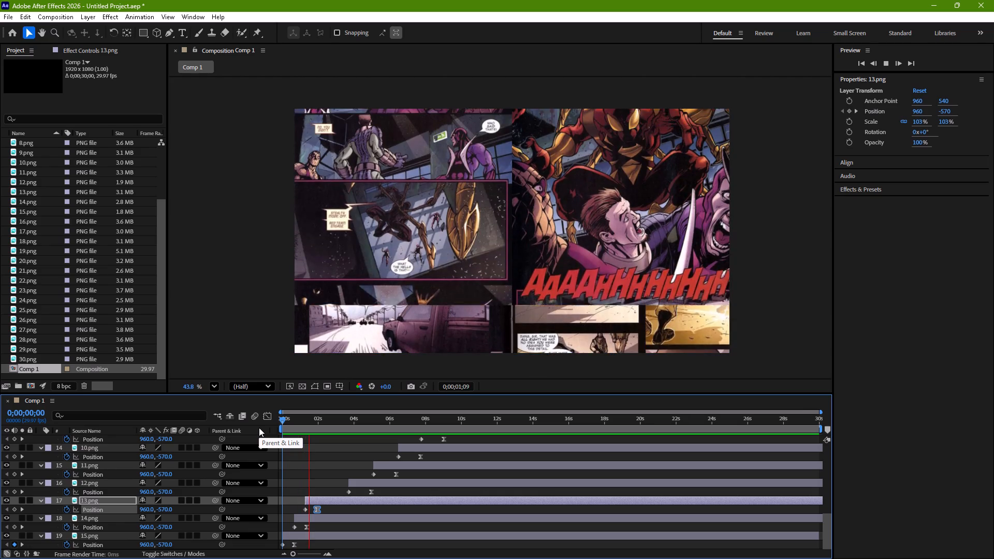
key("space")
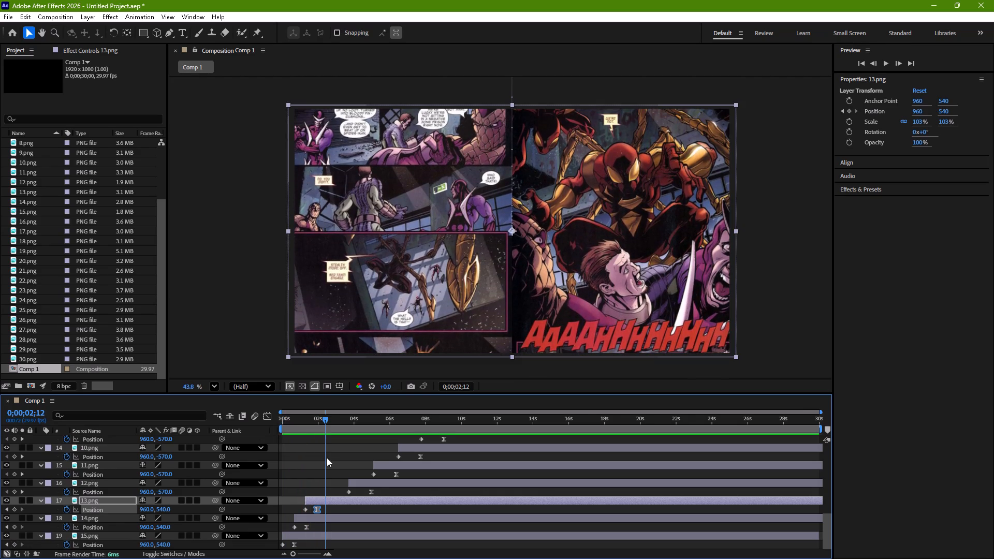
Move layer 12.png to start at about 2 s and shift its end Position keyframe to 0;00;02;20.
left_click(375, 481)
left_click_drag(375, 481, 341, 487)
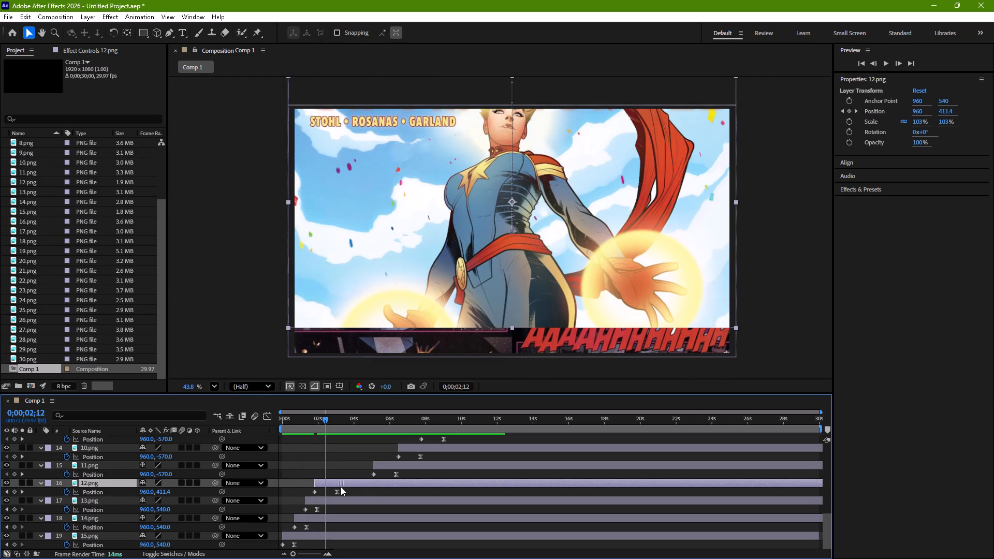
left_click_drag(341, 487, 344, 487)
left_click_drag(341, 490, 331, 494)
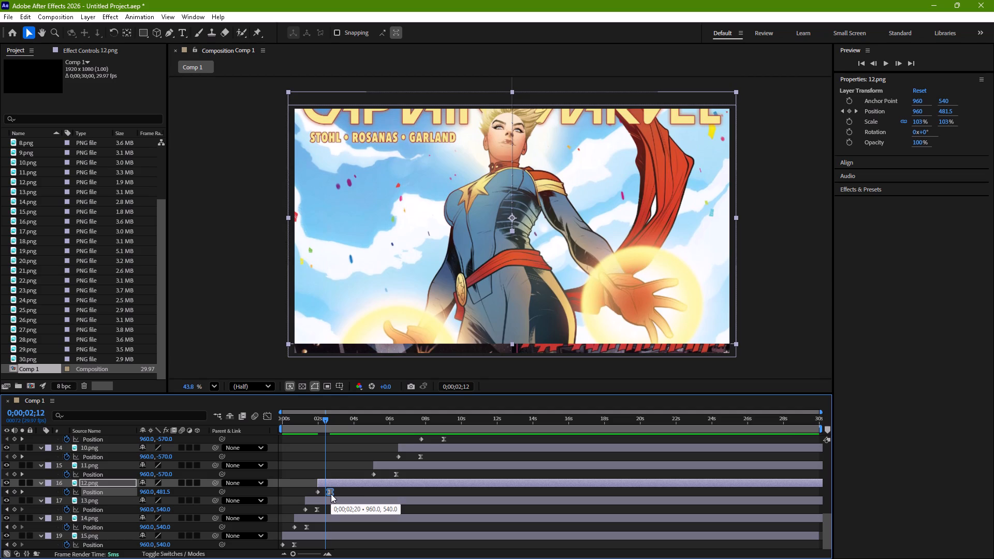
Move layer 11.png to start at about 2.5 s, shift its end Position keyframe to 0;00;03;05, and play back the sequence.
left_click_drag(385, 464, 343, 472)
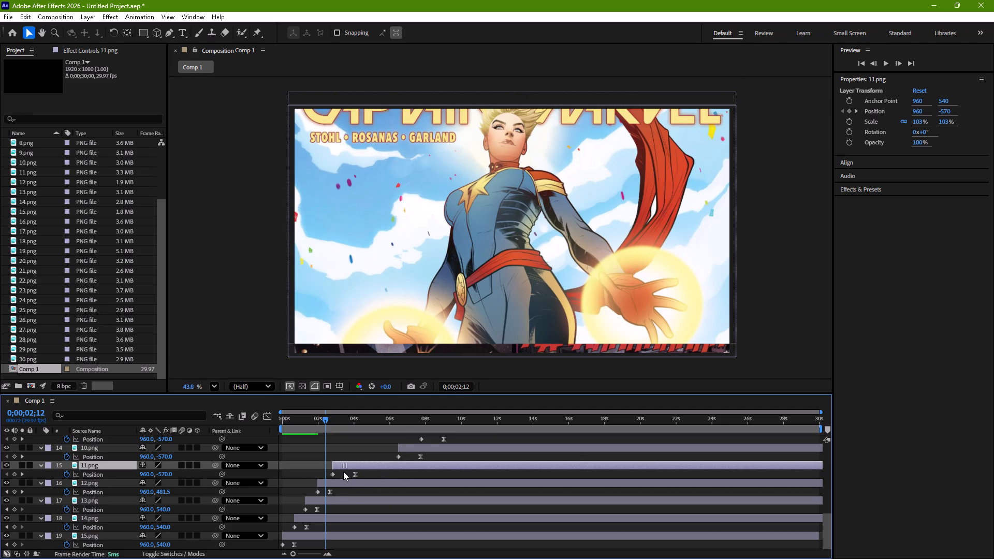
left_click_drag(343, 472, 339, 473)
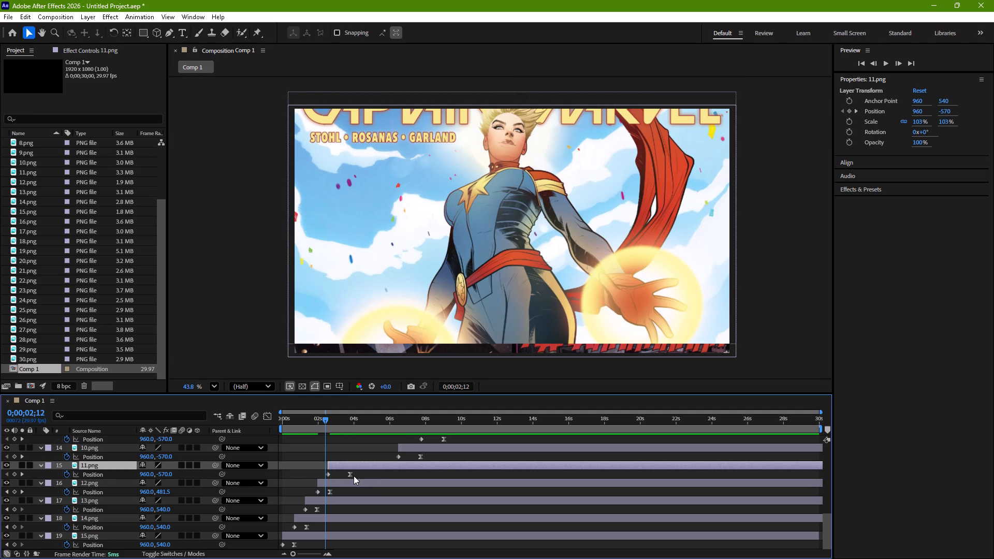
left_click_drag(350, 474, 341, 475)
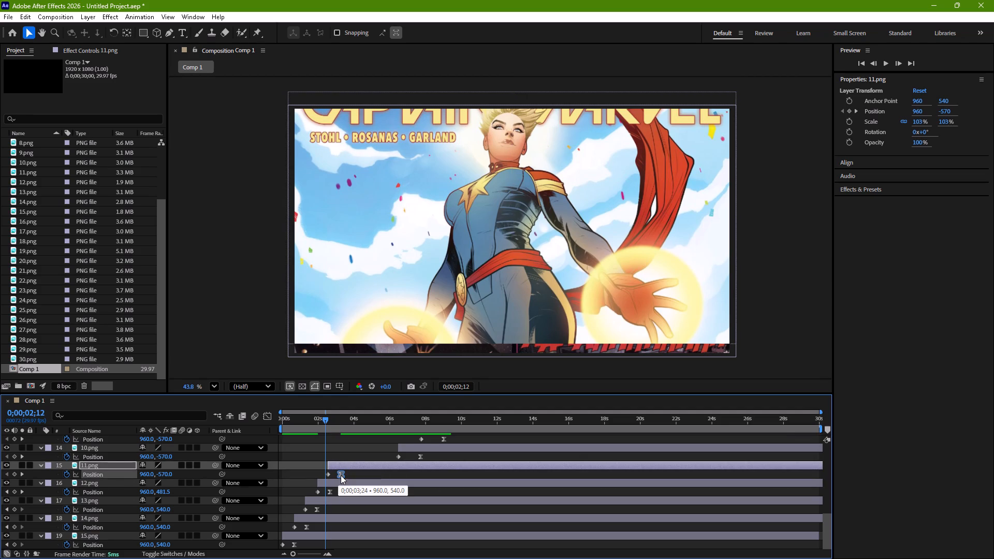
left_click_drag(341, 475, 339, 476)
key("space")
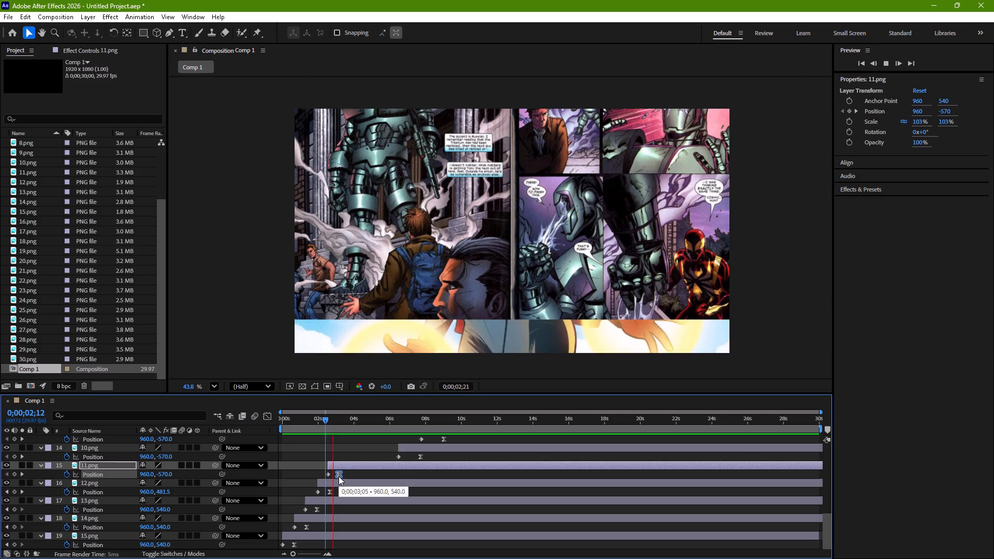
key("space")
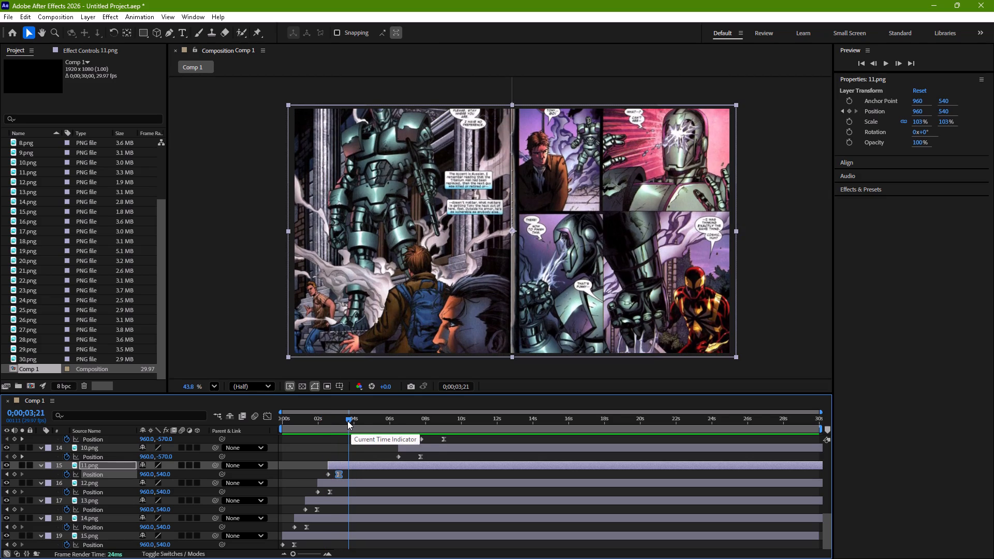
left_click_drag(347, 421, 271, 431)
key("space")
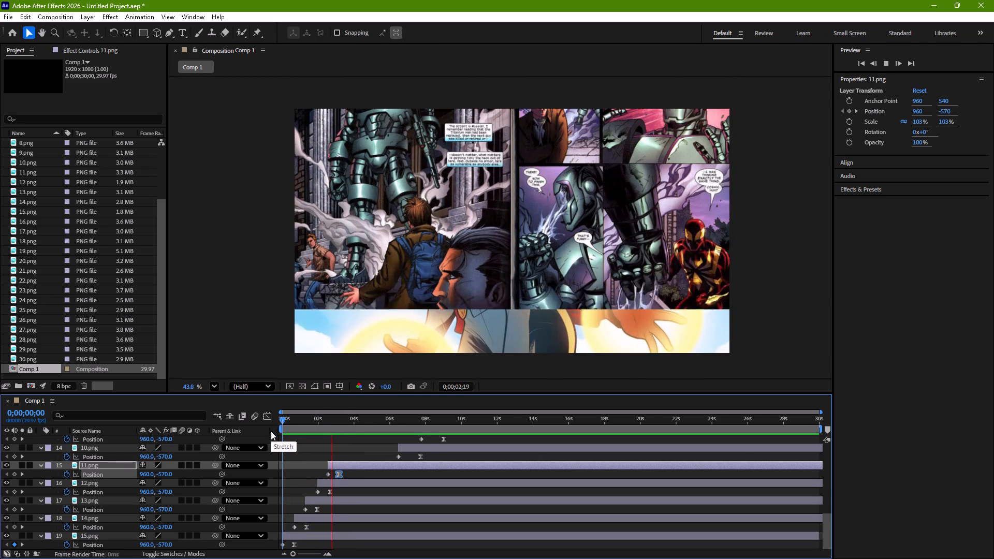
key("space")
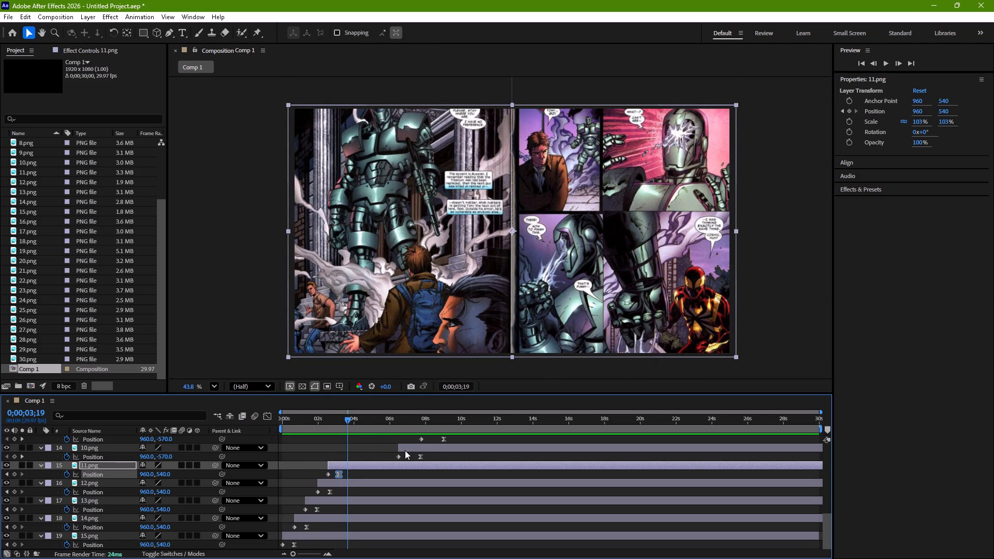
Move layer 10.png to start at about 3.2 s and shift its end Position keyframe to about 3.9 s.
left_click_drag(412, 449, 353, 455)
left_click_drag(362, 457, 354, 458)
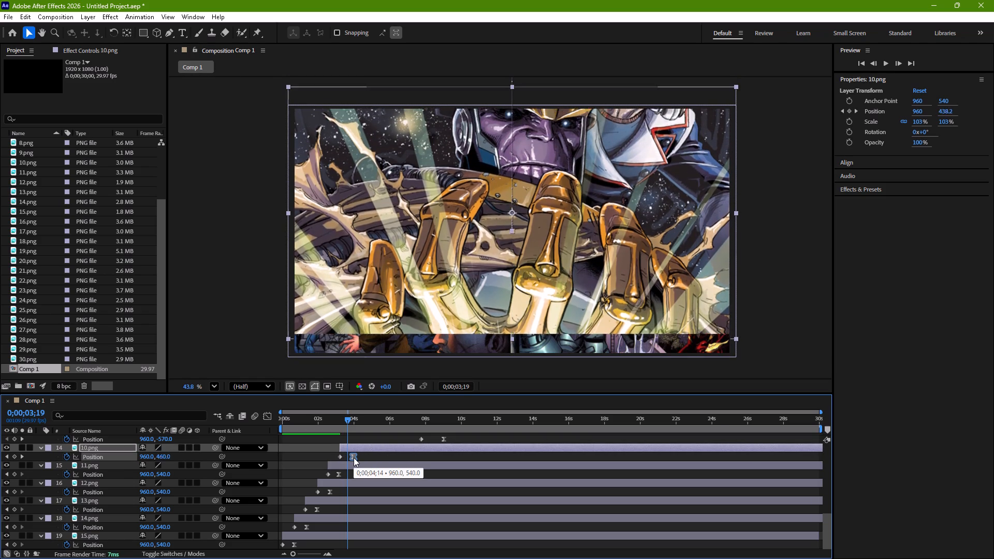
left_click_drag(354, 458, 352, 458)
Select the 13 layers from 1.png up to 19.png and shift them earlier together so 1.png starts at about 3.9 s.
scroll(383, 457, "up", 1)
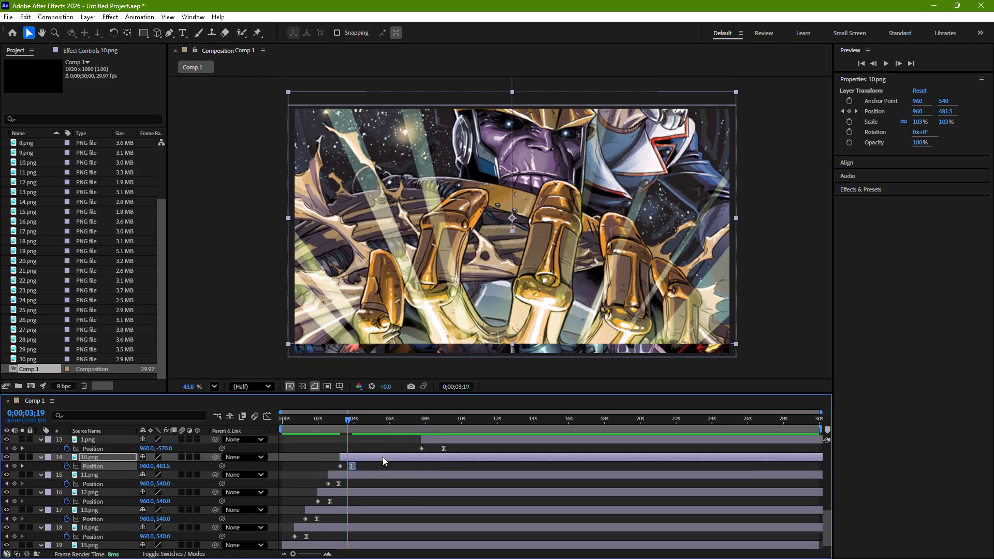
scroll(383, 457, "up", 3)
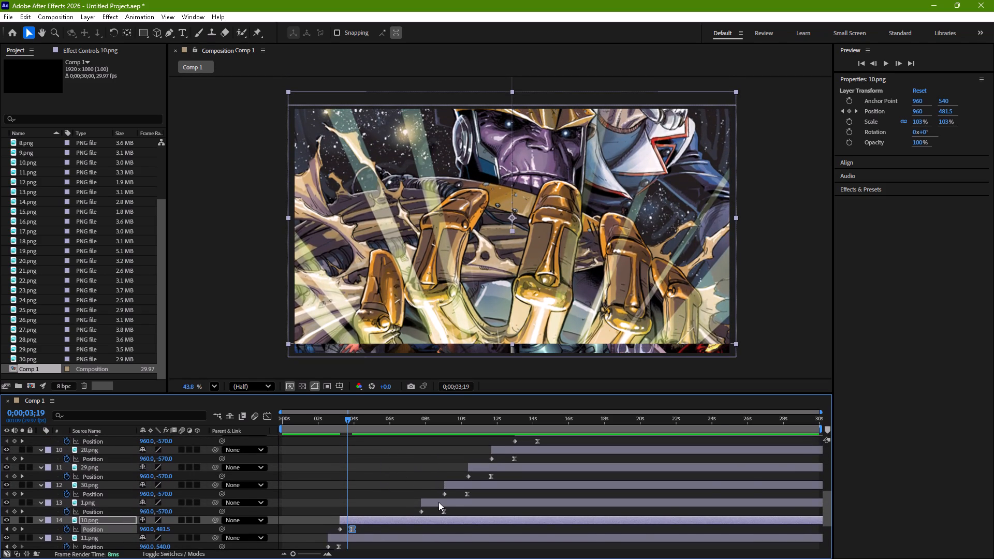
left_click(438, 502)
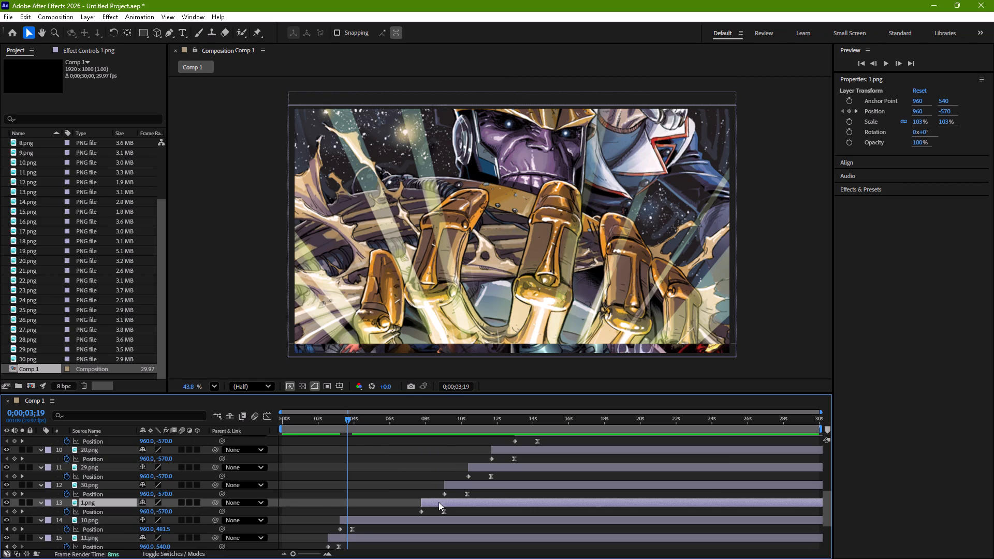
scroll(163, 475, "up", 5)
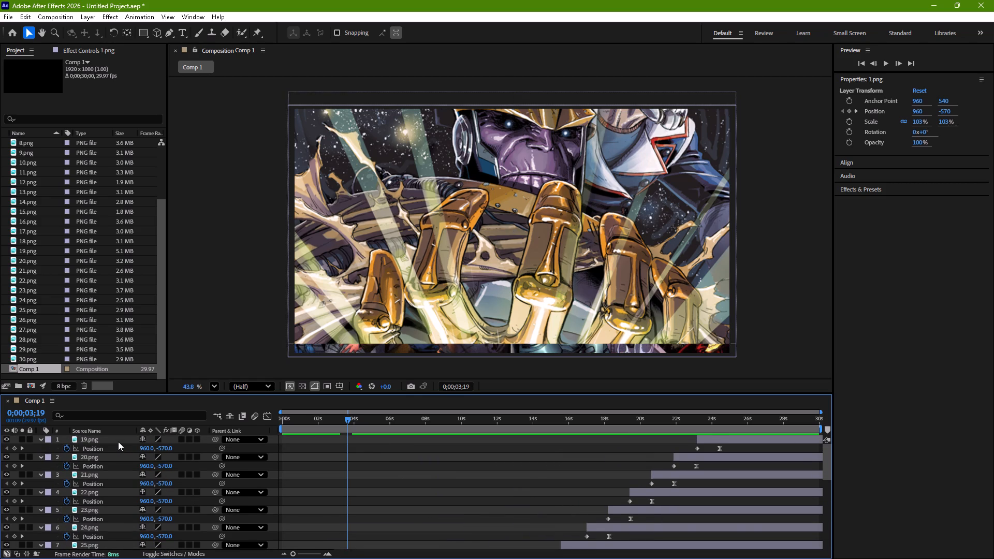
left_click(118, 438, "shift")
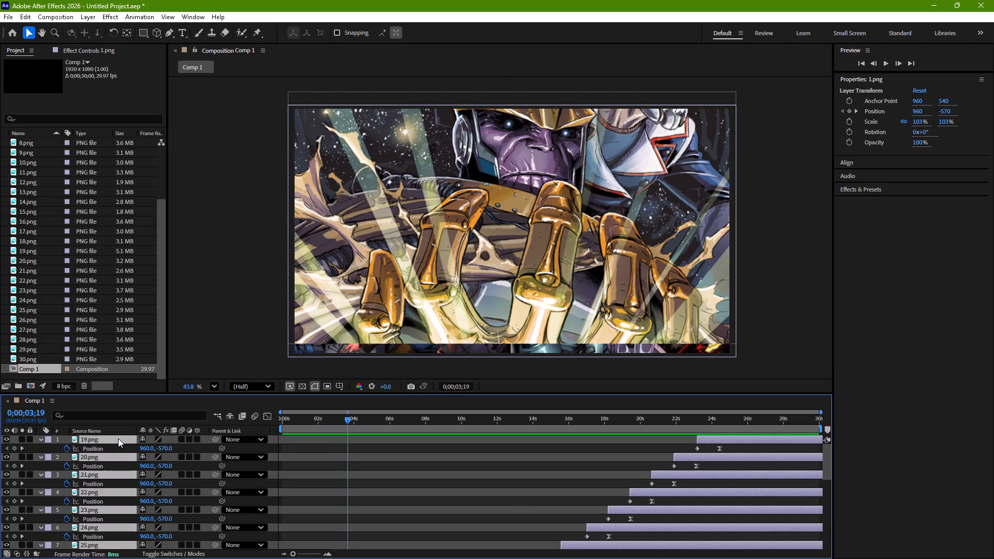
scroll(328, 444, "down", 3)
scroll(328, 444, "up", 2)
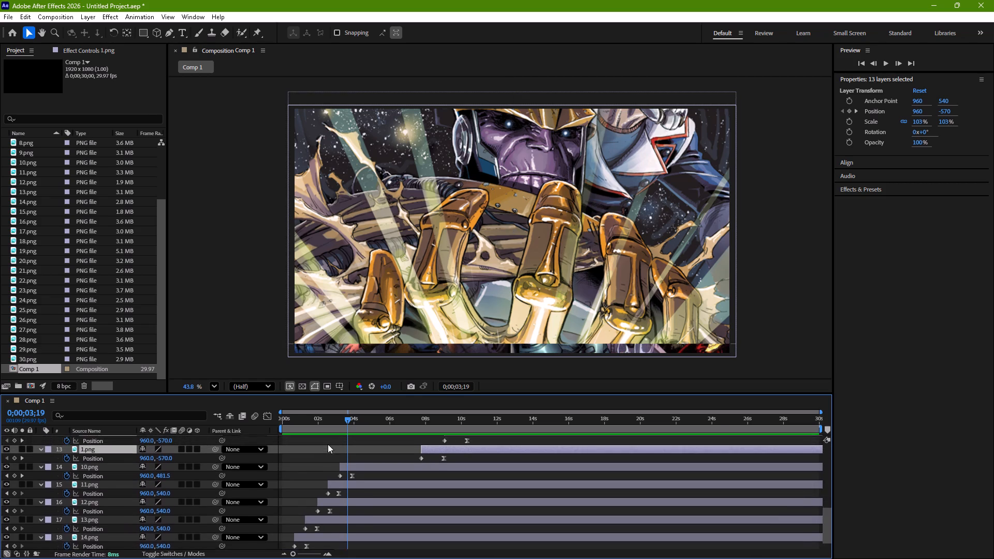
scroll(328, 444, "up", 1)
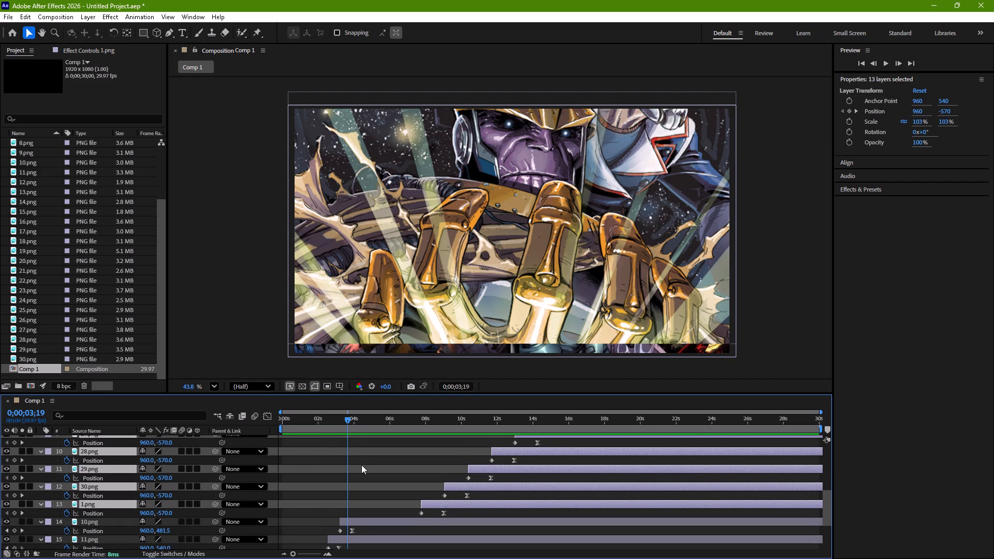
left_click_drag(433, 503, 363, 514)
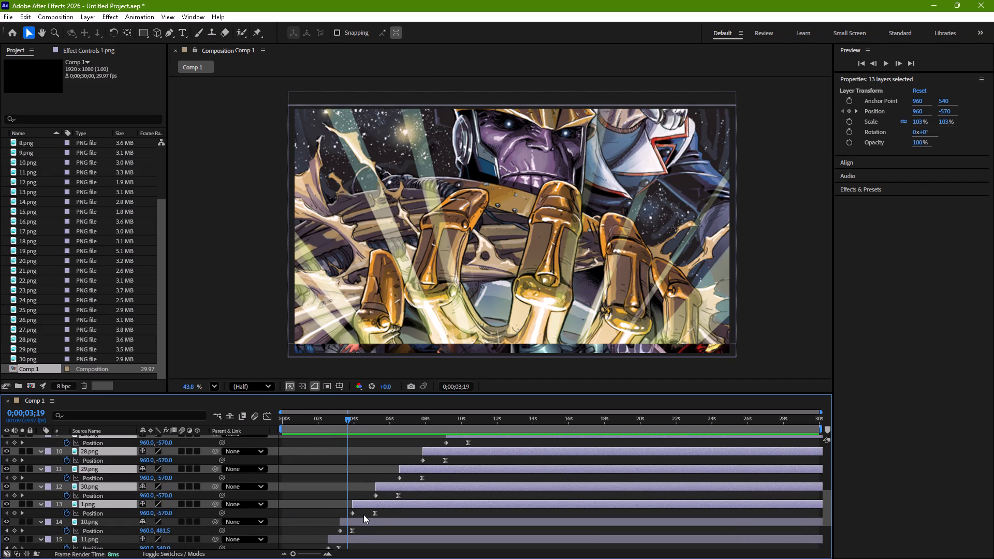
Shift the end Position keyframe of layer 1.png to 0;00;04;19.
left_click(387, 510)
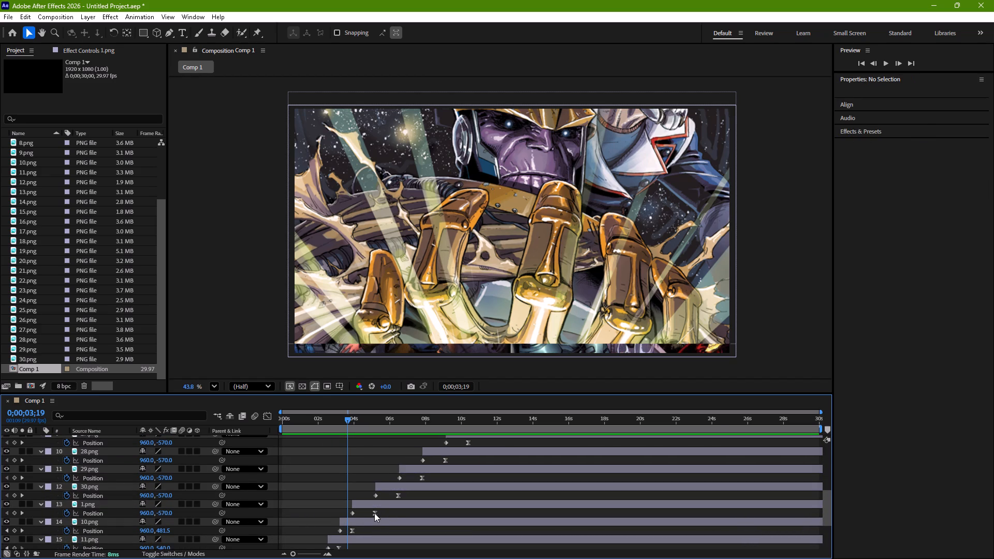
left_click_drag(374, 513, 364, 514)
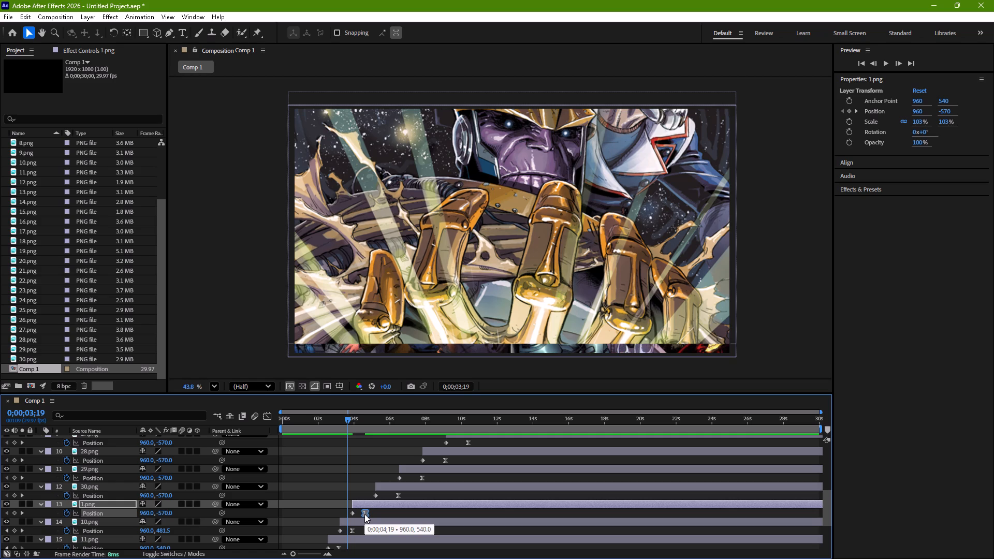
Start layers 30.png and 29.png at about 4.6 s and 5.2 s, with end Position keyframes at about 5.2 s and 5.9 s.
left_click(393, 487)
left_click_drag(393, 487, 382, 488)
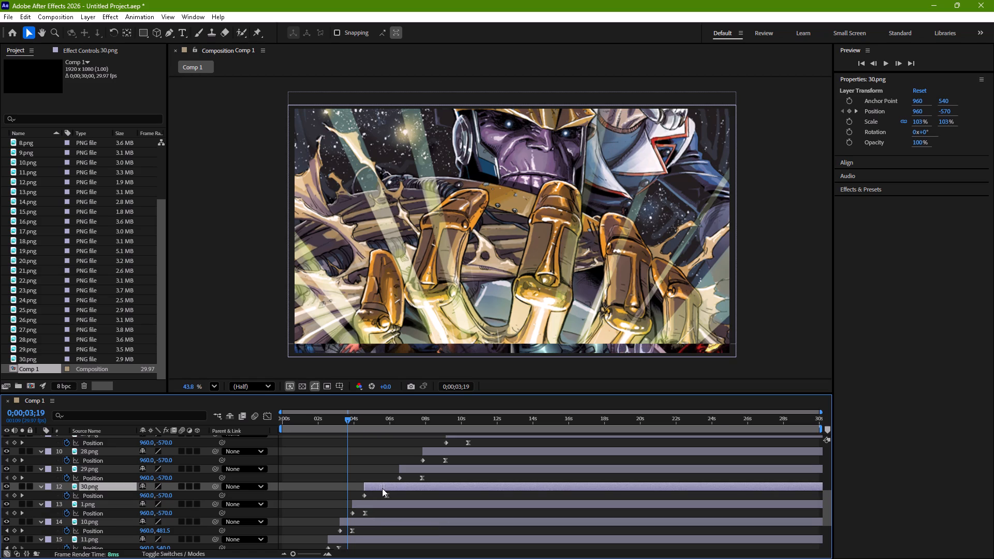
left_click_drag(382, 488, 382, 489)
left_click_drag(385, 495, 376, 497)
left_click(421, 466)
left_click_drag(421, 466, 397, 474)
left_click(397, 478)
left_click_drag(397, 478, 388, 479)
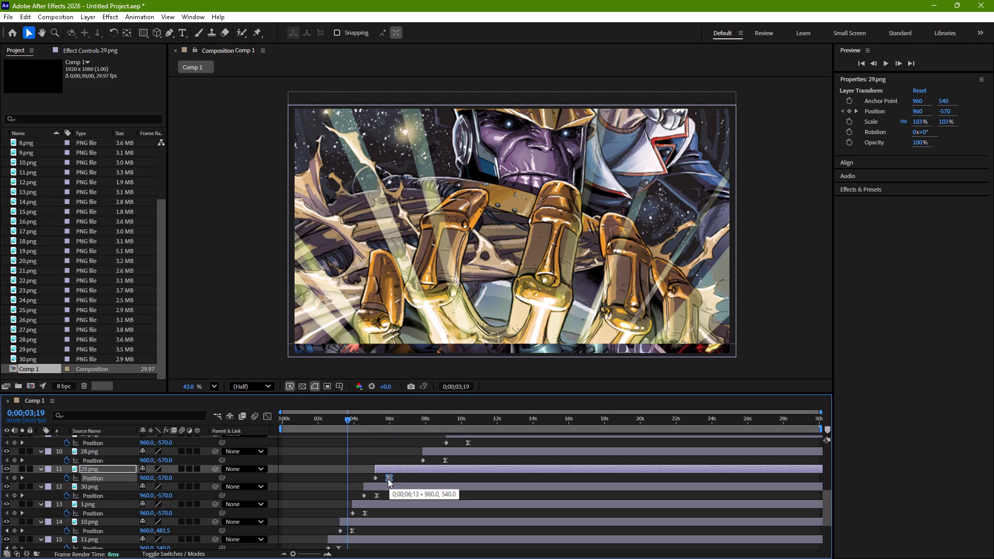
left_click_drag(388, 479, 387, 480)
double_click(378, 493)
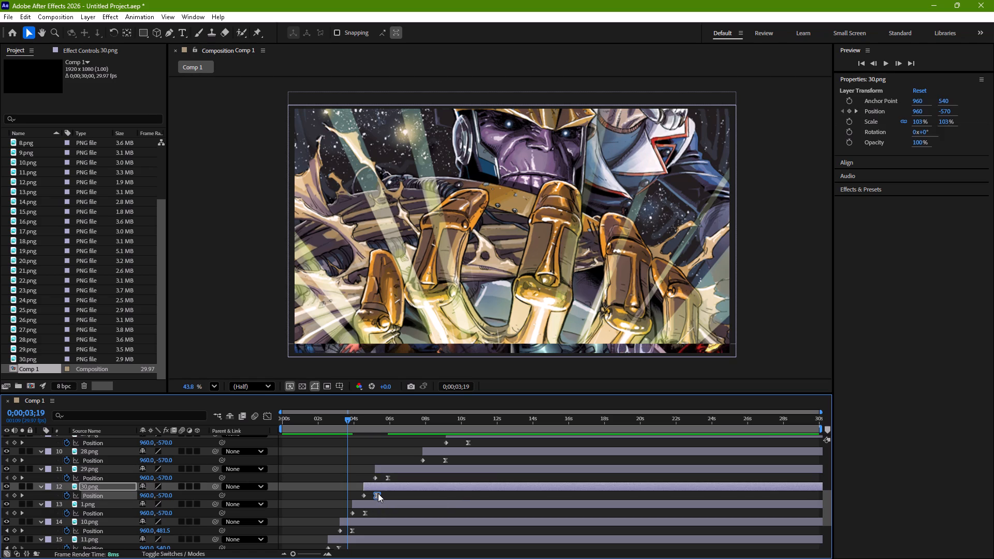
Move layer 28.png to start at about 5.9 s and shift its end Position keyframe to about 6.6 s.
left_click(434, 453)
scroll(434, 453, "up", 2)
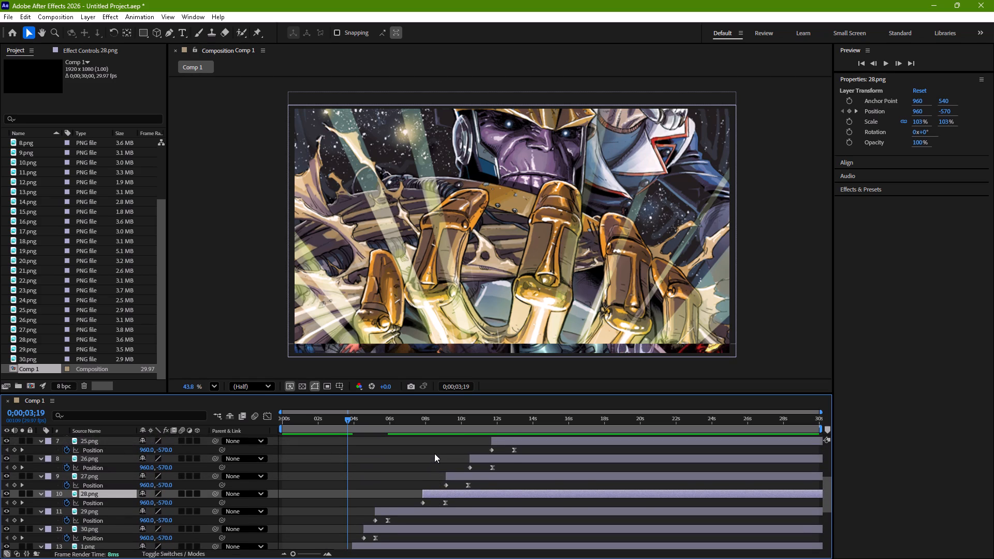
scroll(434, 453, "up", 1)
left_click_drag(444, 492, 410, 498)
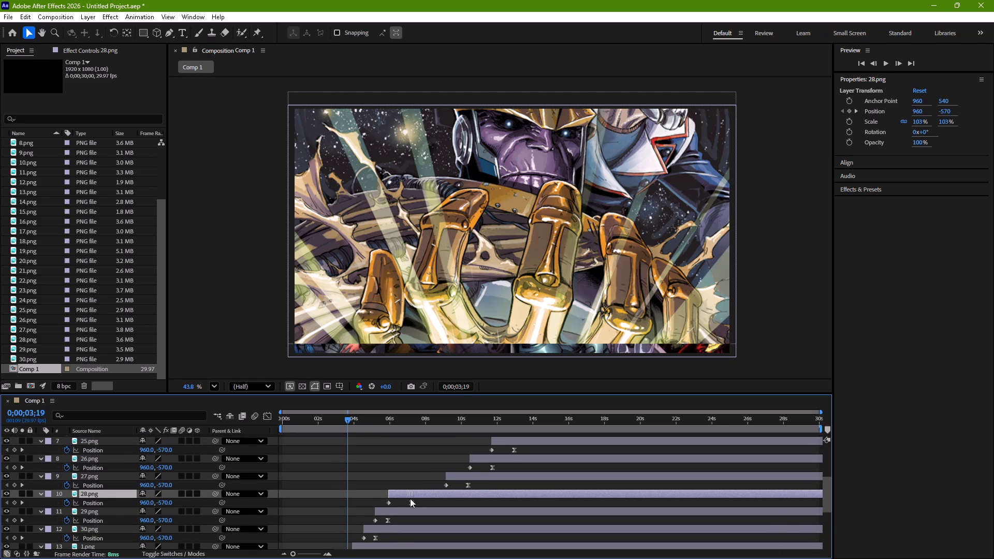
left_click_drag(410, 498, 410, 499)
left_click(412, 503)
left_click_drag(412, 503, 404, 504)
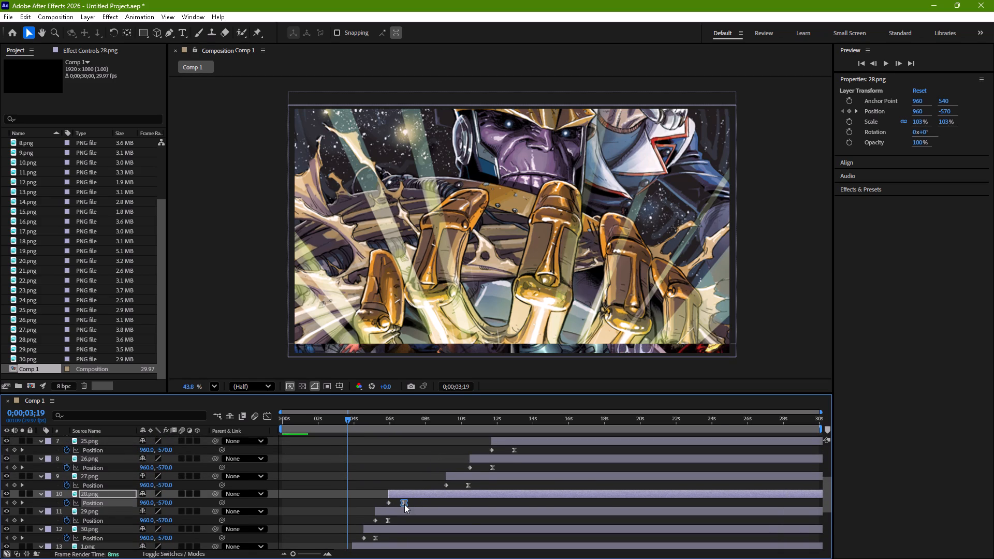
left_click_drag(404, 504, 402, 505)
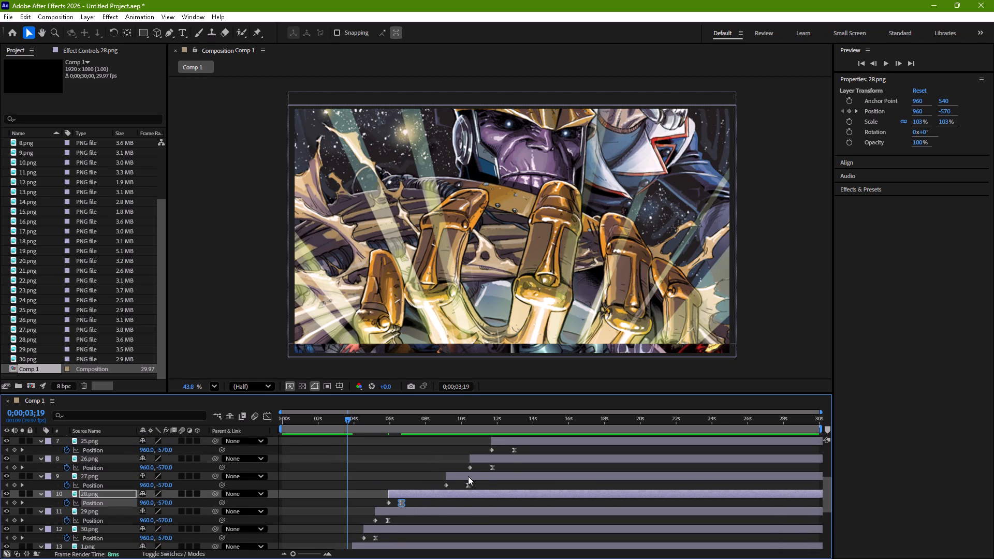
Move layer 27.png to start at about 6.6 s and shift its end Position keyframe to about 7.2 s.
left_click(468, 476)
left_click_drag(468, 476, 423, 489)
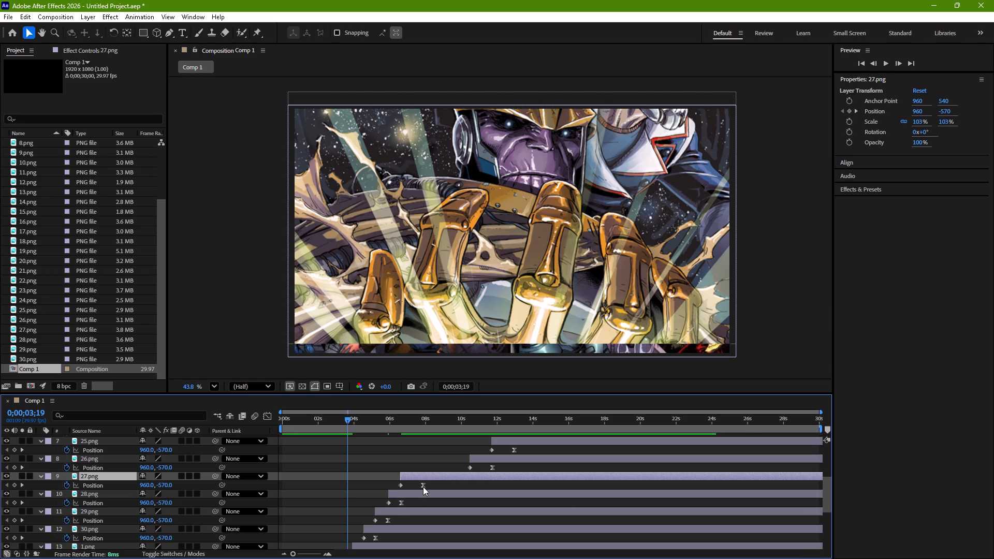
left_click(423, 487)
left_click_drag(423, 487, 412, 487)
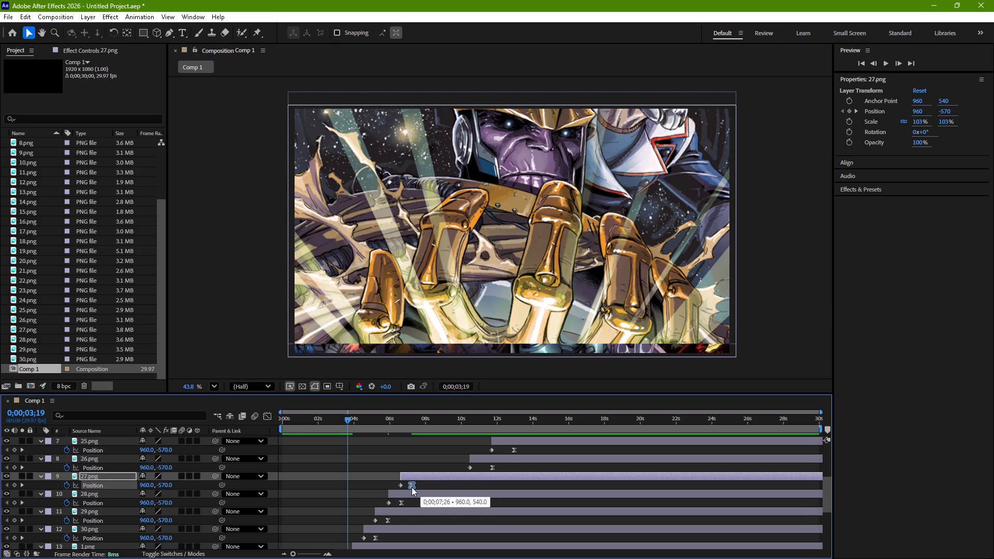
left_click_drag(412, 487, 413, 487)
Move layer 26.png to start at about 7.4 s and shift its end Position keyframe to about 8.1 s.
left_click(496, 458)
left_click_drag(496, 458, 441, 467)
left_click(438, 467)
left_click_drag(438, 467, 430, 467)
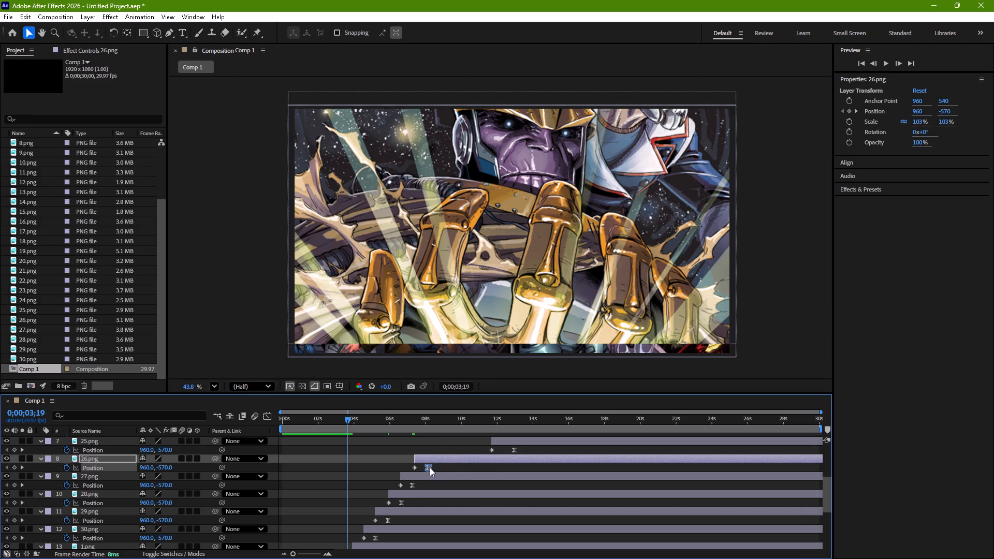
left_click_drag(430, 467, 428, 467)
Move layer 25.png to start at about 8.3 s and shift its end Position keyframe to about 9 s.
scroll(474, 469, "up", 1)
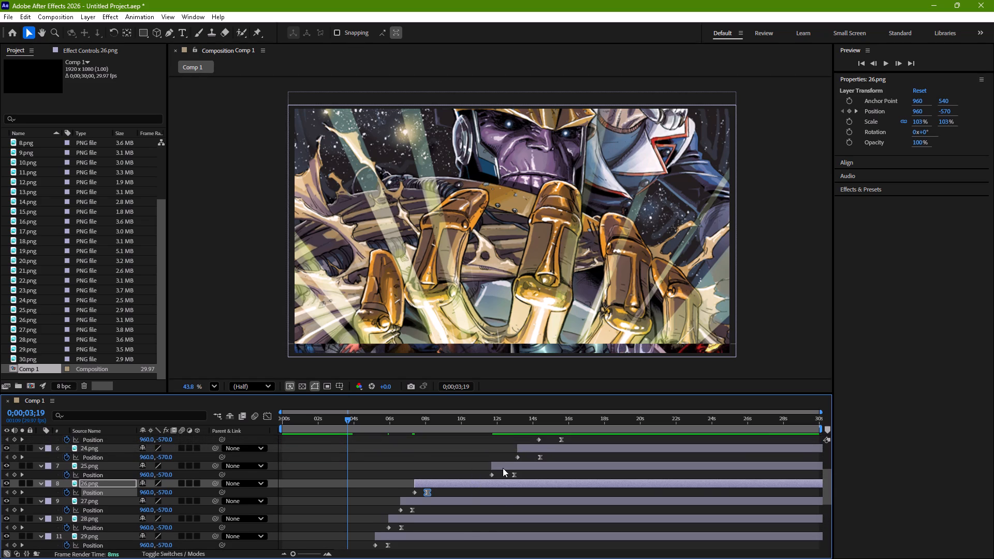
left_click(505, 466)
left_click_drag(505, 466, 445, 479)
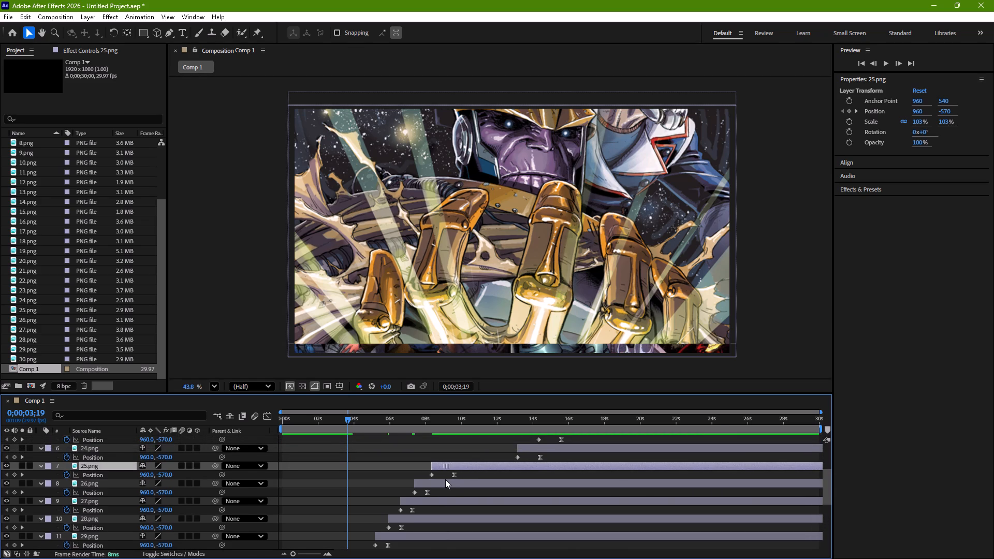
left_click_drag(445, 479, 444, 479)
left_click(452, 475)
left_click_drag(452, 475, 443, 477)
Move layer 24.png to start at about 9.1 s and shift its end Position keyframe to about 9.9 s.
scroll(474, 487, "up", 2)
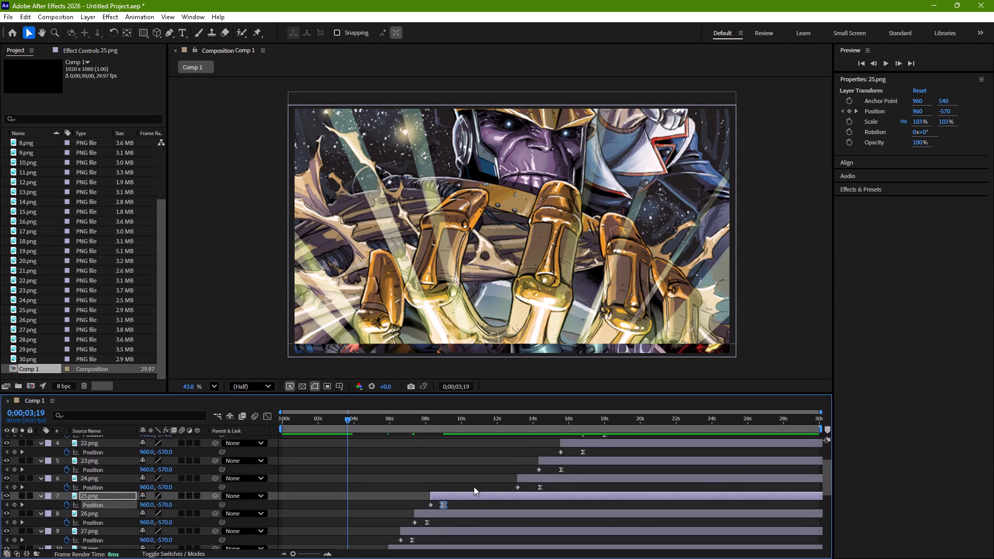
scroll(474, 487, "up", 1)
left_click(542, 488)
left_click_drag(542, 488, 470, 501)
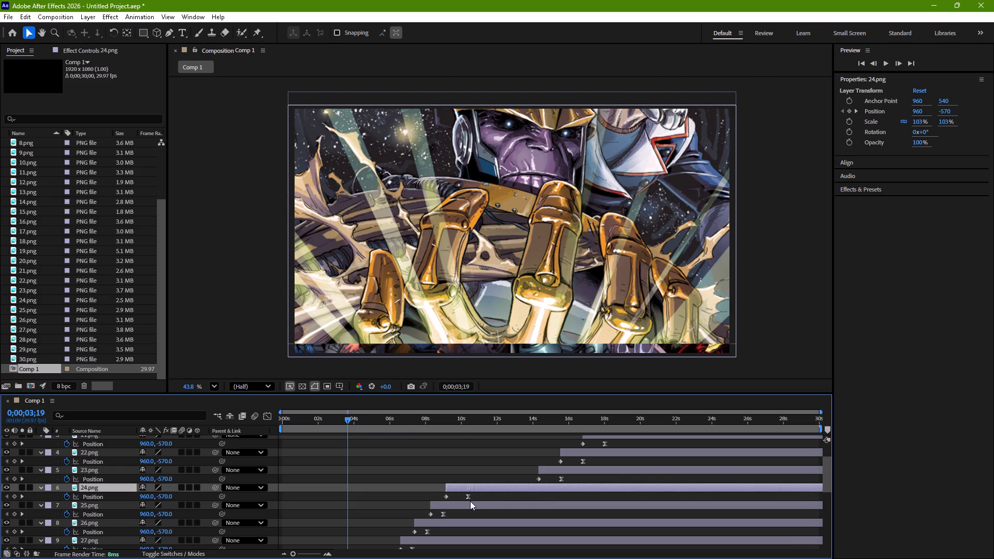
left_click_drag(470, 501, 470, 502)
left_click(470, 497)
left_click_drag(470, 497, 461, 497)
Move layer 23.png to start at about 10 s and shift its end Position keyframe to about 10.7 s.
scroll(533, 492, "up", 1)
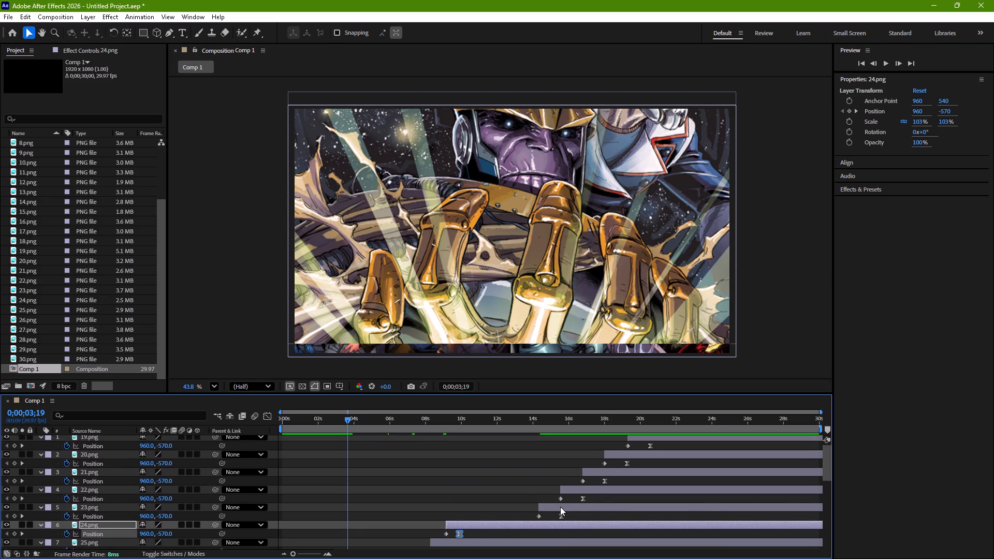
left_click(560, 507)
left_click_drag(560, 507, 482, 518)
left_click(482, 518)
left_click_drag(482, 518, 472, 519)
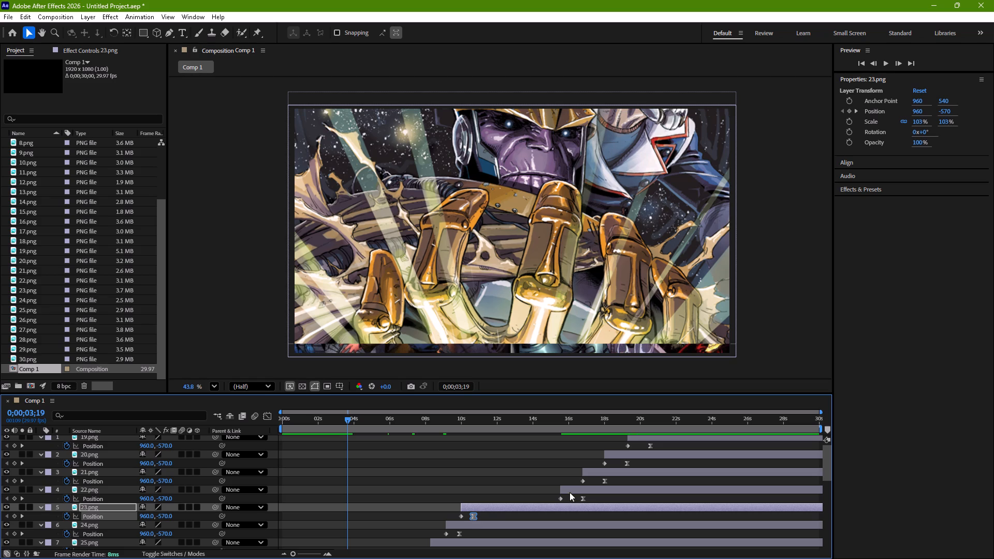
Move layer 22.png to start at about 10.8 s and shift its end Position keyframe to 0;00;11;19.
left_click(578, 486)
left_click_drag(578, 486, 494, 502)
left_click_drag(497, 499, 489, 501)
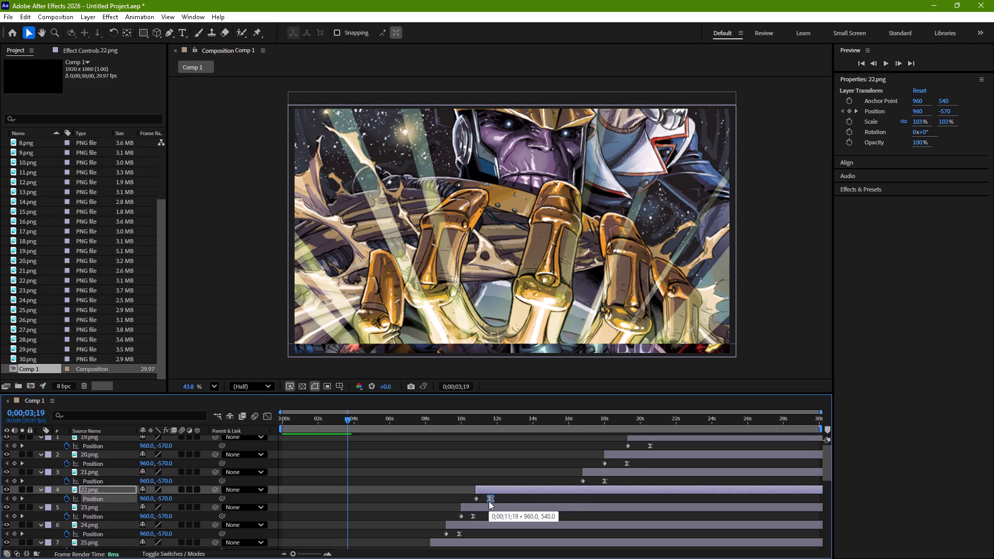
left_click(489, 501)
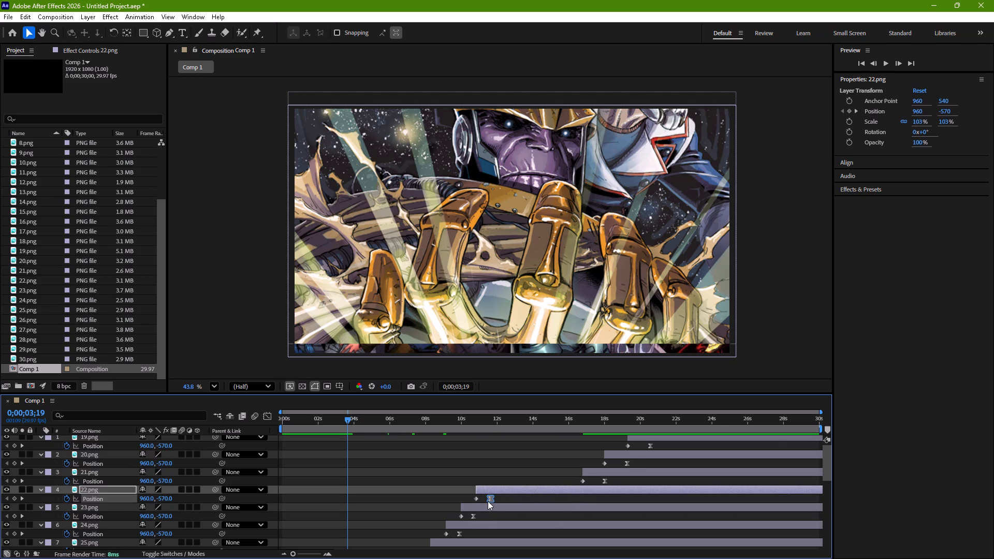
Move layer 21.png to start at about 11.6 s and shift its end Position keyframe to about 12.3 s.
scroll(591, 470, "up", 3)
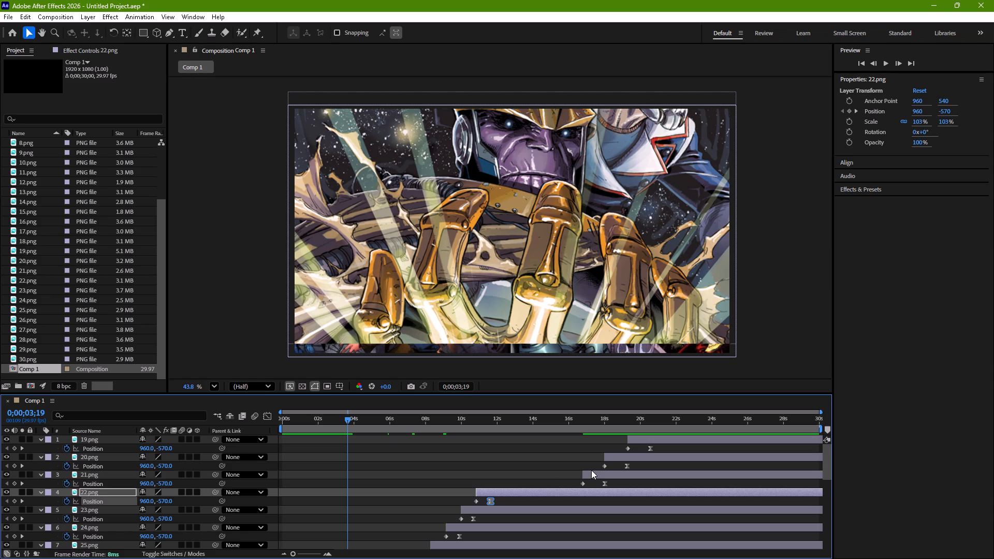
left_click(599, 472)
left_click_drag(599, 472, 506, 484)
left_click_drag(512, 483, 502, 486)
Move layer 20.png to start at about 12.4 s and shift its end Position keyframe to about 13.1 s.
left_click(615, 454)
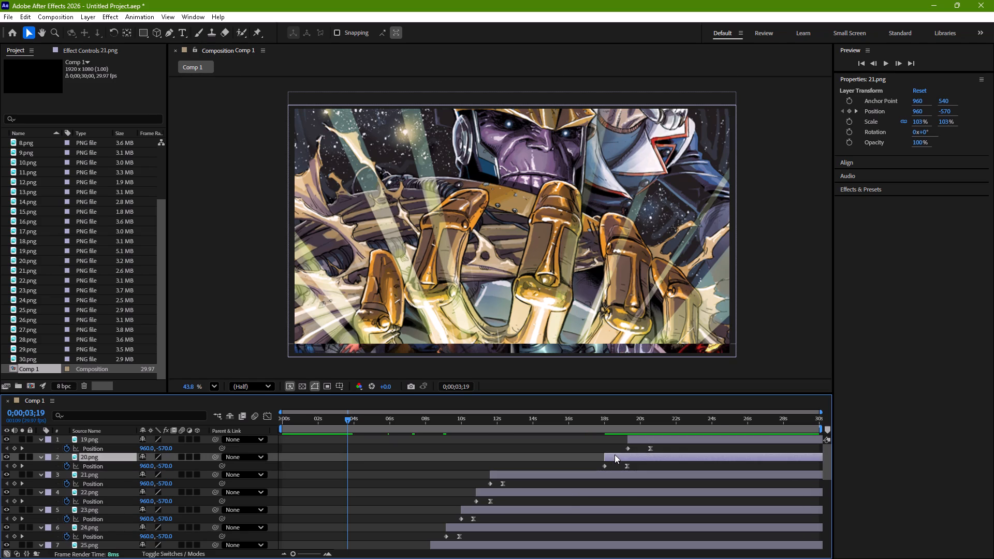
left_click_drag(615, 454, 517, 477)
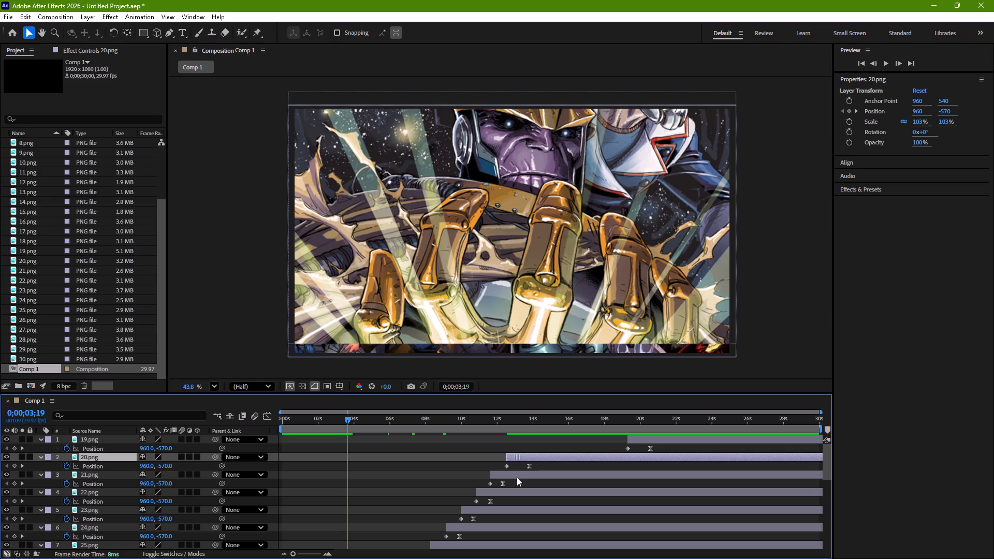
left_click_drag(517, 477, 514, 478)
left_click_drag(524, 466, 516, 468)
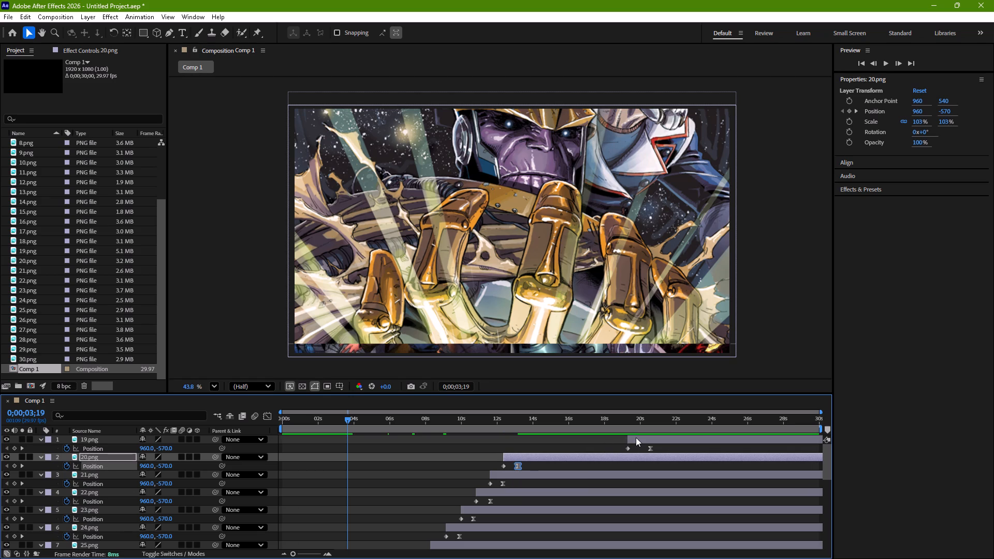
Move layer 19.png to start at about 13.2 s and shift its end Position keyframe to about 14 s.
left_click(636, 437)
left_click_drag(636, 437, 530, 460)
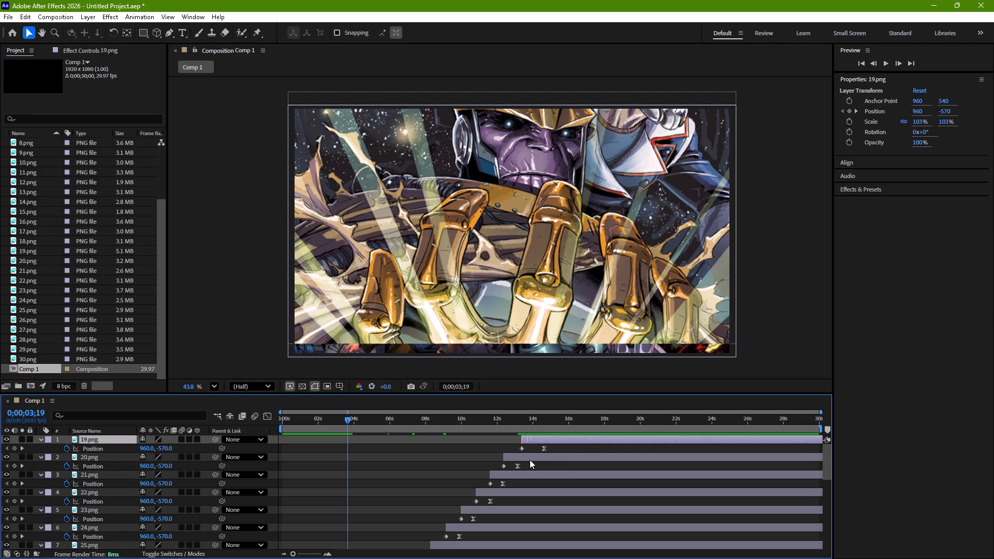
left_click_drag(530, 460, 527, 460)
left_click(539, 450)
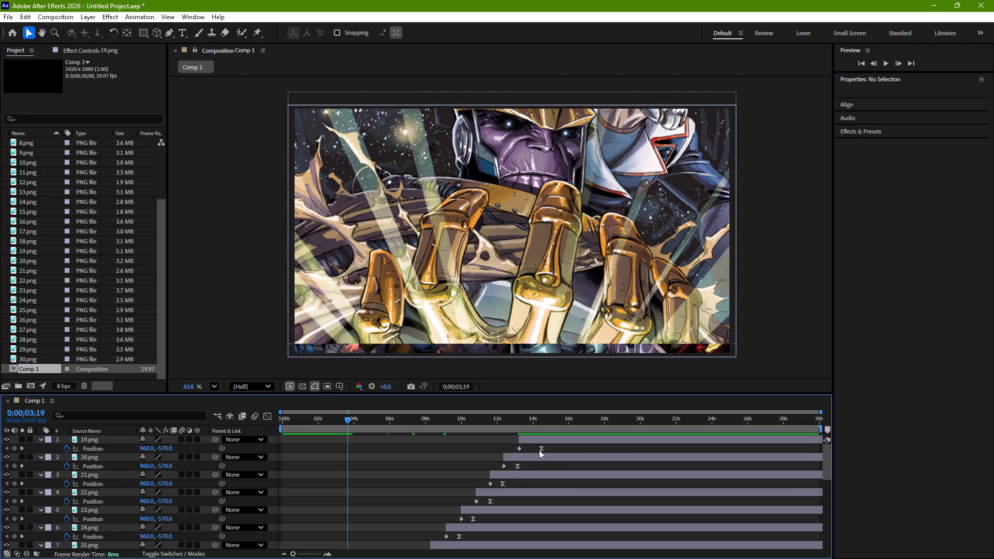
left_click(542, 449)
left_click_drag(542, 449, 533, 451)
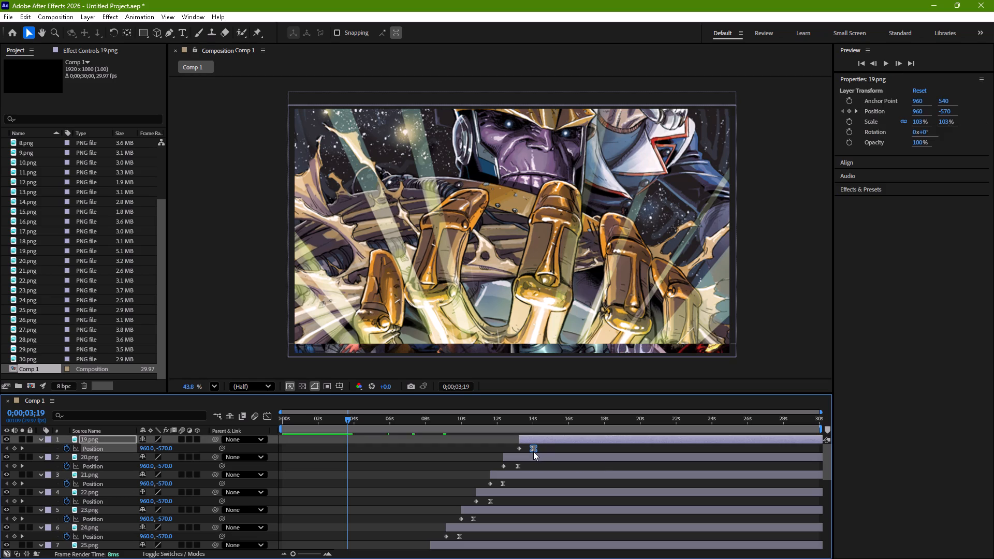
left_click_drag(533, 451, 532, 452)
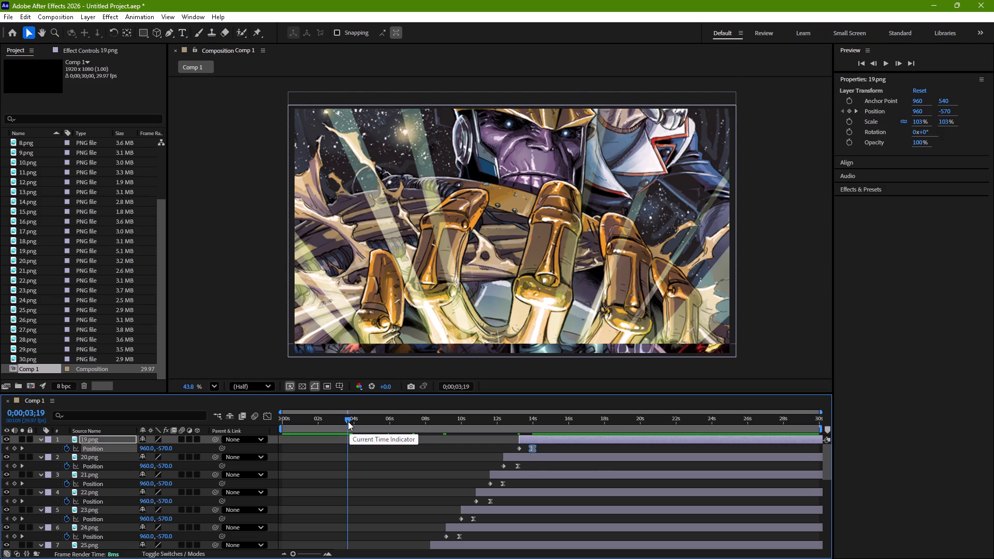
Play back the retimed slide sequence from the start of the composition through the last page.
left_click_drag(348, 421, 253, 442)
key("space")
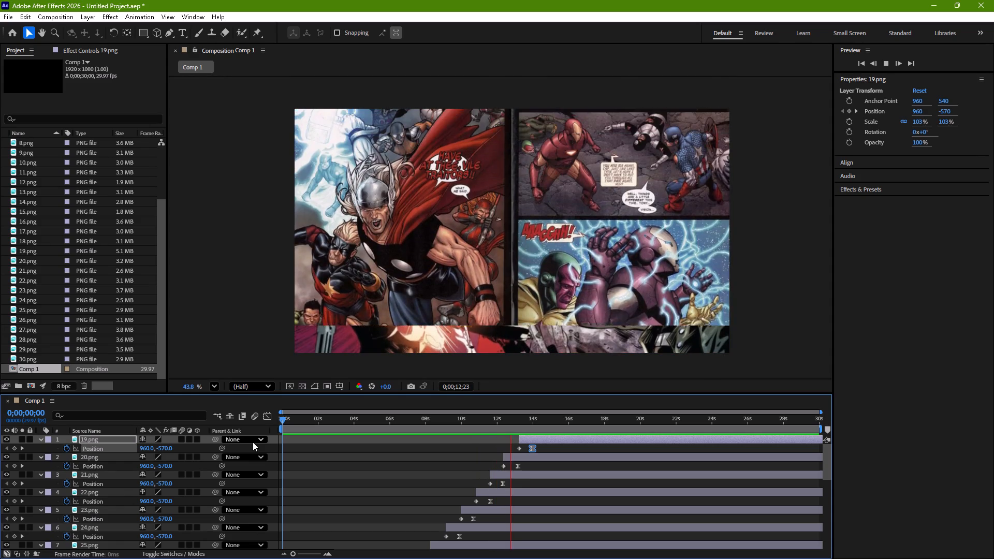
key("space")
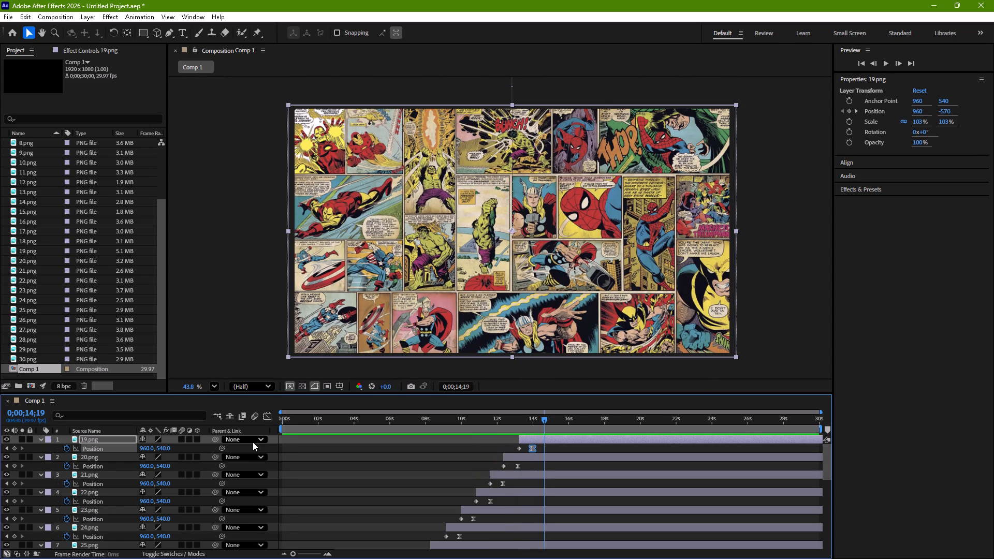
Shorten the slide of layer 15.png by shifting its end Position keyframe to about 0.4 s.
scroll(381, 463, "down", 7)
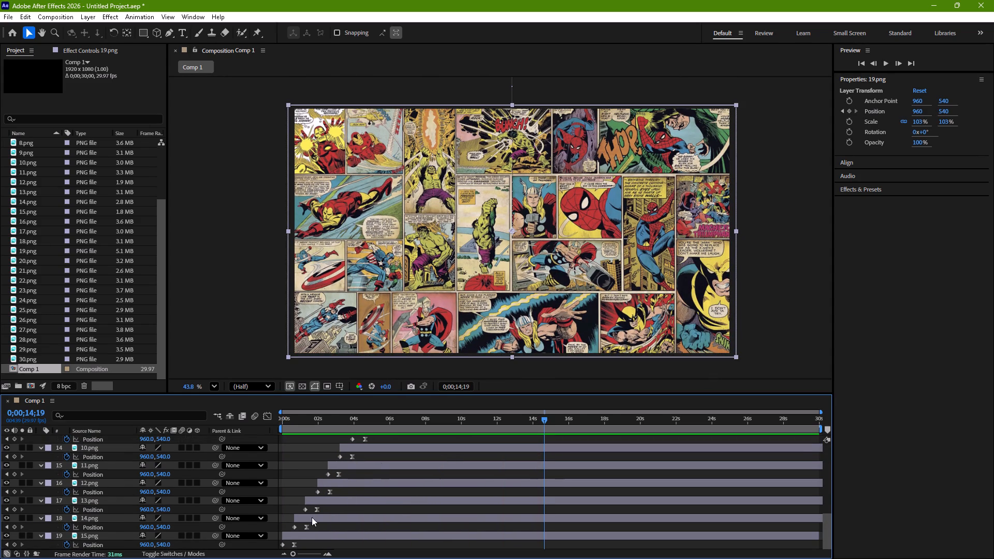
left_click(304, 525)
left_click(311, 532)
scroll(311, 532, "down", 1)
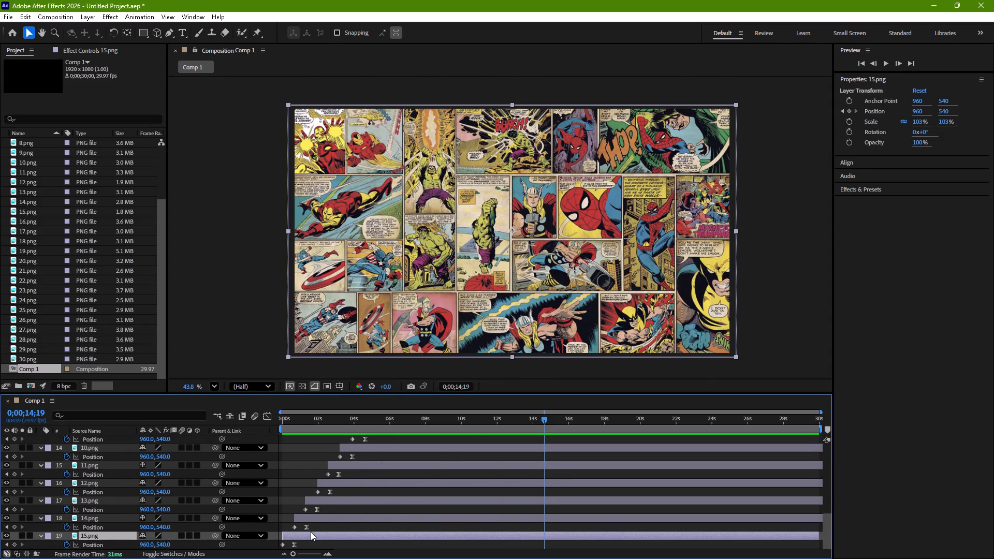
scroll(311, 532, "down", 2)
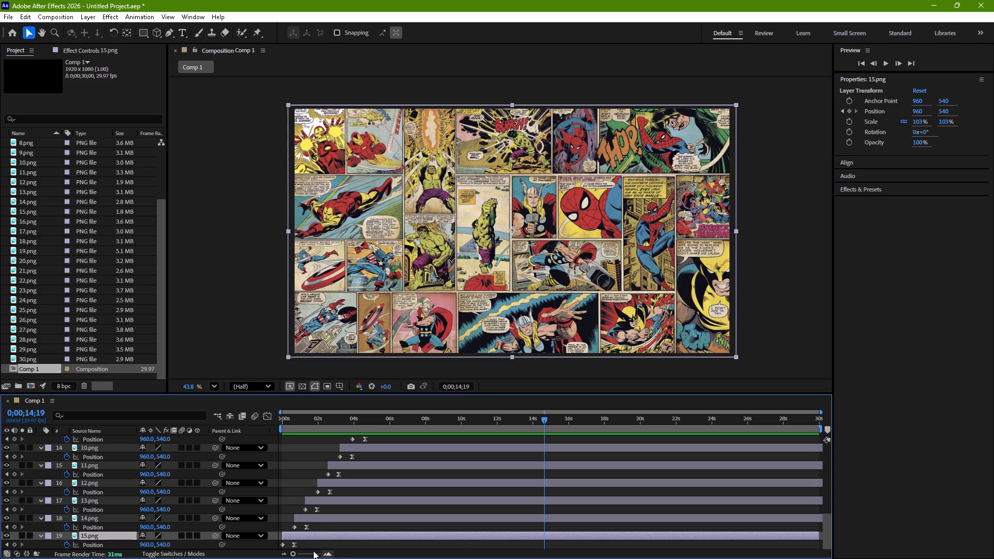
left_click(292, 546)
left_click(292, 546)
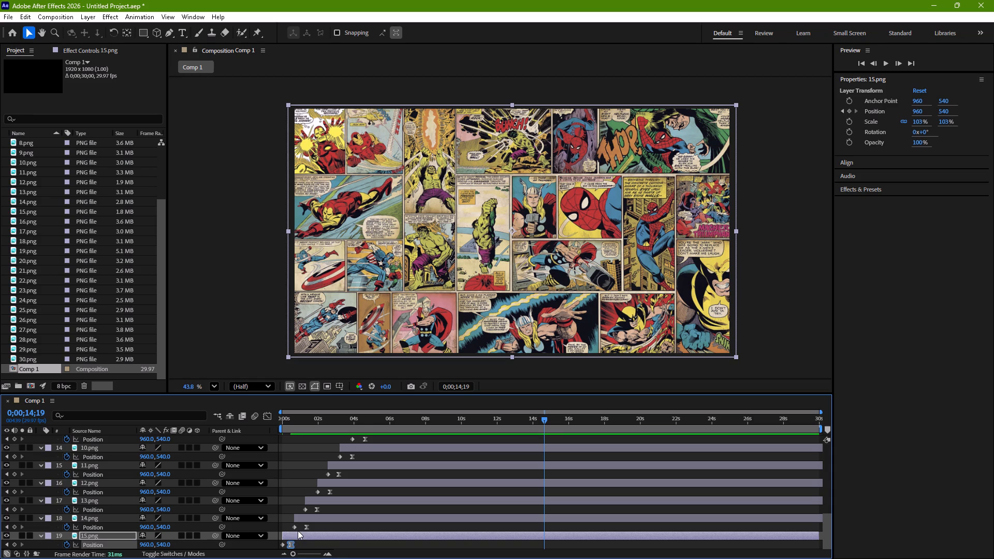
Shorten the slide of layer 14.png by shifting its end Position keyframe to about 1.2 s.
left_click(308, 528)
left_click(308, 528)
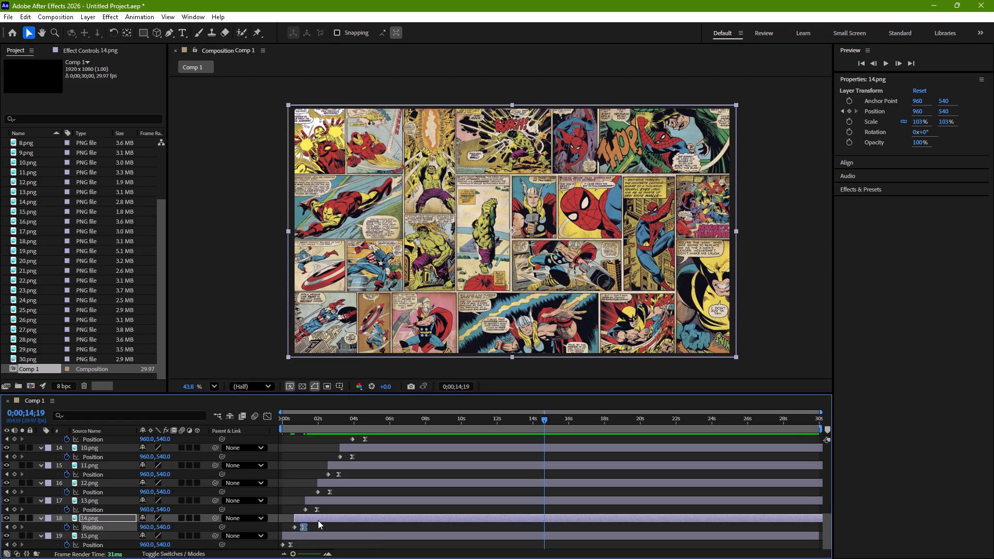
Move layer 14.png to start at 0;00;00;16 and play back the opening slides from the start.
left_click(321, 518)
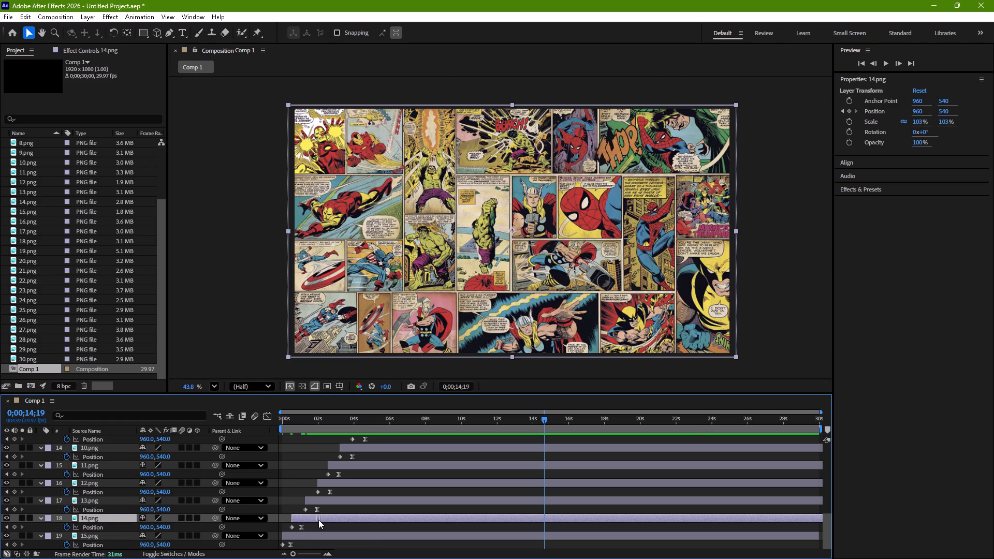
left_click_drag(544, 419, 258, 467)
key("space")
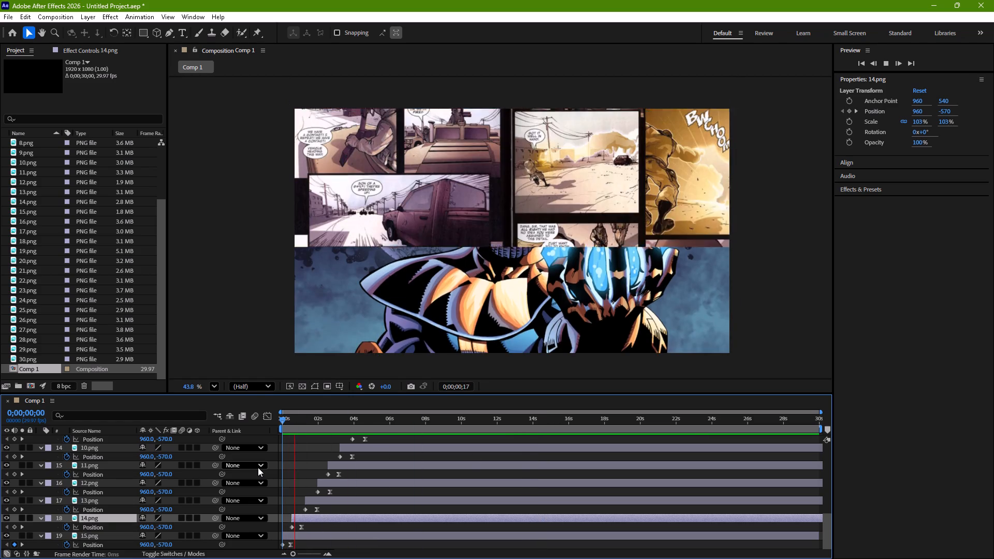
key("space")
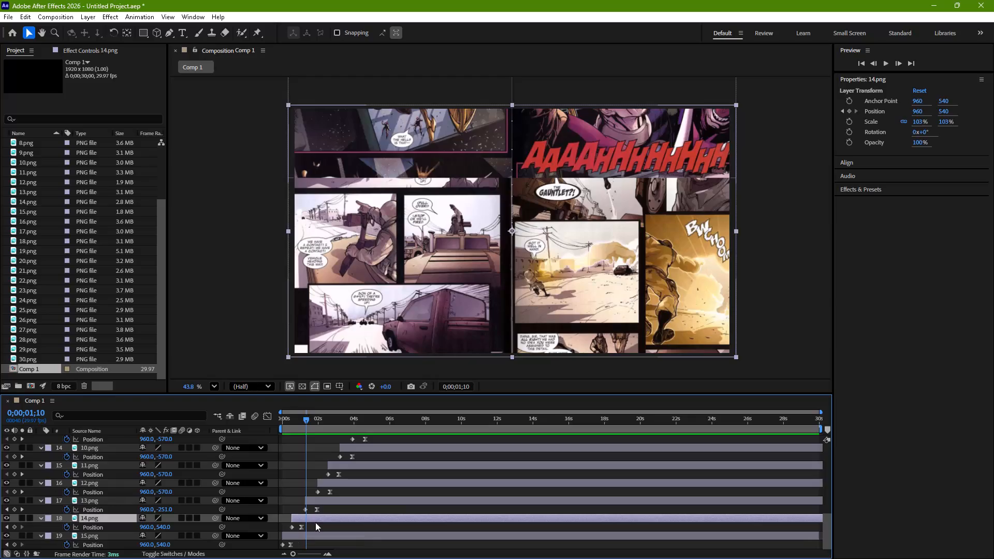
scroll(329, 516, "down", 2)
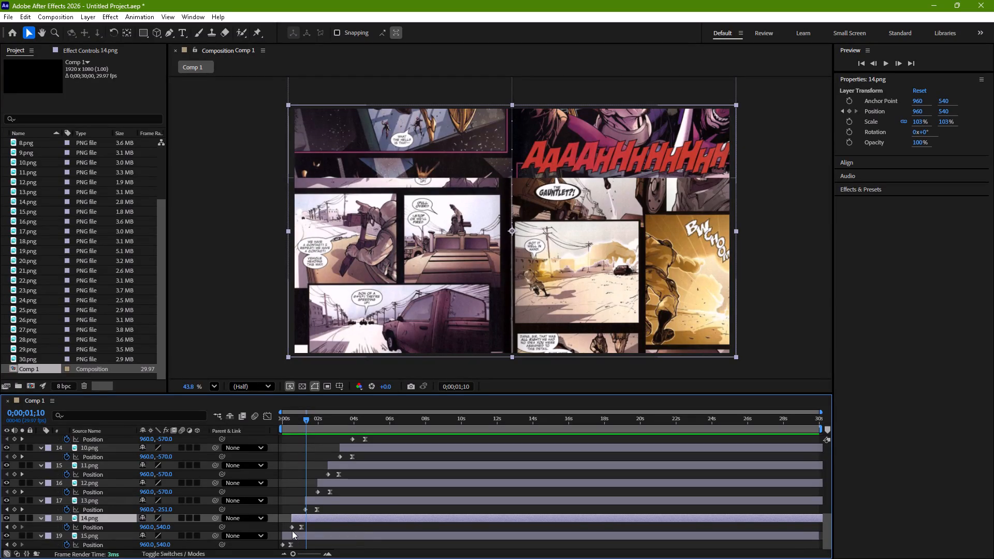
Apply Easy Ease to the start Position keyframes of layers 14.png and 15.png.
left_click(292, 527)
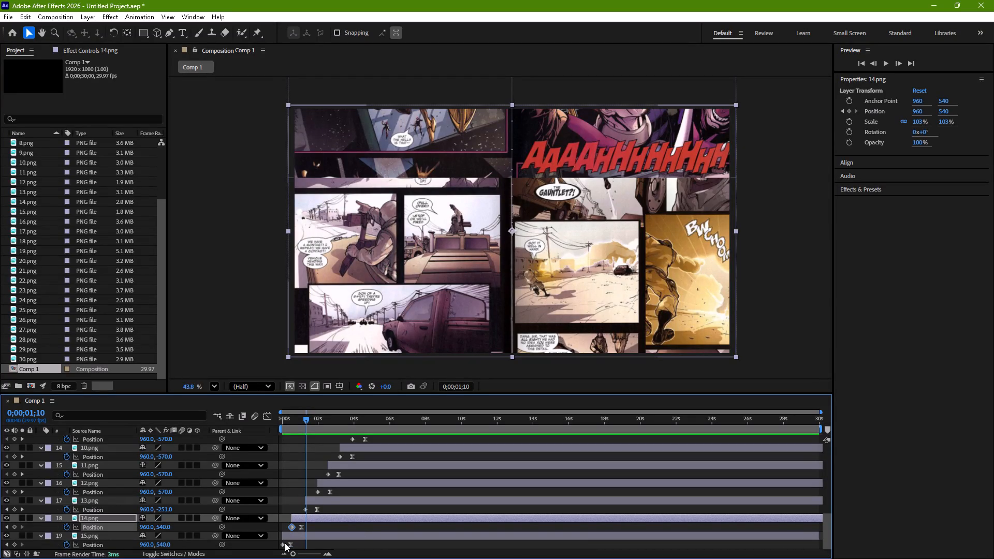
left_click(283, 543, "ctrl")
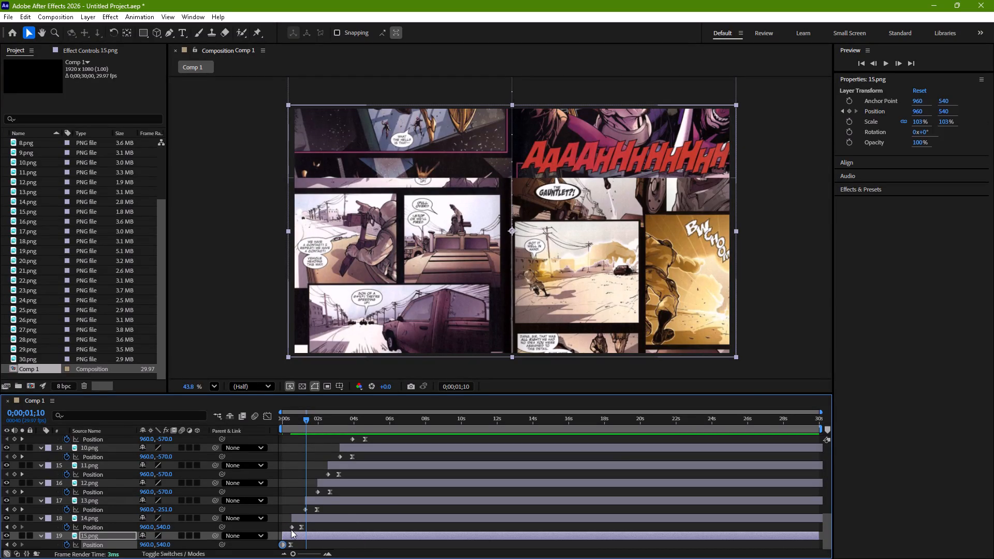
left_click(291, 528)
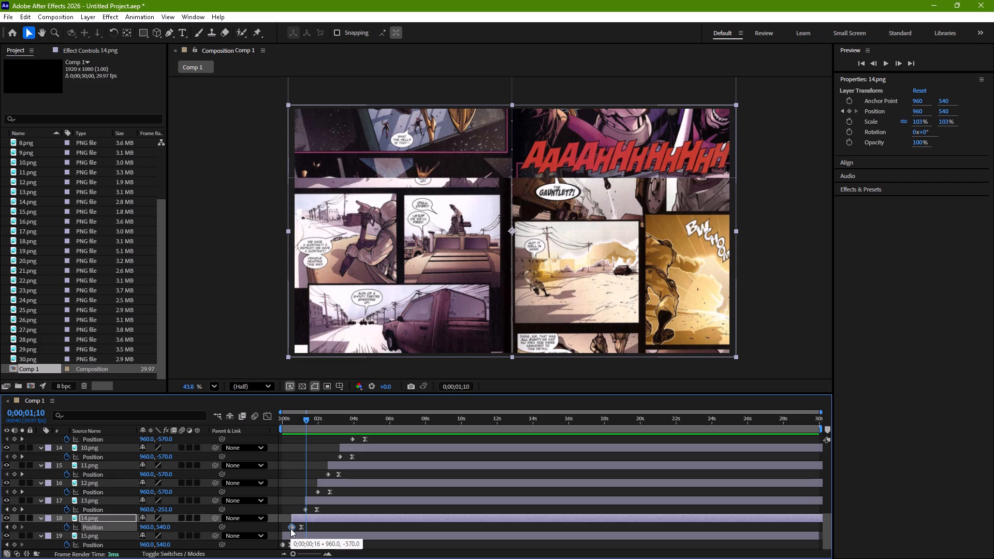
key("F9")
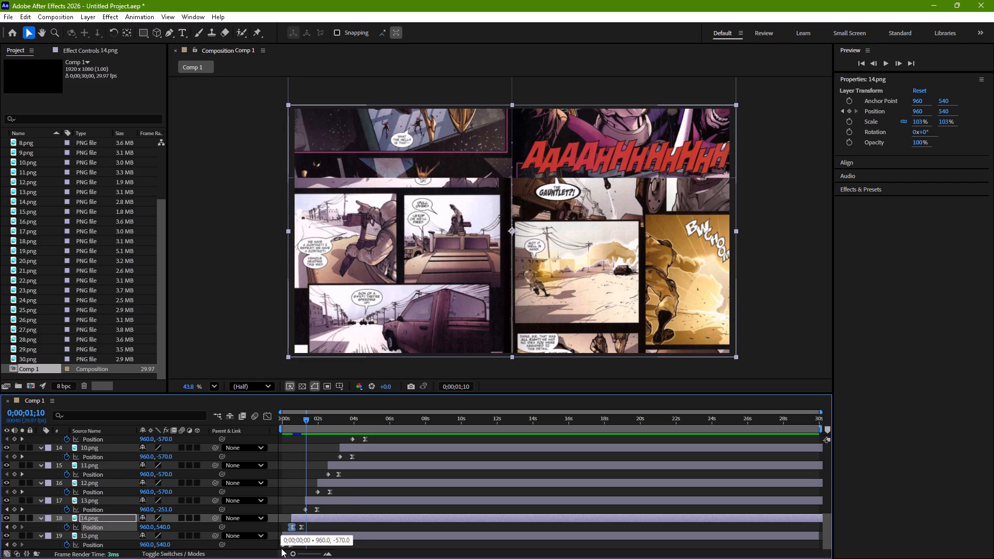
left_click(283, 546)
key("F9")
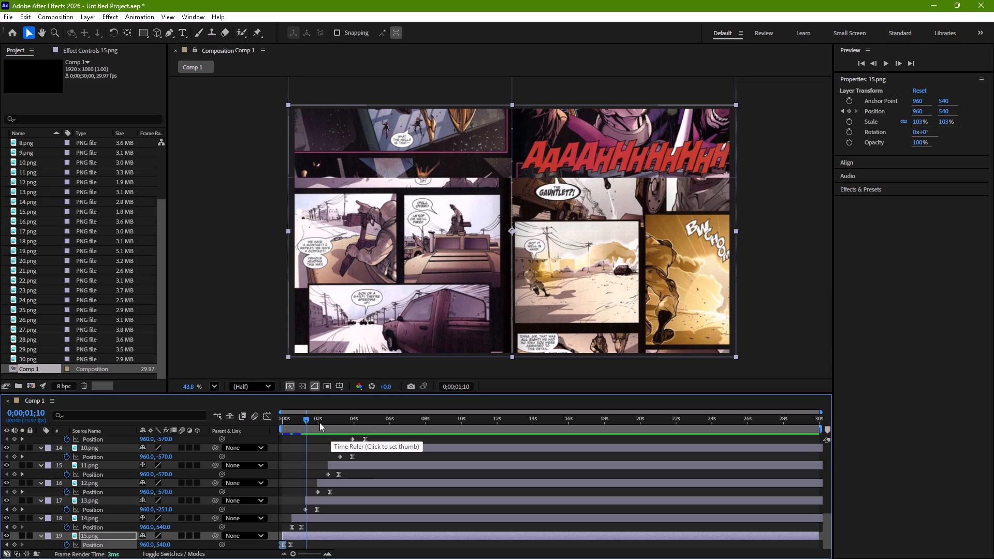
Play back the opening slides from the start of the composition twice to check the new easing.
left_click_drag(306, 419, 246, 428)
key("space")
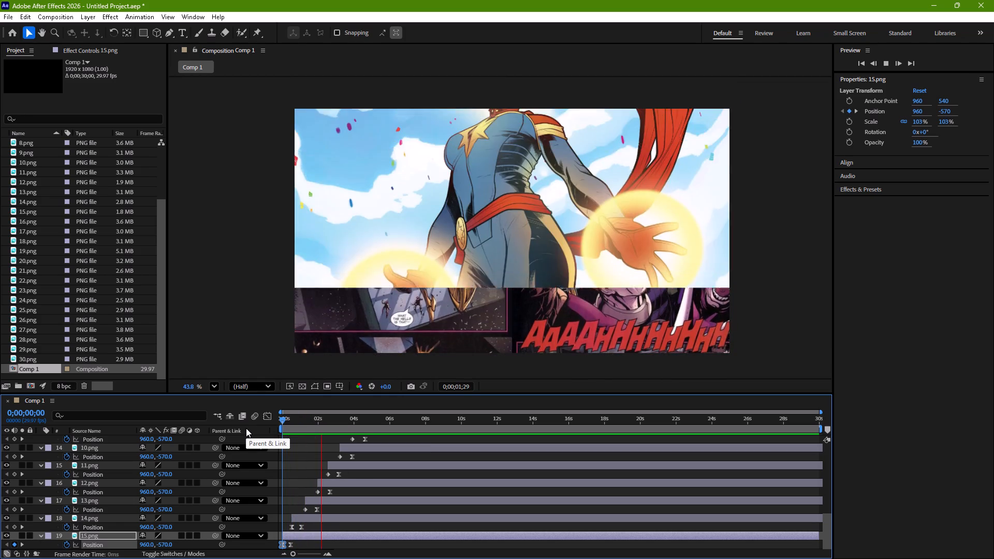
key("space")
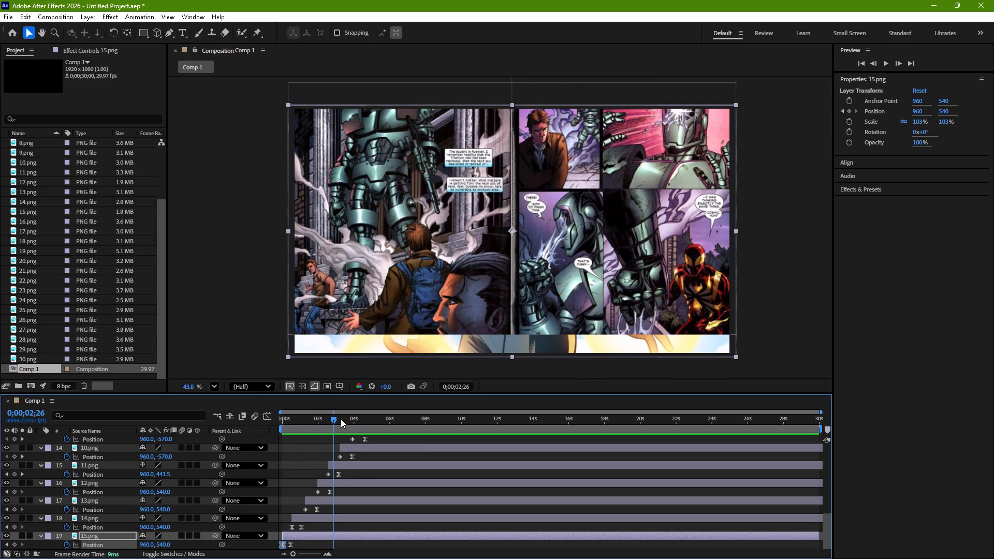
left_click_drag(333, 419, 271, 435)
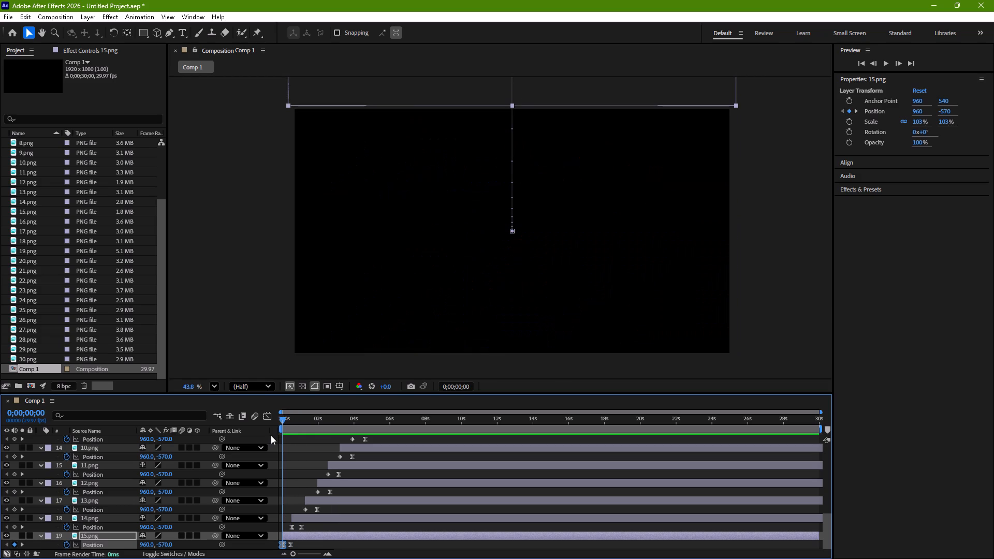
key("space")
key("space")
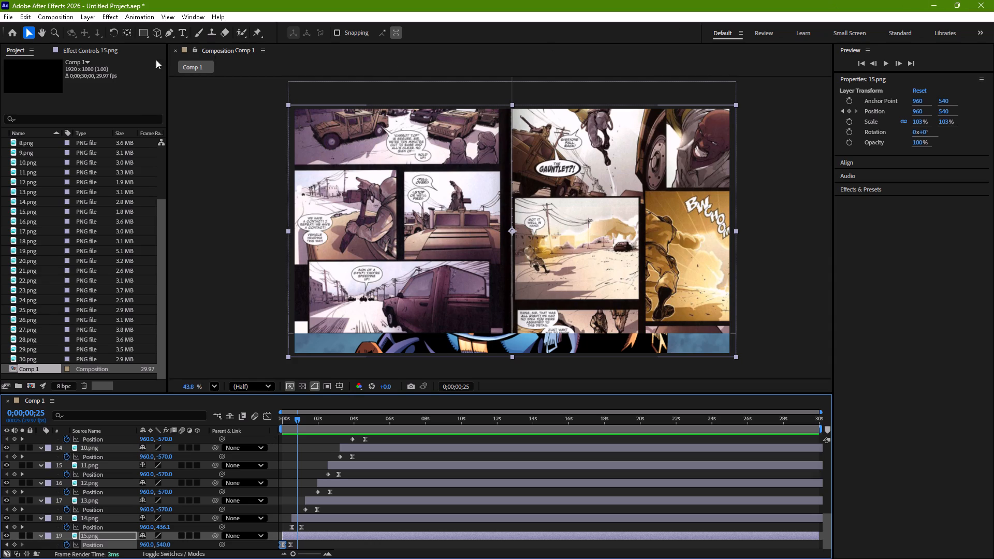
Delete all 30 comic page images, 1.png to 30.png, from the project, keeping only Comp 1.
scroll(99, 223, "up", 4)
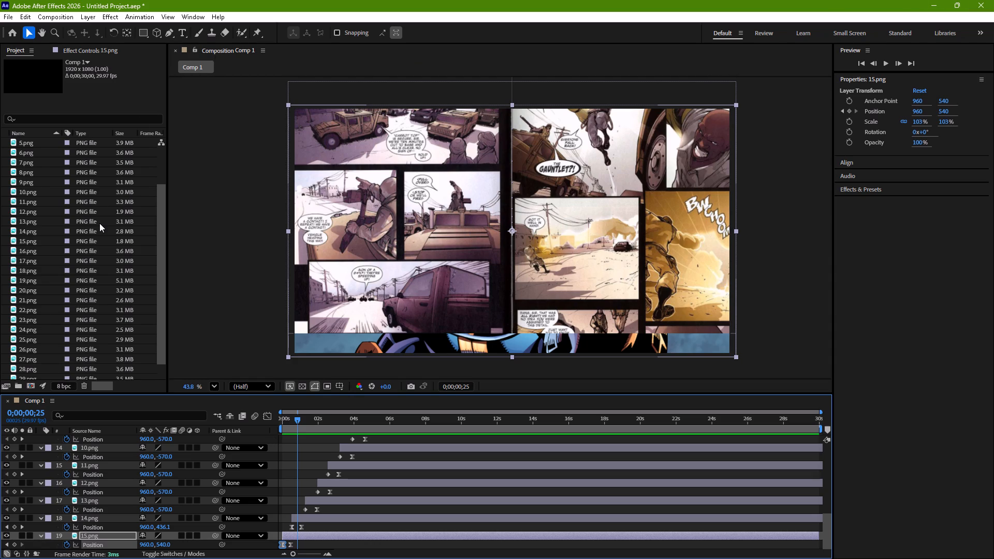
scroll(99, 223, "down", 5)
scroll(99, 223, "up", 6)
scroll(111, 101, "up", 2)
left_click(45, 142)
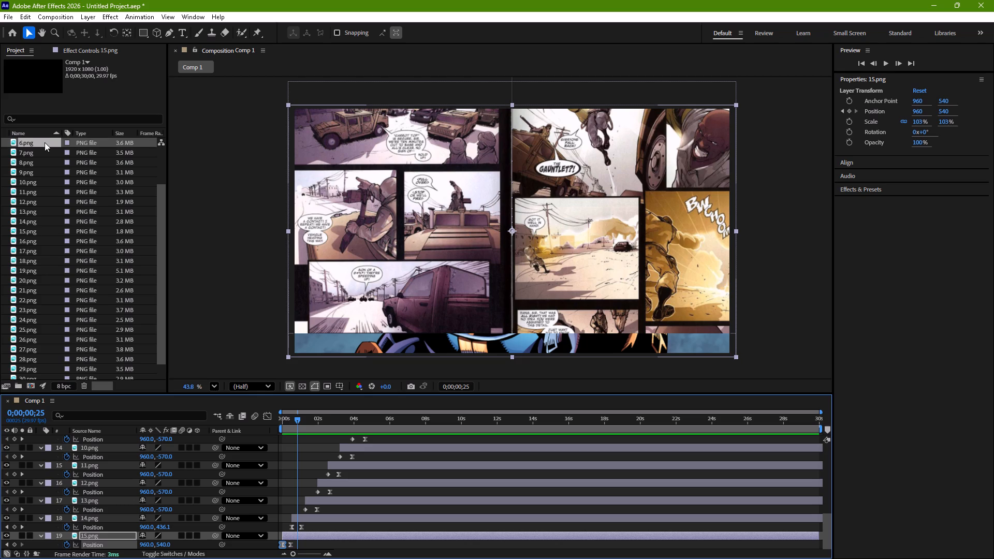
scroll(45, 142, "up", 10)
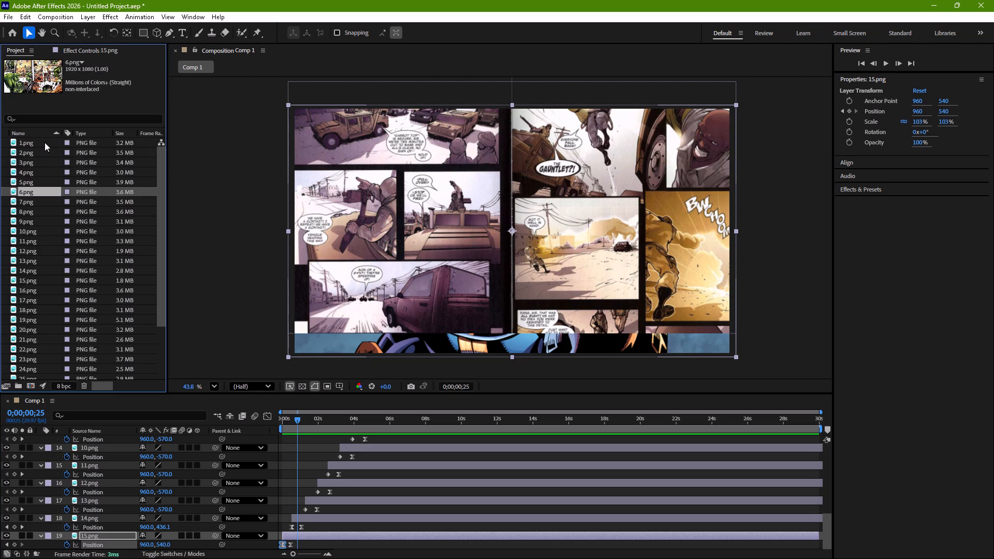
scroll(45, 142, "up", 7)
left_click(45, 142)
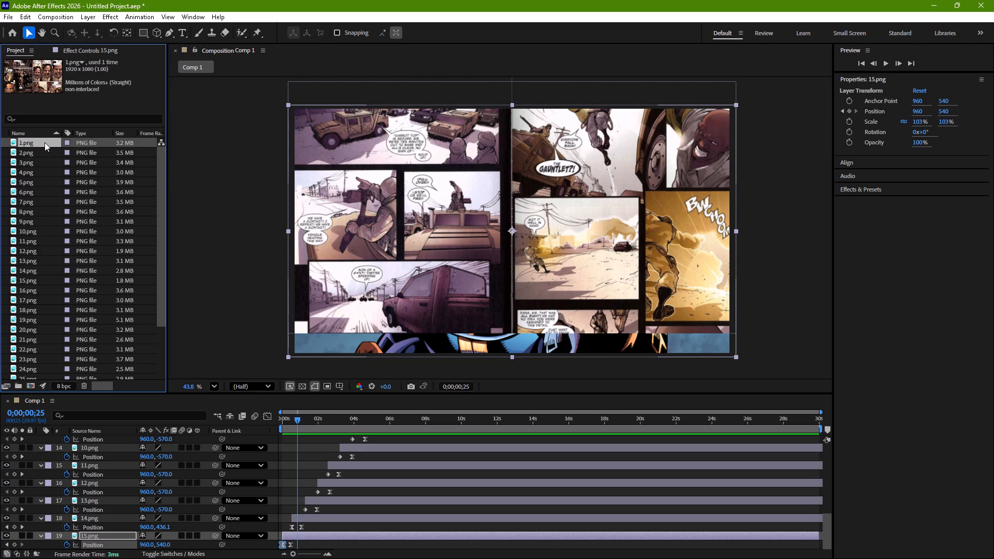
scroll(42, 211, "down", 7)
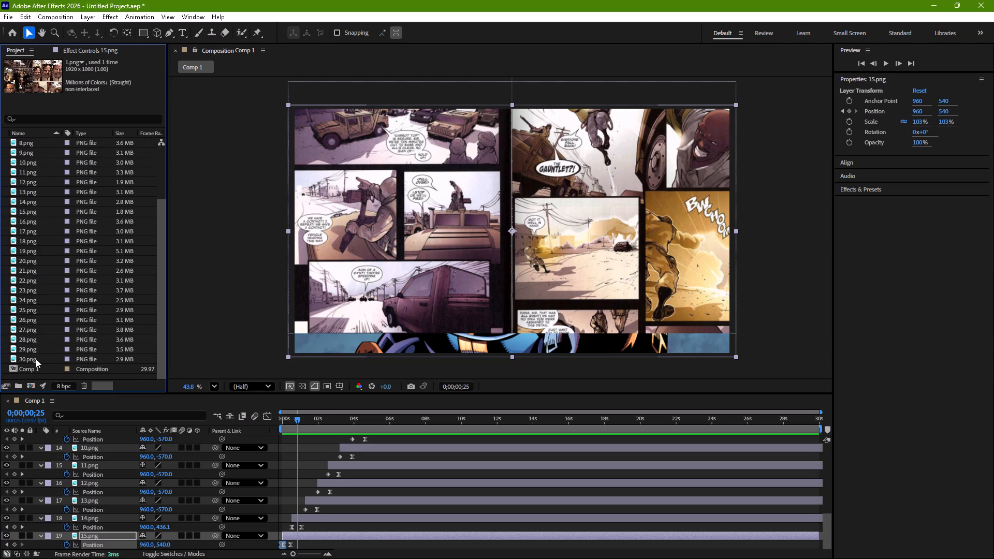
left_click(36, 359, "shift")
key("Delete")
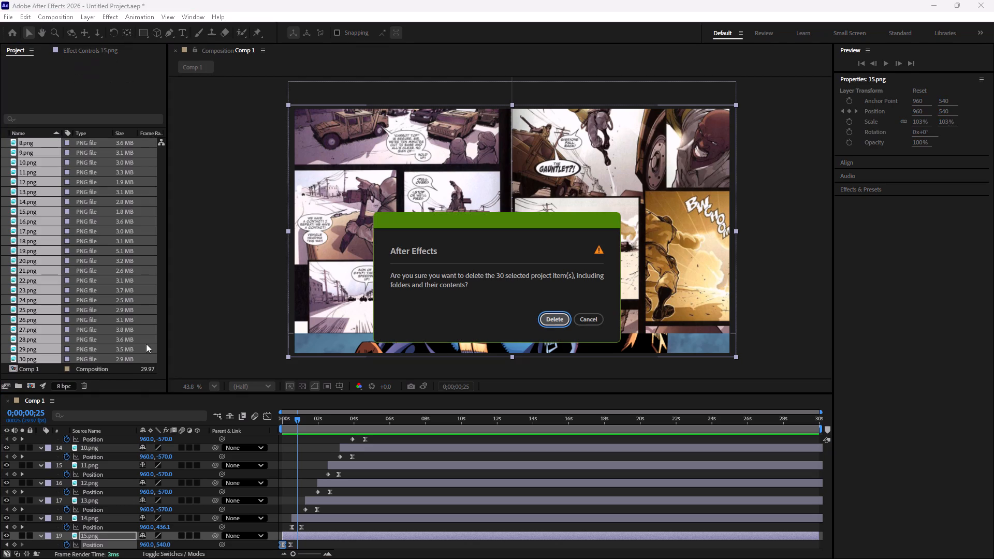
left_click(559, 319)
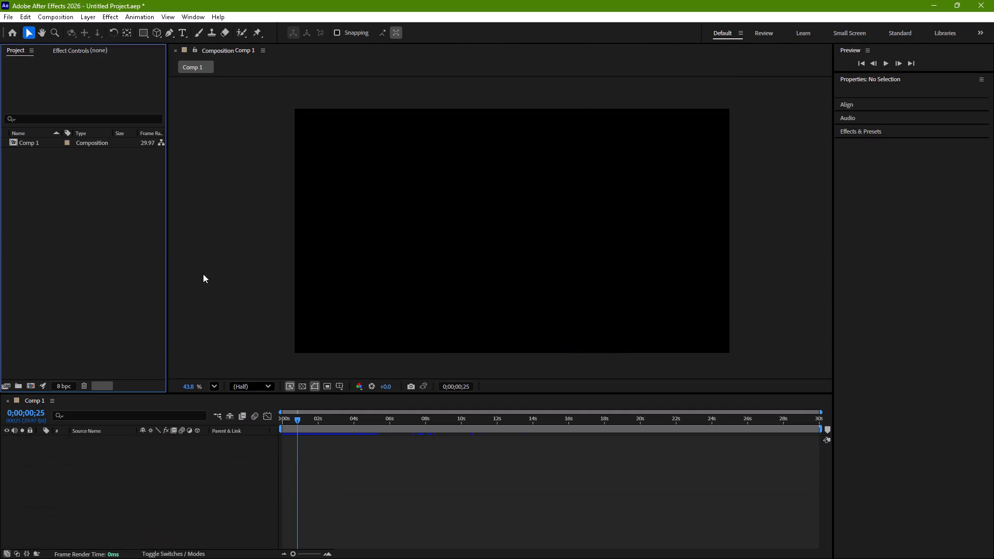
Import all 30 PNG pages from the 01. Comic Book Pages folder as footage.
triple_click(96, 278)
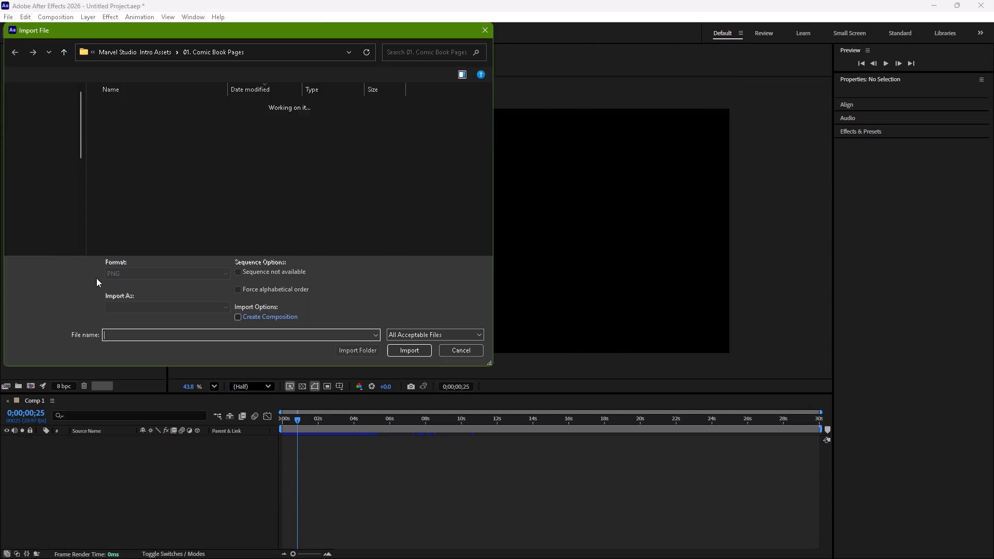
left_click(141, 122)
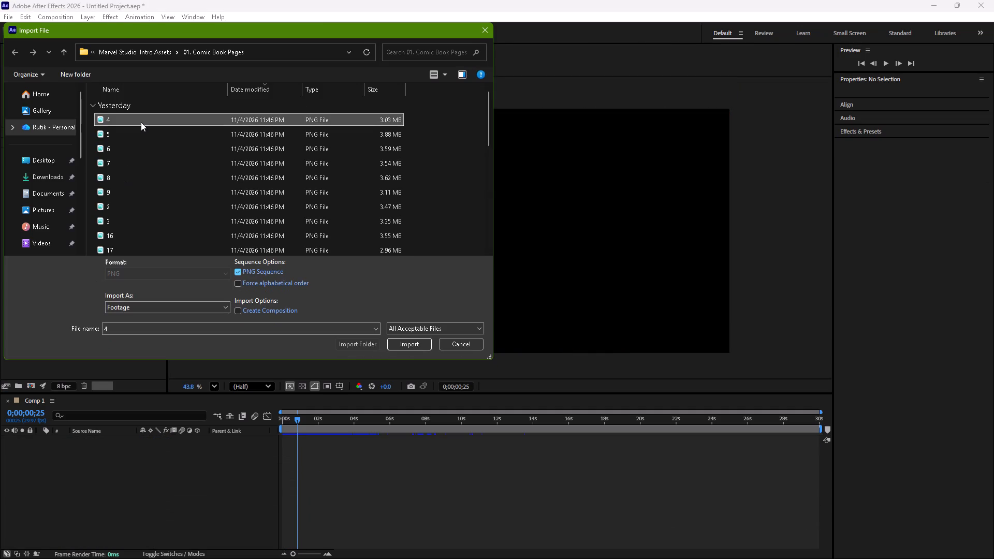
scroll(141, 122, "down", 10)
scroll(141, 122, "up", 4)
scroll(141, 122, "down", 2)
scroll(135, 180, "down", 14)
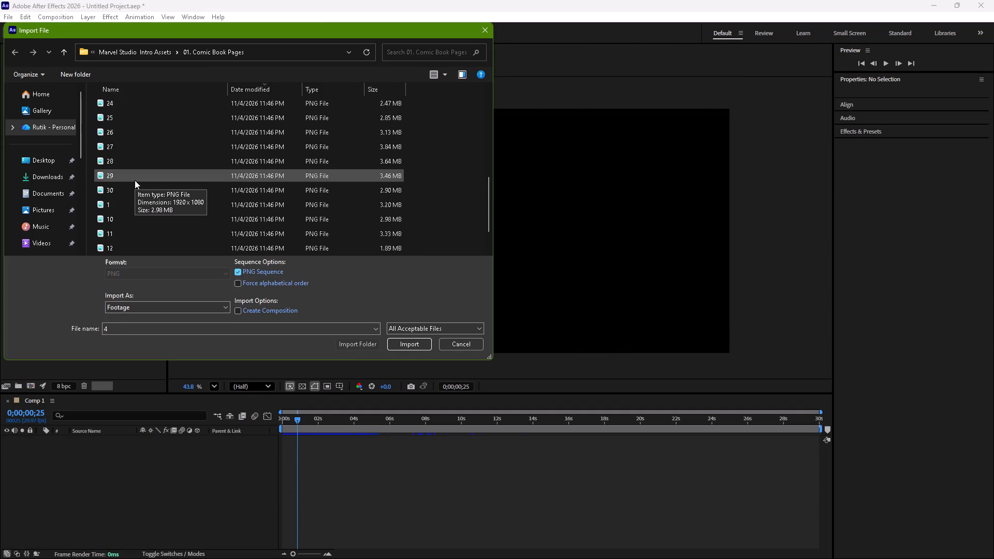
scroll(135, 180, "down", 10)
left_click(132, 248, "shift")
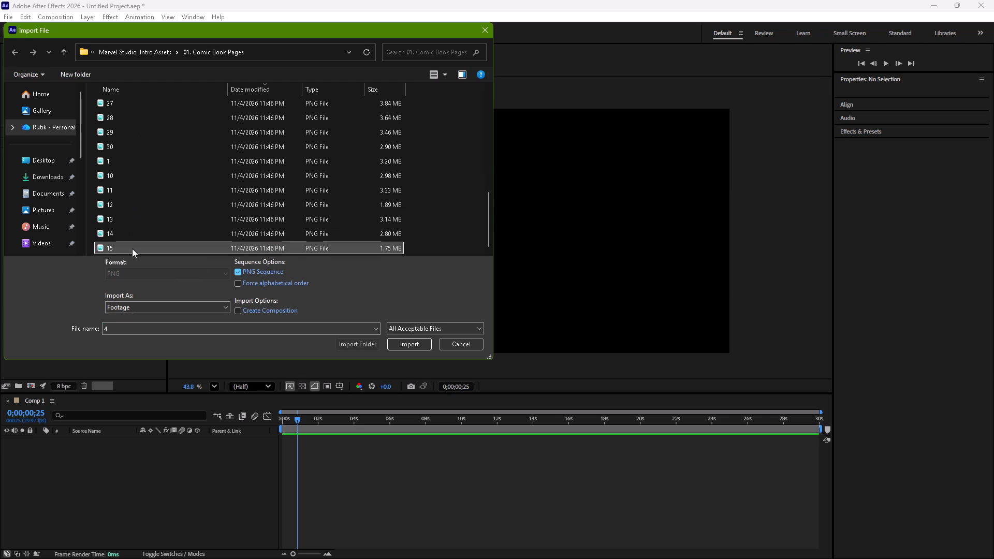
left_click(403, 340)
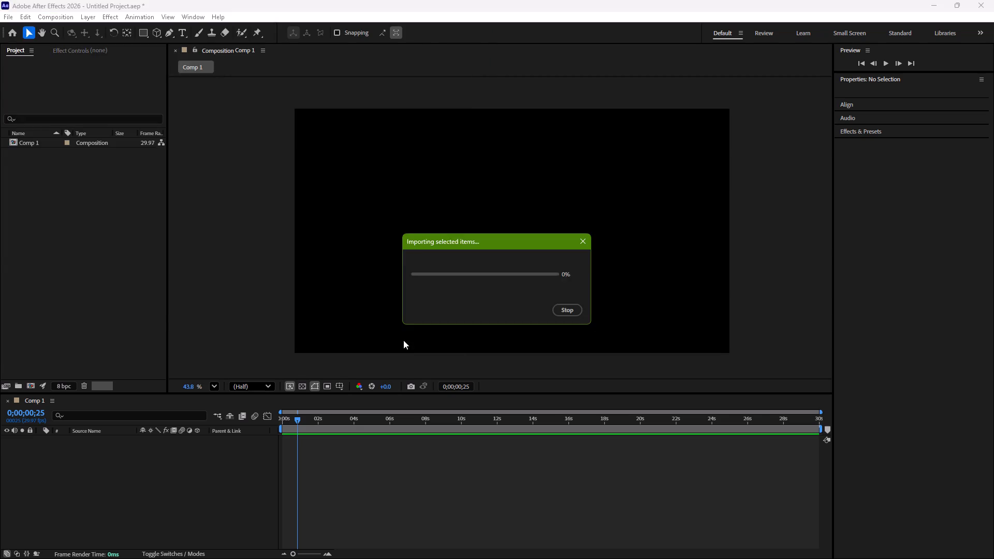
Add all 30 imported comic pages to Comp 1 as layers.
left_click_drag(40, 179, 122, 502)
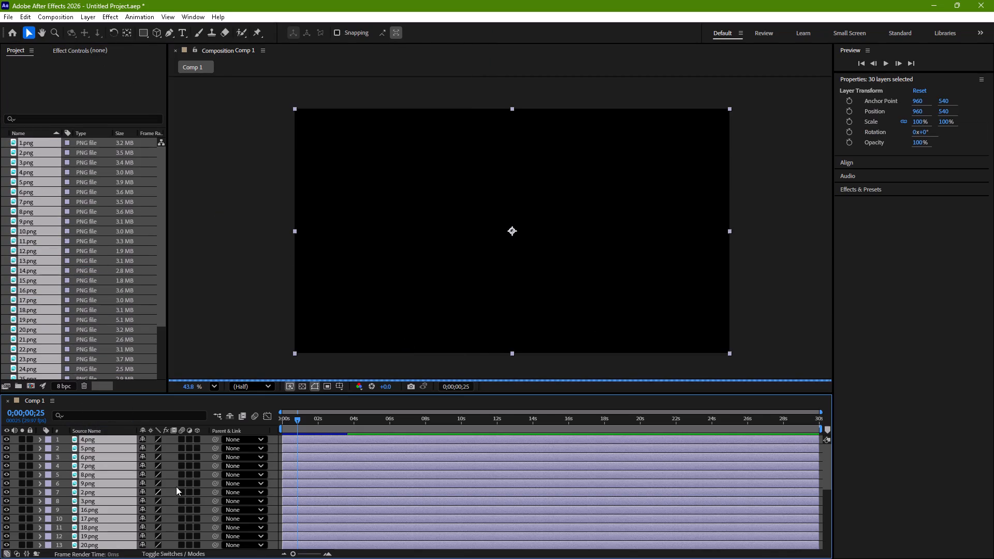
scroll(358, 450, "up", 4)
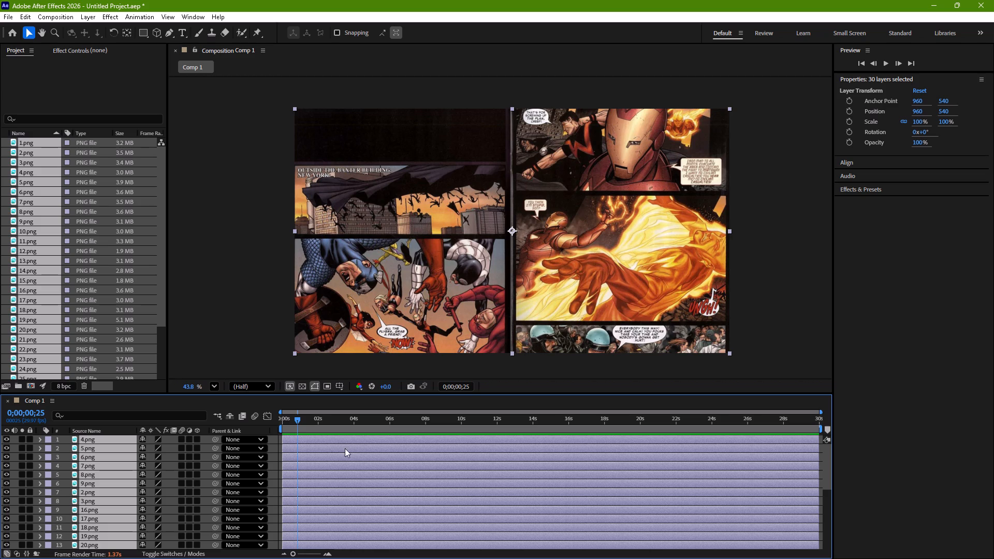
Set the Scale of all 30 selected page layers to 106%.
key("s")
left_click(168, 448)
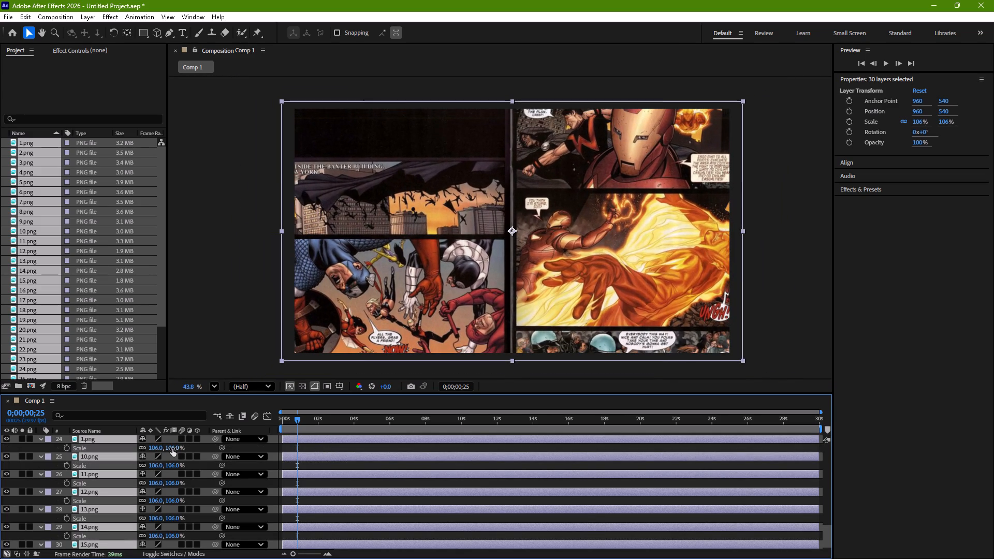
Add a Position keyframe at 0;00;00;16 on all 30 selected page layers, keeping the value 960, 540.
left_click_drag(296, 419, 239, 433)
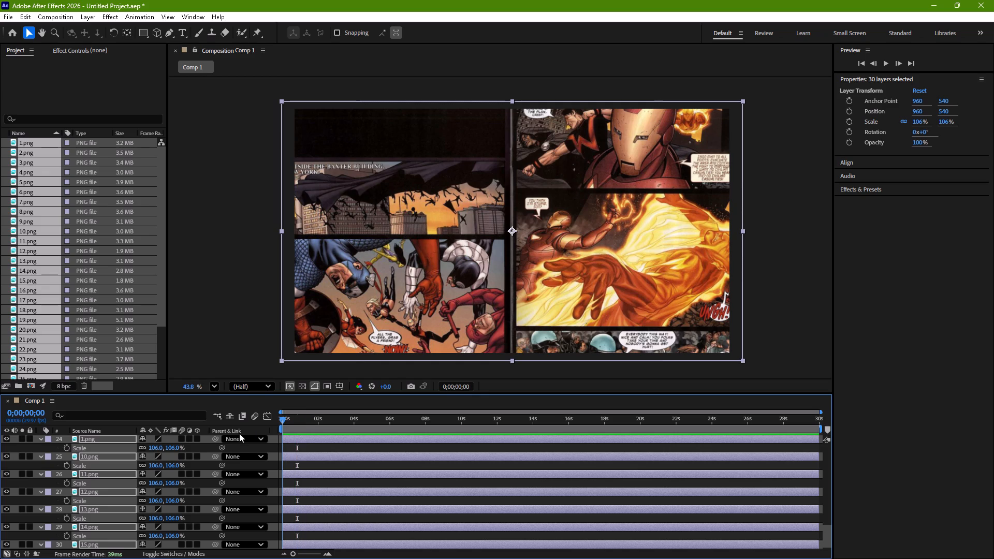
left_click_drag(239, 433, 237, 434)
key("p")
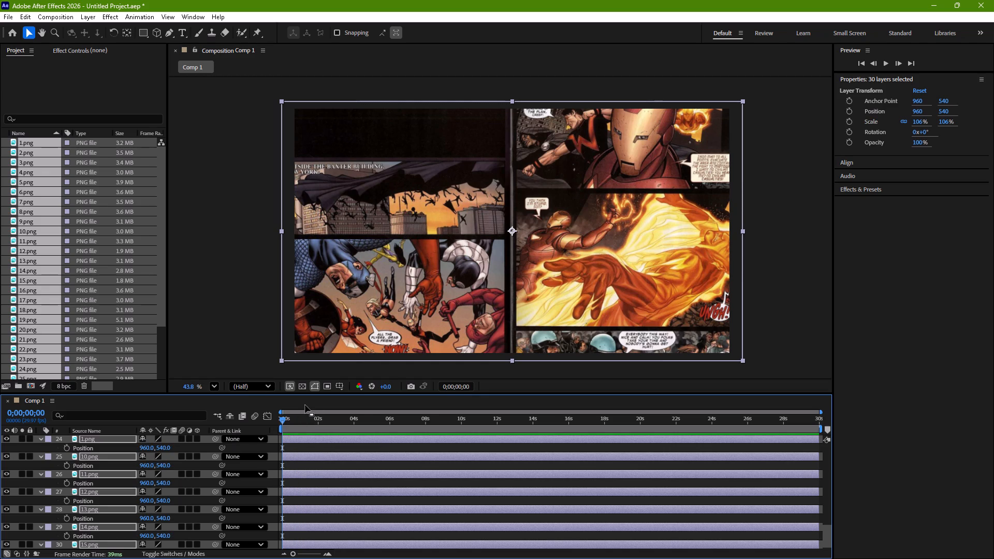
left_click_drag(281, 420, 290, 421)
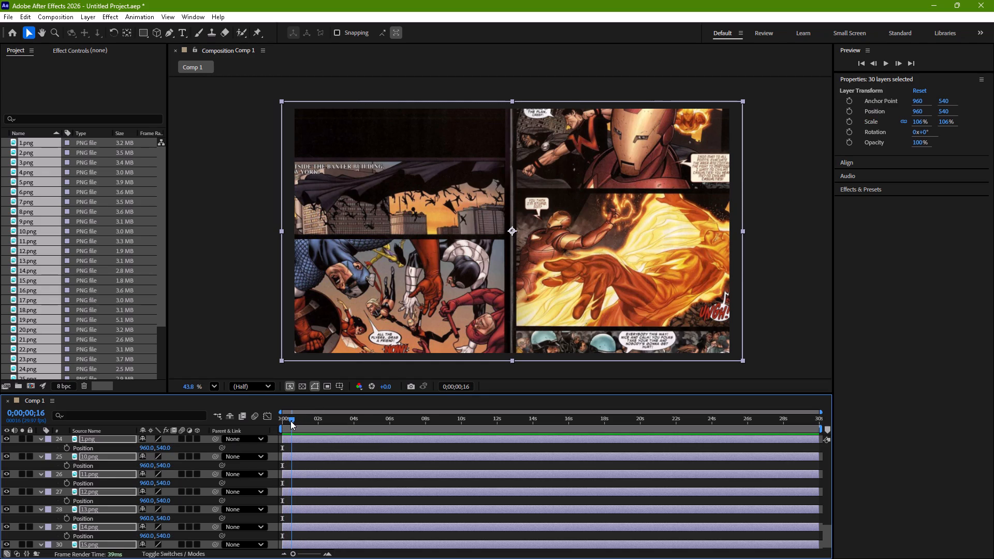
left_click_drag(290, 421, 289, 422)
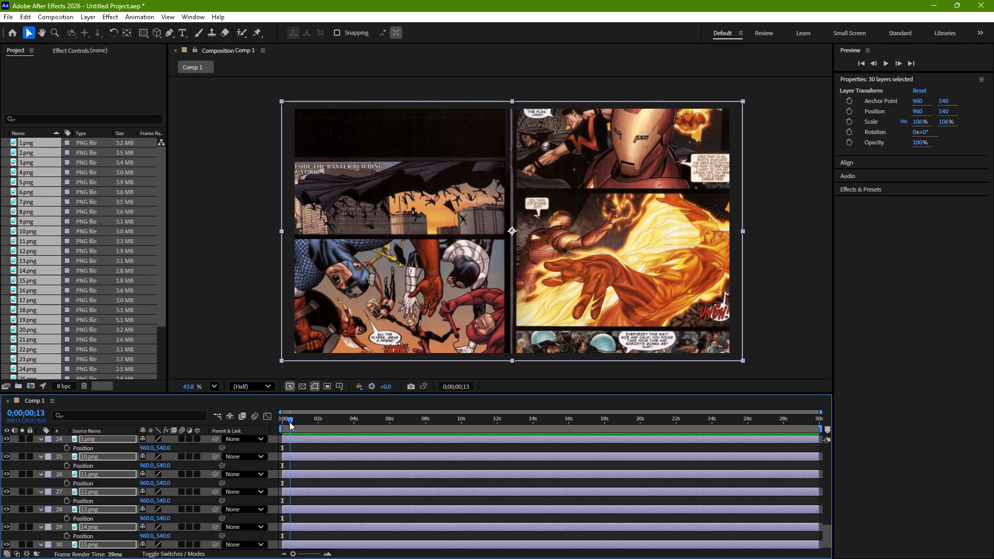
left_click_drag(289, 422, 291, 422)
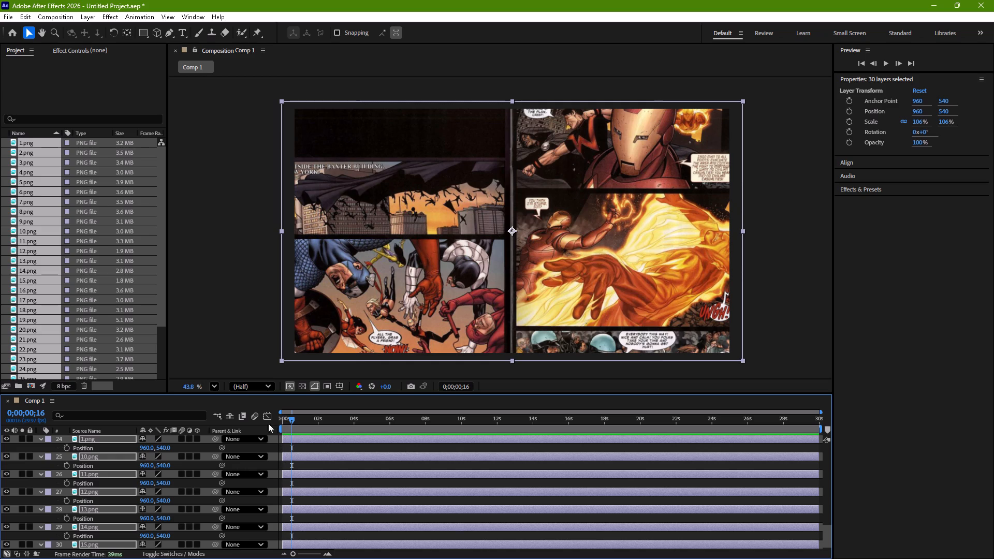
left_click(66, 446)
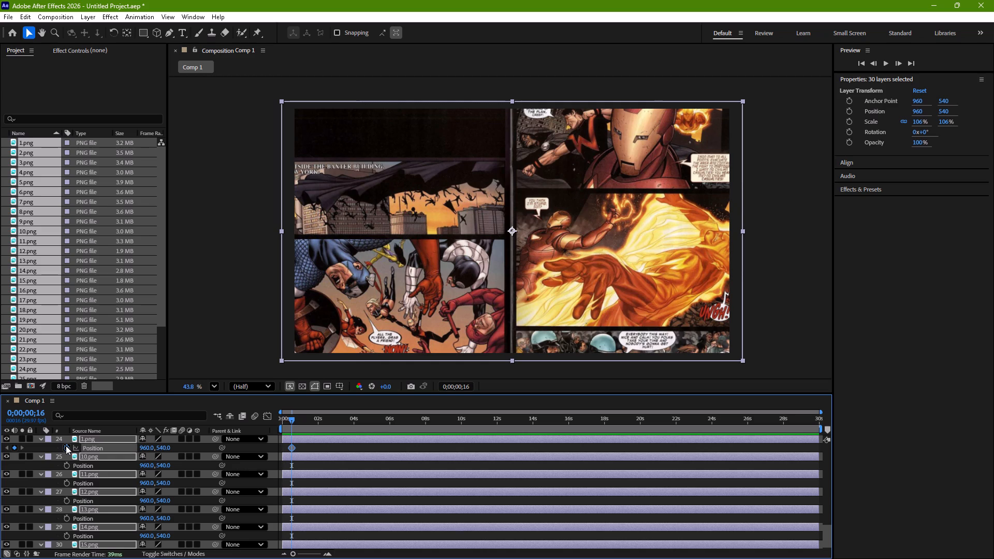
scroll(115, 480, "up", 13)
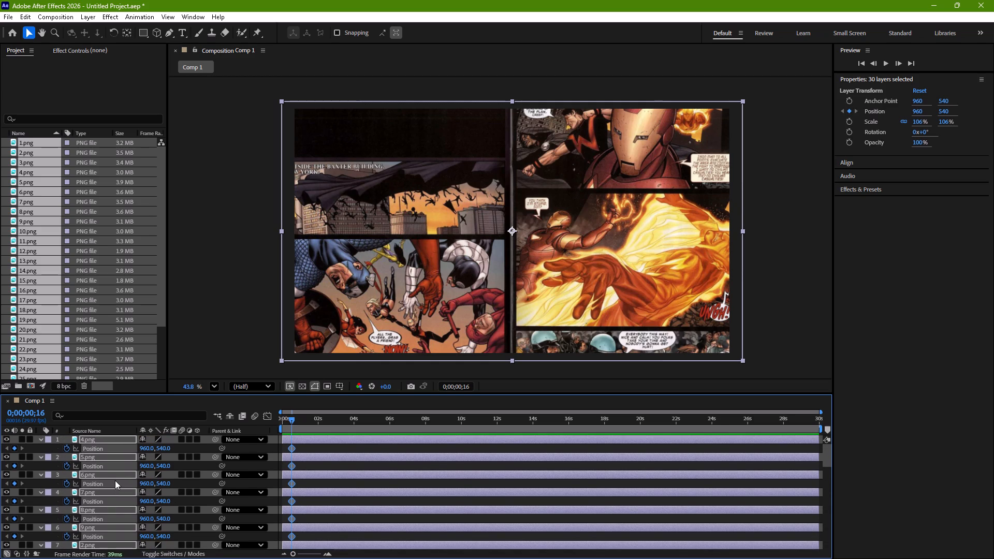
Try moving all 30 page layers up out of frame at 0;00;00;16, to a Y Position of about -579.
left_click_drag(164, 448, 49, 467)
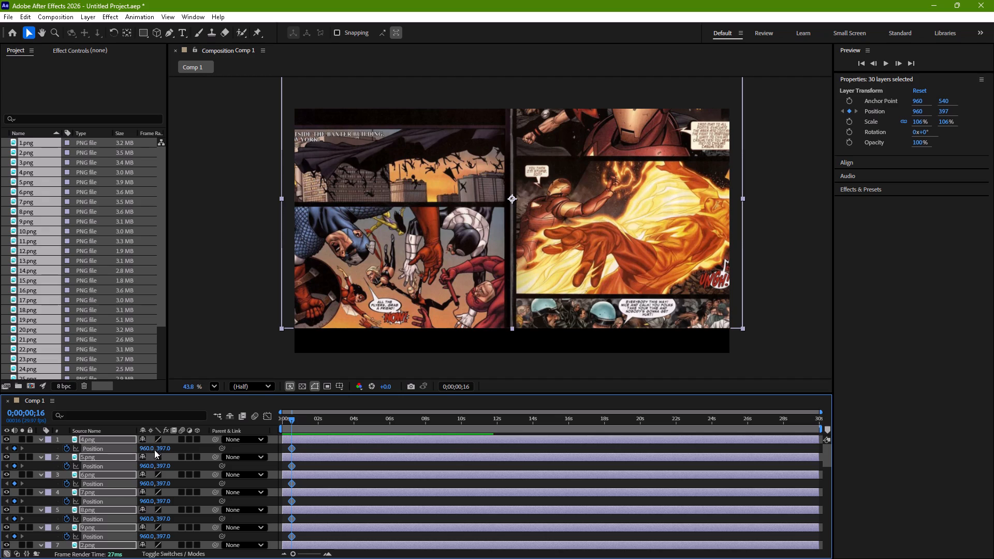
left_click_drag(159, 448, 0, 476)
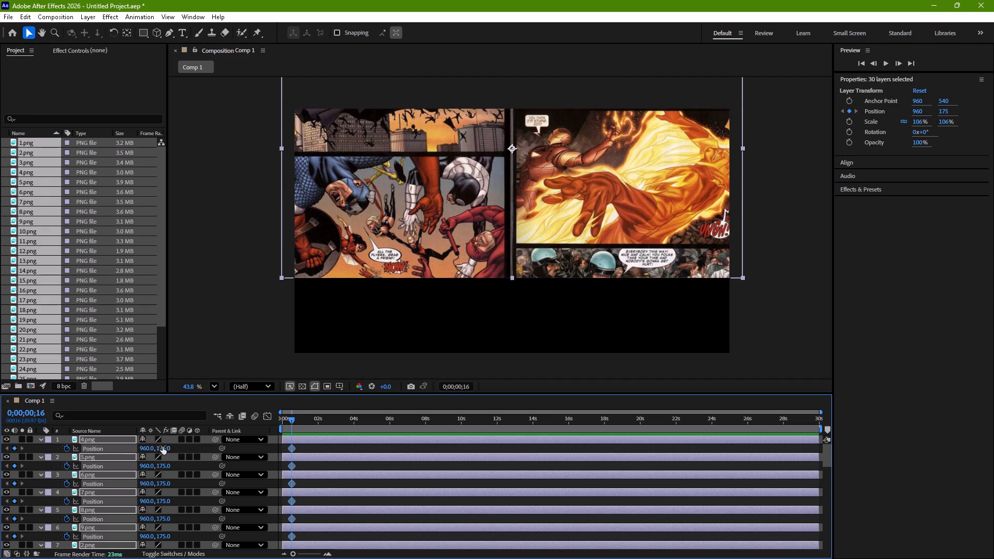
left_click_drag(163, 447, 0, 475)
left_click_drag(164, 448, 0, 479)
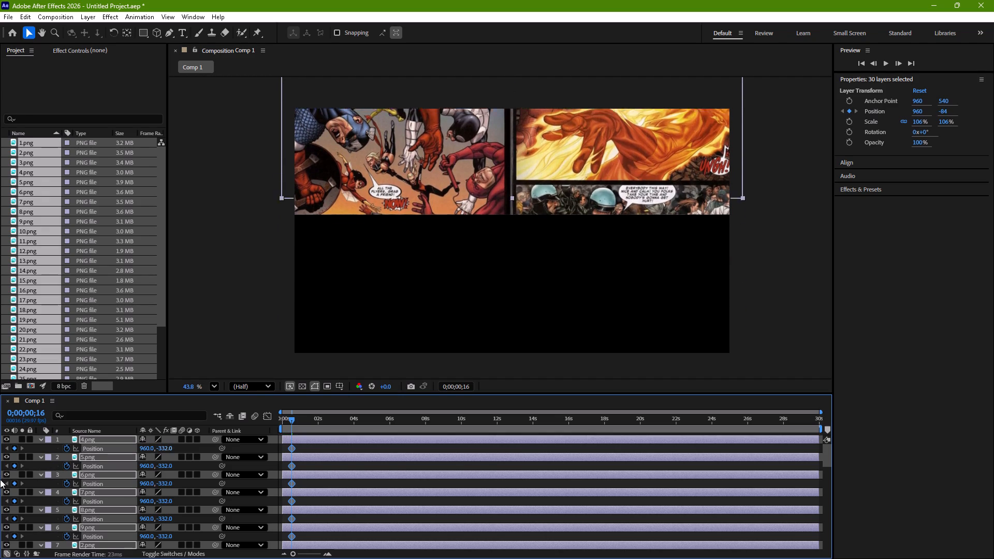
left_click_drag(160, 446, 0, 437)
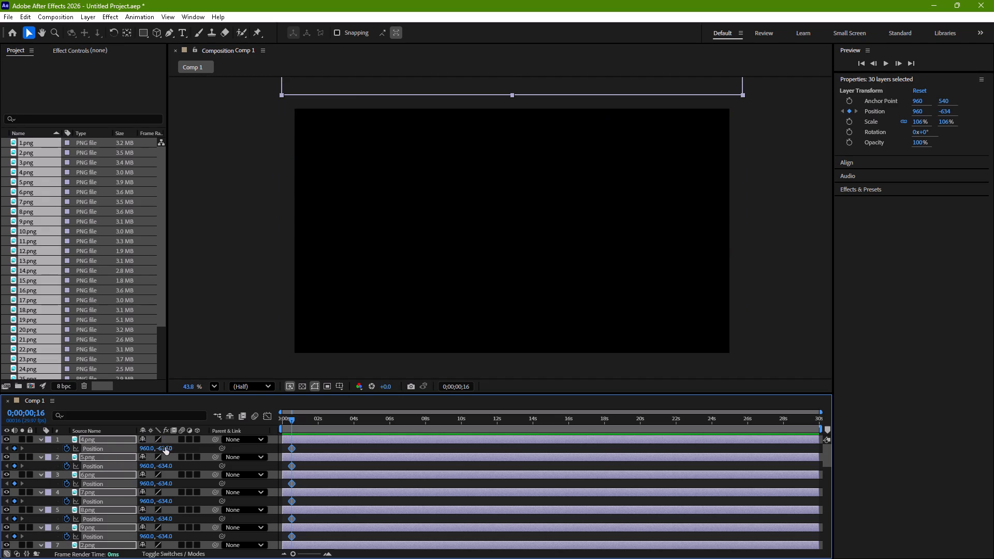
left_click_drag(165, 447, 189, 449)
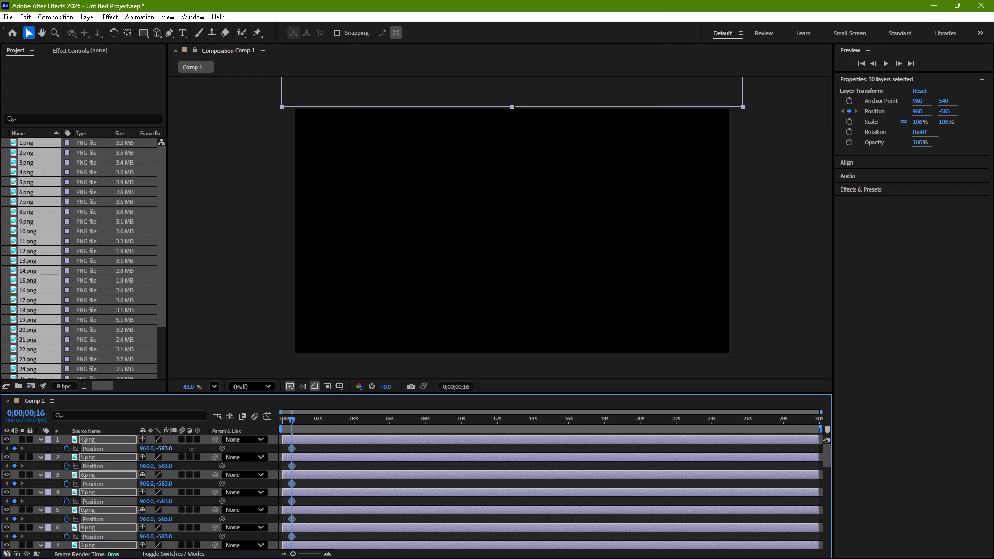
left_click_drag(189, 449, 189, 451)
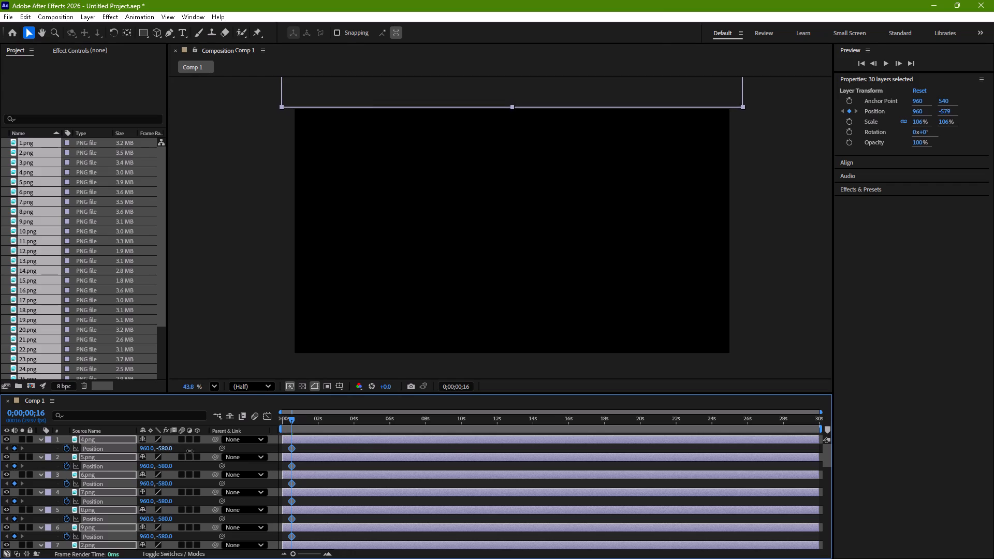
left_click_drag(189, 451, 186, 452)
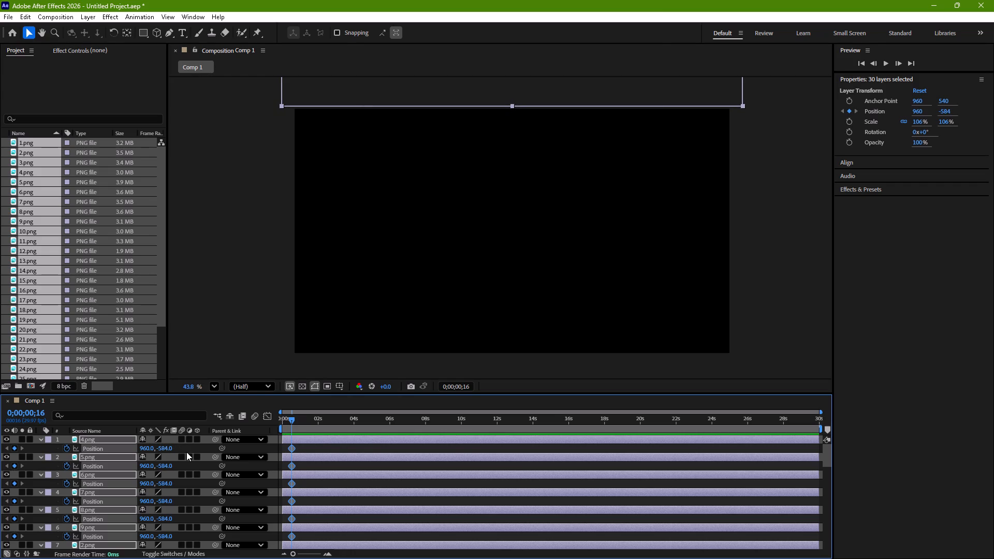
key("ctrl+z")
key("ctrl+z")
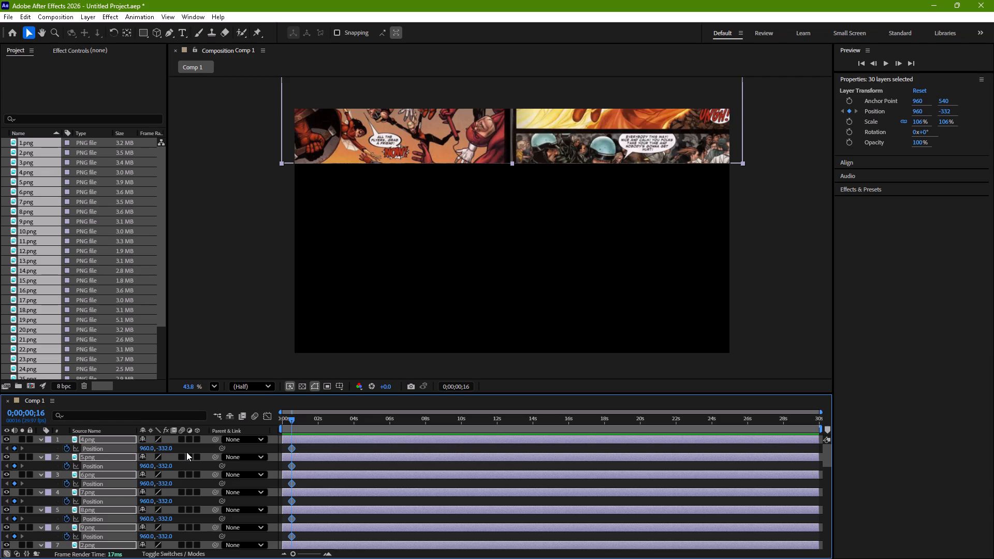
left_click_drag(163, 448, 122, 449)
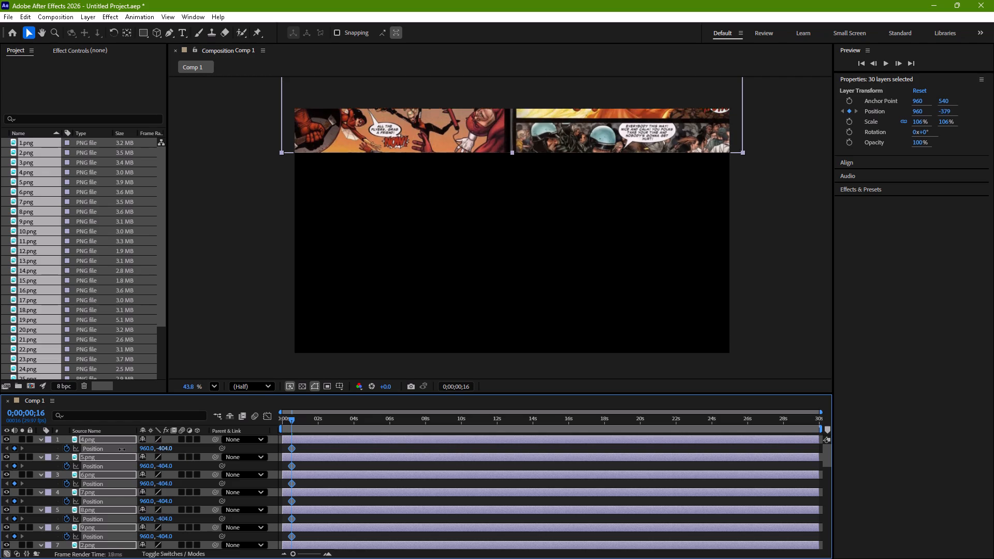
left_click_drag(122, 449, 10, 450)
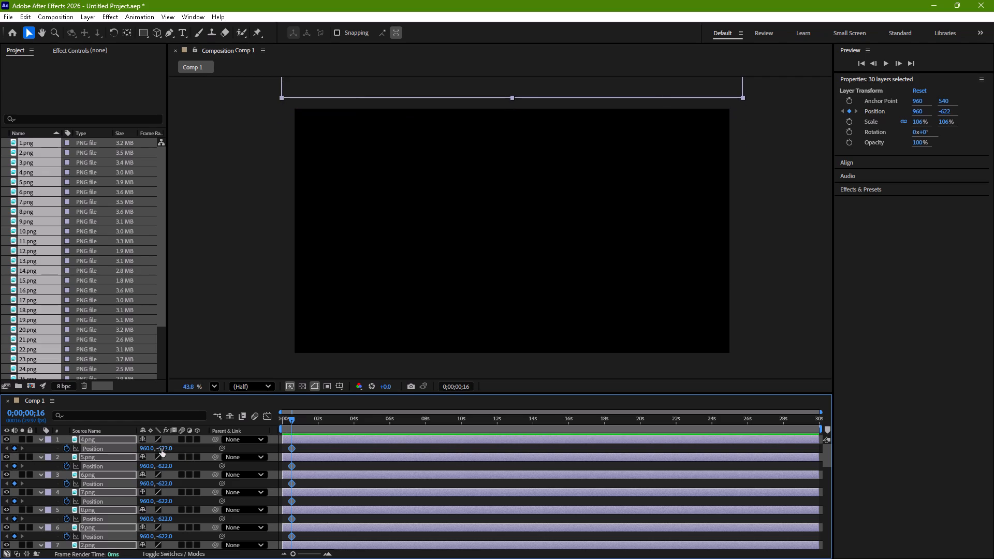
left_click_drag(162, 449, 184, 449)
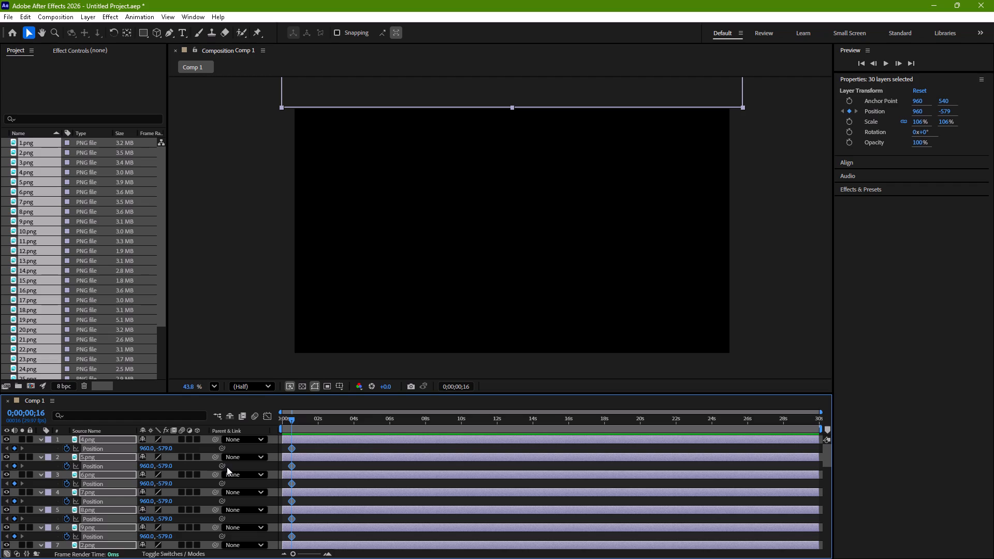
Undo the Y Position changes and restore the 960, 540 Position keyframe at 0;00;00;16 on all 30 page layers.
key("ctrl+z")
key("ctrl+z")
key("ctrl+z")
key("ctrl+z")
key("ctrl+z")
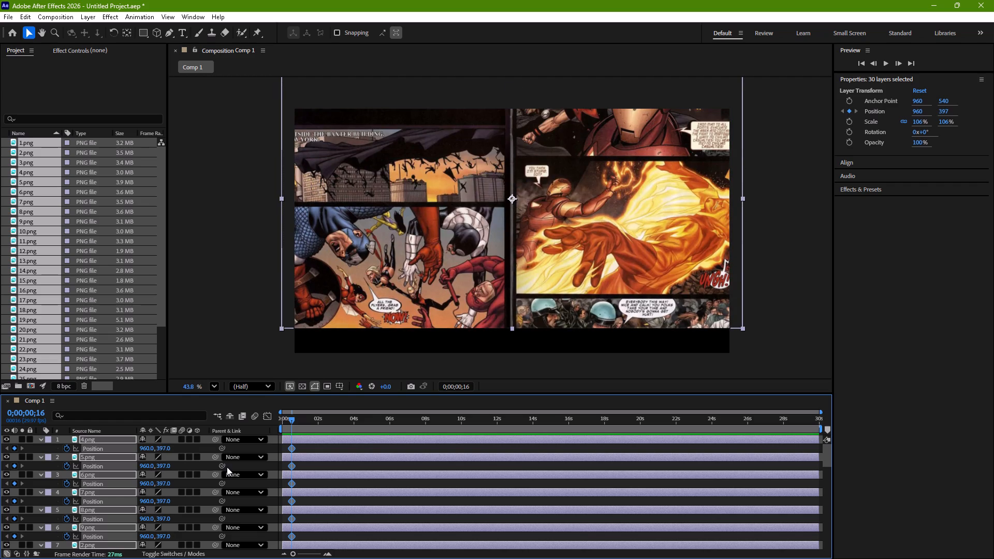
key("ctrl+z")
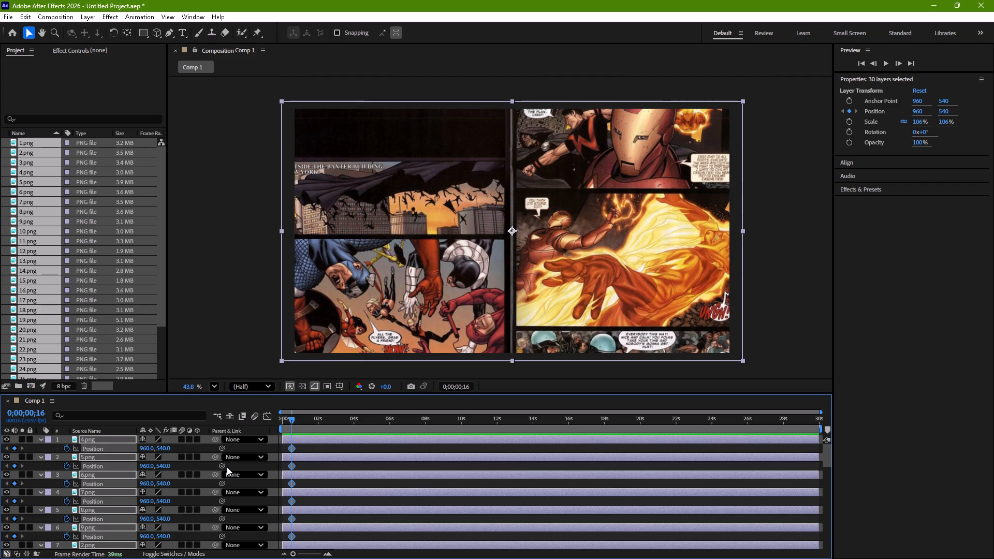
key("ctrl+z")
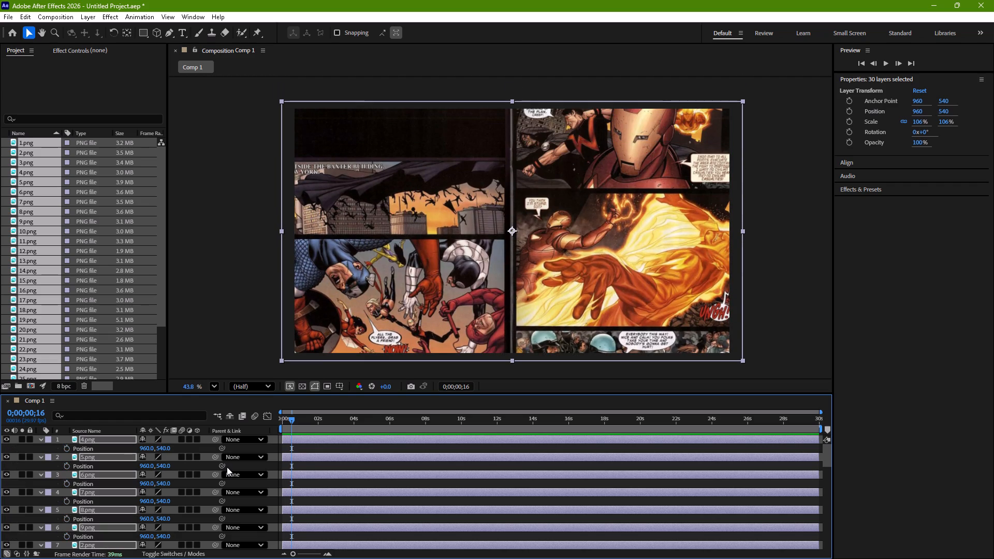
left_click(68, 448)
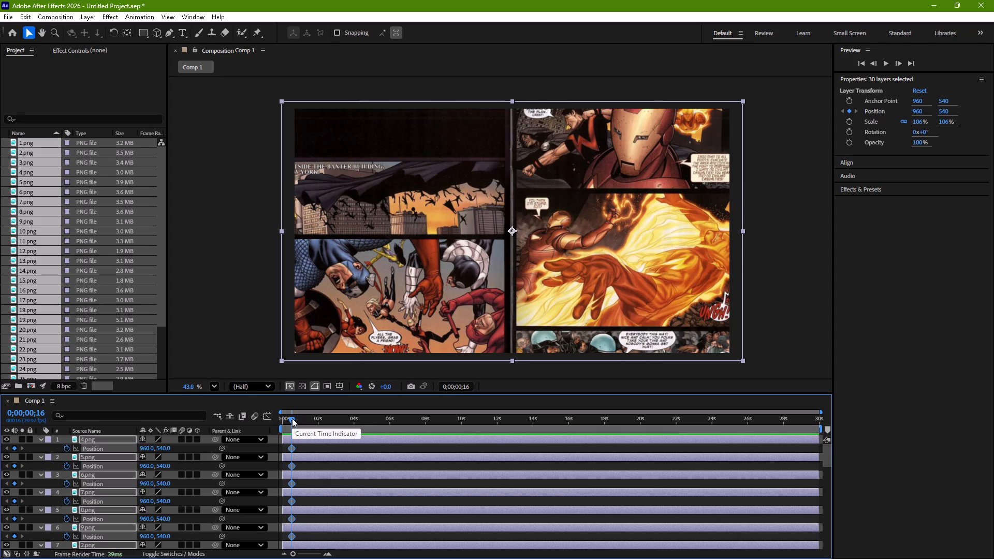
At 0;00;00;00, set the Y Position of all 30 selected page layers to -580.
left_click_drag(292, 418, 267, 421)
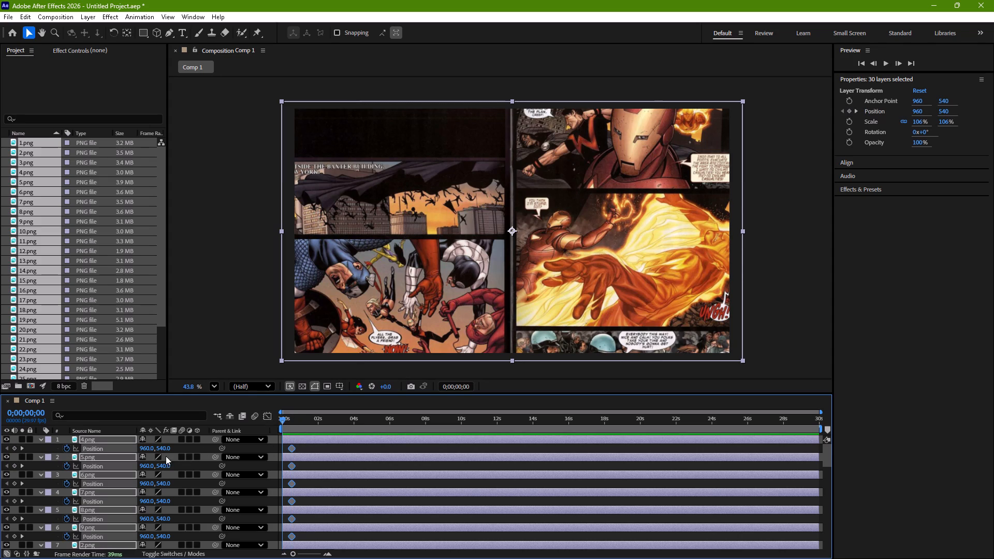
left_click(162, 448)
key("minus")
type("580")
key("Return")
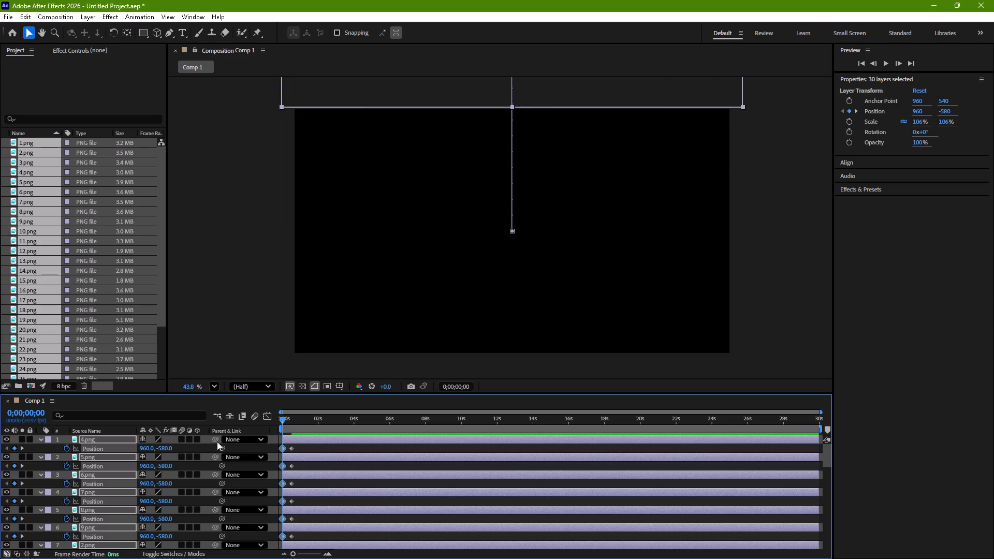
Apply Easy Ease to both Position keyframes on all 30 page layers and preview the slide from the start.
scroll(265, 449, "right", 1)
scroll(298, 443, "up", 8)
left_click_drag(300, 447, 284, 558)
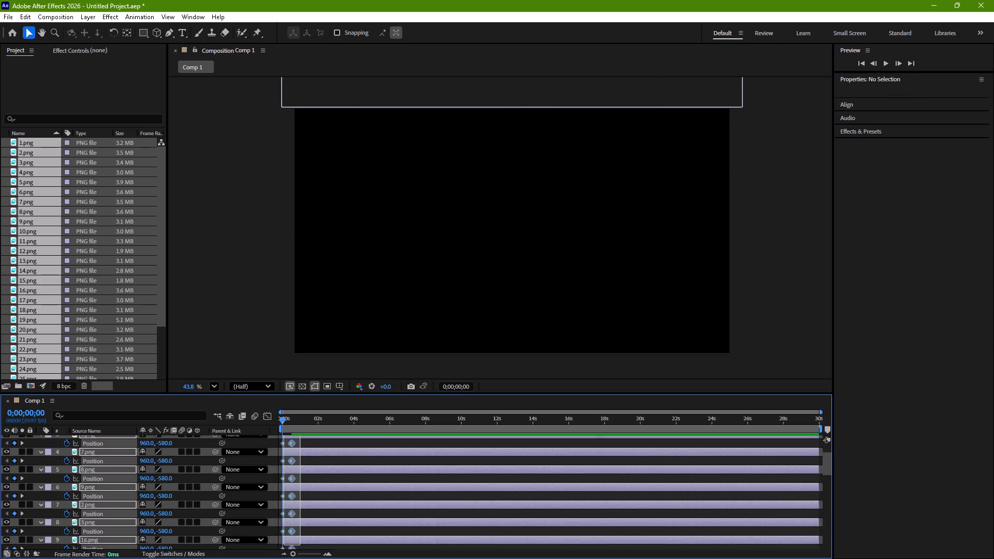
left_click_drag(284, 558, 279, 558)
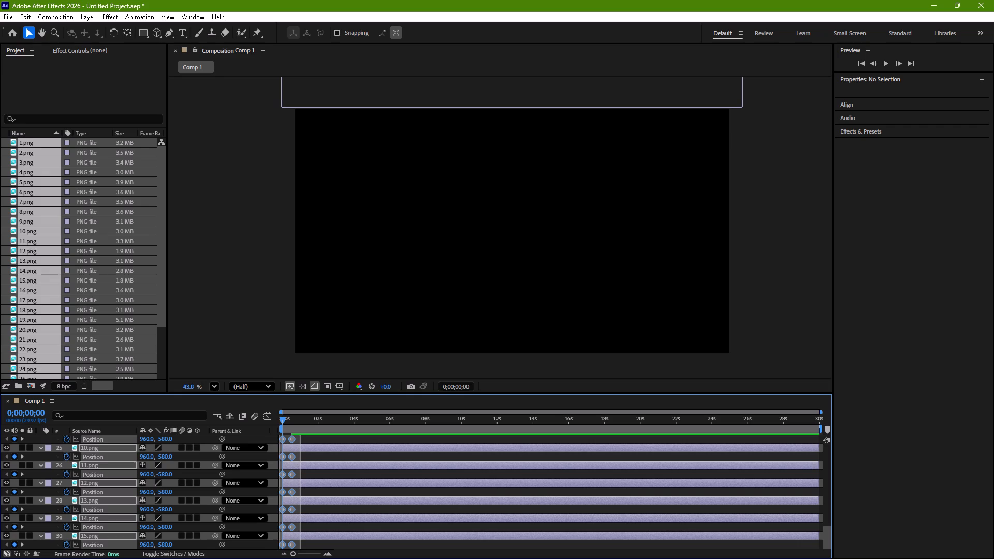
left_click_drag(279, 558, 279, 558)
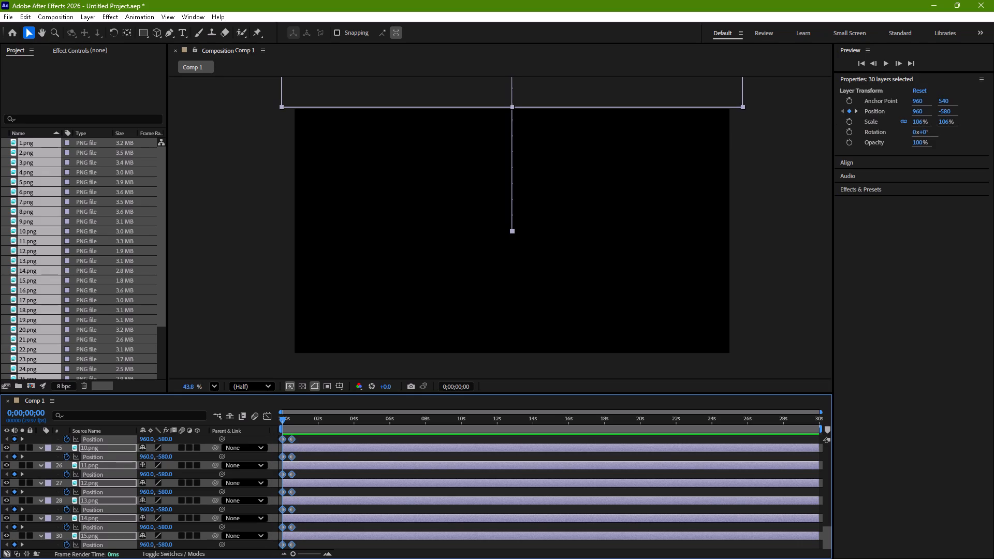
key("F9")
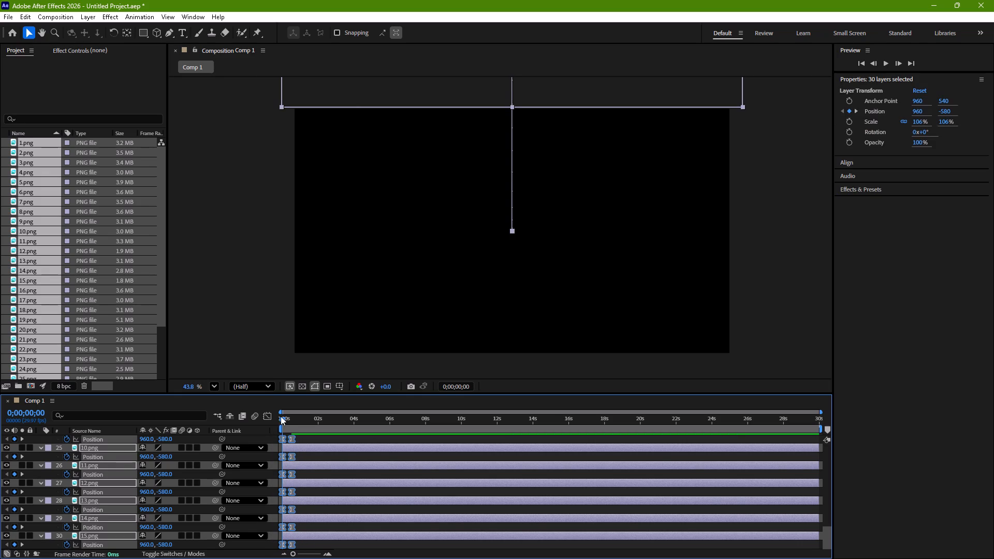
left_click_drag(281, 416, 265, 419)
key("space")
key("space")
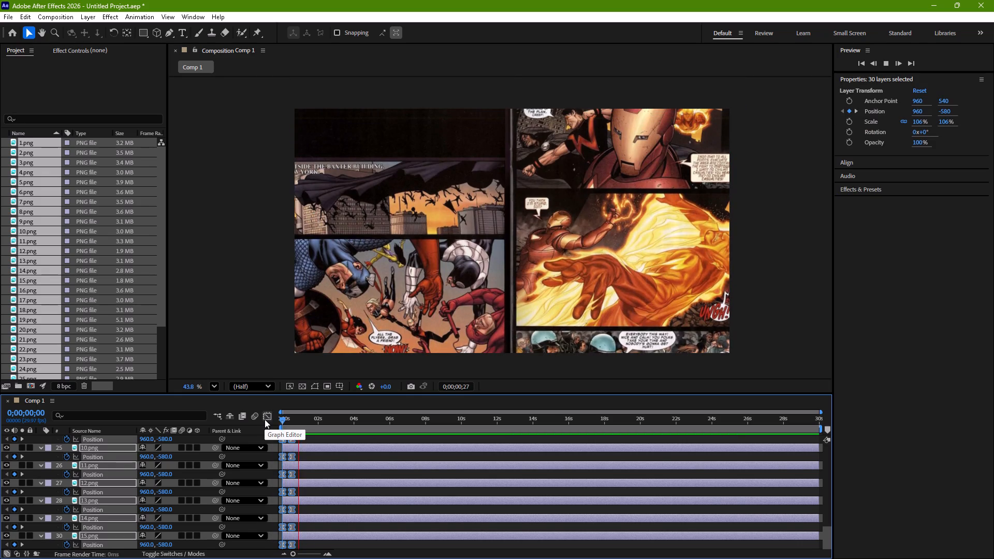
left_click_drag(299, 421, 260, 424)
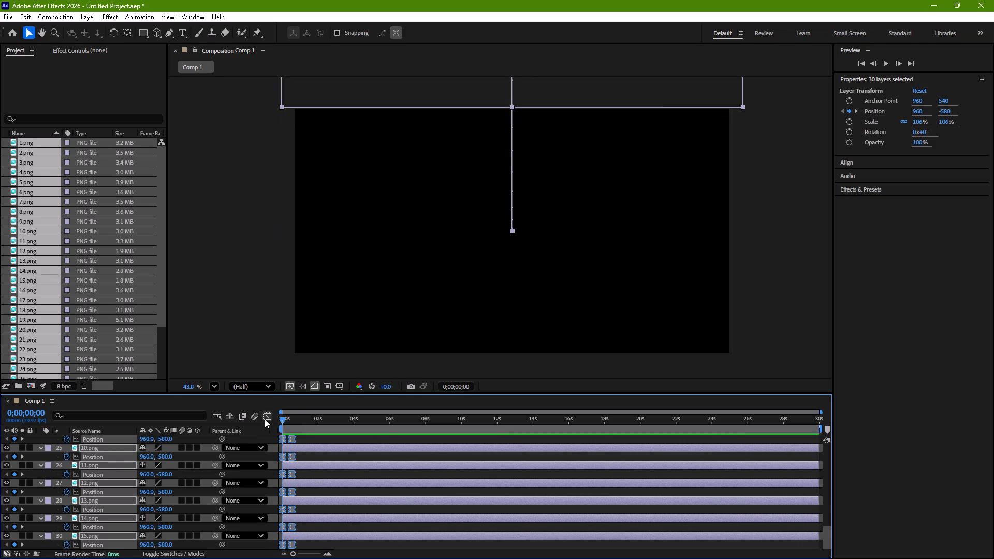
In the speed graph, extend the outgoing ease of every page layer's first Position keyframe to its maximum influence.
left_click(265, 418)
left_click_drag(330, 504, 323, 513)
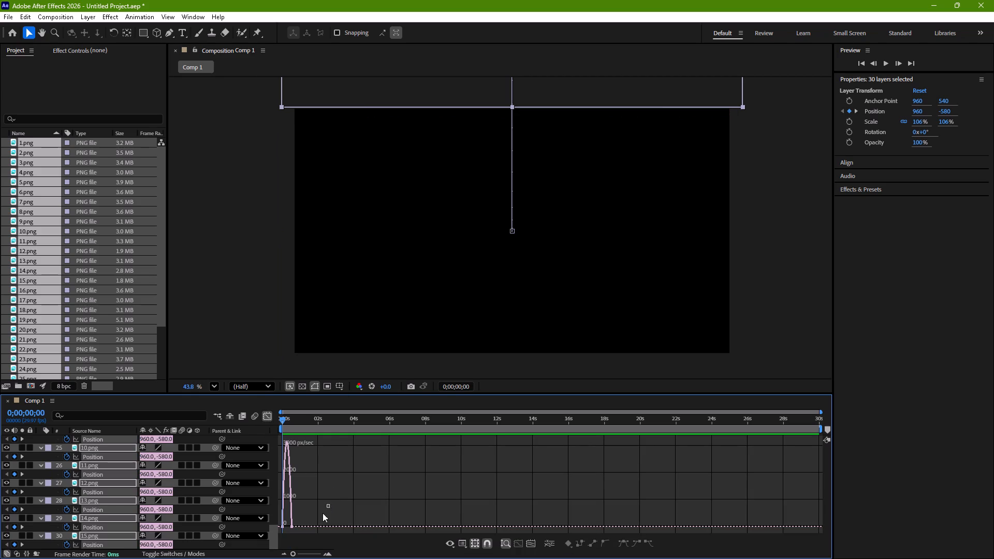
left_click_drag(323, 513, 288, 533)
left_click_drag(296, 554, 341, 558)
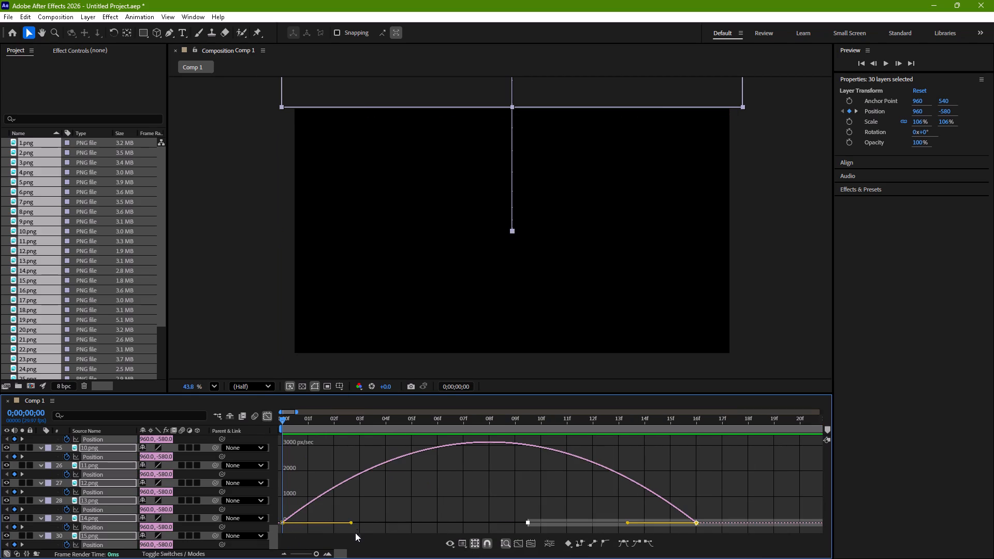
left_click_drag(352, 521, 469, 522)
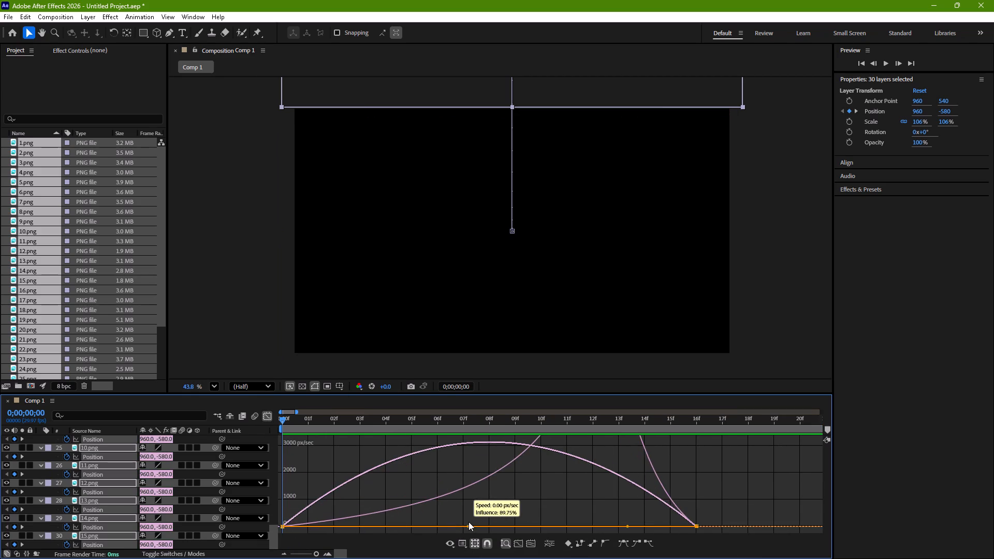
left_click_drag(469, 522, 546, 527)
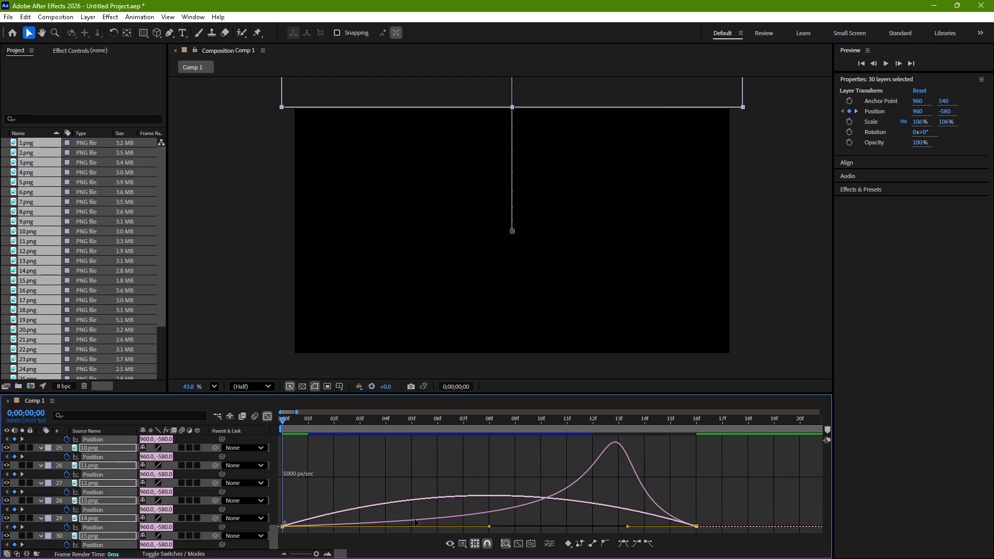
left_click_drag(298, 494, 275, 547)
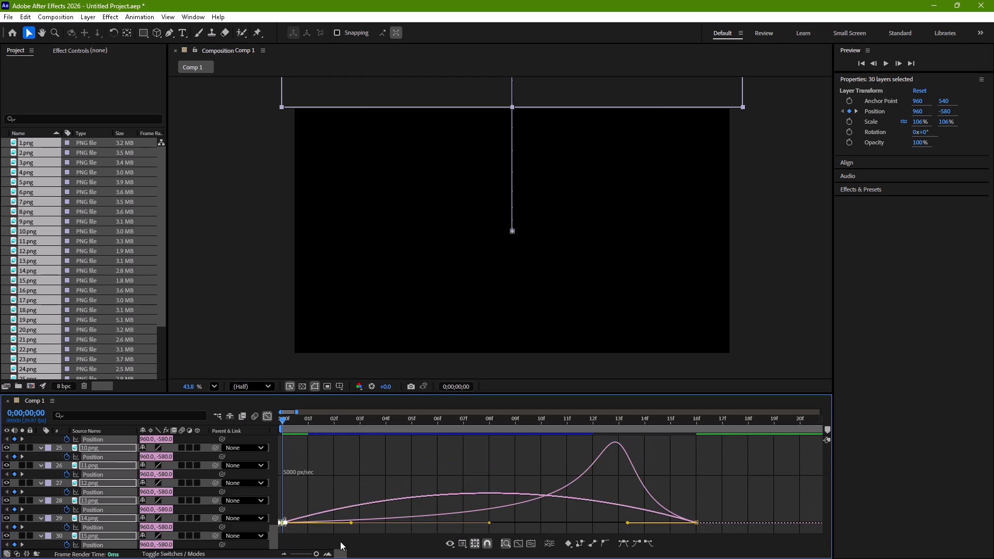
left_click_drag(351, 523, 483, 533)
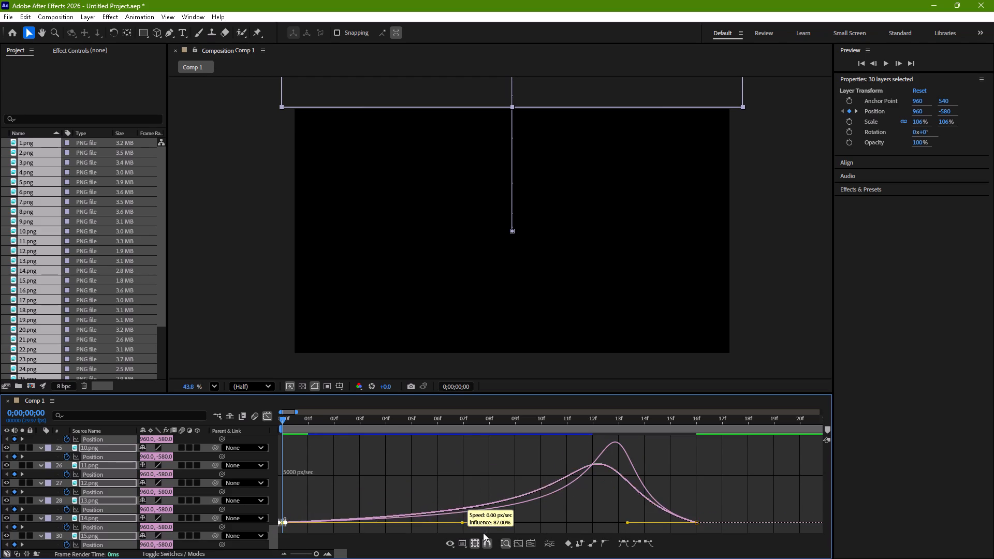
left_click_drag(483, 533, 520, 528)
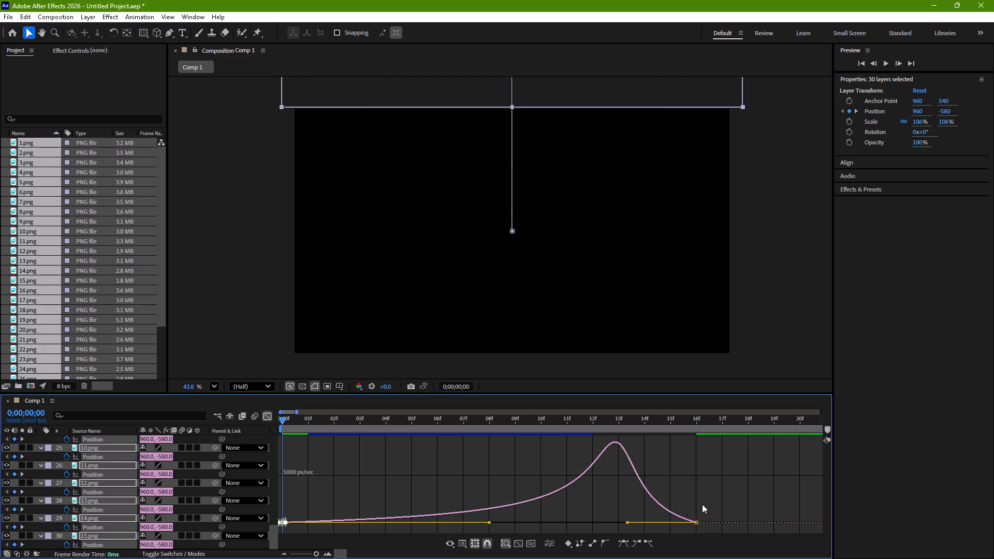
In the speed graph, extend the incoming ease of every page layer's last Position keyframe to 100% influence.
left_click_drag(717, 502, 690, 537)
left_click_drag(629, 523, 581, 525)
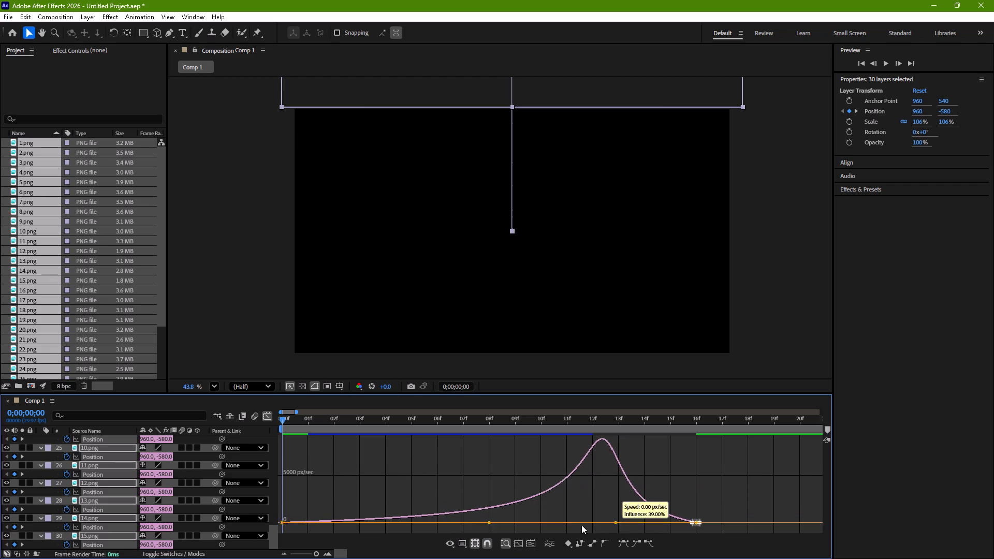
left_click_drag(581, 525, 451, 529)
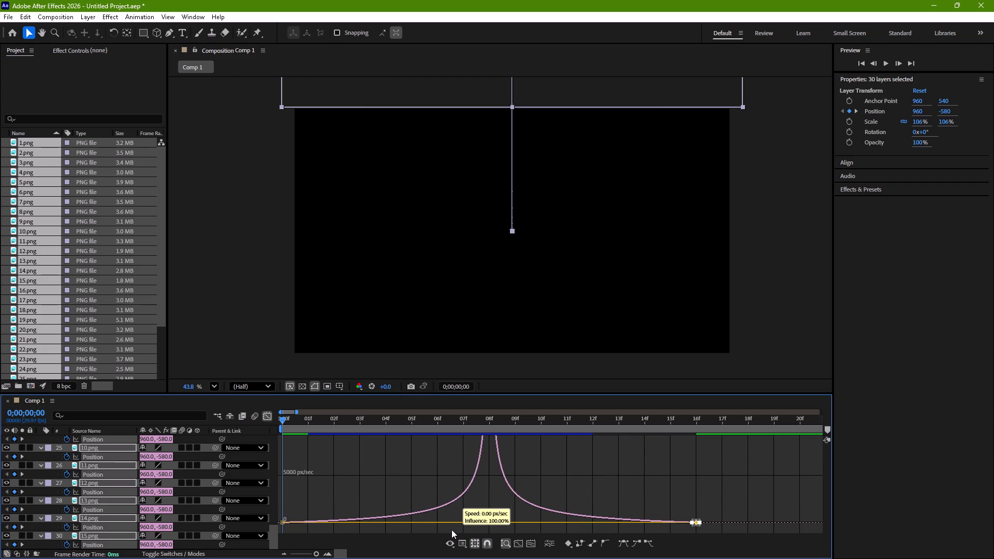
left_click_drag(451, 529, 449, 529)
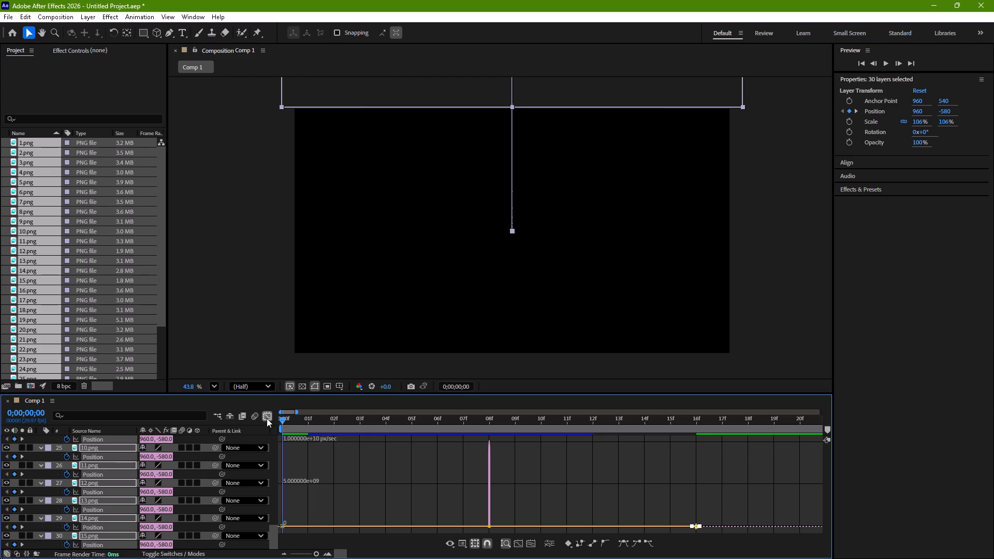
Return to the layer-bar view and preview the slide-in of the page layers from the start.
left_click(267, 418)
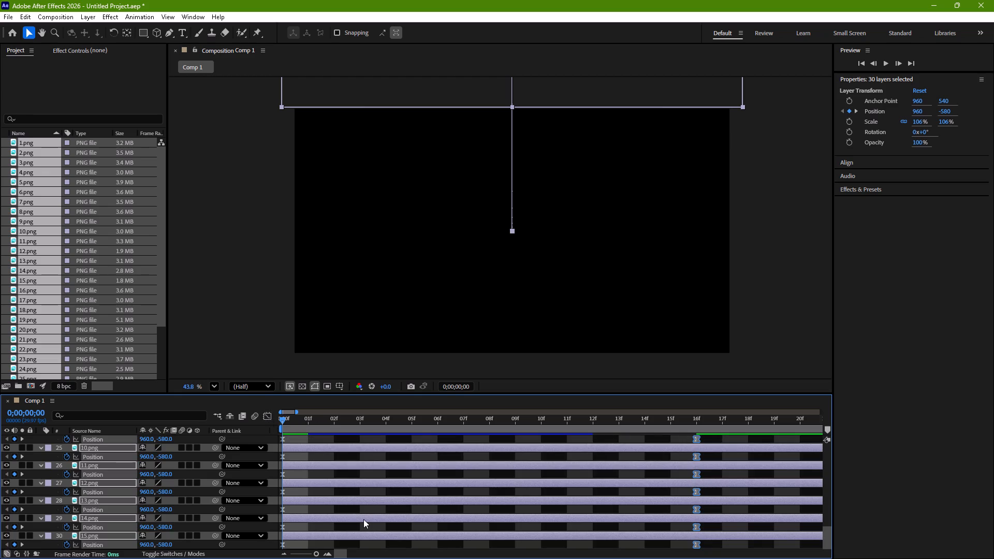
left_click_drag(315, 554, 273, 557)
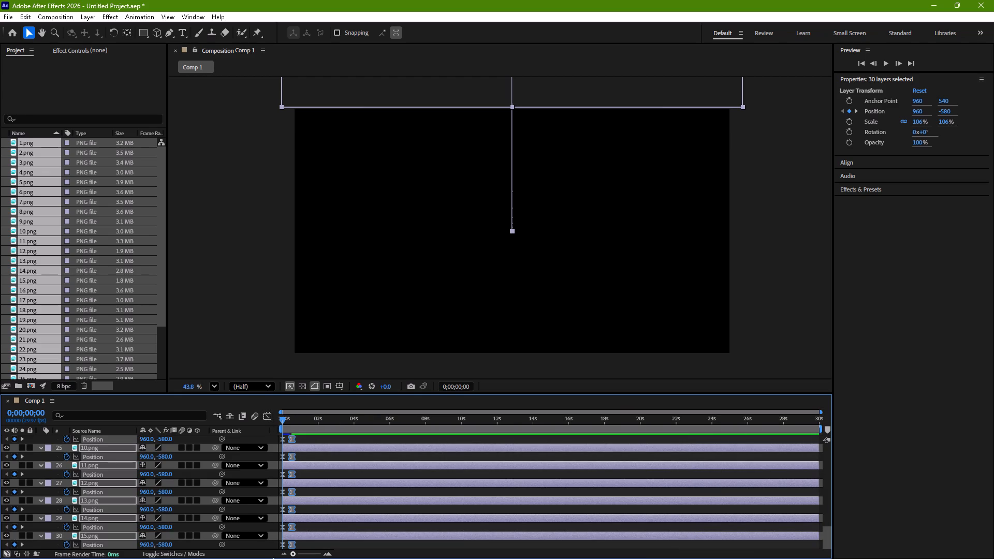
key("space")
key("space")
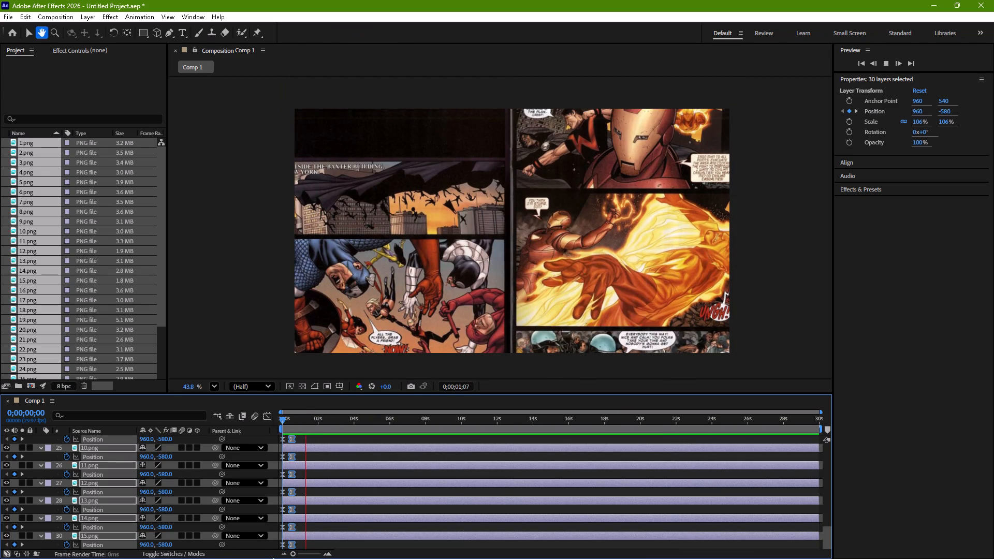
left_click_drag(306, 418, 261, 423)
key("space")
key("space")
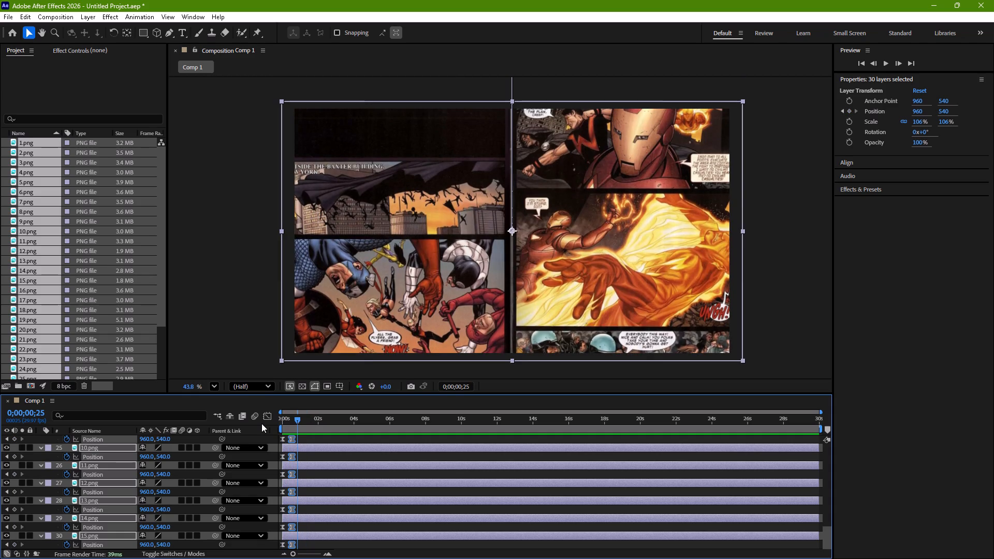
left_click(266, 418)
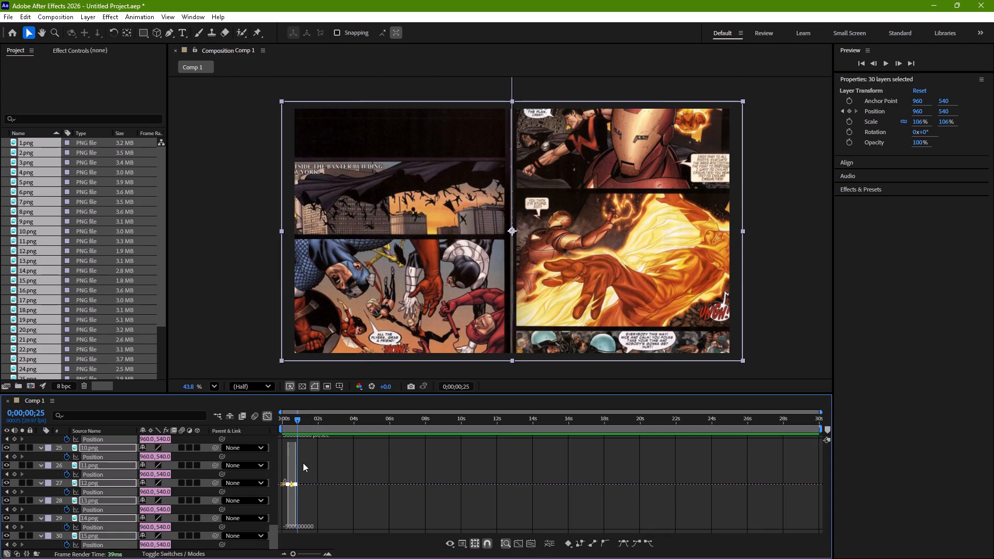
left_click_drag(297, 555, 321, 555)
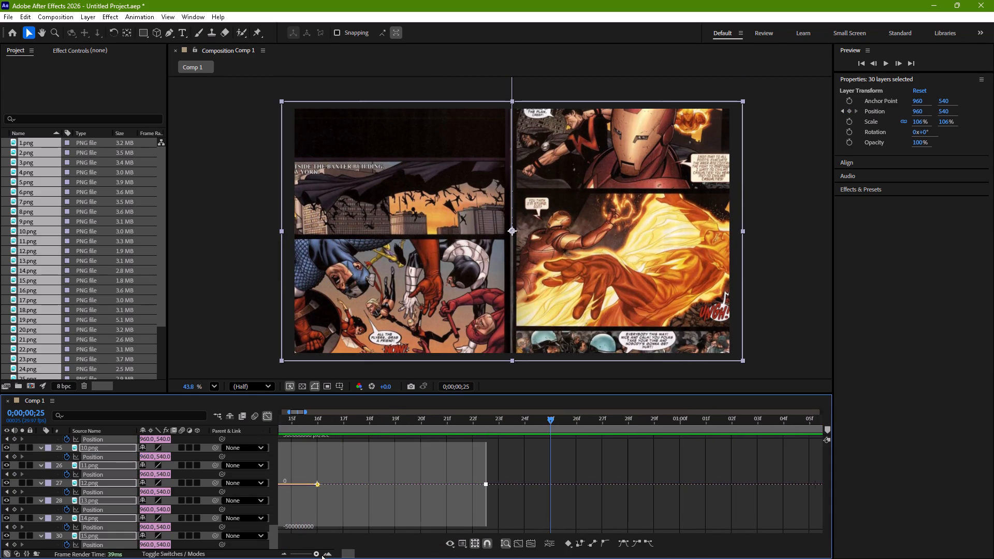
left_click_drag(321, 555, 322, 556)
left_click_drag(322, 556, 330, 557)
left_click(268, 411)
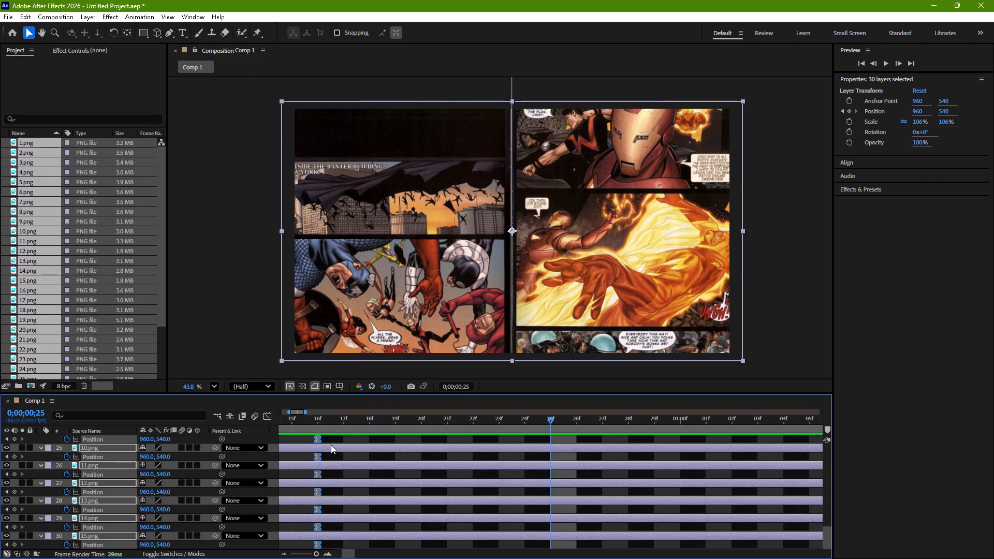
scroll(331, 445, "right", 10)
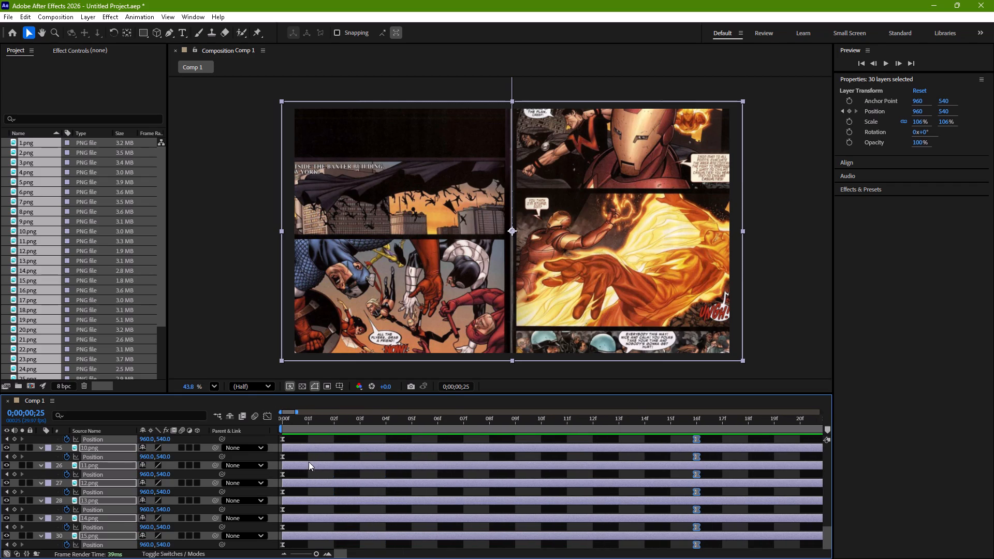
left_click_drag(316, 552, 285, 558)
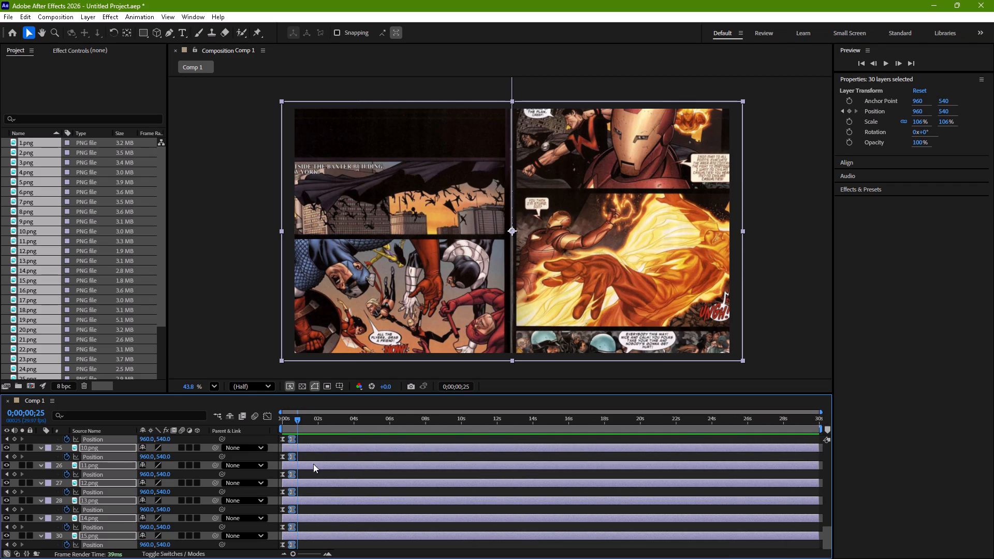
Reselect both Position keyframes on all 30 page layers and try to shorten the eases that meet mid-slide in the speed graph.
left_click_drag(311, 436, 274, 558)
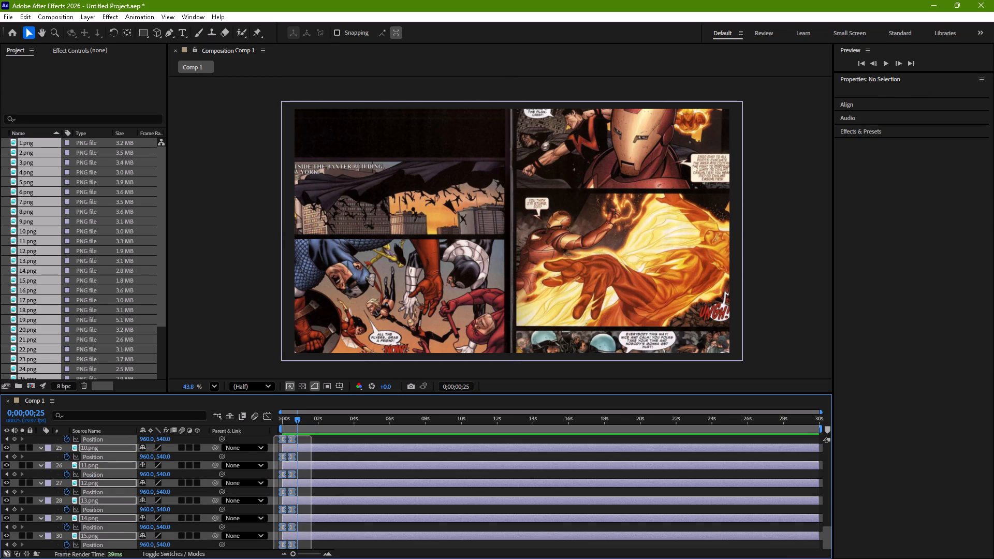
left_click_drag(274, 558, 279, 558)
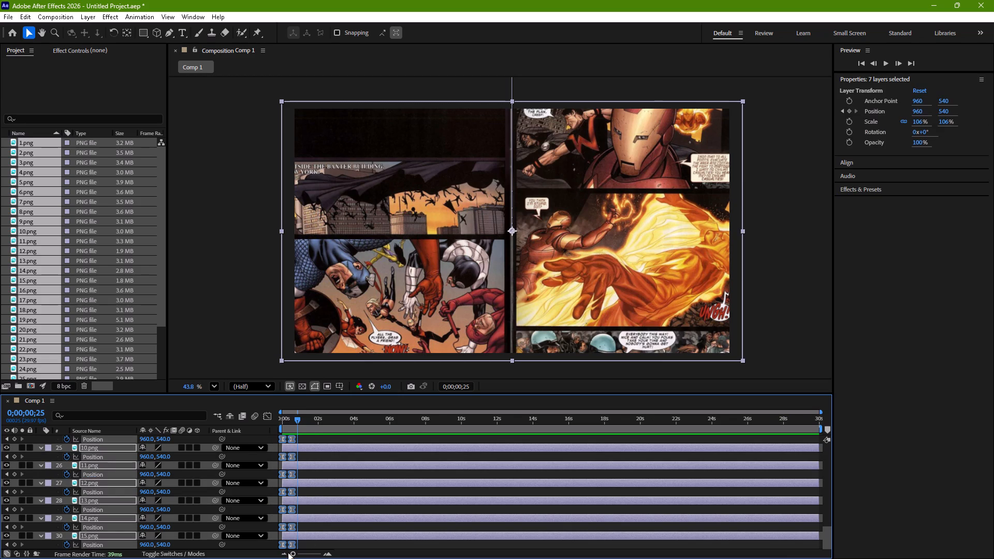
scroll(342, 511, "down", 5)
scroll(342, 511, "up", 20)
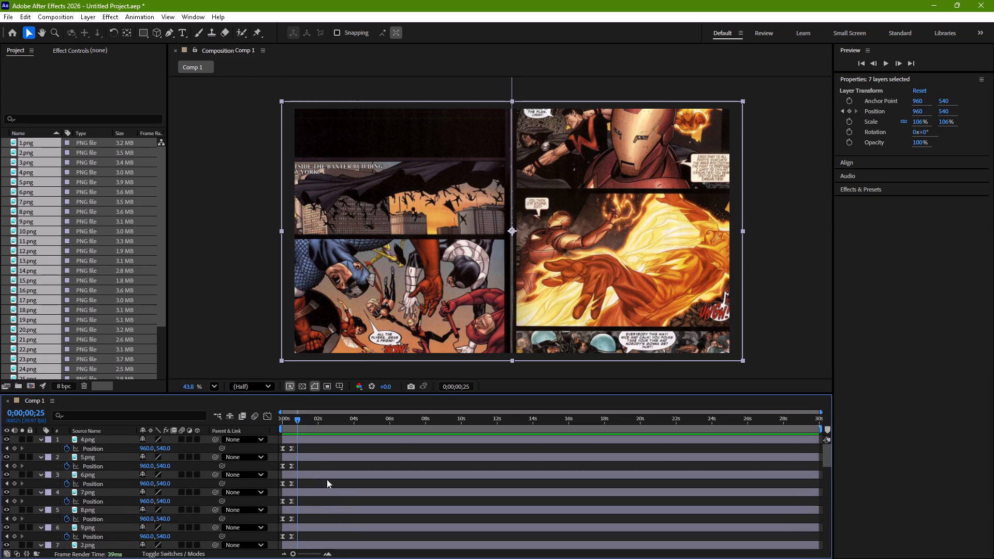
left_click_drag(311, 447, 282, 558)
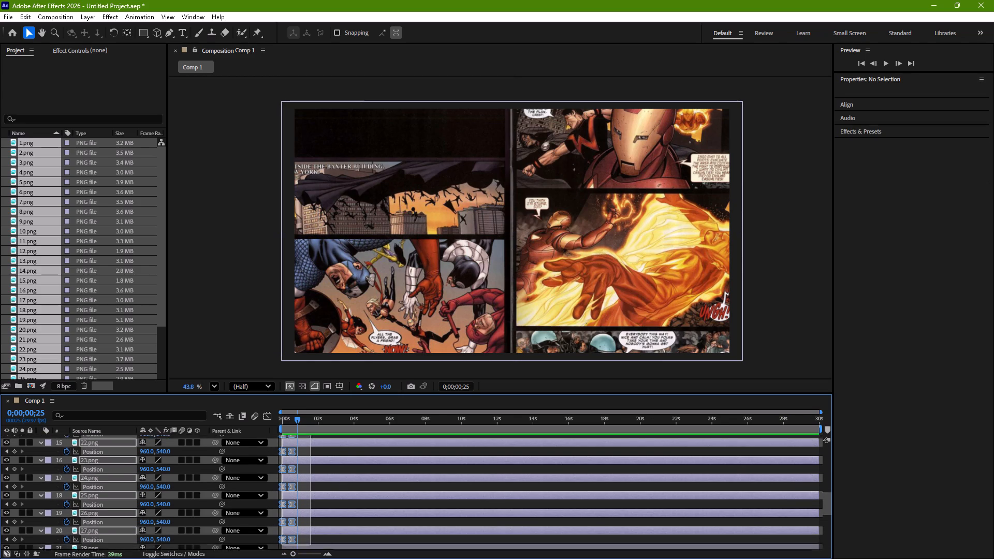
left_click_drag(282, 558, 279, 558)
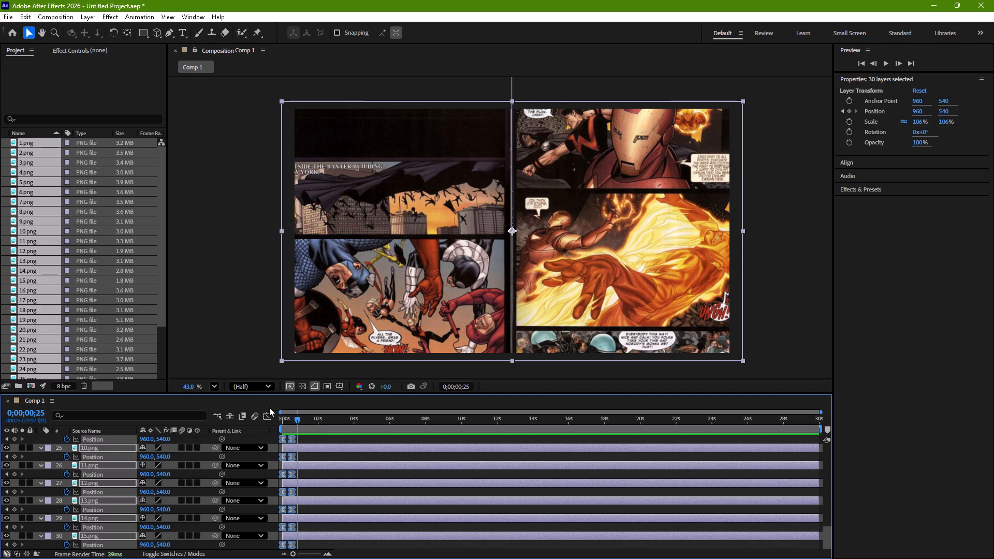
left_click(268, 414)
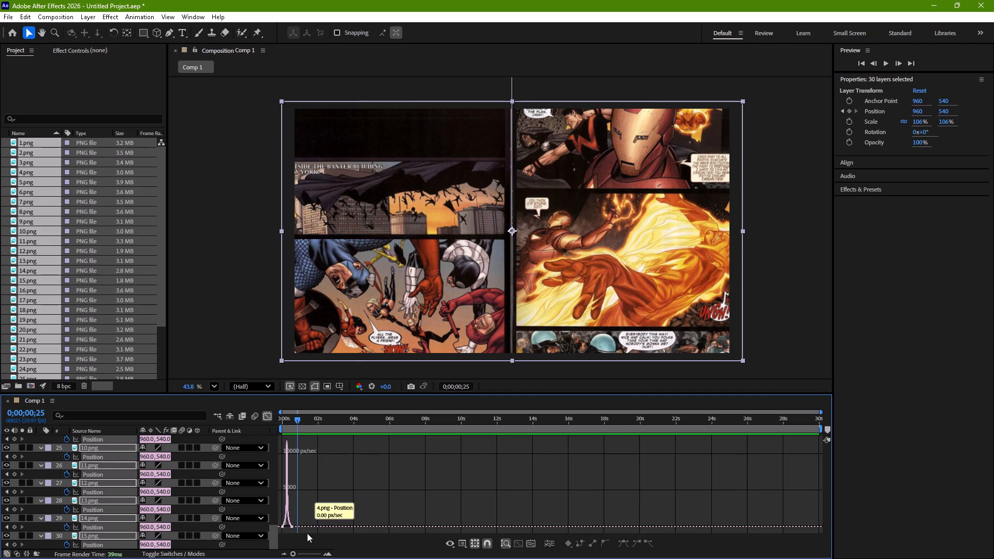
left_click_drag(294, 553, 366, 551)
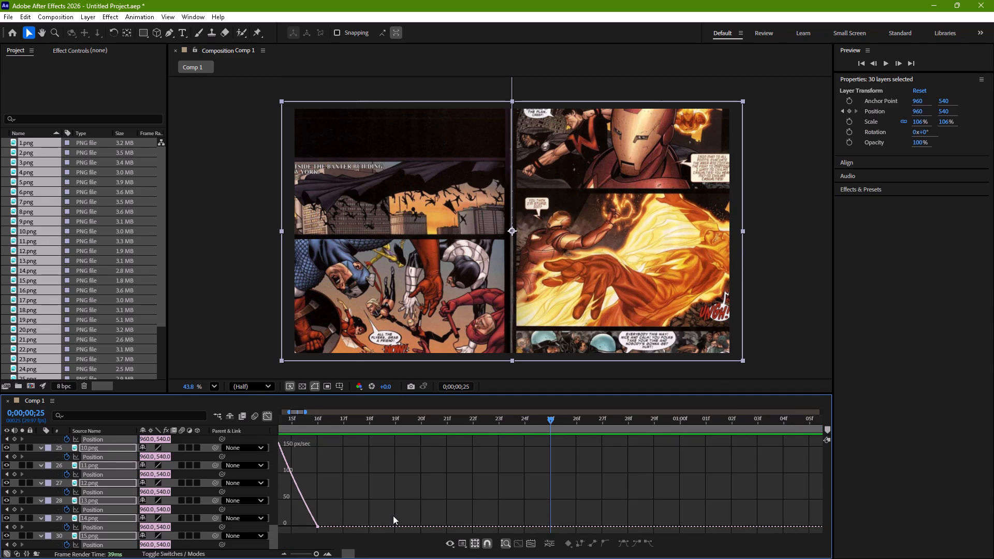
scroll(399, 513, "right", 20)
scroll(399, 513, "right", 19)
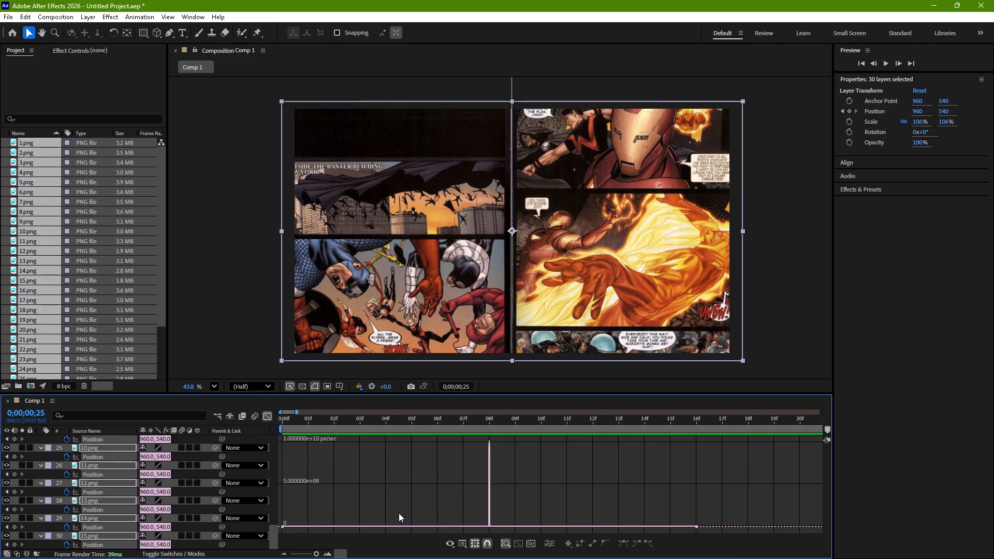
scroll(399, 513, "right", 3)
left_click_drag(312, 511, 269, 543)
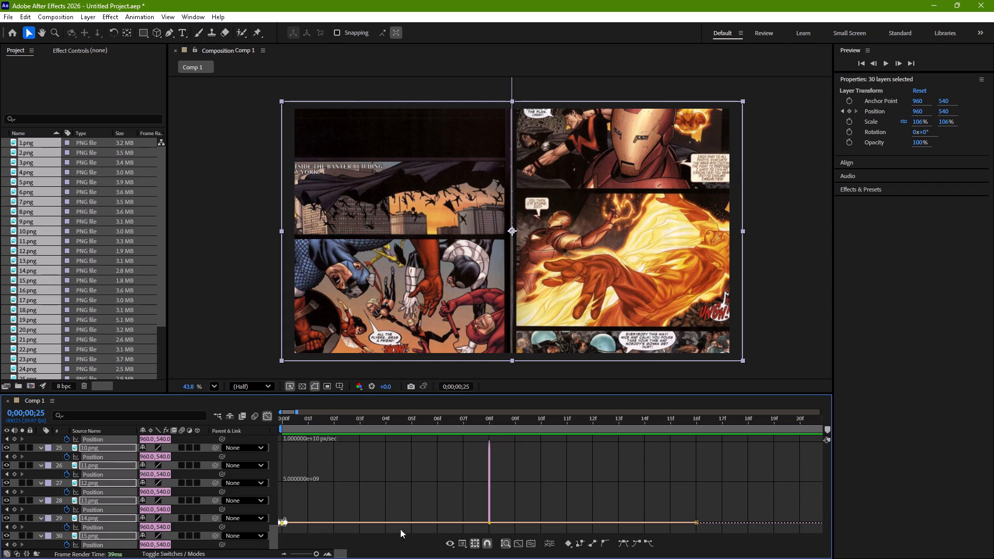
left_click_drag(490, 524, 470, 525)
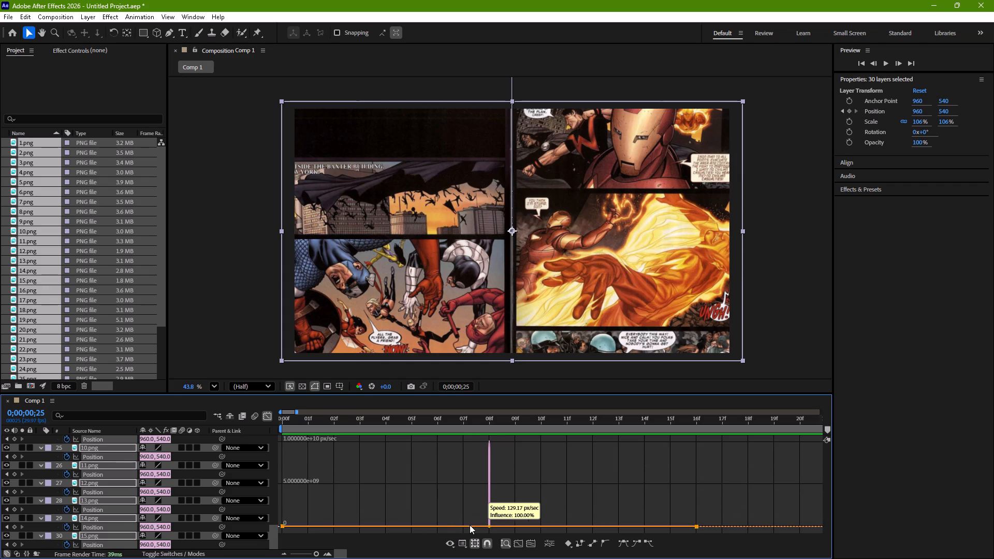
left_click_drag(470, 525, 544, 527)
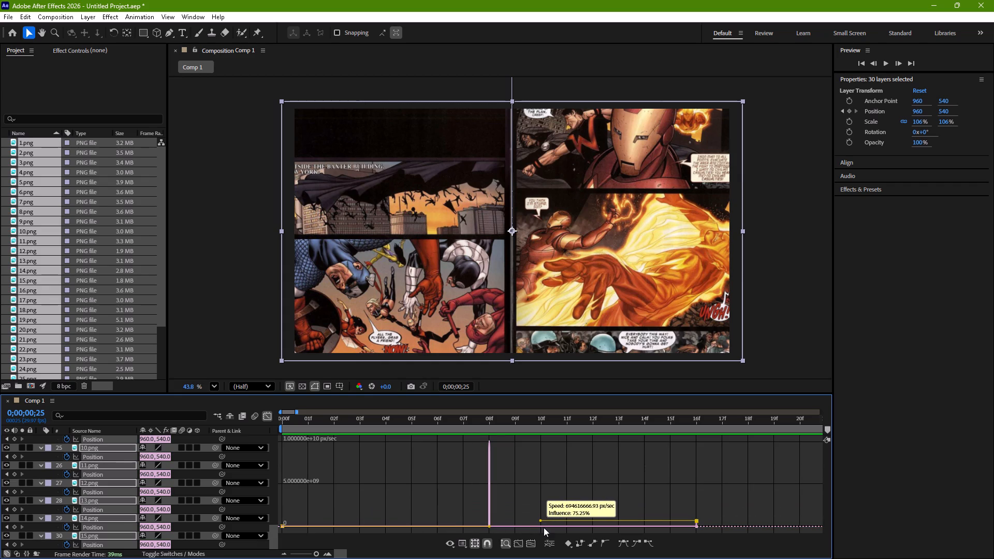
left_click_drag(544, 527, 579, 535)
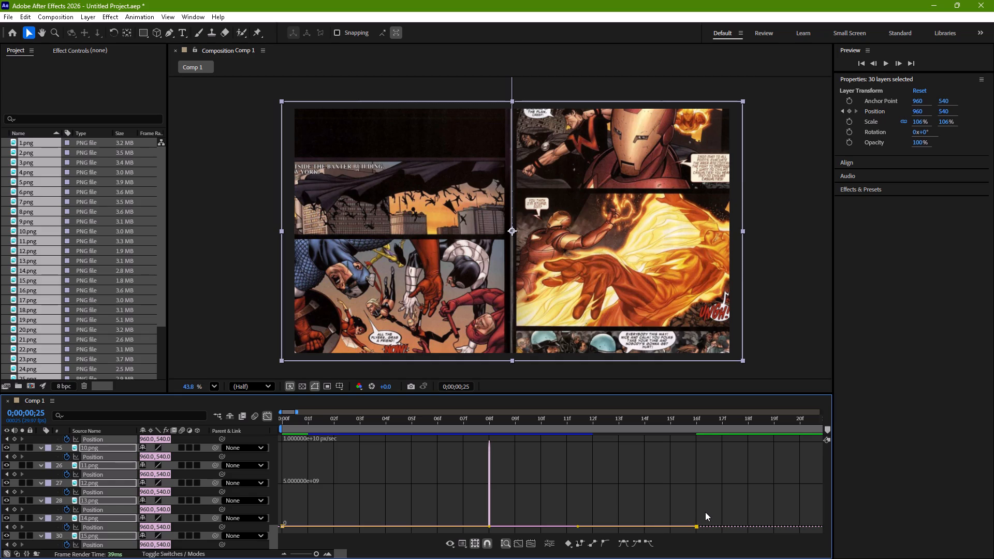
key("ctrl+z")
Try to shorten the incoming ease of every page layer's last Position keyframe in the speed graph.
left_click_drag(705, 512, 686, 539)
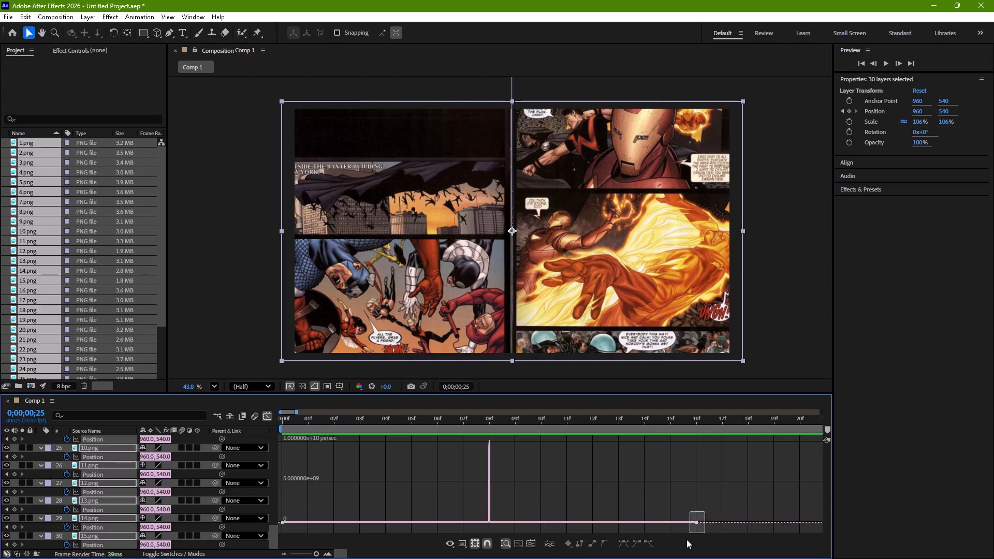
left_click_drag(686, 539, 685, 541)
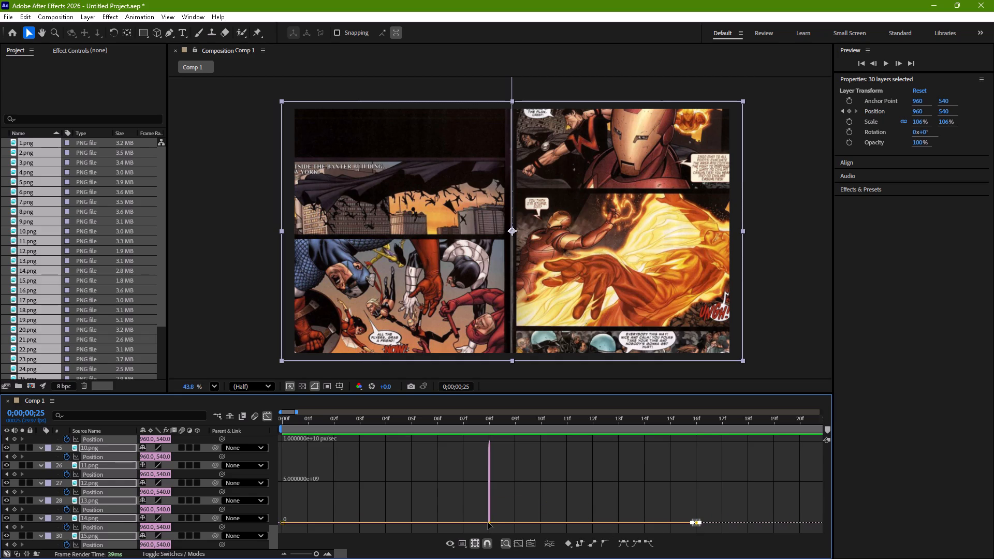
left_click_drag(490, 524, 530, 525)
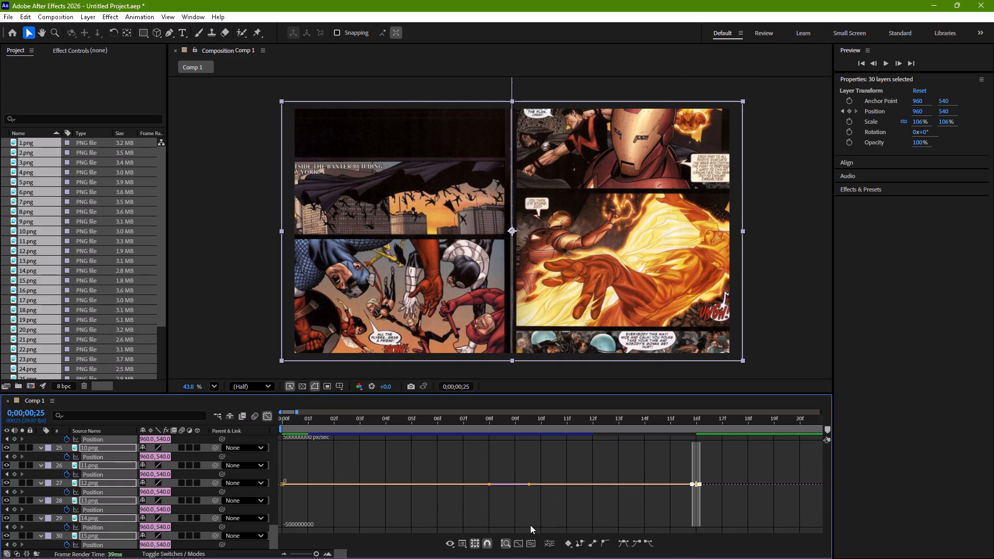
Undo the speed-graph edits and the Easy Ease on all 30 page layers, back to linear Position keyframes at 0;00;00;00 and 0;00;00;16.
key("ctrl+z")
key("ctrl+z")
key("ctrl+z")
key("ctrl+z")
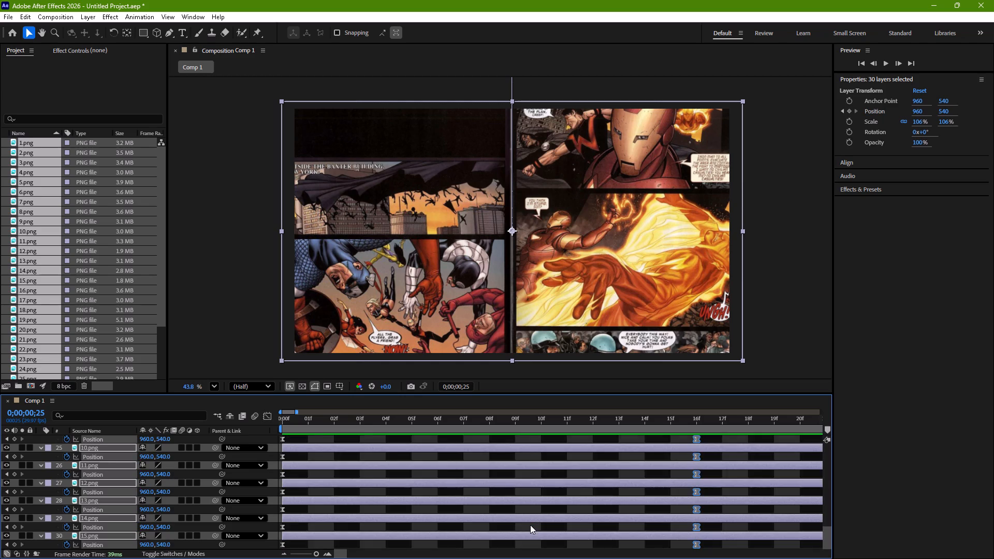
key("ctrl+z")
key("ctrl+z")
key("ctrl+z")
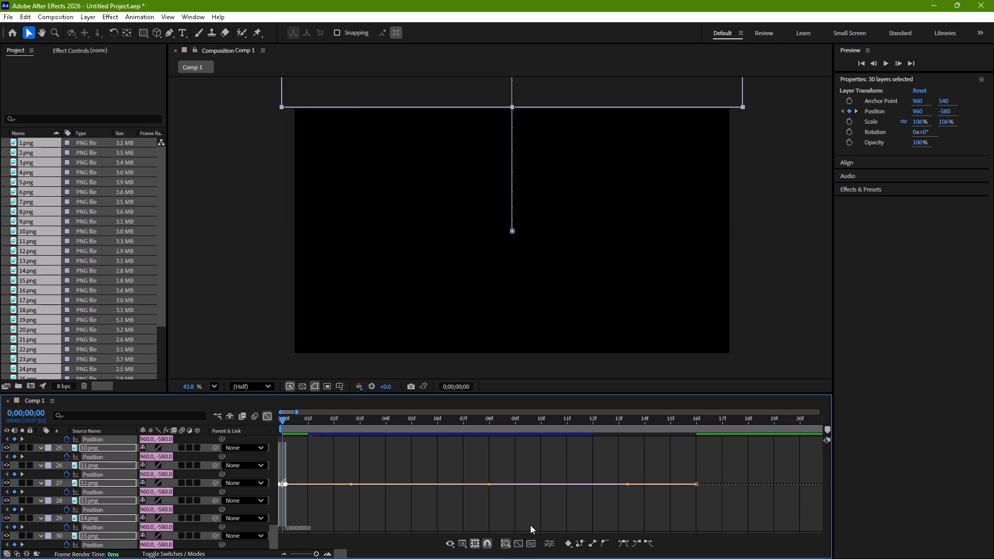
key("ctrl+z")
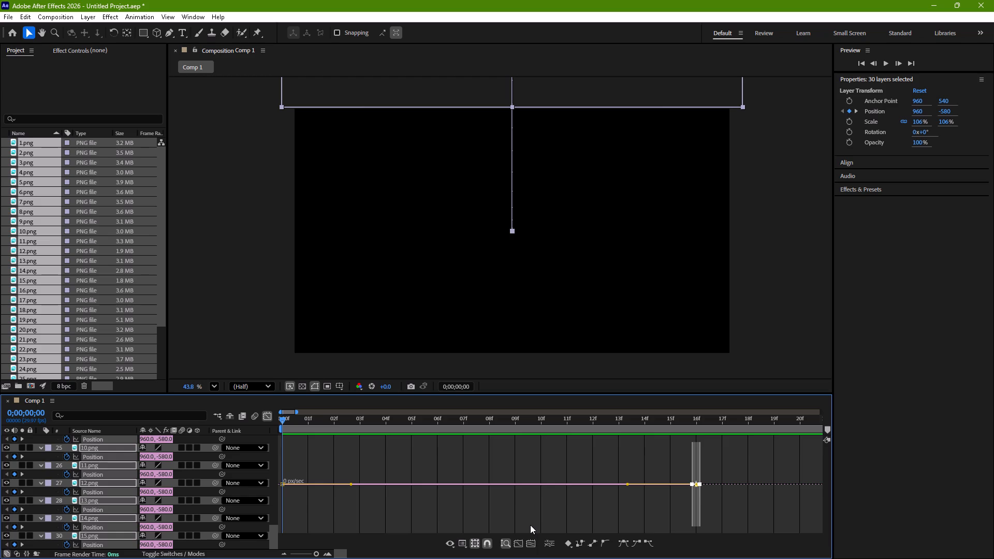
key("ctrl+z")
key("ctrl+z")
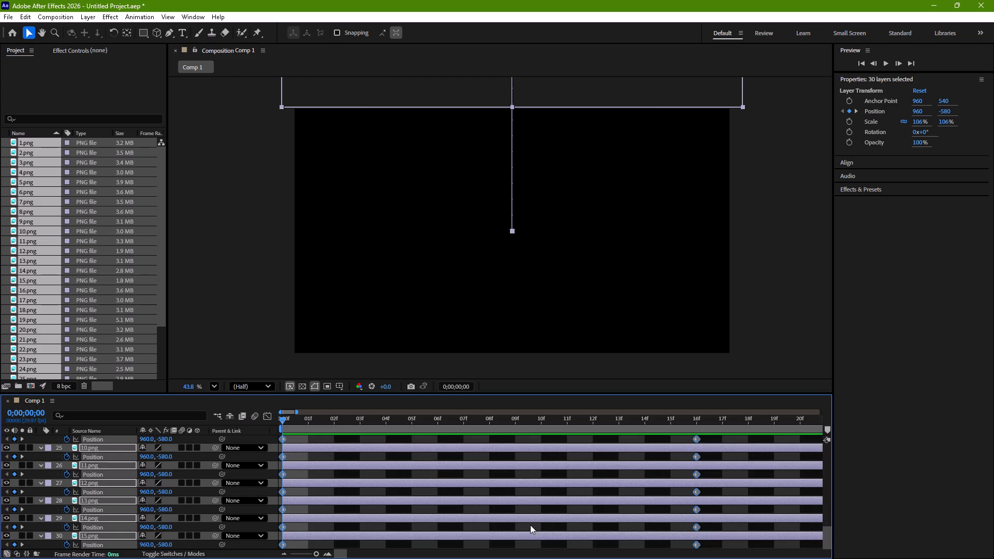
Apply Easy Ease to the Position keyframes on all 30 page layers and lengthen the last keyframe's incoming ease so speed peaks around frame 3.
key("F9")
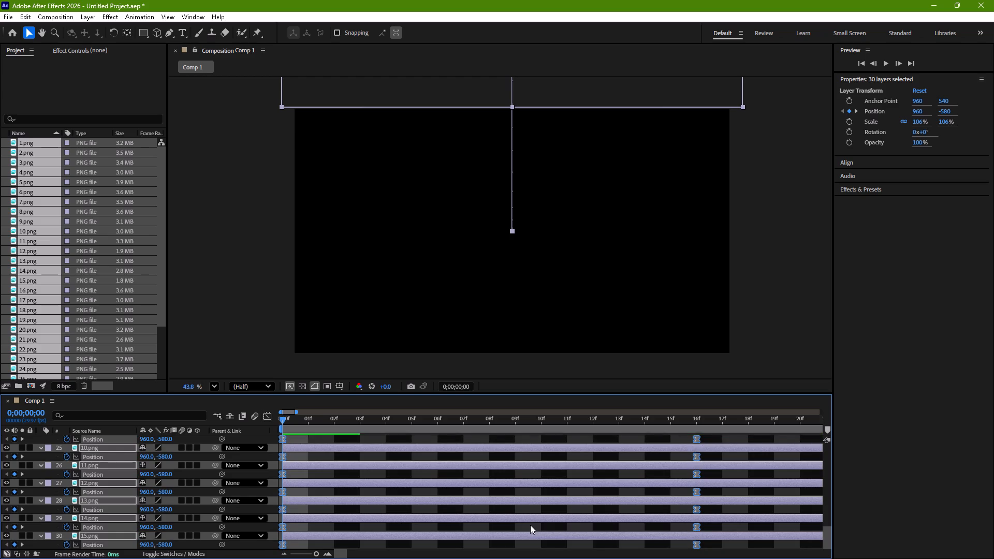
left_click(264, 418)
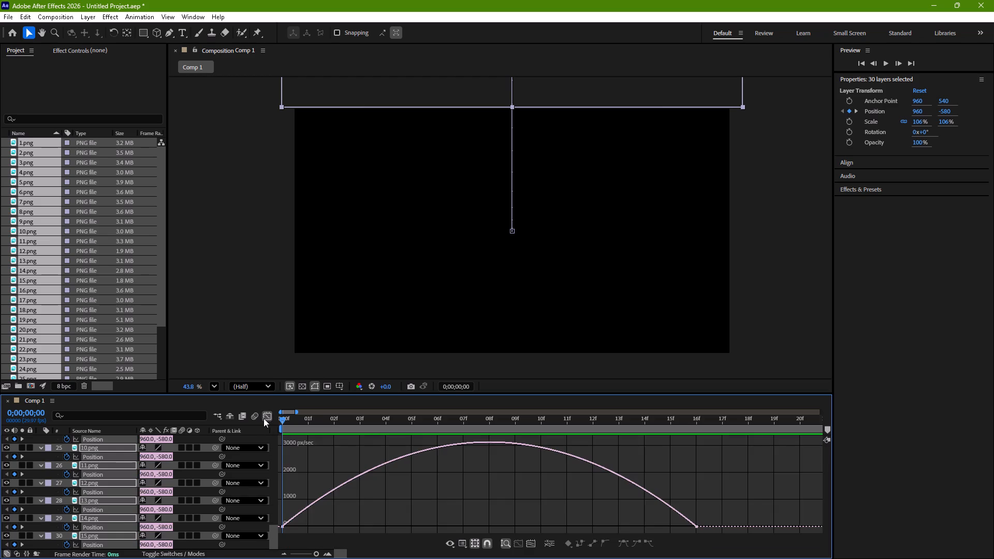
left_click_drag(706, 508, 686, 533)
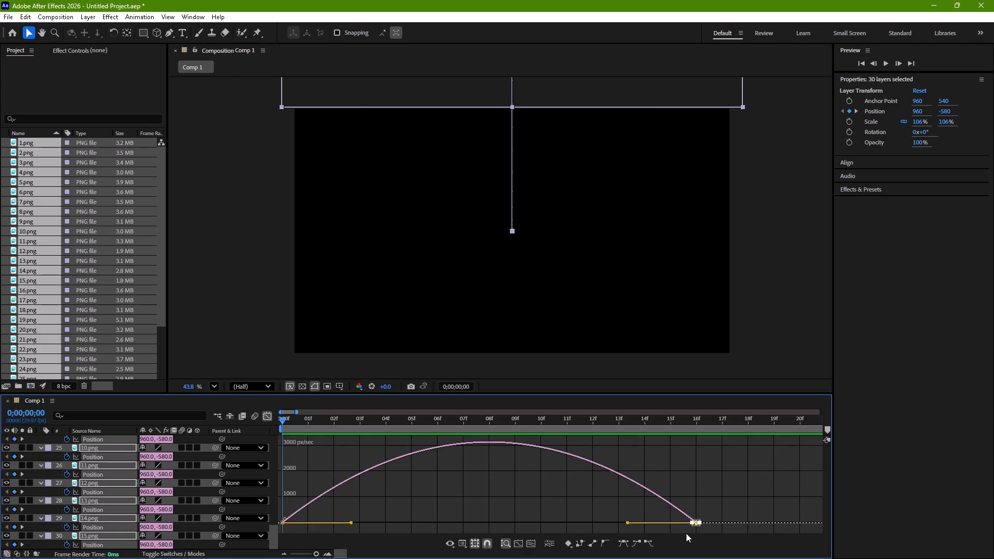
left_click_drag(627, 522, 498, 527)
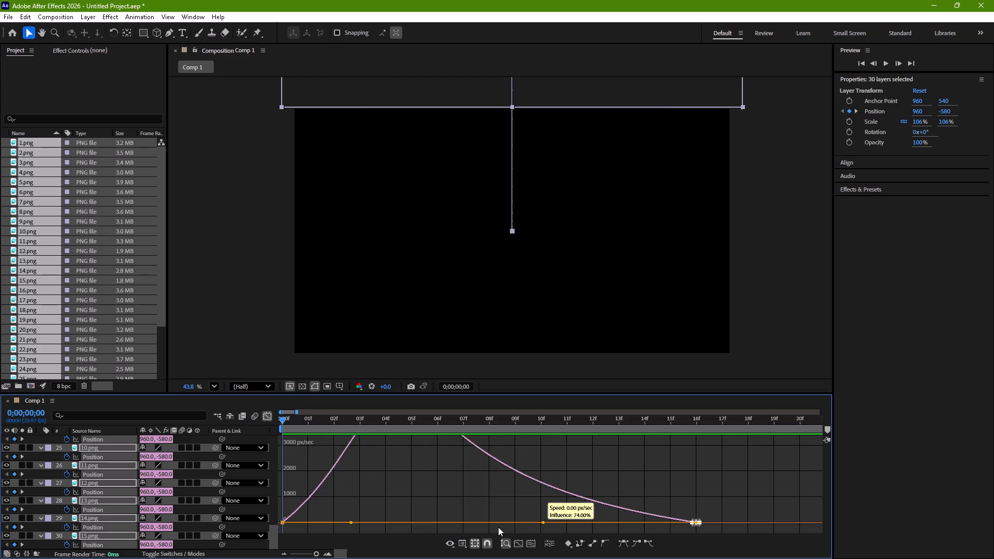
left_click_drag(498, 527, 358, 526)
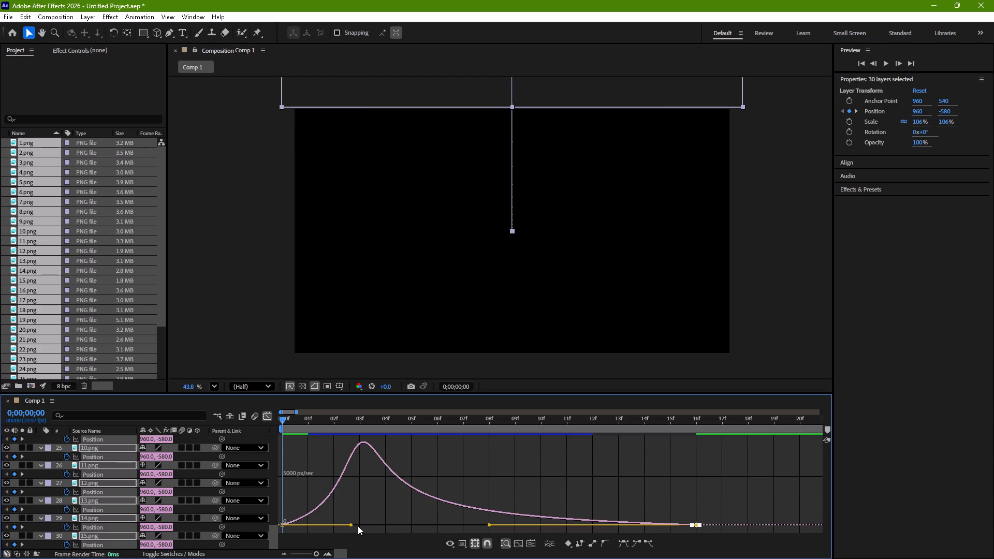
Preview the reshaped slide-in of the page layers and return the timeline to layer-bar view.
key("space")
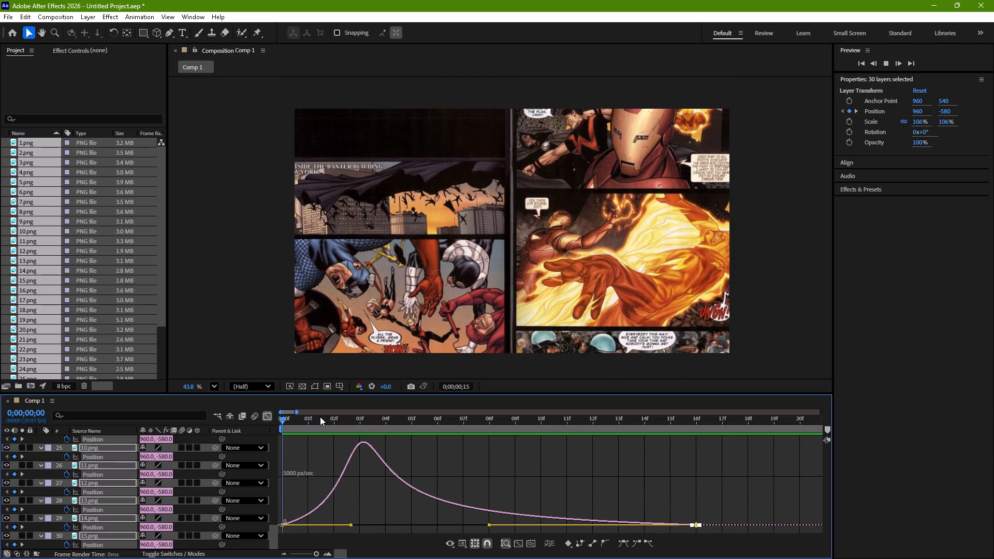
key("space")
left_click(273, 415)
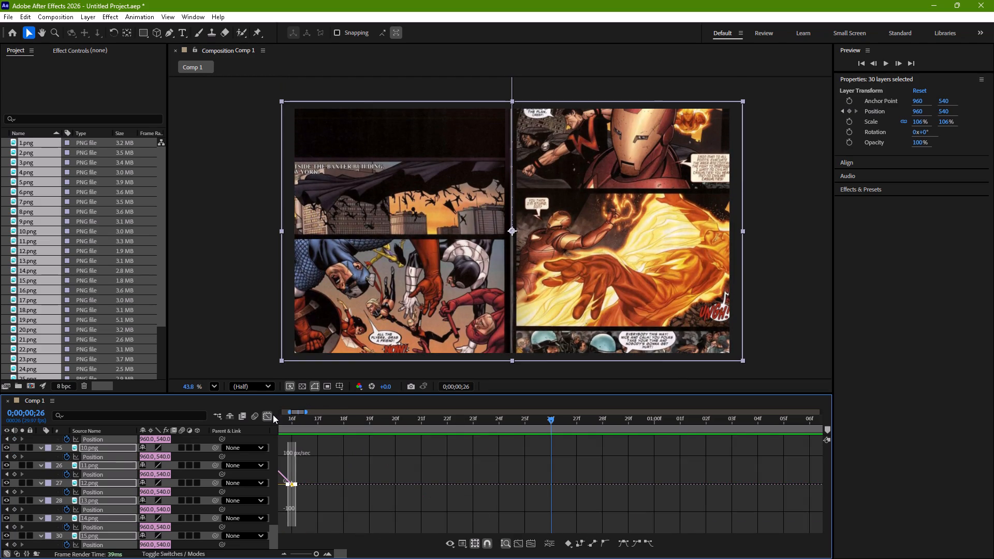
left_click(267, 415)
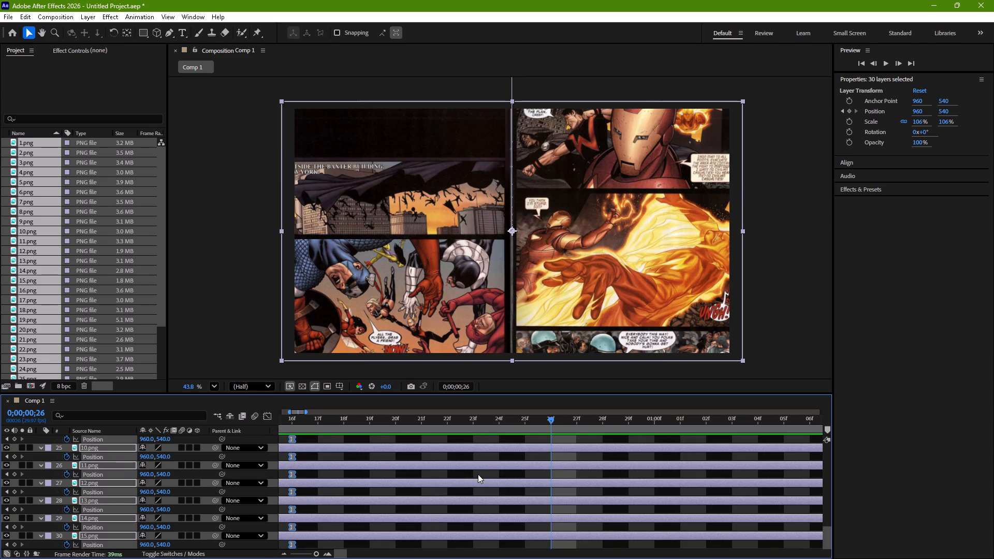
Show the full 30-second timeline and shift the 14.png layer to start where 15.png's slide-in ends, at about half a second.
left_click_drag(318, 553, 303, 556)
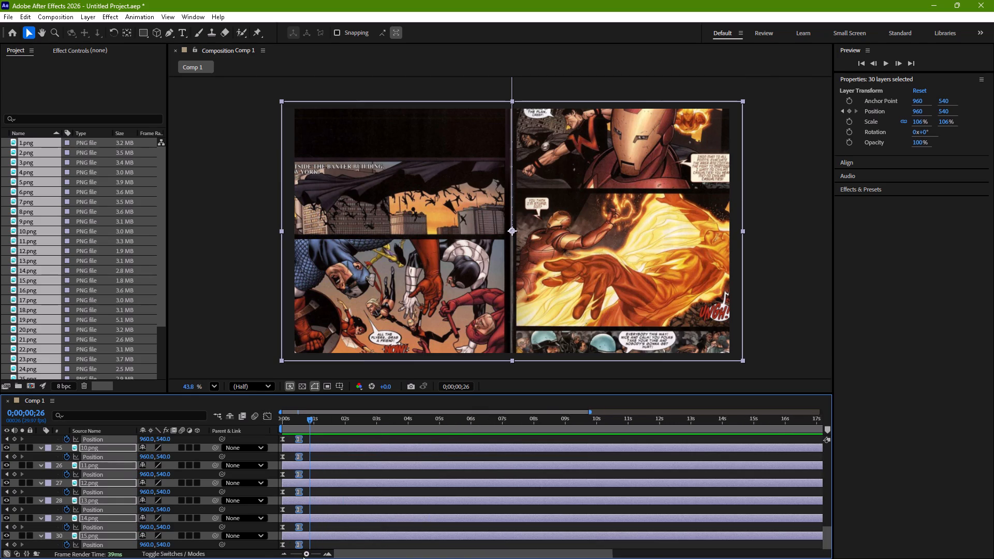
left_click_drag(303, 556, 281, 558)
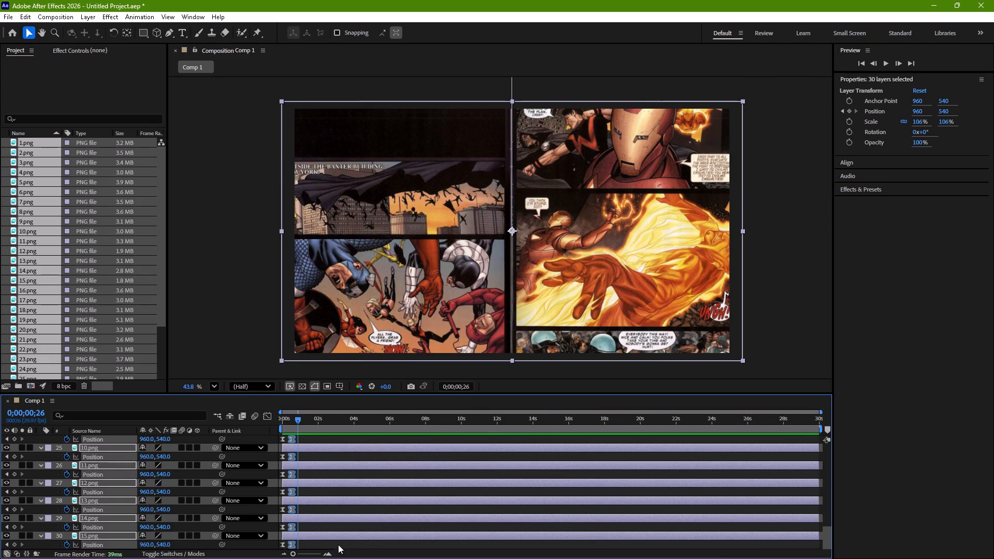
left_click(342, 543)
scroll(369, 492, "down", 6)
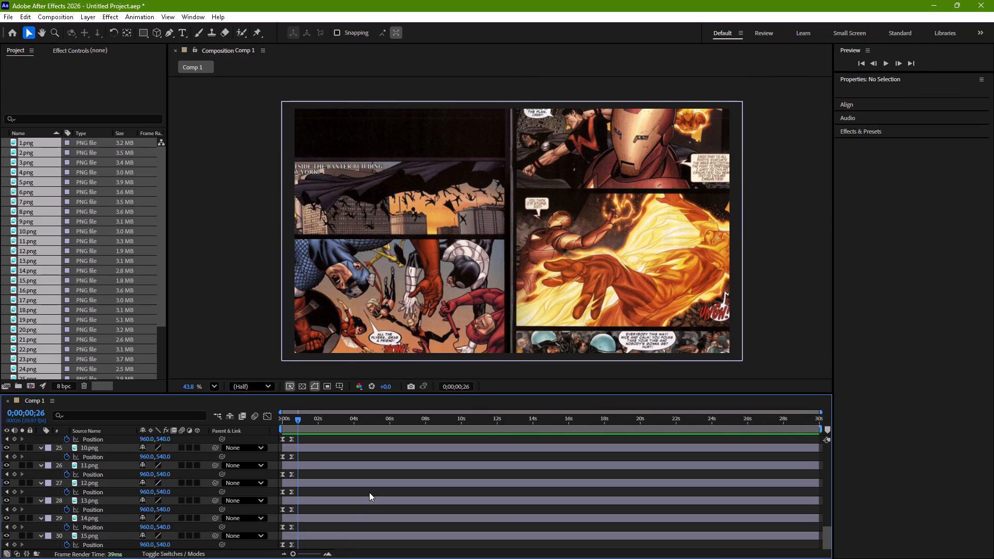
scroll(369, 492, "down", 6)
scroll(369, 492, "up", 14)
scroll(369, 492, "down", 8)
left_click(311, 537)
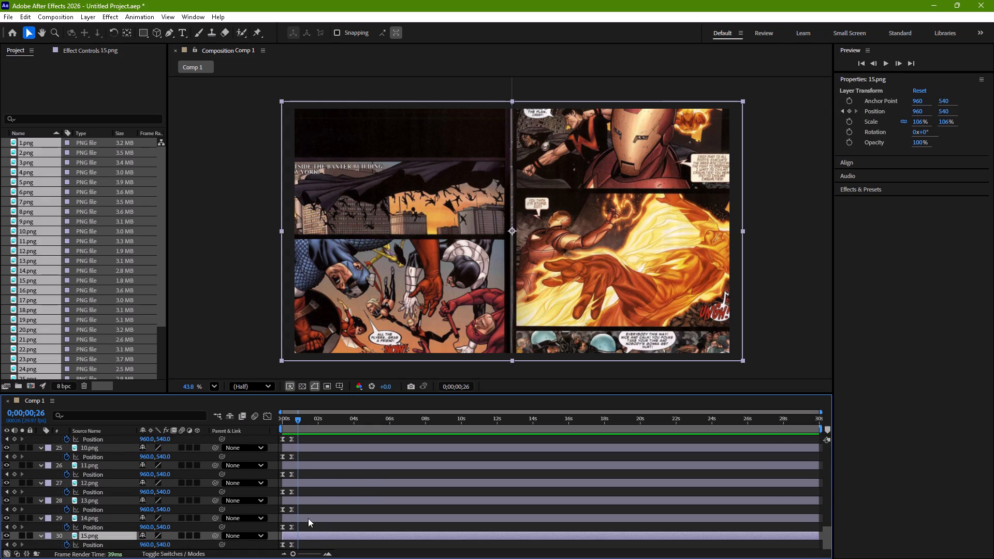
left_click(308, 518)
left_click_drag(308, 518, 323, 518)
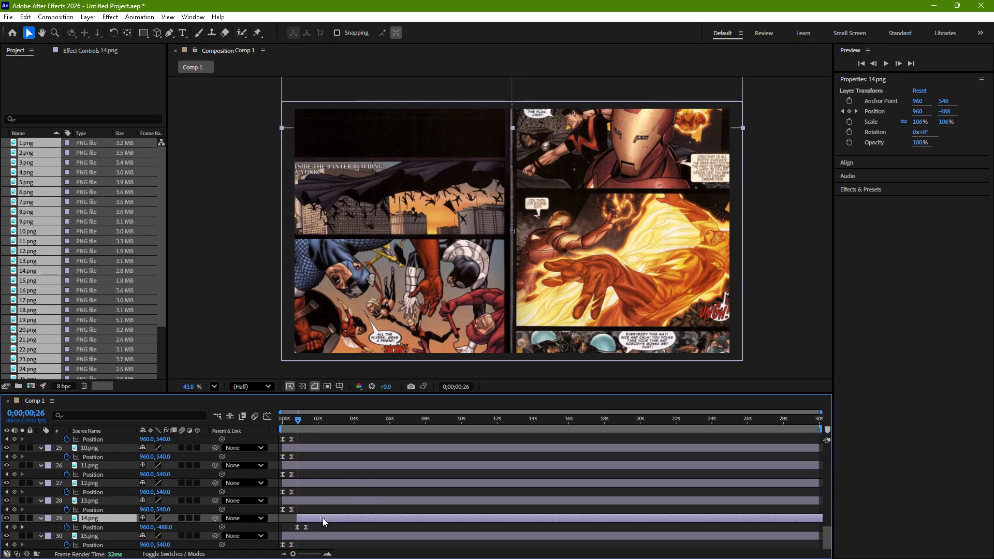
left_click_drag(323, 518, 317, 519)
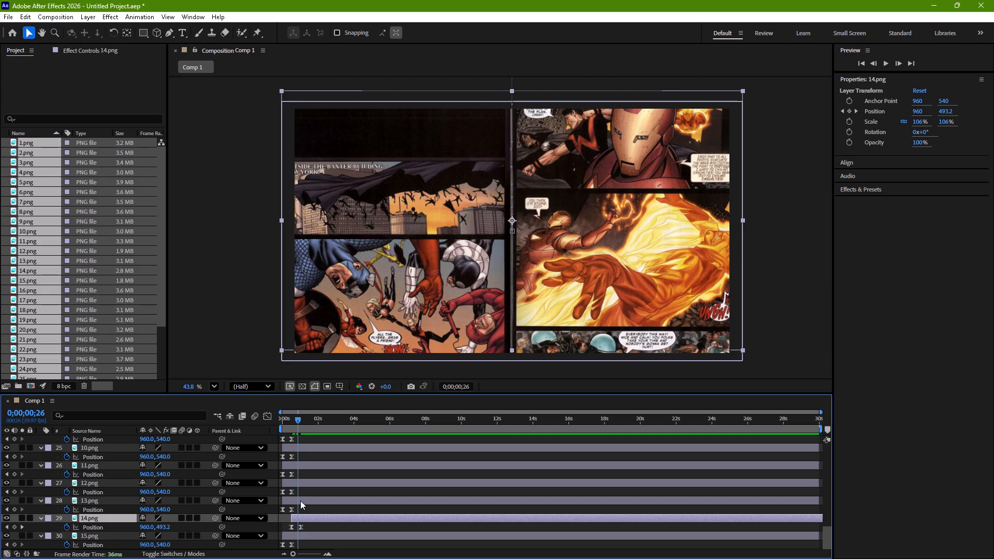
Shift 13.png to start at about 1 second and 12.png at about 1.5 seconds, each near the end of the previous page's slide-in.
left_click(300, 501)
left_click_drag(300, 501, 315, 501)
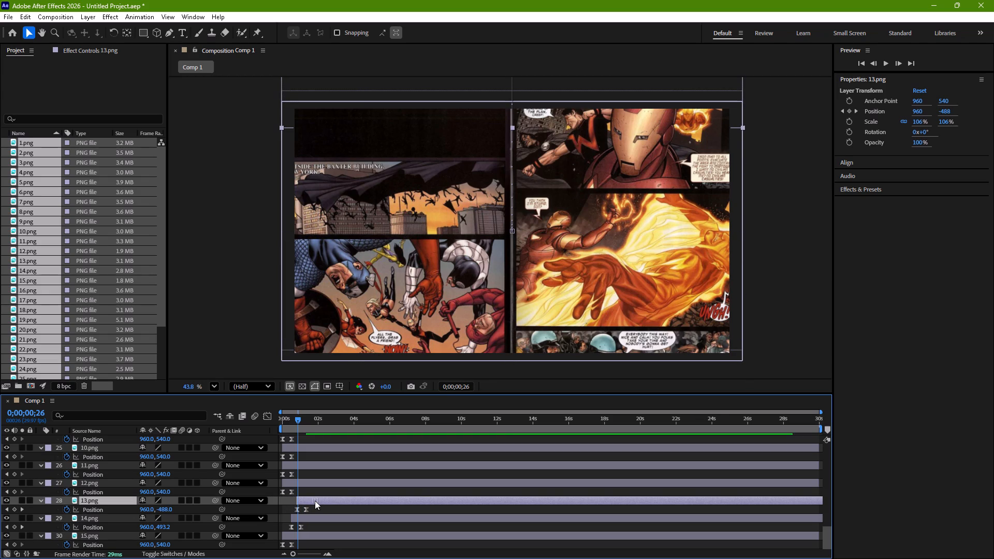
left_click_drag(315, 501, 317, 501)
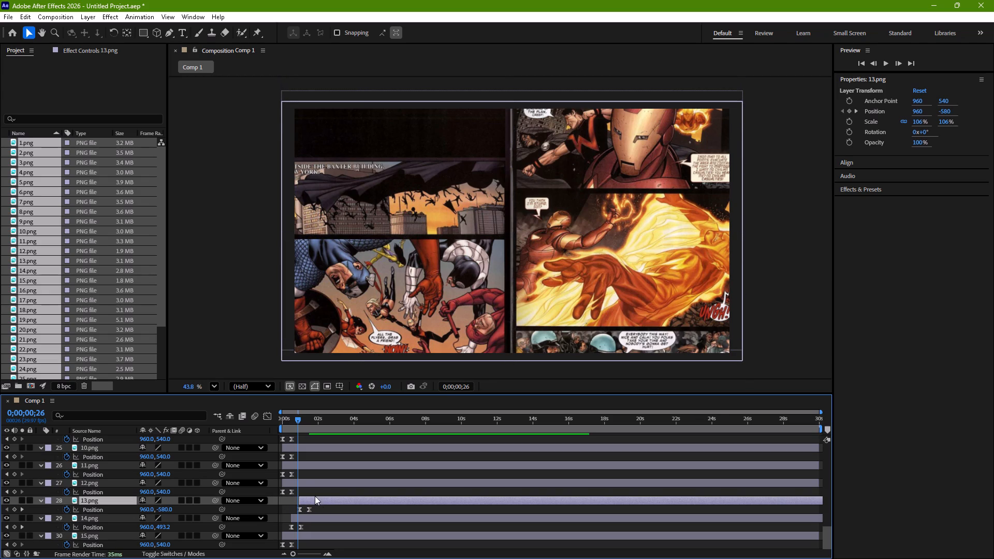
left_click(303, 485)
left_click_drag(303, 485, 327, 485)
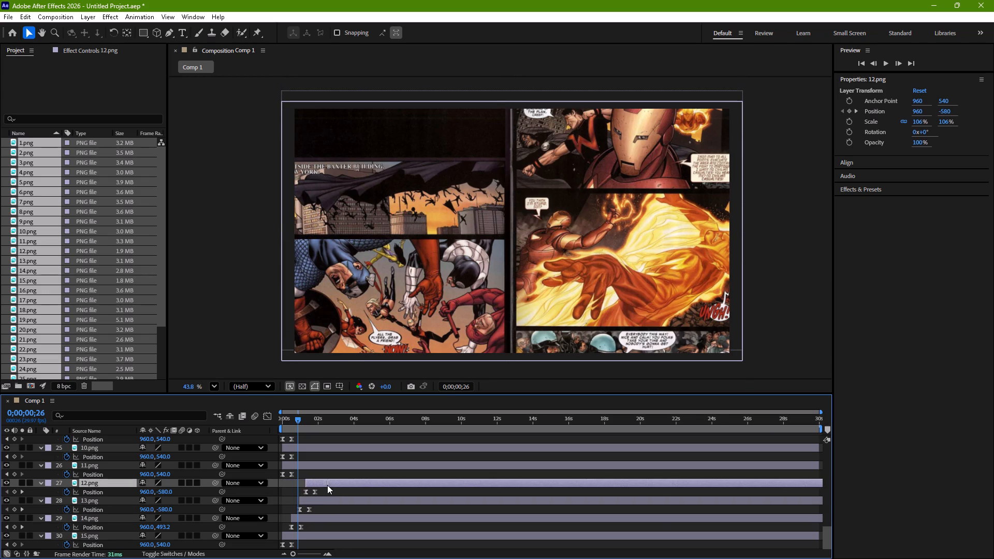
left_click_drag(327, 485, 329, 486)
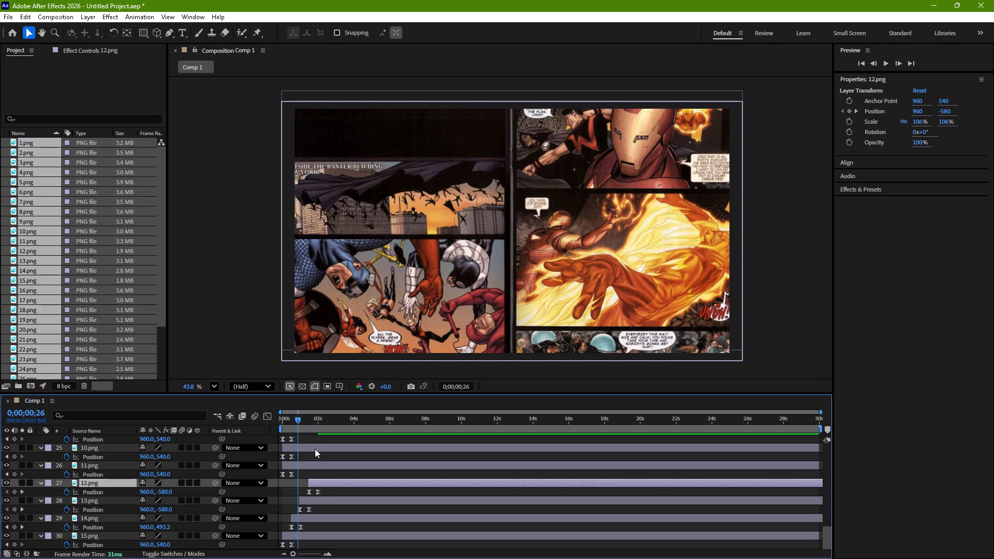
Preview the staggered slide-ins of the first page layers from the start and scrub back through them.
left_click_drag(298, 419, 251, 422)
key("space")
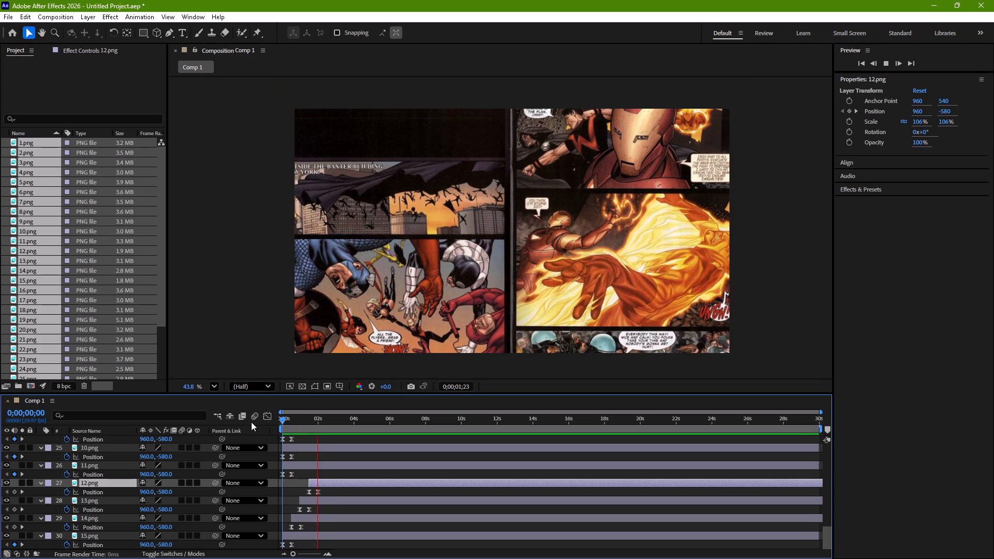
key("space")
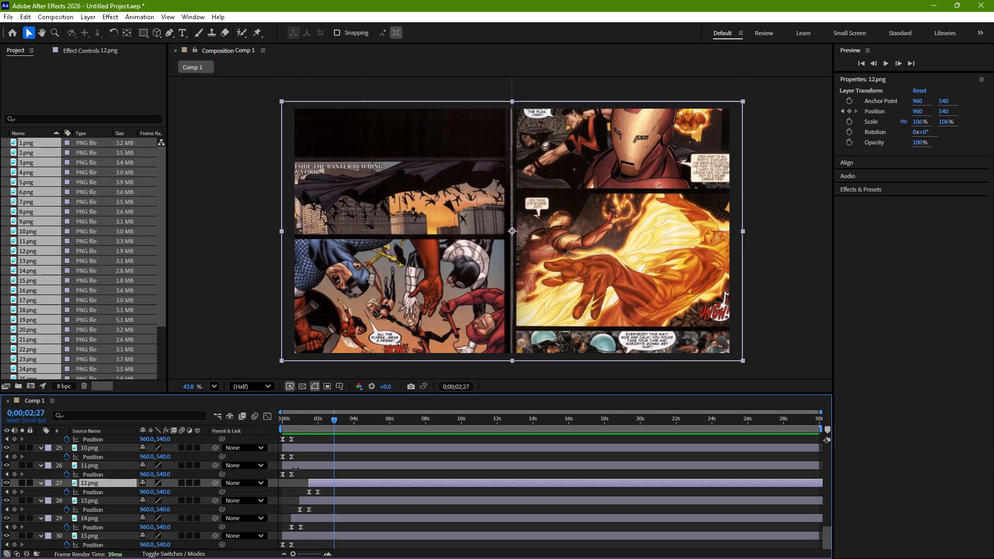
left_click_drag(333, 418, 331, 418)
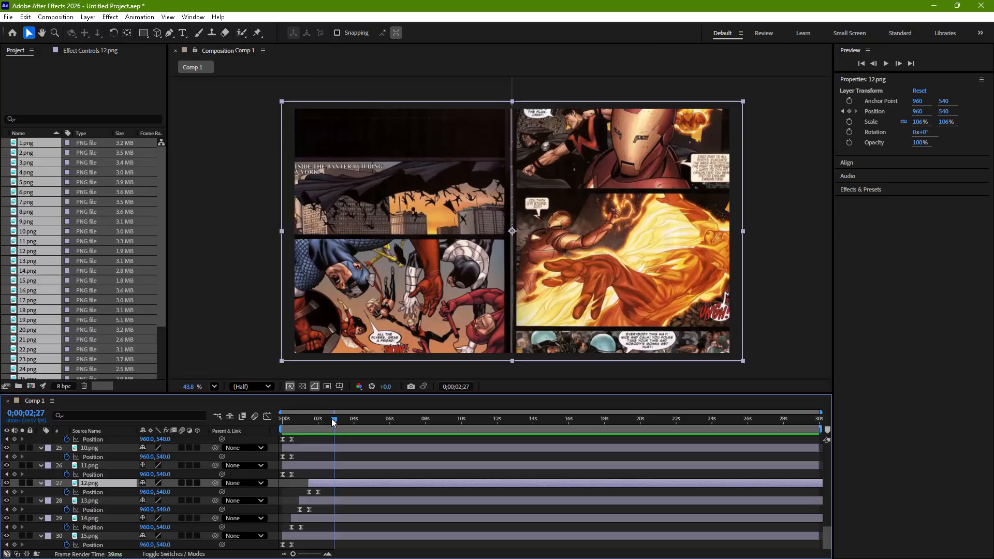
left_click_drag(331, 418, 312, 424)
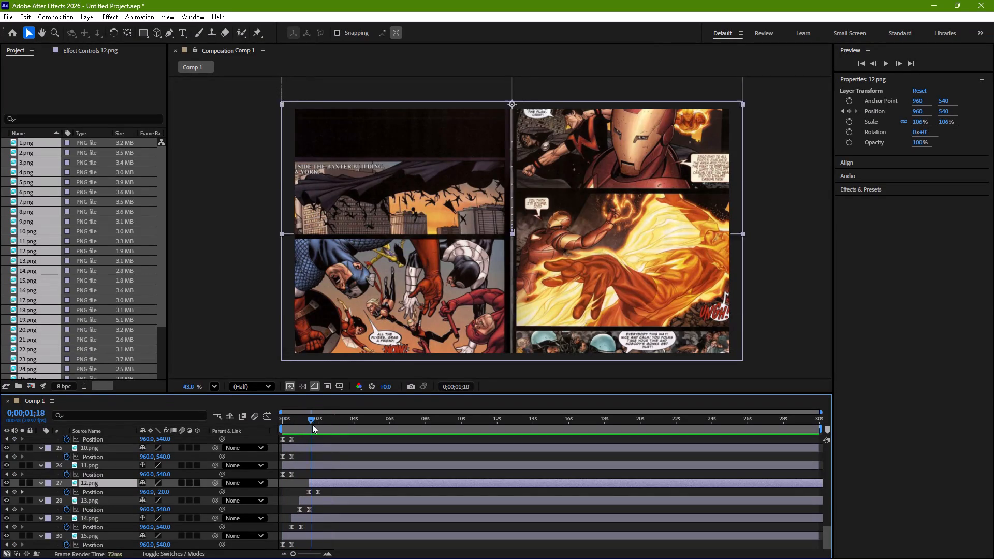
left_click_drag(312, 424, 261, 437)
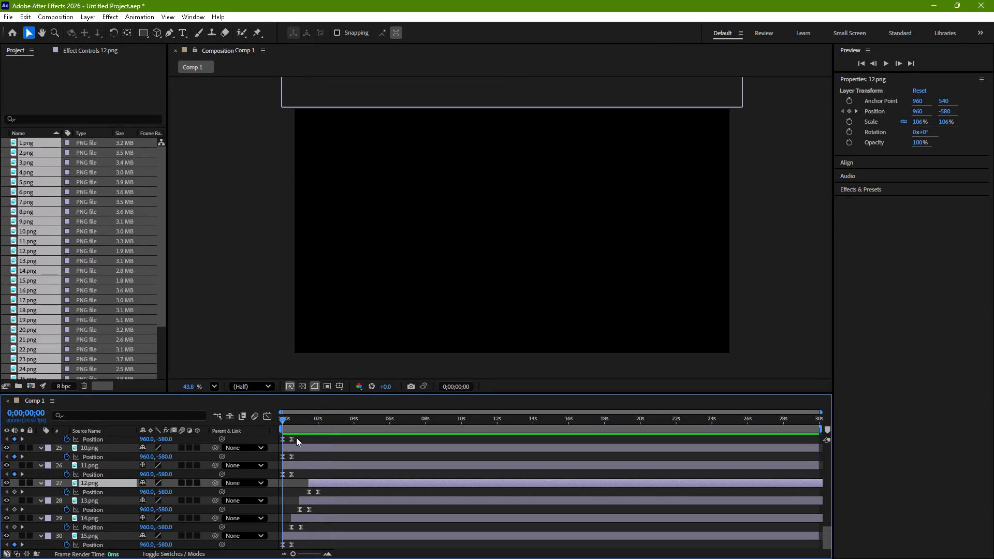
Shift the 11.png layer to start at about 0;00;01;29 and the 10.png layer to start where 11.png's slide-in ends.
left_click_drag(283, 418, 318, 432)
left_click_drag(306, 464, 337, 463)
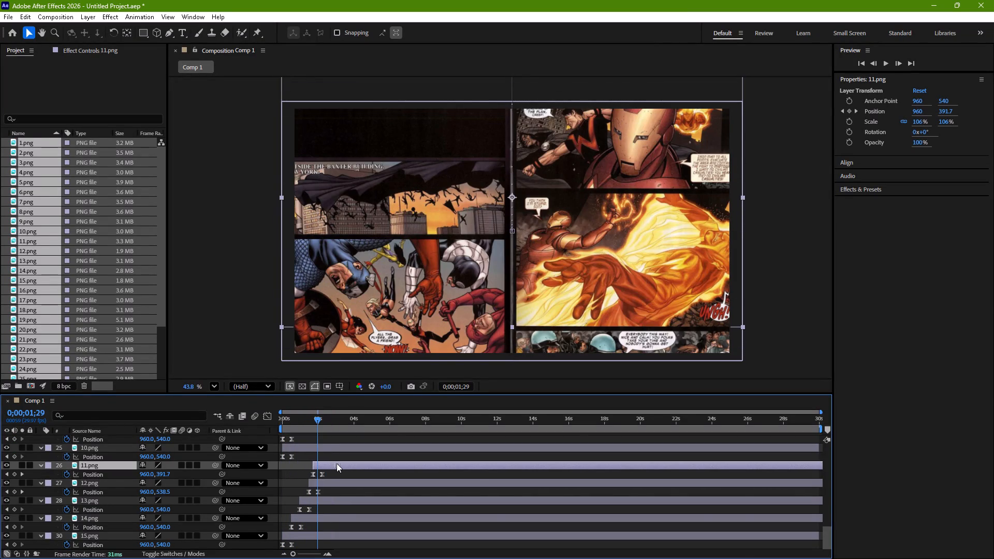
left_click_drag(337, 463, 341, 463)
scroll(341, 463, "up", 4)
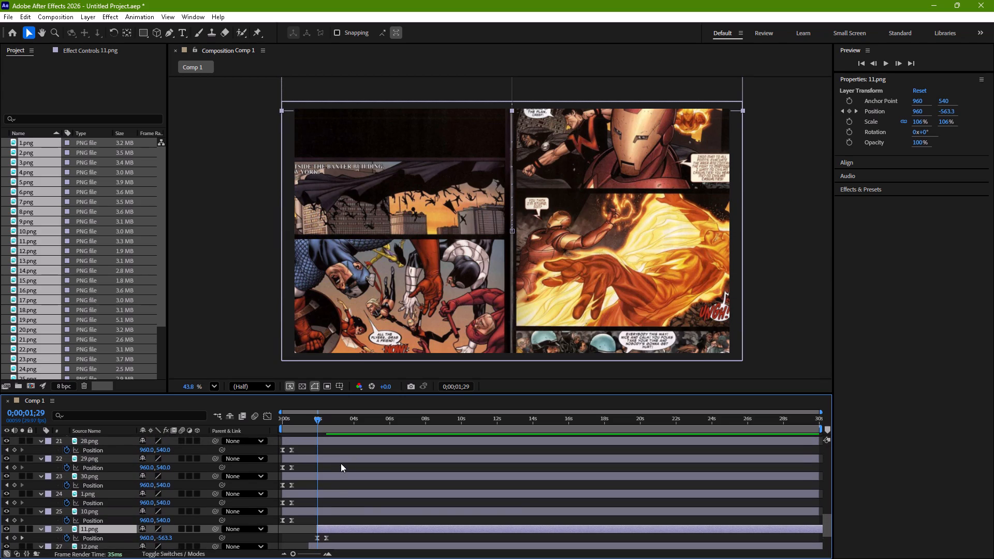
left_click_drag(300, 508, 339, 509)
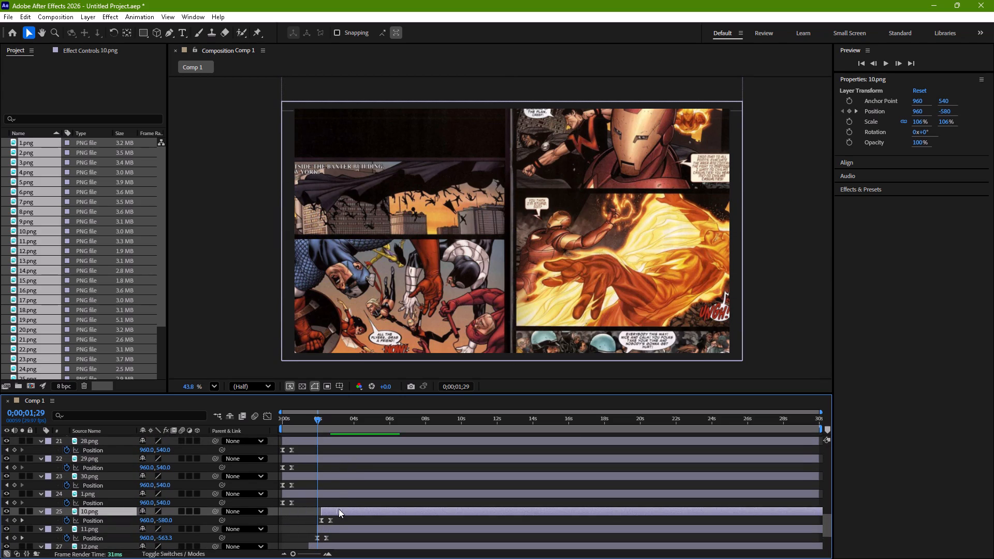
left_click_drag(339, 509, 343, 510)
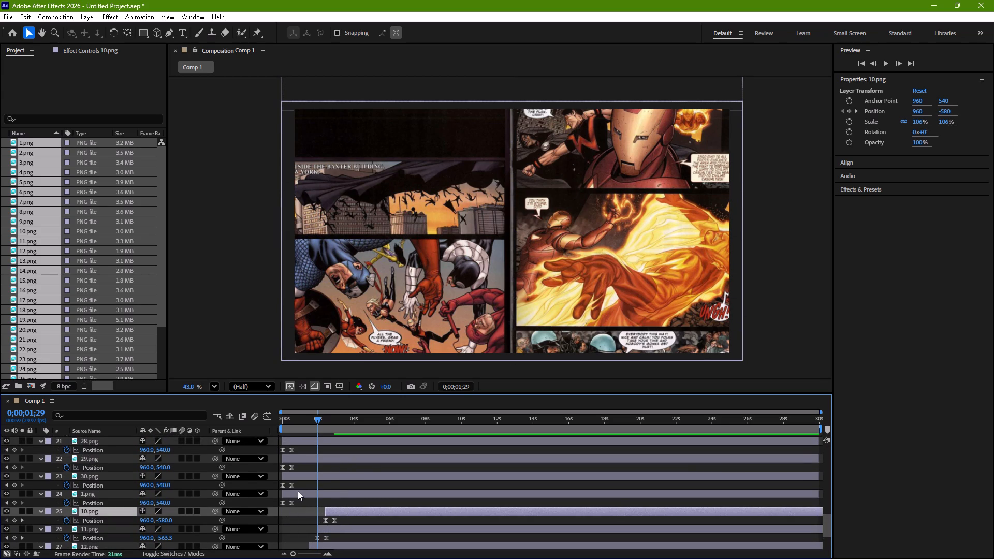
Stagger 1.png, 30.png and 29.png to start at about 3, 3.5 and 4 seconds, continuing the page sequence.
left_click_drag(291, 493, 344, 496)
left_click_drag(293, 477, 348, 478)
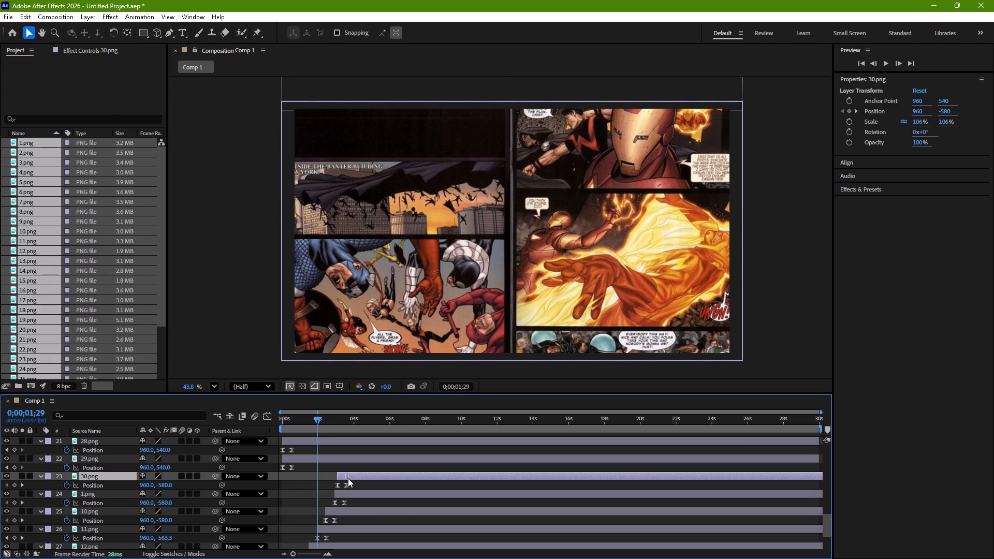
left_click_drag(348, 478, 356, 479)
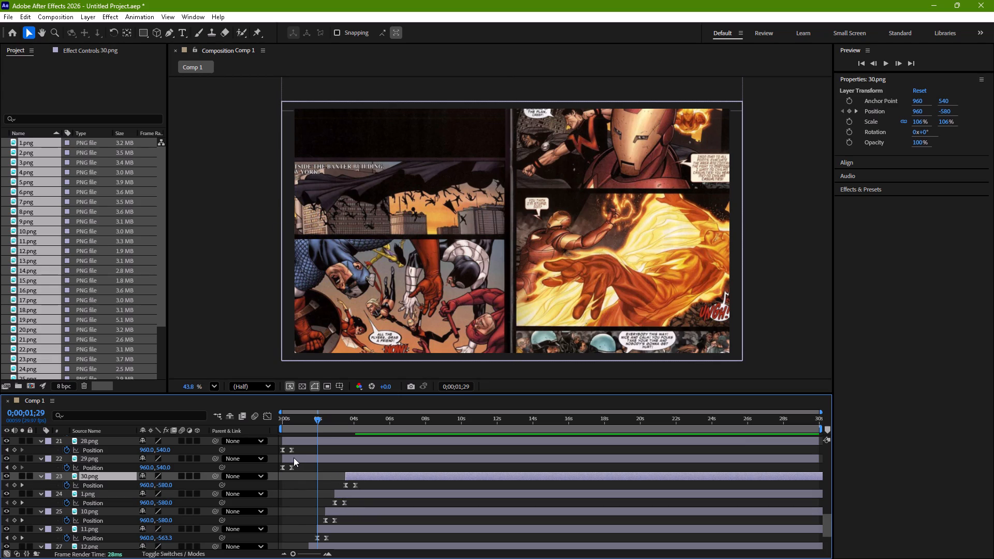
left_click_drag(294, 458, 367, 459)
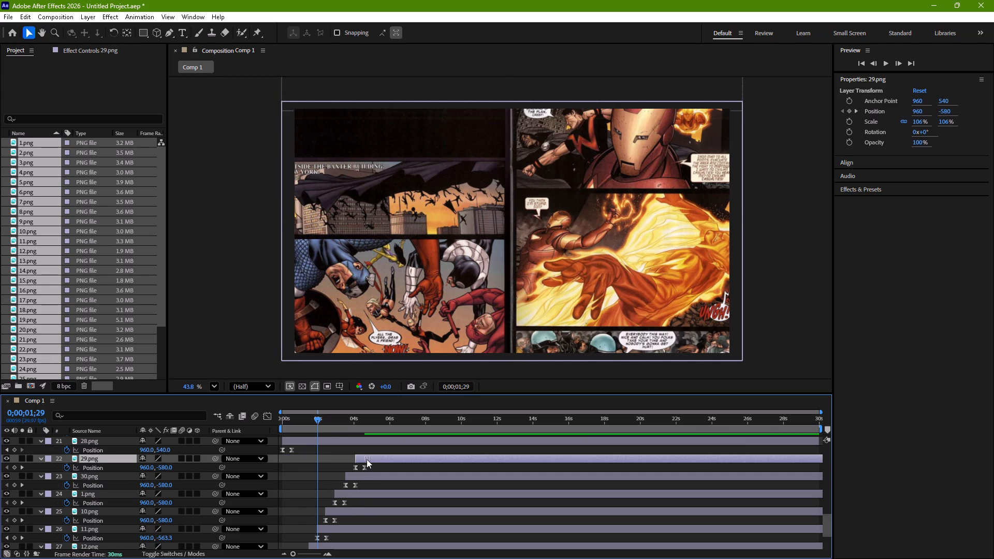
left_click_drag(367, 459, 368, 460)
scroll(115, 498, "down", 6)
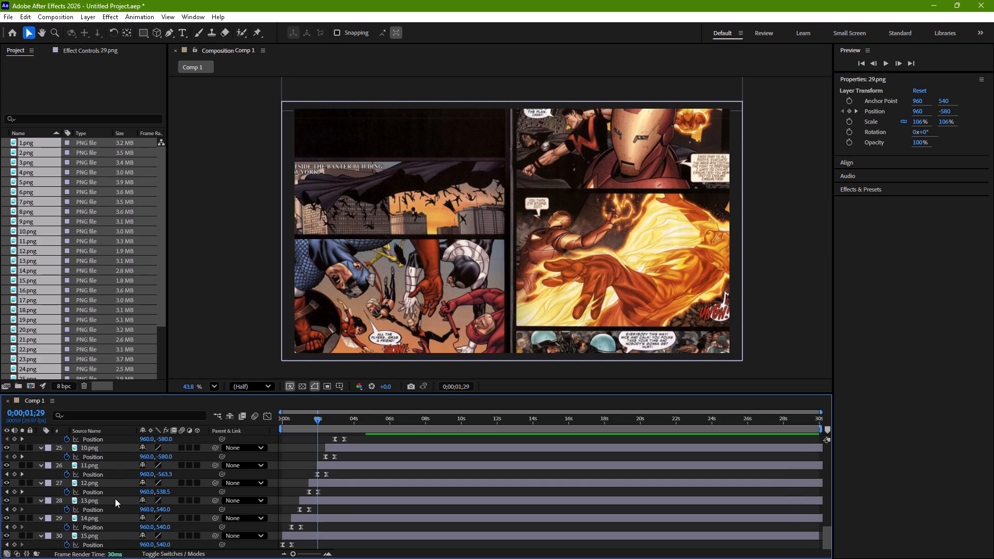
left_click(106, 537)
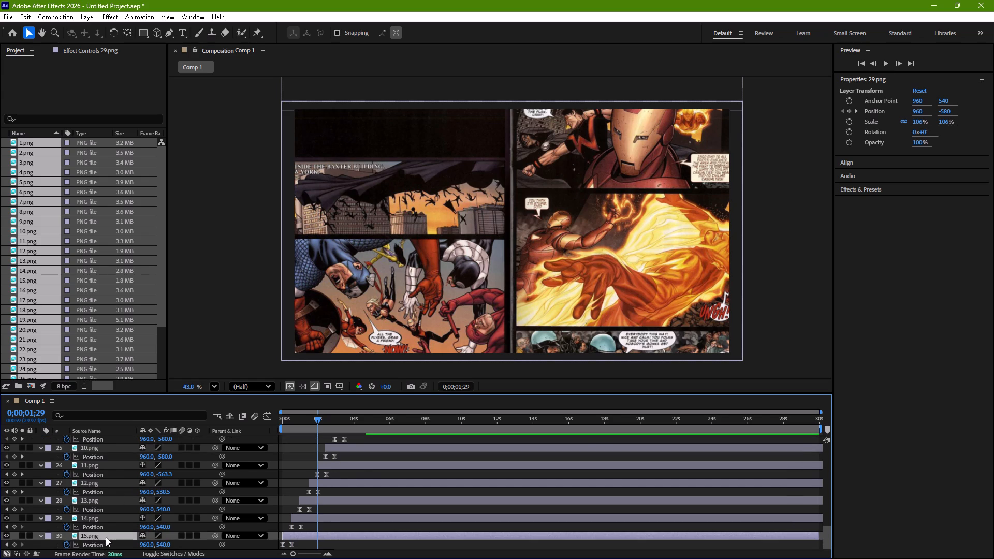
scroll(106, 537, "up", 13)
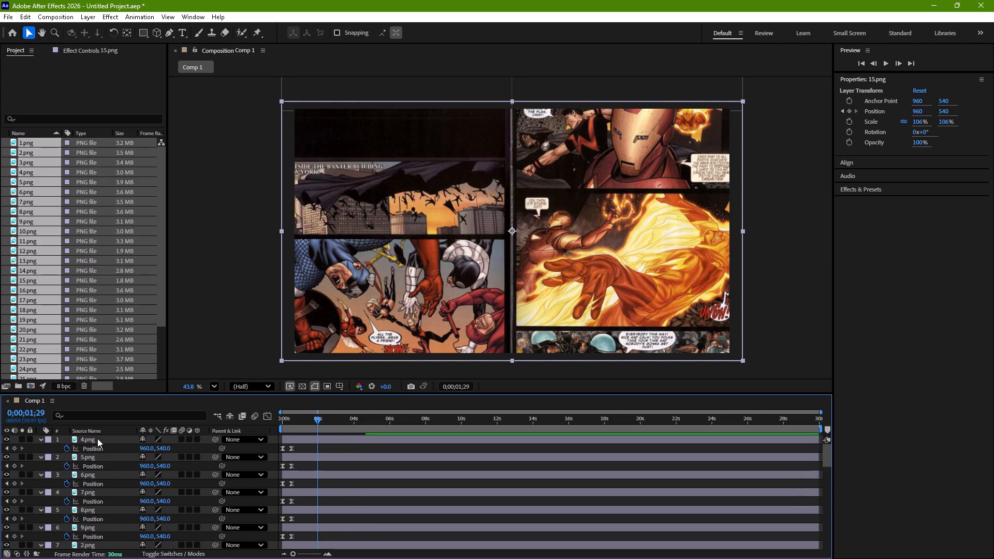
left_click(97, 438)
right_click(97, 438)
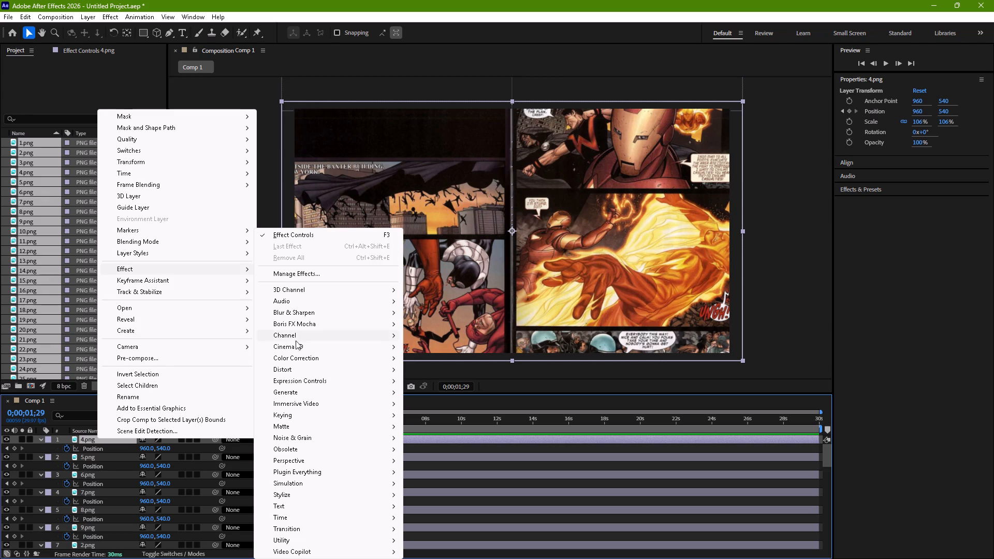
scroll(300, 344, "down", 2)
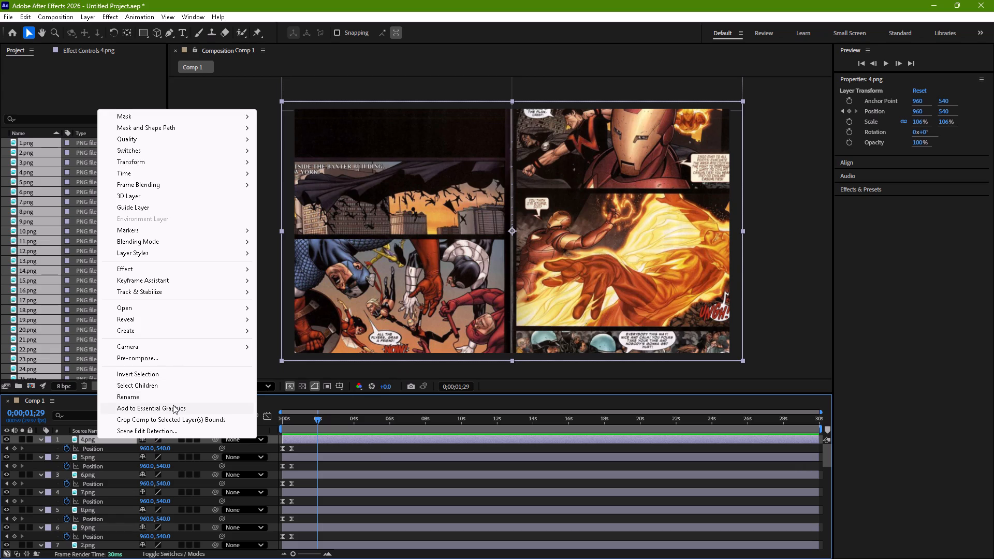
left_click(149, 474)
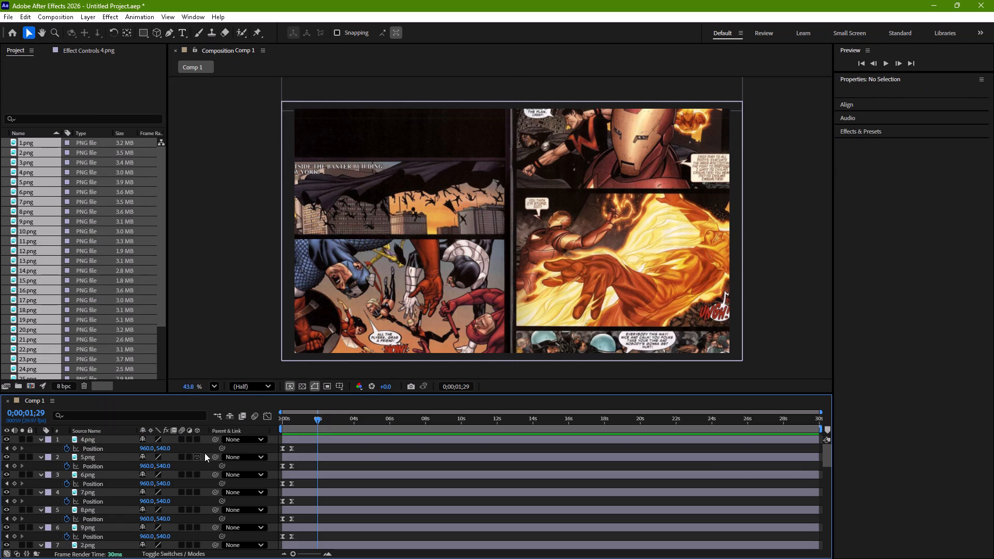
Stagger 28.png, 27.png and 26.png to start at about 4.7, 5.3 and 5.9 seconds, following 29.png.
scroll(317, 430, "down", 11)
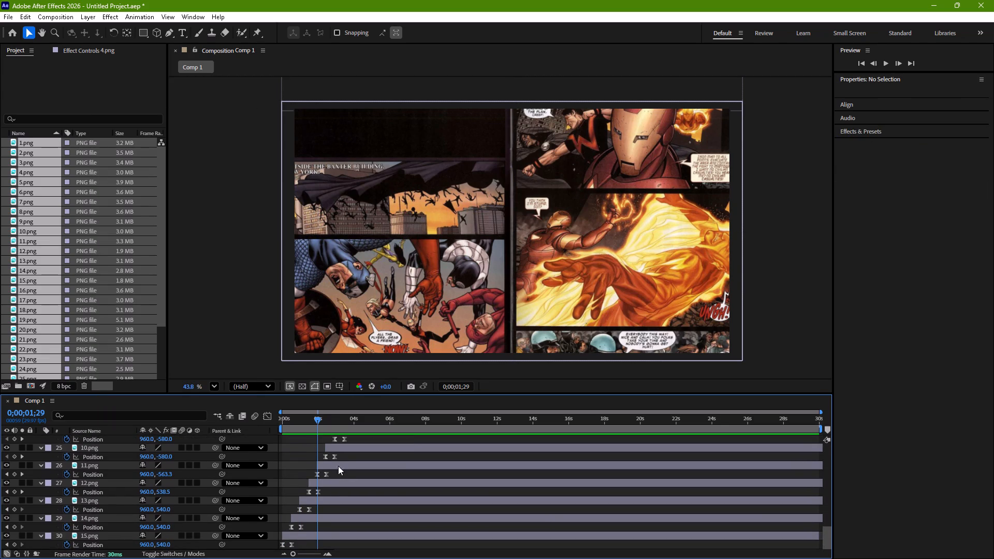
scroll(344, 470, "up", 5)
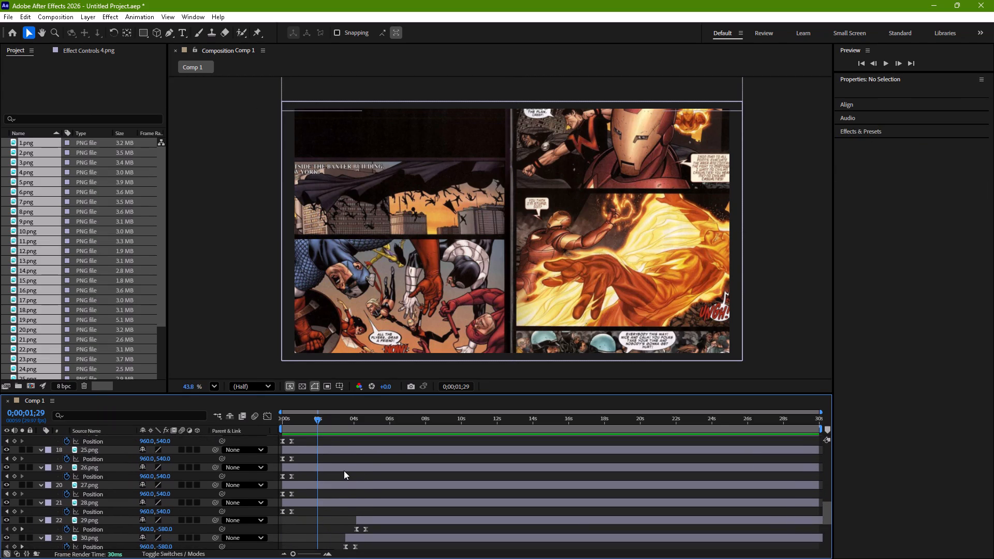
left_click(328, 501)
left_click_drag(305, 502, 388, 505)
left_click_drag(299, 484, 401, 493)
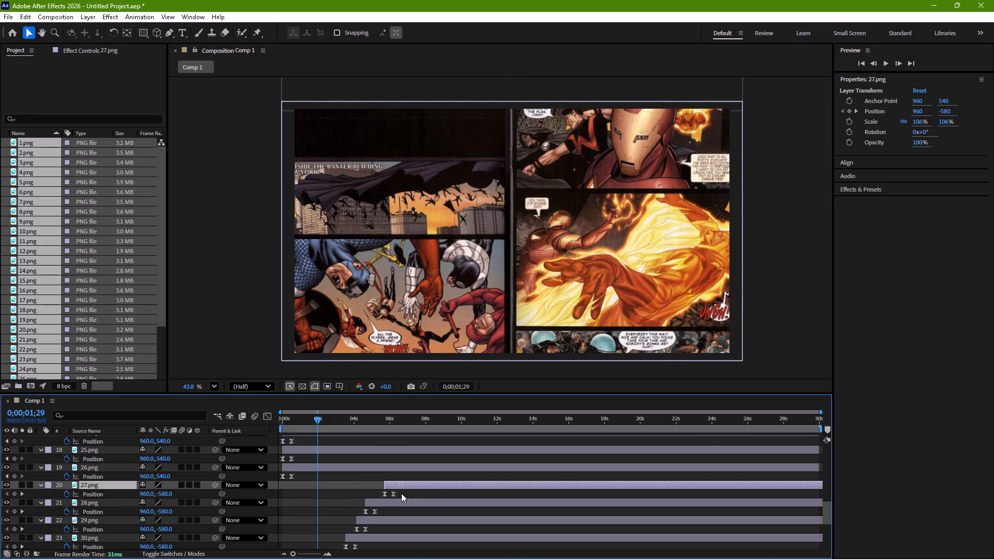
left_click_drag(401, 493, 393, 495)
scroll(393, 495, "up", 1)
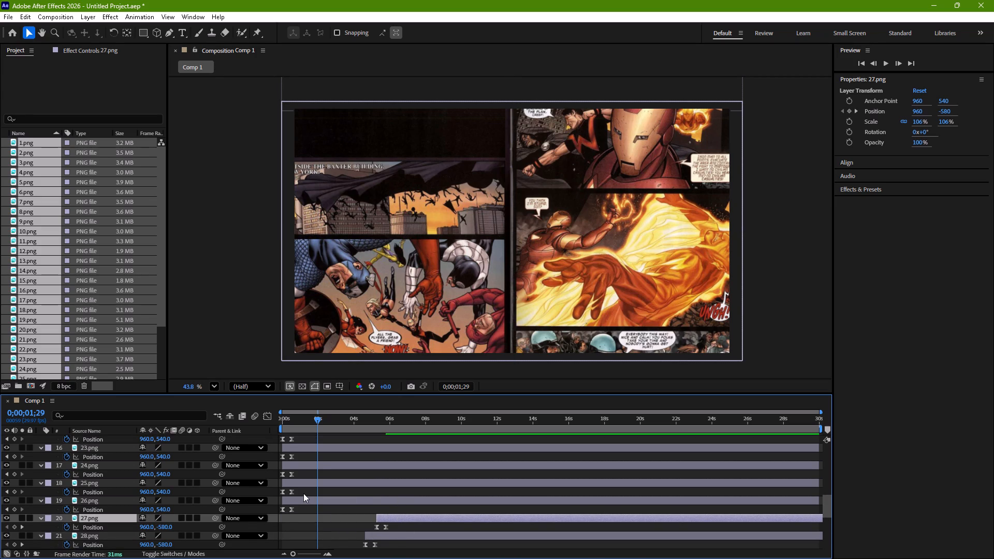
left_click_drag(298, 497, 403, 505)
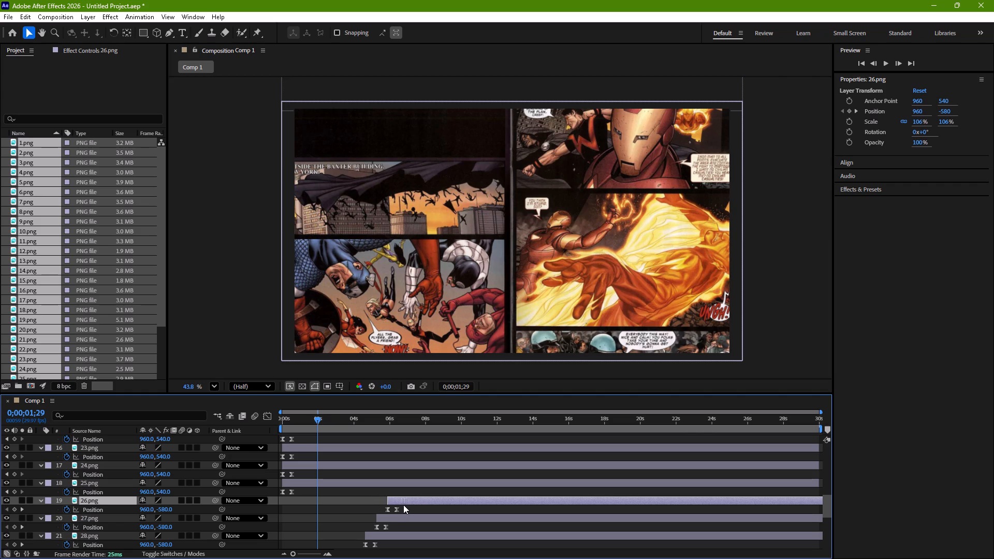
left_click_drag(403, 505, 403, 505)
Shift 25.png, 24.png, 23.png and 22.png to start at about 6.4, 7, 7.5 and 8.1 seconds, each after the previous slide-in.
left_click_drag(298, 484, 410, 484)
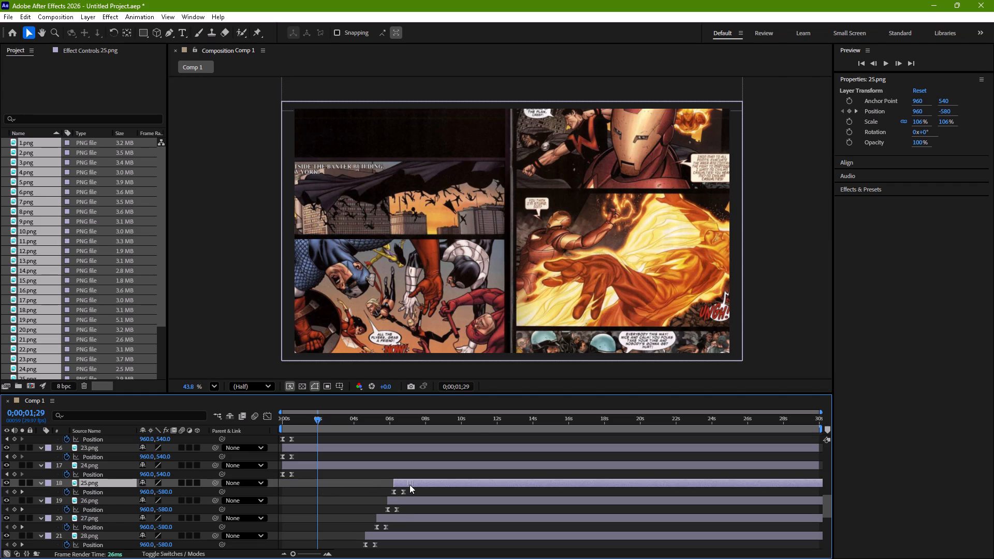
left_click_drag(410, 484, 413, 484)
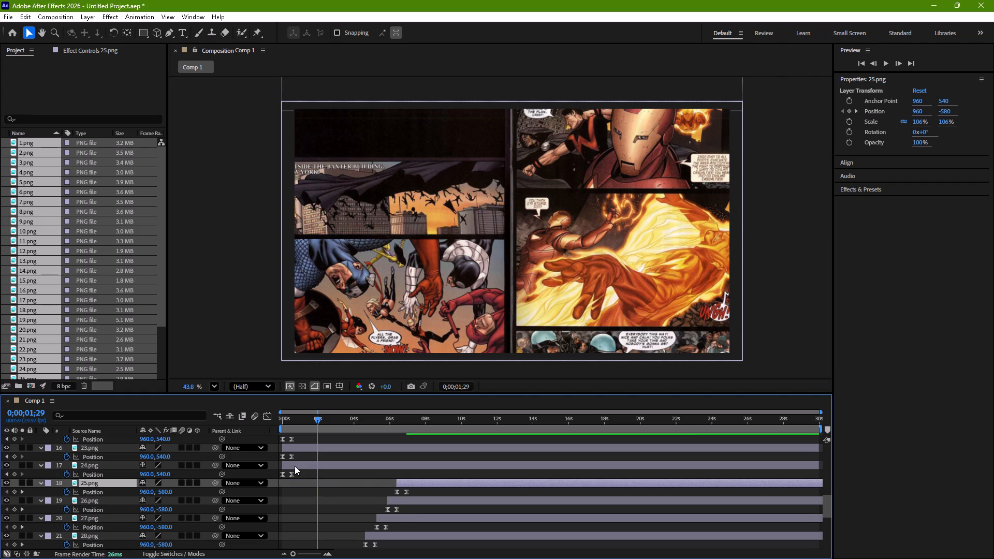
left_click_drag(295, 466, 418, 466)
scroll(418, 466, "up", 2)
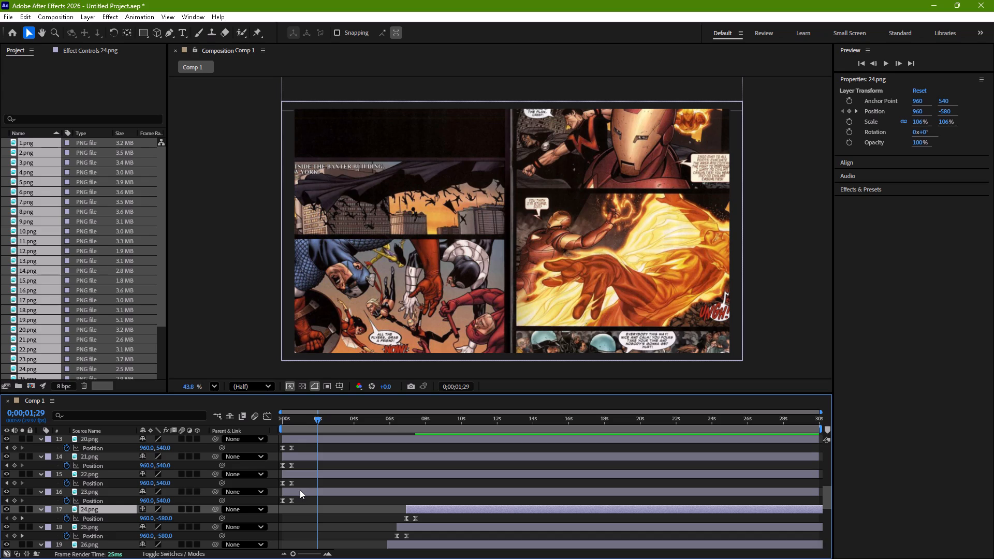
left_click_drag(298, 490, 432, 488)
left_click_drag(294, 473, 413, 471)
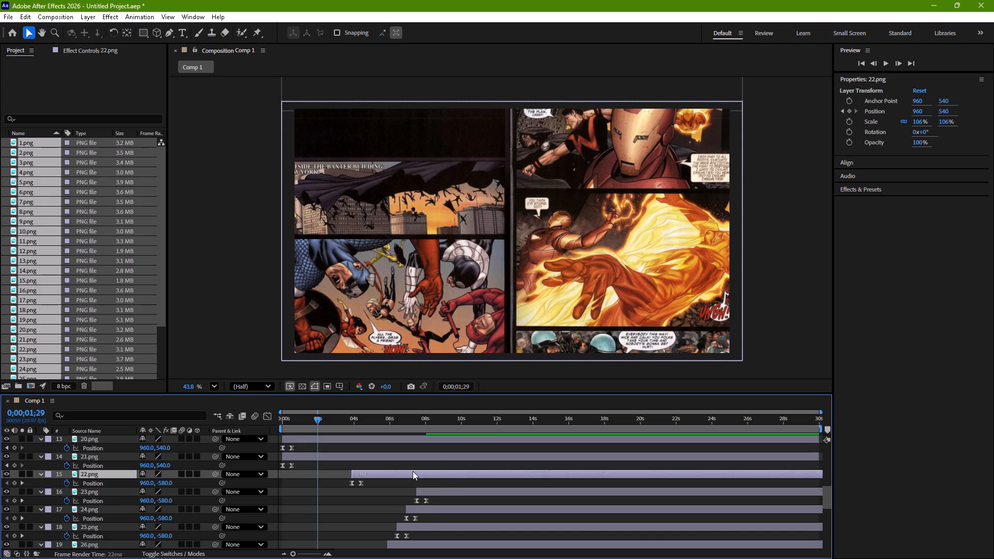
left_click_drag(413, 471, 438, 479)
Stagger 21.png, 20.png and 19.png to start at about 8.6, 9.2 and 9.8 seconds, continuing the page sequence.
scroll(438, 479, "up", 2)
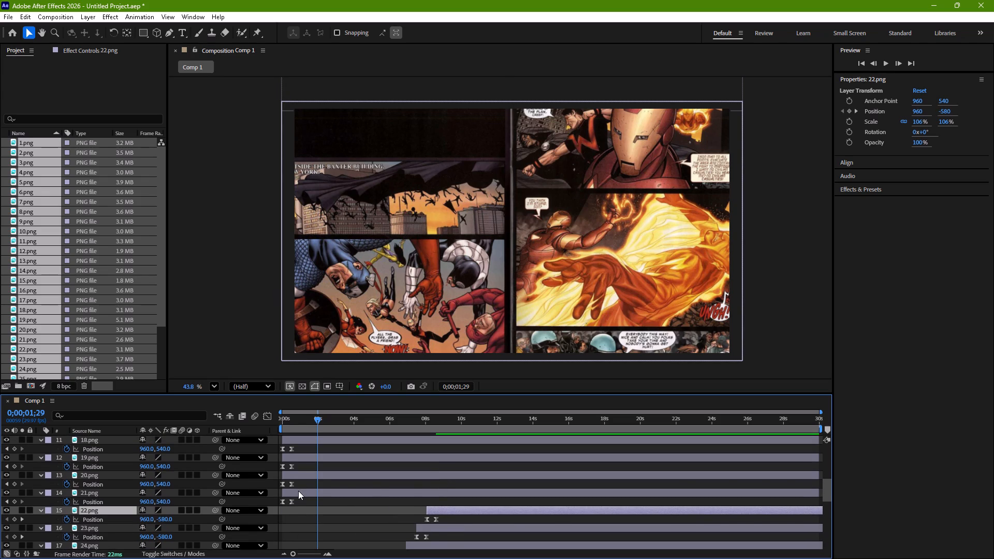
left_click_drag(298, 491, 452, 494)
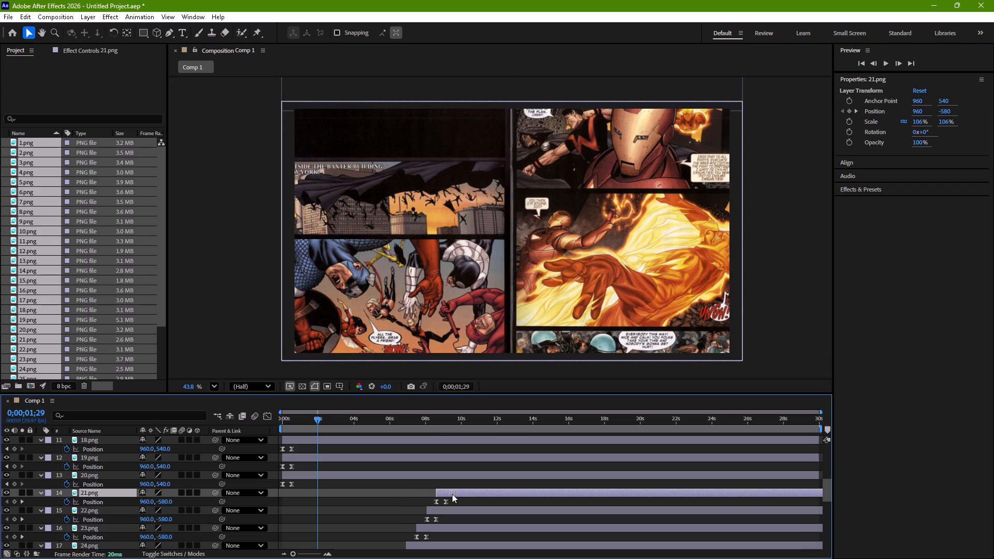
left_click_drag(452, 494, 451, 494)
left_click_drag(300, 475, 458, 483)
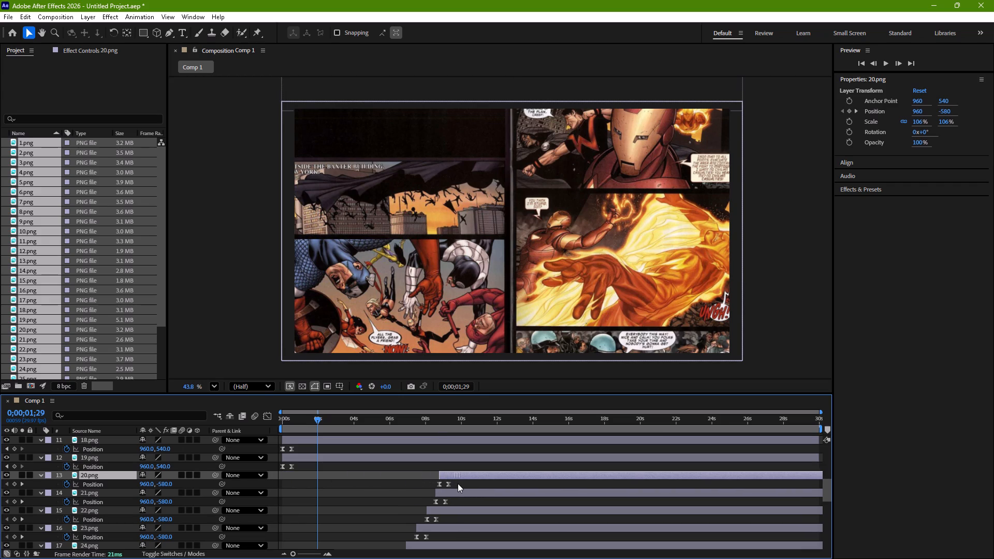
left_click_drag(458, 483, 464, 484)
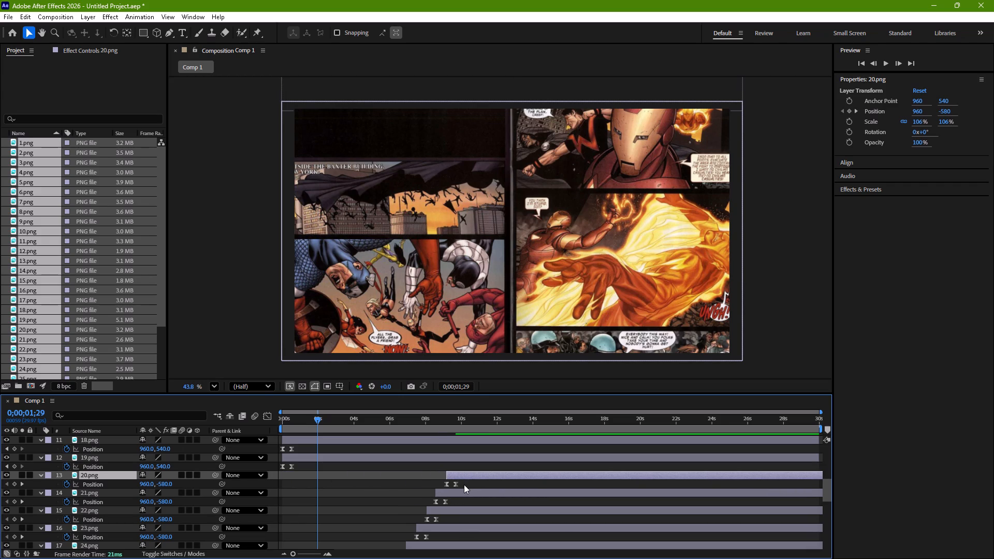
left_click_drag(285, 457, 475, 460)
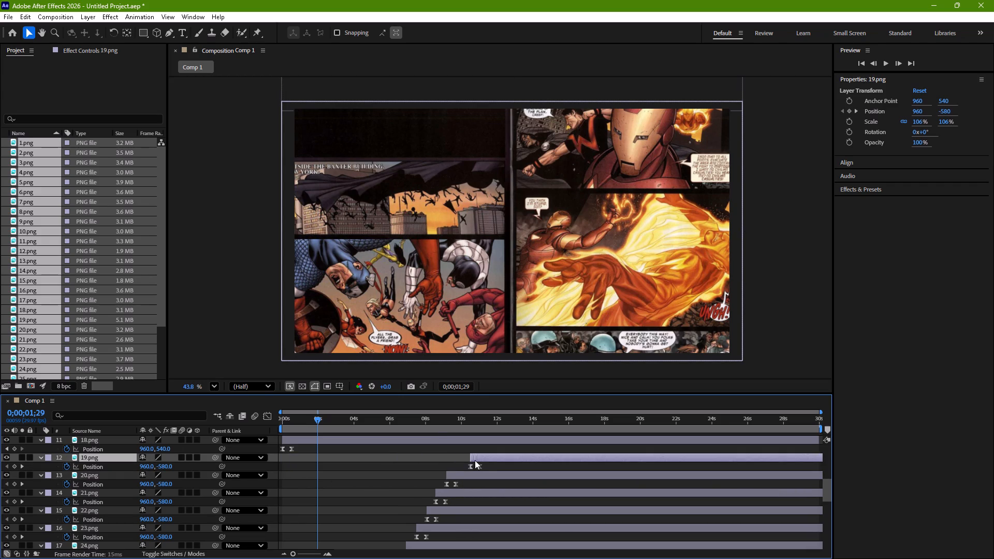
left_click_drag(475, 460, 460, 466)
Shift 18.png, 17.png and 16.png to start at about 10.3, 10.8 and 11.4 seconds, each where the previous slide-in ends.
scroll(460, 466, "up", 2)
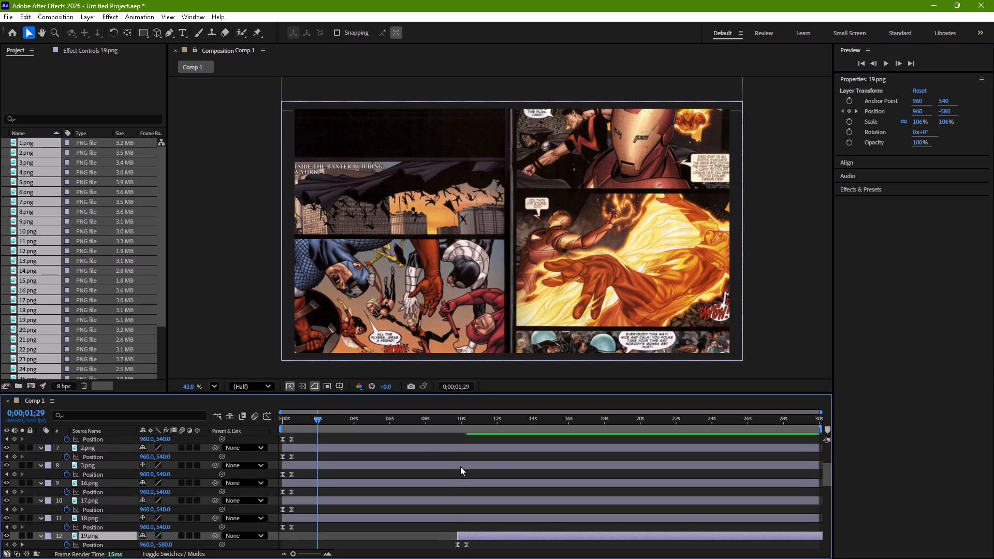
scroll(460, 466, "up", 1)
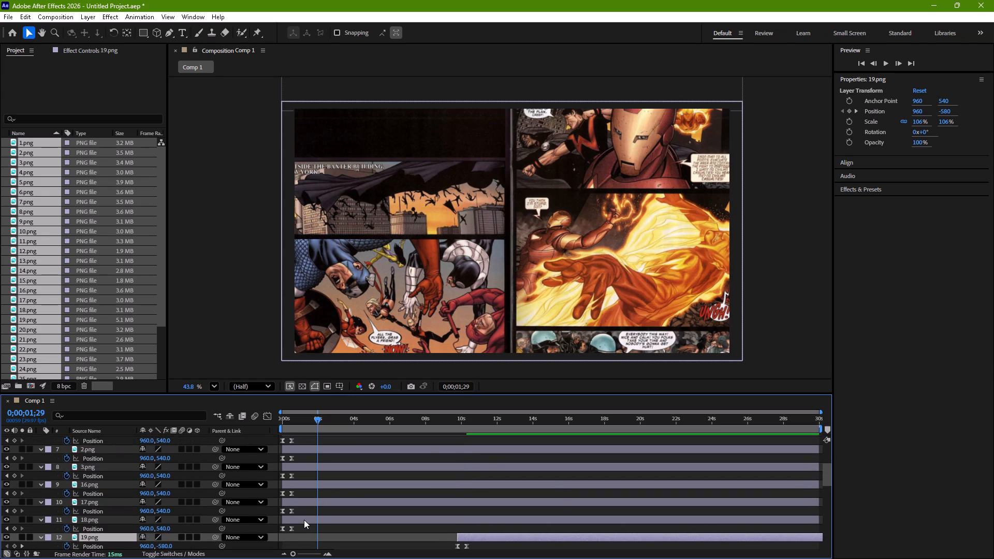
left_click_drag(304, 520, 488, 510)
left_click_drag(301, 499, 493, 488)
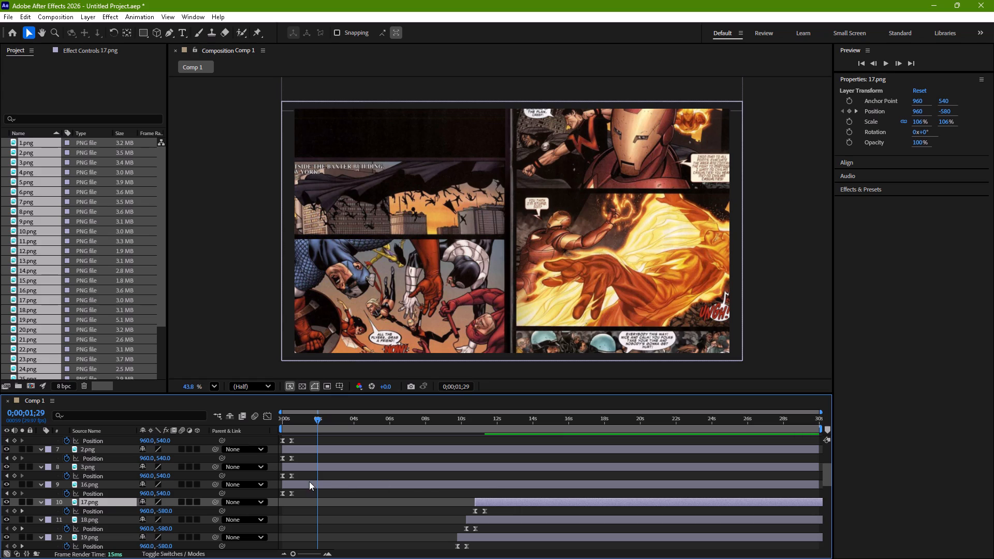
left_click_drag(309, 481, 512, 480)
Shift 3.png to start at about 11.9 seconds and 2.png at about 12.4 seconds, following 16.png.
left_click_drag(302, 464, 506, 457)
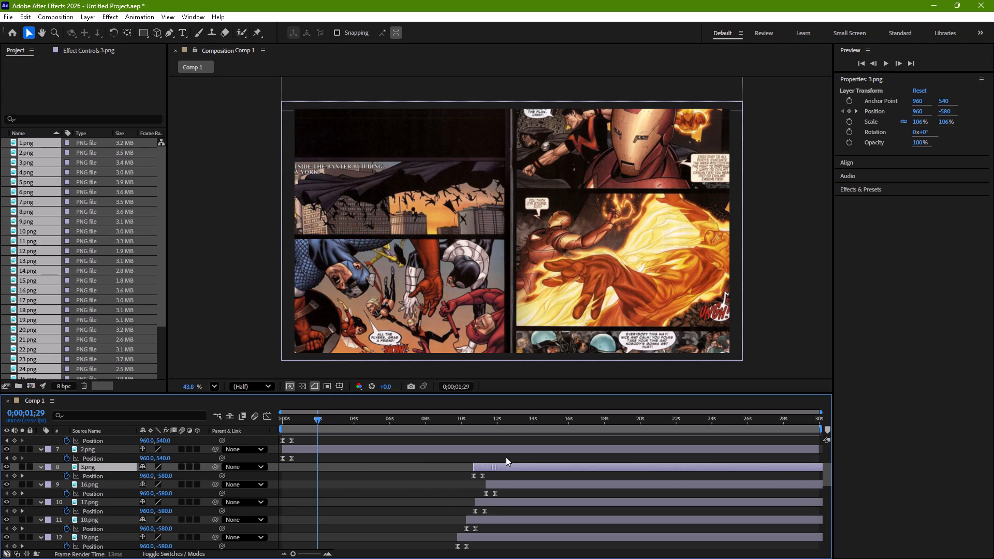
left_click_drag(506, 457, 514, 460)
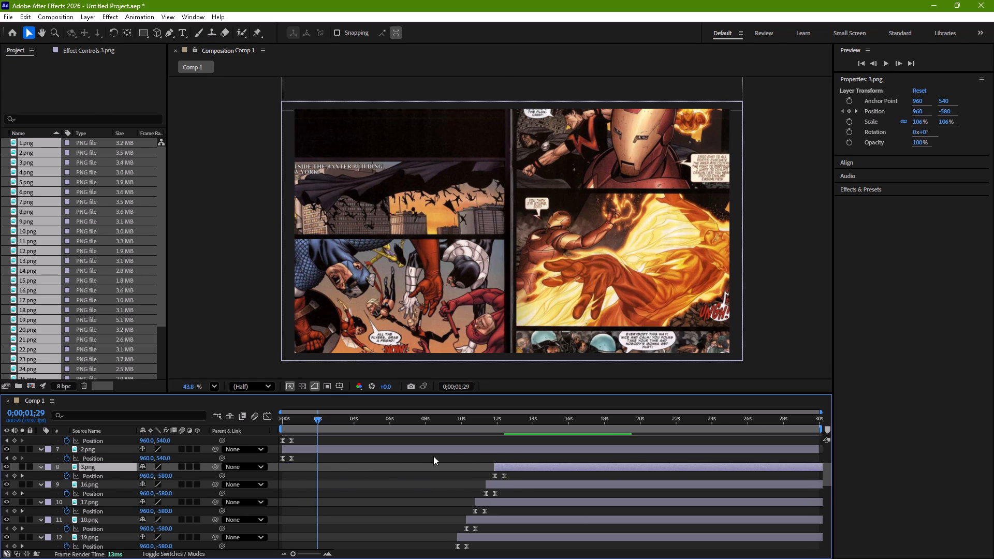
left_click_drag(300, 449, 529, 447)
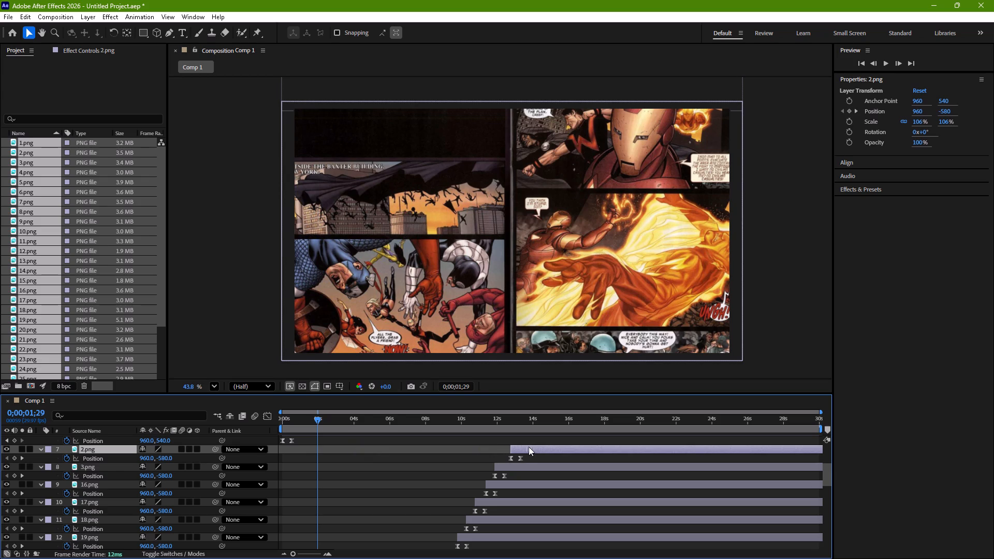
left_click_drag(529, 447, 521, 450)
Stagger 9.png, 8.png and 7.png to start at about 12.9, 13.5 and 14 seconds, each where the previous slide-in ends.
scroll(521, 450, "up", 2)
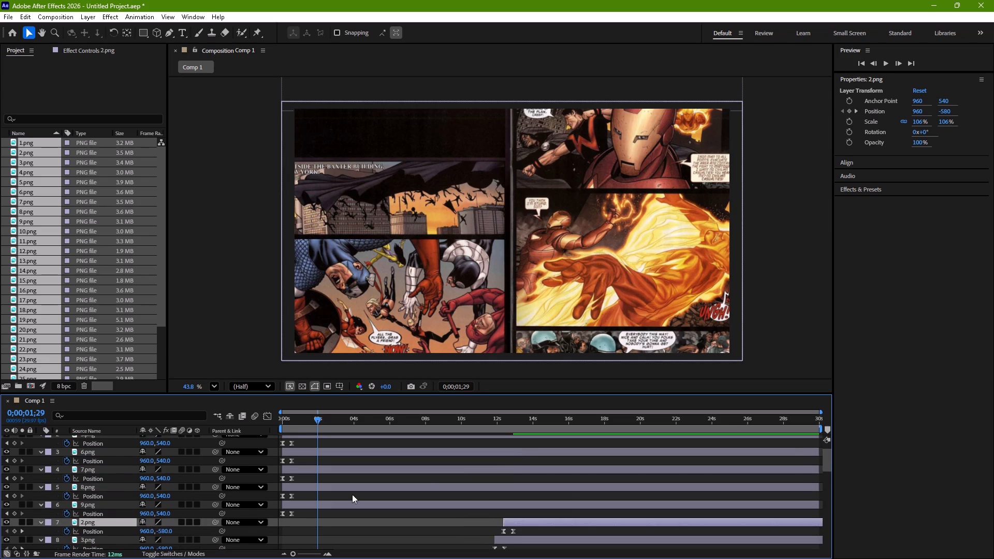
left_click_drag(300, 506, 531, 489)
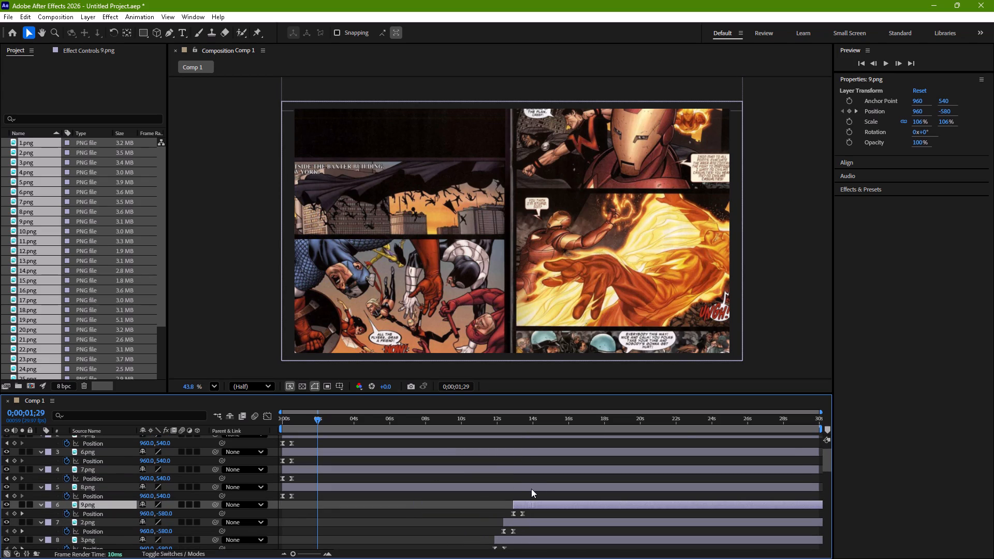
left_click_drag(531, 489, 531, 489)
left_click_drag(309, 488, 549, 480)
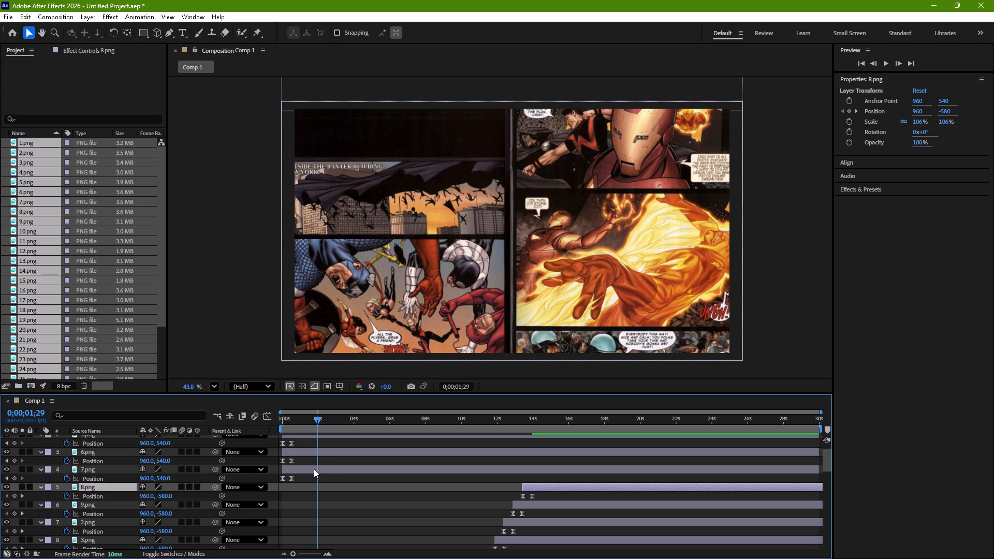
left_click_drag(309, 469, 559, 468)
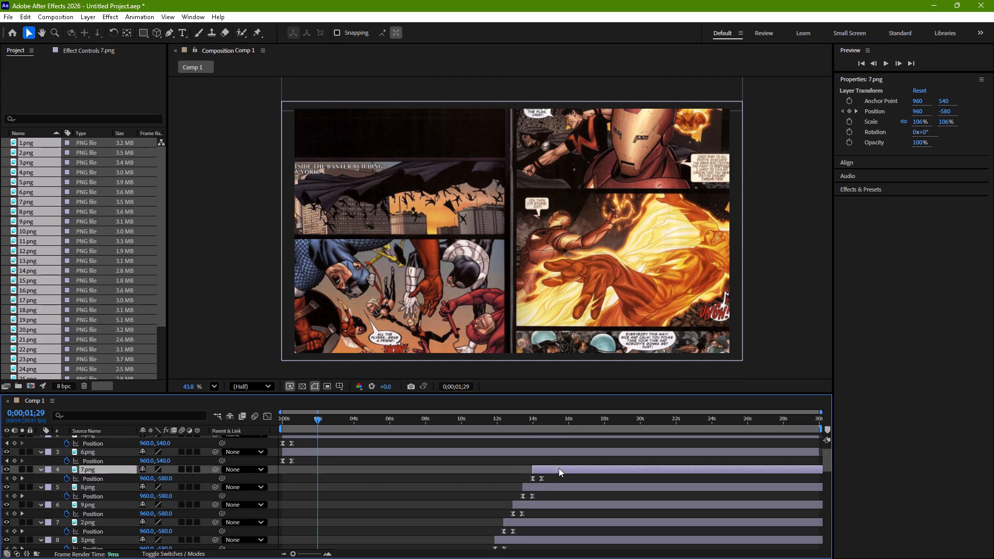
left_click_drag(559, 468, 558, 470)
Shift 6.png to start at about 14.5 seconds and 5.png at about 15 seconds, each where the previous slide-in ends.
scroll(558, 470, "up", 1)
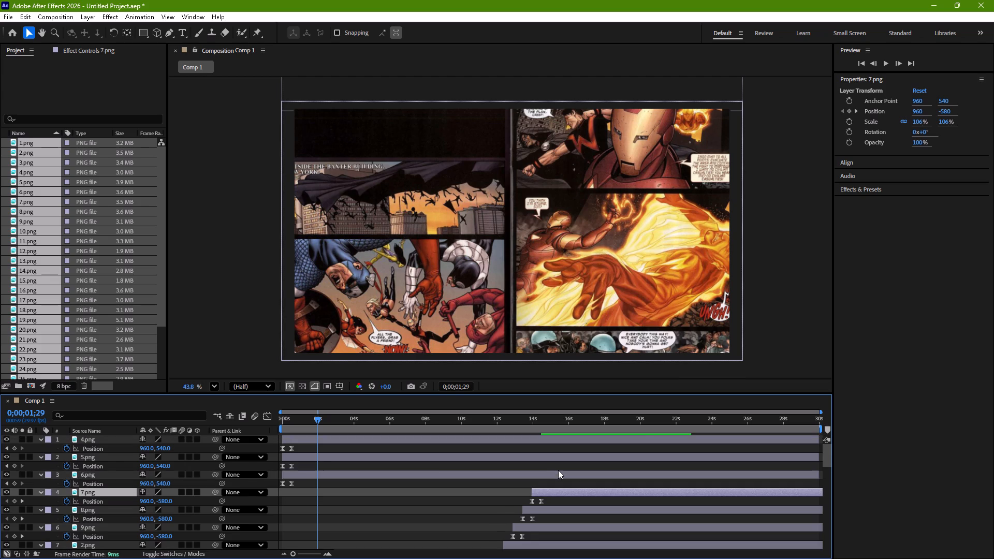
scroll(558, 470, "up", 1)
left_click_drag(294, 476, 559, 467)
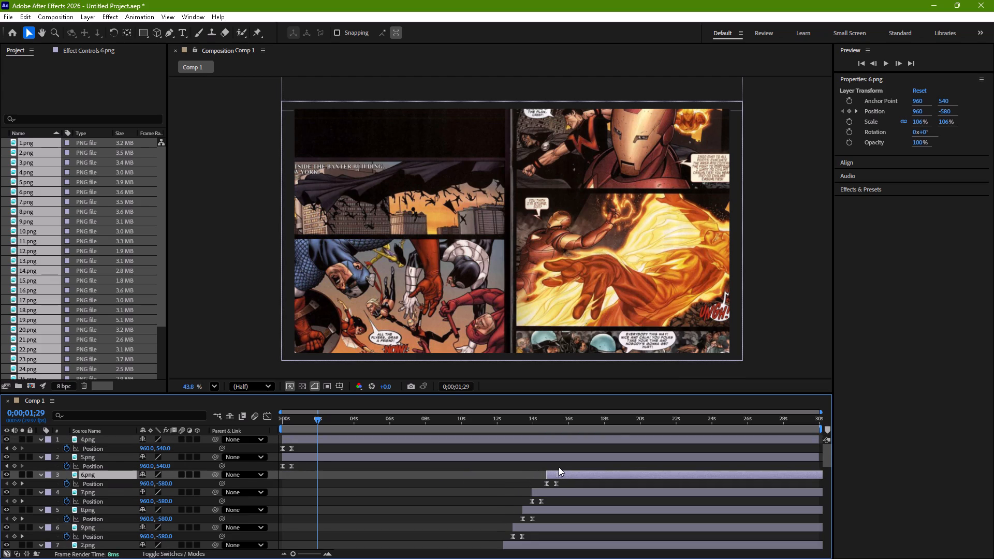
left_click_drag(559, 467, 553, 468)
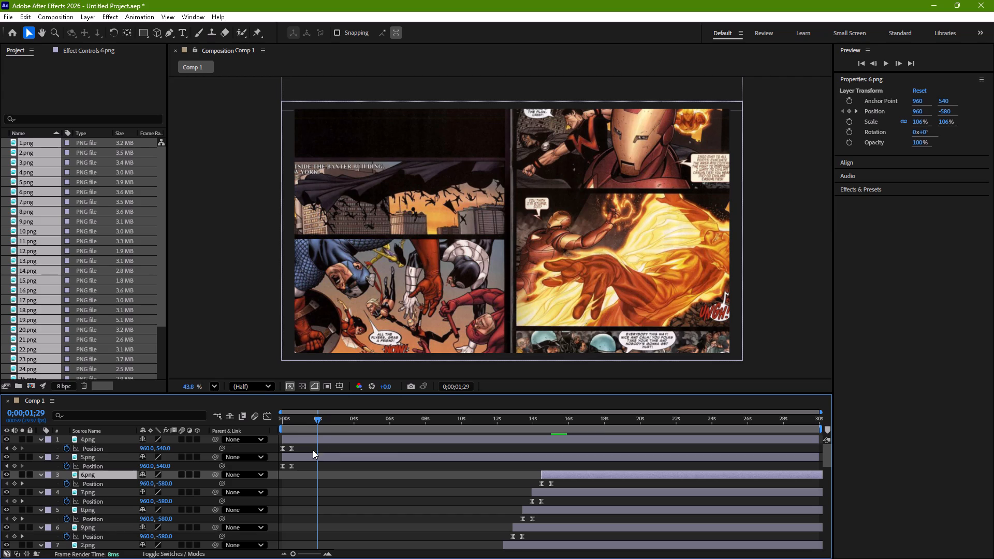
left_click_drag(303, 453, 573, 447)
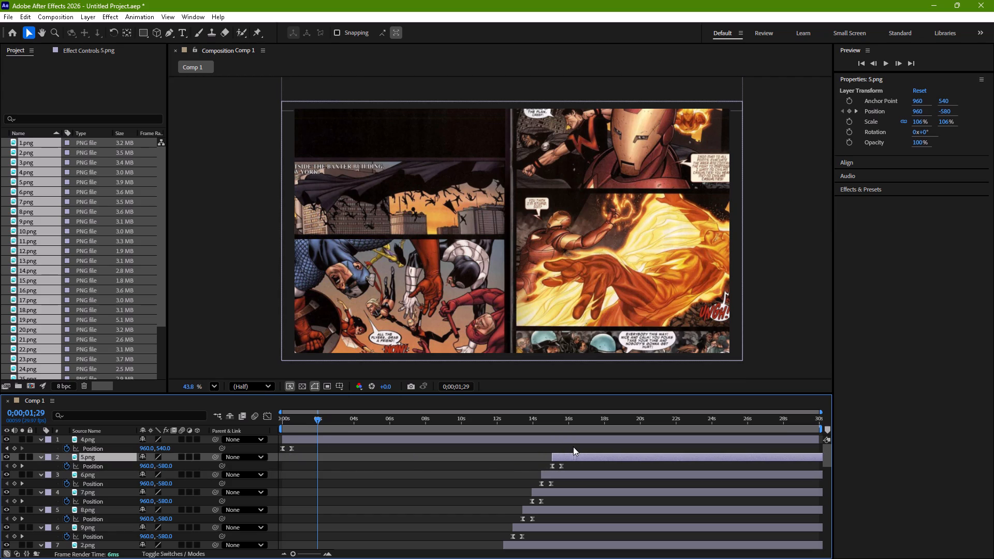
left_click_drag(573, 447, 572, 448)
Shift 4.png to start at about 15.5 seconds, where the slide-in of 5.png ends.
left_click_drag(293, 435, 567, 442)
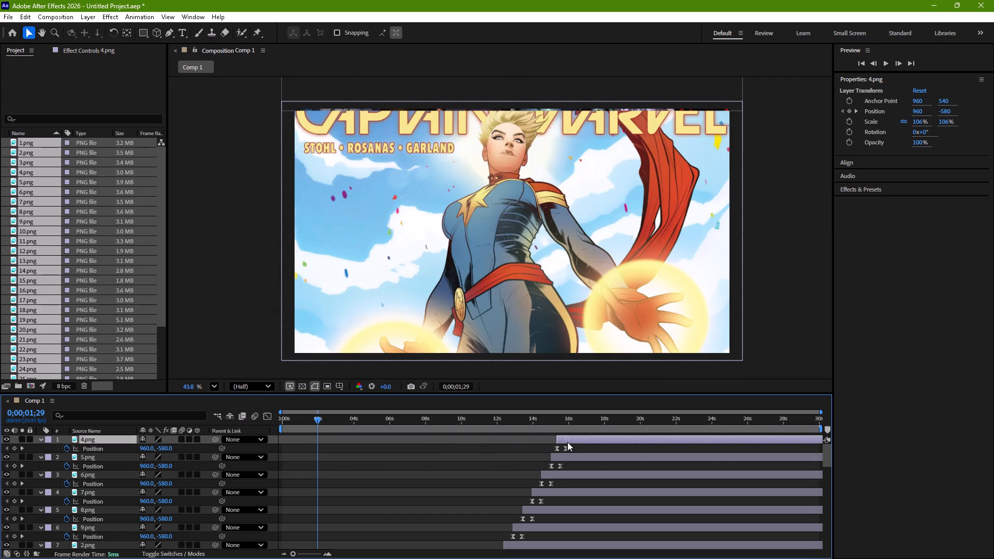
left_click_drag(567, 442, 572, 444)
Play the composition from its beginning to review the timing of the staggered slide-ins.
left_click_drag(316, 420, 246, 429)
key("space")
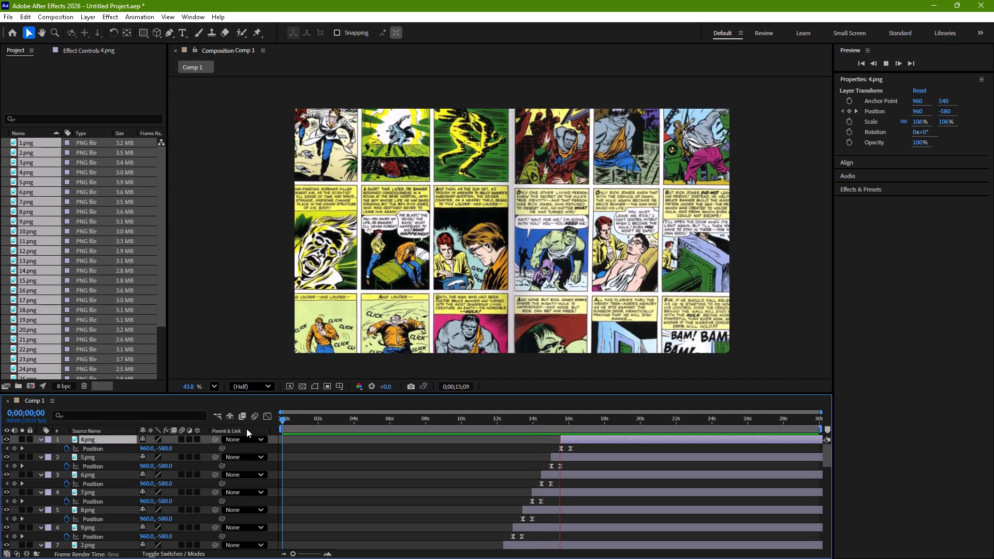
key("space")
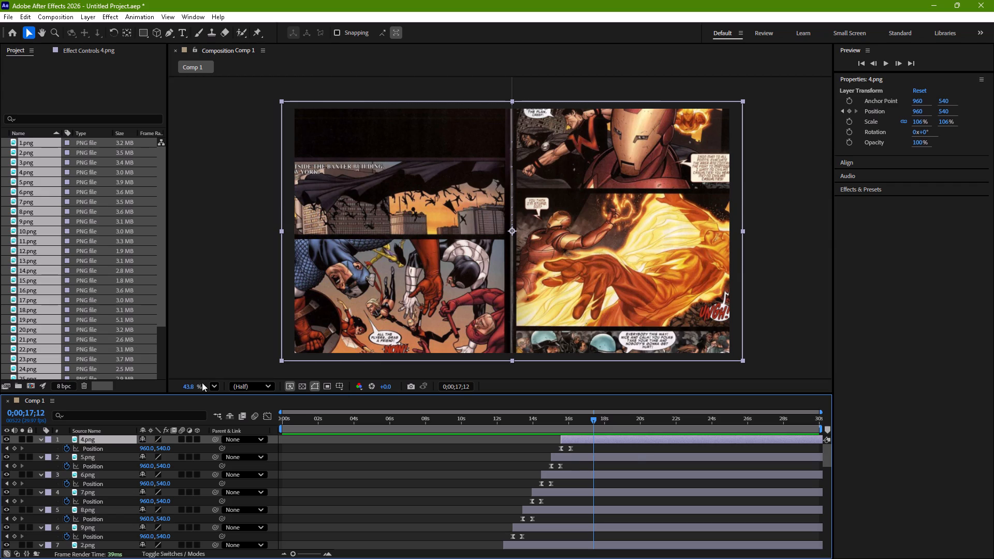
scroll(135, 347, "down", 6)
left_click(125, 369)
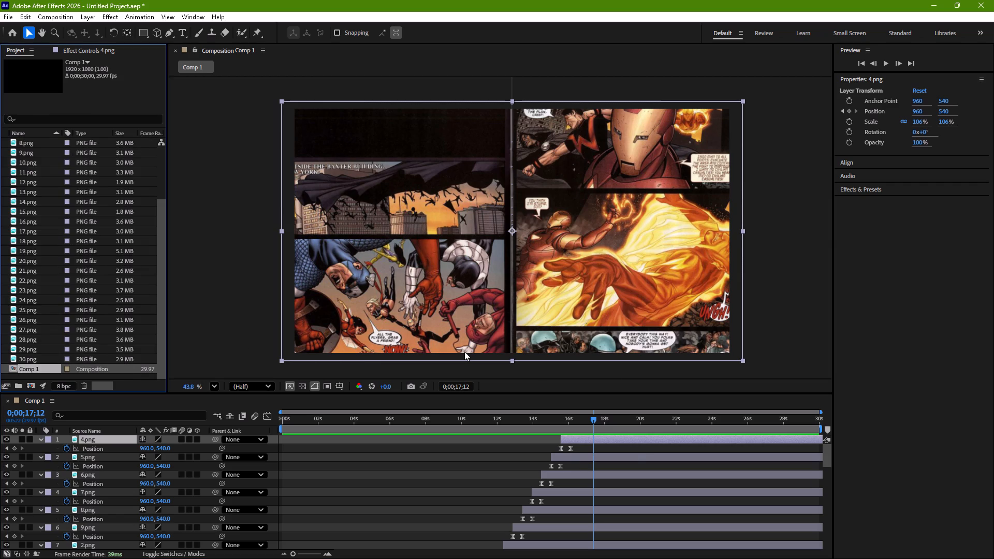
left_click_drag(593, 419, 426, 464)
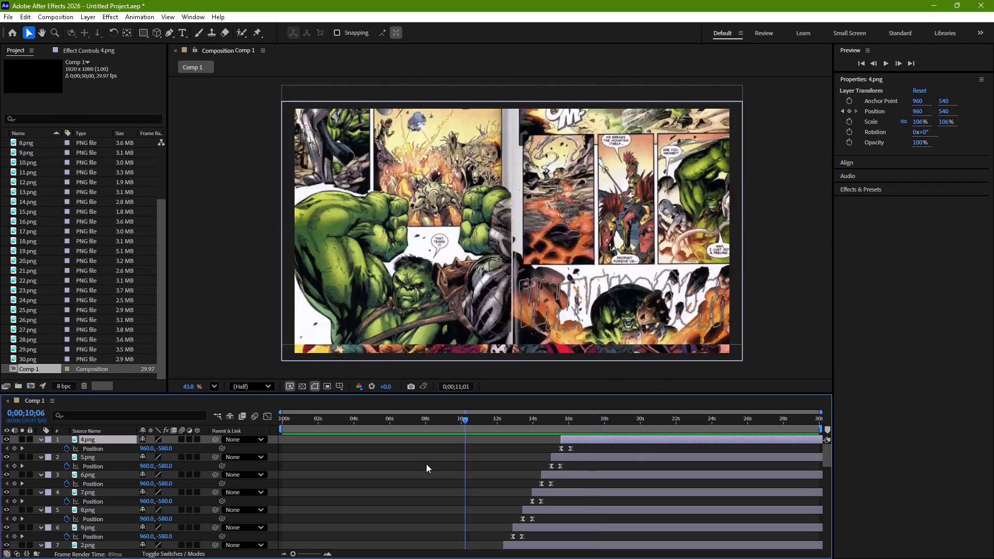
left_click_drag(426, 464, 209, 558)
key("space")
key("space")
key("space")
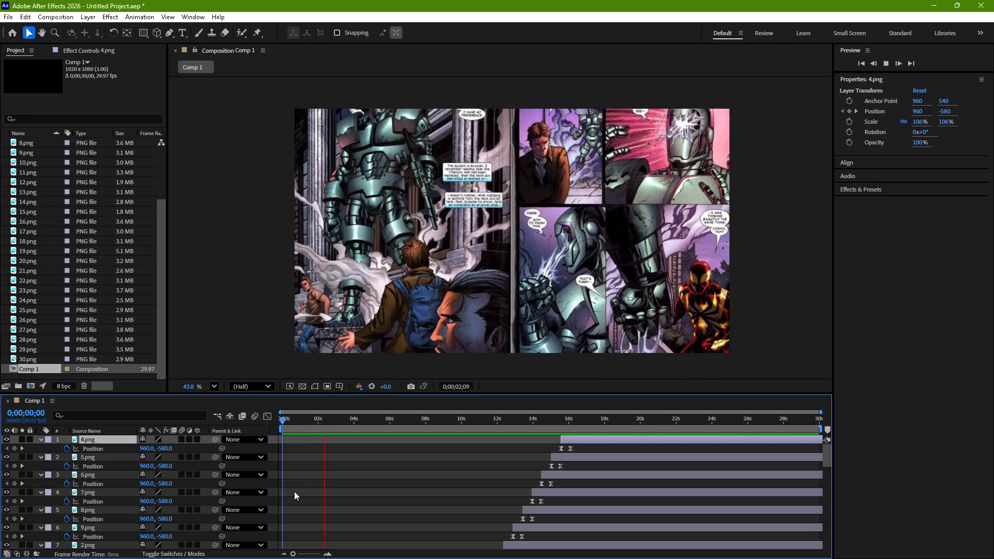
key("space")
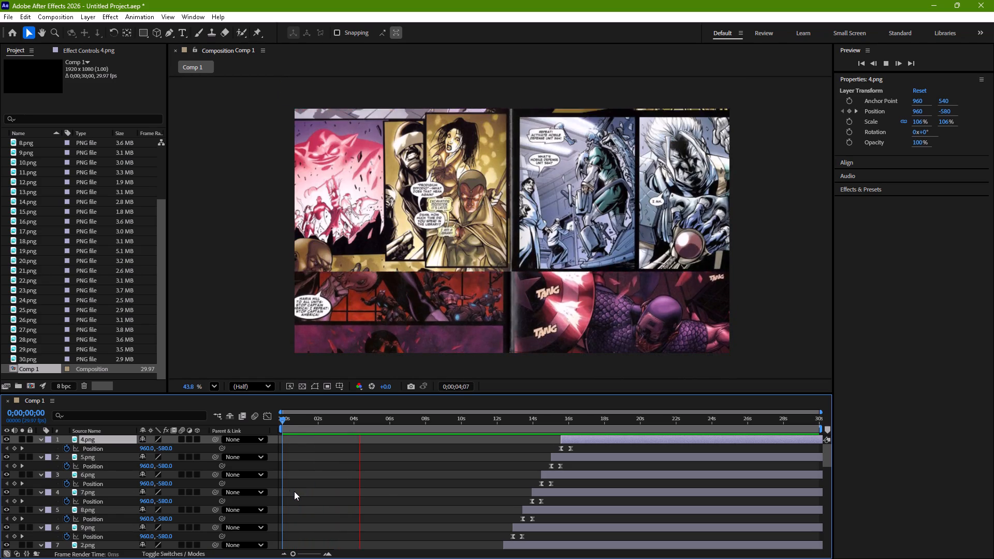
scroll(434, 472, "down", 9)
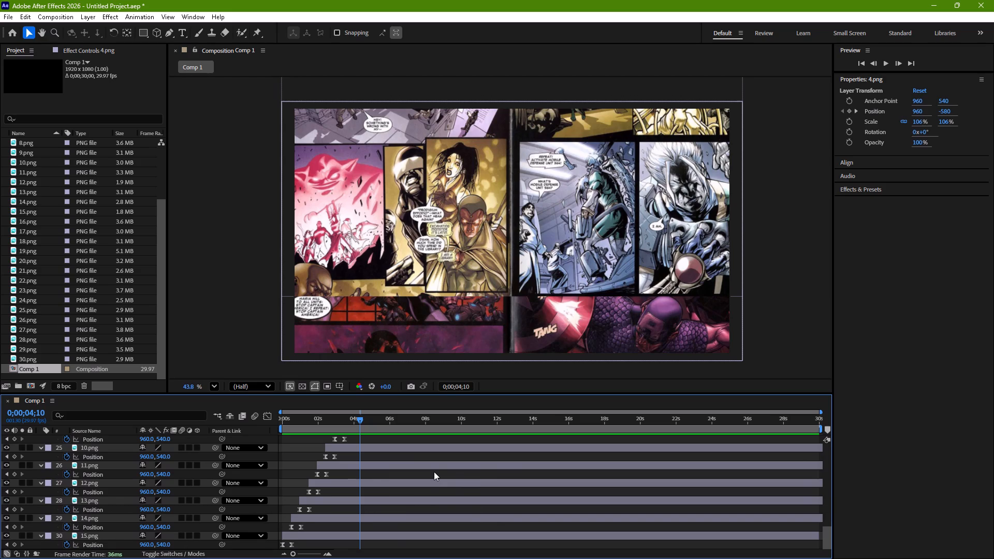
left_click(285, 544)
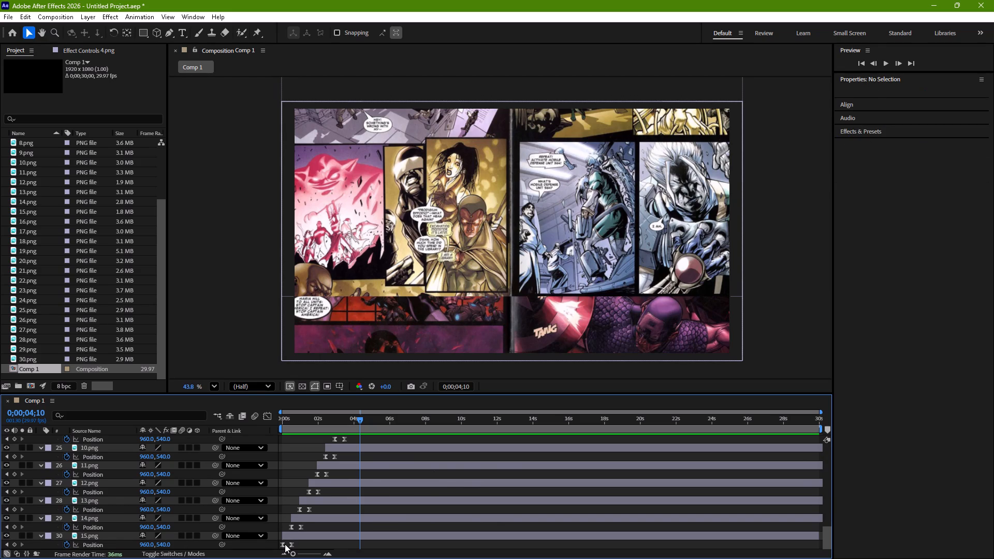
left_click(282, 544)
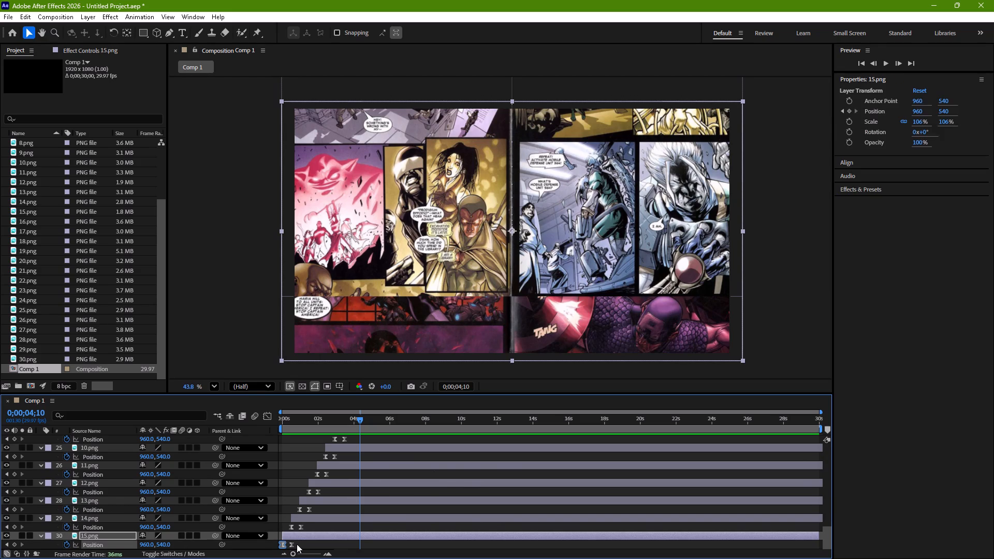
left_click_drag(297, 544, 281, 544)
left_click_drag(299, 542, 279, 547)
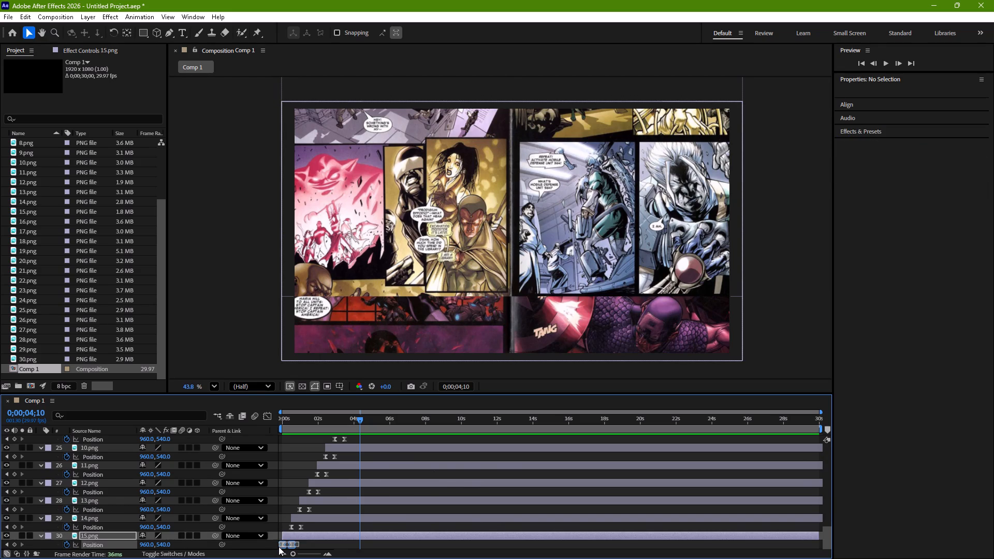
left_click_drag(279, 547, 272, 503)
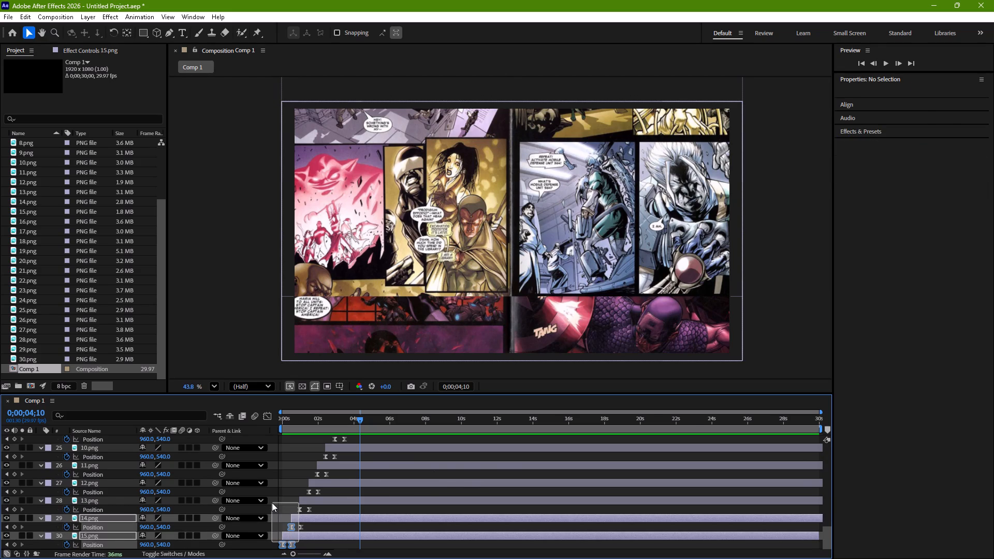
Select the Position keyframes of all 30 layers, from 4.png to 15.png, and display their speed curves in the Graph Editor.
scroll(309, 475, "up", 14)
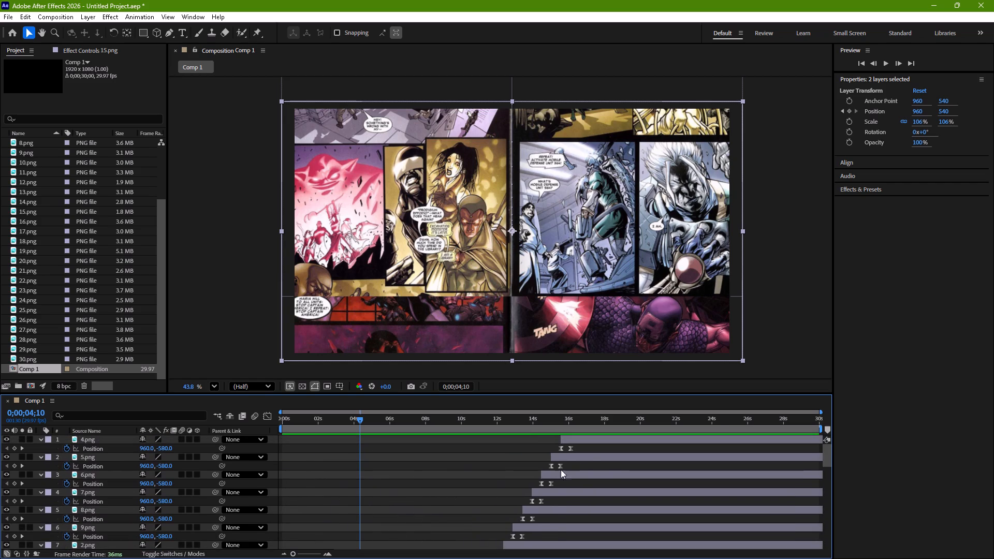
left_click_drag(586, 445, 367, 558)
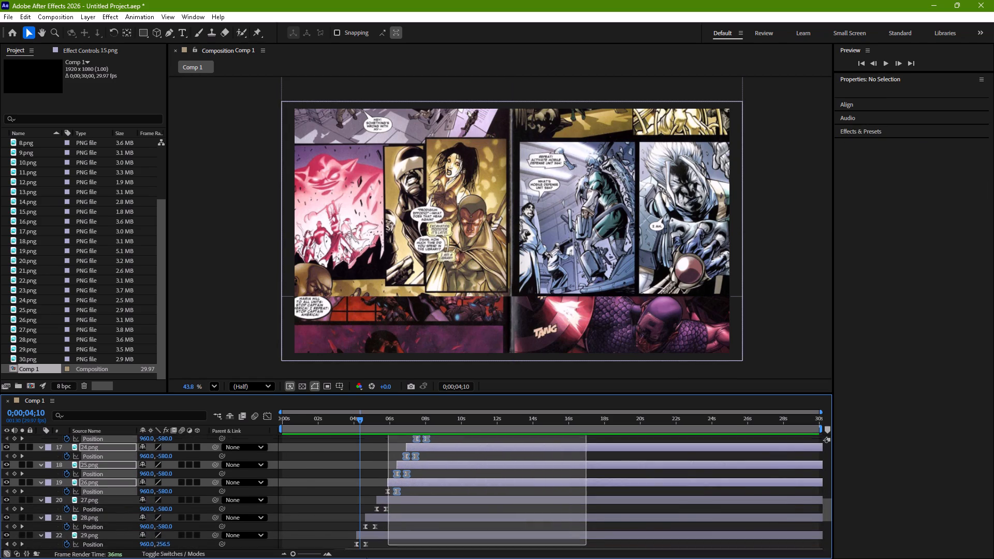
left_click_drag(367, 558, 268, 558)
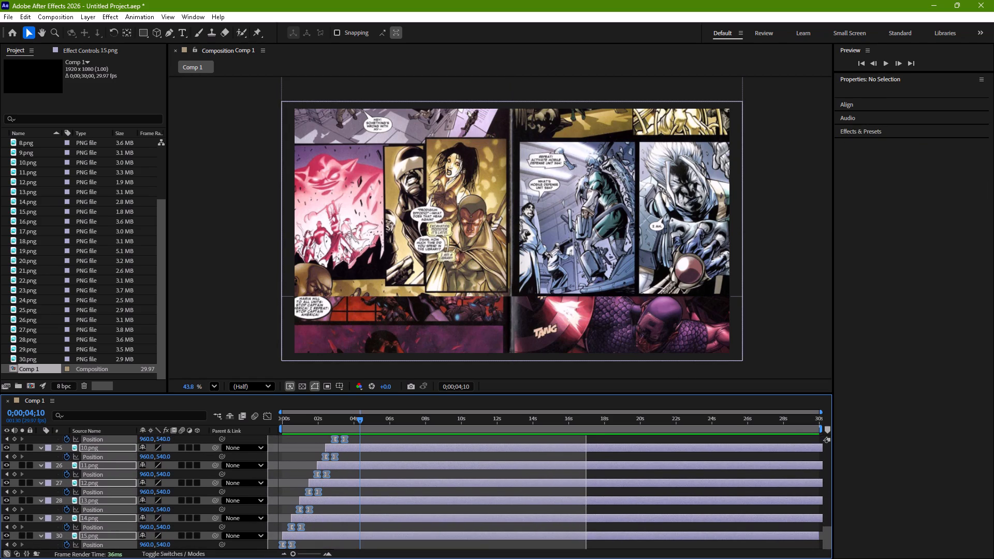
left_click_drag(268, 558, 287, 558)
left_click(269, 417)
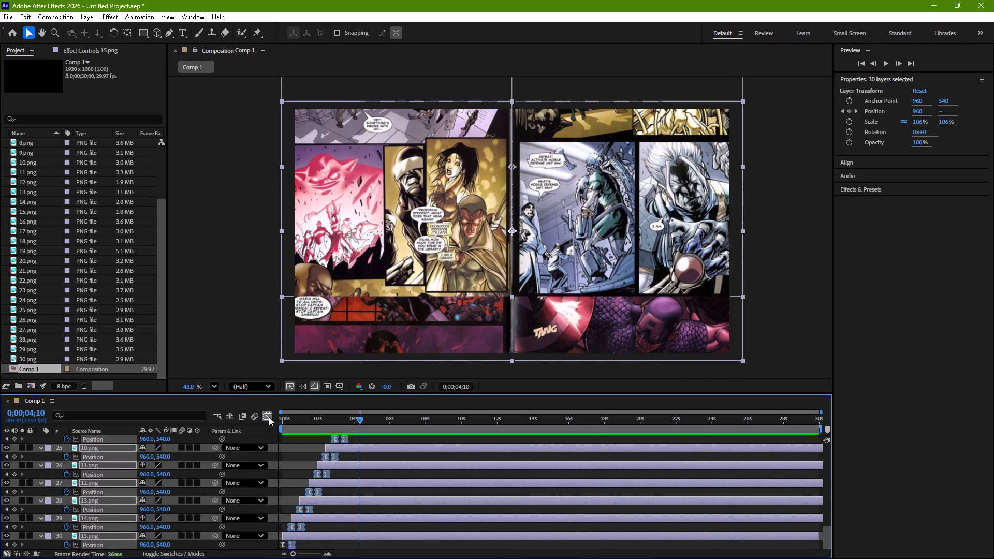
scroll(369, 454, "right", 1)
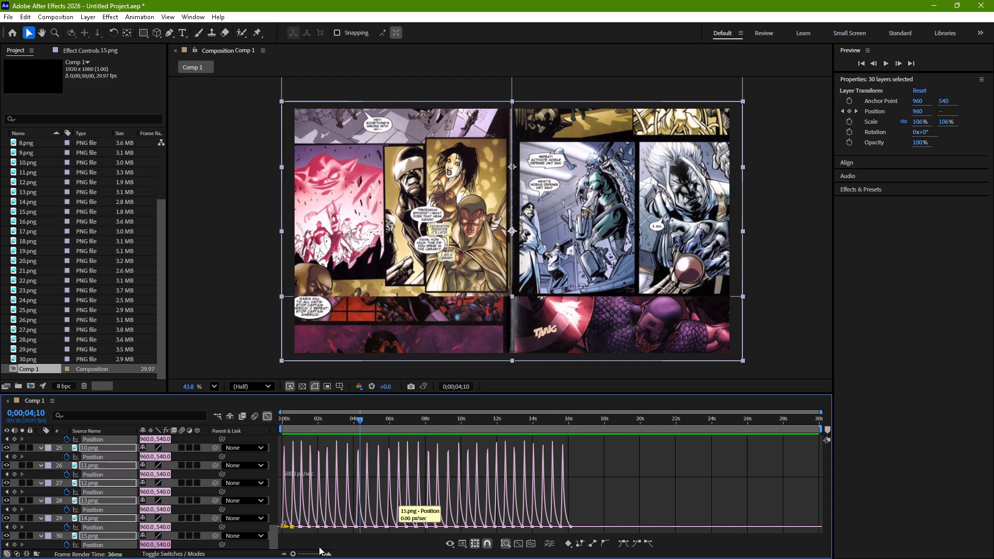
scroll(296, 558, "left", 1)
left_click_drag(295, 554, 360, 551)
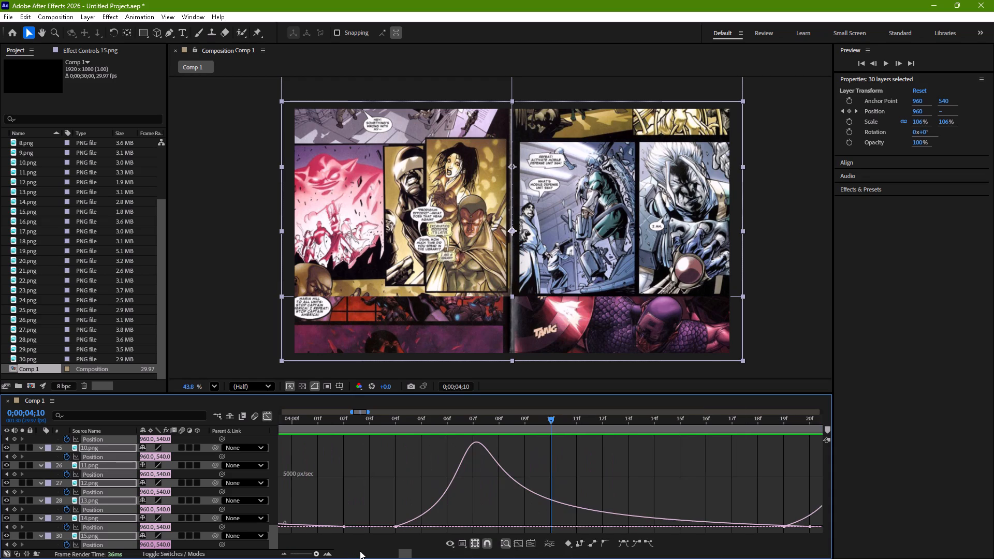
left_click_drag(360, 551, 352, 555)
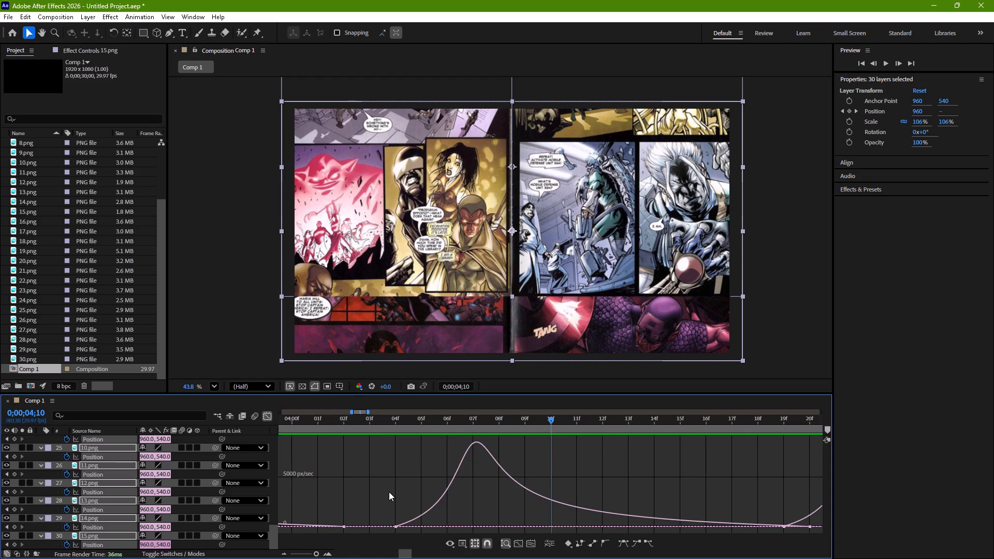
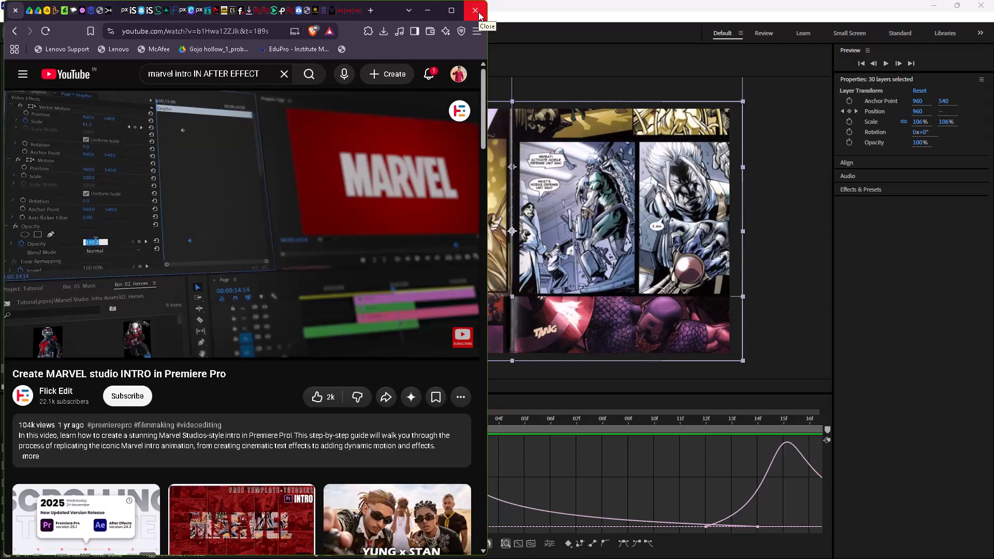
Return to After Effects and lengthen the outgoing ease of 15.png's first Position keyframe, moving its speed peak to about frame 4.
left_click(418, 11)
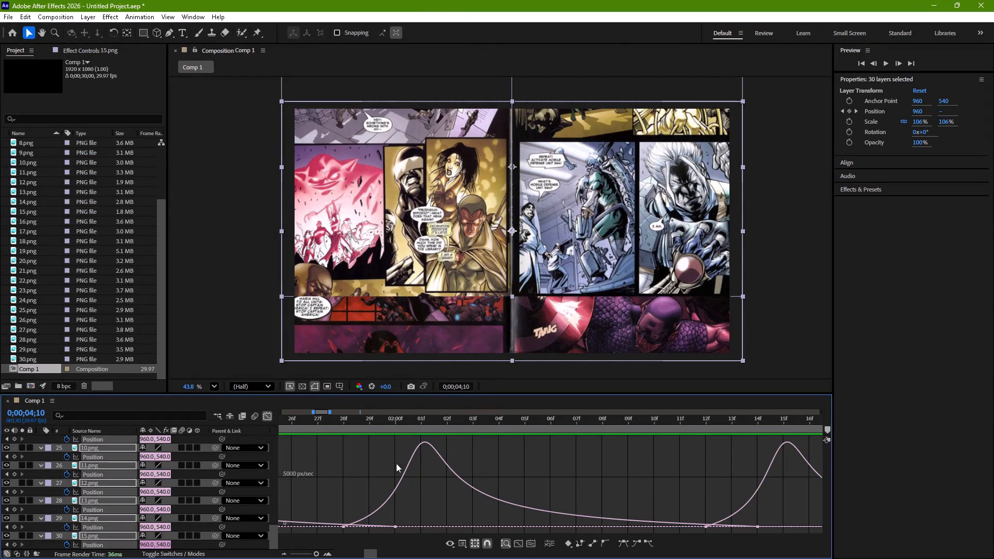
scroll(348, 500, "right", 15)
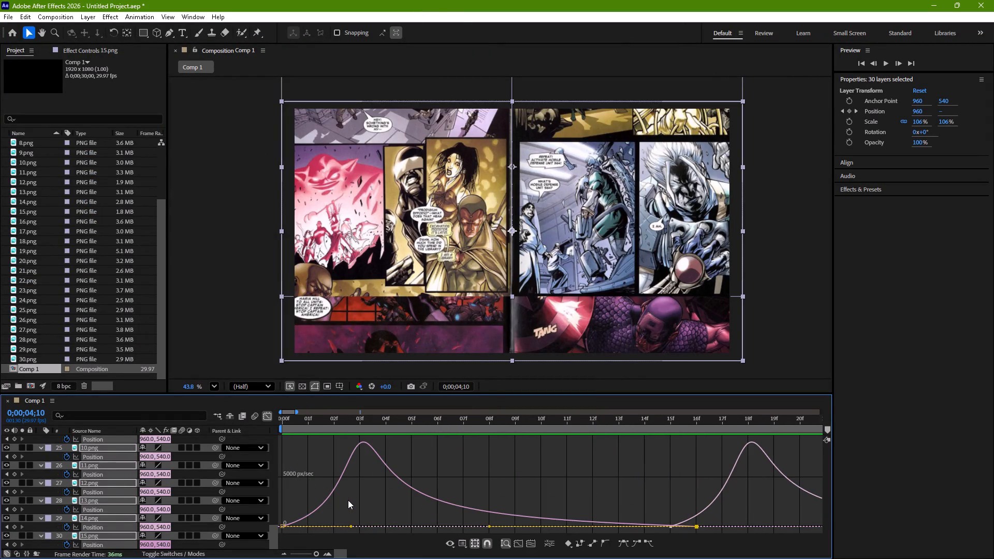
scroll(348, 500, "right", 9)
left_click(352, 526)
left_click_drag(352, 526, 369, 524)
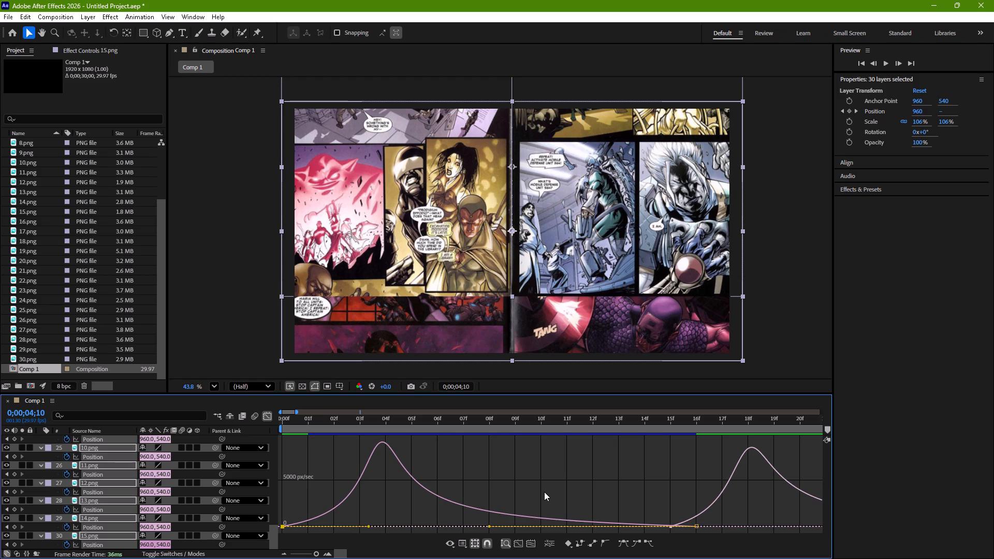
Lengthen the outgoing ease of the slide-in starting at frame 15, moving its speed peak to about frame 19.
scroll(544, 492, "left", 2)
scroll(636, 470, "left", 5)
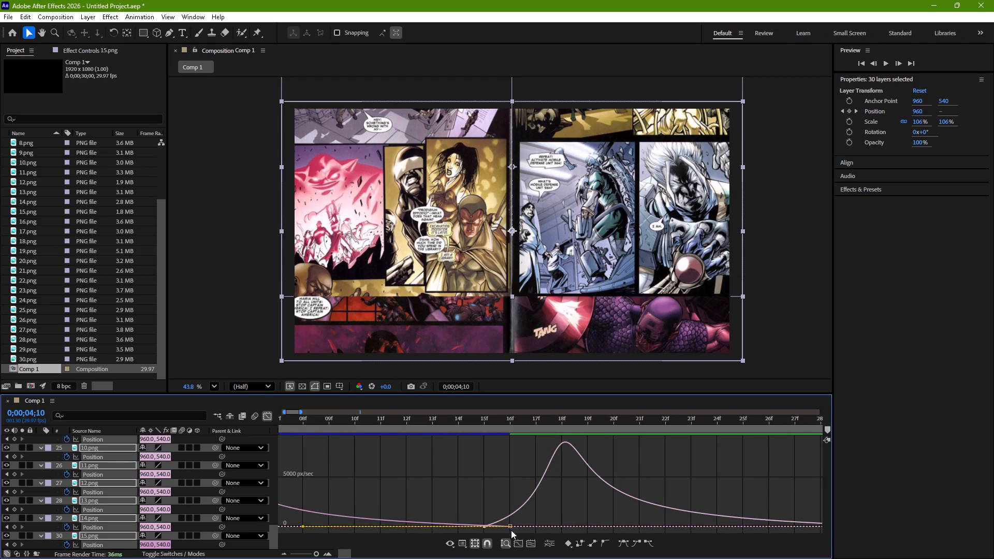
left_click_drag(558, 505, 468, 529)
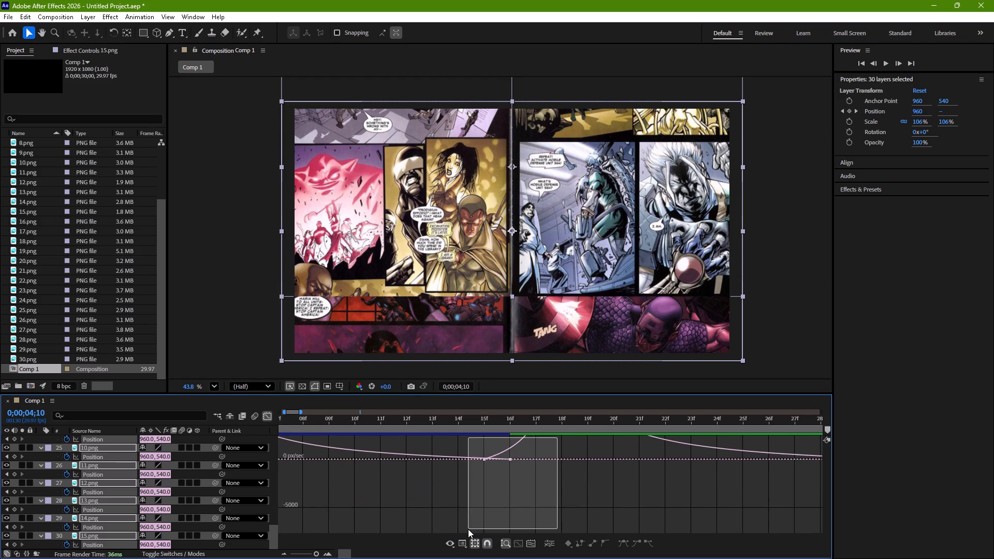
left_click_drag(468, 529, 468, 528)
left_click_drag(553, 522, 555, 522)
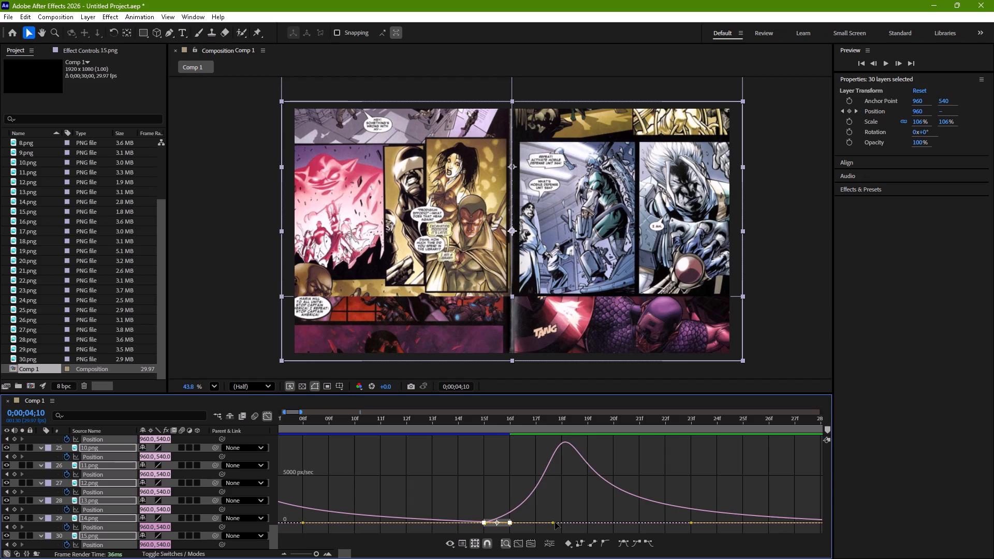
left_click_drag(555, 522, 575, 522)
Lengthen the outgoing ease of the slide-in starting at frame 29, moving its speed peak to about 1 second 2 frames.
scroll(623, 479, "left", 2)
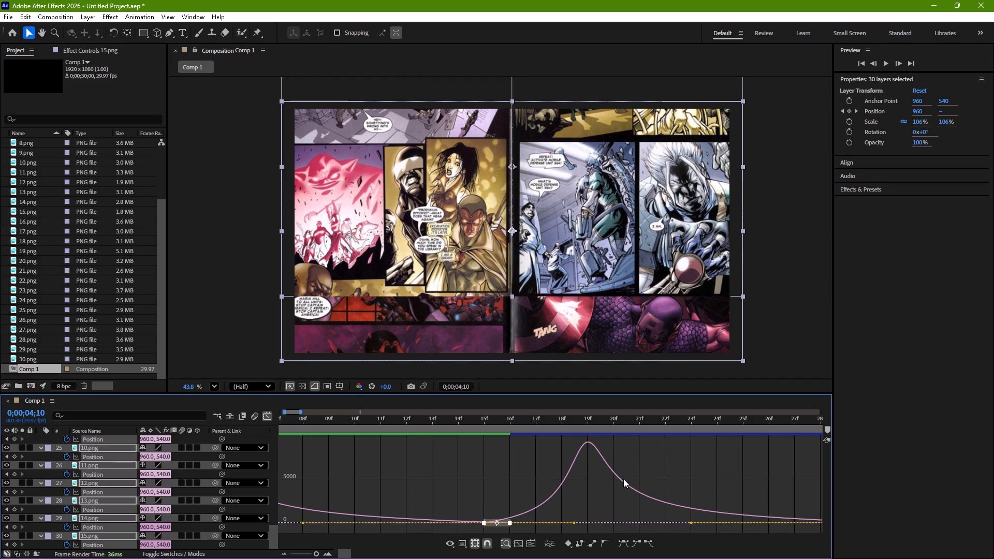
scroll(623, 479, "left", 6)
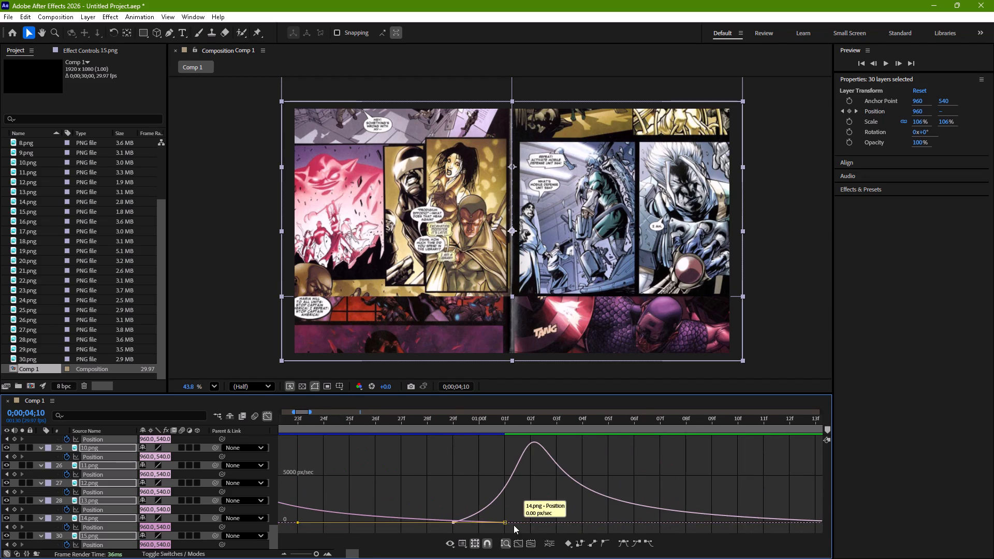
left_click_drag(523, 506, 475, 548)
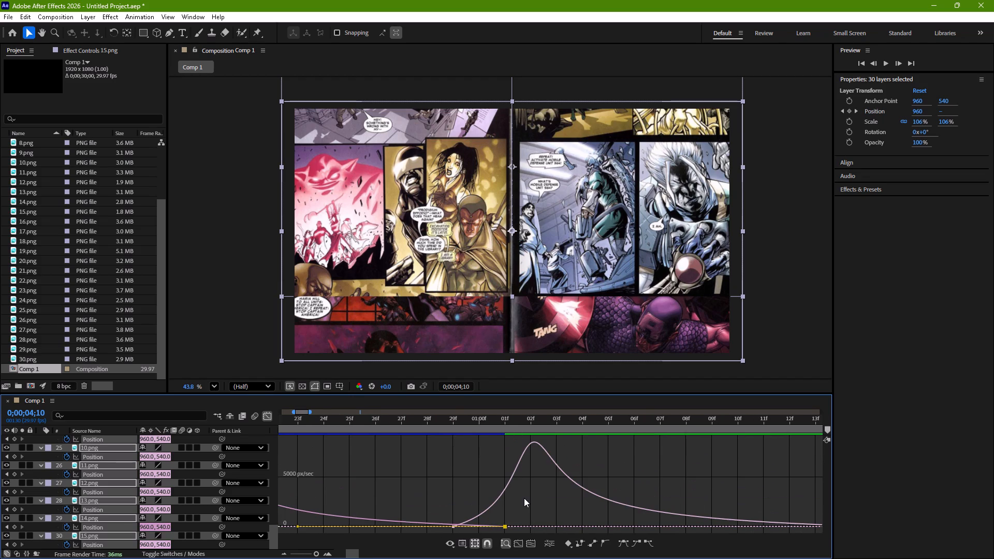
left_click_drag(524, 498, 407, 557)
left_click_drag(522, 522, 530, 522)
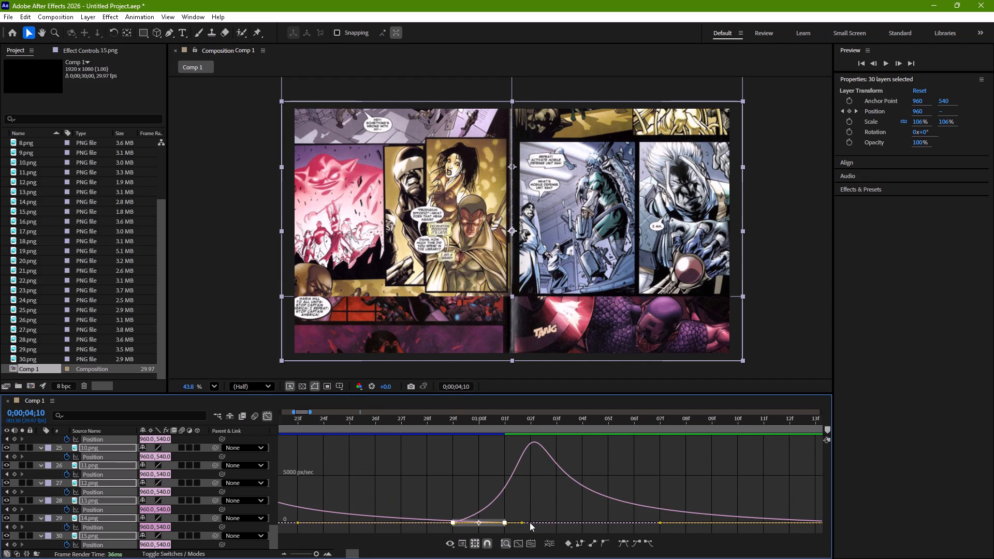
left_click_drag(530, 522, 533, 522)
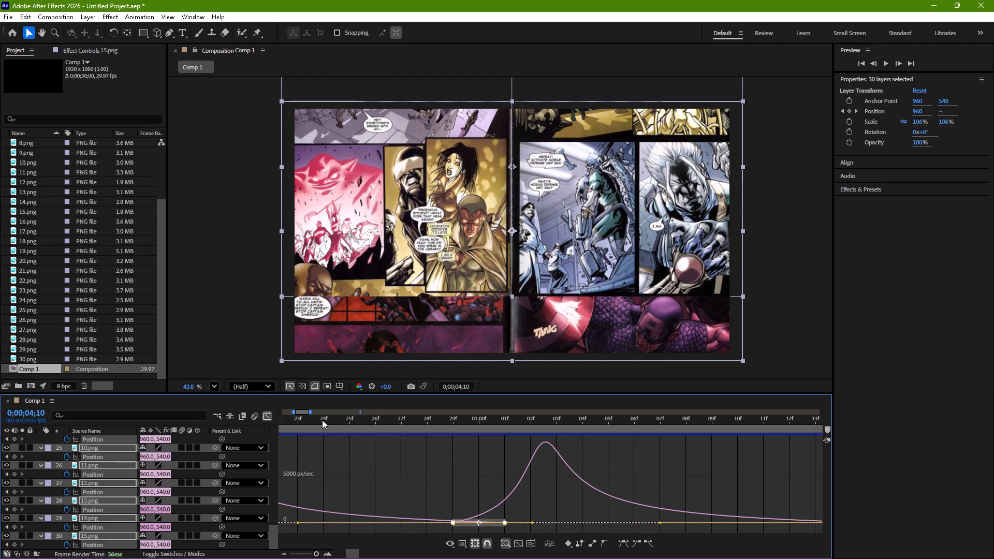
Play the composition from its beginning to review the adjusted easing of the slide-ins.
left_click_drag(322, 420, 198, 435)
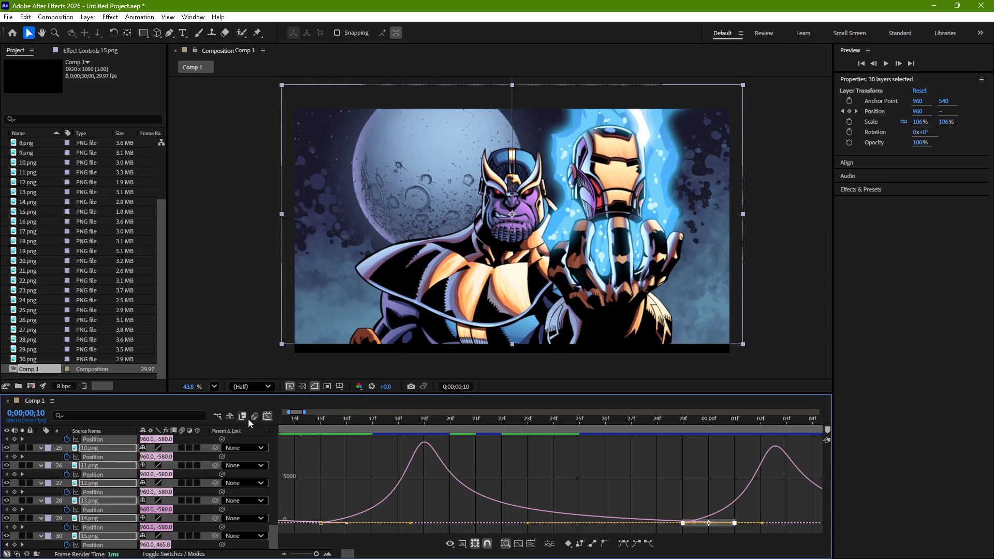
left_click_drag(294, 430, 145, 448)
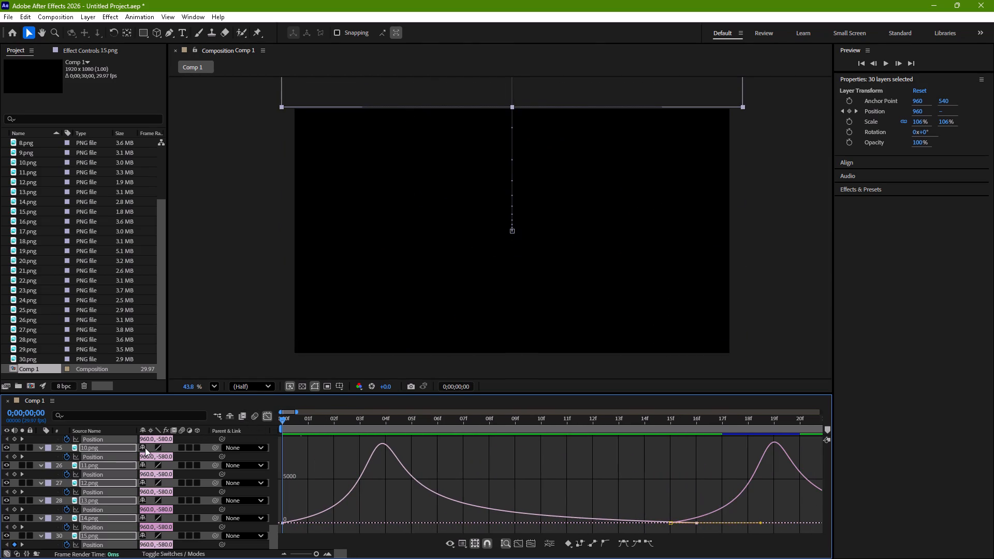
left_click_drag(145, 448, 144, 448)
key("space")
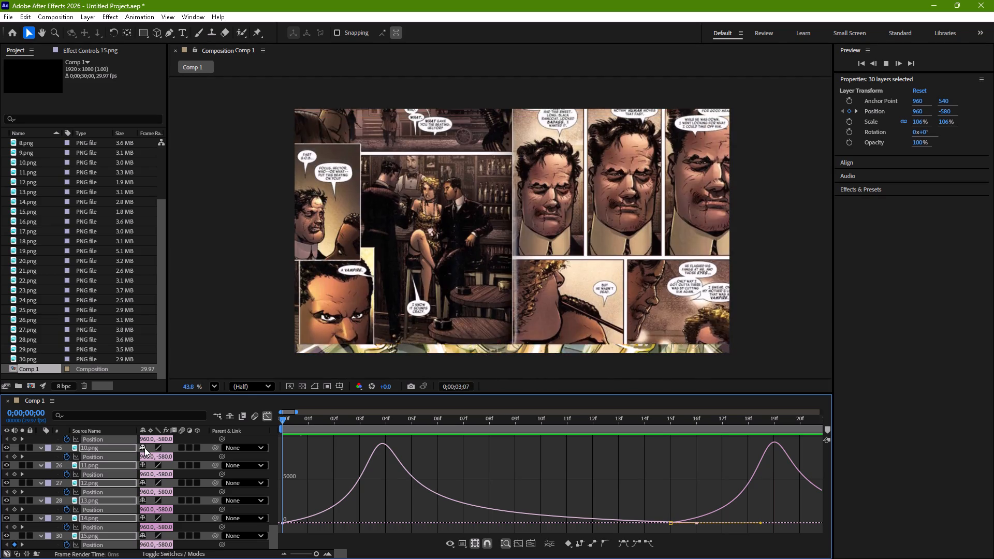
key("space")
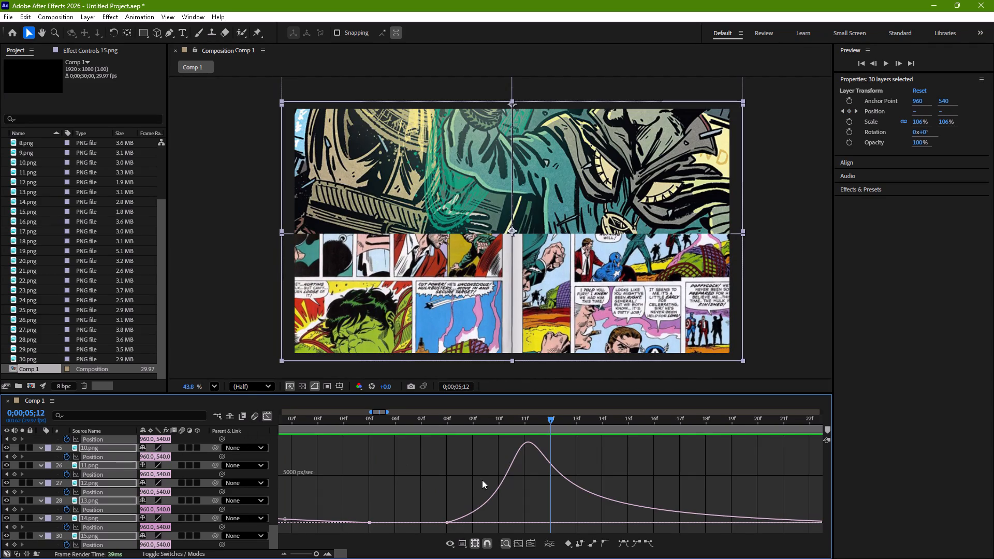
Lengthen the outgoing ease of the fourth slide-in, starting at about 1 second 14 frames, so its speed peak comes later and higher.
left_click_drag(550, 417, 433, 445)
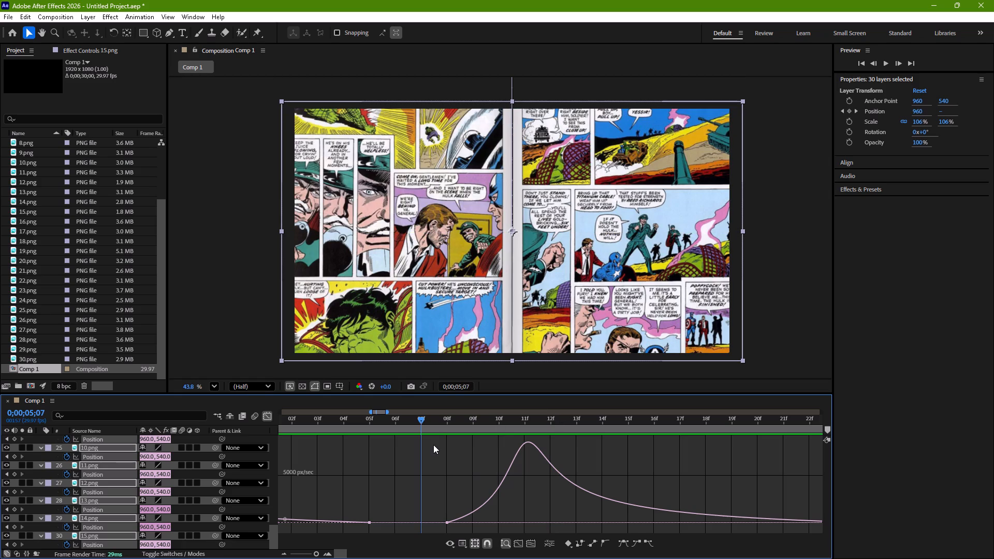
left_click(318, 552)
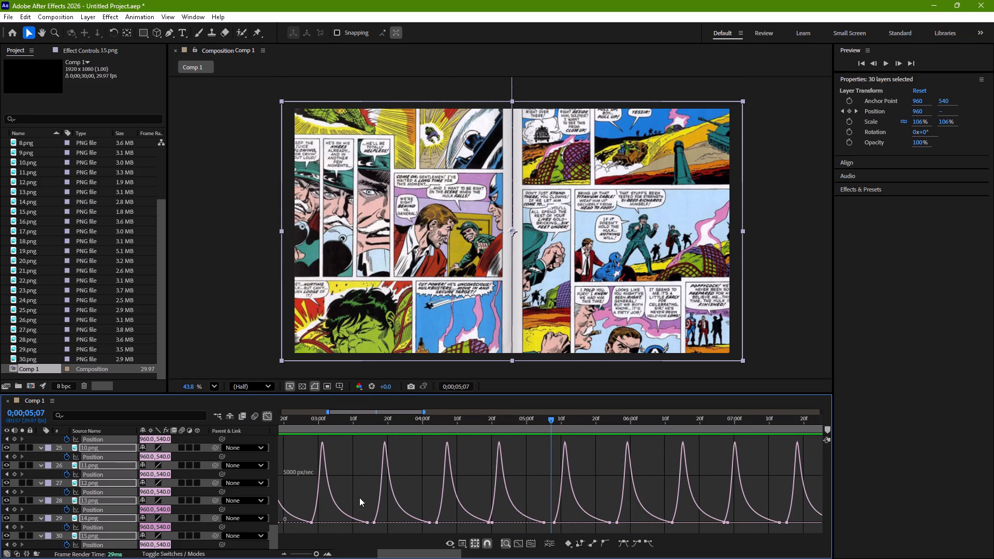
scroll(362, 493, "right", 11)
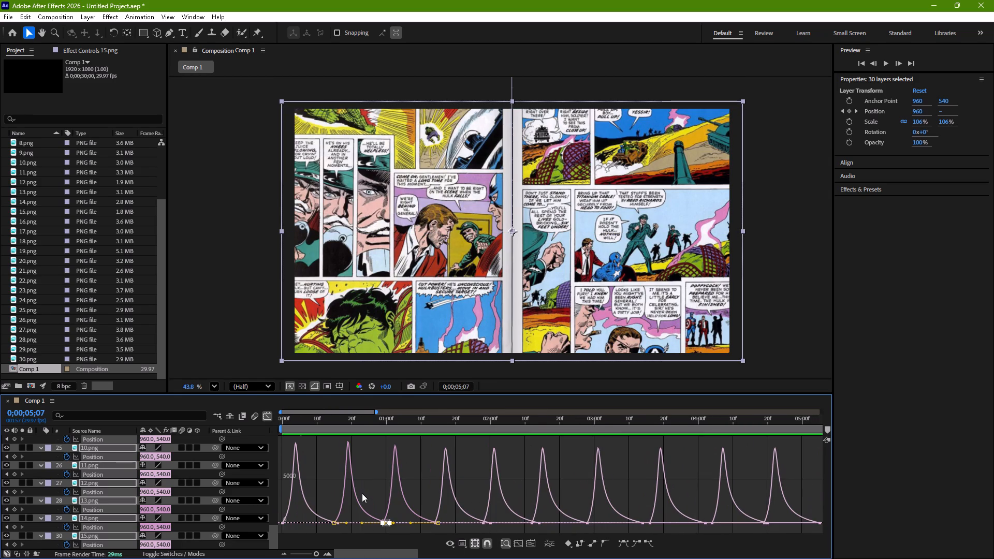
scroll(362, 493, "right", 7)
left_click_drag(445, 507, 428, 532)
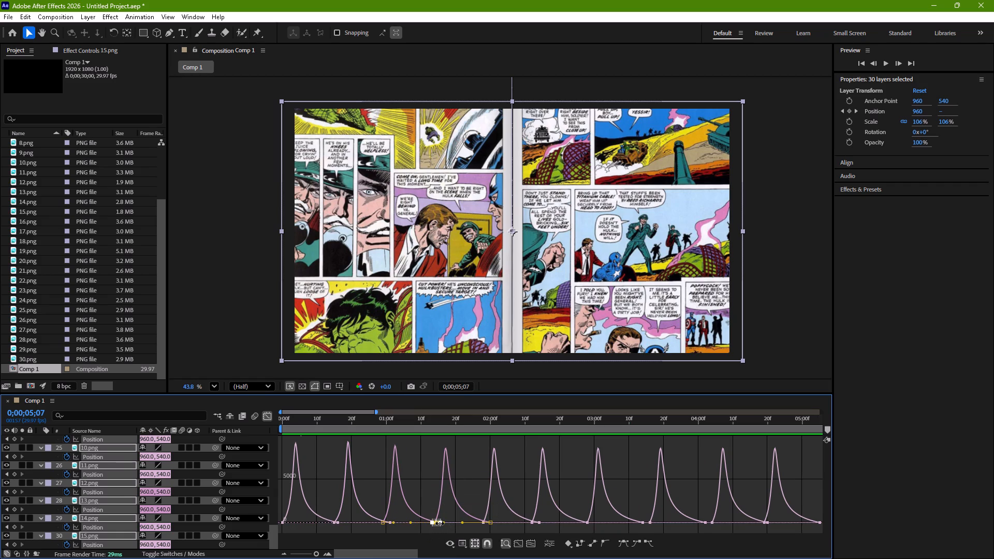
left_click_drag(444, 523, 449, 523)
Increase the outgoing influence of the fifth slide-in, starting at about 1 second 28 frames, to about 48%.
left_click_drag(498, 516, 477, 525)
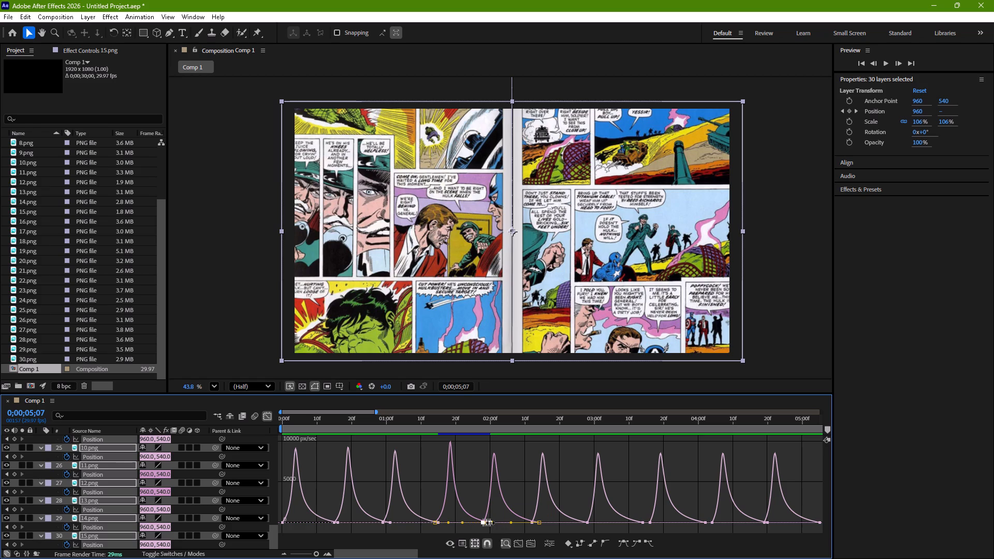
left_click_drag(493, 523, 498, 523)
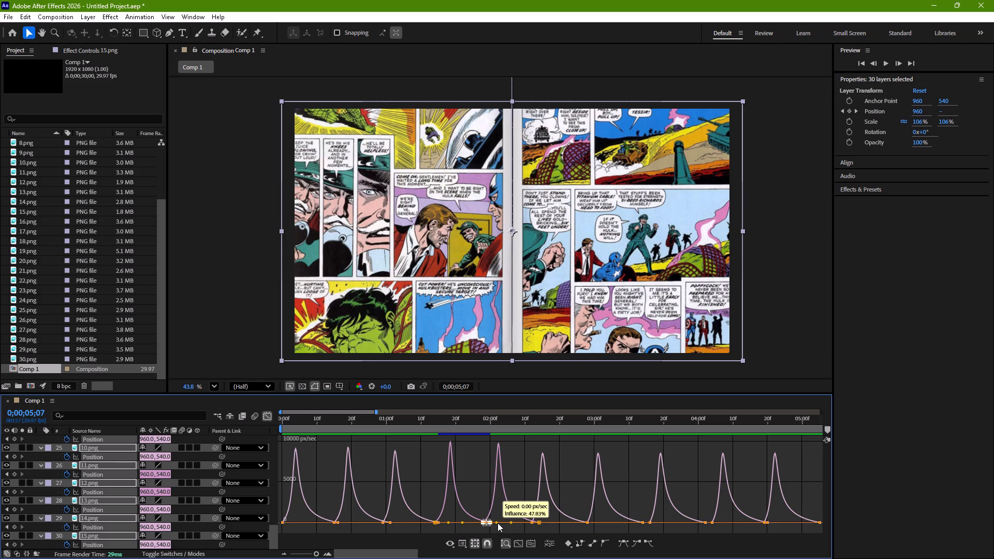
left_click_drag(498, 523, 498, 523)
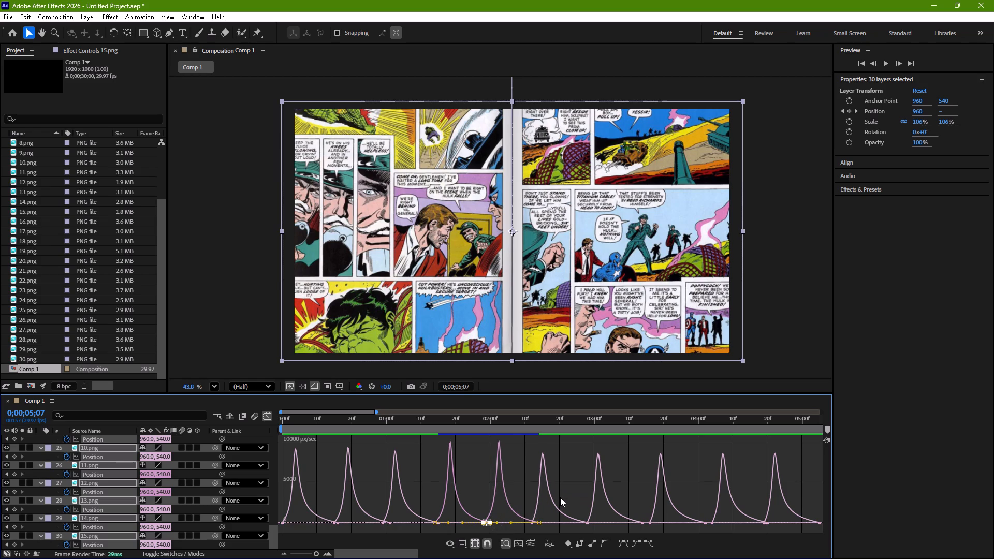
Lengthen the outgoing ease of the sixth and seventh slide-ins, moving their speed peaks to about 2 seconds 17 frames and 3 seconds 2 frames.
scroll(560, 497, "left", 6)
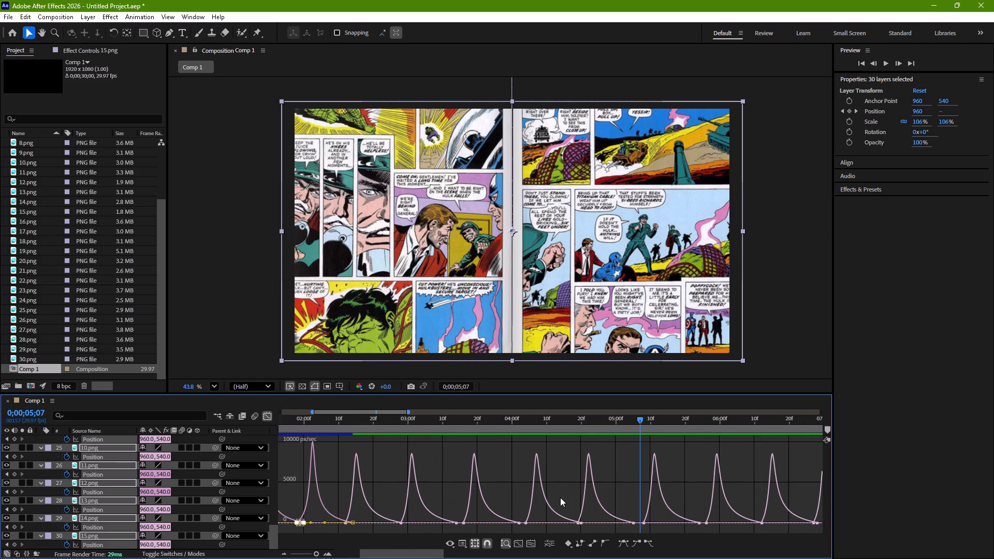
left_click_drag(363, 519, 347, 524)
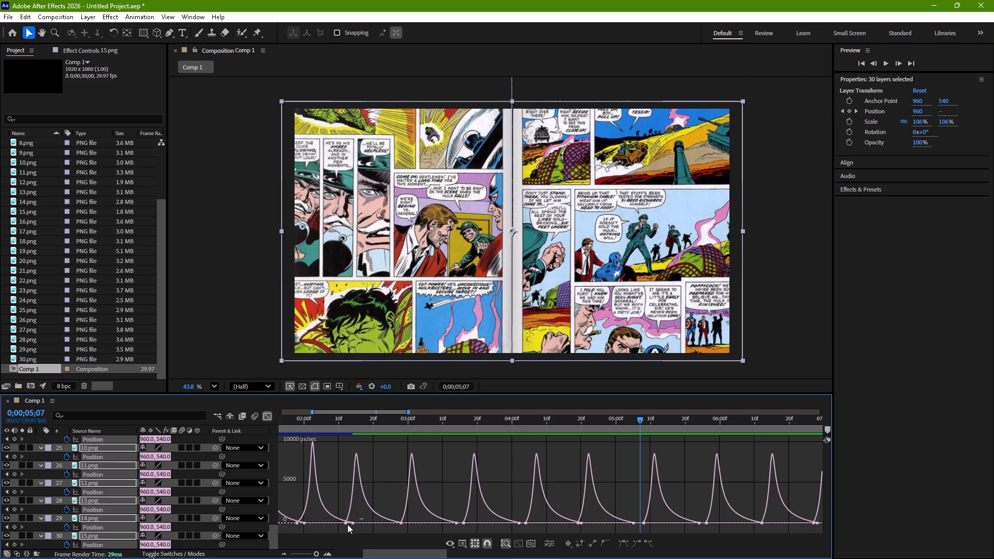
left_click_drag(347, 524, 325, 534)
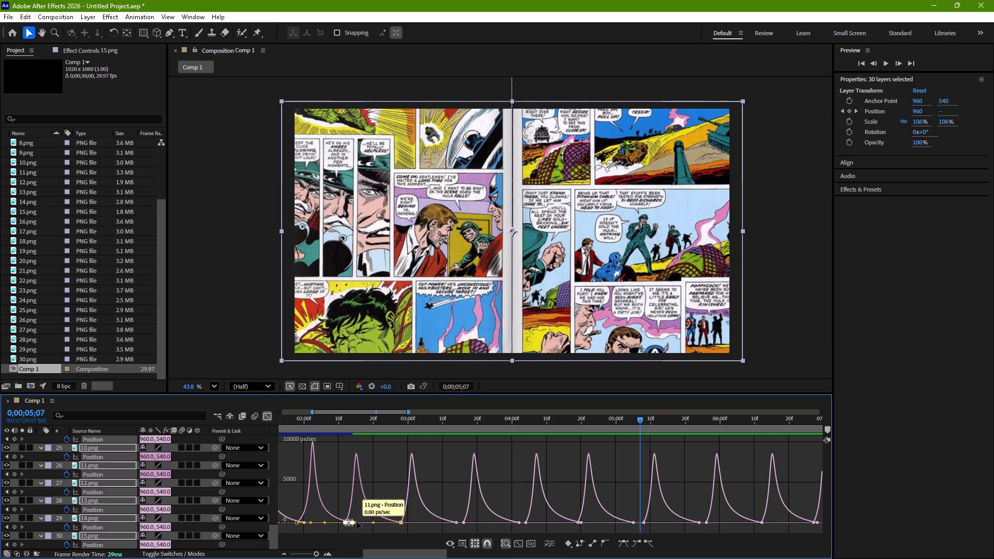
left_click_drag(356, 523, 361, 523)
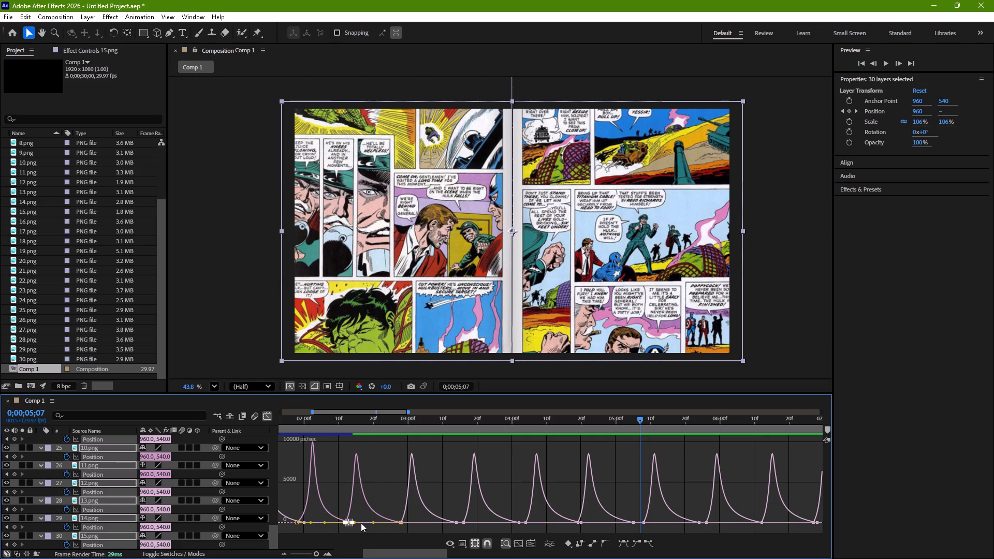
left_click_drag(361, 523, 361, 523)
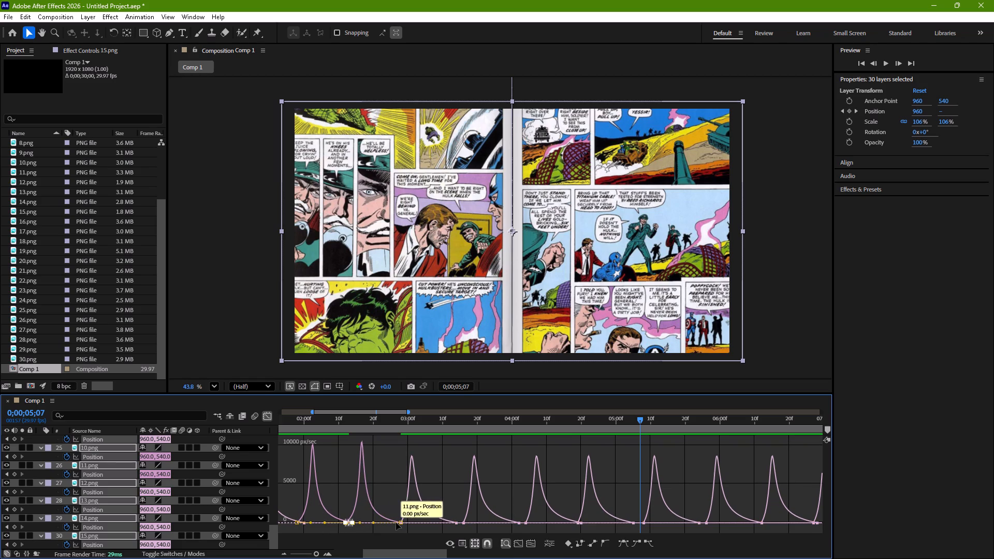
left_click_drag(418, 517, 396, 527)
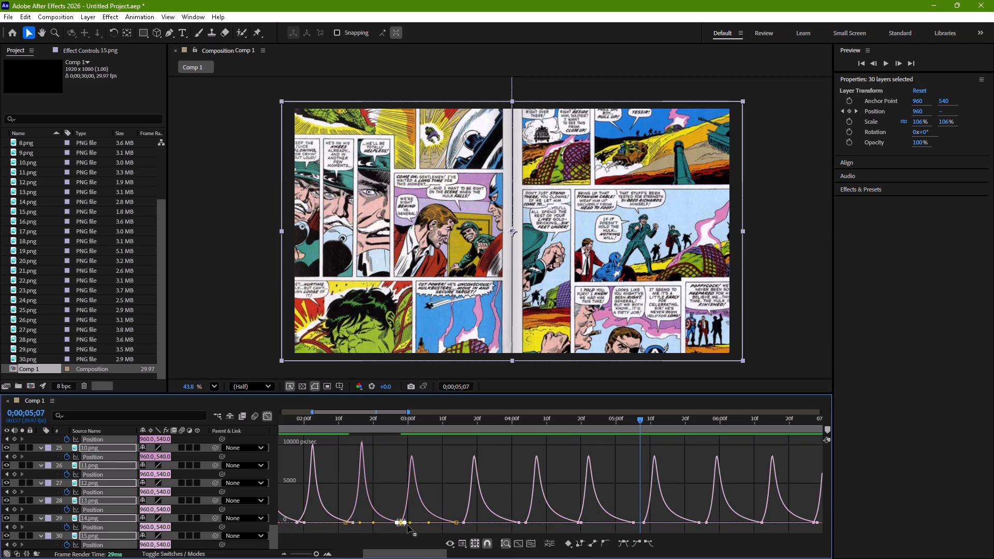
left_click_drag(411, 524, 415, 524)
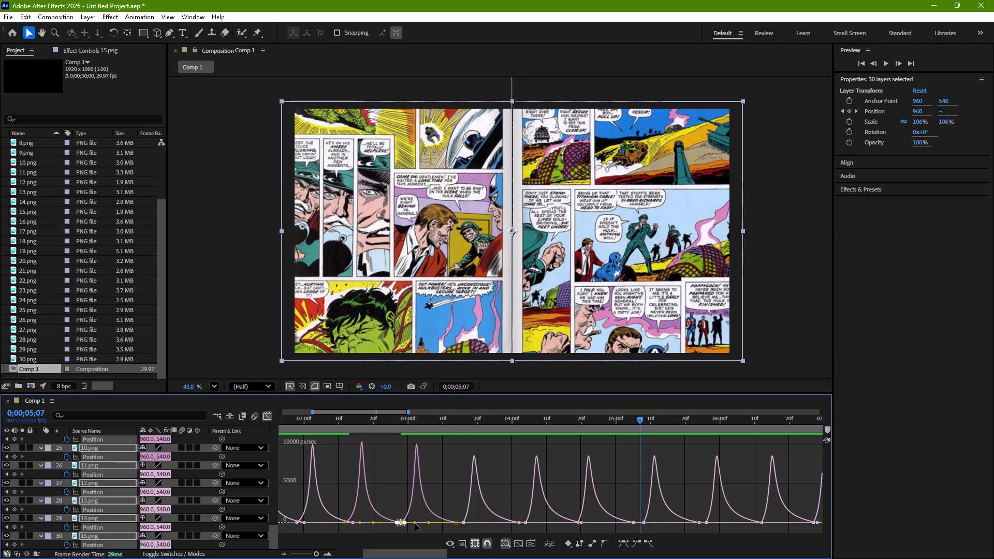
Lengthen the outgoing ease of the eighth slide-in, moving its speed peak to about 3 seconds 20 frames.
left_click_drag(471, 516, 449, 528)
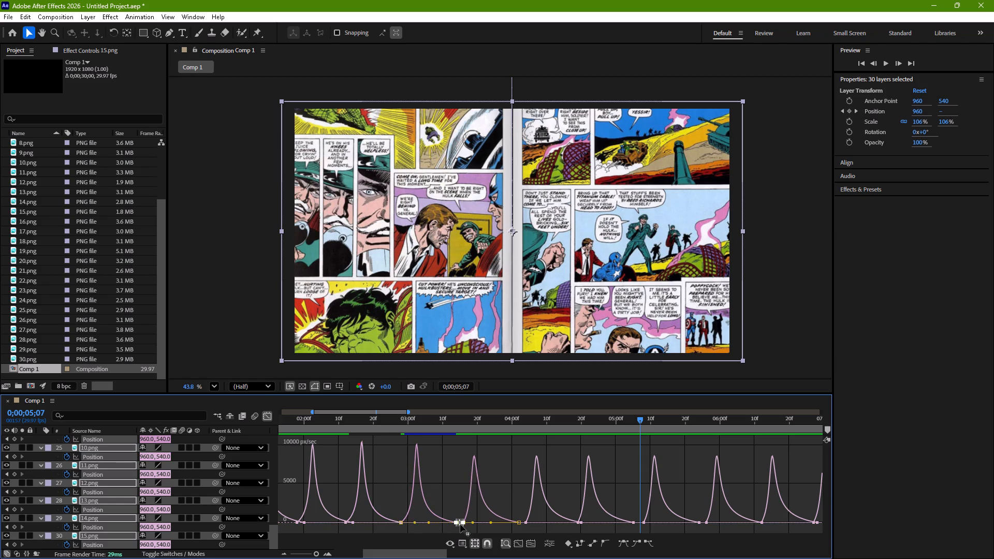
left_click(472, 522)
scroll(529, 510, "left", 1)
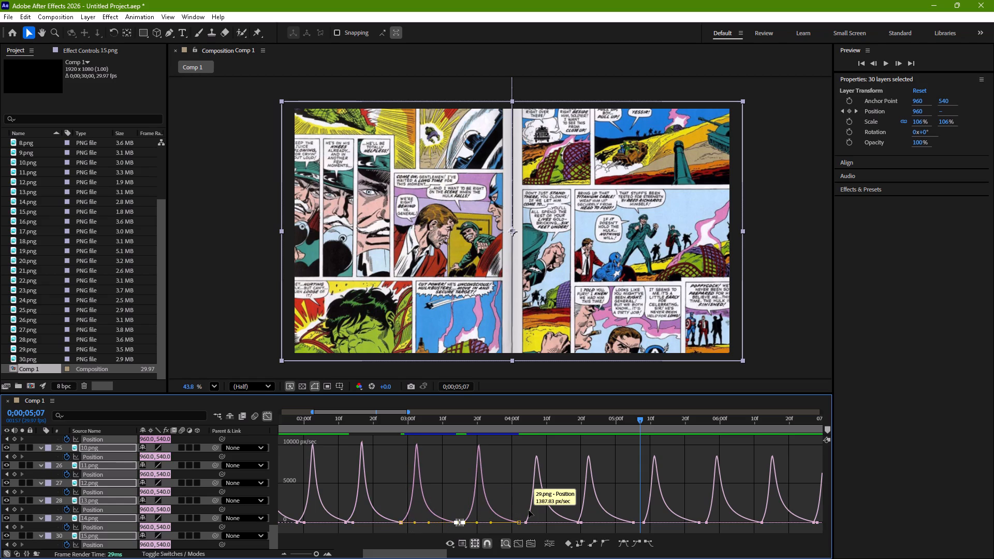
Lengthen the outgoing ease of the ninth and tenth slide-ins, moving their speed peaks to about 4 seconds 9 frames and 4 seconds 24 frames.
scroll(529, 510, "left", 7)
scroll(539, 512, "right", 1)
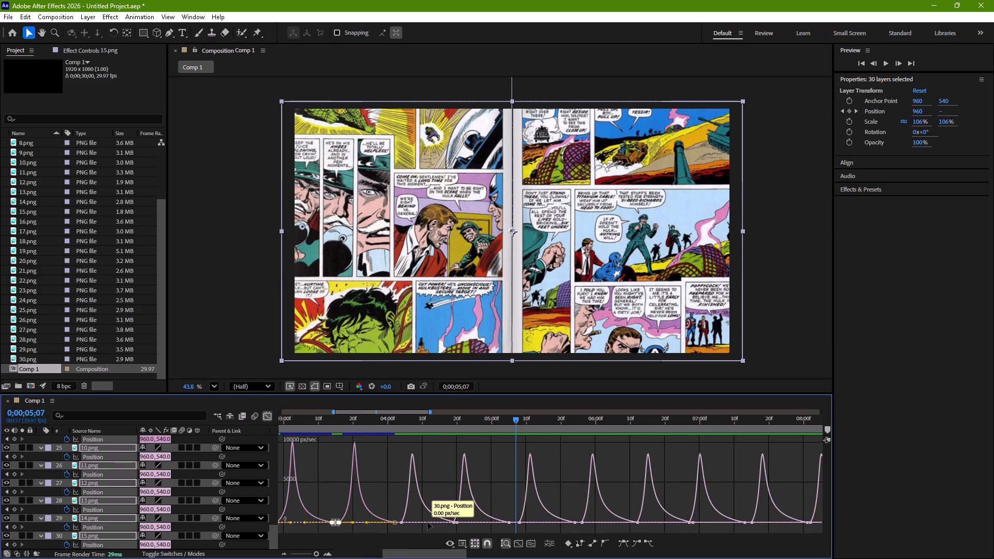
left_click_drag(419, 515, 377, 526)
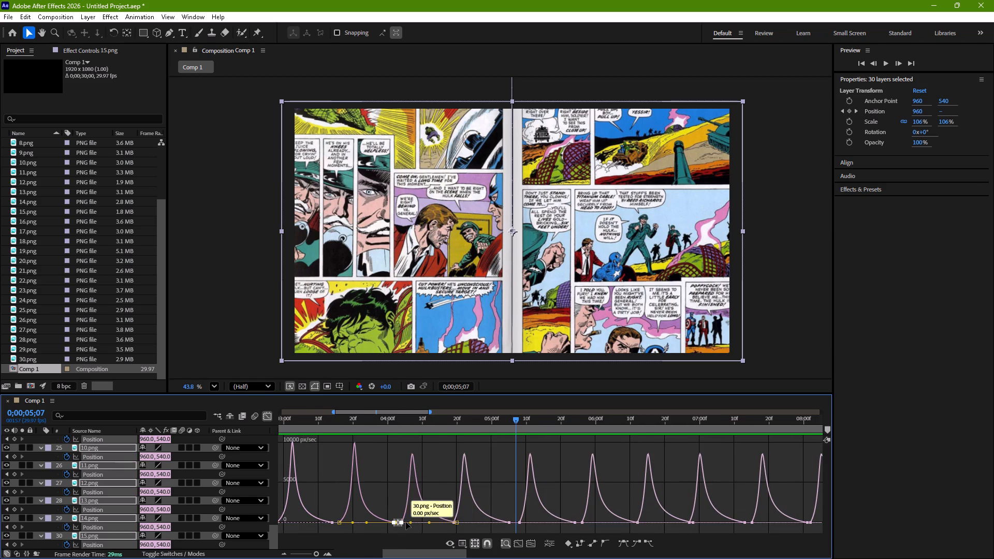
left_click_drag(411, 524, 418, 524)
left_click_drag(467, 514, 448, 527)
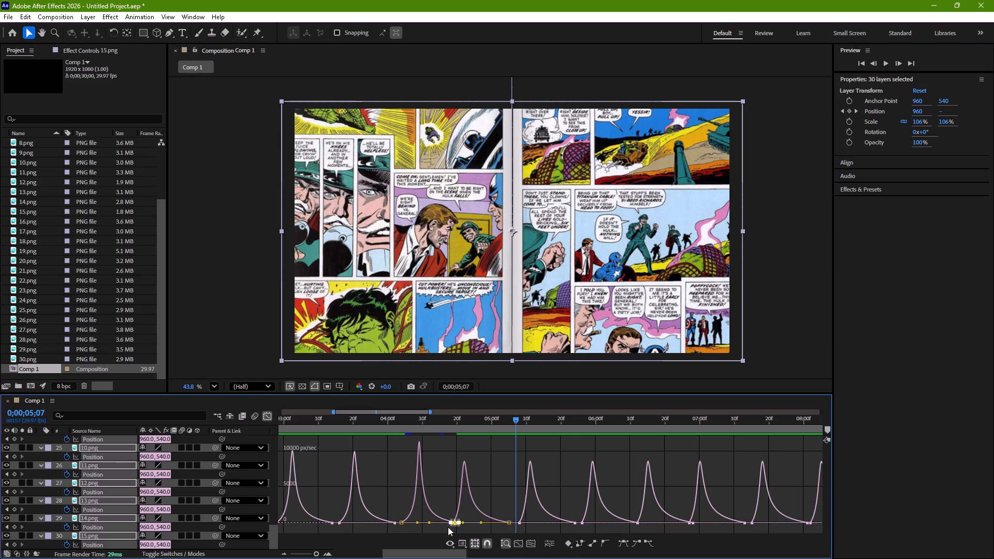
left_click_drag(463, 524, 470, 524)
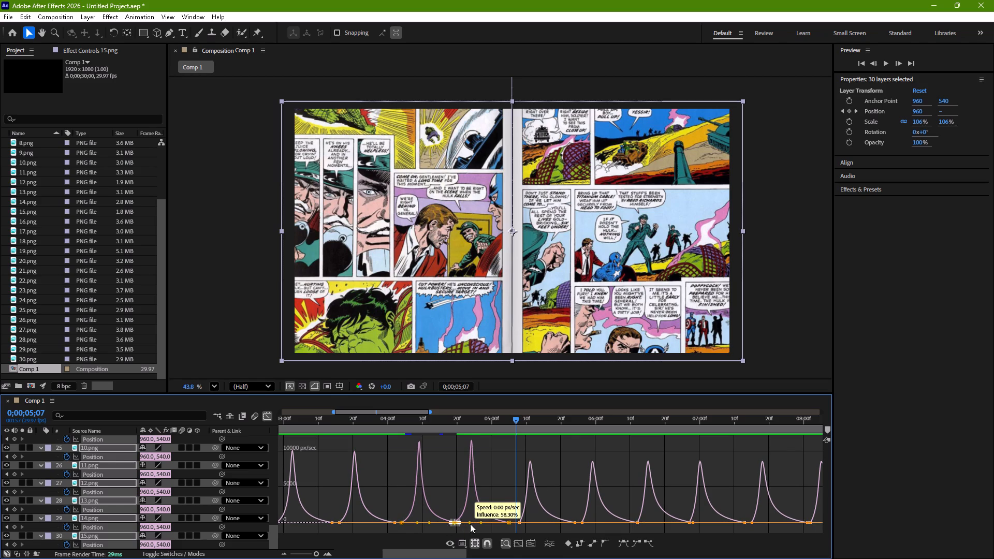
left_click_drag(470, 524, 469, 524)
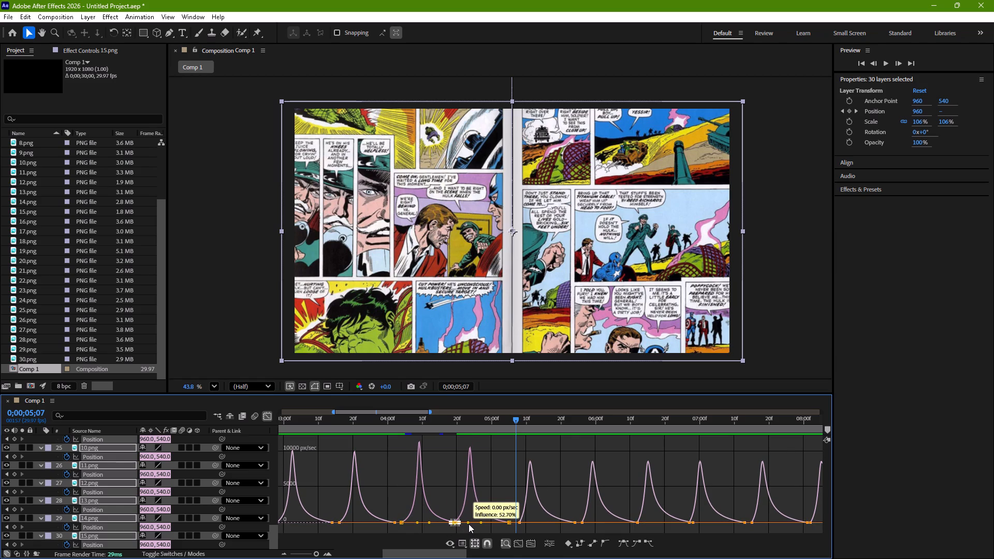
left_click_drag(469, 524, 469, 524)
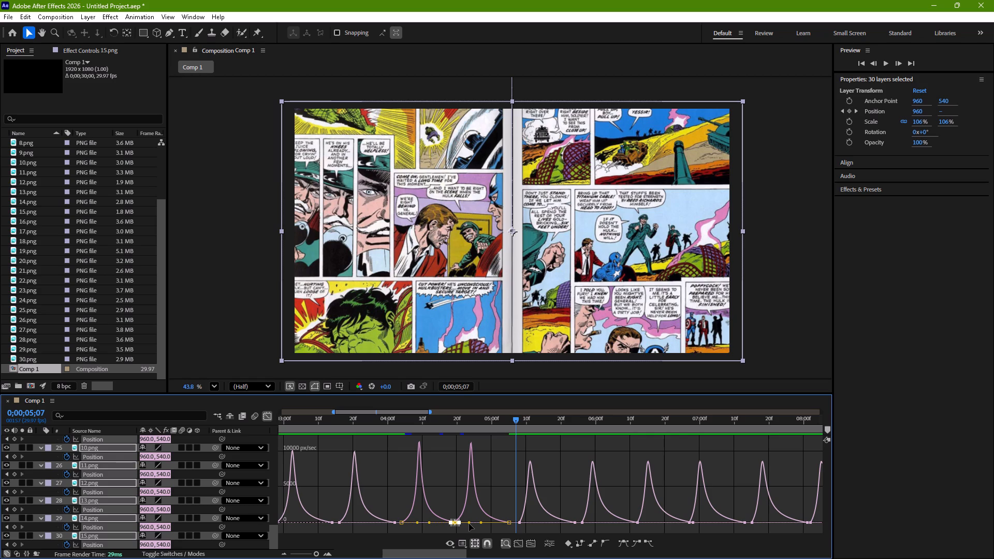
Save the project as MARVEL INTRO in the AFTER EFFECT folder on the E: drive.
key("ctrl+s")
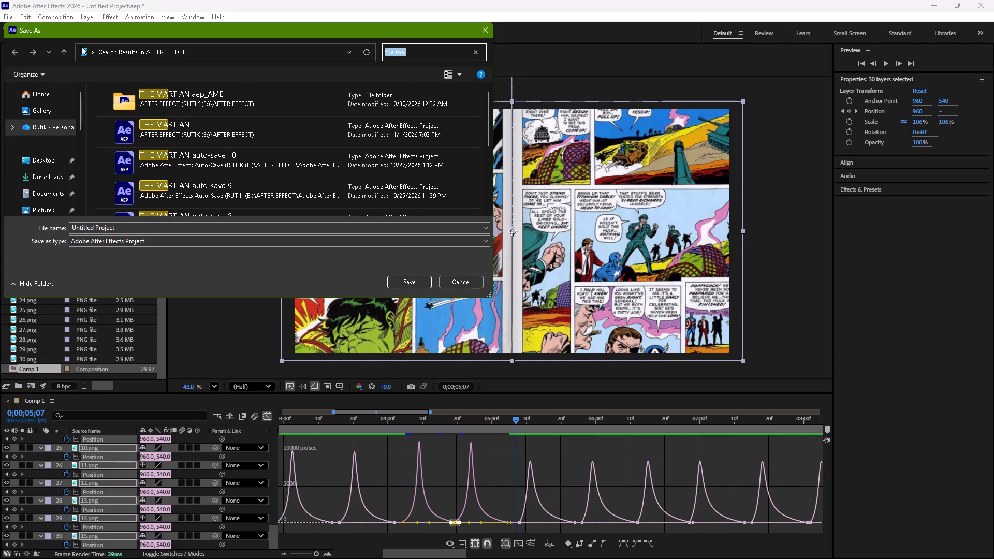
left_click(12, 48)
scroll(36, 159, "down", 5)
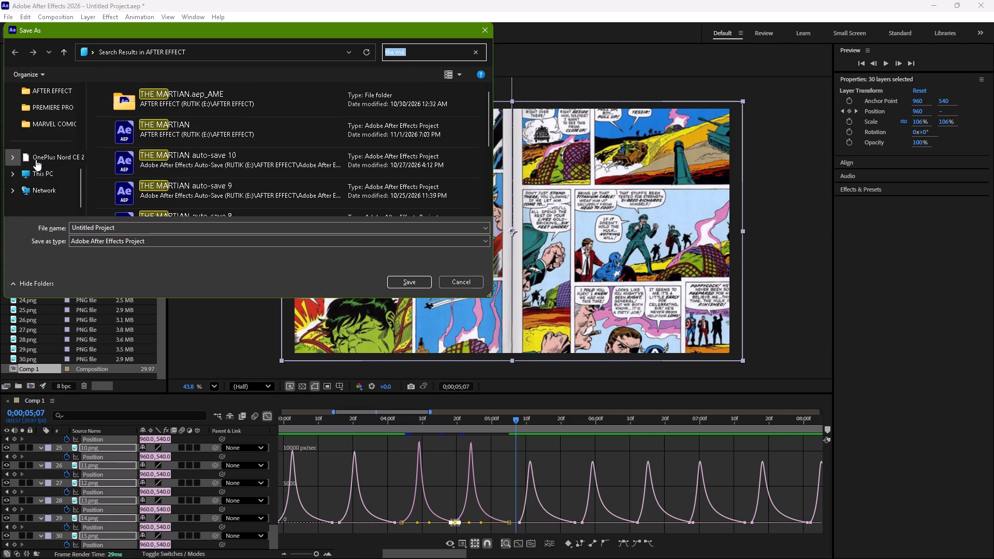
left_click(43, 179)
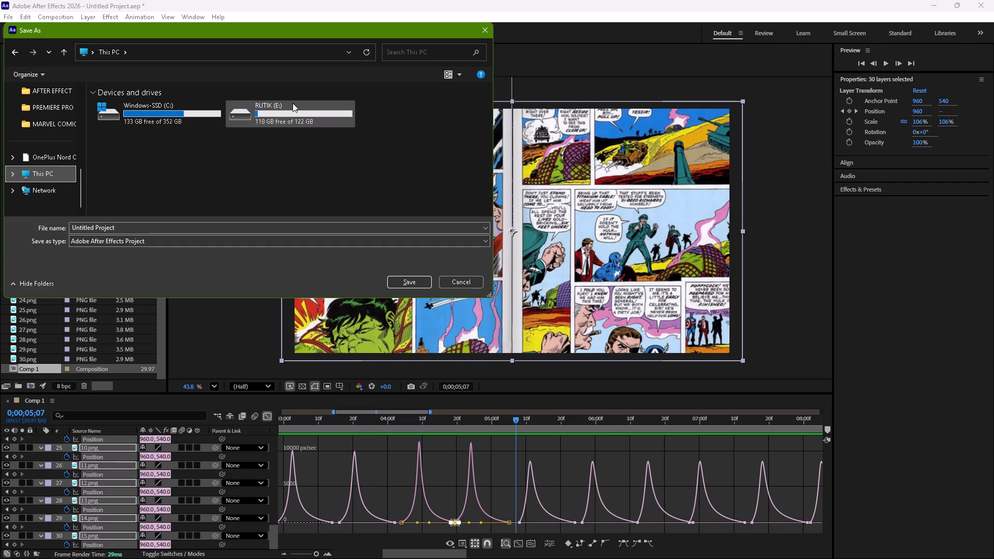
triple_click(293, 113)
triple_click(293, 113)
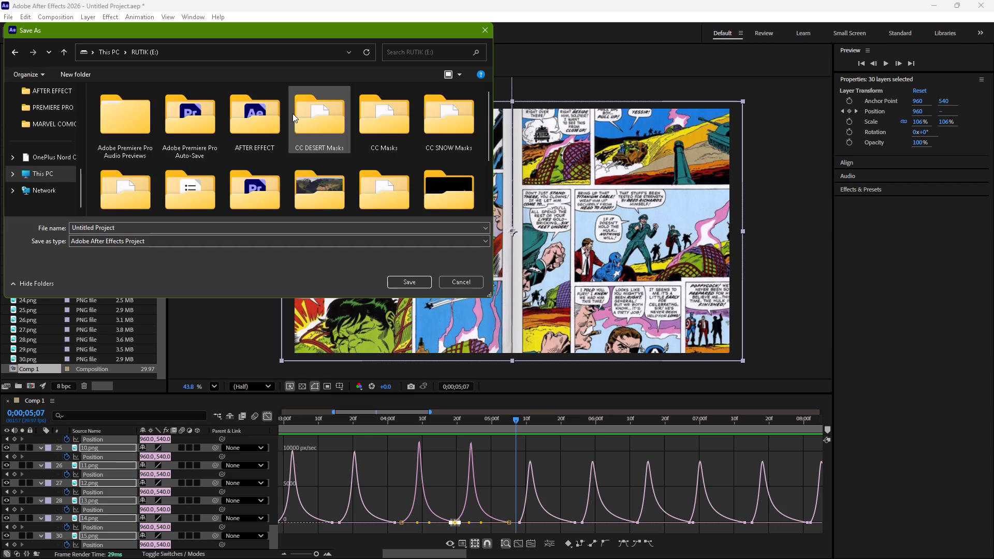
triple_click(263, 139)
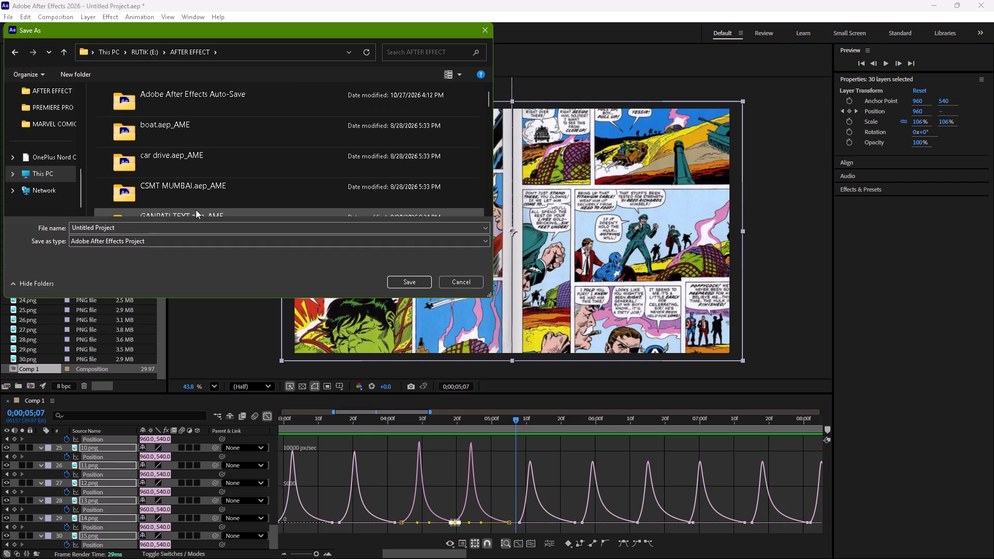
left_click(183, 228)
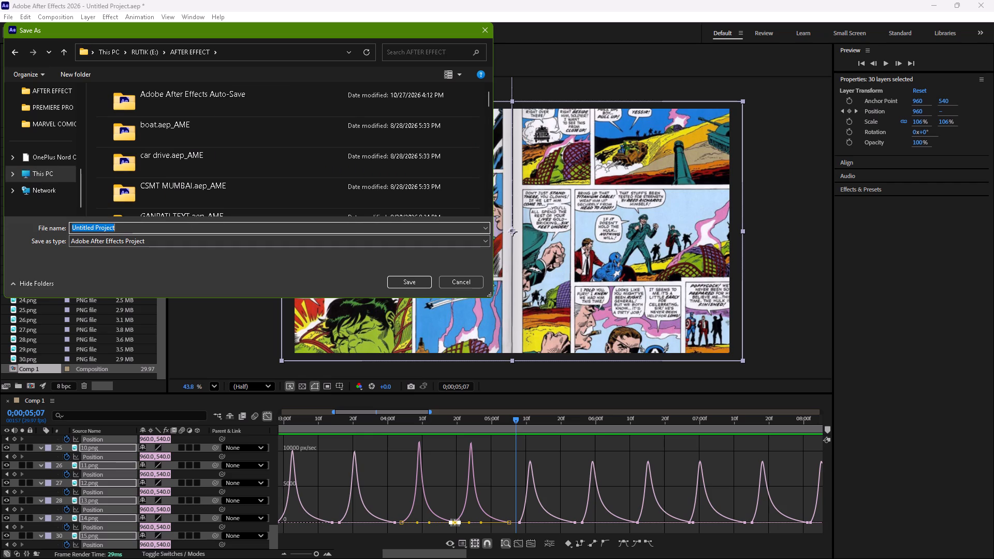
type("MARVEL")
key("space")
type("INTRO")
left_click(411, 281)
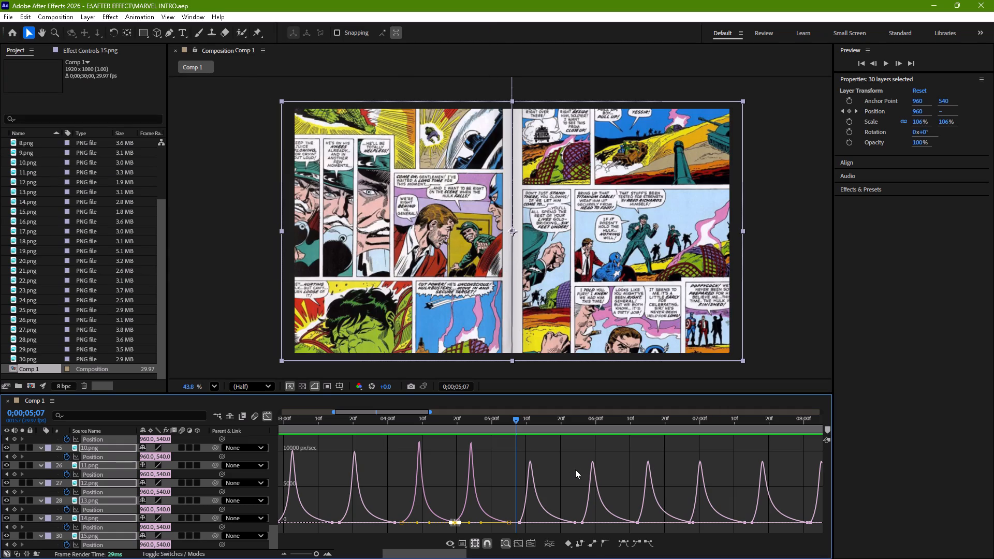
Lengthen the outgoing ease of the eleventh and twelfth slide-ins, moving their speed peaks to about 5 seconds 13 frames and 6 seconds 1 frame.
left_click_drag(535, 511, 489, 536)
left_click_drag(529, 522, 537, 522)
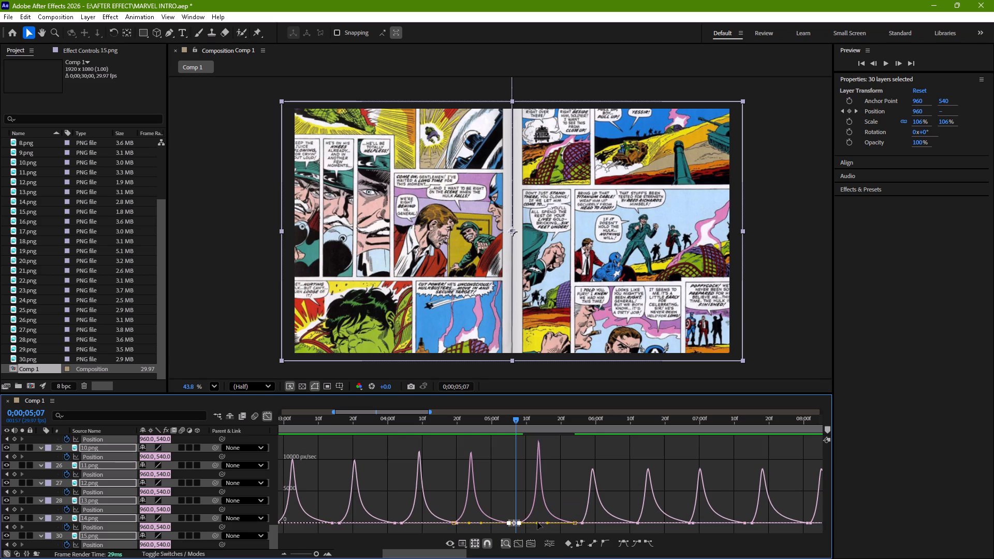
left_click(537, 522)
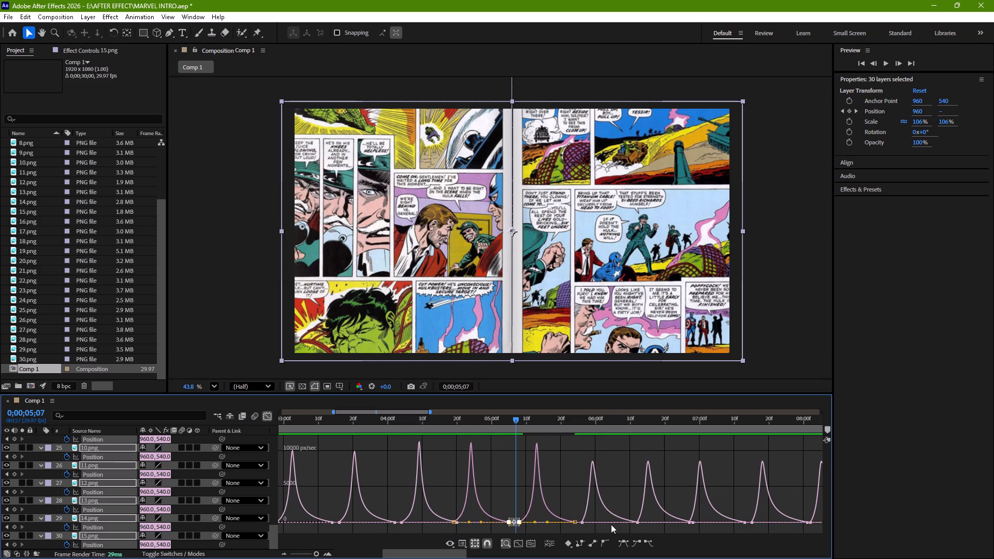
left_click_drag(596, 514, 569, 524)
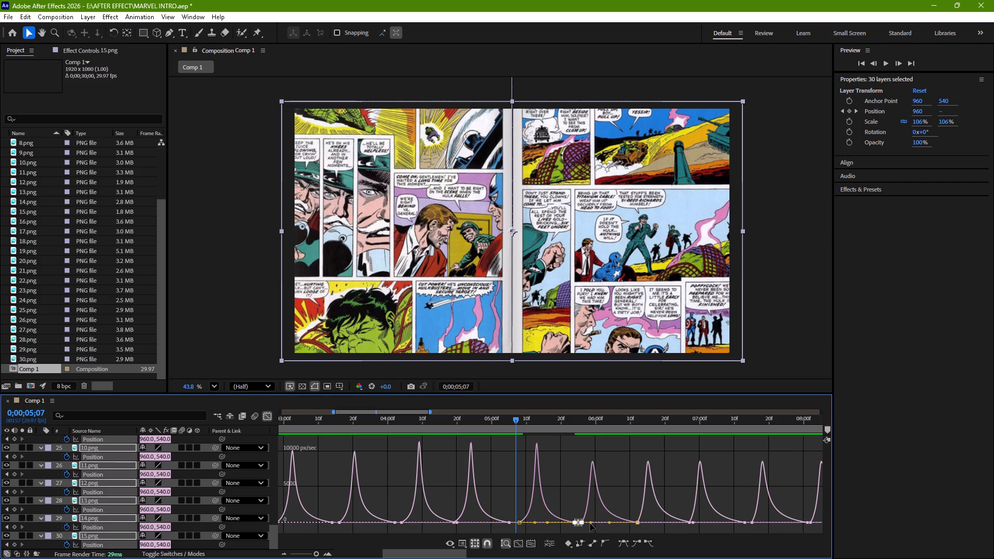
left_click_drag(590, 524, 595, 524)
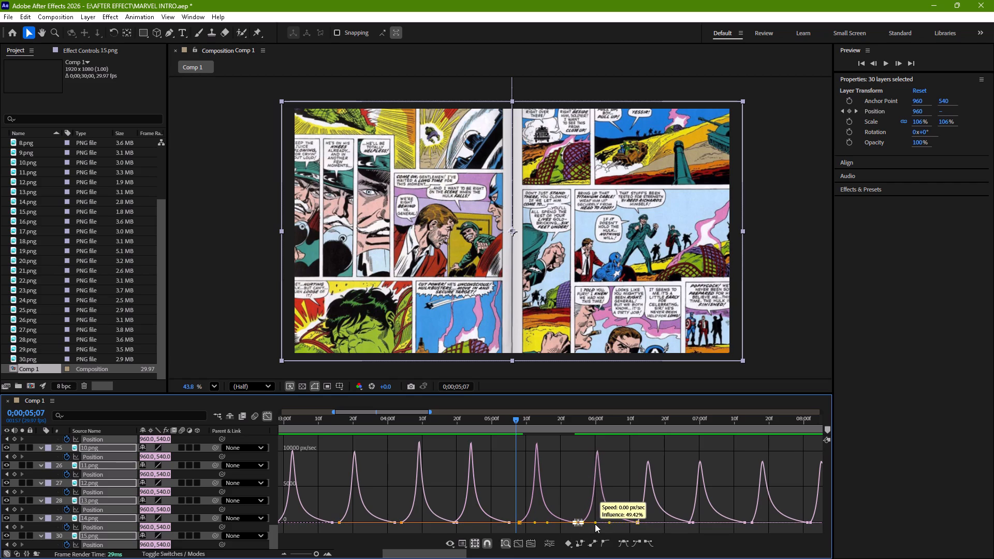
left_click_drag(595, 524, 597, 523)
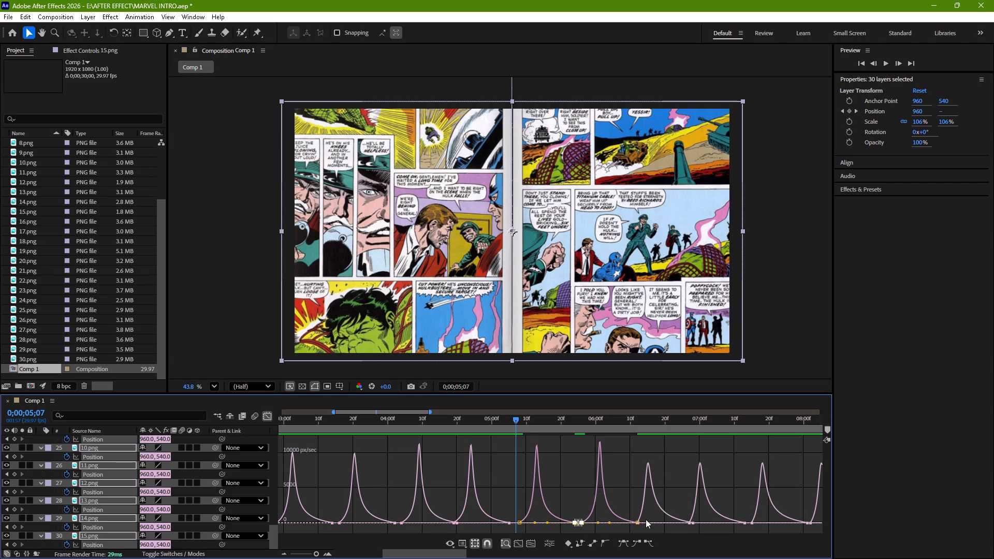
Lengthen the outgoing ease of the thirteenth and fourteenth slide-ins, moving their speed peaks to about 6 seconds 18 frames and 7 seconds 2 frames.
left_click_drag(648, 517, 631, 527)
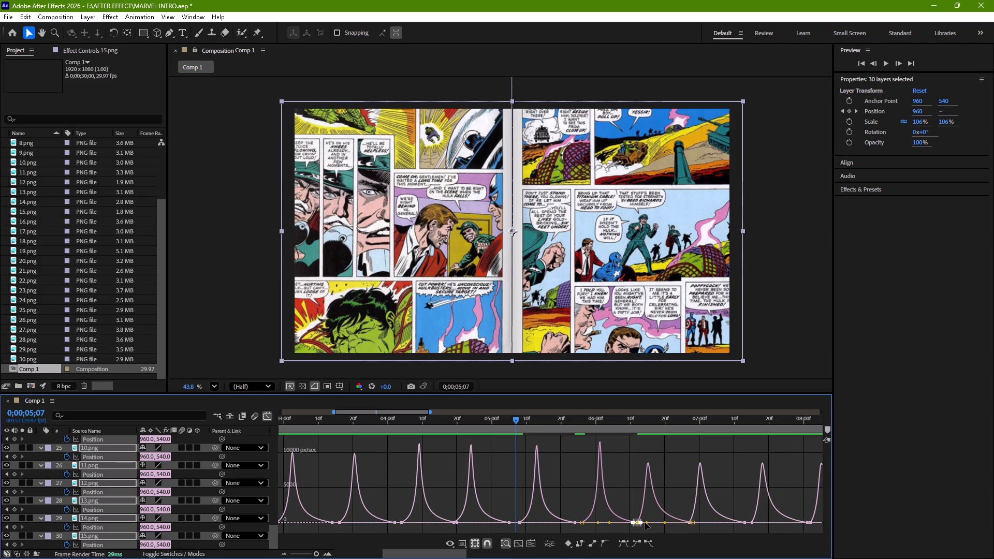
left_click_drag(647, 523, 654, 522)
scroll(691, 514, "left", 4)
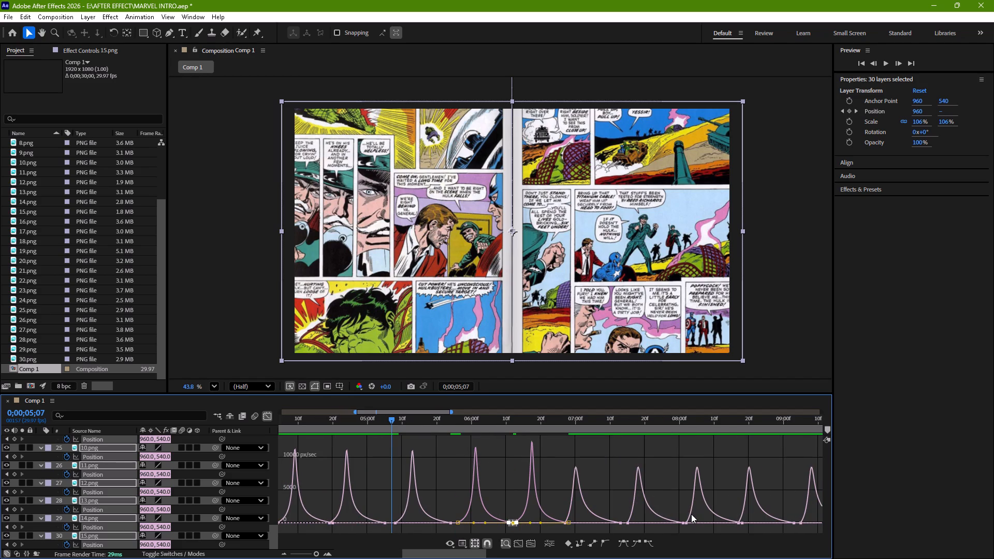
scroll(691, 514, "left", 3)
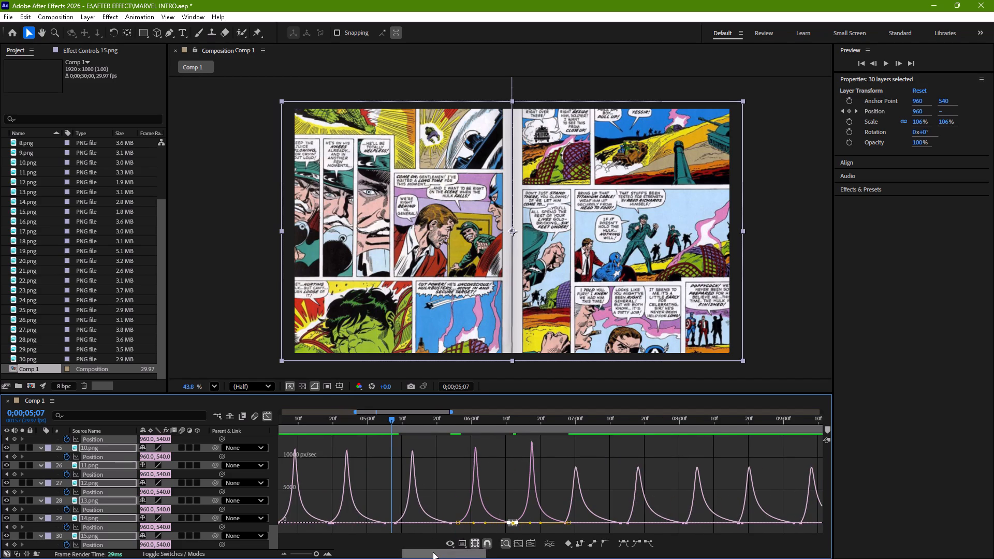
left_click_drag(433, 552, 469, 548)
left_click_drag(350, 516, 325, 531)
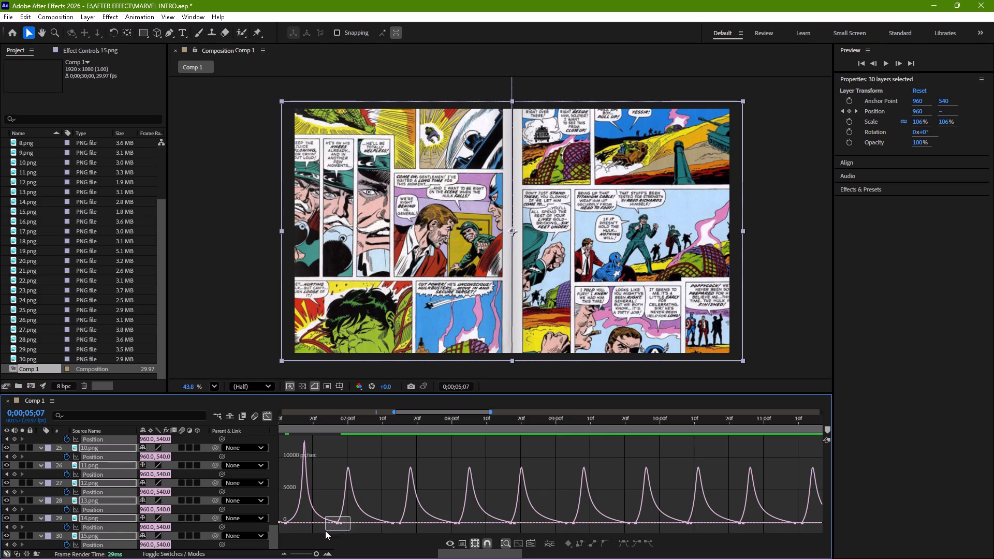
left_click_drag(346, 524, 353, 523)
Lengthen the outgoing ease of the fifteenth and sixteenth slide-ins, moving their speed peaks to about 7 seconds 20 frames and 8 seconds 7 frames.
left_click_drag(409, 510, 392, 528)
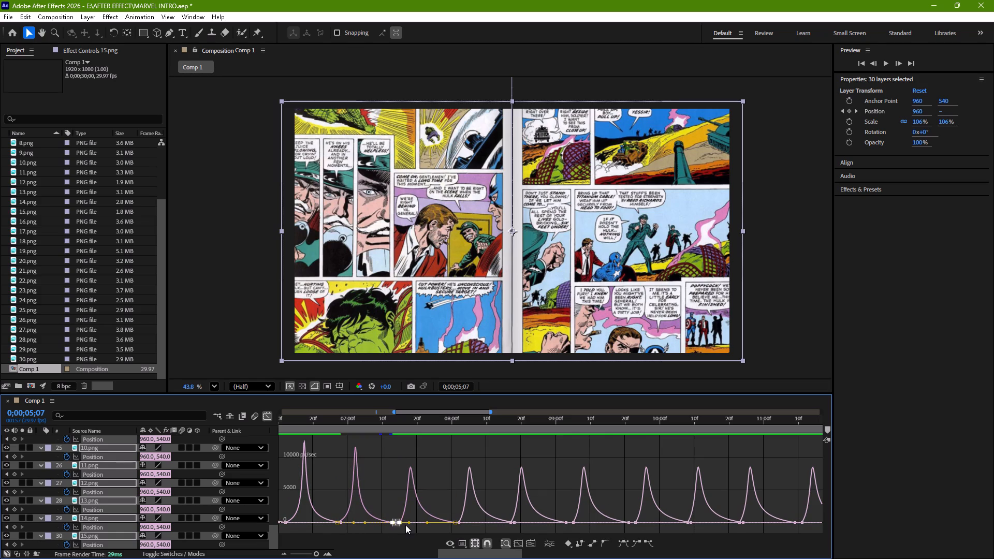
left_click_drag(410, 523, 416, 523)
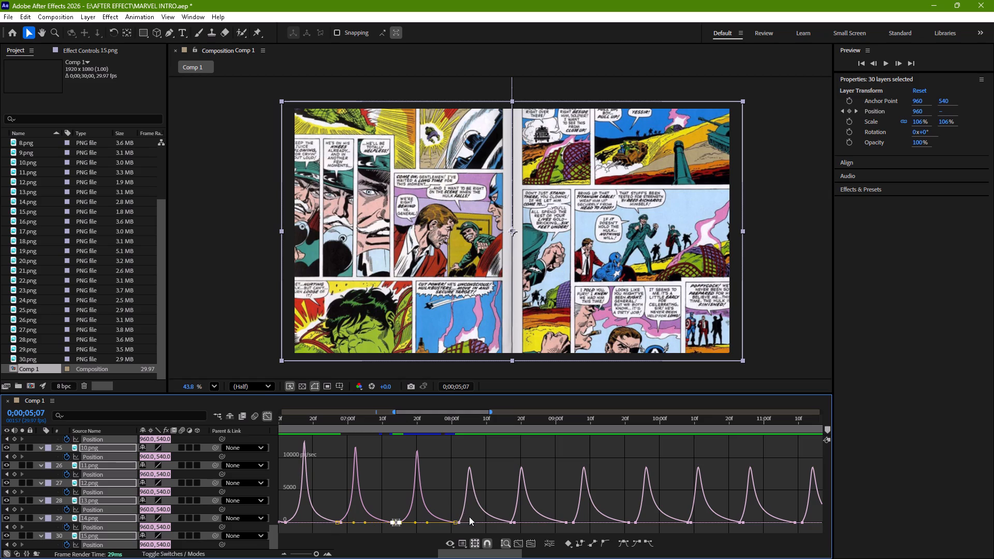
left_click_drag(469, 517, 448, 532)
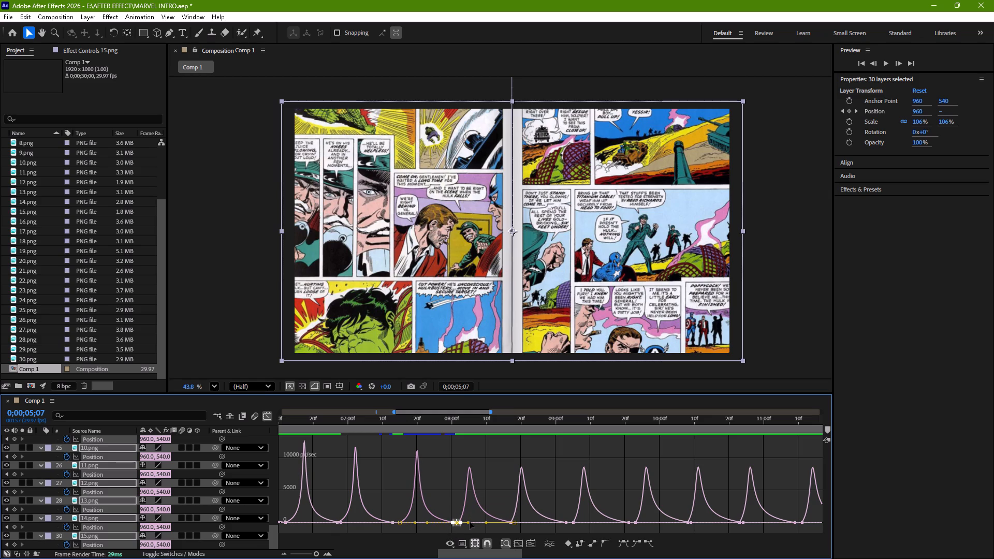
left_click_drag(470, 522, 476, 521)
Lengthen the outgoing ease of the seventeenth and eighteenth slide-ins, moving their speed peaks to about 8 seconds 22 frames and 9 seconds 10 frames.
left_click_drag(520, 511, 502, 536)
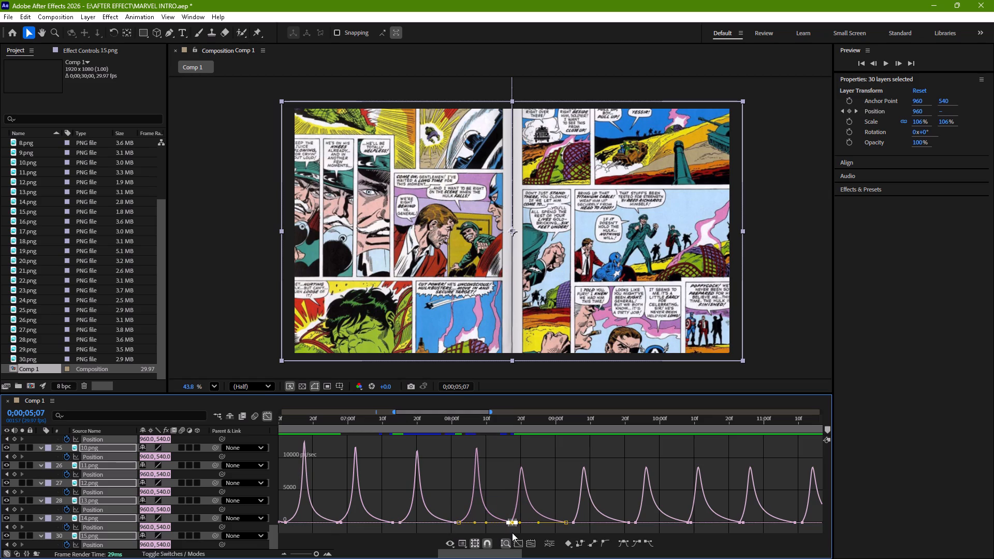
left_click_drag(520, 523, 527, 522)
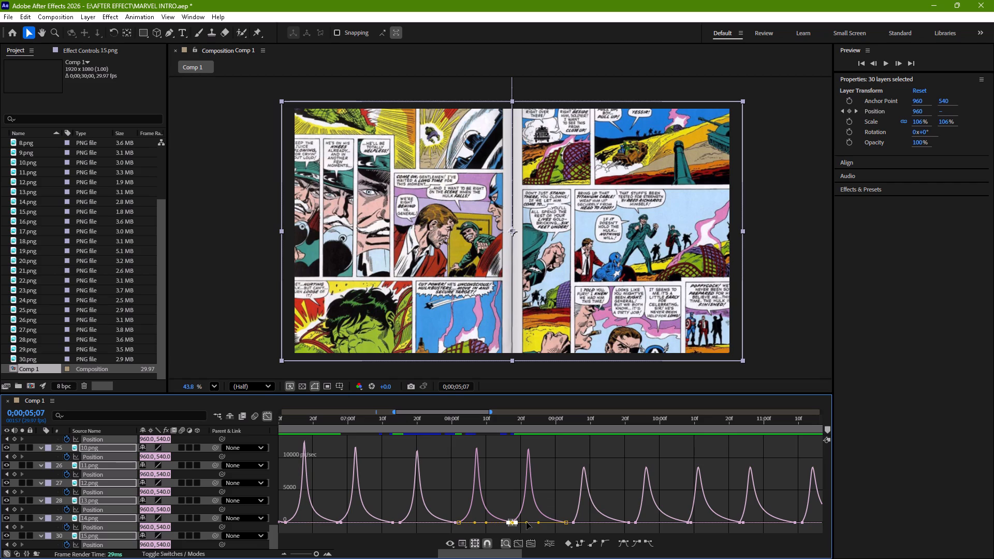
left_click_drag(584, 512, 564, 531)
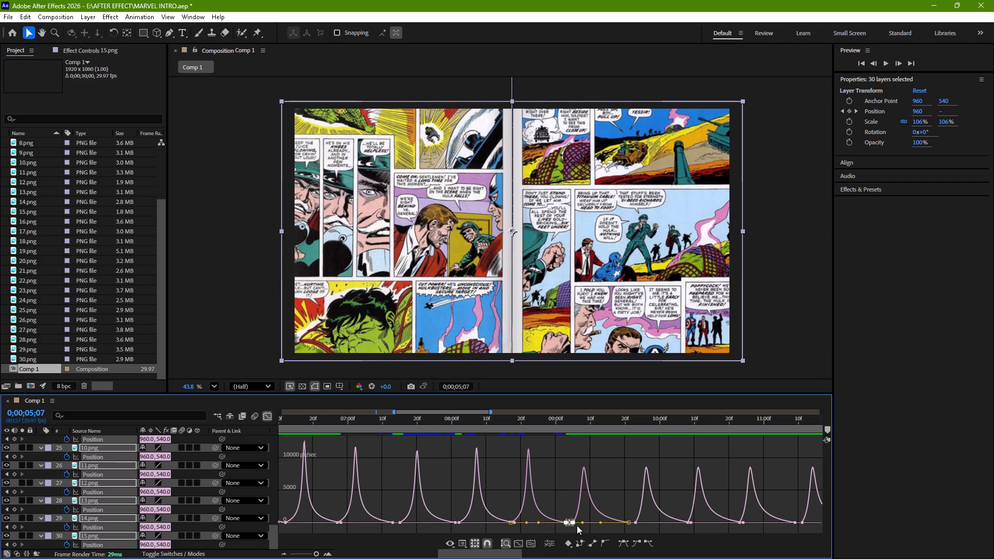
left_click_drag(582, 523, 590, 522)
Lengthen the outgoing ease of the nineteenth slide-in, moving its speed peak to about 9 seconds 28 frames.
left_click_drag(644, 513, 627, 526)
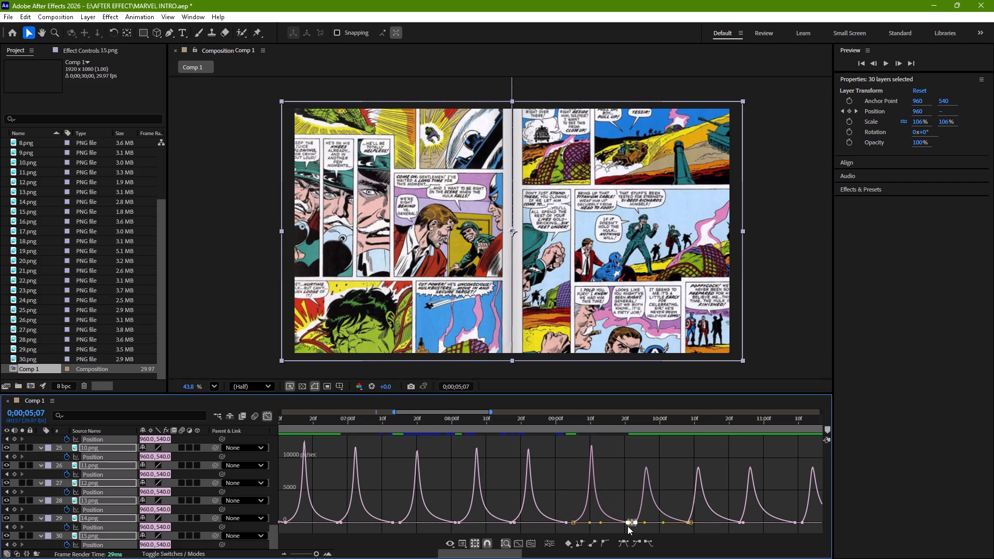
left_click_drag(646, 523, 651, 523)
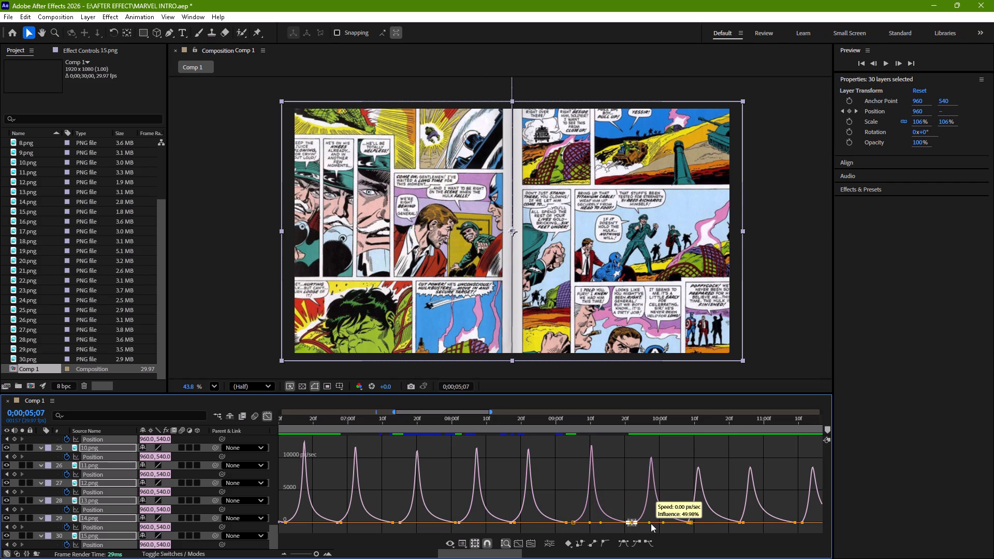
left_click_drag(651, 523, 653, 523)
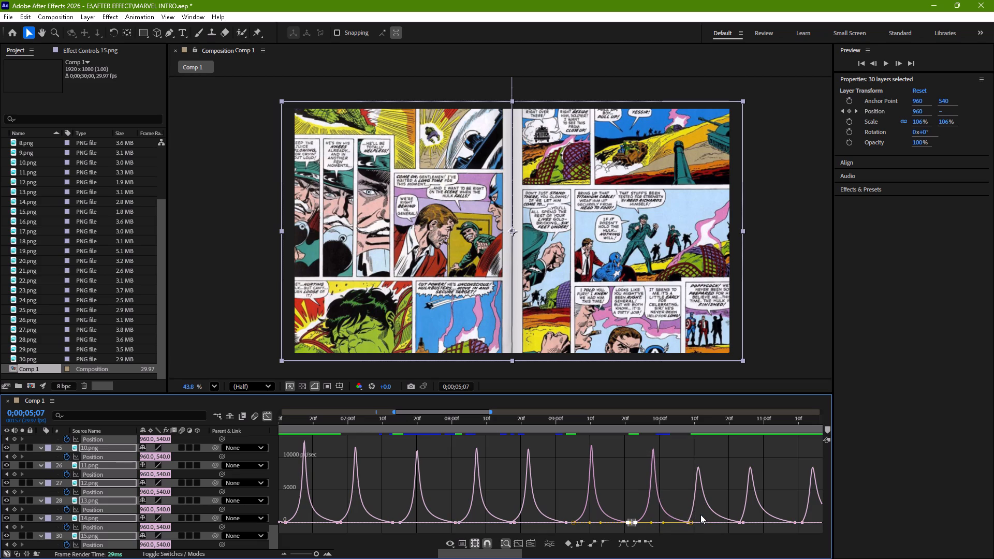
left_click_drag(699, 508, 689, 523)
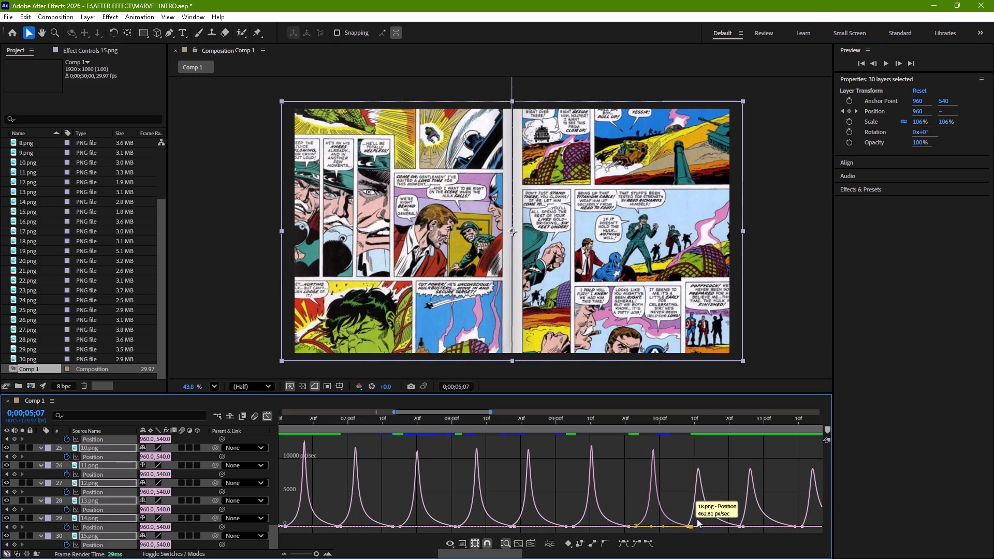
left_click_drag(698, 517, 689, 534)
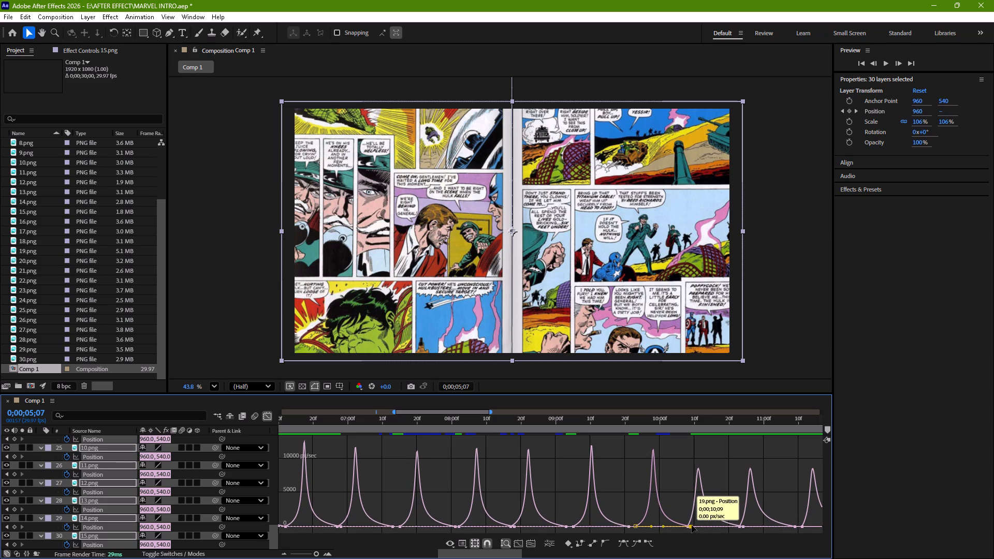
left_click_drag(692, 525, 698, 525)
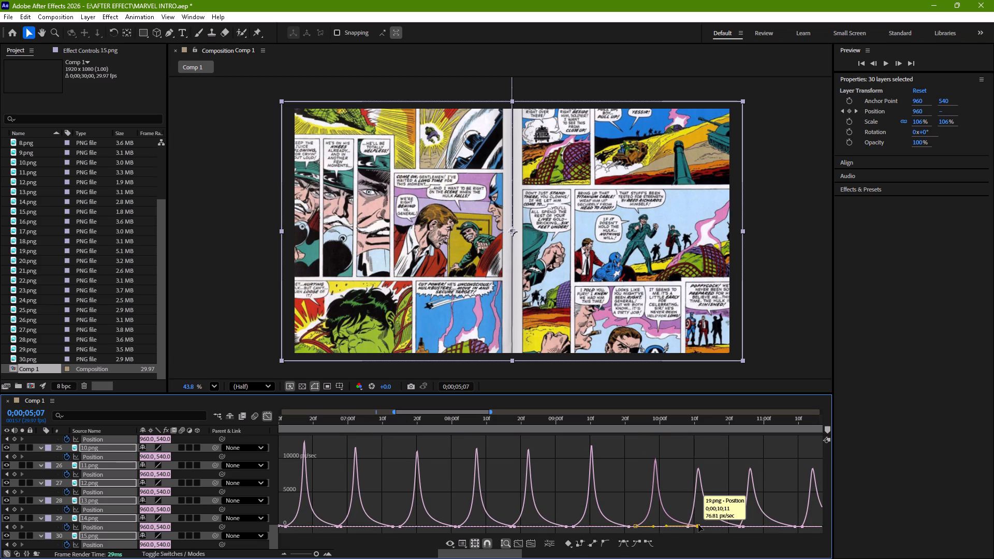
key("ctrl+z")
Lengthen the outgoing ease of the twentieth and twenty-first slide-ins, moving their speed peaks to about 10 seconds 13 frames and 10 seconds 28 frames.
left_click_drag(697, 520, 683, 534)
left_click_drag(697, 524, 700, 524)
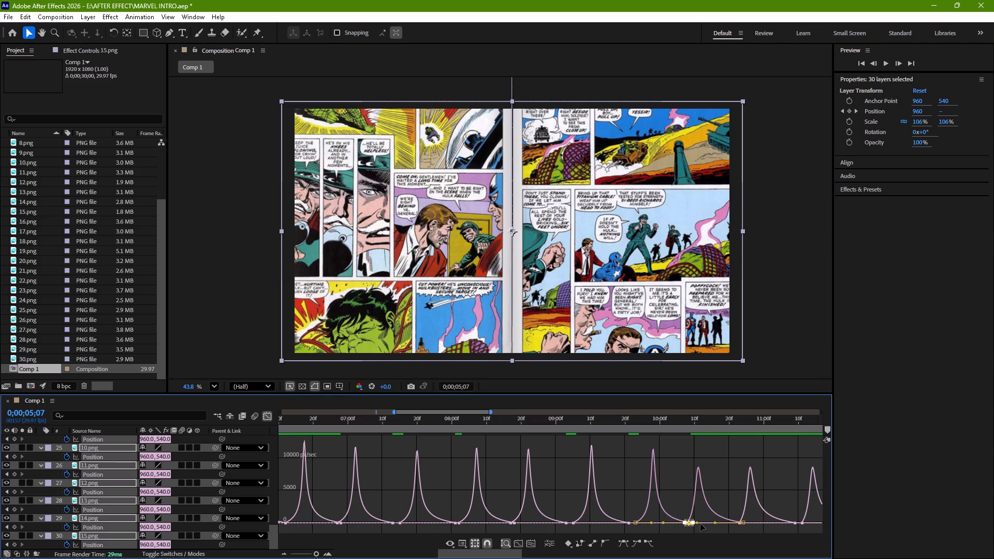
left_click_drag(700, 524, 704, 524)
scroll(704, 524, "left", 1)
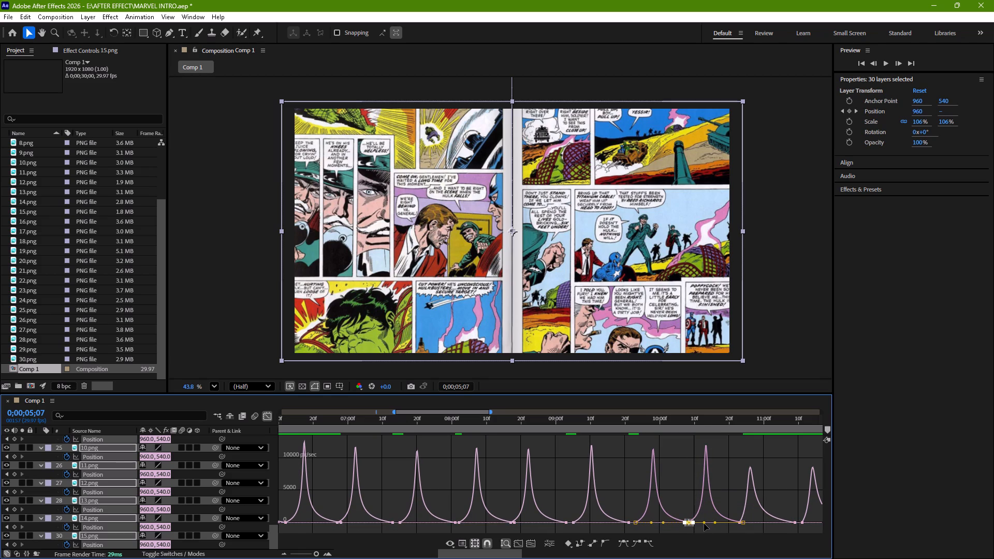
scroll(704, 524, "left", 2)
left_click_drag(525, 550, 583, 550)
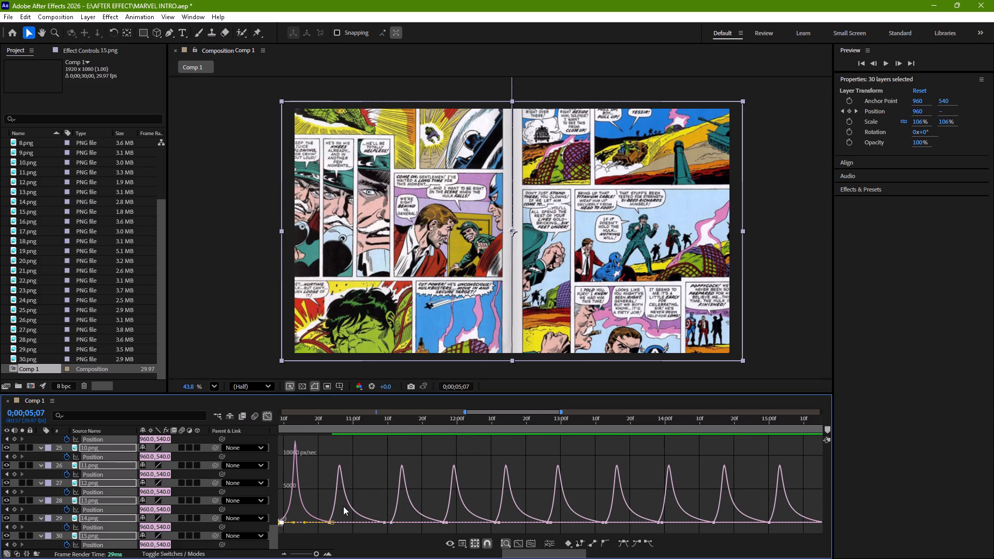
left_click_drag(341, 507, 296, 547)
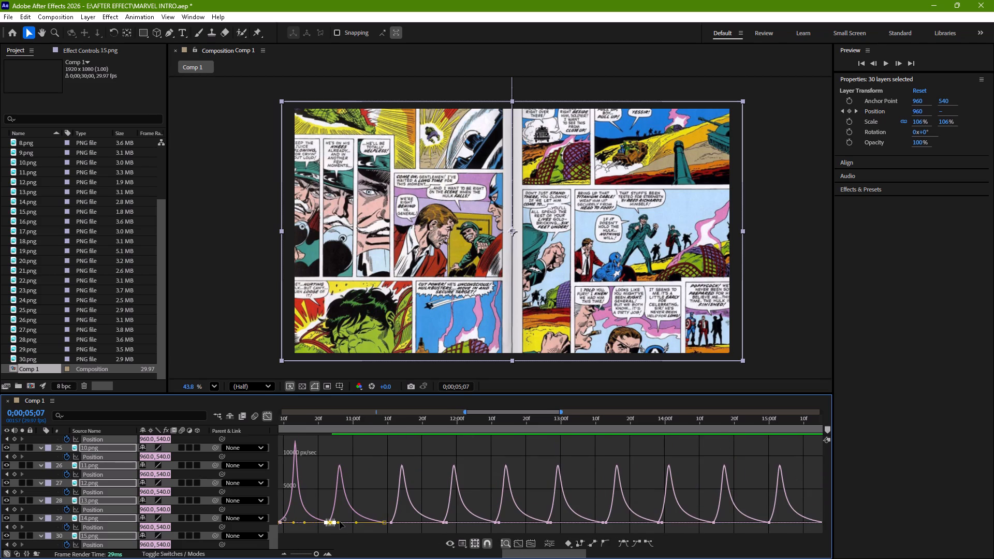
left_click_drag(340, 522, 347, 521)
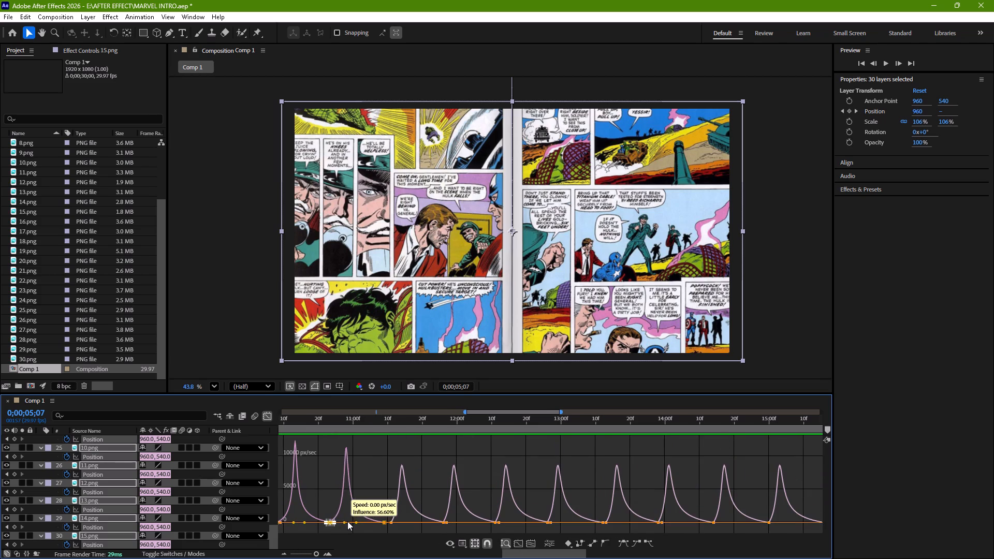
left_click_drag(347, 521, 347, 521)
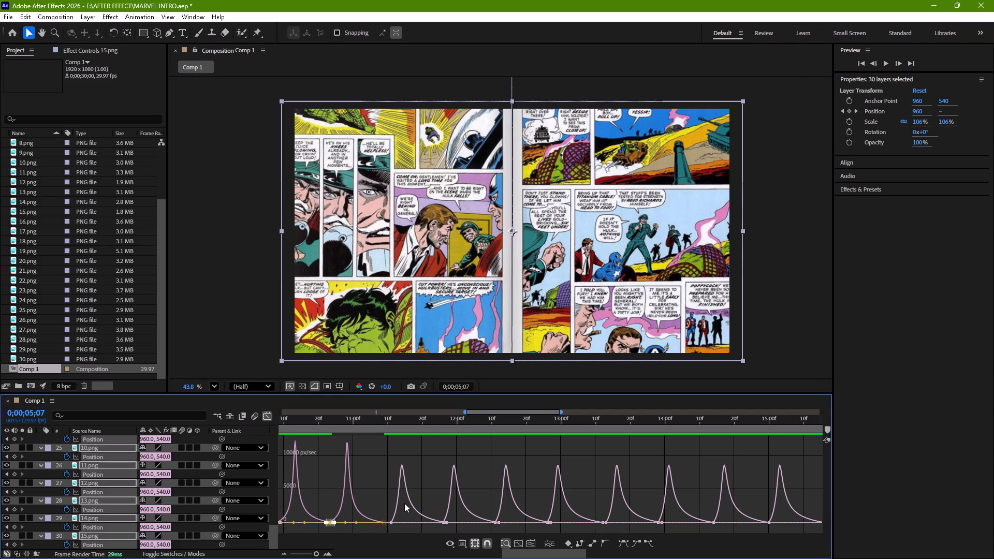
Lengthen the outgoing ease of the twenty-second and twenty-third slide-ins, moving their speed peaks to about 11 seconds 16 frames and 12 seconds 1 frame.
left_click_drag(404, 503, 380, 525)
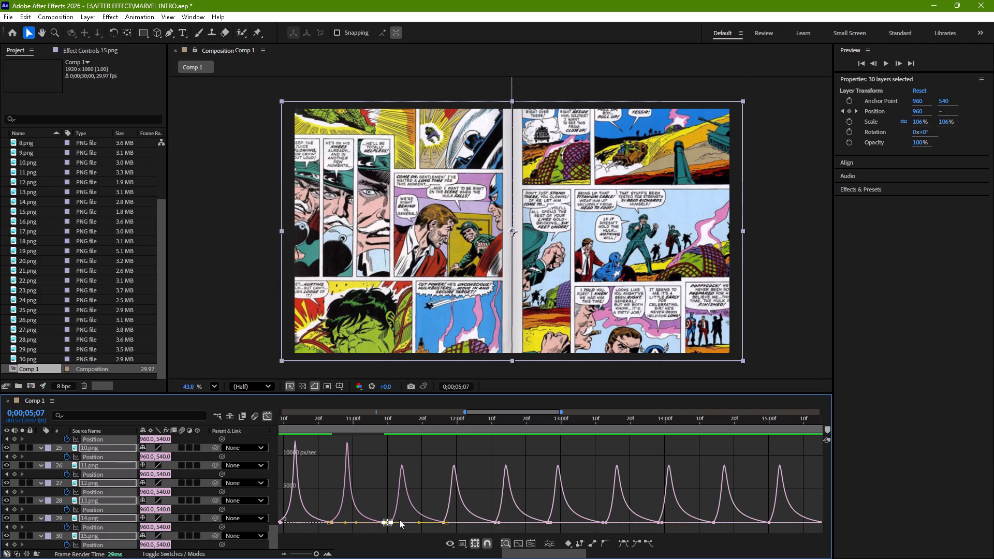
left_click_drag(400, 522, 406, 521)
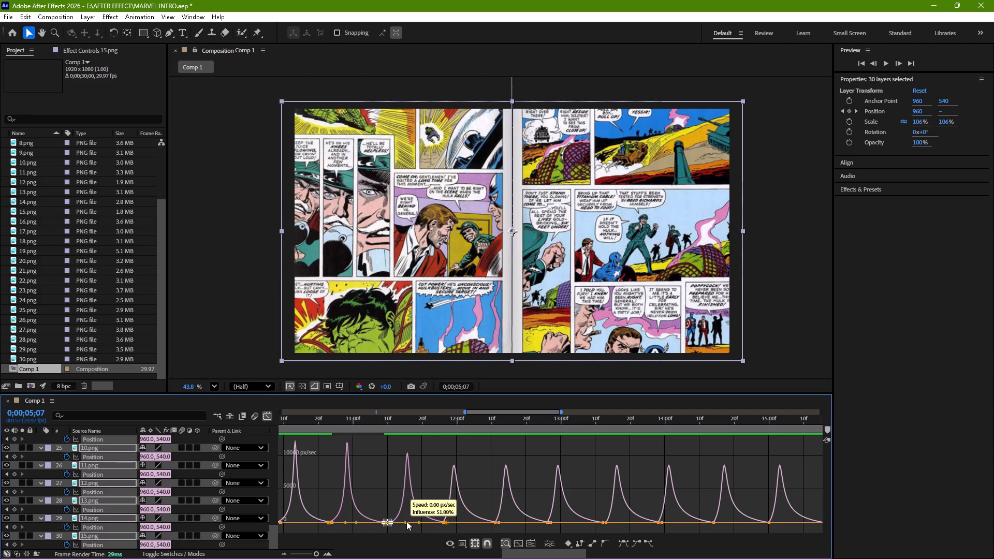
left_click_drag(406, 521, 407, 522)
left_click_drag(456, 511, 442, 525)
left_click_drag(454, 523, 461, 523)
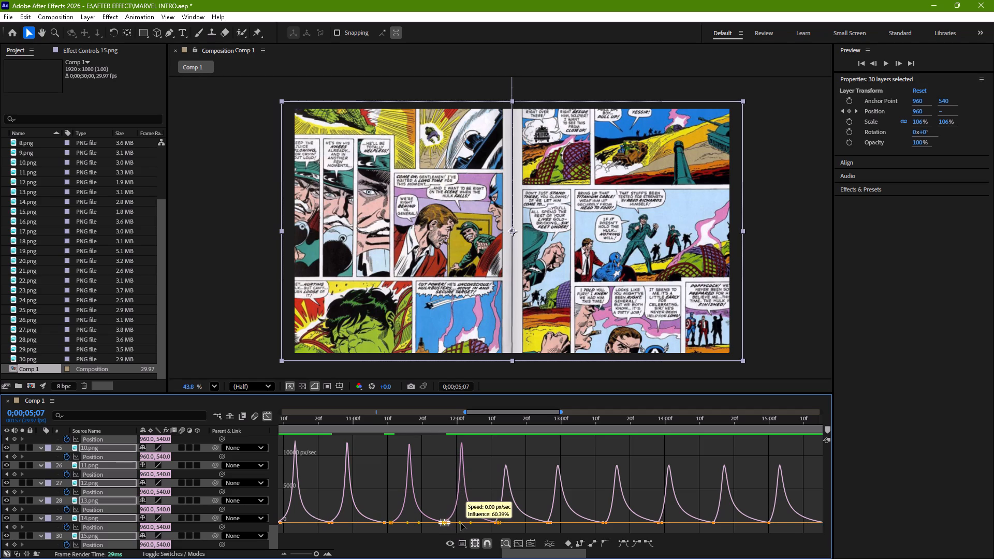
Lengthen the outgoing ease of the twenty-fourth and twenty-fifth slide-ins, moving their speed peaks to about 12 seconds 16 frames and 13 seconds 1 frame.
left_click_drag(507, 510, 496, 523)
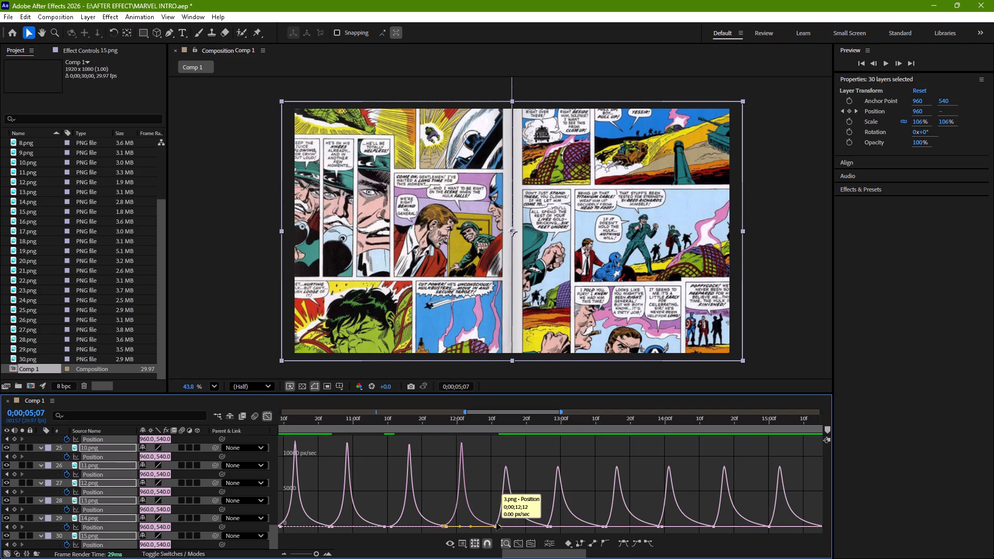
left_click_drag(507, 519, 492, 537)
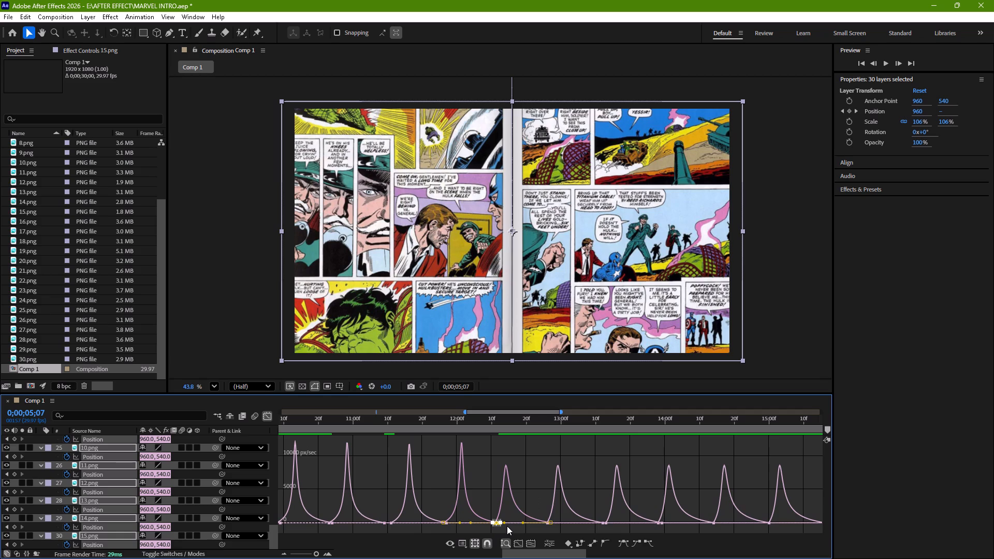
left_click_drag(505, 522, 510, 522)
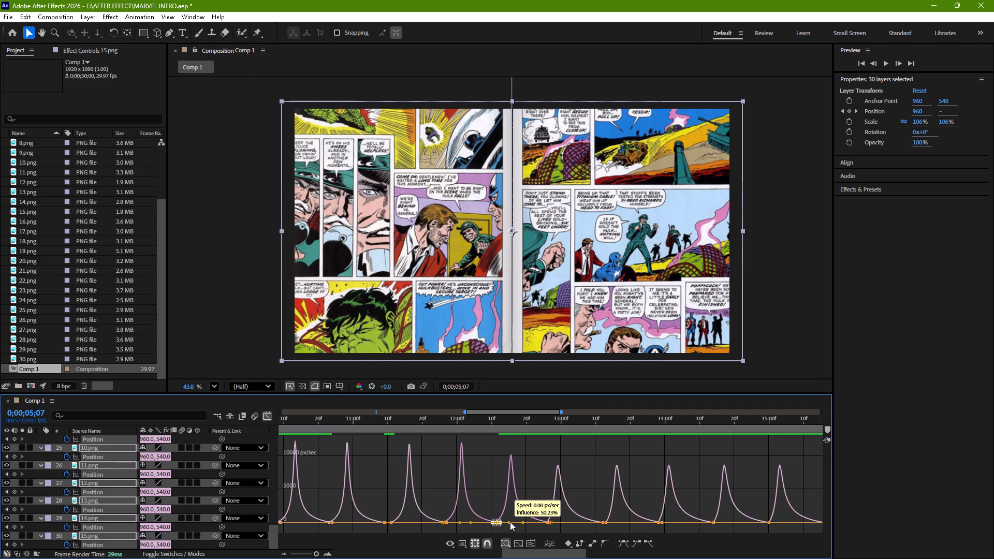
left_click_drag(510, 522, 512, 521)
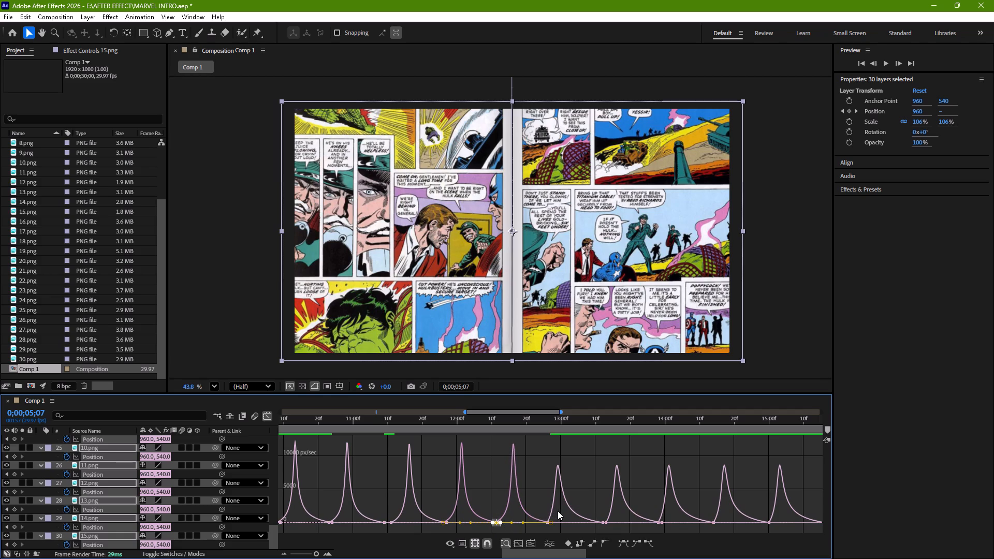
left_click_drag(560, 509, 541, 529)
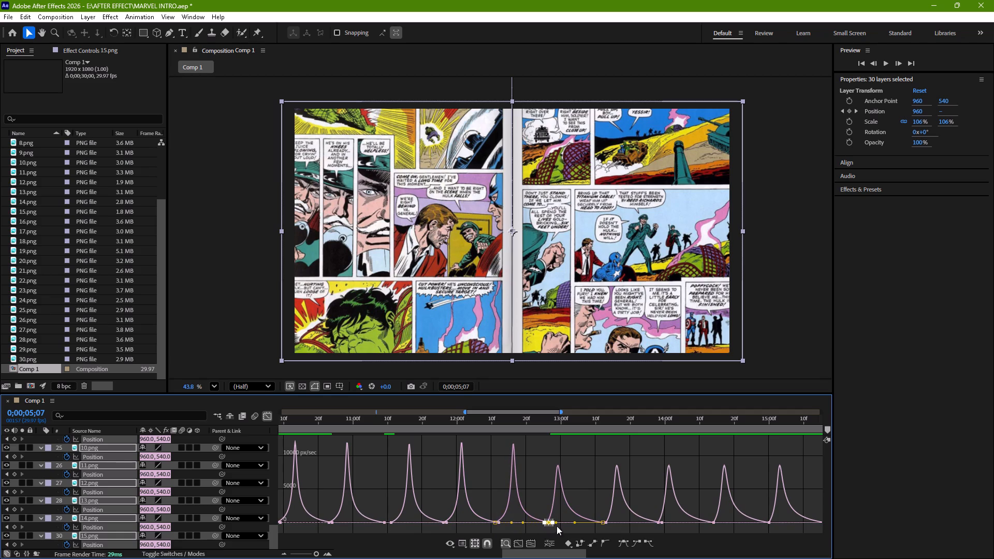
left_click_drag(557, 522, 565, 521)
Lengthen the outgoing ease of the twenty-sixth and twenty-seventh slide-ins, moving their speed peaks to about 13 seconds 18 frames and 14 seconds 4 frames.
left_click_drag(618, 507, 592, 533)
left_click_drag(615, 522, 618, 522)
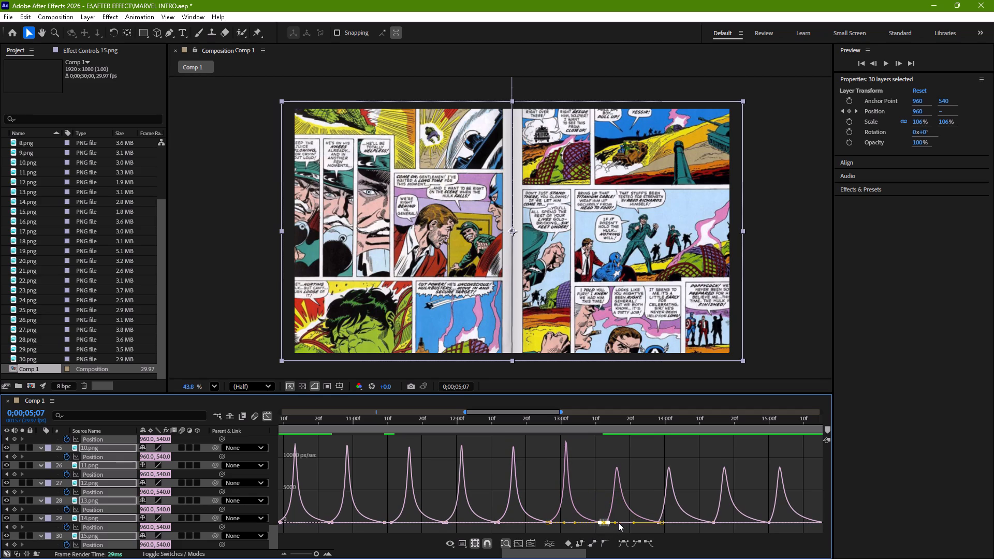
left_click_drag(618, 522, 623, 522)
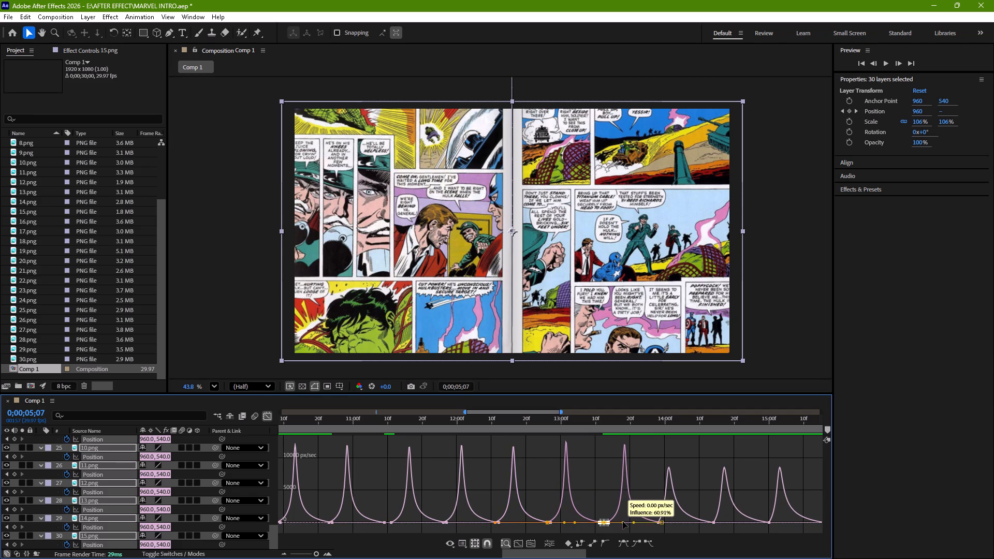
left_click_drag(673, 507, 649, 527)
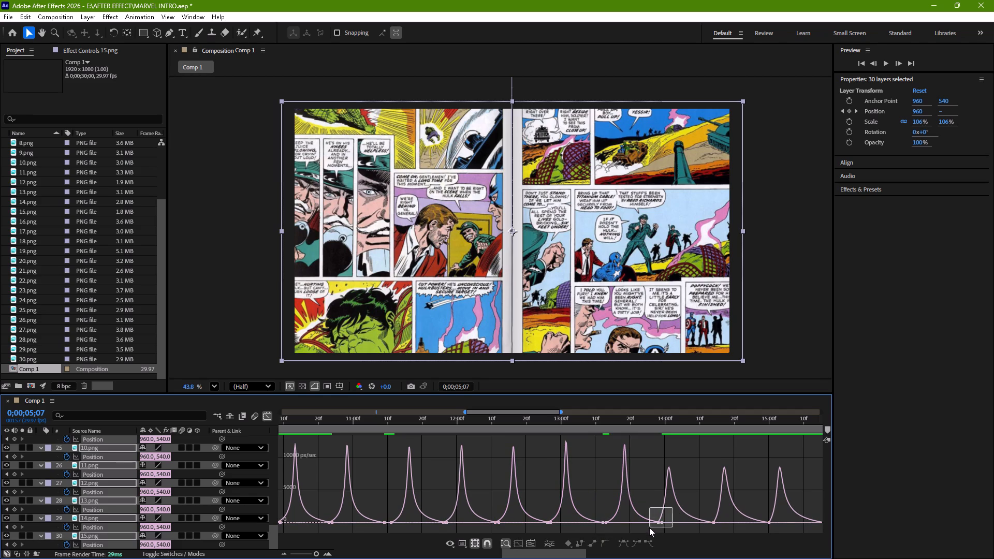
left_click_drag(649, 527, 648, 528)
left_click_drag(668, 523, 677, 523)
Lengthen the outgoing ease of the twenty-eighth and twenty-ninth slide-ins, moving their speed peaks to about 14 seconds 19 frames and 15 seconds 5 frames.
left_click_drag(572, 552, 618, 550)
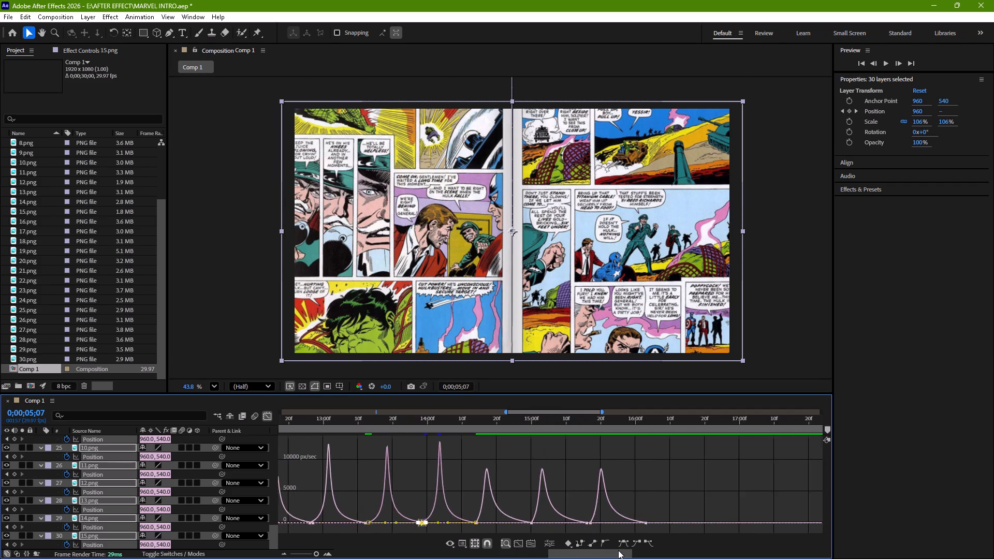
left_click_drag(618, 550, 623, 550)
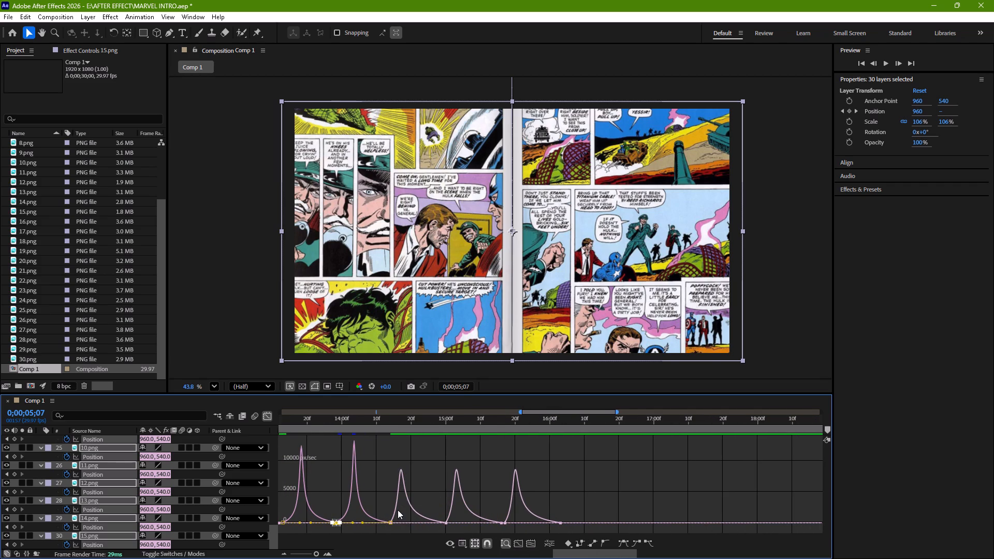
left_click_drag(398, 510, 378, 534)
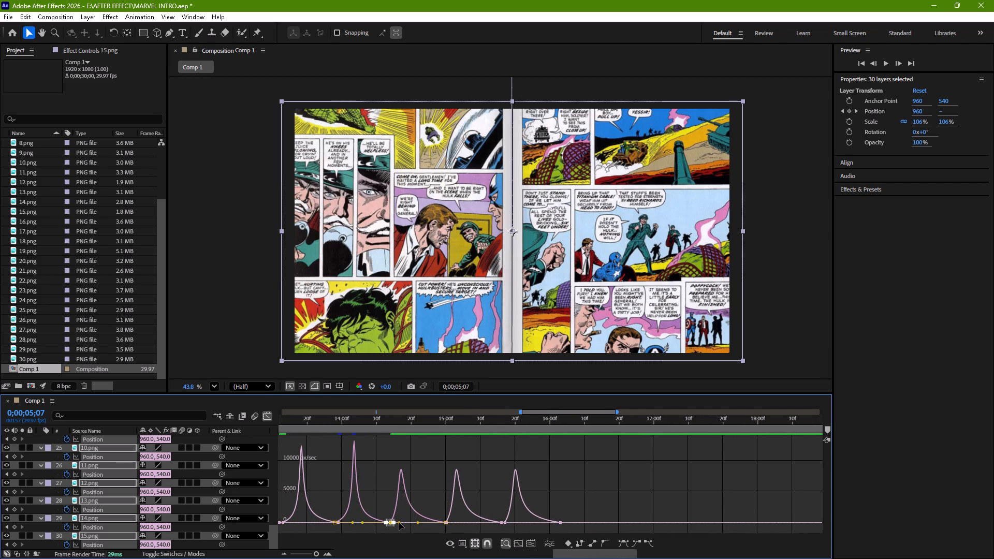
left_click_drag(399, 523, 407, 522)
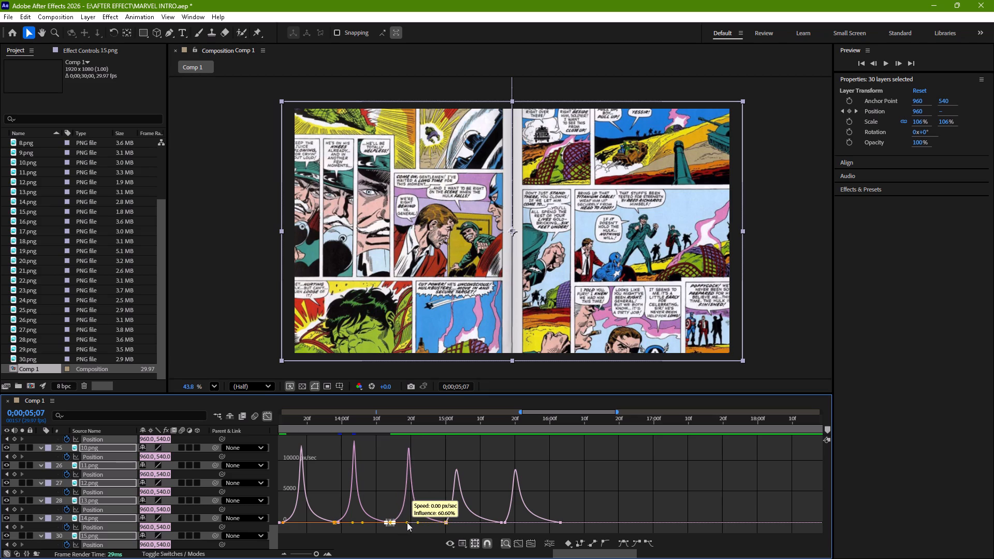
left_click_drag(407, 522, 407, 522)
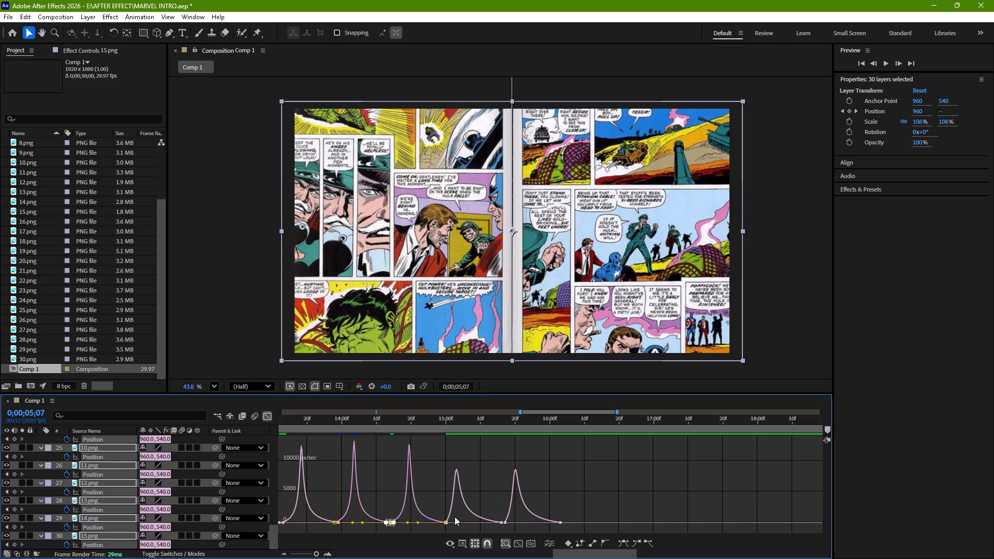
left_click_drag(455, 517, 440, 528)
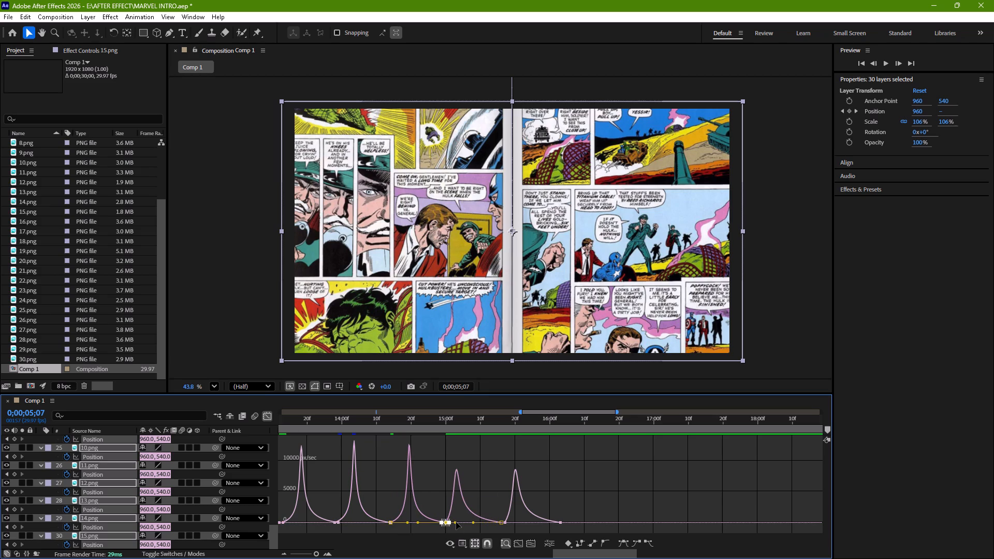
left_click_drag(456, 522, 462, 522)
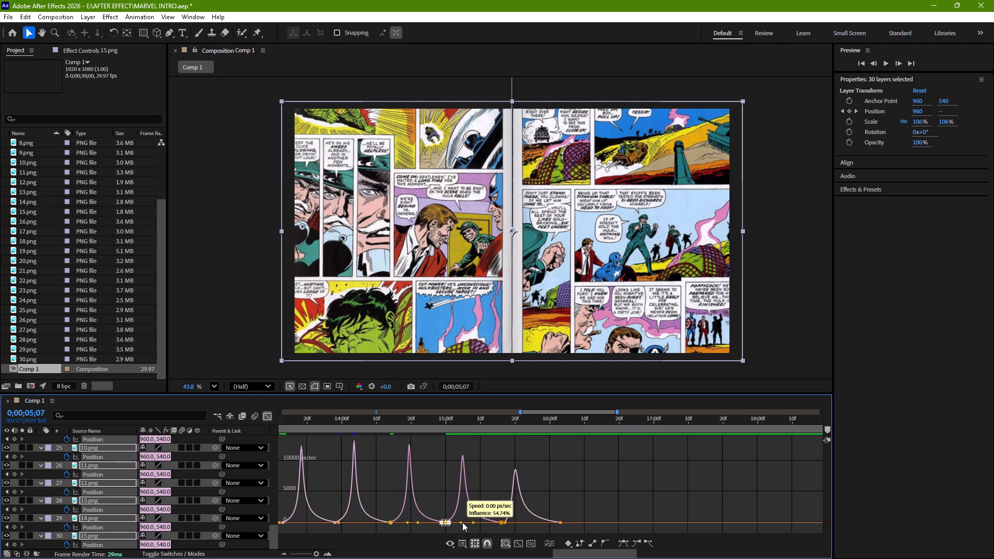
left_click_drag(462, 522, 462, 523)
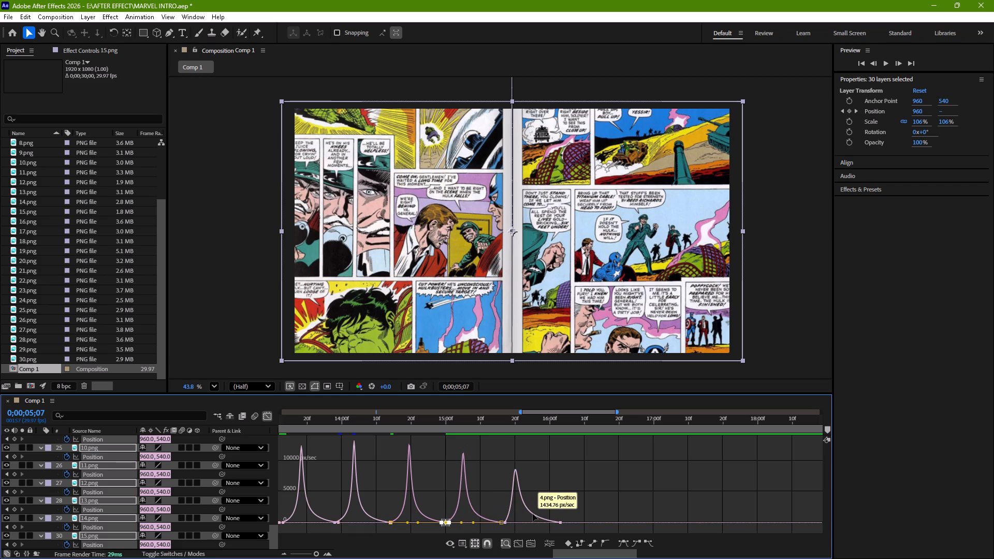
Lengthen the outgoing ease of the thirtieth slide-in, moving its speed peak to about 15 seconds 22 frames.
left_click_drag(513, 515, 493, 529)
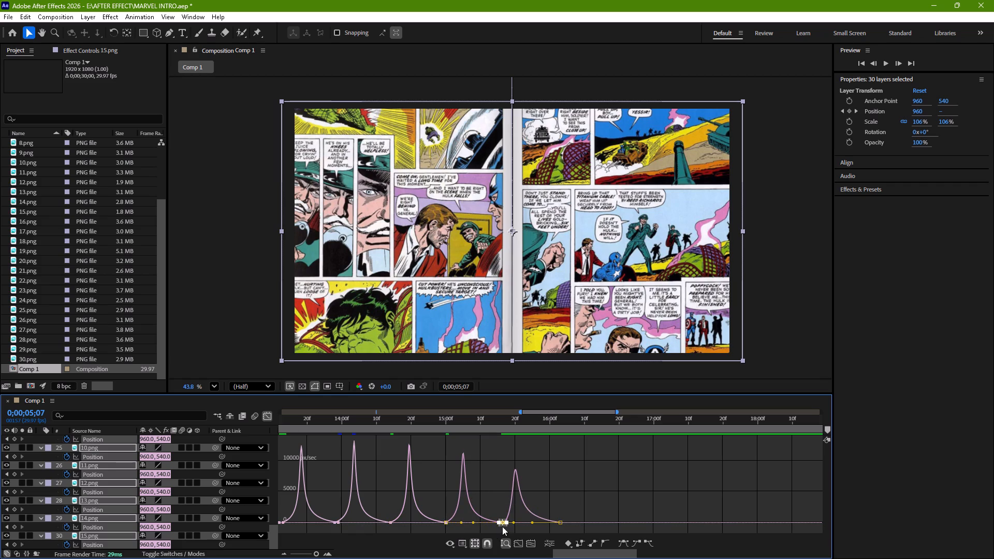
left_click_drag(514, 523, 519, 523)
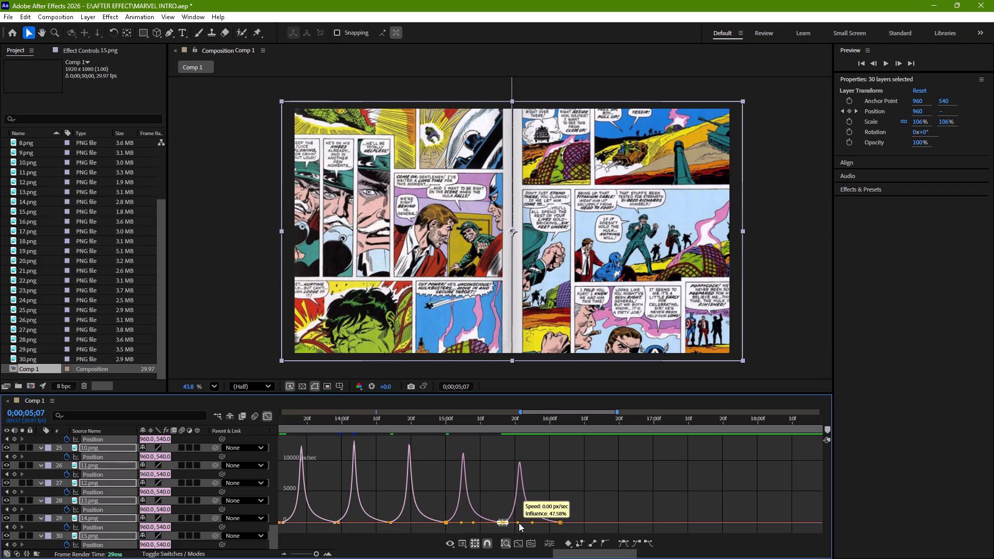
left_click_drag(519, 523, 520, 523)
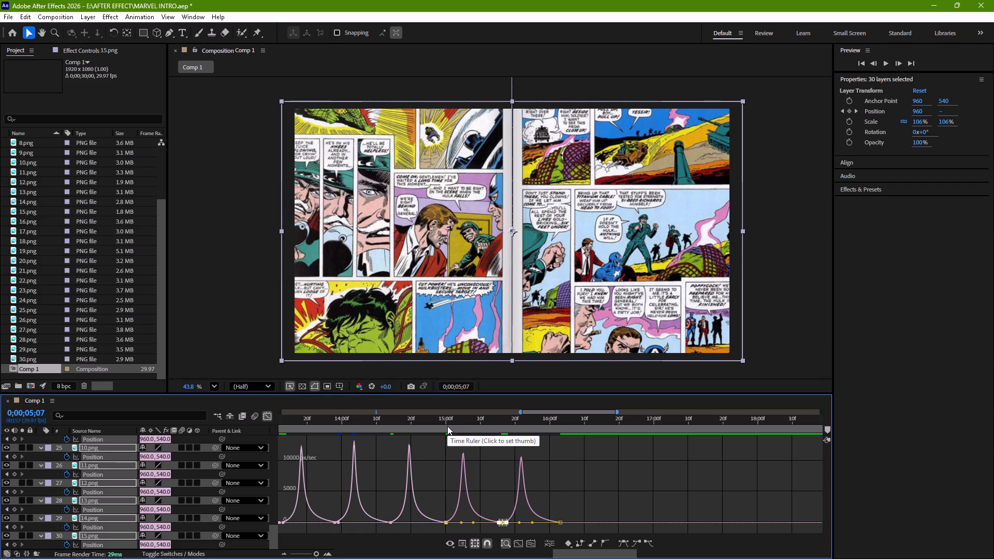
Switch from the speed graph back to the layer bars, fit the full 30-second timeline and set the current time to 0;00;00;00.
left_click(447, 426)
left_click_drag(447, 426, 163, 473)
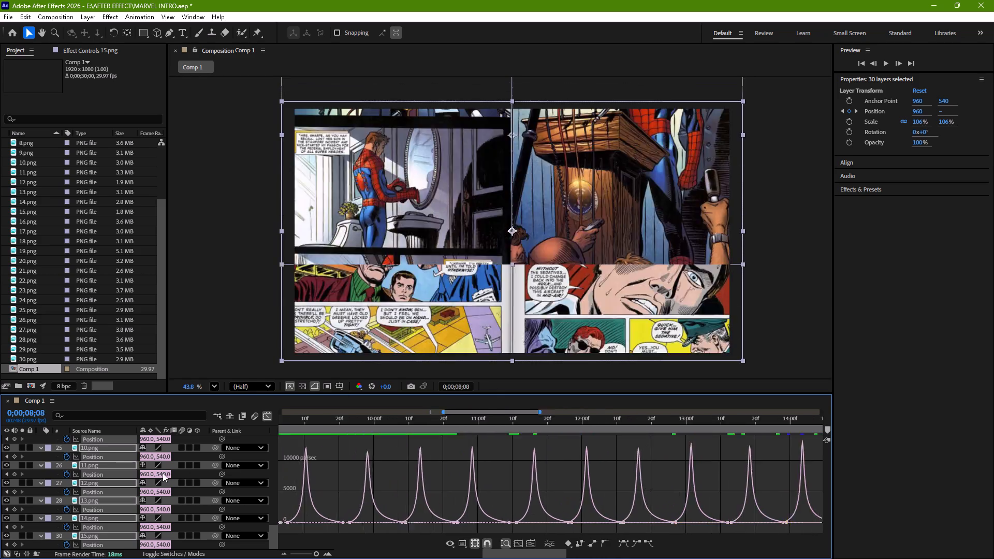
left_click_drag(163, 473, 159, 472)
left_click(271, 414)
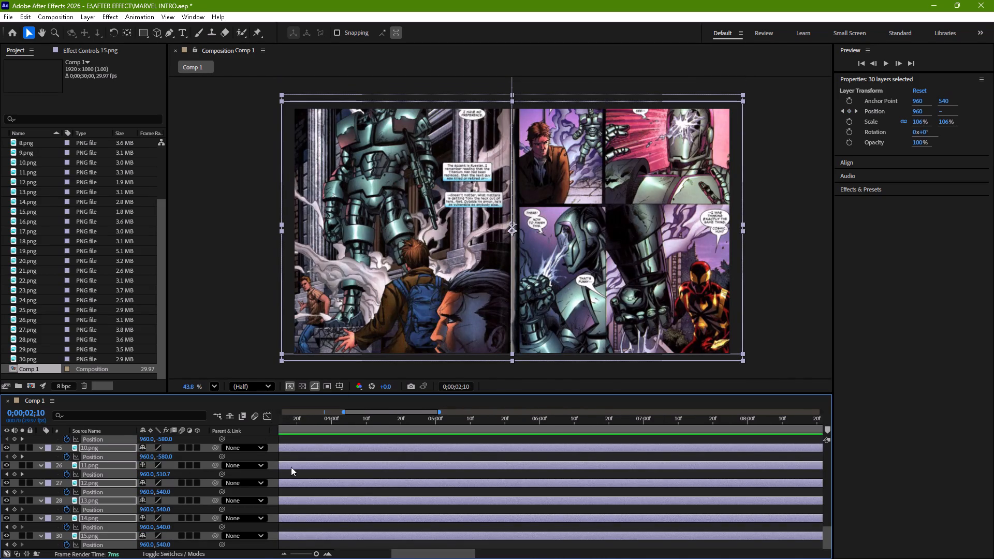
left_click_drag(315, 553, 274, 558)
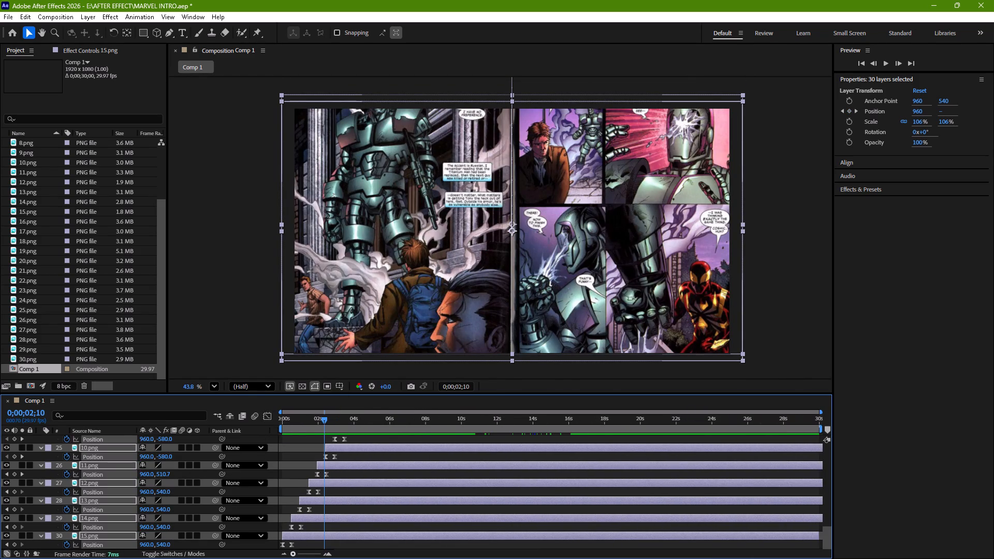
left_click_drag(325, 417, 233, 447)
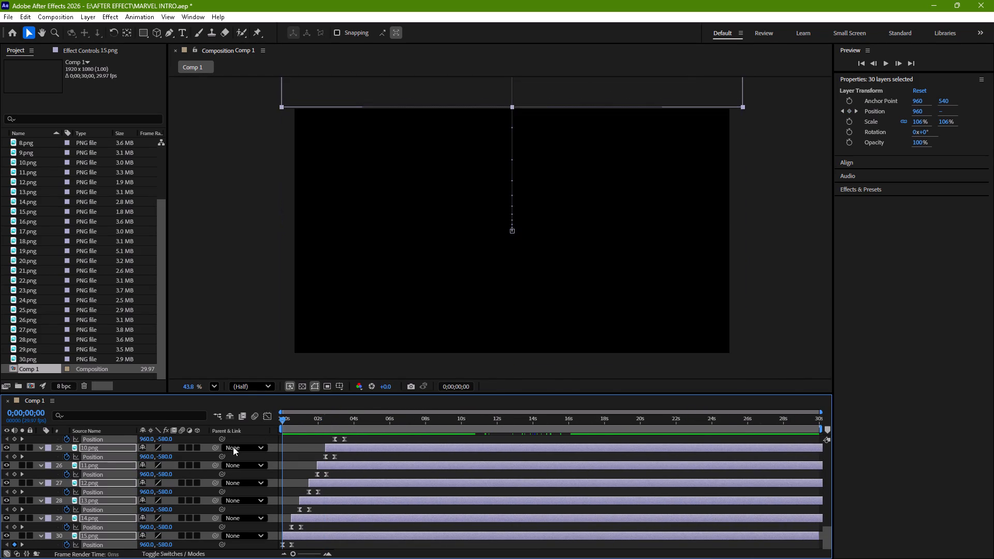
Play back the sharpened slide-ins from the start to about 8 seconds 9 frames and save the project.
left_click_drag(233, 447, 207, 460)
key("space")
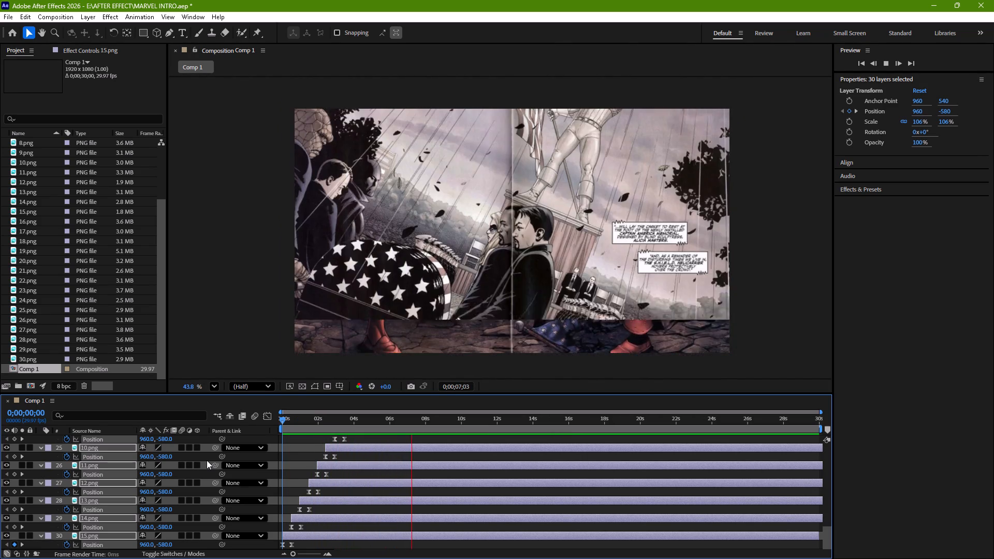
key("space")
key("ctrl+s")
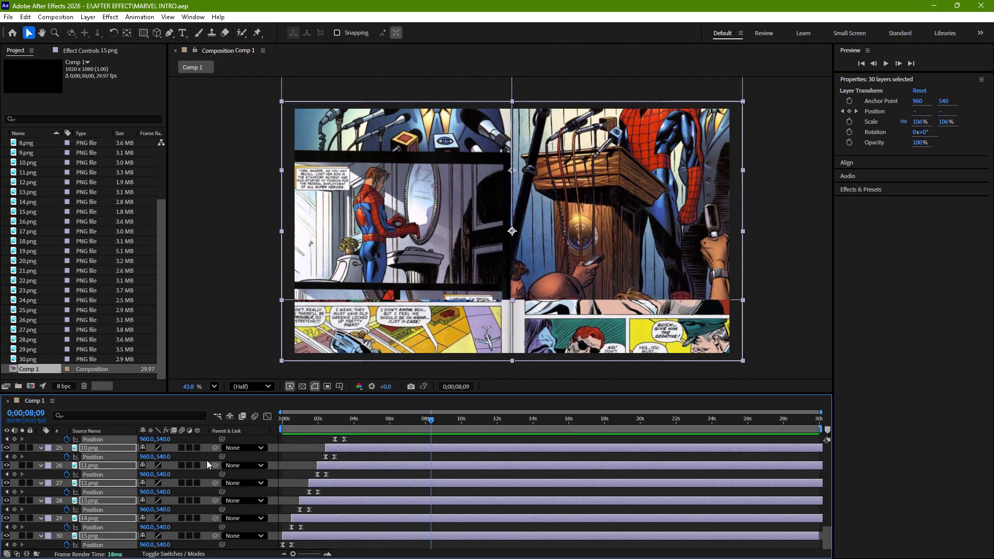
Play back the remaining slide-ins and park the current time at 0;00;16;04, on the closing Position keyframe of 4.png.
key("space")
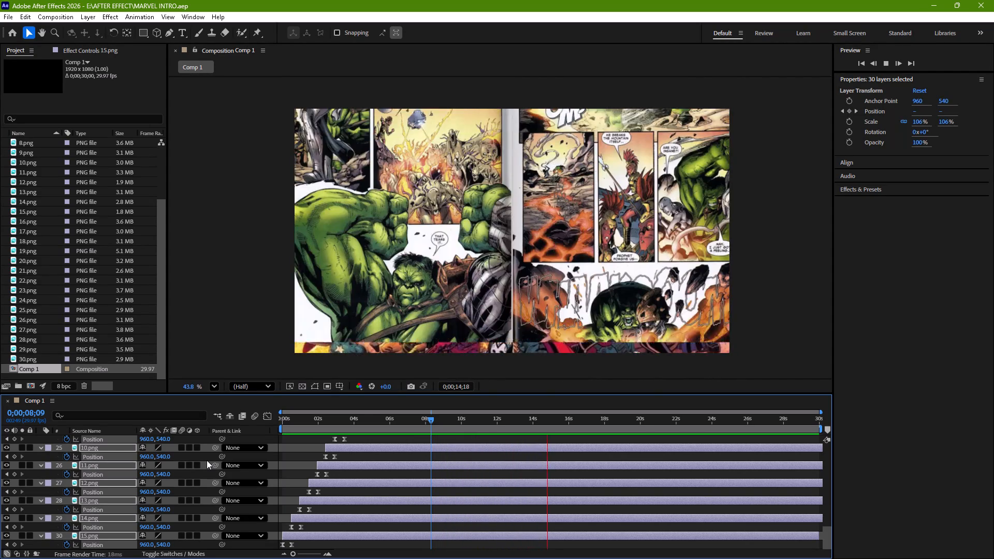
key("space")
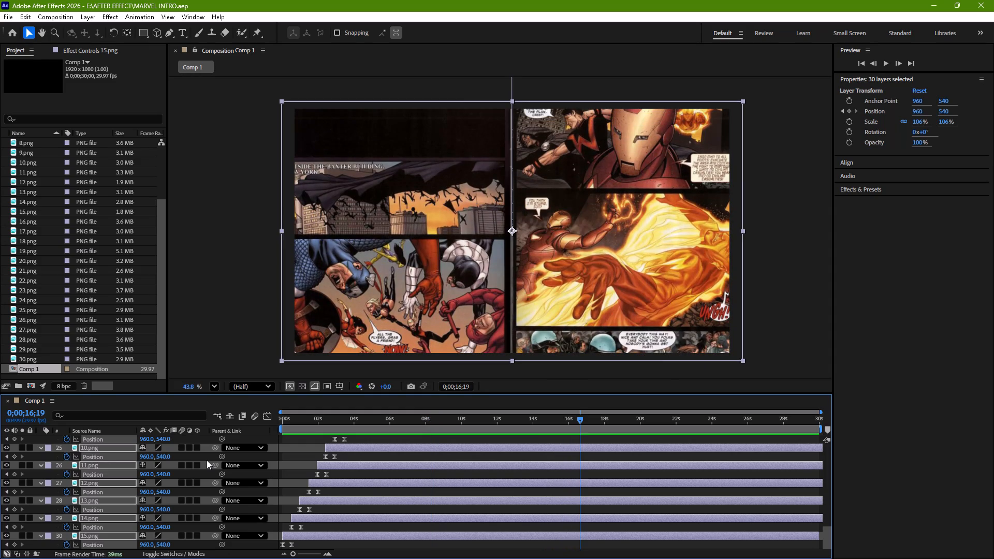
scroll(489, 481, "up", 13)
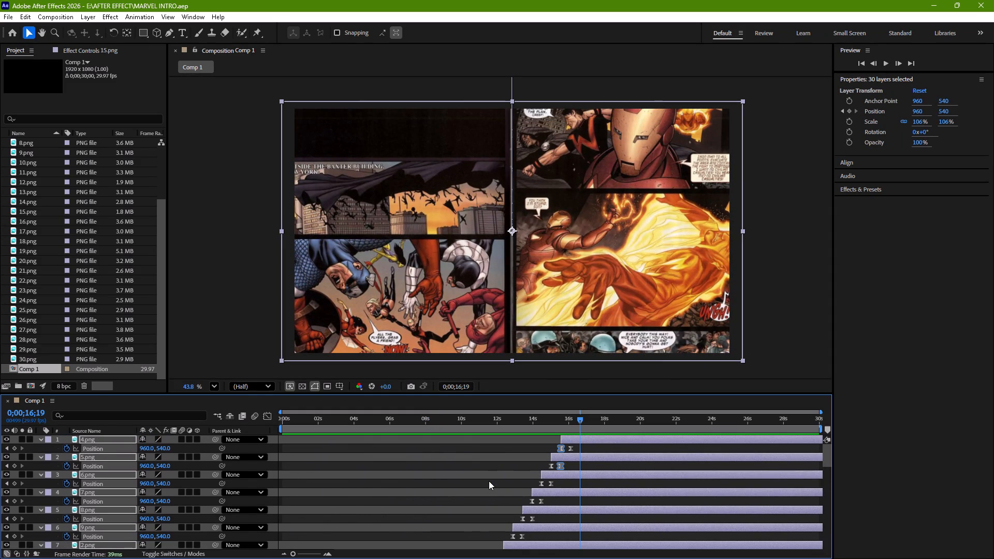
left_click(588, 439)
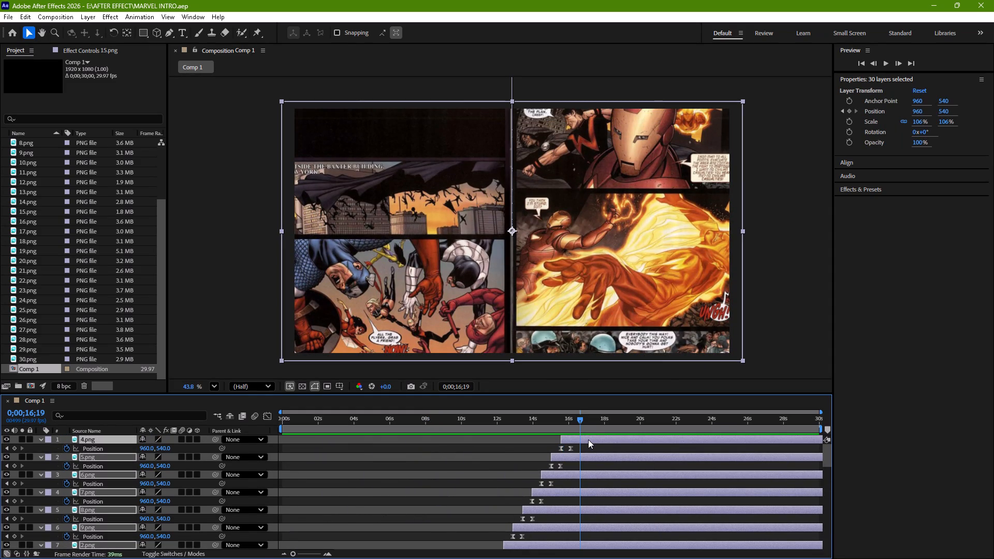
left_click_drag(581, 421, 576, 421)
left_click_drag(576, 421, 573, 423)
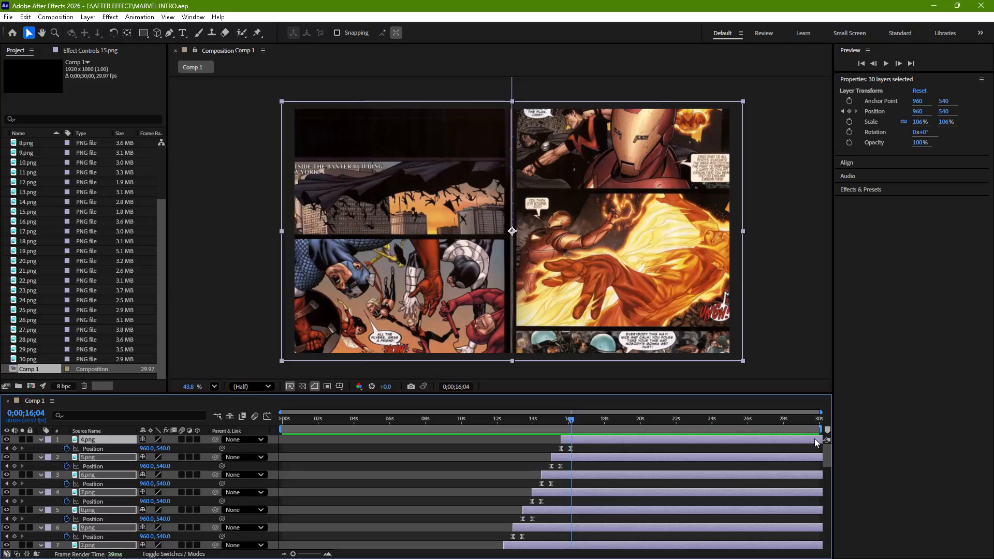
Deselect all the comic page layers, look through the layer stack and save the project.
left_click(497, 473)
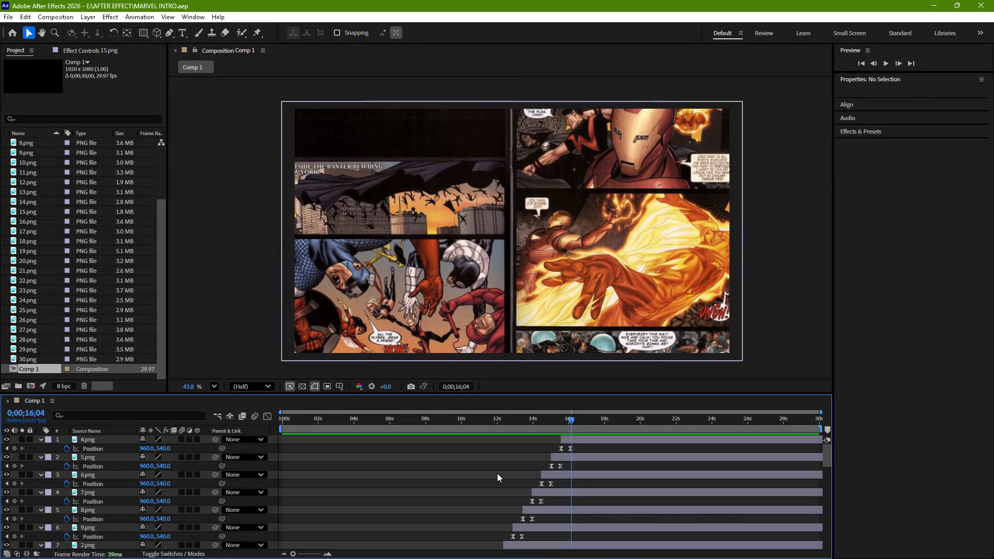
scroll(497, 473, "up", 5)
scroll(497, 473, "down", 12)
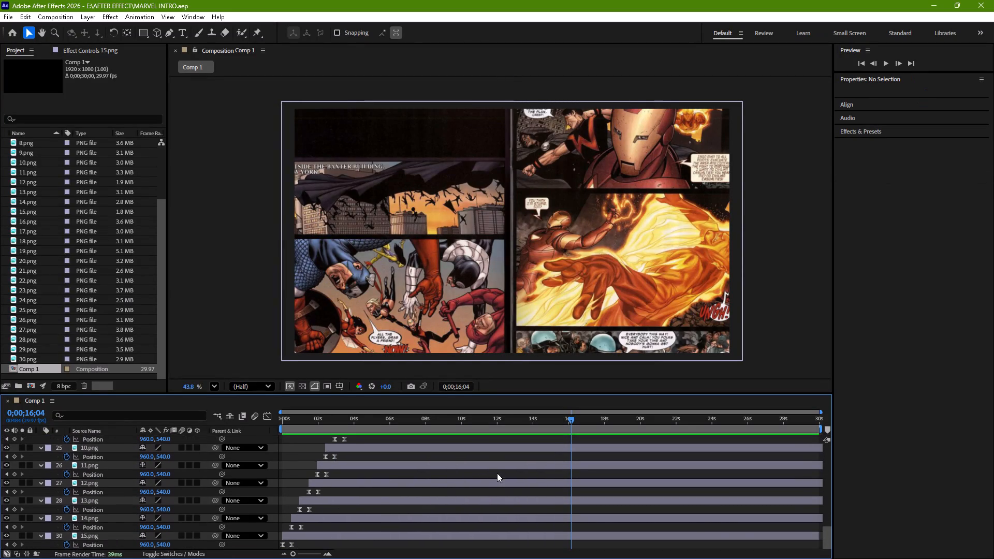
scroll(497, 473, "down", 1)
scroll(497, 473, "up", 15)
key("ctrl+s")
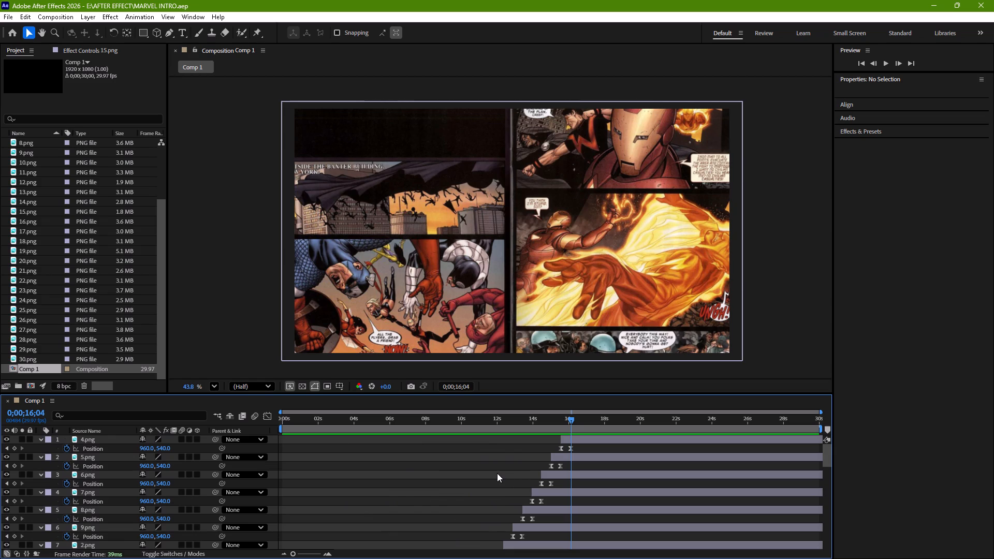
Minimize After Effects, search the computer for Kuro and launch that app.
left_click(927, 3)
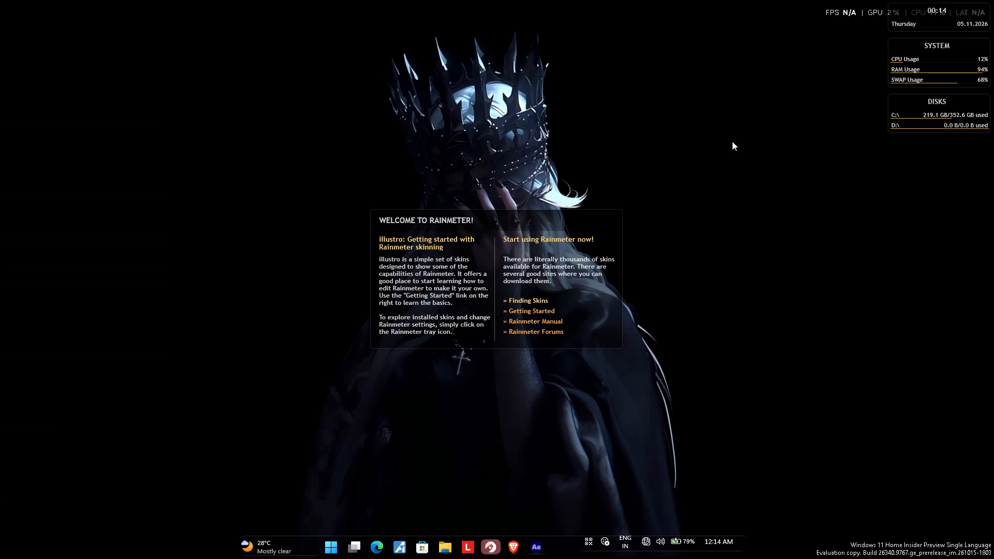
key("k")
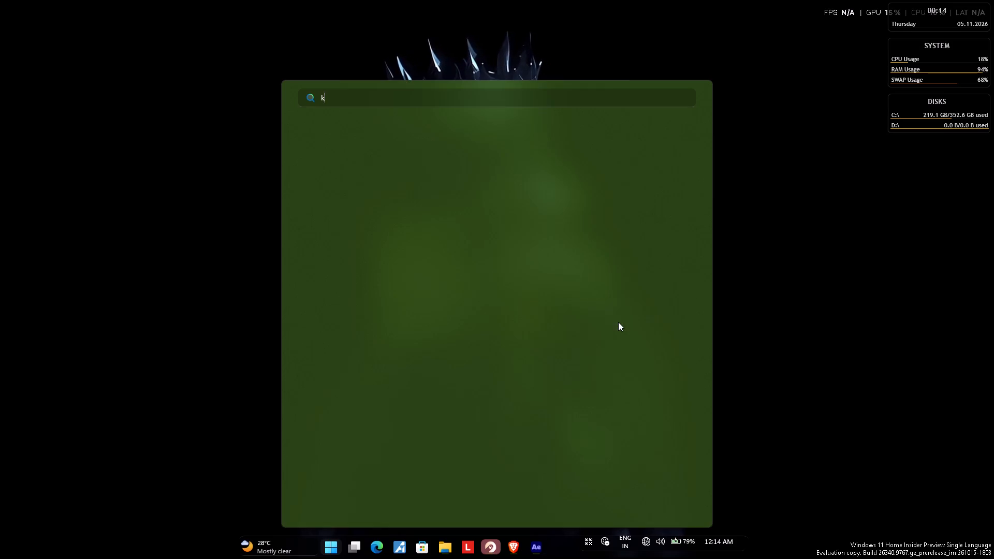
key("u")
left_click(394, 185)
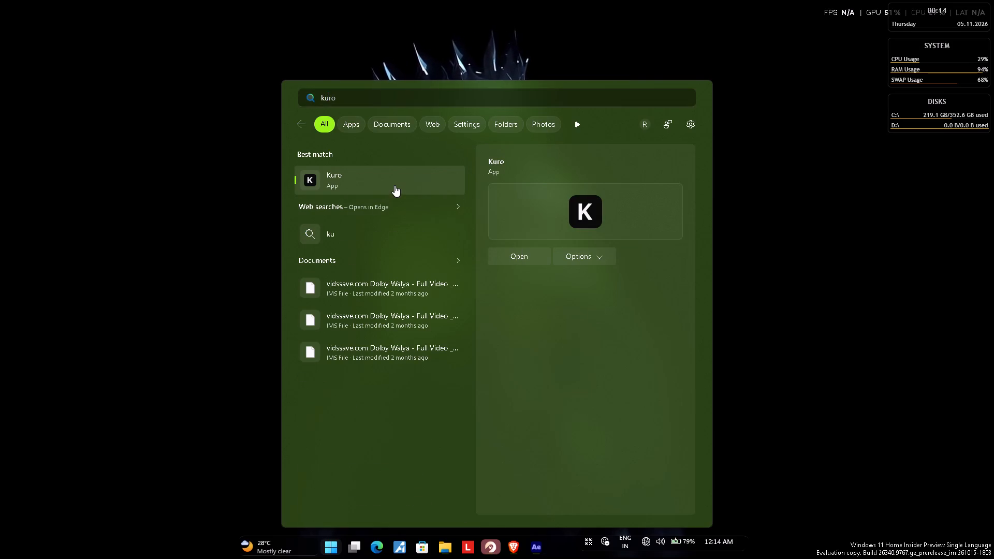
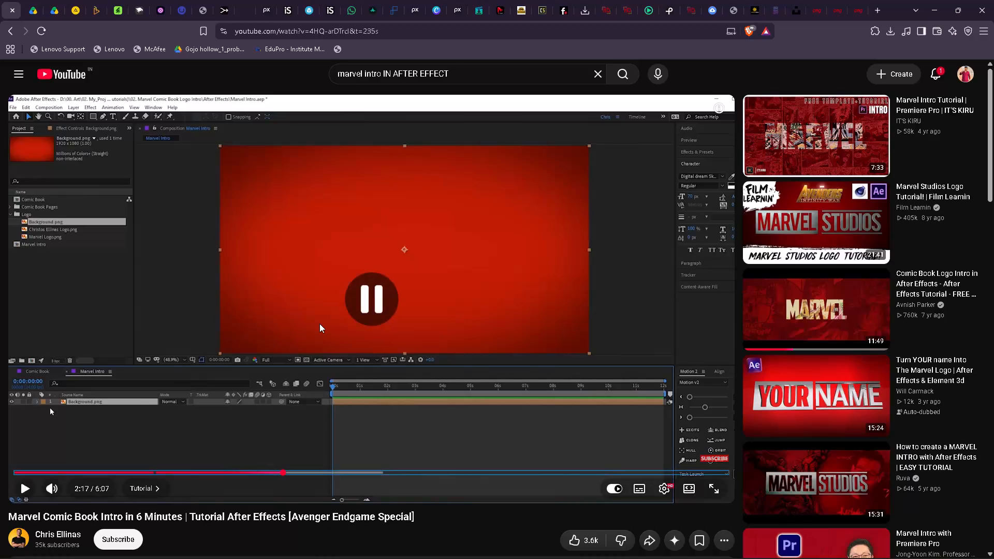
Rewatch the part of the Marvel intro tutorial where the staggered comic pages get a paper texture layer set to Multiply.
key("Left")
key("Left")
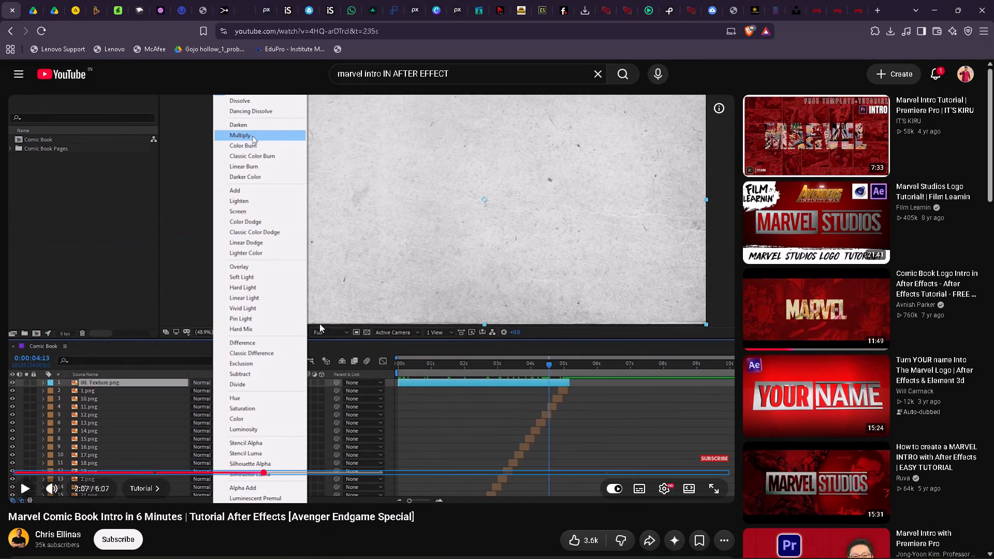
key("Left")
key("space")
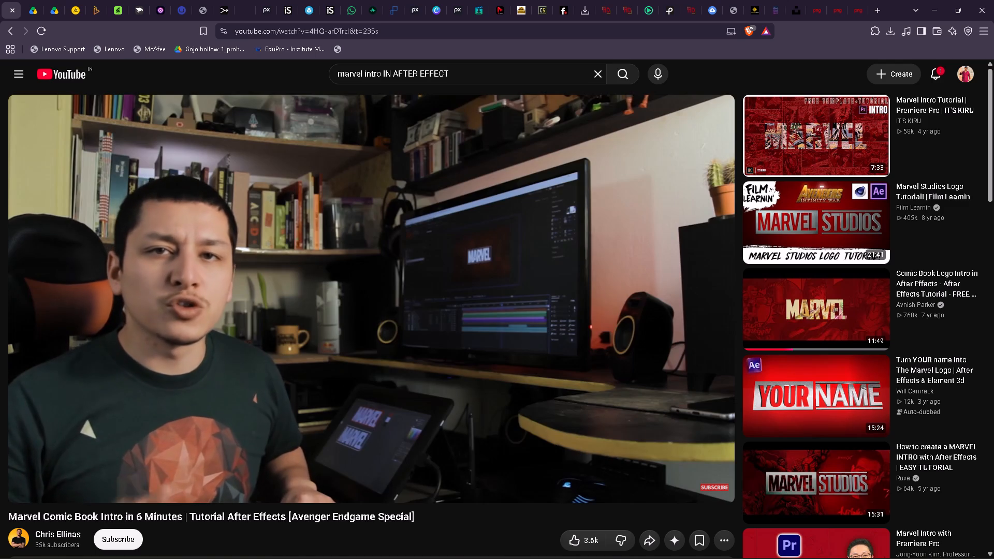
key("space")
key("Left")
key("Left")
key("Left")
key("Left")
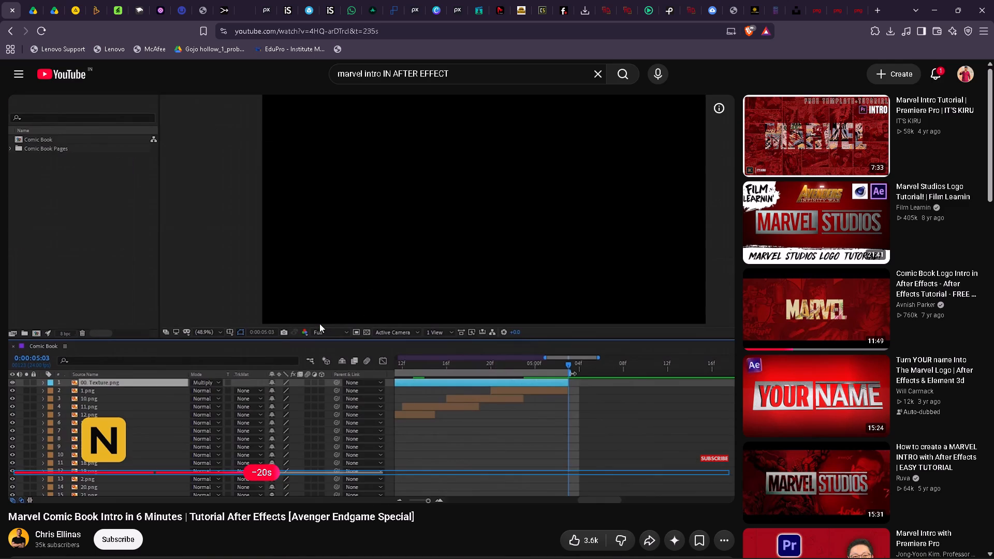
key("Left")
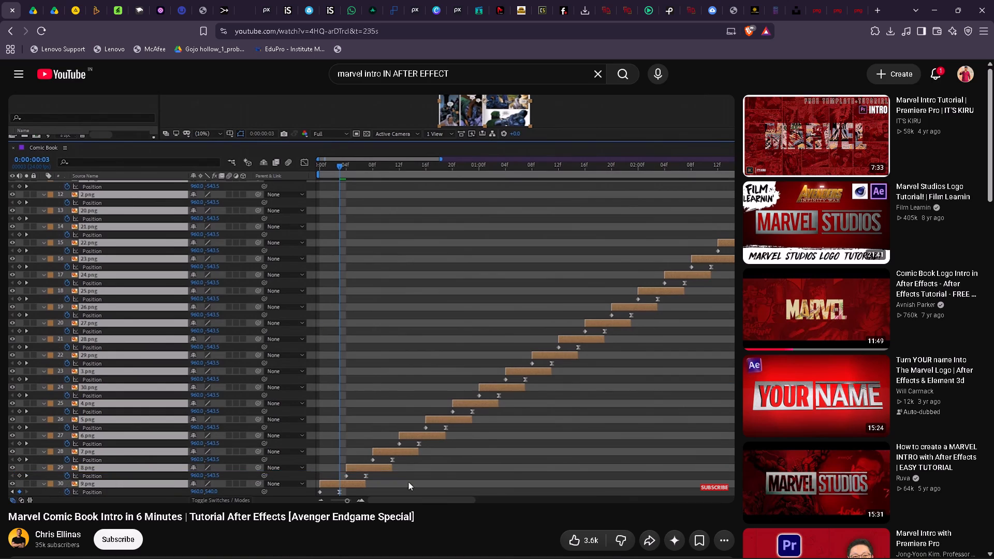
key("Left")
key("Right")
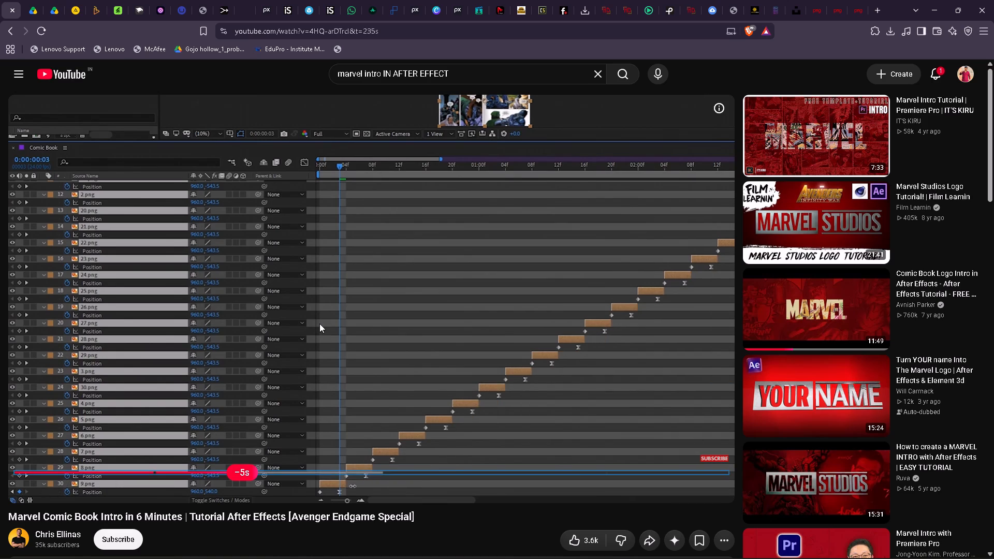
key("Right")
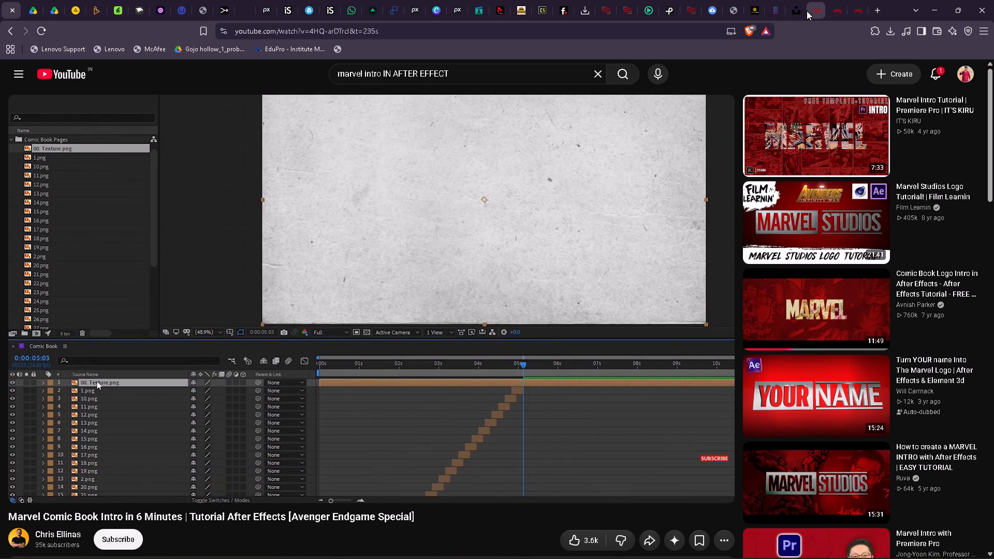
Search the web in a new browser tab for grey paper texture and browse the image results.
left_click(877, 13)
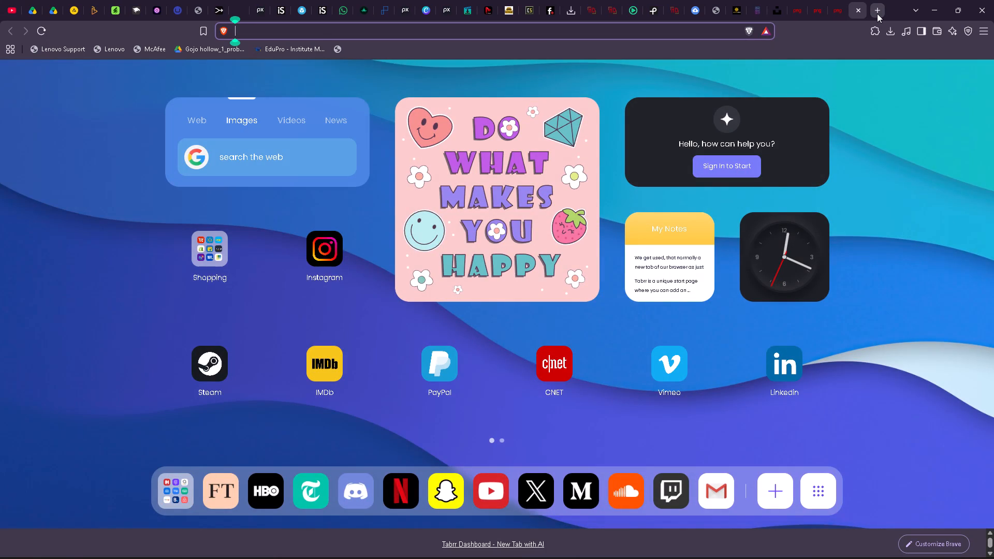
type("gry paper")
key("space")
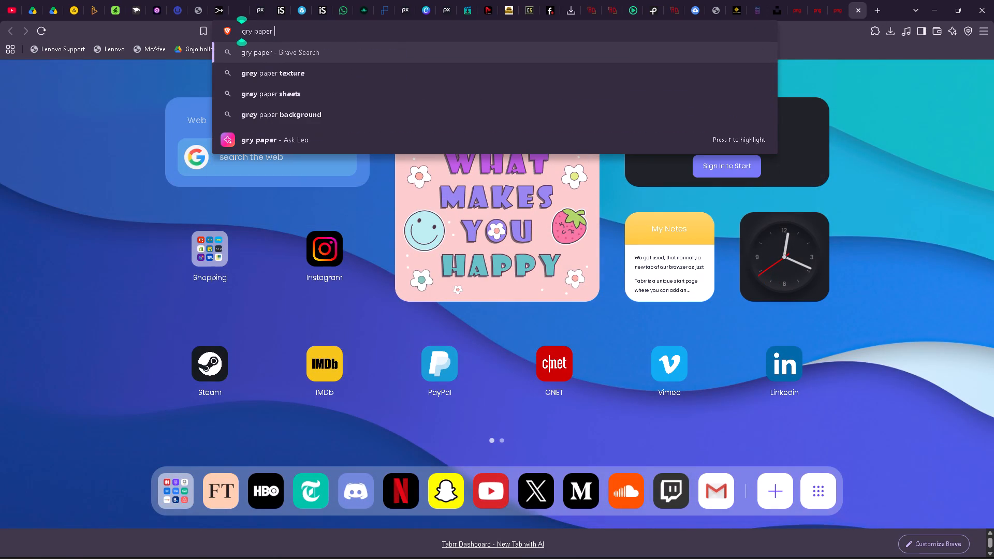
left_click(364, 76)
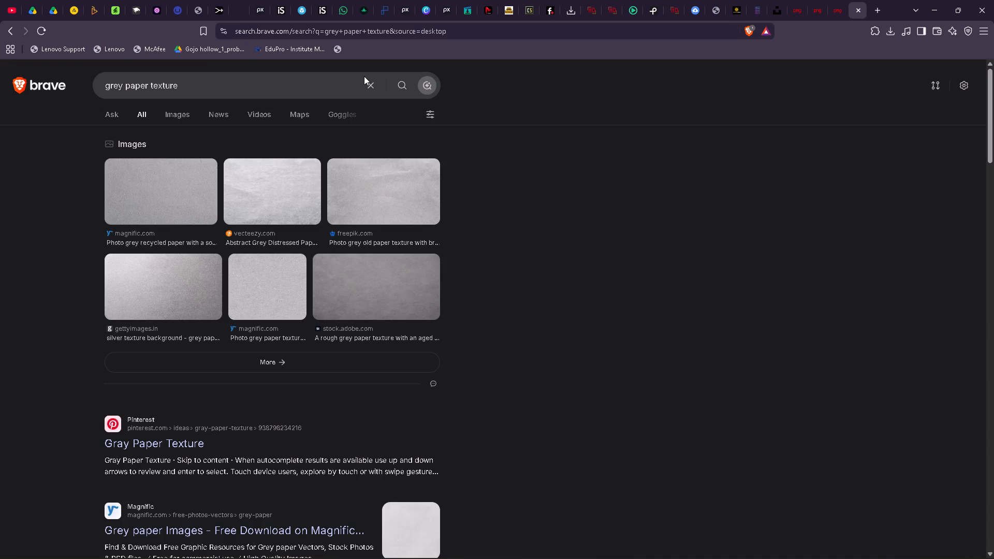
left_click(266, 187)
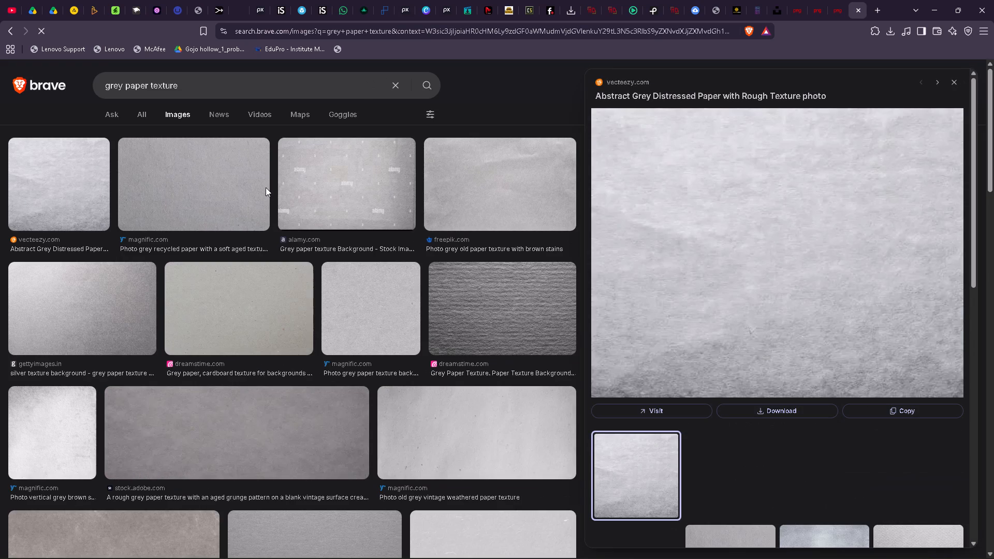
scroll(380, 284, "down", 1)
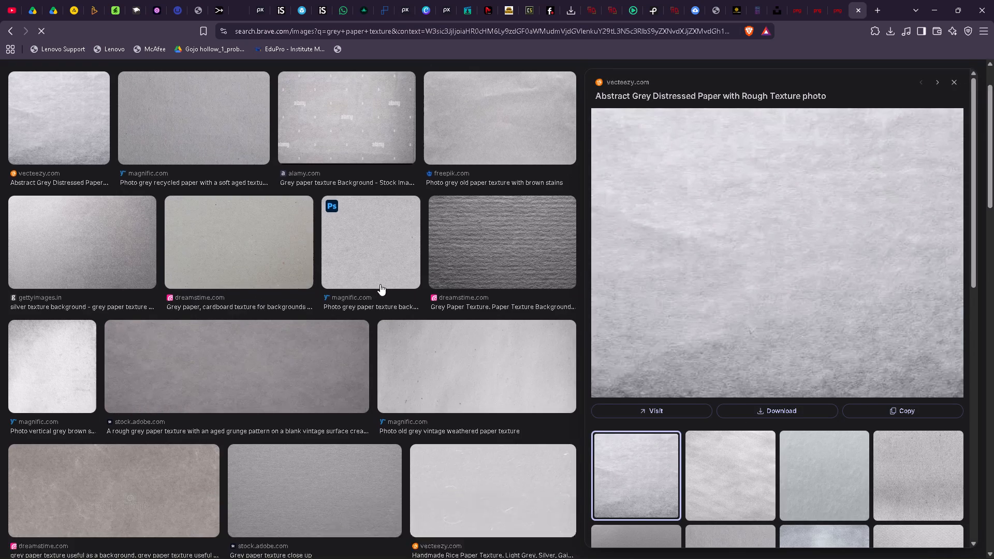
scroll(380, 284, "down", 2)
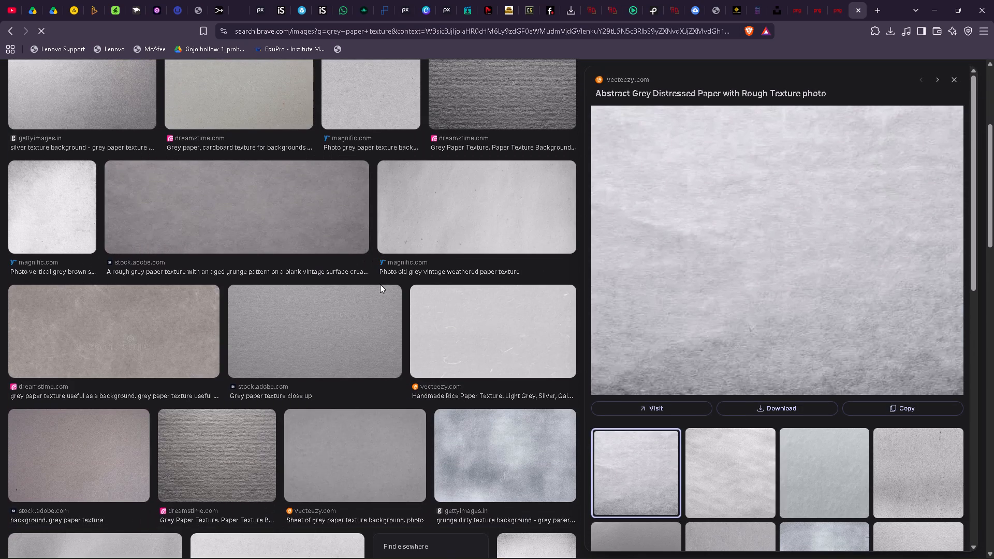
scroll(380, 284, "down", 6)
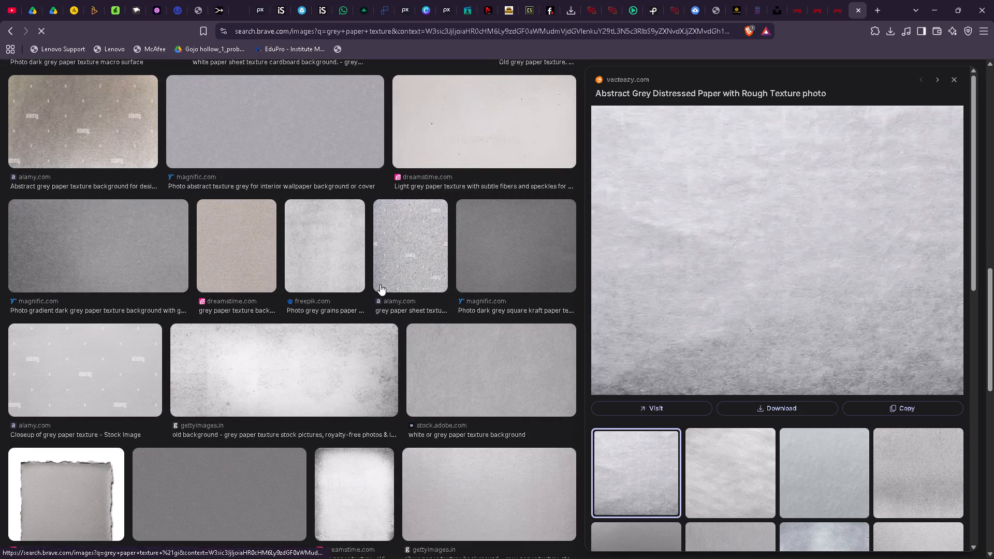
scroll(380, 284, "right", 1)
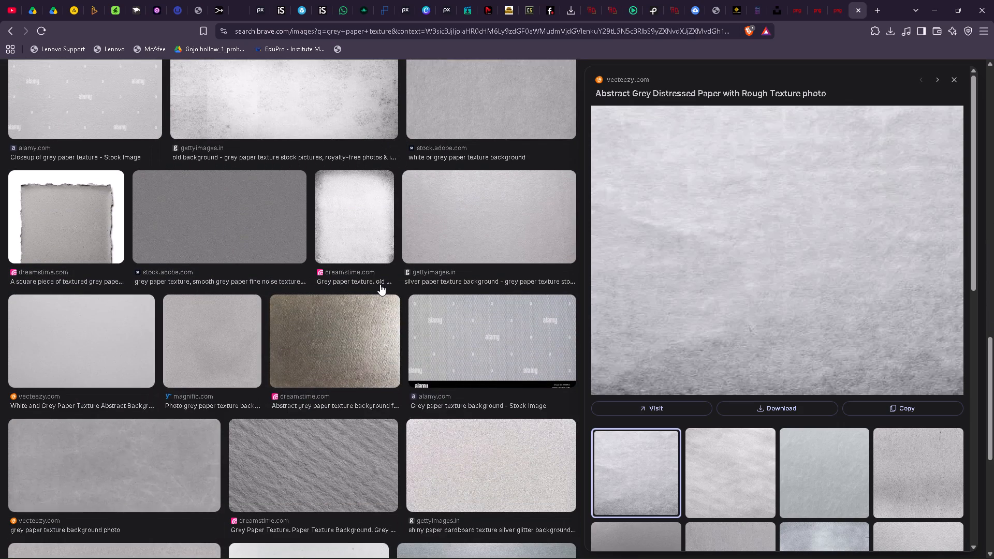
scroll(380, 284, "right", 1)
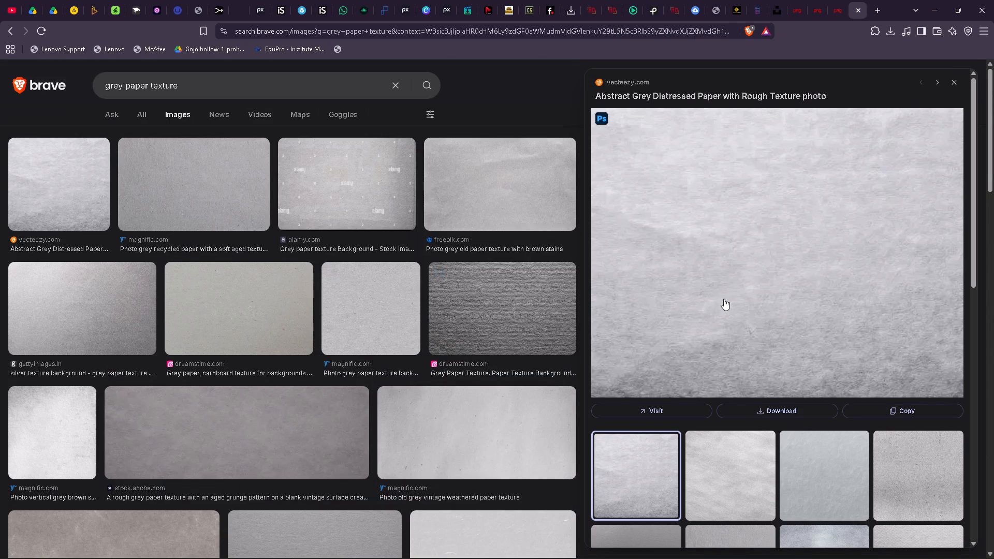
Compare the grey paper candidates and save the Abstract Grey Distressed Paper with Rough Texture photo to the MARVEL COMIC folder.
left_click(474, 180)
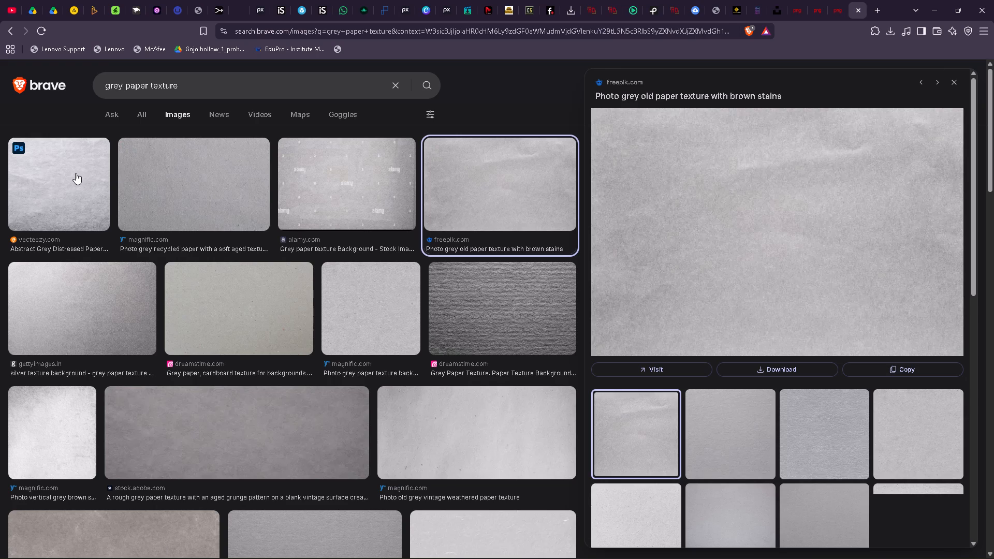
left_click(76, 173)
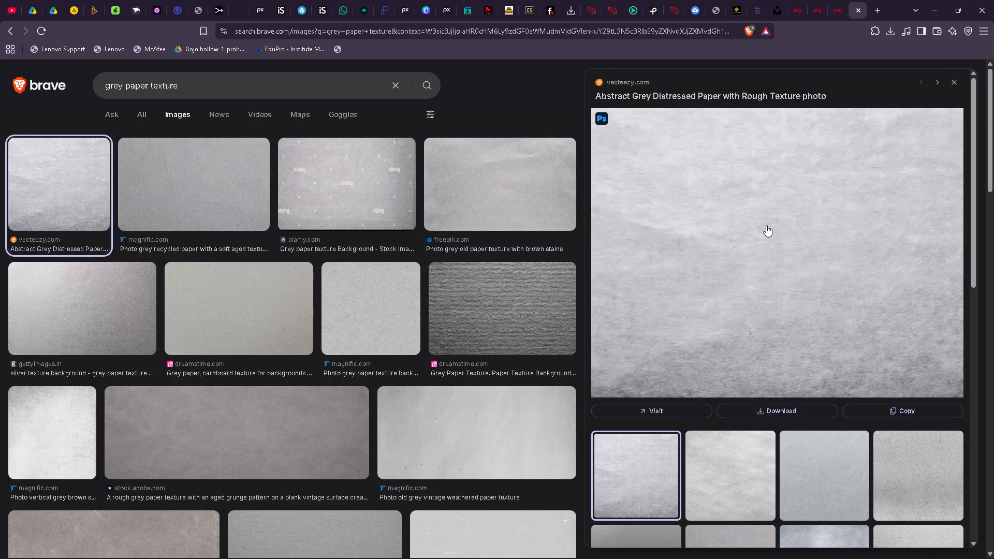
right_click(766, 225)
left_click(825, 402)
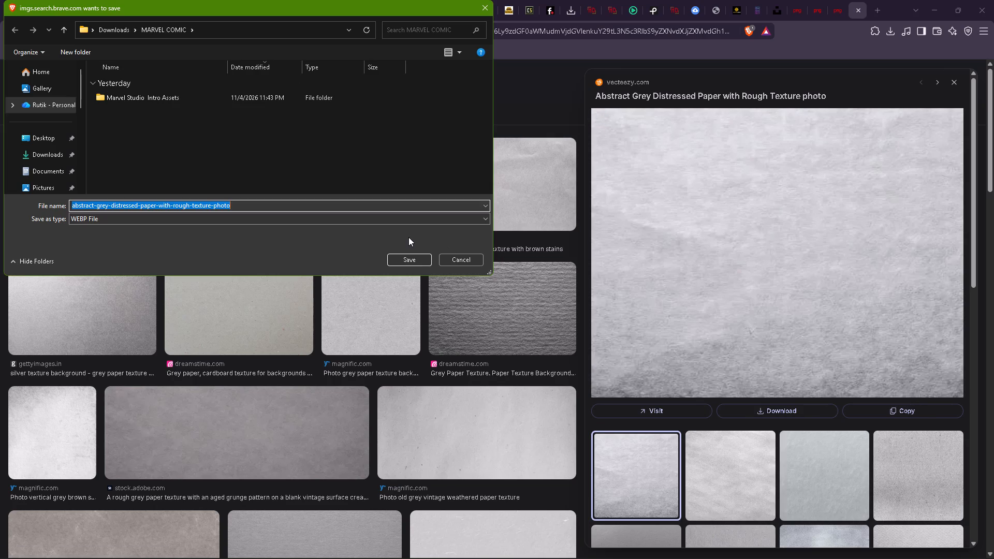
Save the grey distressed paper texture as a WEBP file in the MARVEL COMIC folder.
left_click(413, 257)
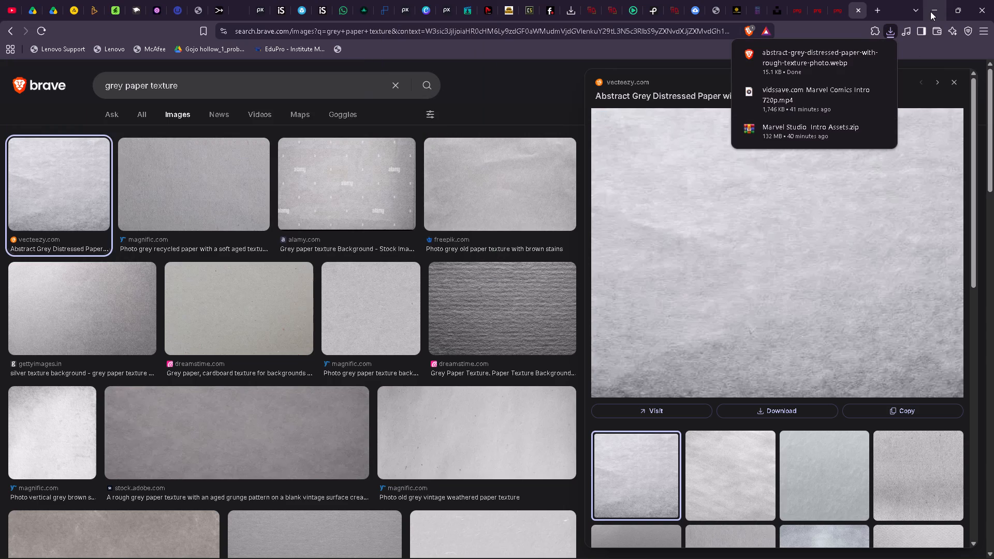
Turn off the computer's Wi-Fi connection.
key("super+a")
left_click(827, 283)
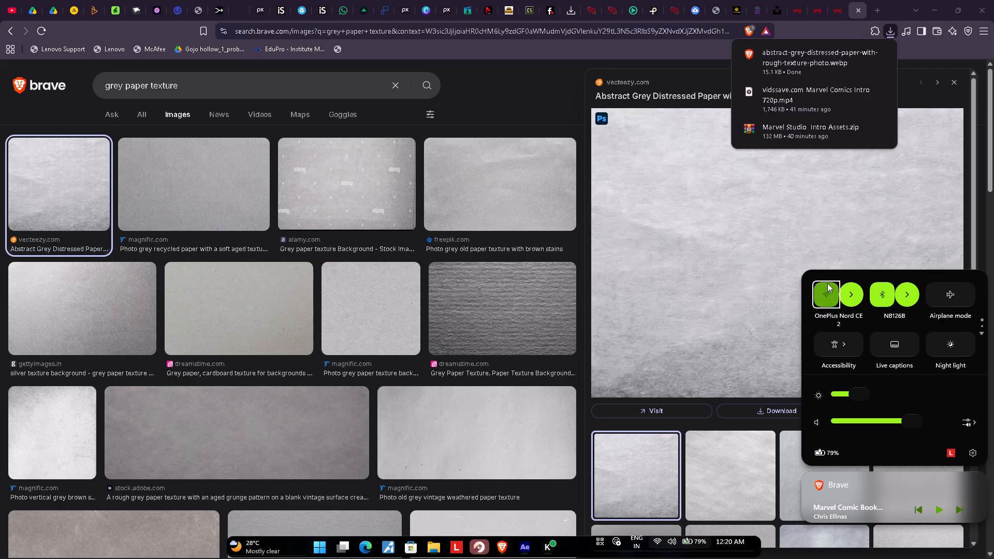
Switch to After Effects, move the playhead to 0;00;16;05 and select all the comic page layers in Comp 1, from 4.png through 15.png.
left_click(657, 164)
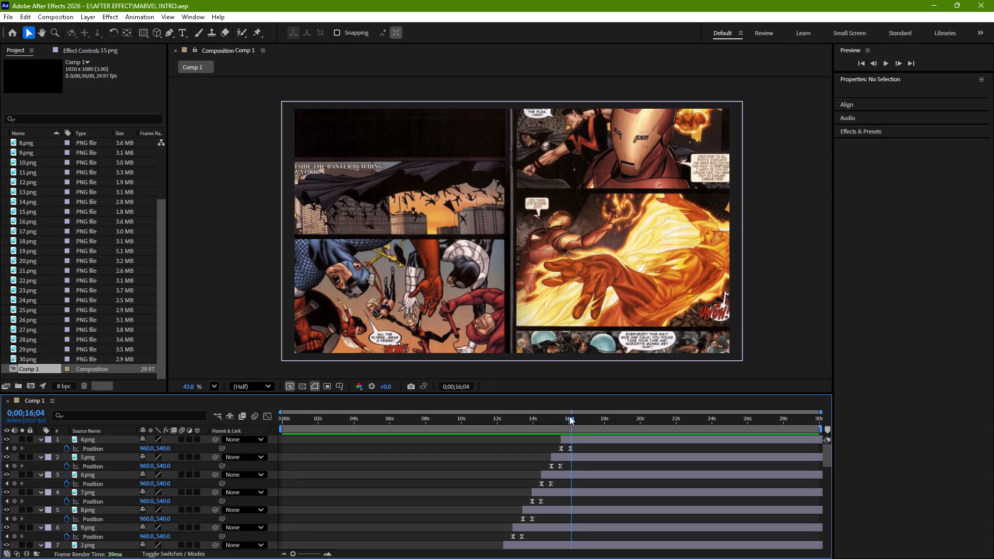
left_click(569, 416)
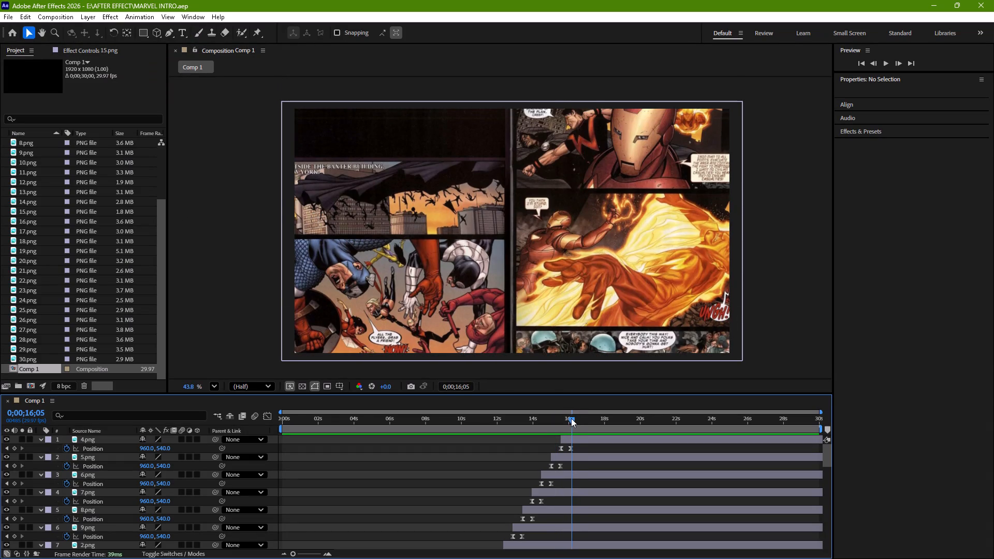
left_click(119, 436)
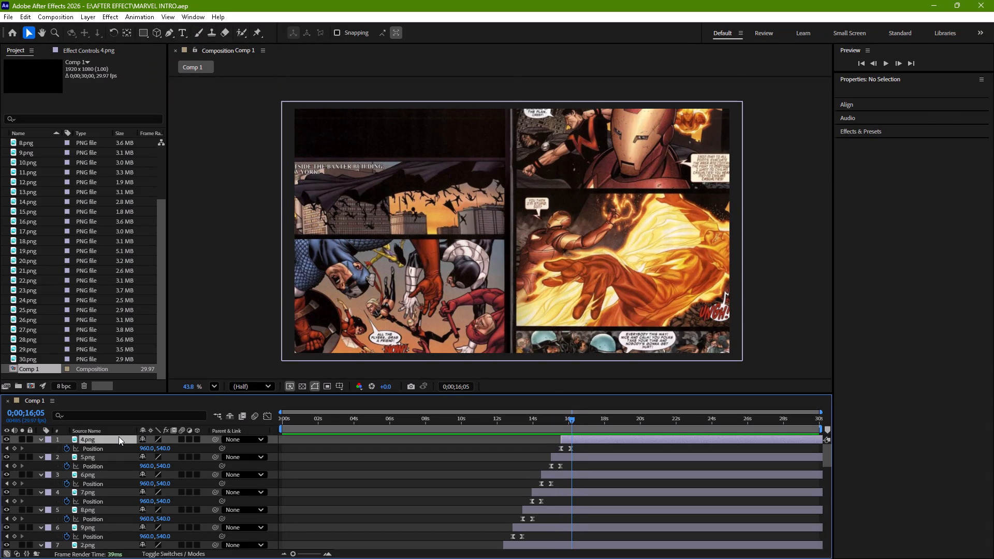
scroll(119, 436, "down", 9)
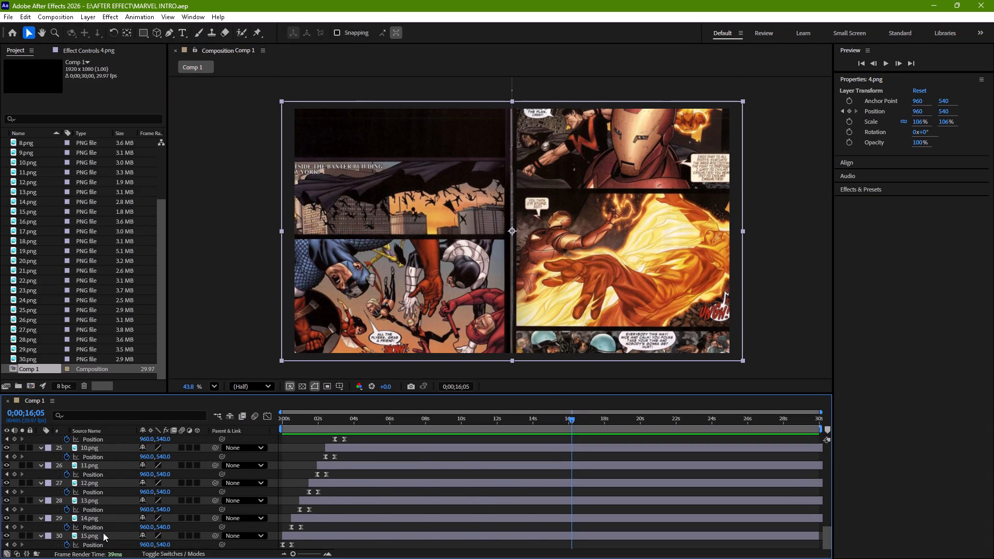
left_click(103, 533, "shift")
scroll(498, 454, "up", 12)
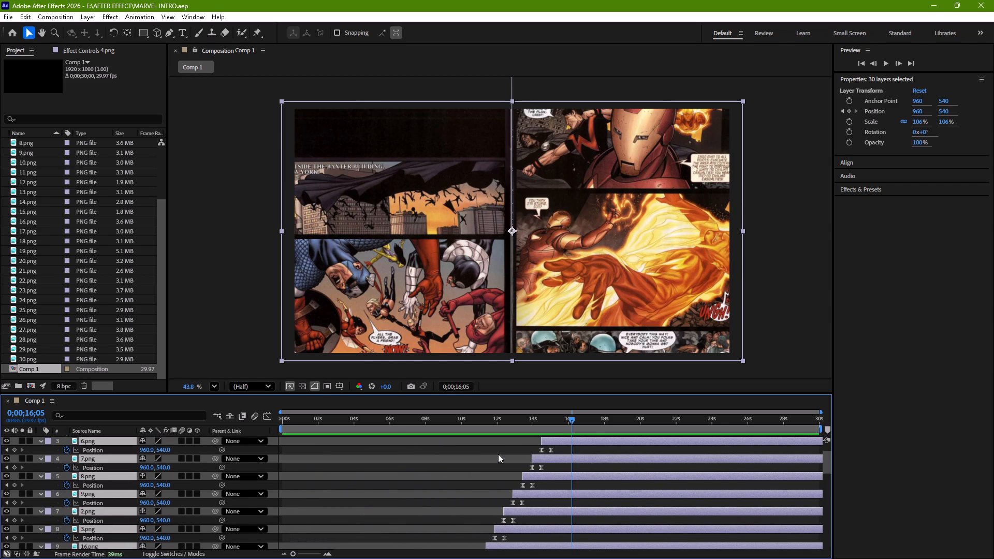
key("ctrl+t")
key("ctrl+t")
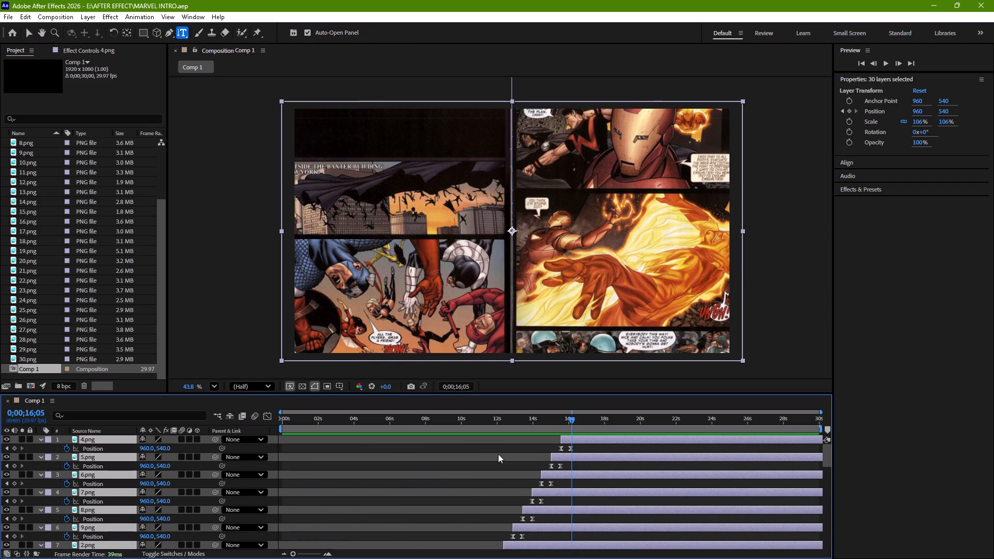
key("alt+t")
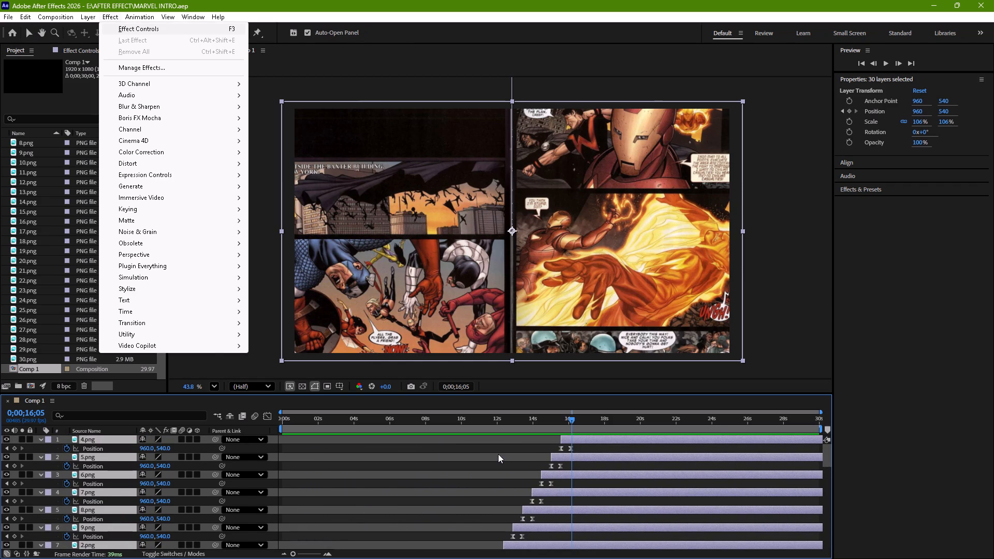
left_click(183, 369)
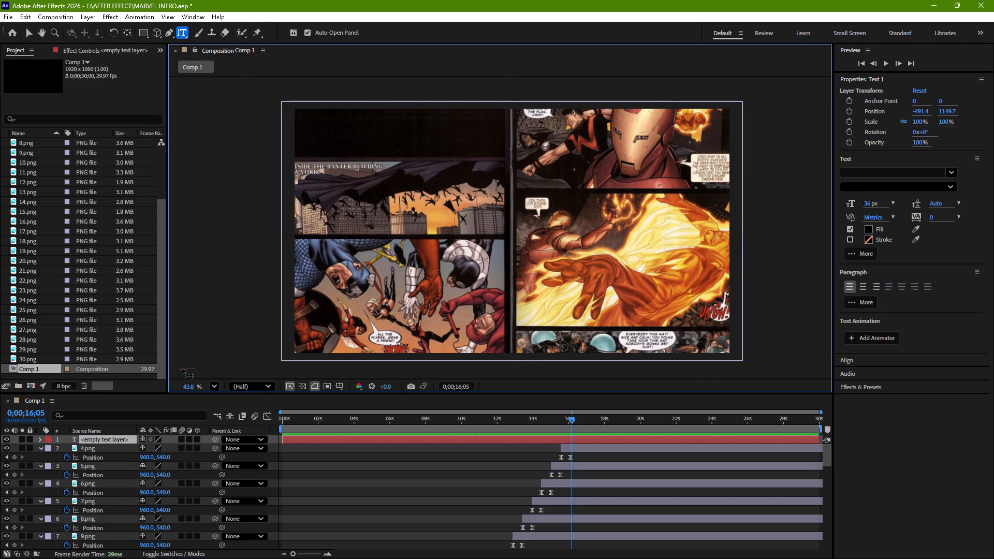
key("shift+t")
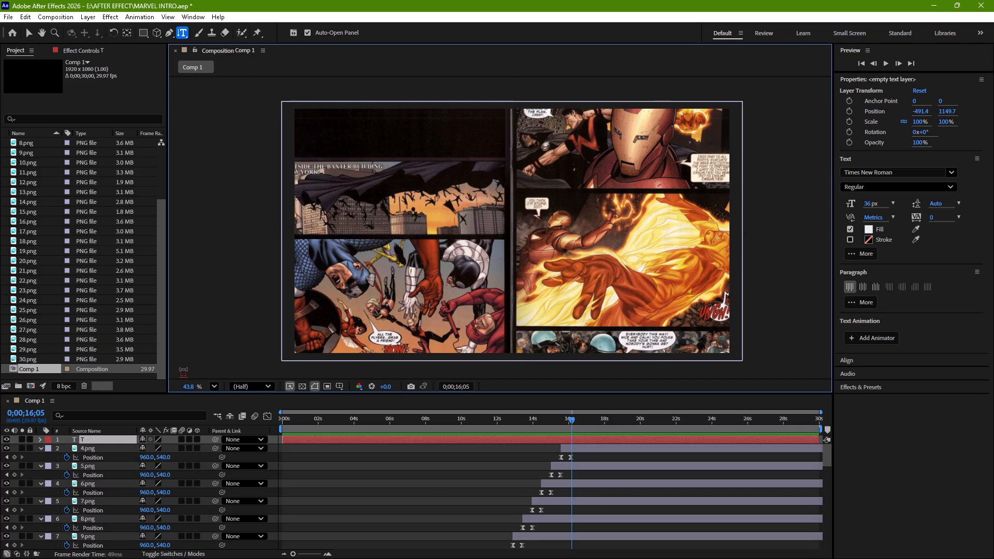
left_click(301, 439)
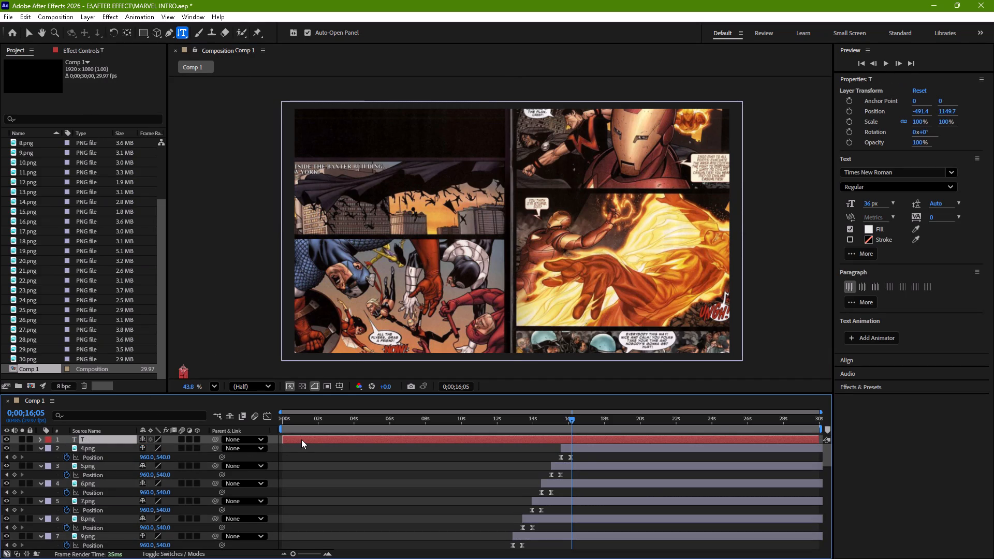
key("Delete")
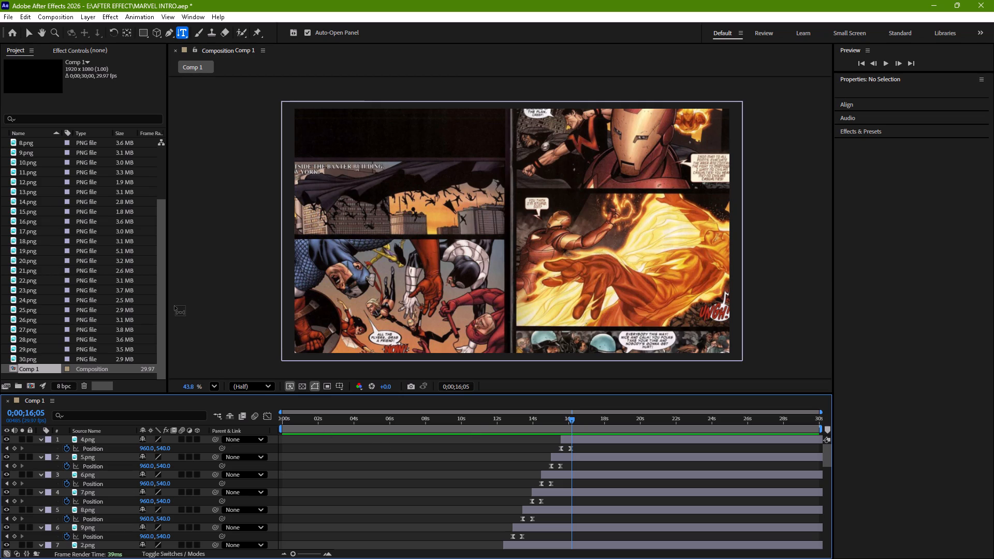
Import the abstract-grey-distressed-paper texture file from the MARVEL COMIC folder in Downloads into the After Effects project.
key("ctrl+i")
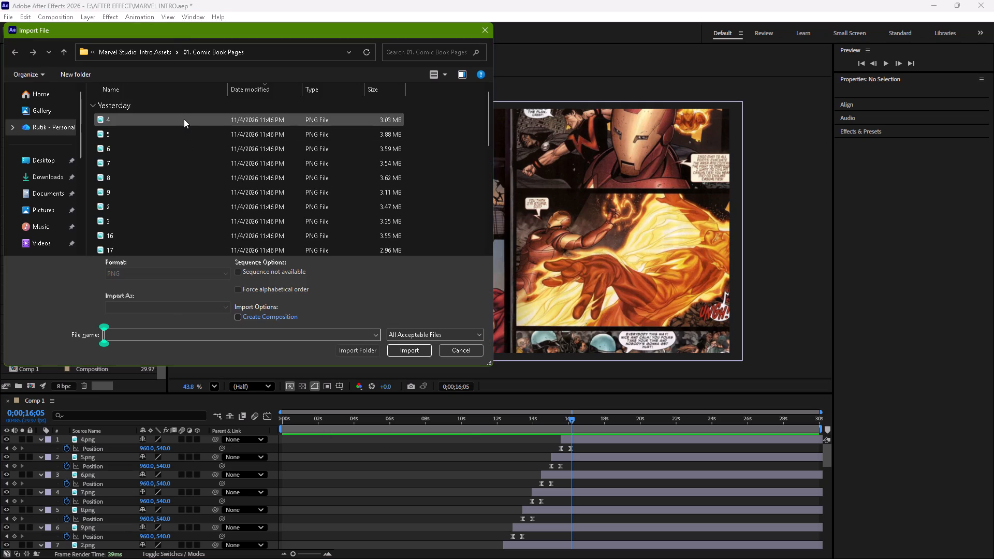
left_click(155, 51)
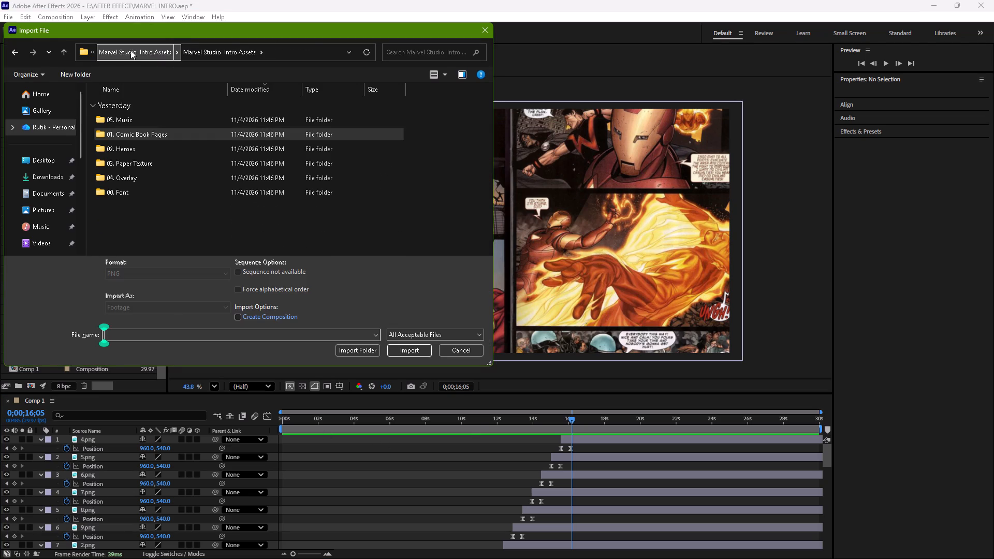
left_click(129, 50)
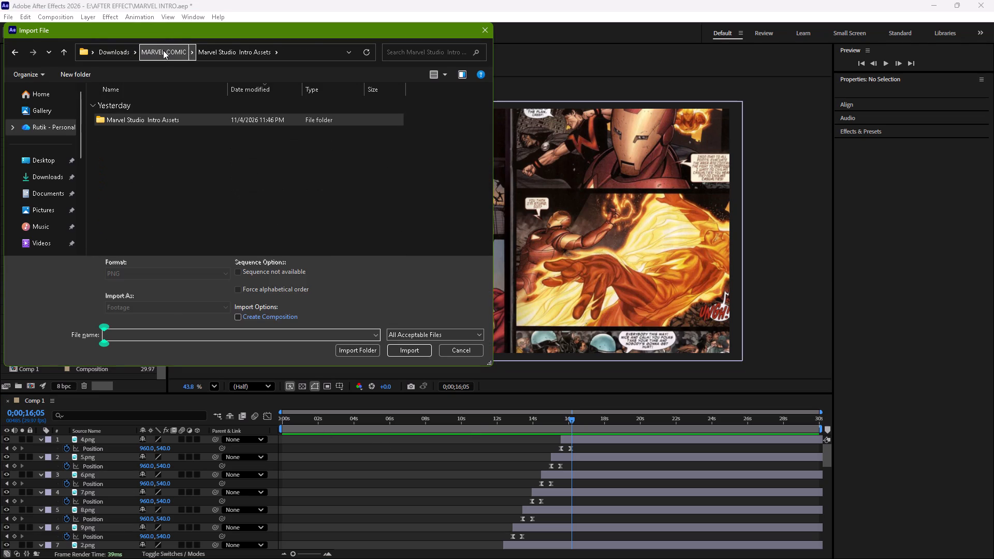
left_click(163, 50)
left_click(190, 119)
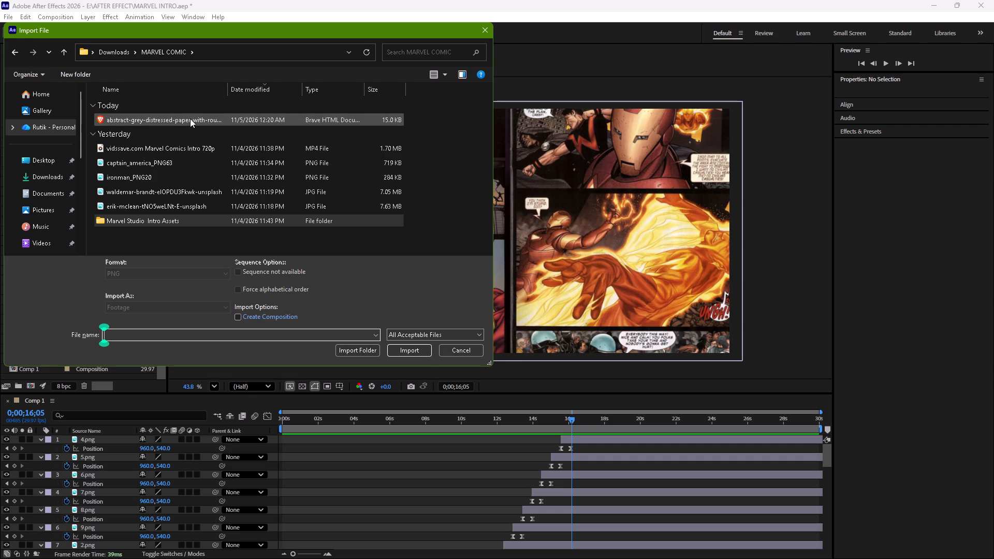
left_click(412, 346)
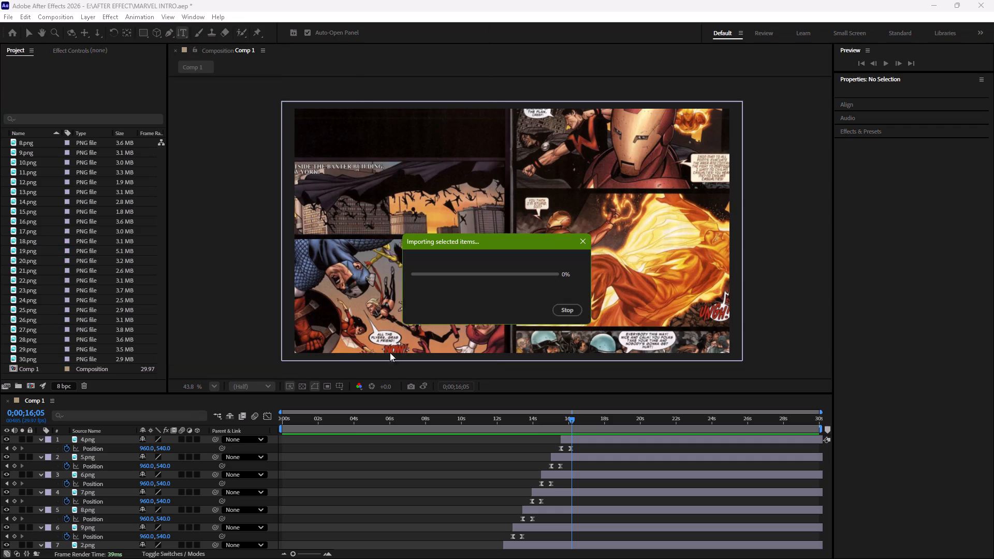
Add the grey paper texture to Comp 1 above 4.png and set its Scale to 468% to cover the frame.
left_click_drag(48, 367, 98, 435)
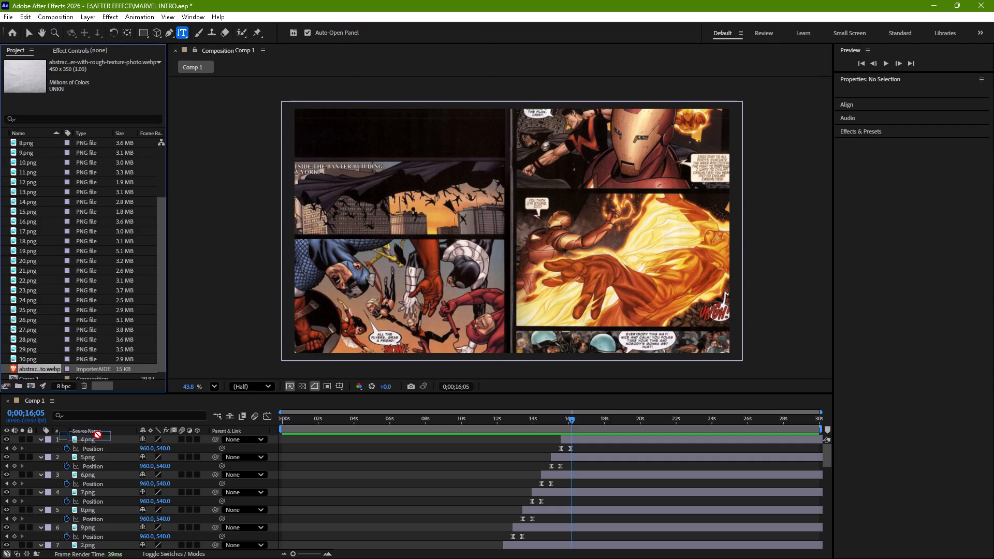
left_click_drag(98, 435, 99, 438)
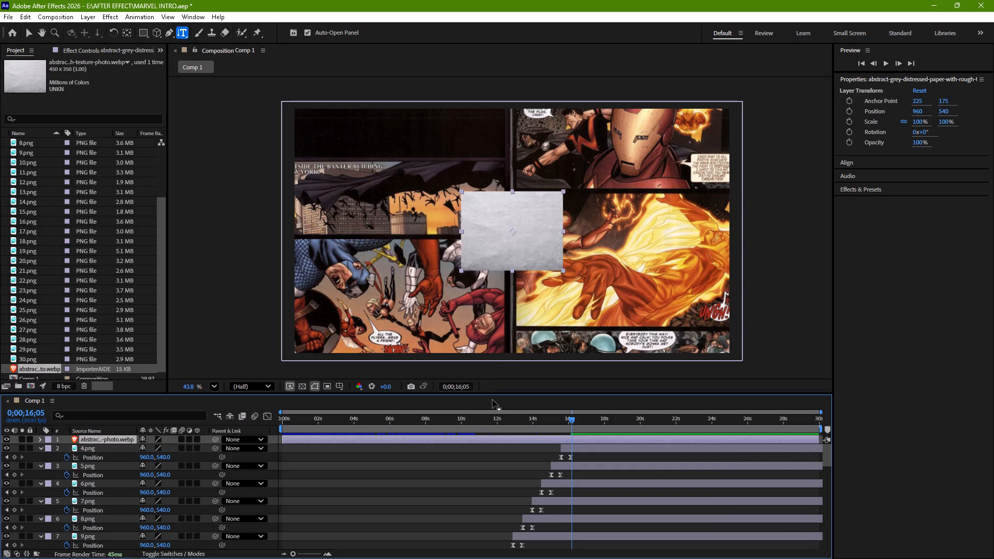
key("s")
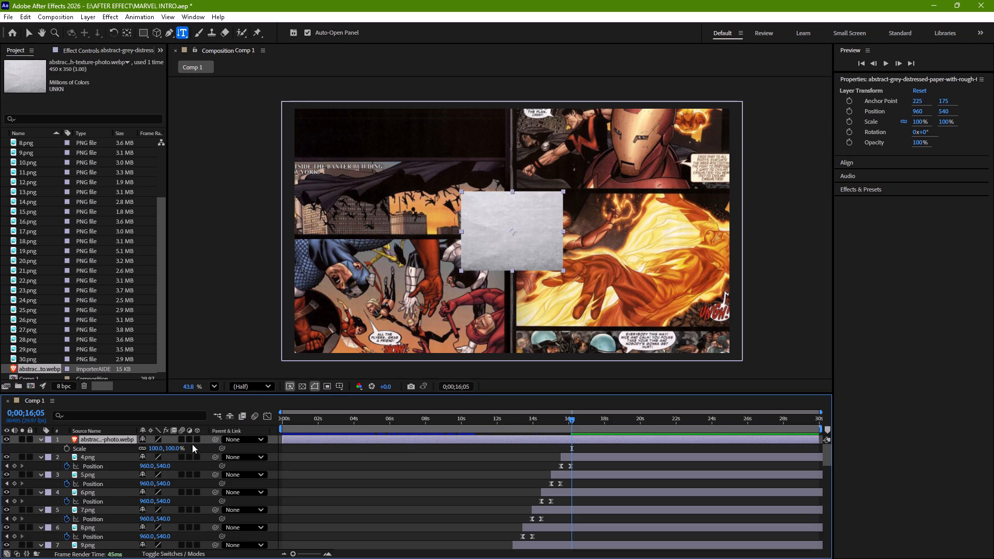
left_click_drag(167, 449, 370, 469)
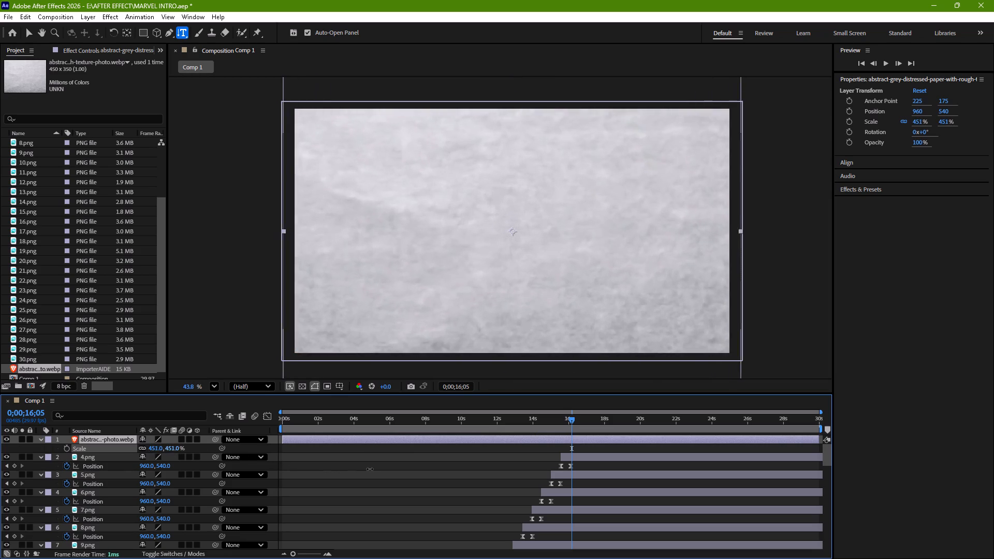
left_click_drag(370, 469, 379, 470)
key("Return")
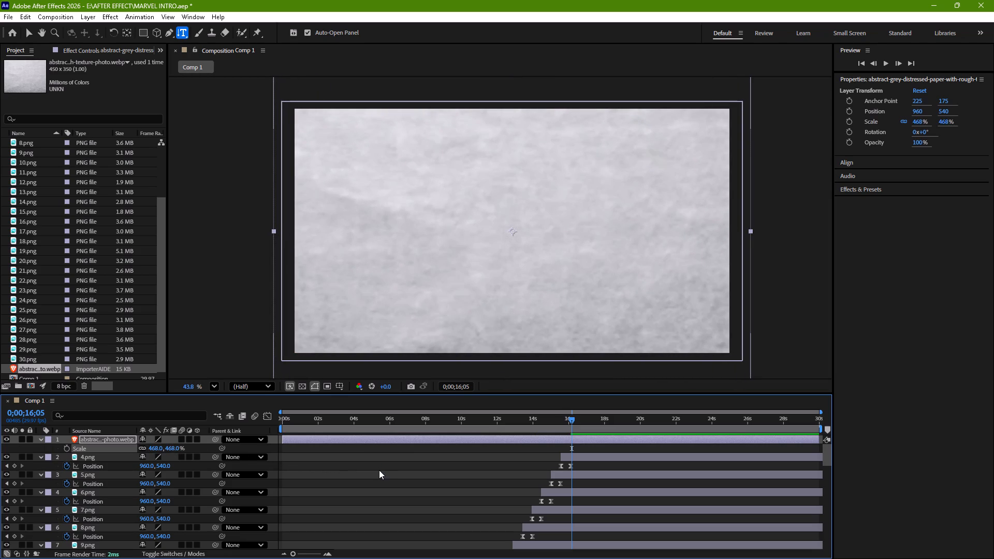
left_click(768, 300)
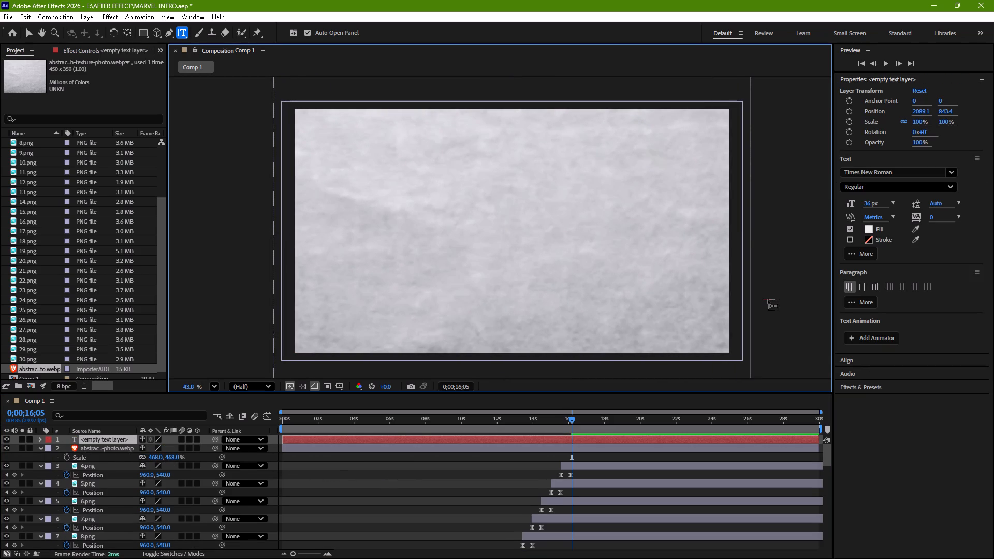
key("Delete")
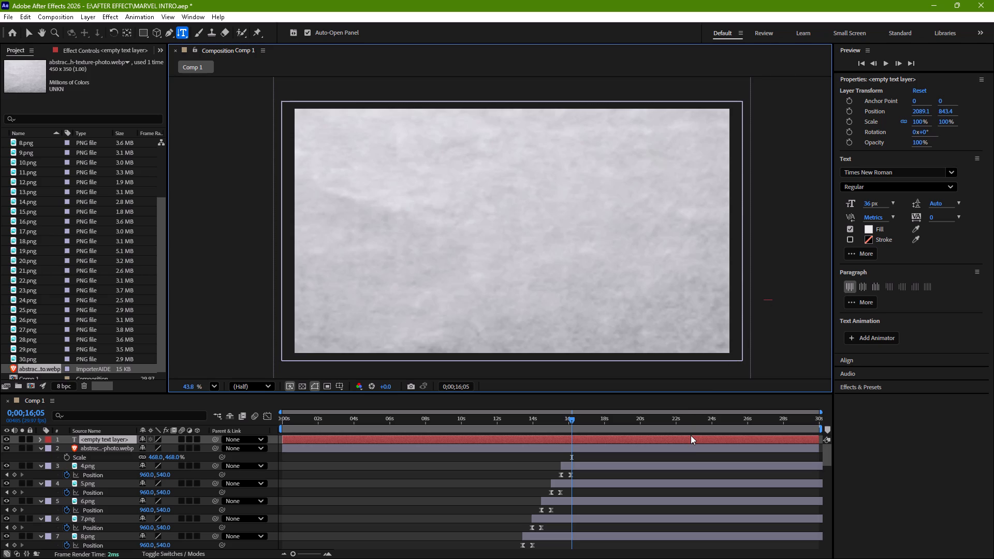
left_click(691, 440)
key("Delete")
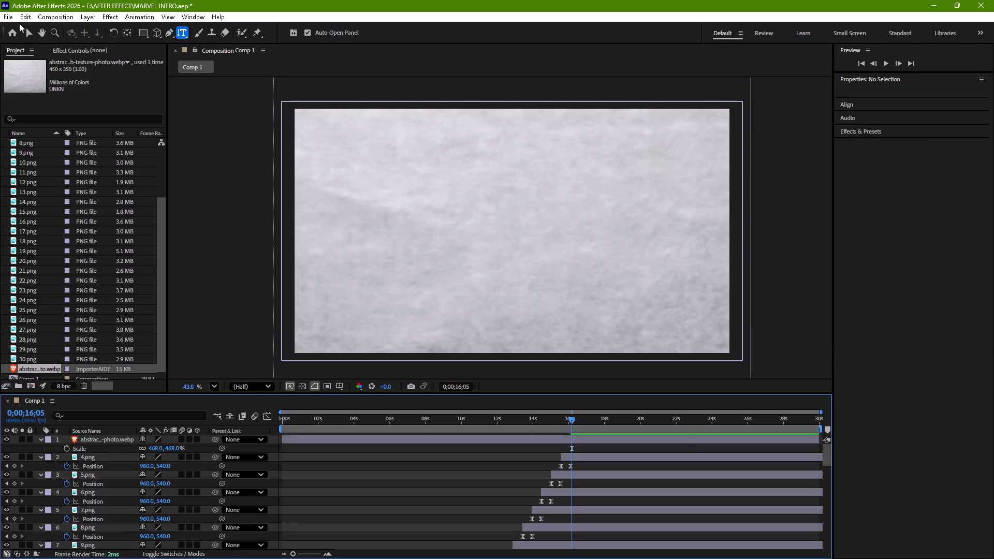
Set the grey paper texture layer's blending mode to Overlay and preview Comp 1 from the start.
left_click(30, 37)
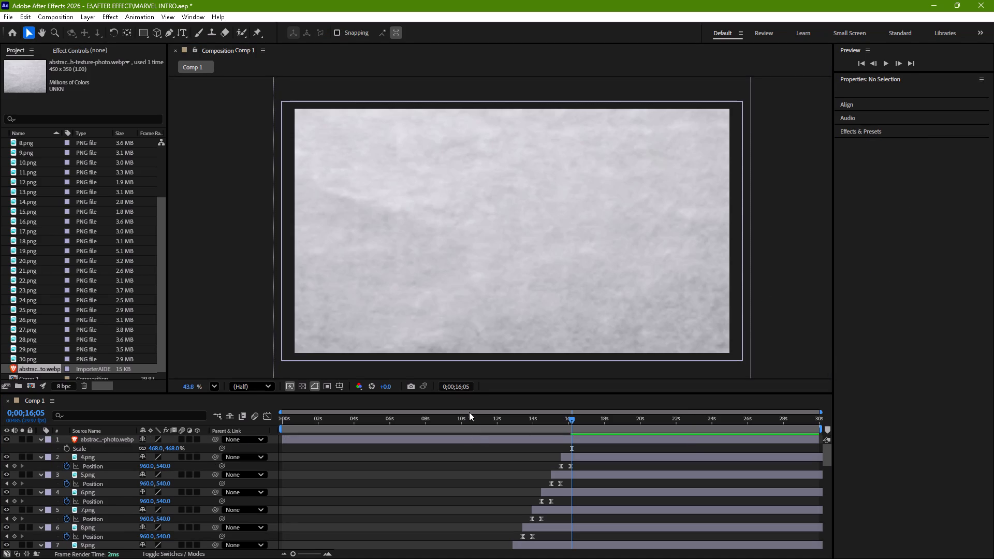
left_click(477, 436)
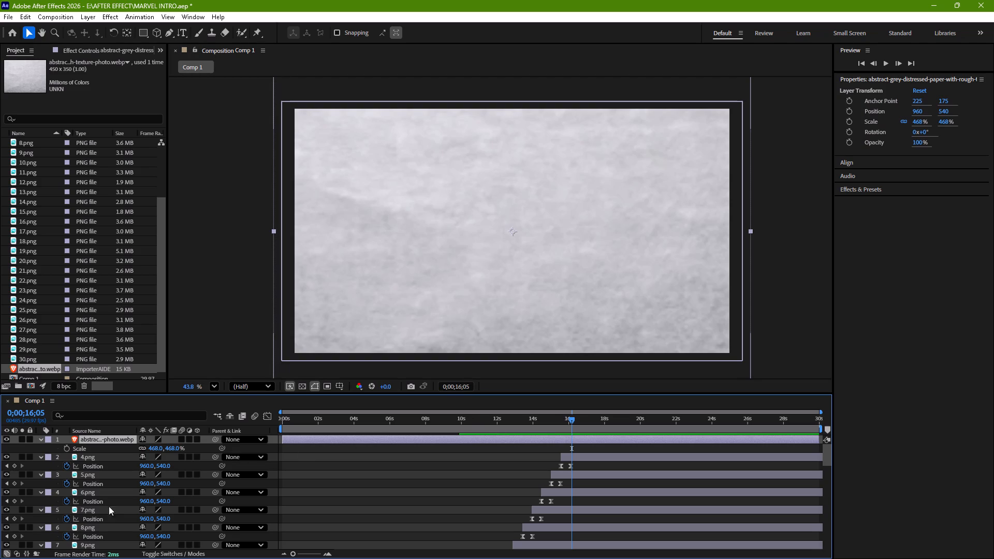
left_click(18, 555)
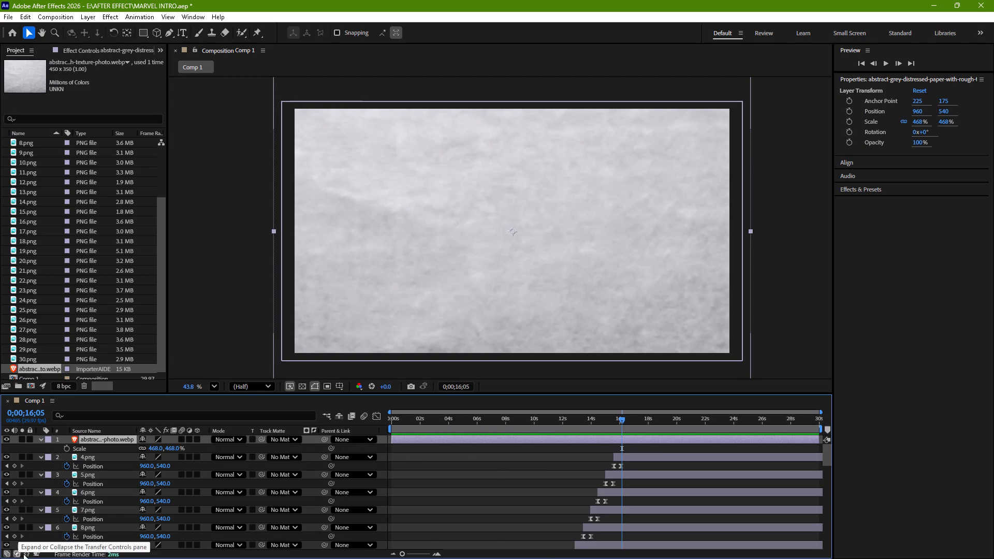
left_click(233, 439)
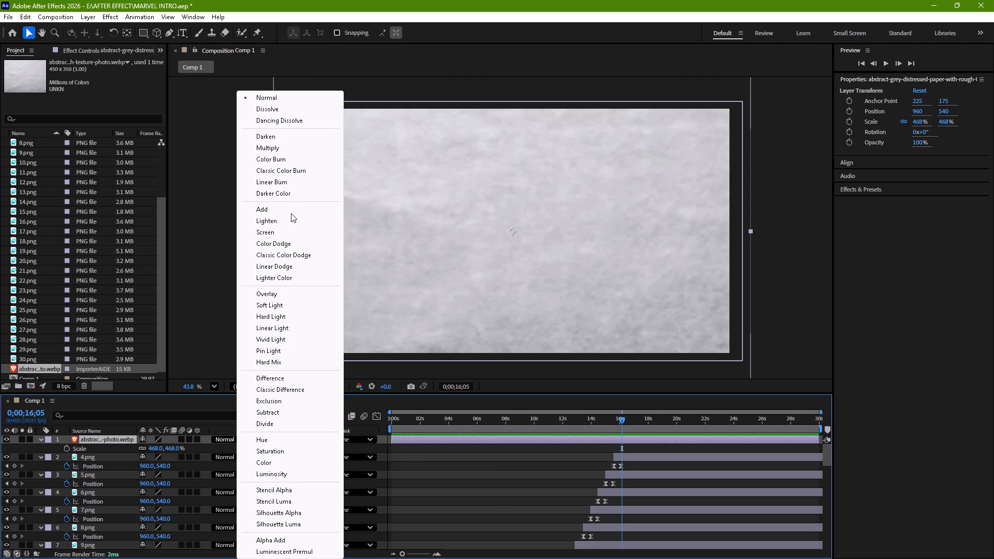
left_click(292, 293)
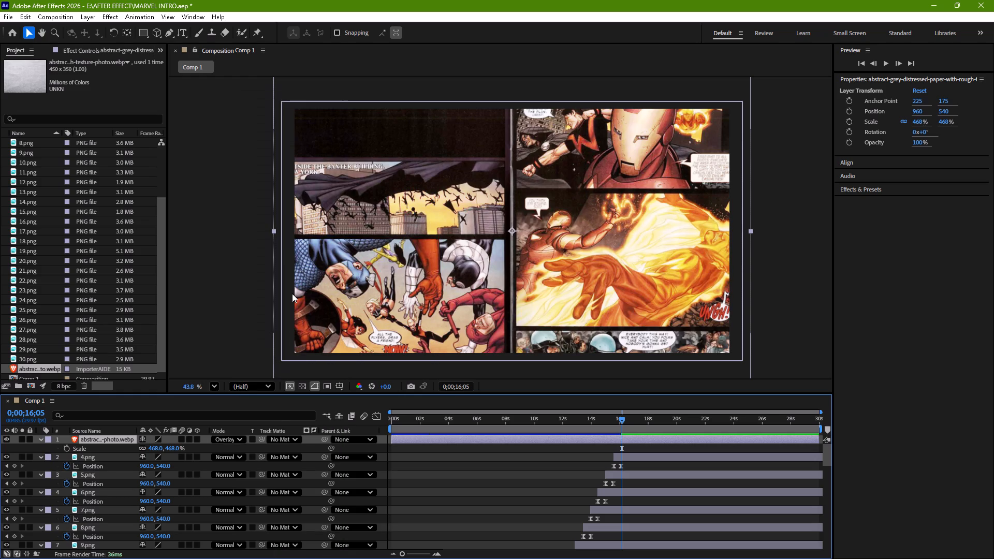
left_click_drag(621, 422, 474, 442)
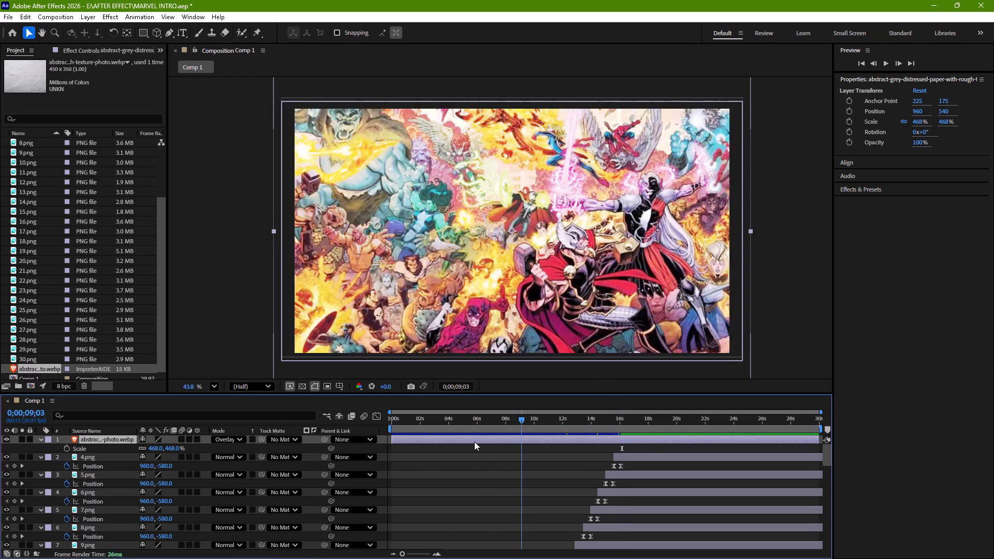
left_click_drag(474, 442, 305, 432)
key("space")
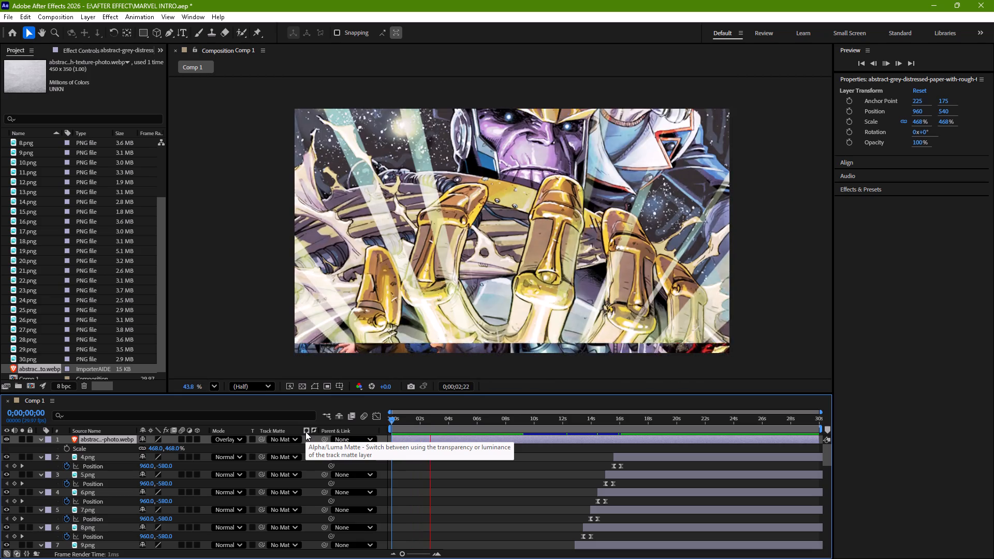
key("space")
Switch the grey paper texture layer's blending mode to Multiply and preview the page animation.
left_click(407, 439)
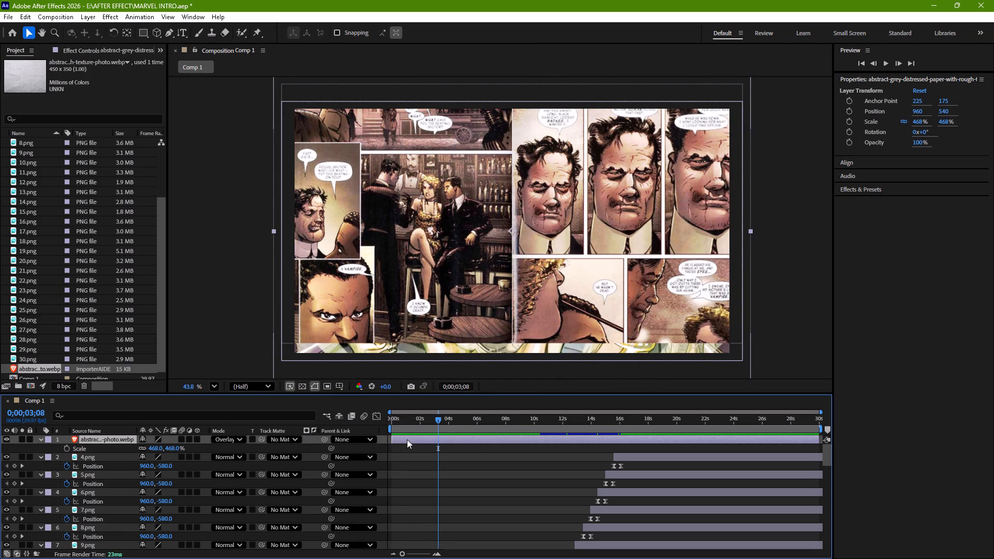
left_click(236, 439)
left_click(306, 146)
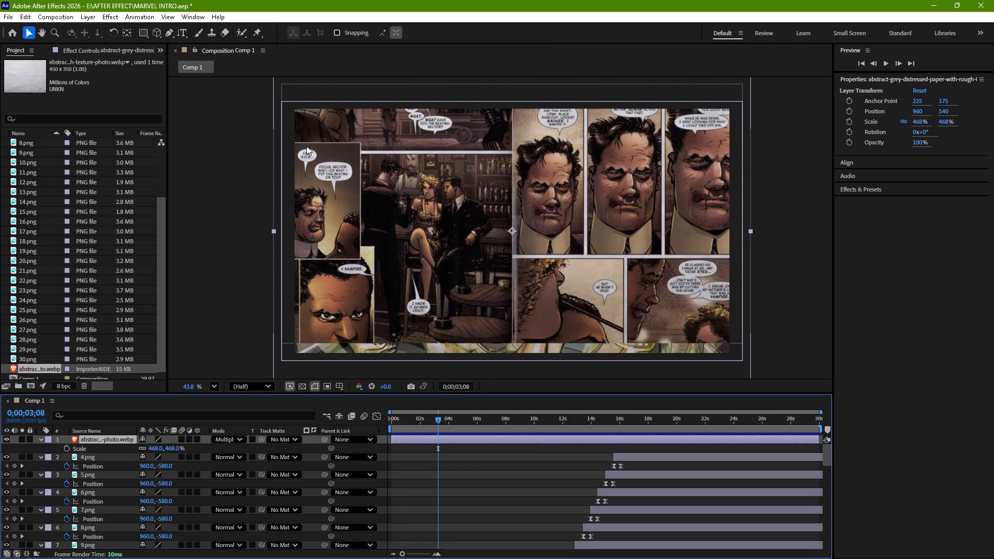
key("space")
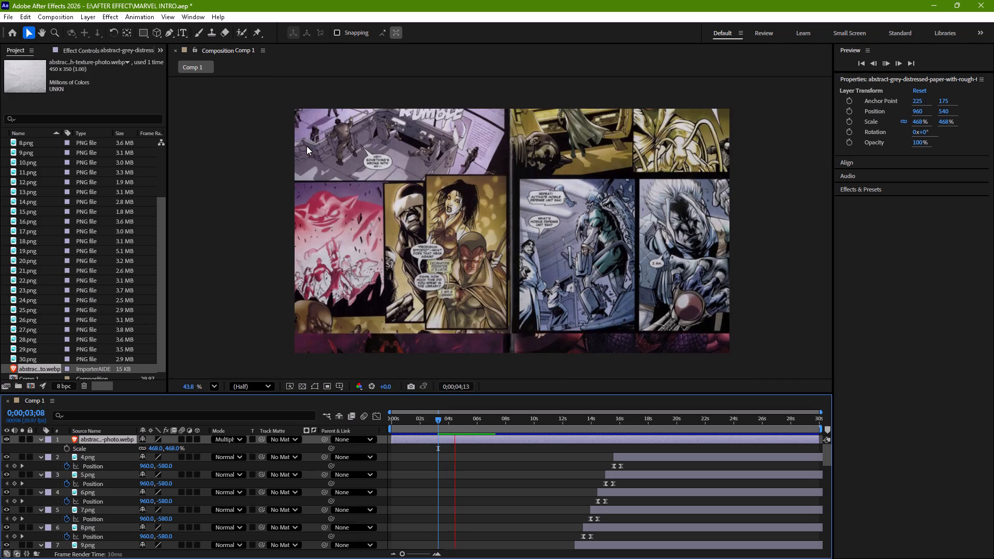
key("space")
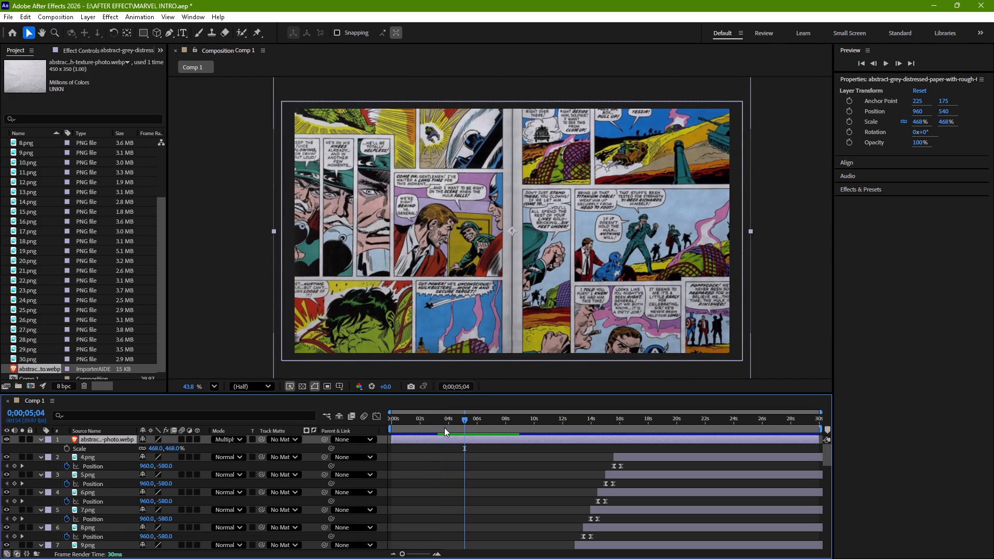
Set the opacity of the grey paper texture layer to 51%.
left_click(444, 438)
key("t")
left_click_drag(143, 447, 104, 457)
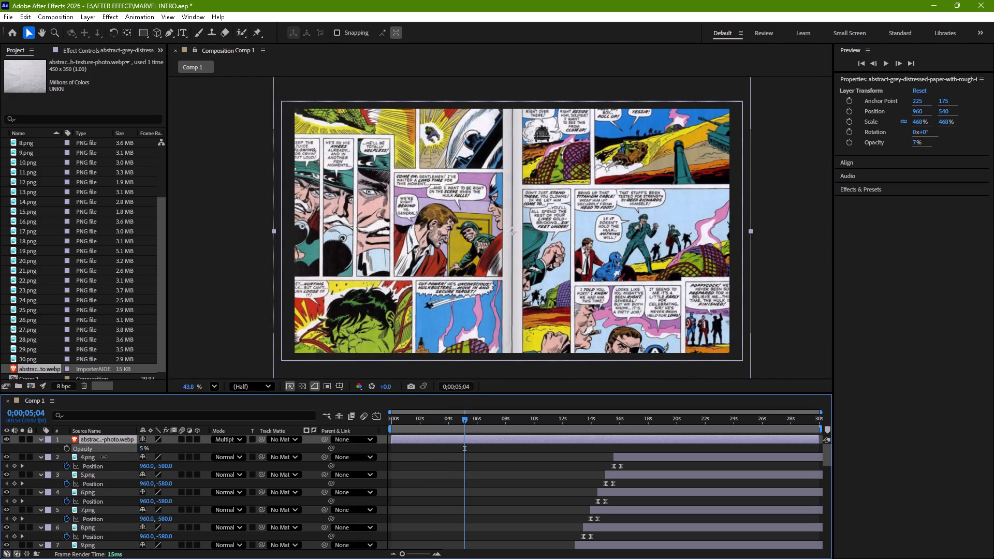
left_click_drag(104, 457, 129, 458)
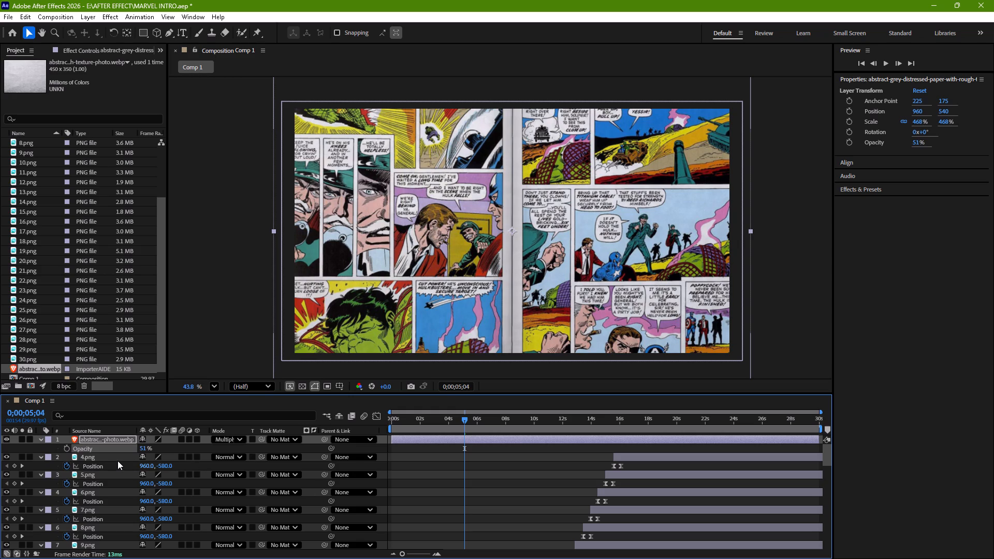
Enable motion blur on all 30 comic page layers, from 4.png down to 15.png, and preview Comp 1 from the start.
left_click(118, 461)
scroll(118, 461, "down", 14)
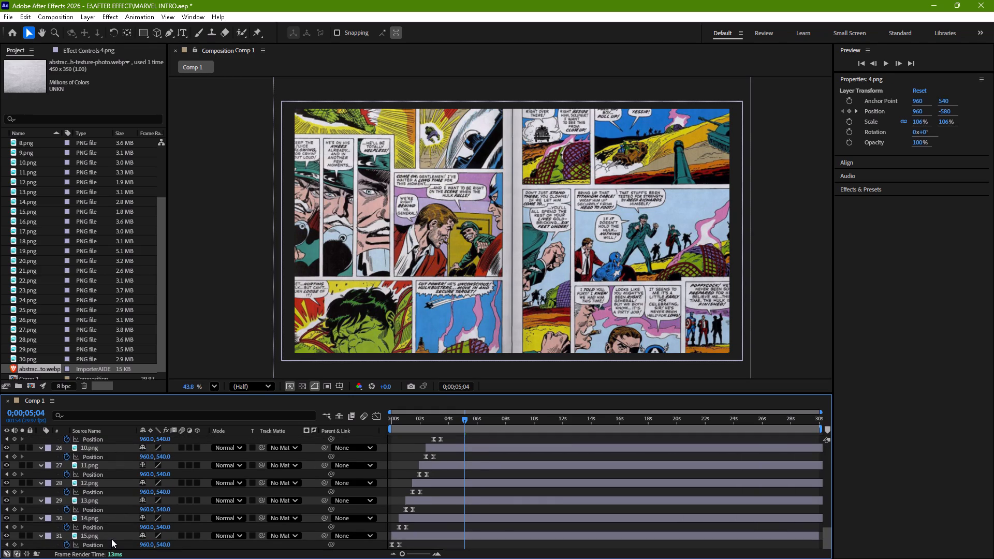
left_click(115, 536, "shift")
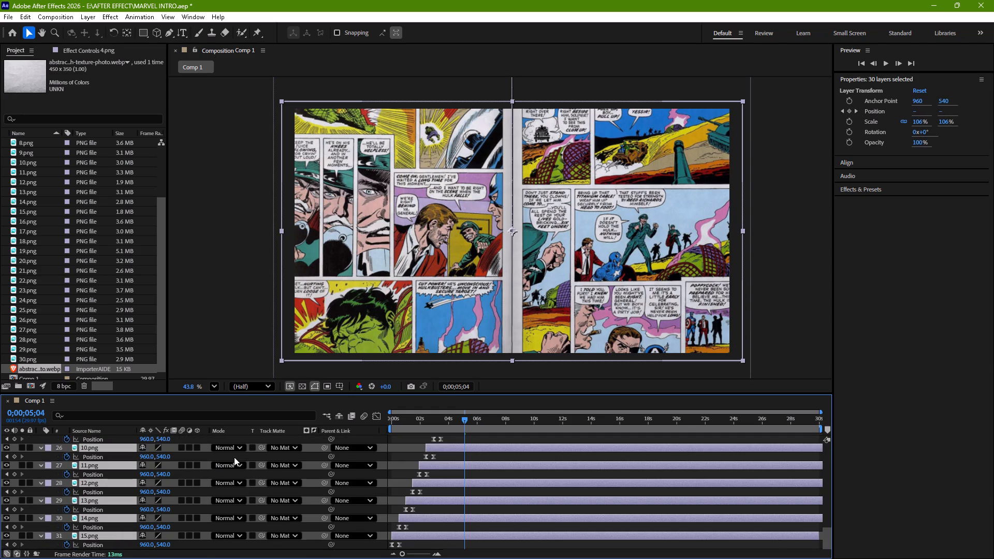
left_click(184, 449)
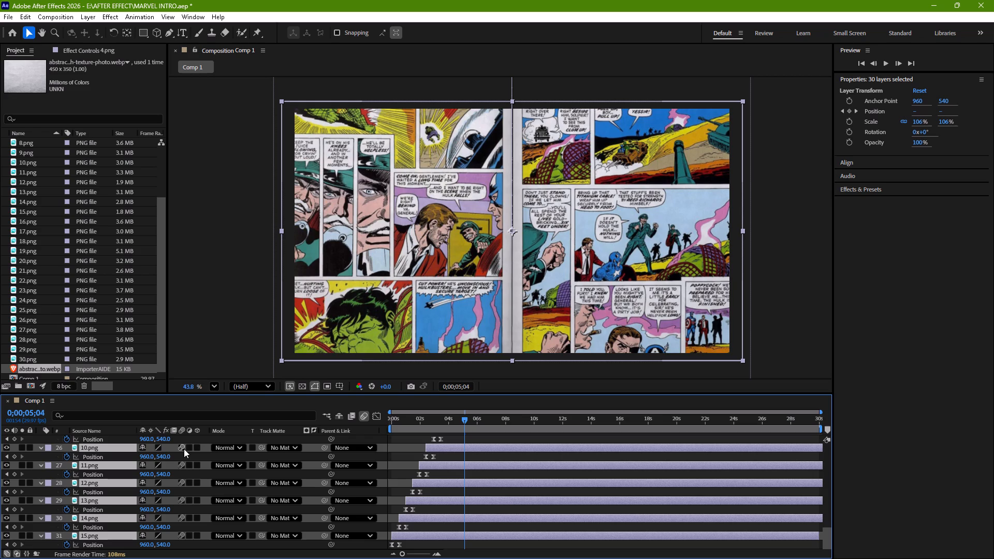
left_click_drag(467, 419, 453, 421)
left_click_drag(453, 421, 311, 440)
key("space")
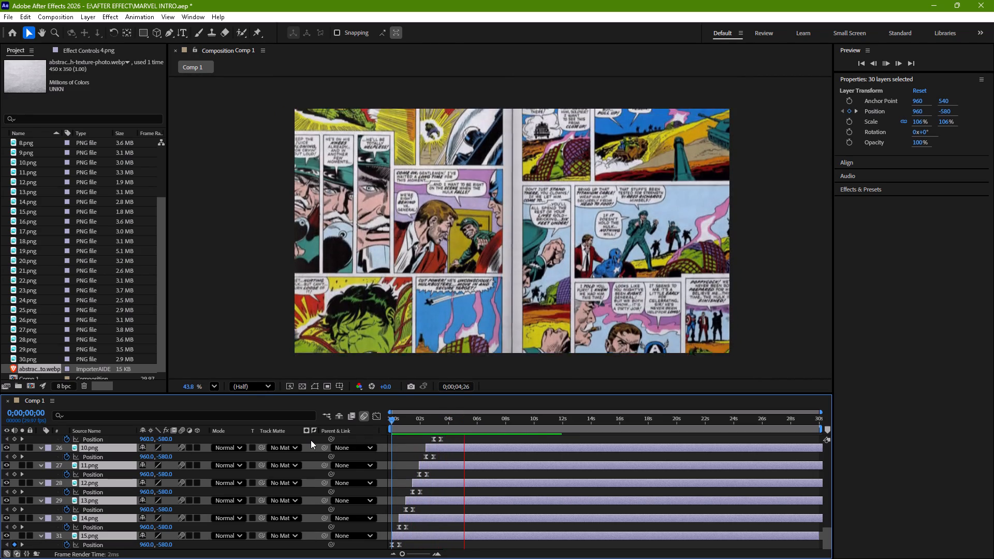
key("space")
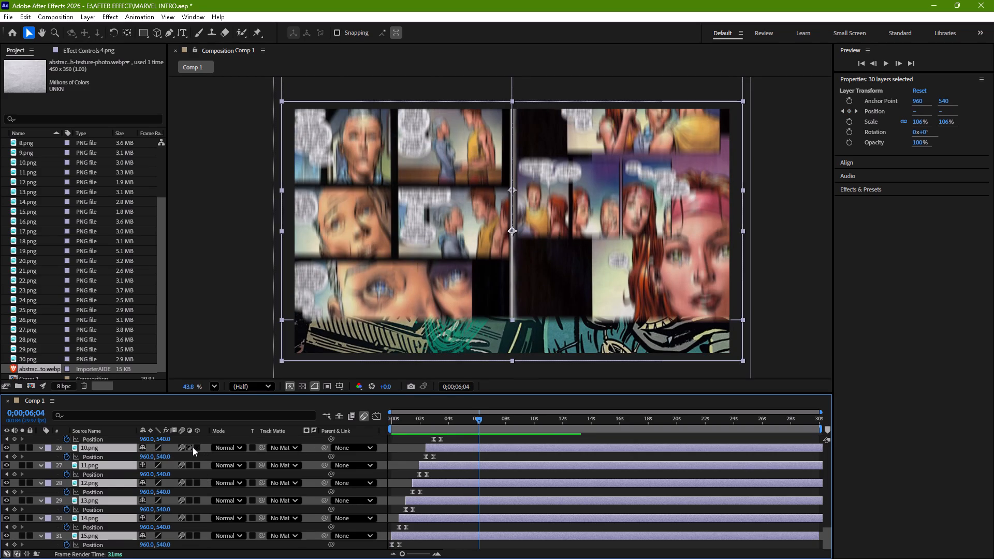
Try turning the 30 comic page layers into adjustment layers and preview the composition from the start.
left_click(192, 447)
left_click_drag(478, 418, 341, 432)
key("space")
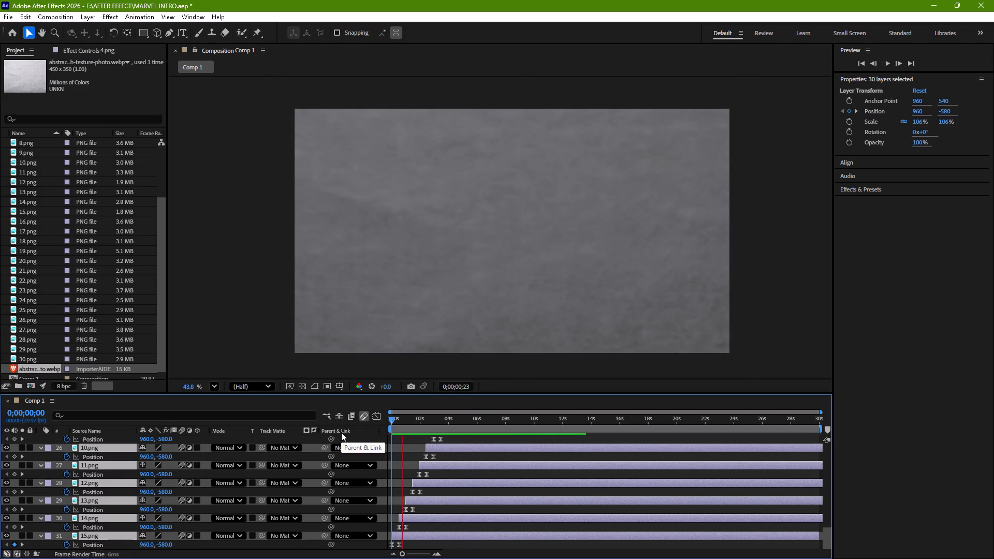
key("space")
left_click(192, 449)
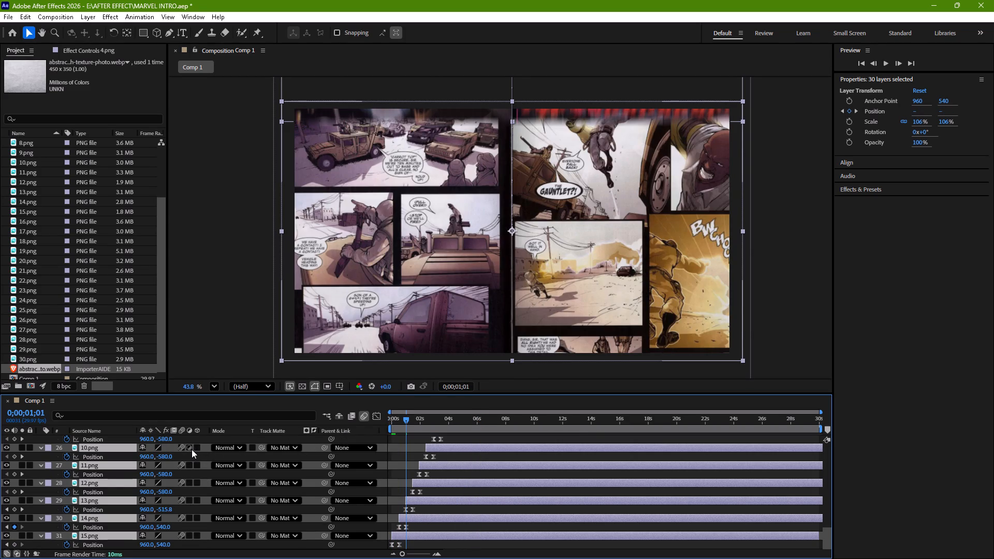
Compare the 30 comic page layers with motion blur off and on, and preview the animation from the start.
left_click(182, 445)
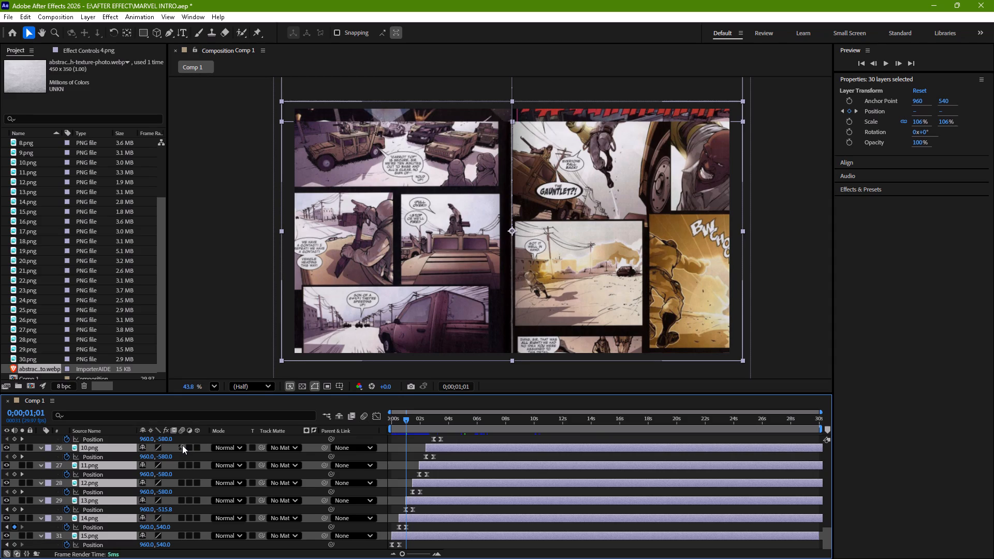
left_click(182, 445)
left_click(182, 431)
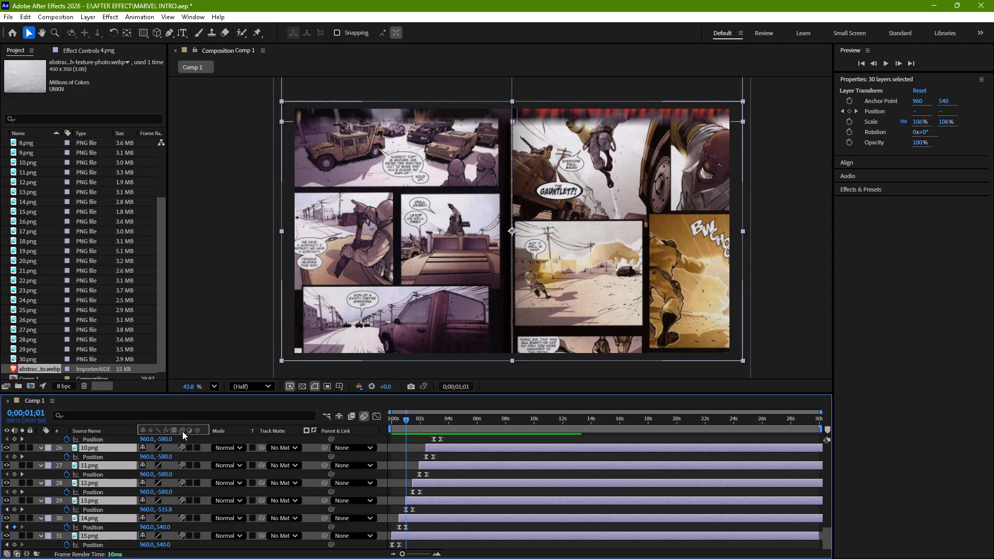
left_click(182, 431)
left_click_drag(408, 422, 353, 429)
key("space")
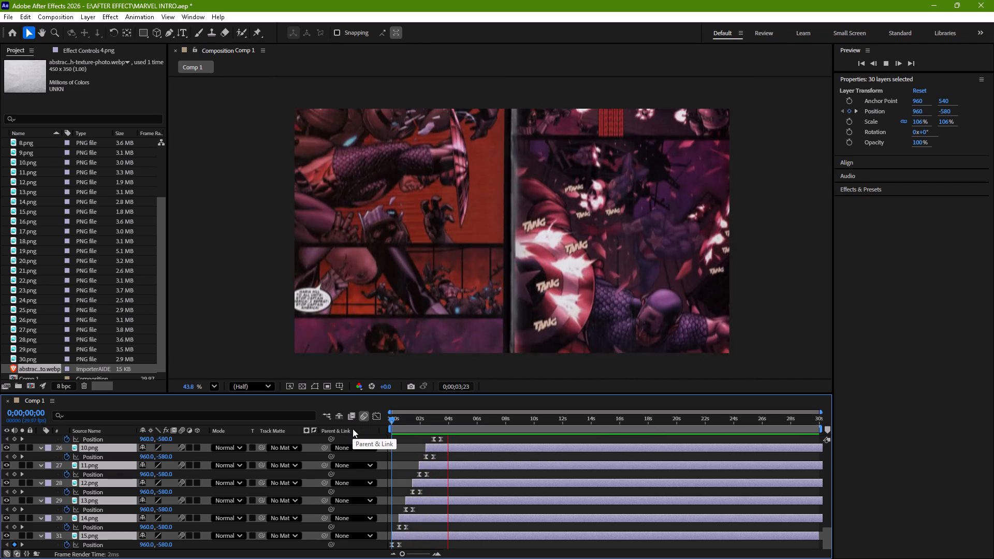
key("space")
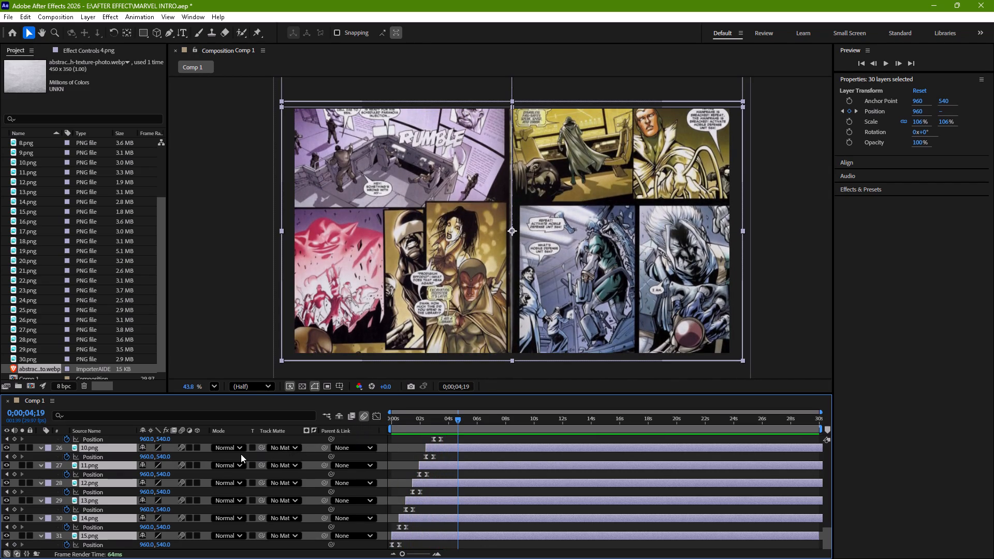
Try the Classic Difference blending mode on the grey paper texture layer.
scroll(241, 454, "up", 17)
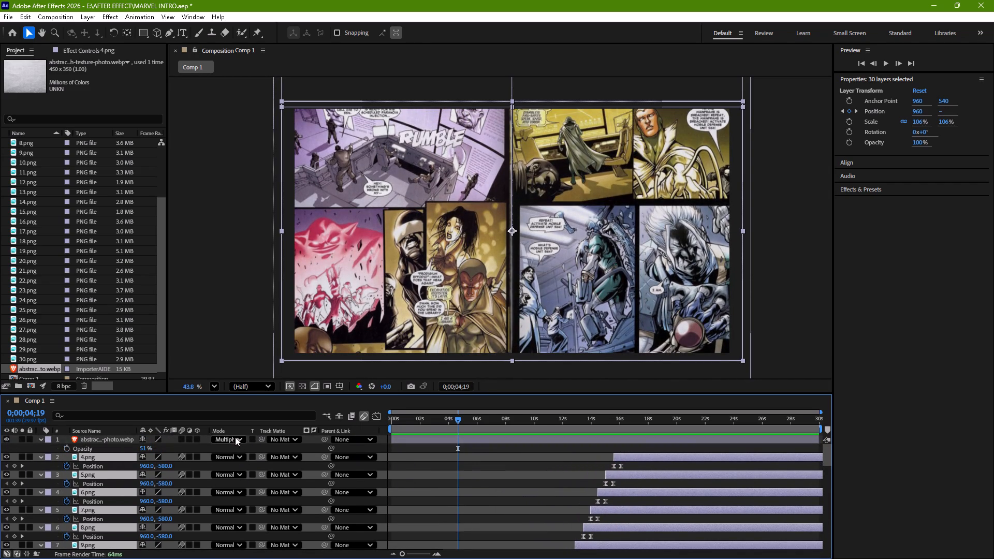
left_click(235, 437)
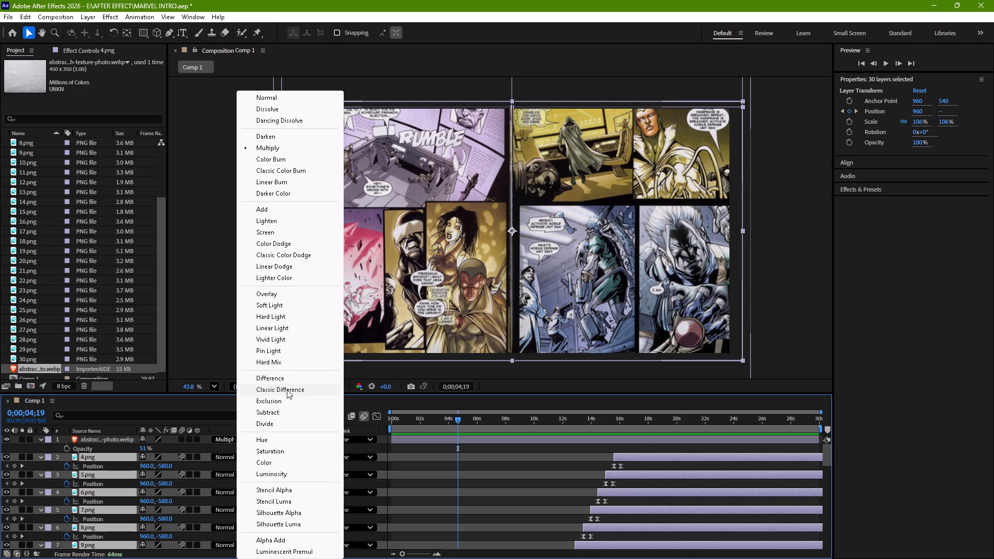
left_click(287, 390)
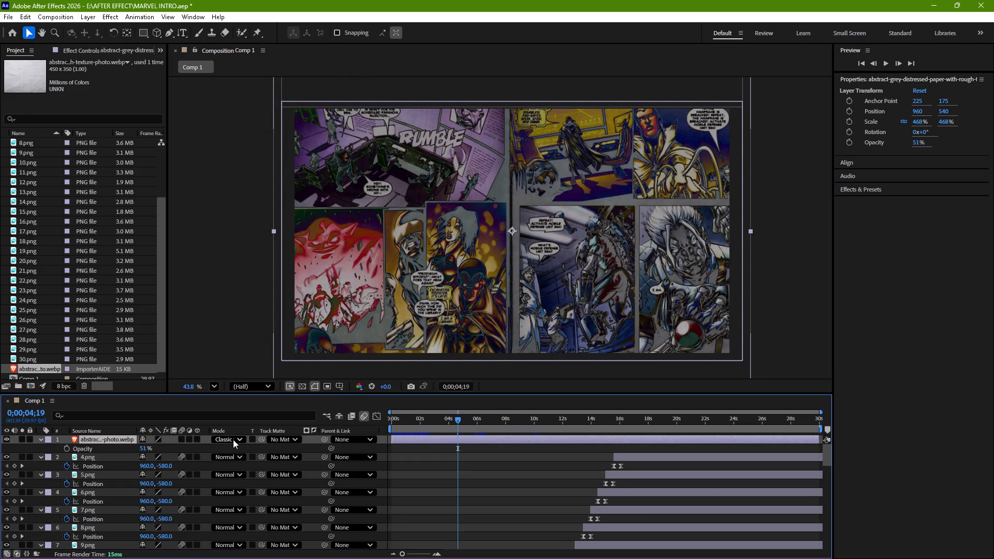
Set the grey paper texture layer's blending mode to Luminosity.
left_click(233, 439)
left_click(272, 472)
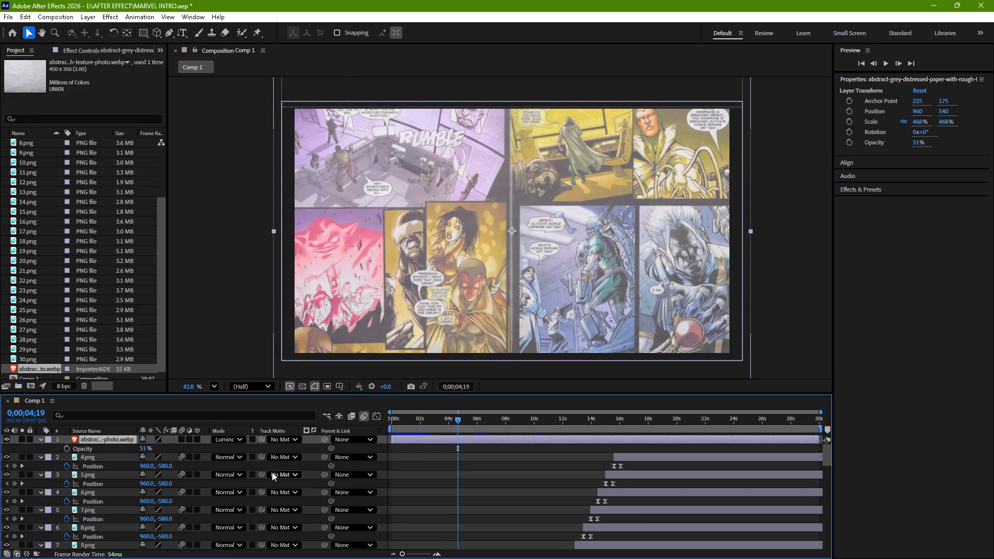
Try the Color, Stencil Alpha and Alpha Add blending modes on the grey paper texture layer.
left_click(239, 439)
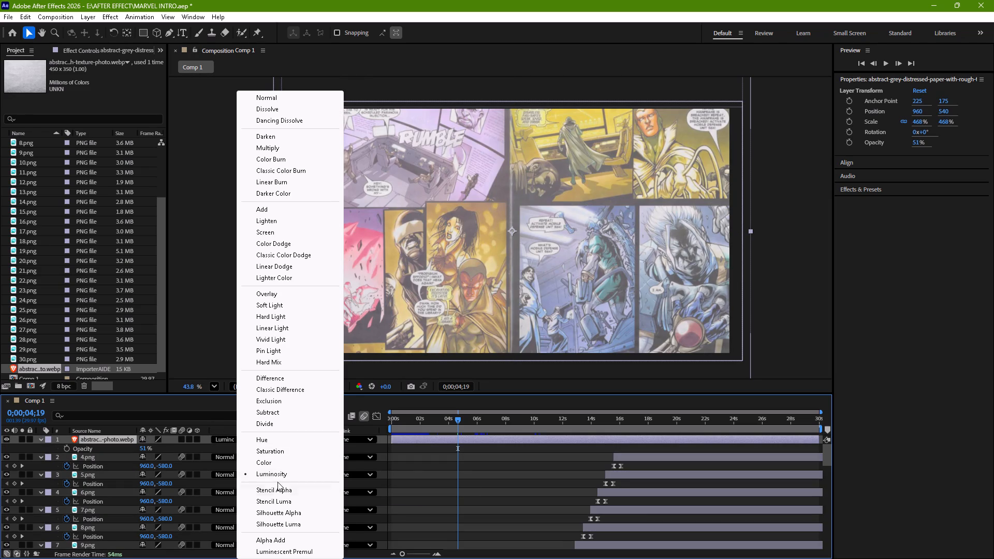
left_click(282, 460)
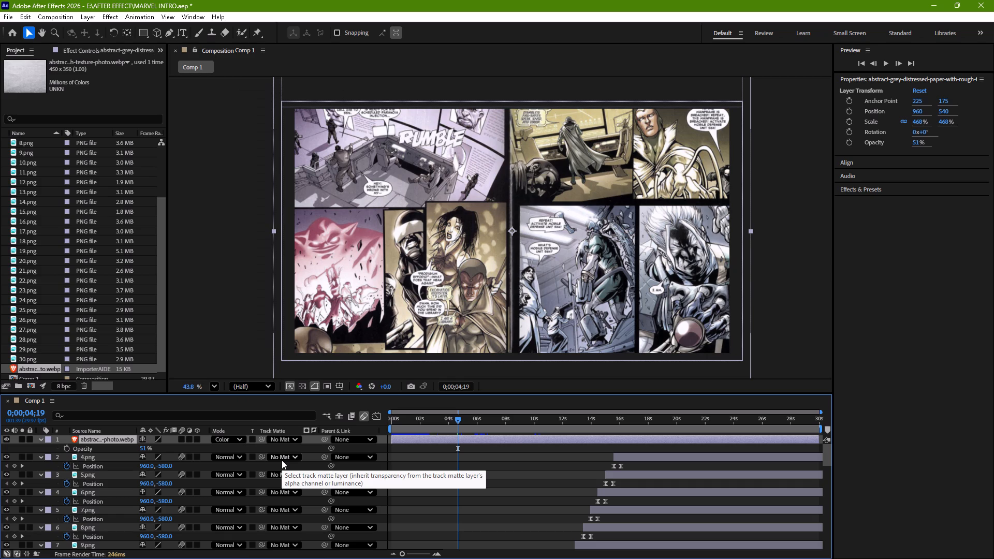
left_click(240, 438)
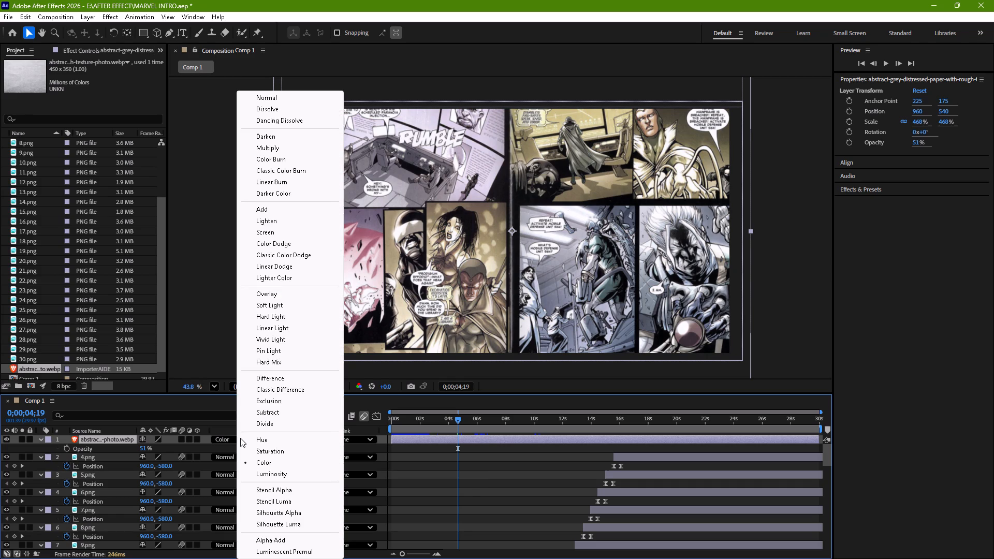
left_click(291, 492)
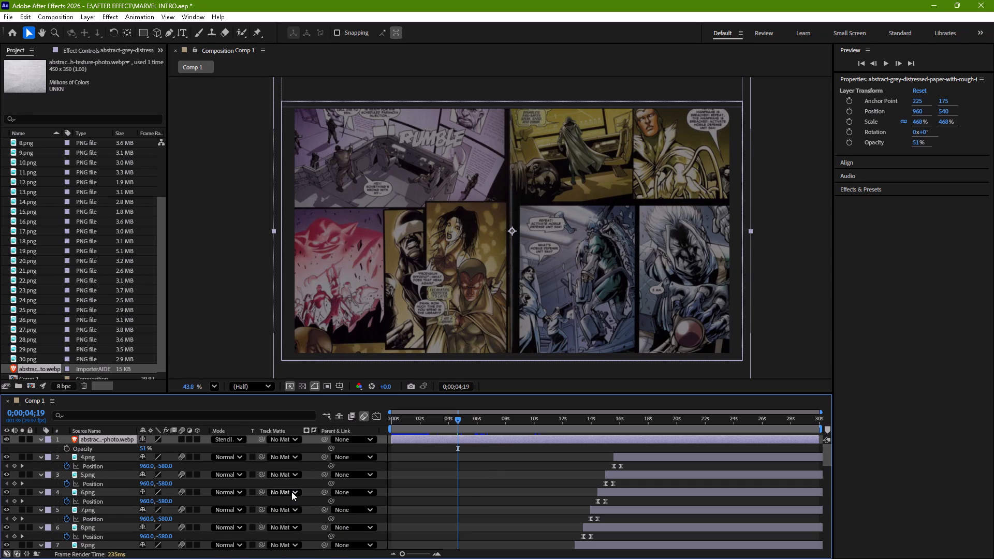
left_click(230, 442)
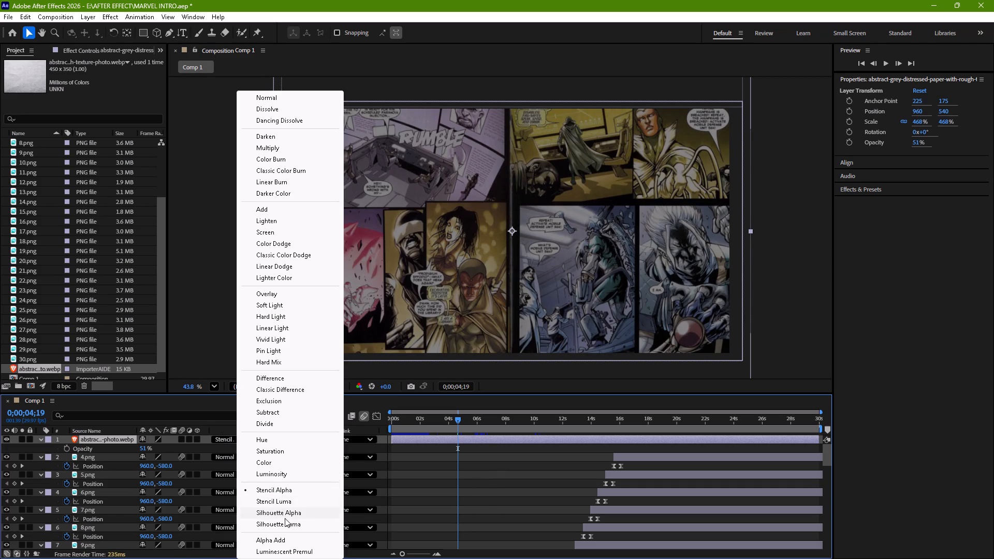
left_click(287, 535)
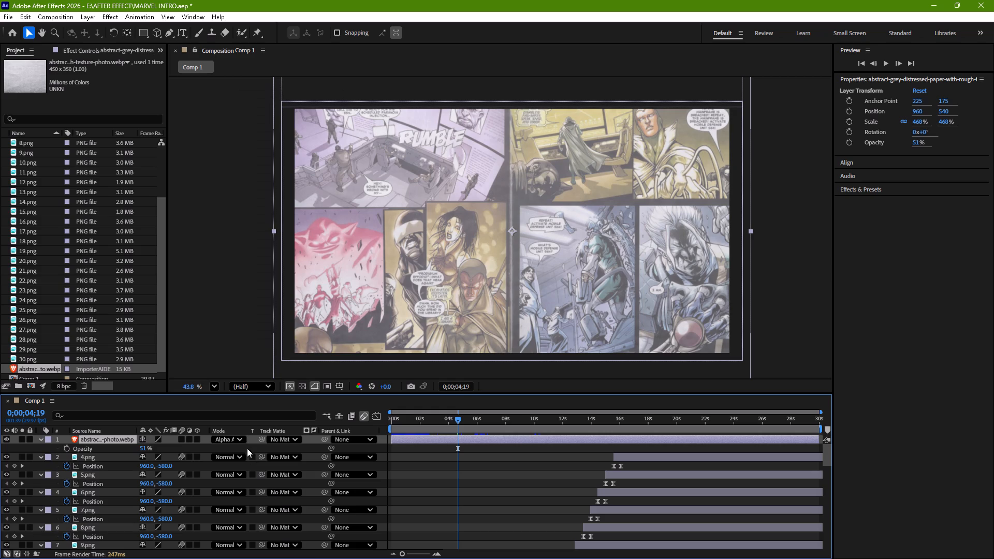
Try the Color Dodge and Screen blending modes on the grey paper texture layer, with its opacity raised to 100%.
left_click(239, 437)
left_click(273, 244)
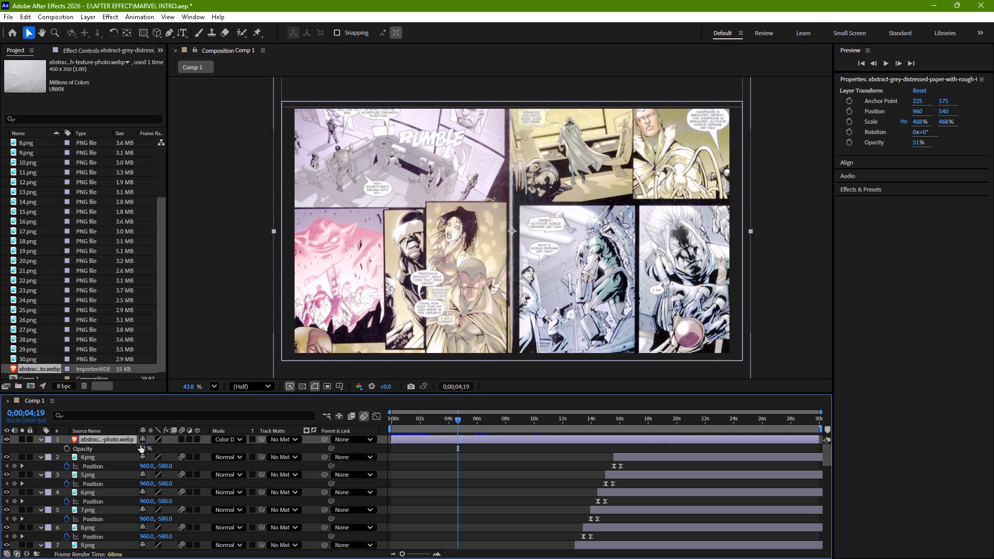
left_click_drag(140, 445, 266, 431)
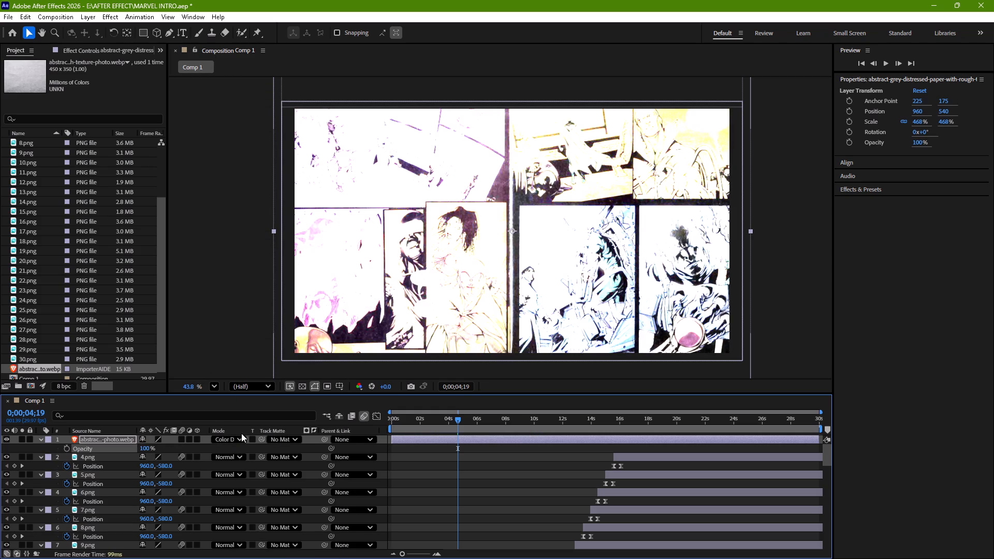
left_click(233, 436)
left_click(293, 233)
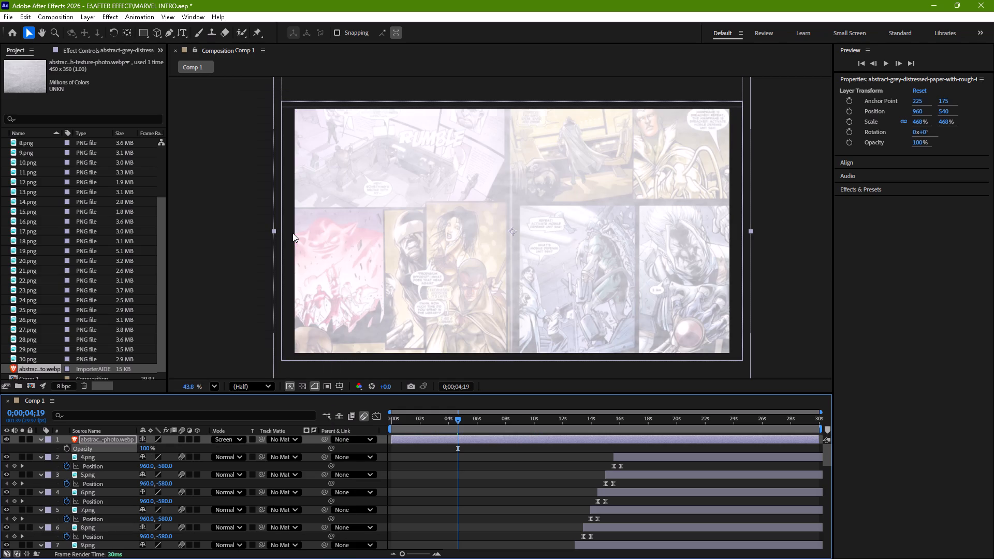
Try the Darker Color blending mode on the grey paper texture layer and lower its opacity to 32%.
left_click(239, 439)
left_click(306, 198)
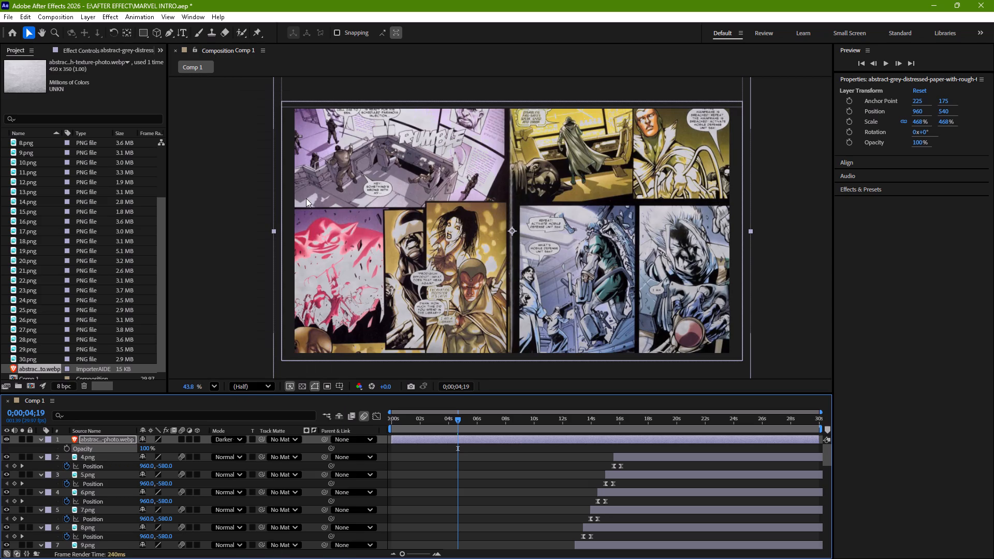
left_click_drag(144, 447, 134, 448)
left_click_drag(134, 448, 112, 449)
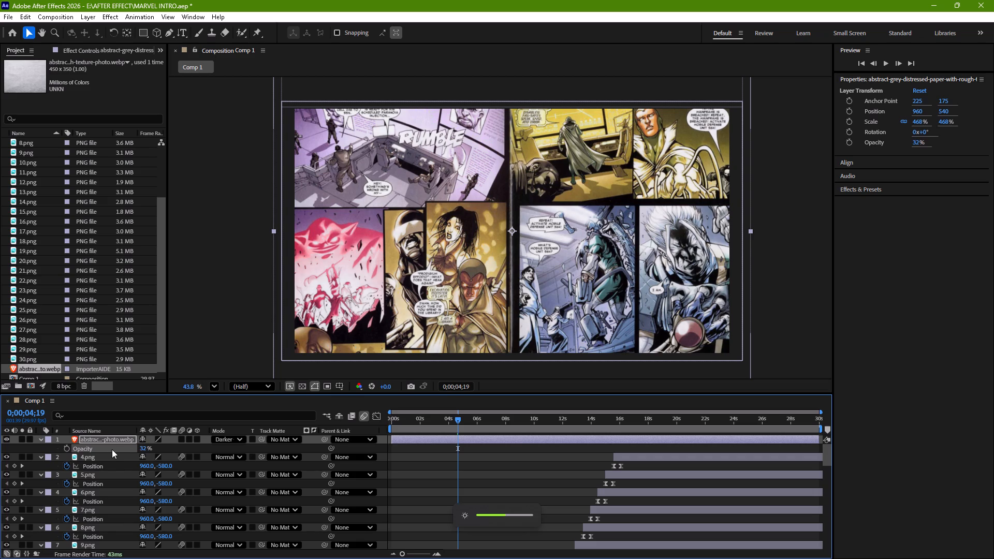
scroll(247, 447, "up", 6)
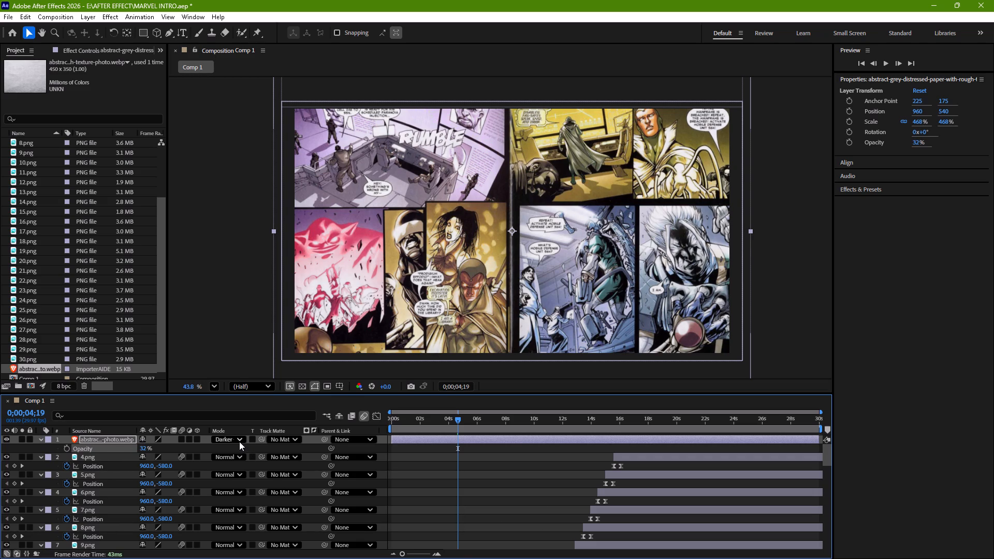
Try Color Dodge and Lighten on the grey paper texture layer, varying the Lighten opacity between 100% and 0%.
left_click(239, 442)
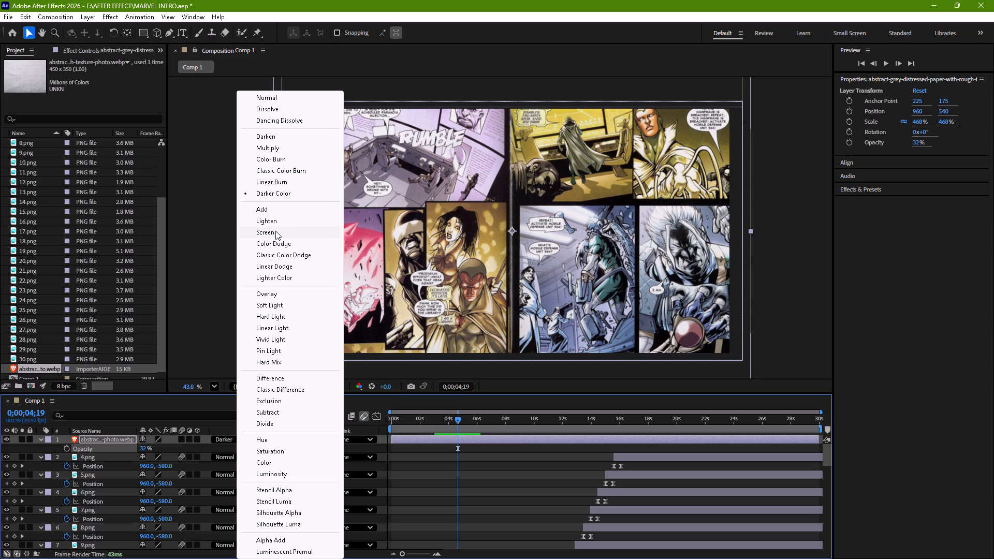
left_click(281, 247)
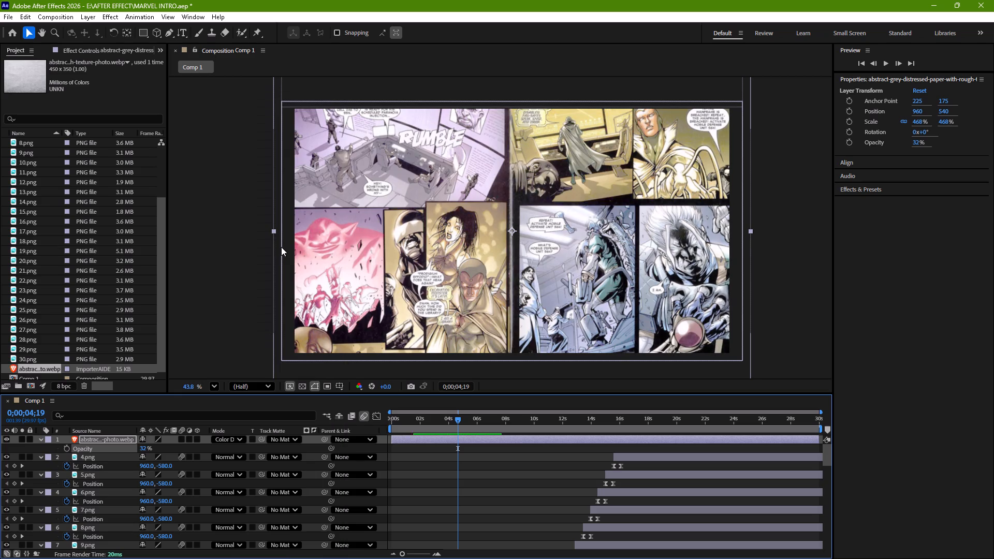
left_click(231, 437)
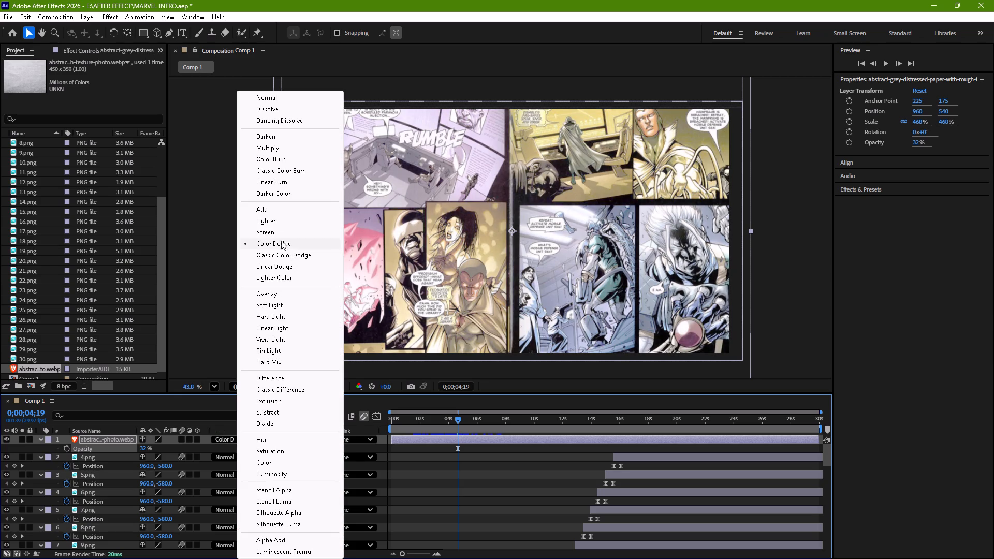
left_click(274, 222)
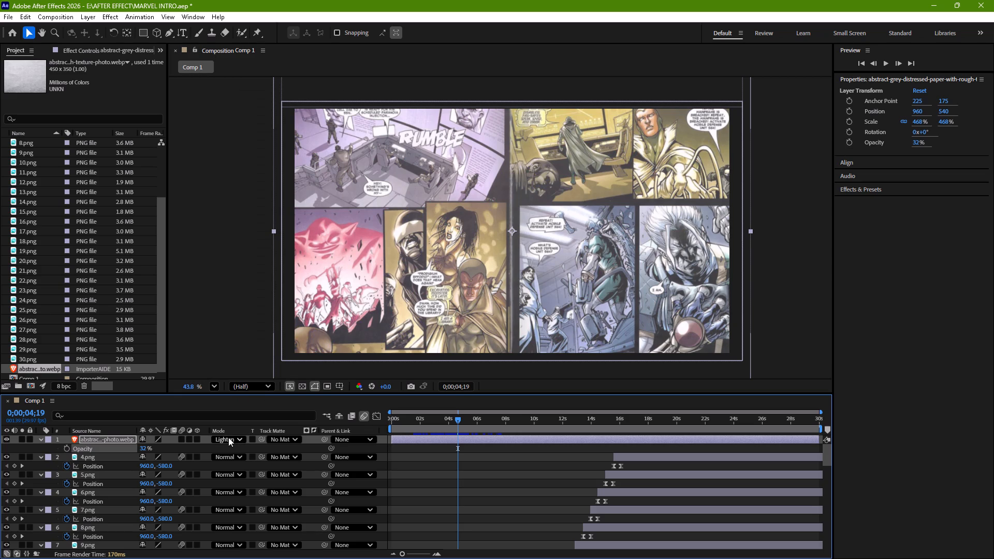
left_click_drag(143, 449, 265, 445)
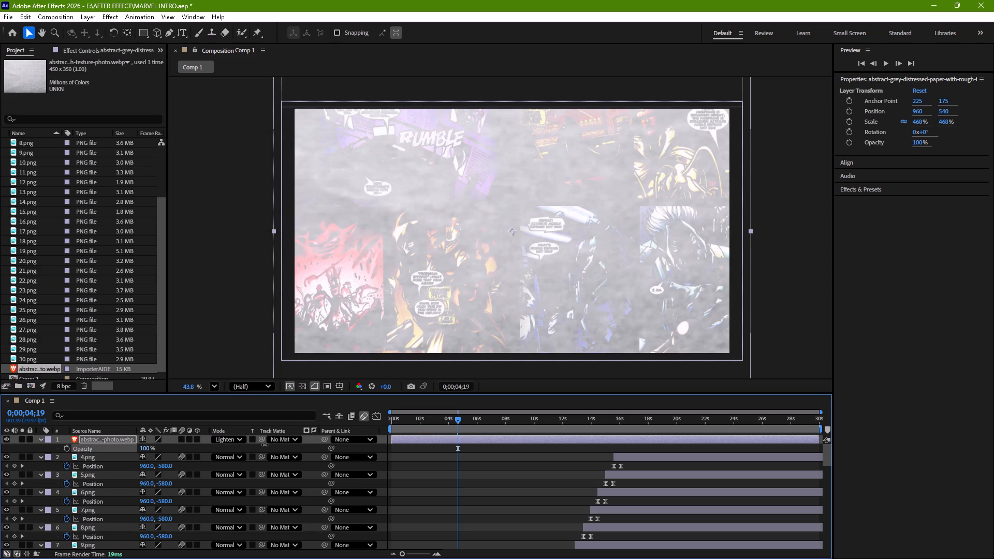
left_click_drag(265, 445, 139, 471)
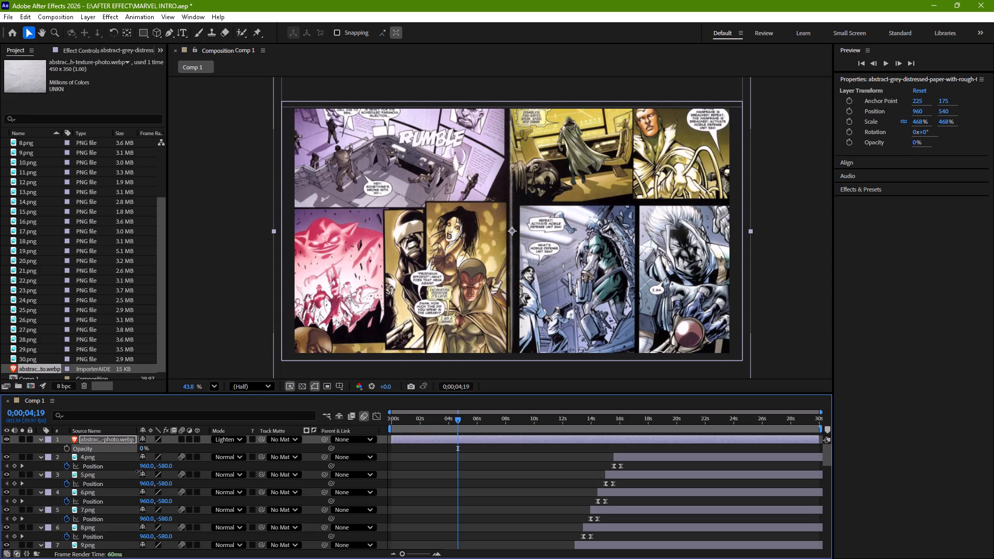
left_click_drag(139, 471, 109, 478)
Preview the animation from the start with the paper texture at 0% opacity.
left_click_drag(458, 420, 339, 446)
key("space")
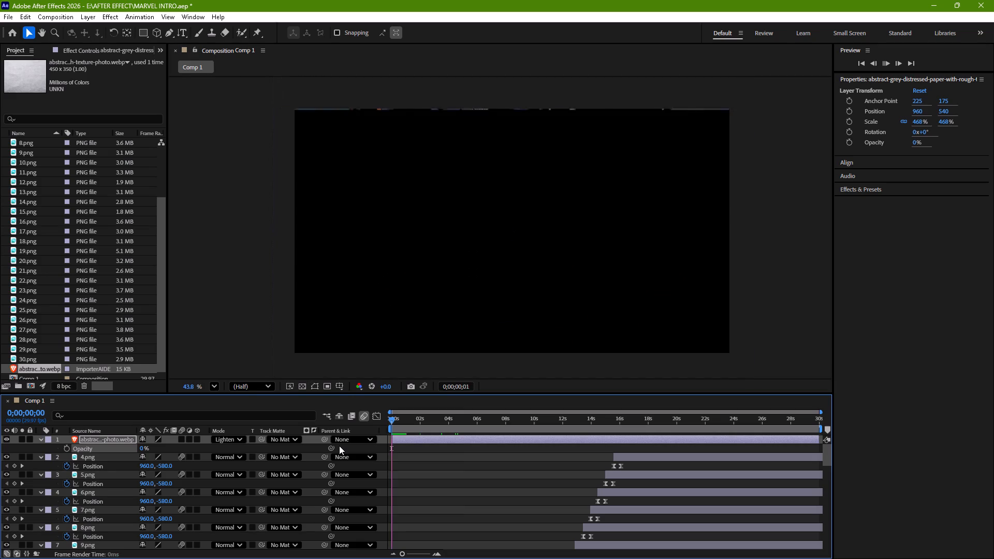
key("space")
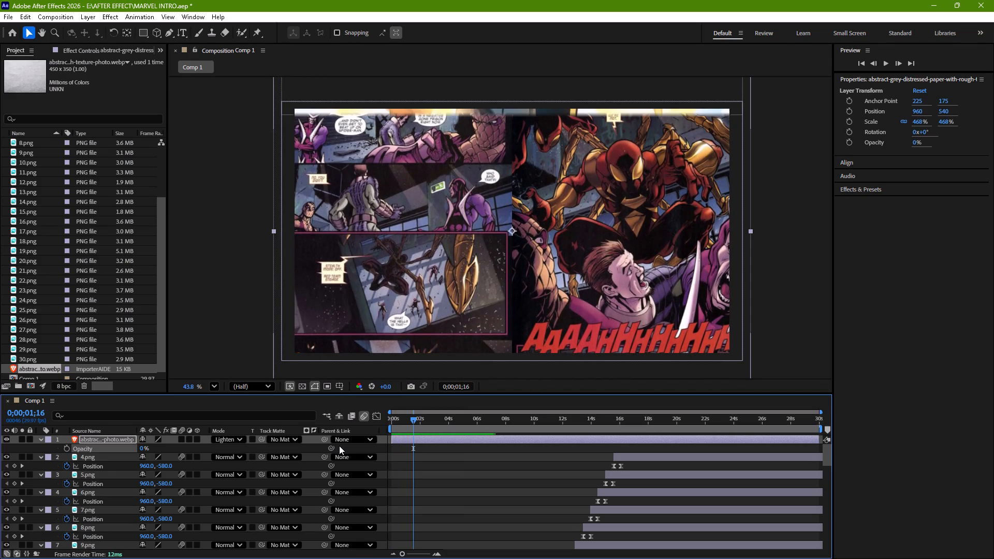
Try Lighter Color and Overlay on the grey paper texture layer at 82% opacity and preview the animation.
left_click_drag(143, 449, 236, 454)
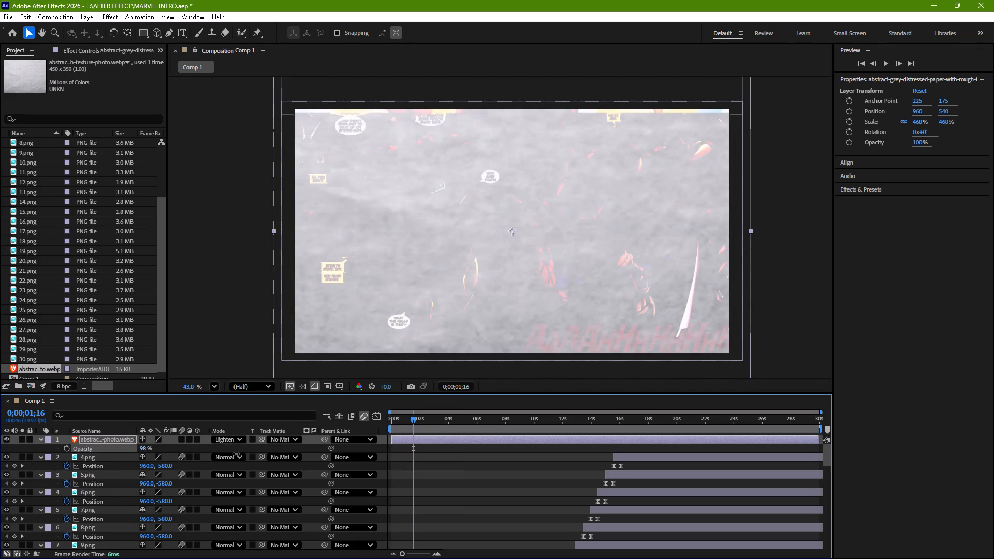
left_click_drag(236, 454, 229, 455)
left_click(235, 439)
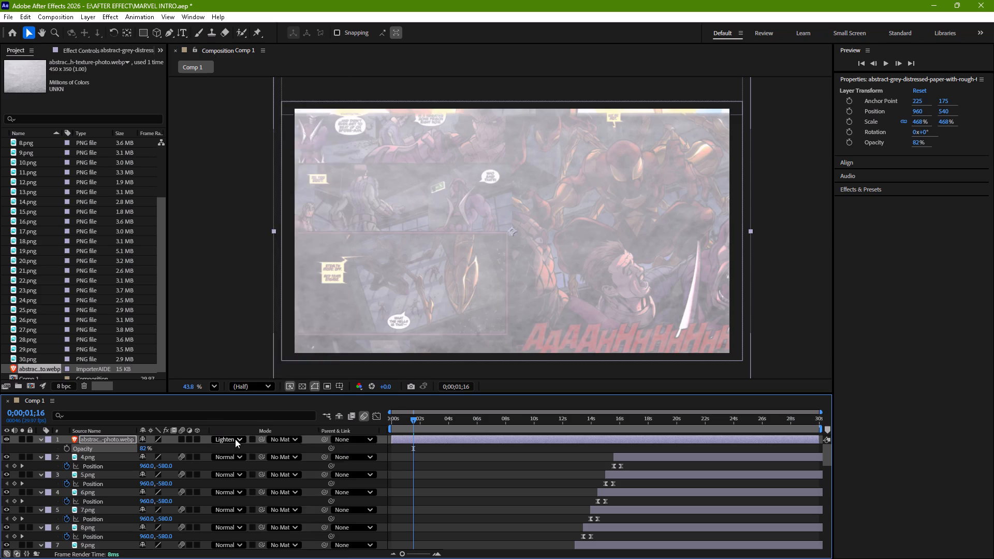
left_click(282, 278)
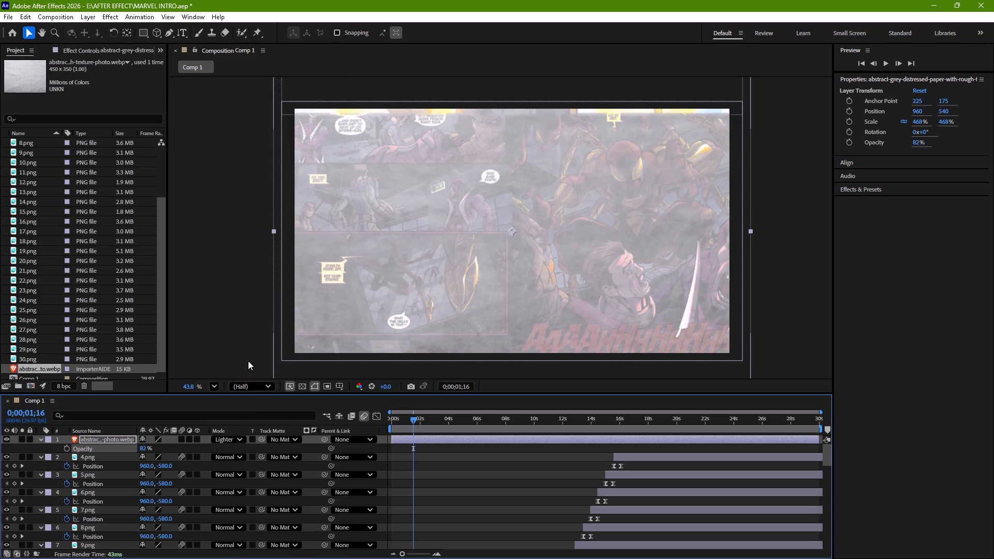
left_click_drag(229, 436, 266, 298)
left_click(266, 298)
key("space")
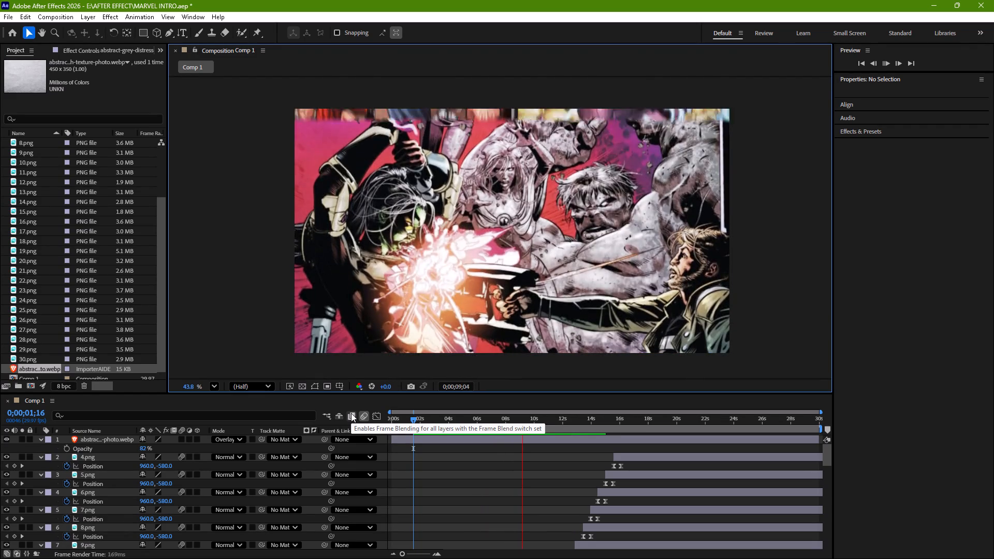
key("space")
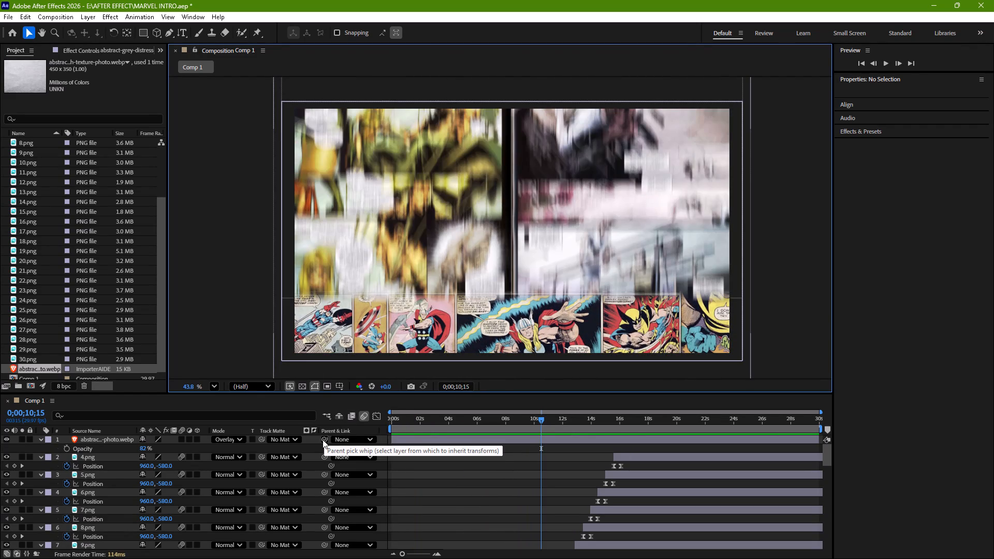
Delete the grey paper texture layer from the composition.
left_click(118, 440)
key("Delete")
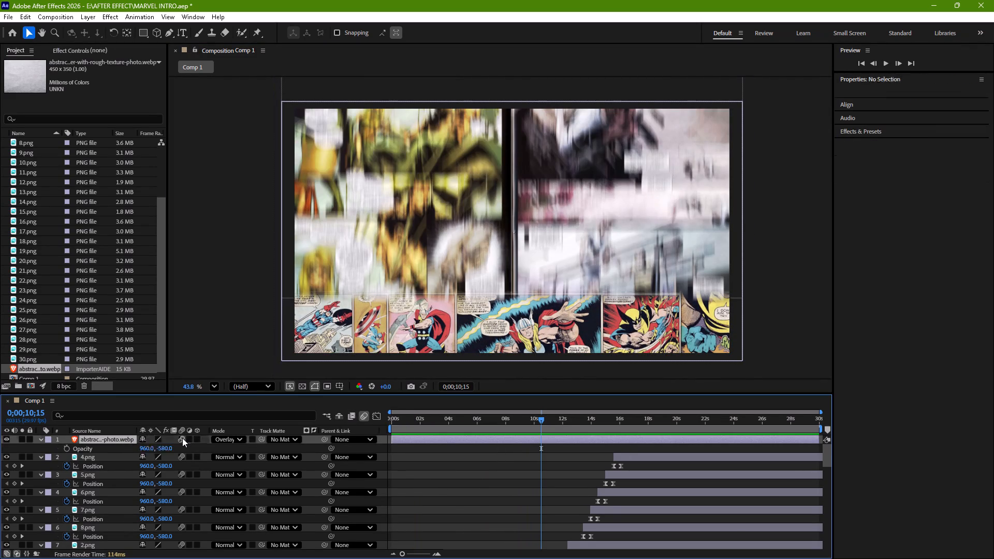
Preview the comic page animation from the start without the paper texture.
scroll(182, 438, "right", 1)
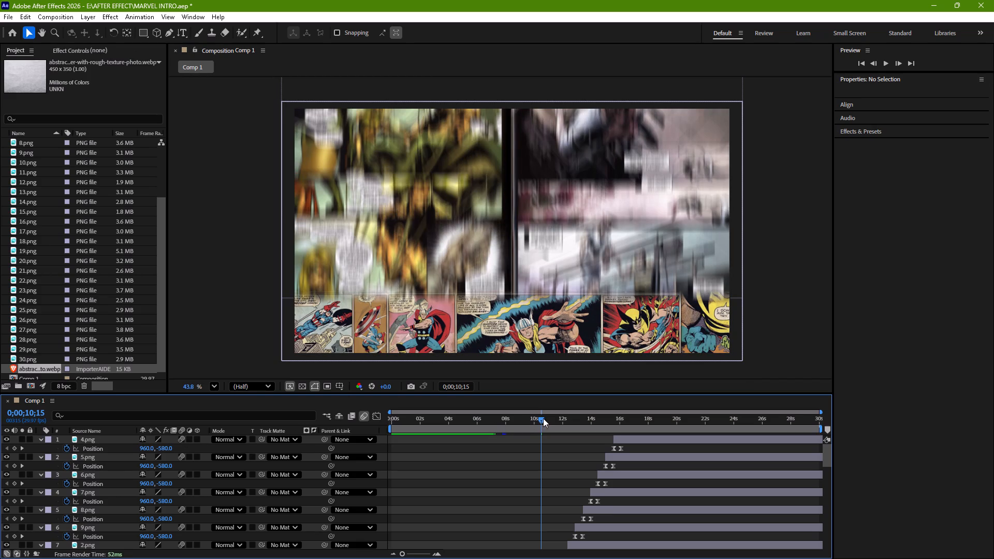
left_click_drag(543, 418, 308, 431)
scroll(321, 449, "left", 1)
key("space")
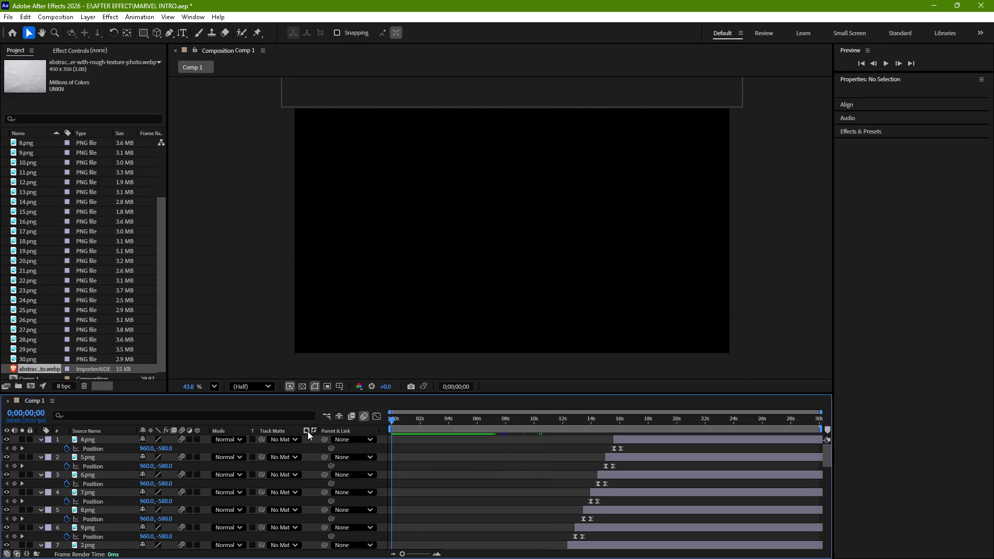
left_click_drag(308, 431, 328, 449)
key("space")
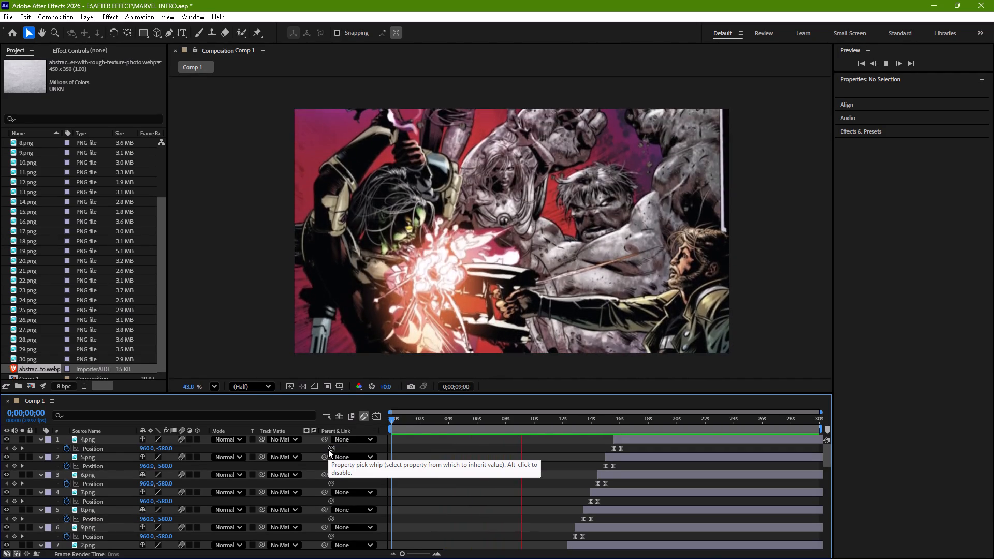
key("space")
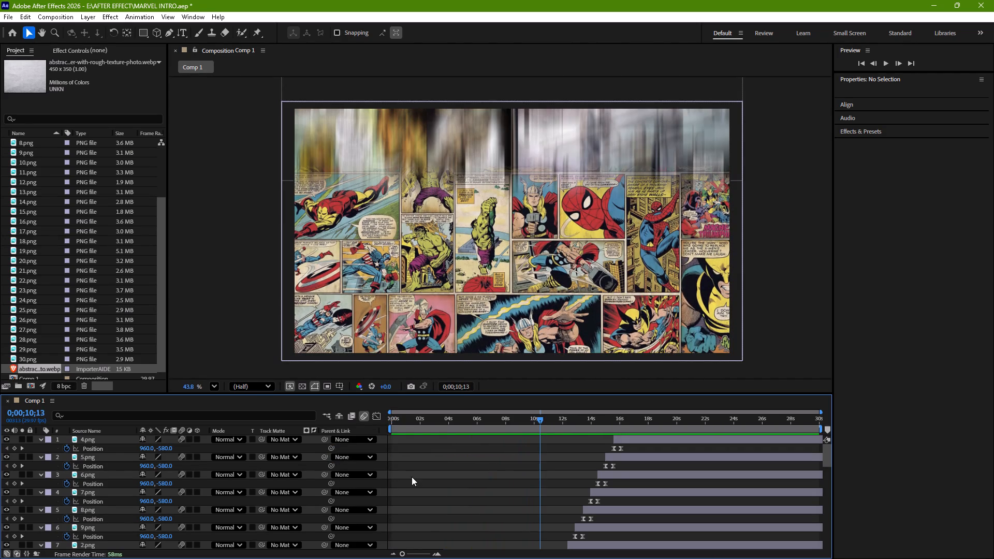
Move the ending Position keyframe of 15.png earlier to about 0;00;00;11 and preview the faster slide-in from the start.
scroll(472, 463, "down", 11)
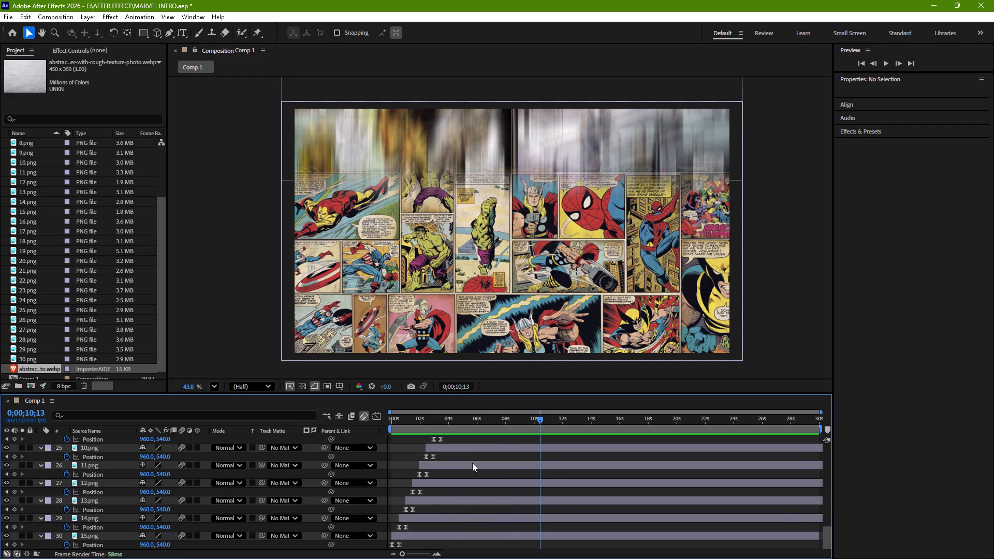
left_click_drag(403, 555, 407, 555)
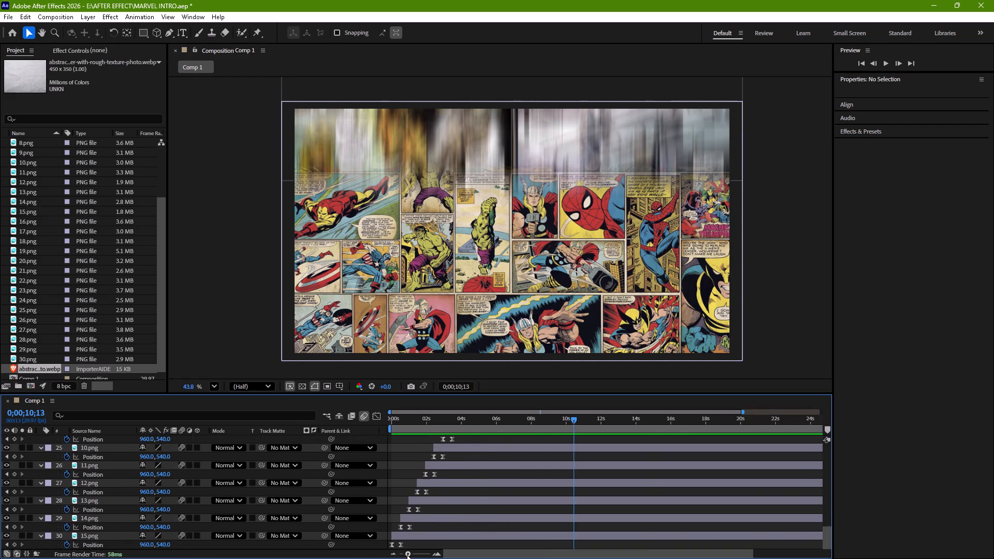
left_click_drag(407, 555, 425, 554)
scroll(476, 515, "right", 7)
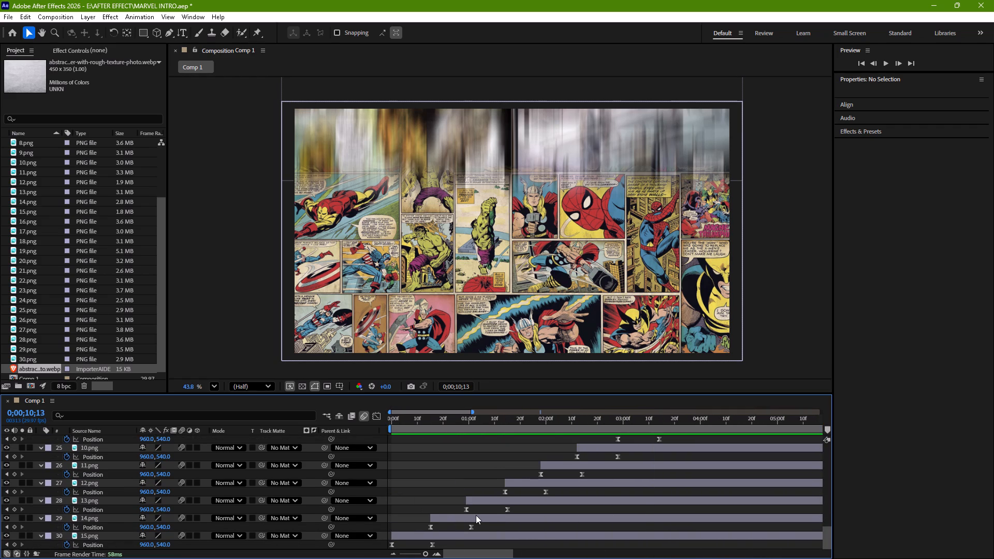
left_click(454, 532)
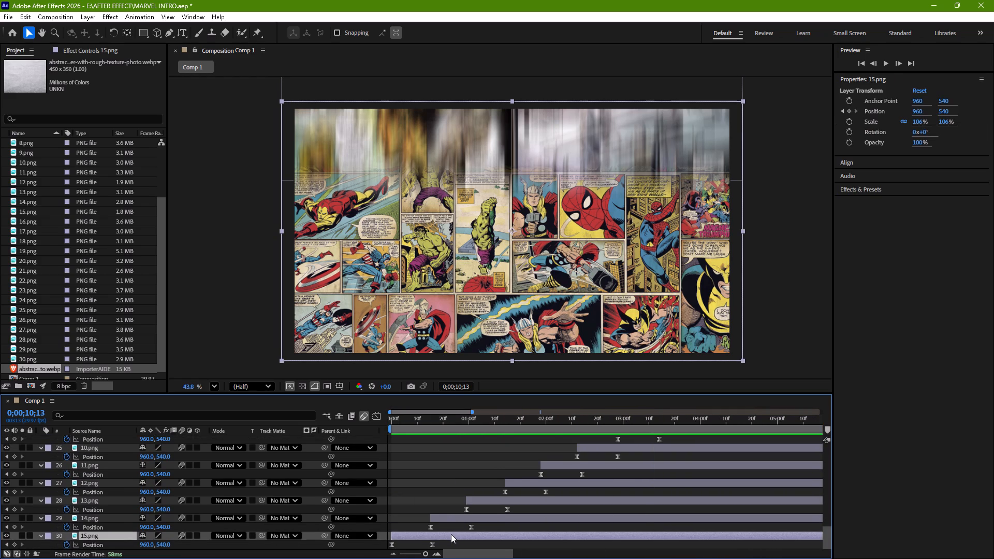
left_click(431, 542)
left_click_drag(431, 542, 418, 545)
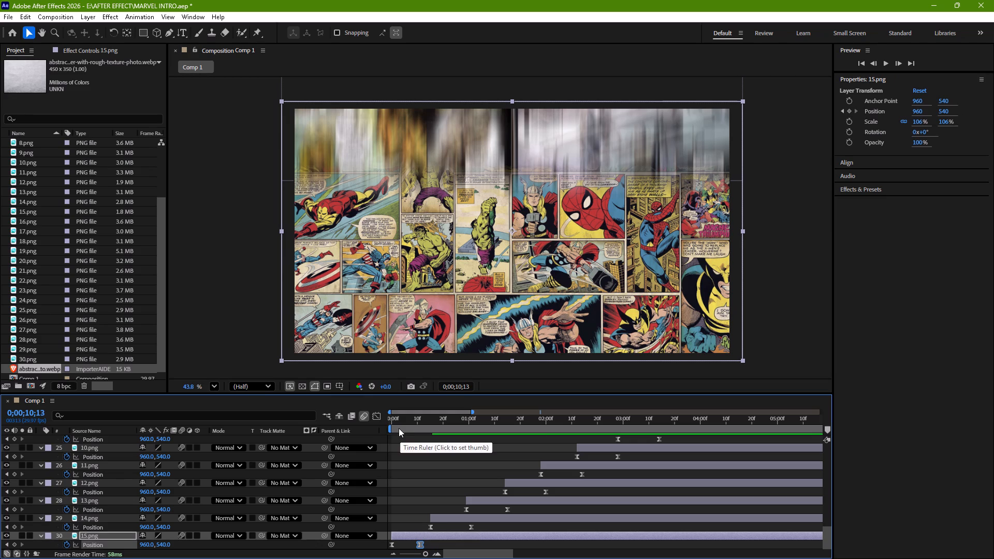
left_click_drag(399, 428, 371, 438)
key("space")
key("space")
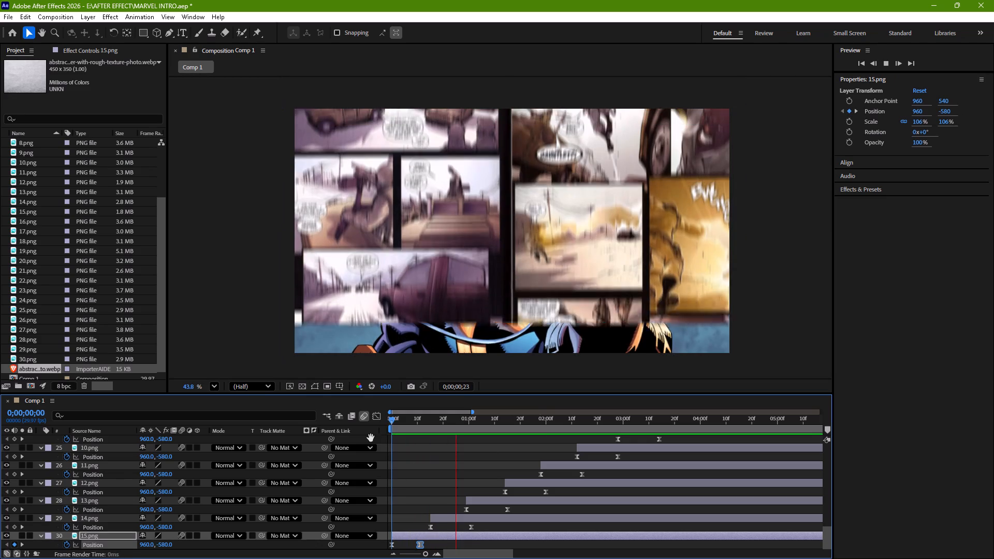
Shorten the 15.png slide-in by moving its ending Position keyframe to about 0;00;00;08, previewing from the start between adjustments.
left_click_drag(422, 543, 411, 544)
left_click_drag(454, 420, 404, 428)
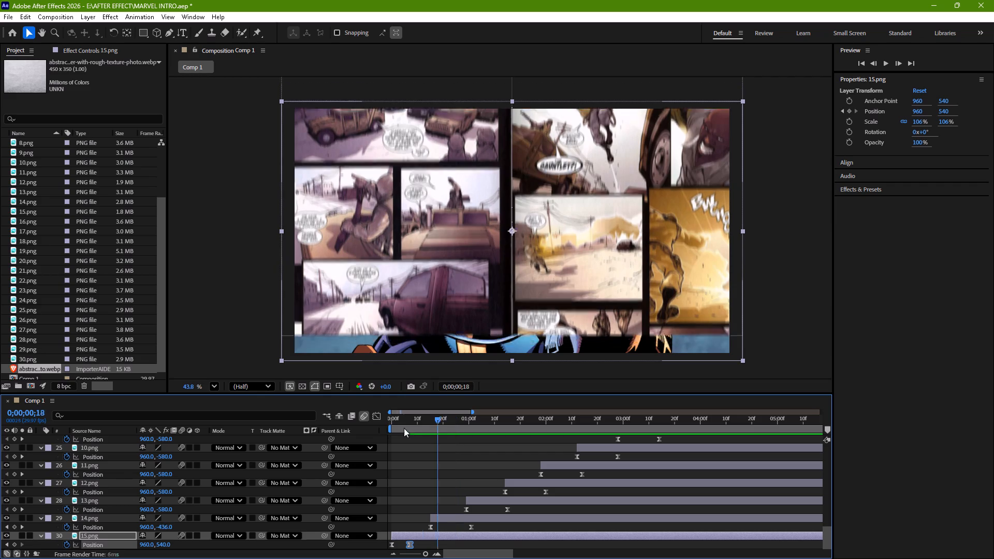
left_click_drag(404, 428, 379, 435)
key("space")
key("space")
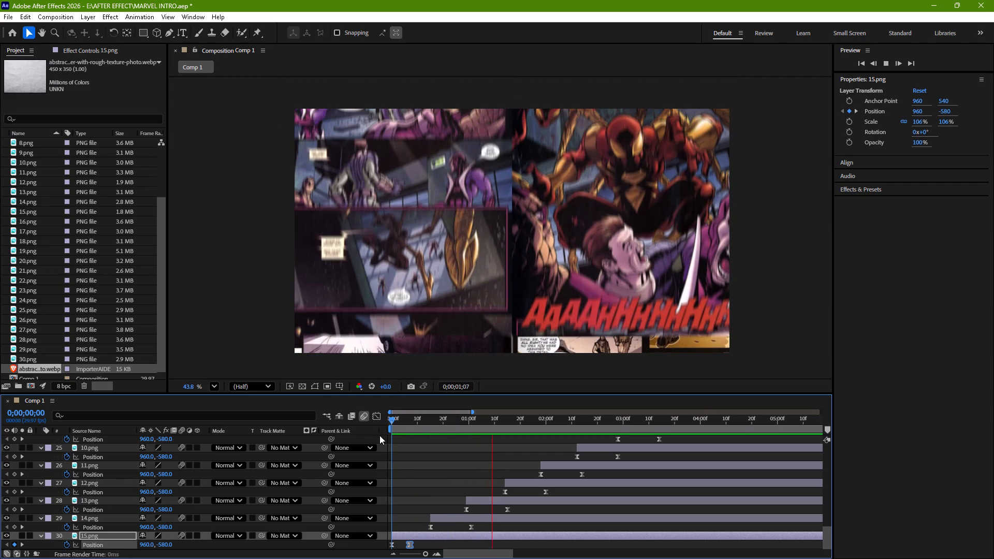
left_click(410, 544)
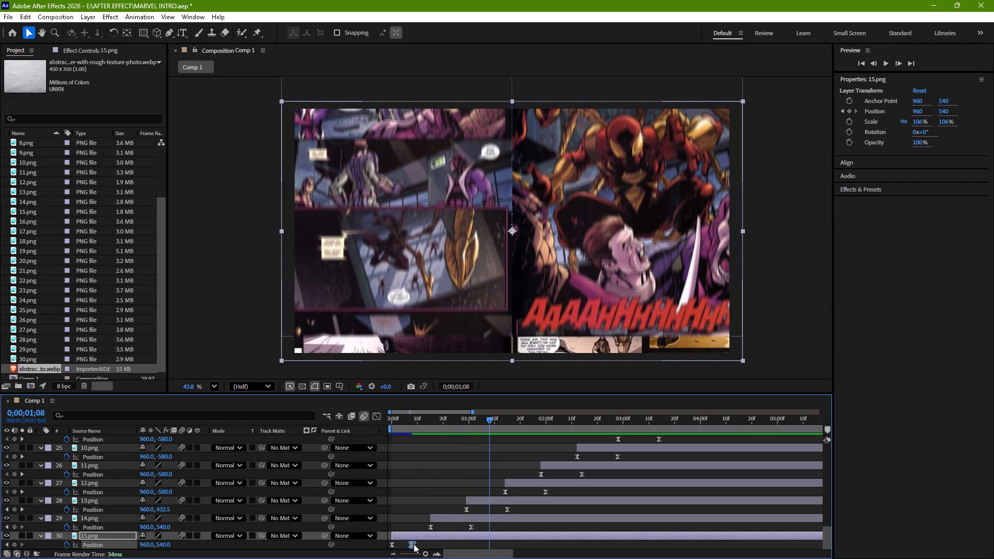
left_click_drag(489, 422, 379, 449)
key("space")
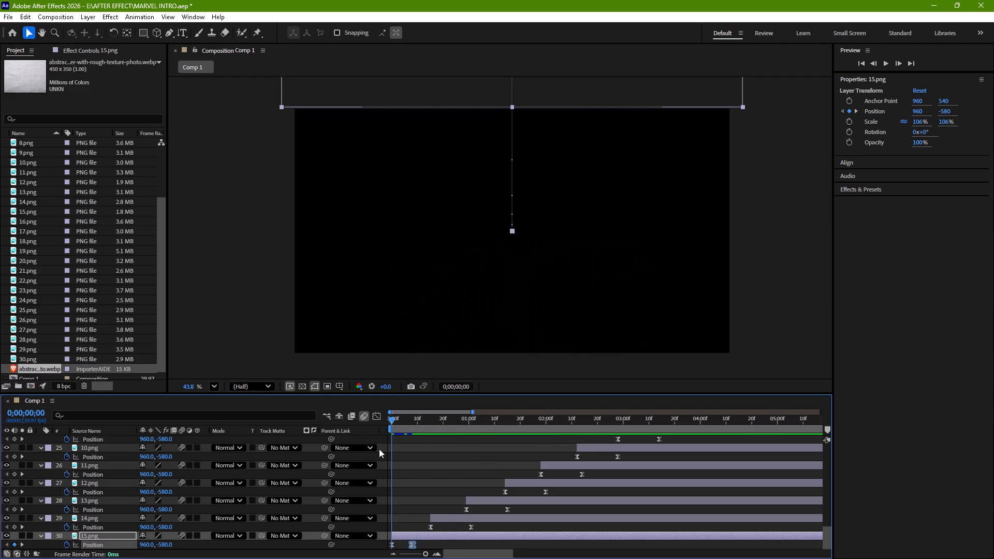
key("space")
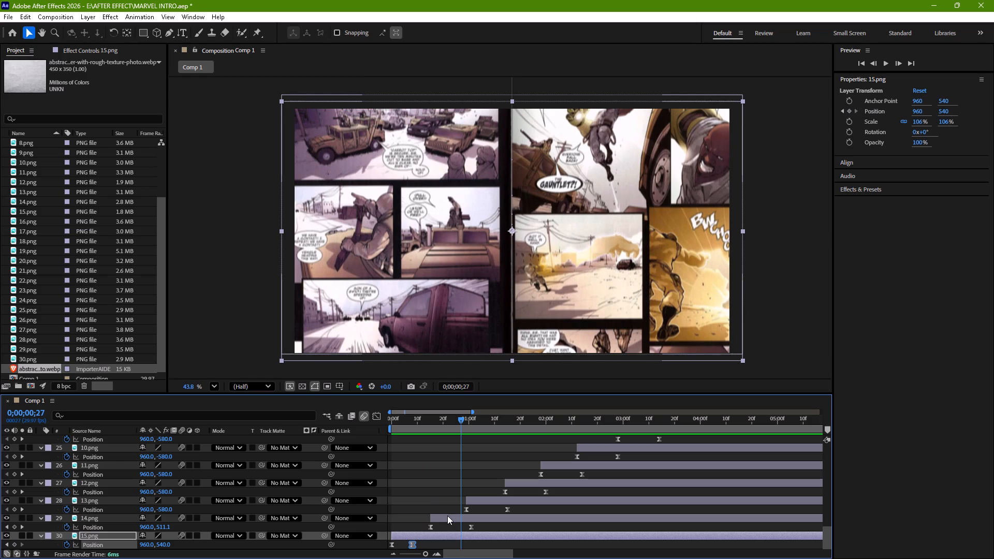
Start layer 14.png at about 0;00;00;08, where 15.png's slide-in ends, and move its ending Position keyframe to about 0;00;00;17.
left_click_drag(449, 518, 431, 524)
left_click_drag(453, 528, 444, 529)
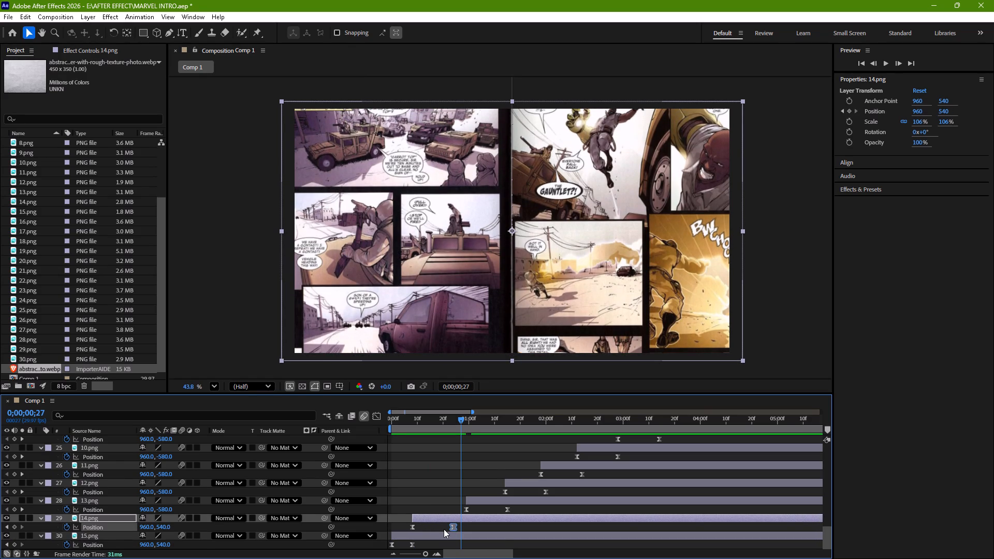
left_click_drag(444, 529, 435, 530)
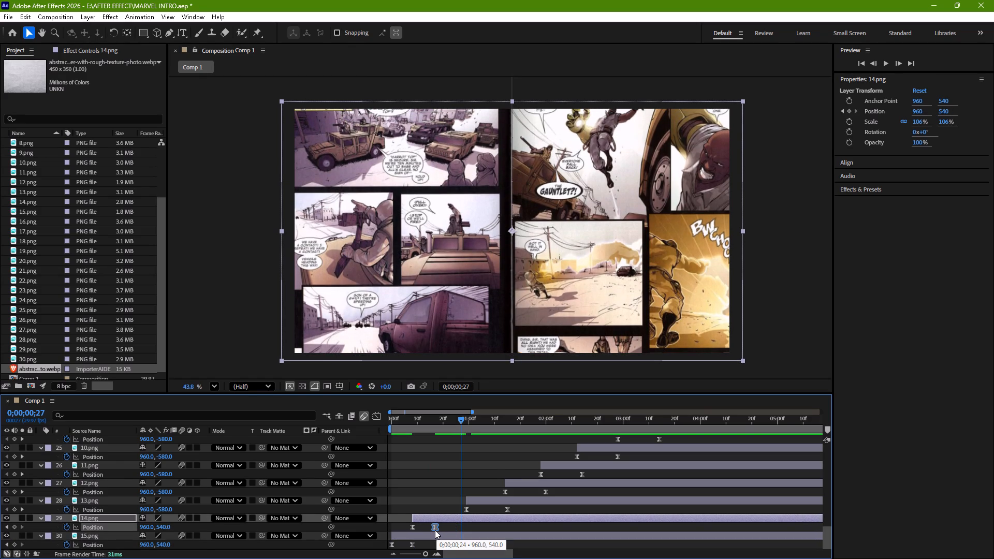
left_click_drag(435, 530, 435, 531)
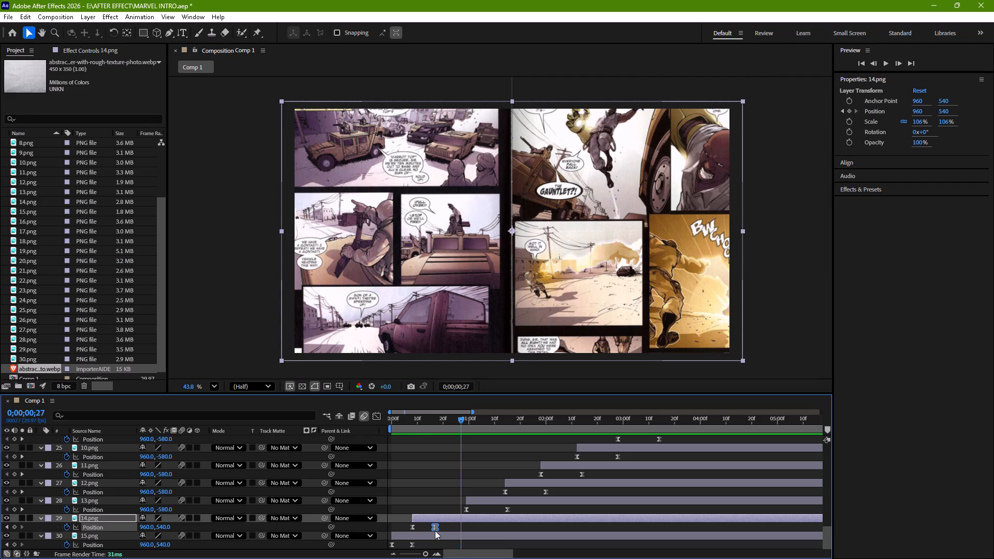
Start layer 13.png at about 0;00;00;17, move its ending Position keyframe to about 0;00;00;25, and preview from the start.
left_click(491, 499)
left_click_drag(491, 499, 460, 503)
left_click_drag(477, 510, 457, 511)
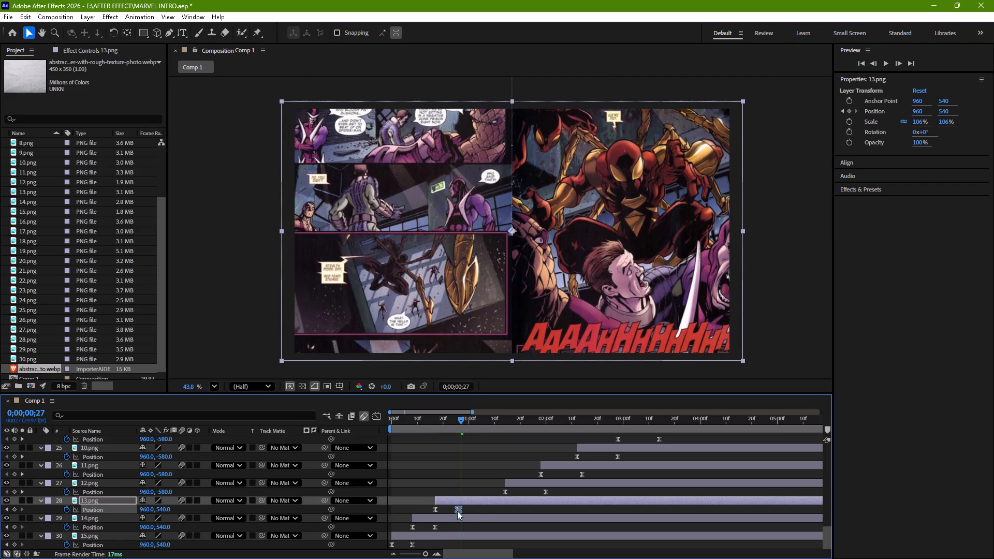
left_click_drag(457, 511, 457, 511)
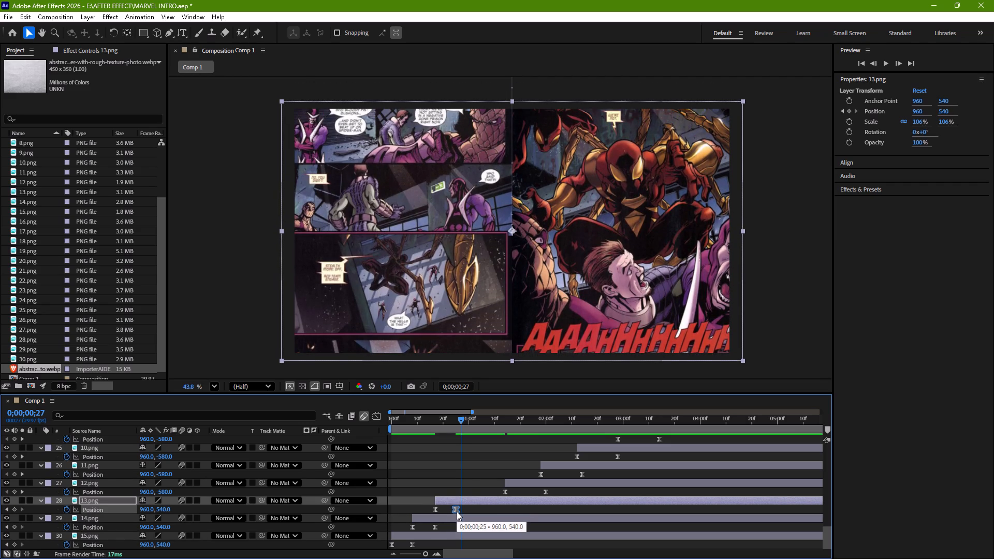
left_click_drag(460, 423, 393, 438)
key("space")
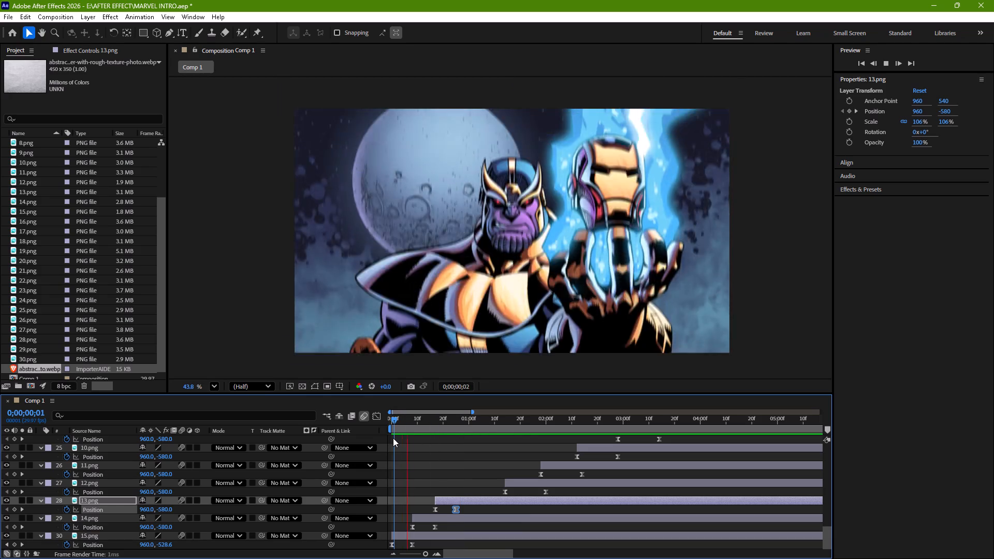
key("space")
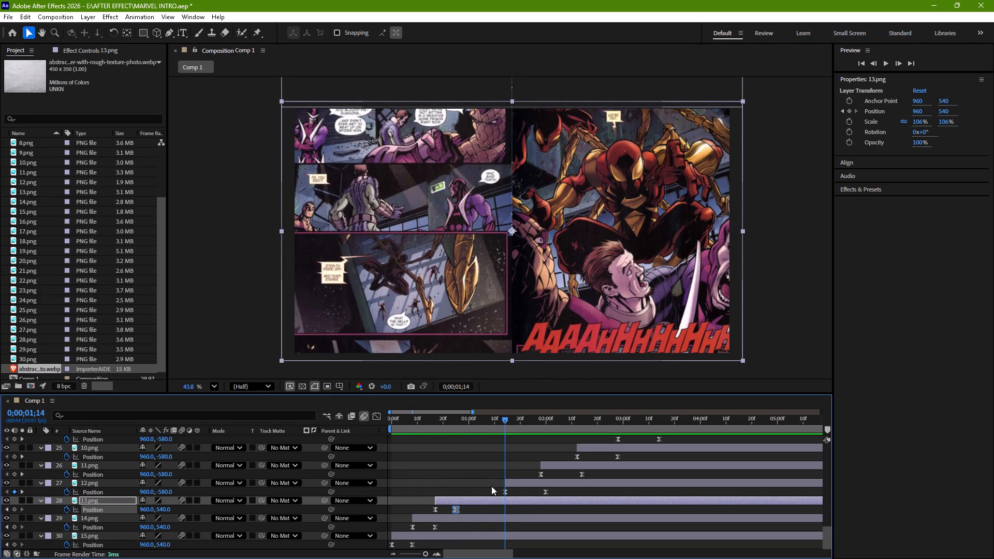
Start layer 12.png at about 0;00;00;25, move its ending Position keyframe to about 0;00;01;03, and preview from the start.
left_click_drag(510, 484, 464, 497)
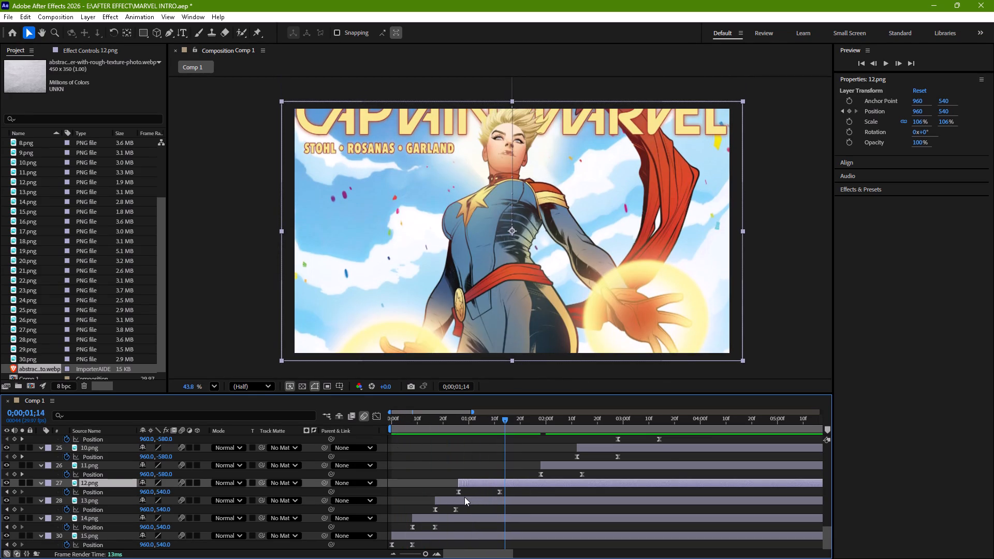
left_click_drag(464, 497, 461, 497)
left_click_drag(461, 497, 461, 498)
left_click_drag(497, 490, 476, 491)
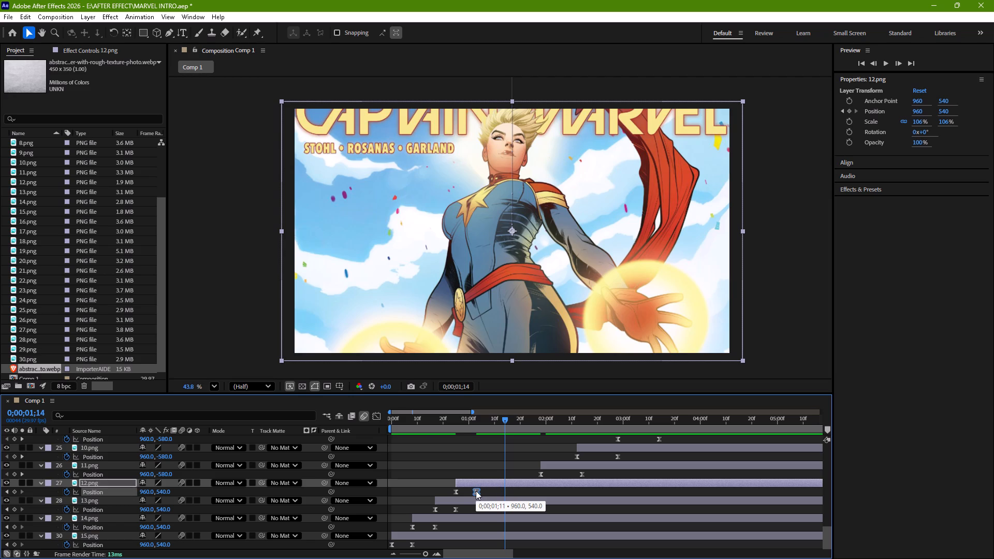
left_click_drag(476, 491, 474, 491)
left_click_drag(474, 491, 476, 491)
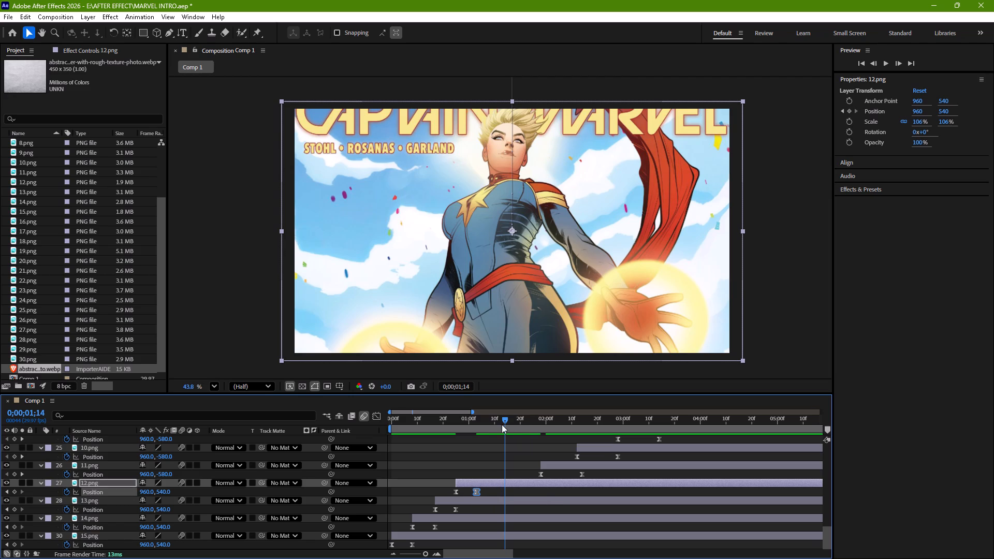
left_click_drag(504, 421, 373, 453)
key("space")
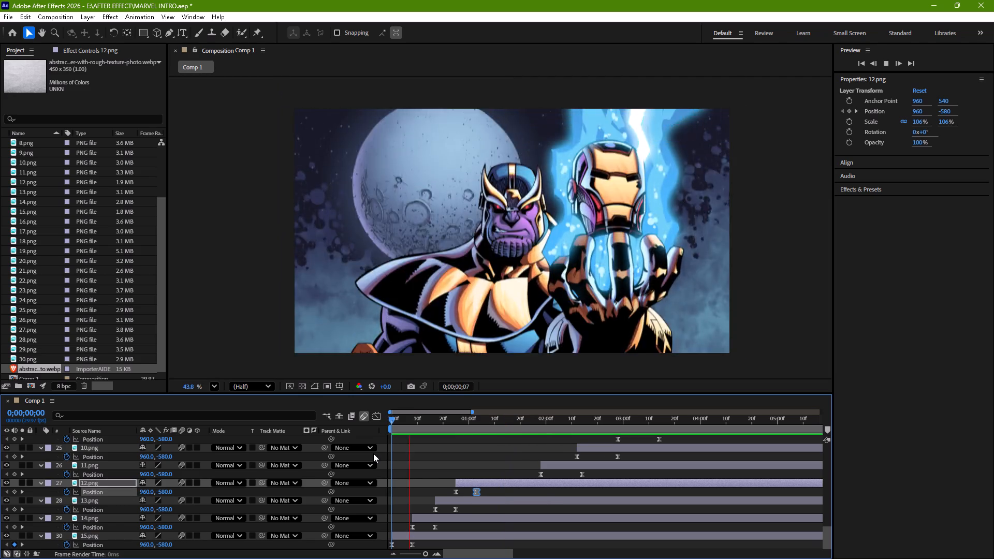
key("space")
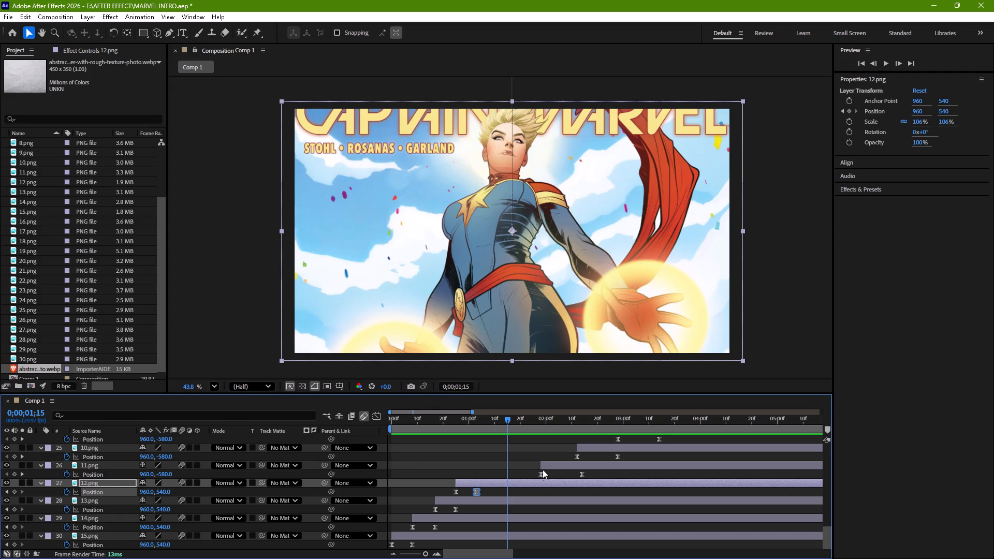
Start layer 11.png at about 0;00;01;03, where 12.png's slide-in ends, and move its ending Position keyframe to about 0;00;01;11.
left_click_drag(551, 466, 486, 469)
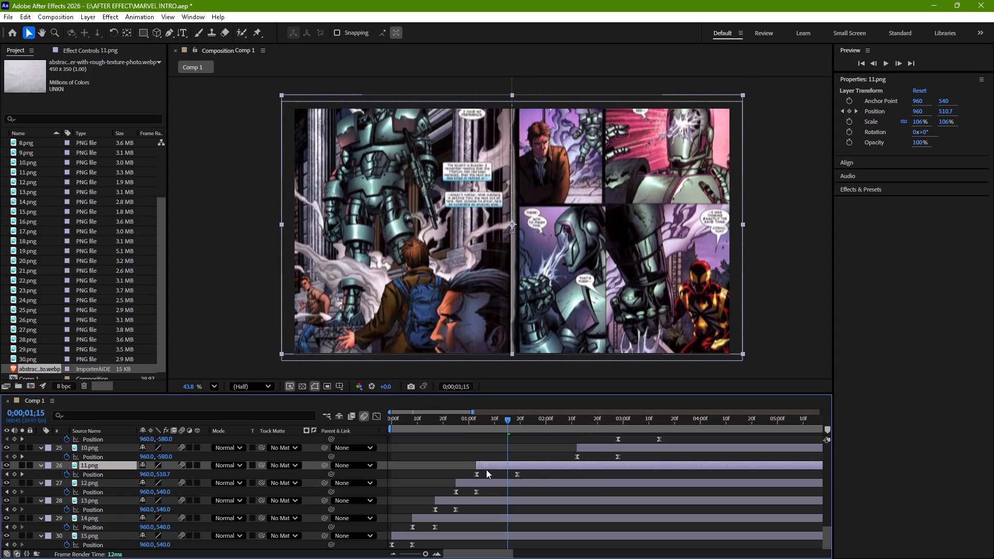
left_click_drag(486, 469, 488, 469)
left_click(514, 474)
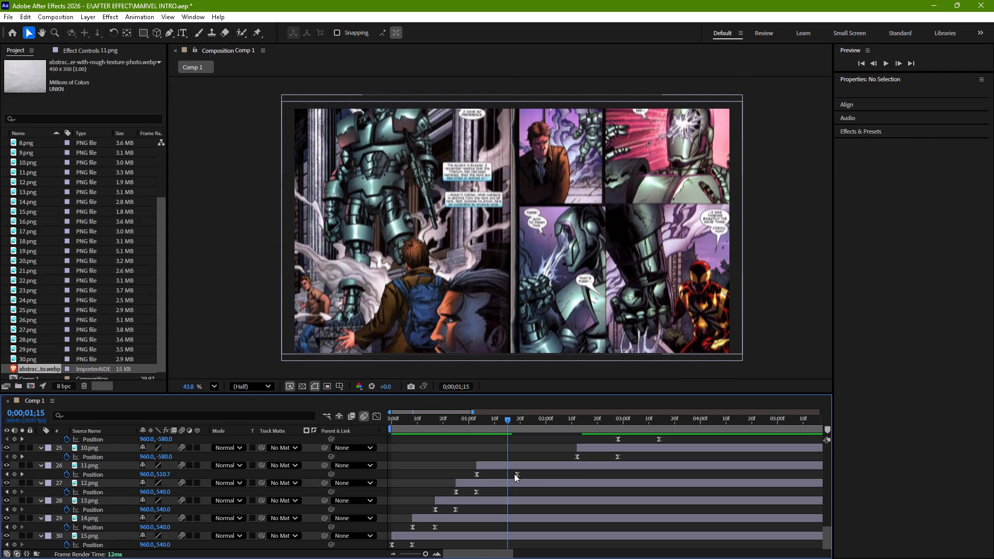
left_click(516, 474)
left_click_drag(516, 474, 494, 478)
Start layer 10.png at about 0;00;01;11, where 11.png's slide-in ends, and move its ending Position keyframe to about 0;00;01;20.
left_click_drag(594, 446, 516, 455)
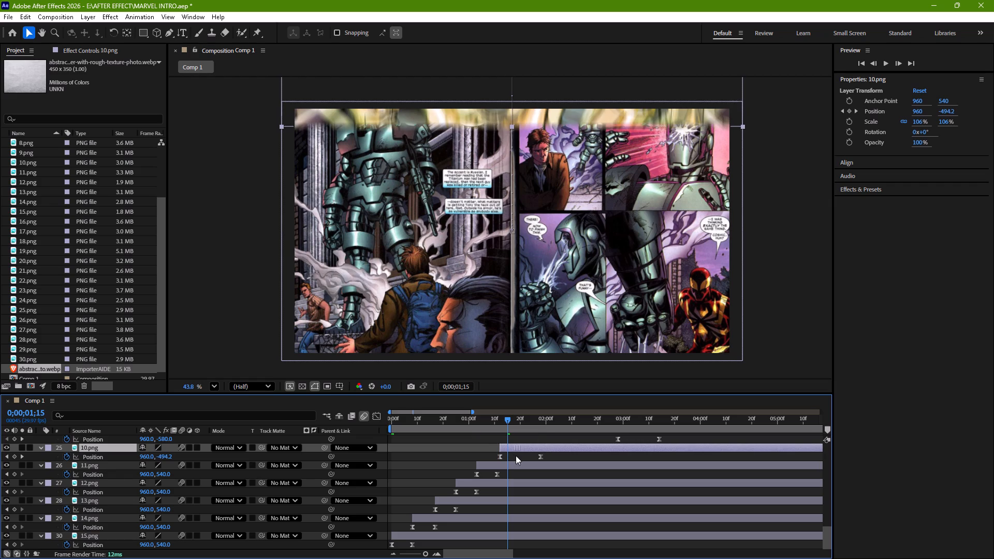
left_click_drag(516, 455, 515, 456)
left_click_drag(538, 455, 521, 458)
Start layer 1.png at about 0;00;01;20, where 10.png's slide-in ends, and move its ending Position keyframe to about 0;00;01;29.
scroll(522, 465, "up", 1)
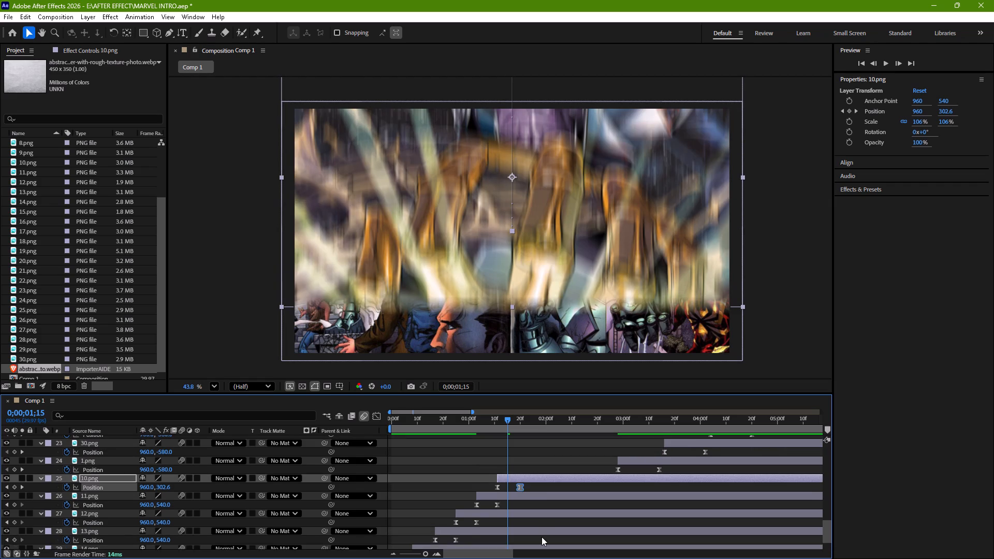
scroll(542, 537, "up", 2)
scroll(560, 529, "left", 1)
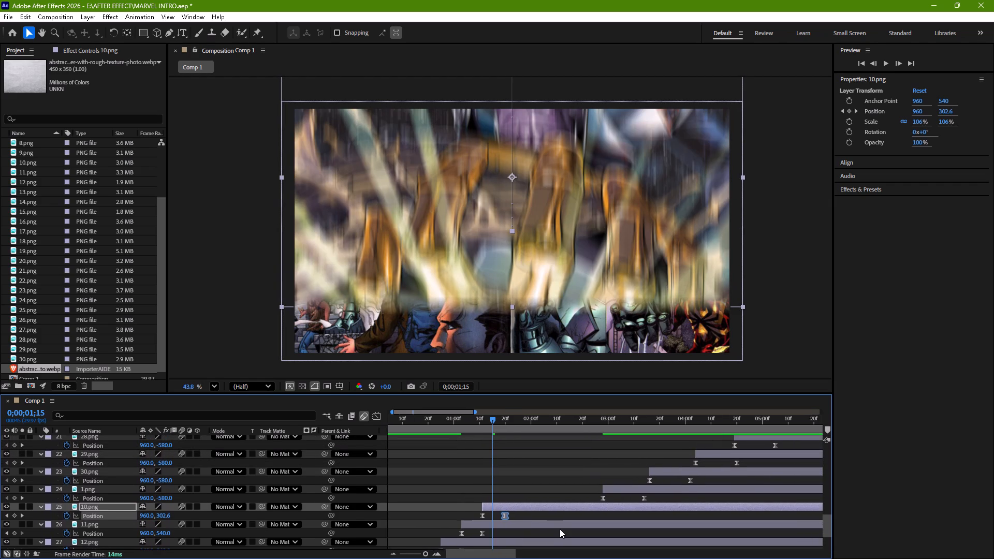
scroll(560, 529, "left", 2)
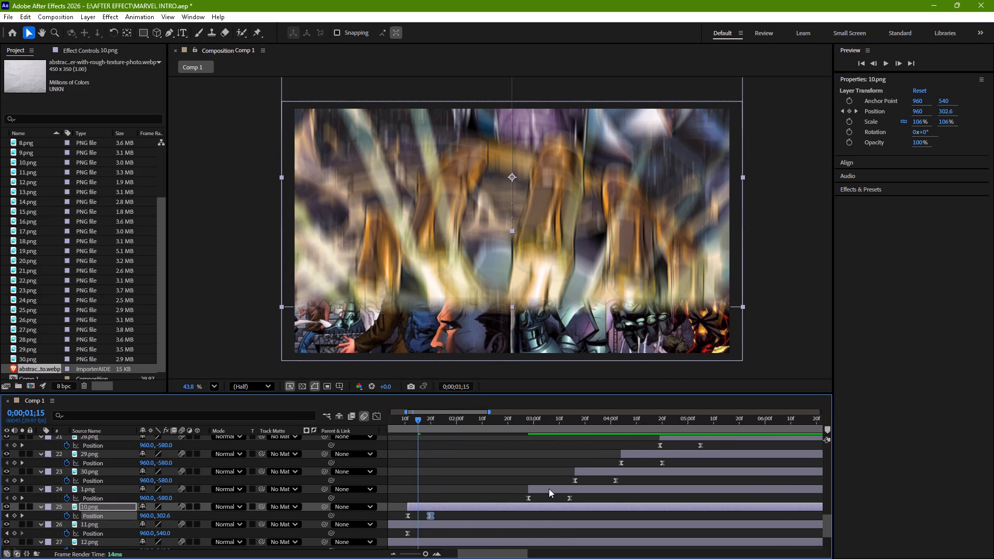
left_click_drag(549, 489, 451, 512)
left_click(473, 496)
left_click_drag(473, 496, 455, 499)
Start layer 30.png at about 0;00;01;29, where 1.png's slide-in ends, and move its ending Position keyframe to about 0;00;02;07.
left_click(585, 469)
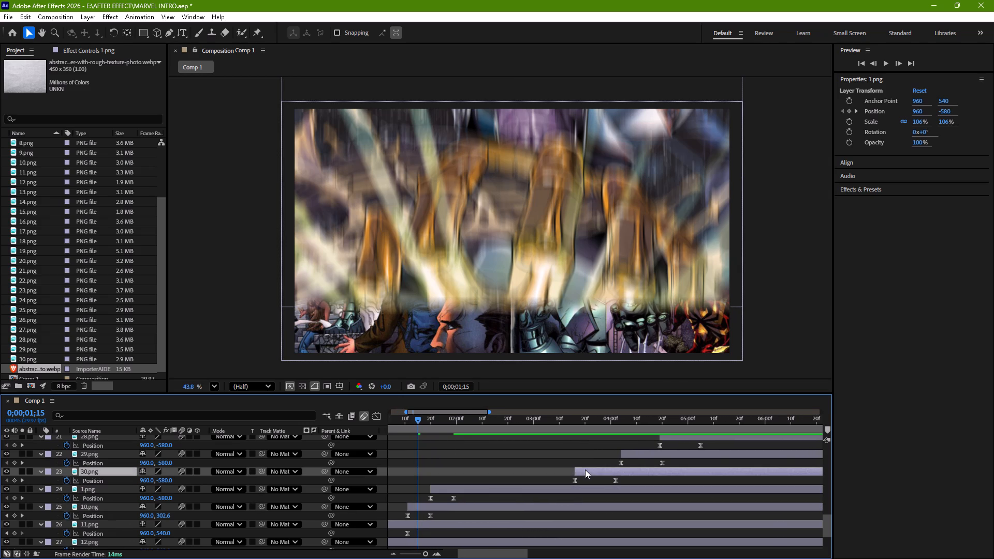
left_click_drag(585, 469, 466, 492)
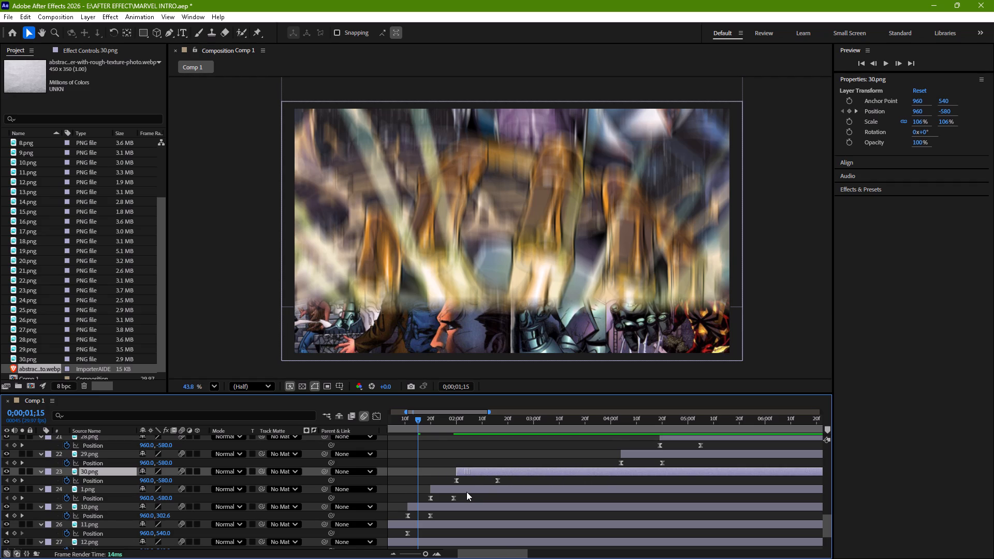
left_click_drag(466, 492, 464, 492)
left_click_drag(495, 481, 486, 482)
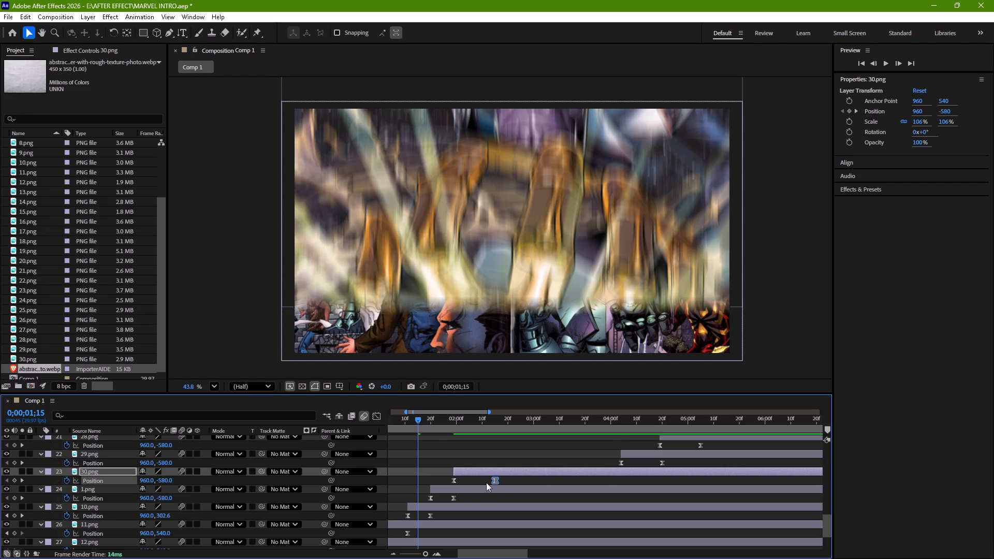
left_click_drag(486, 482, 475, 484)
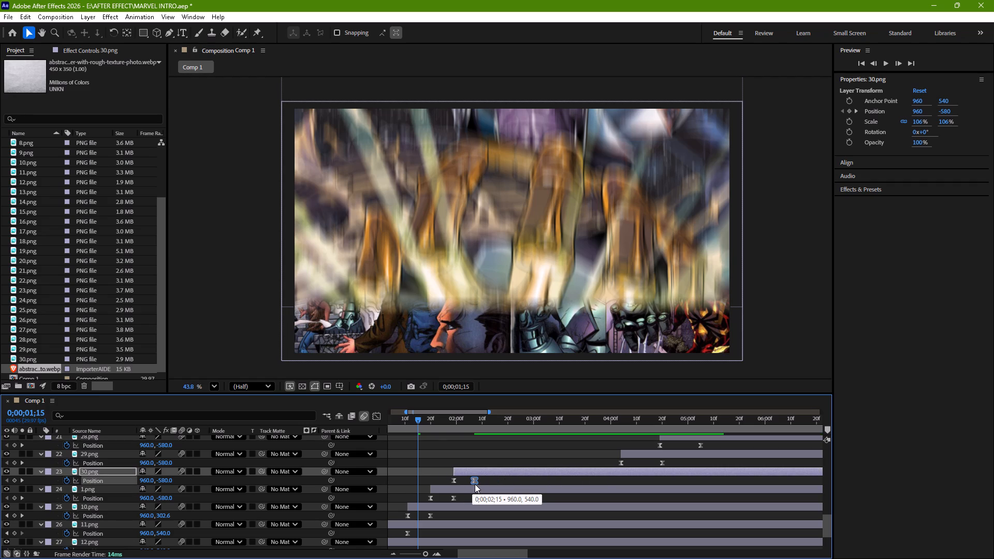
Fine-tune layer 30.png's ending Position keyframe at about 0;00;02;07.
left_click_drag(475, 484, 475, 484)
Start layer 29.png at about 0;00;02;07, where 30.png's slide-in ends, and move its ending Position keyframe to about 0;00;02;16.
scroll(511, 481, "up", 2)
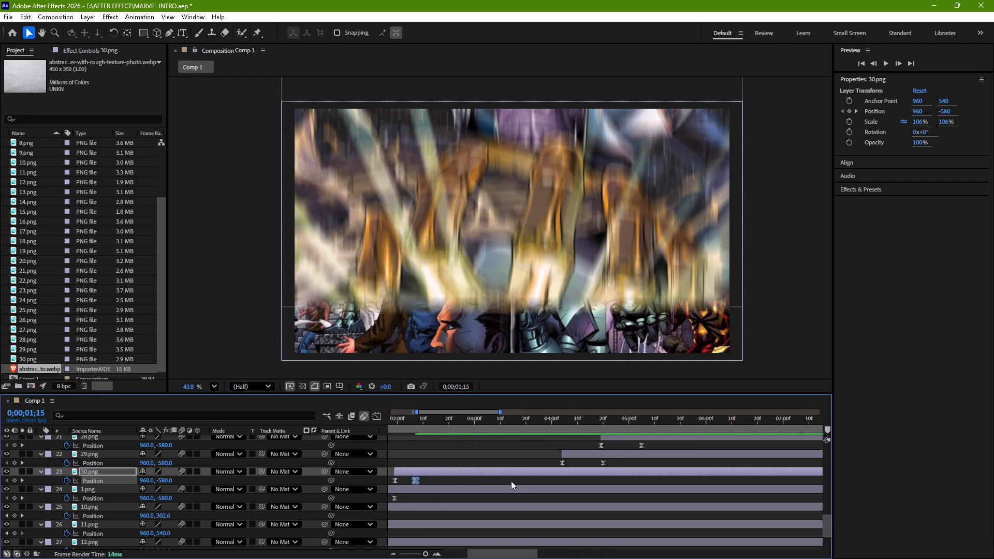
scroll(511, 481, "up", 1)
scroll(610, 439, "up", 2)
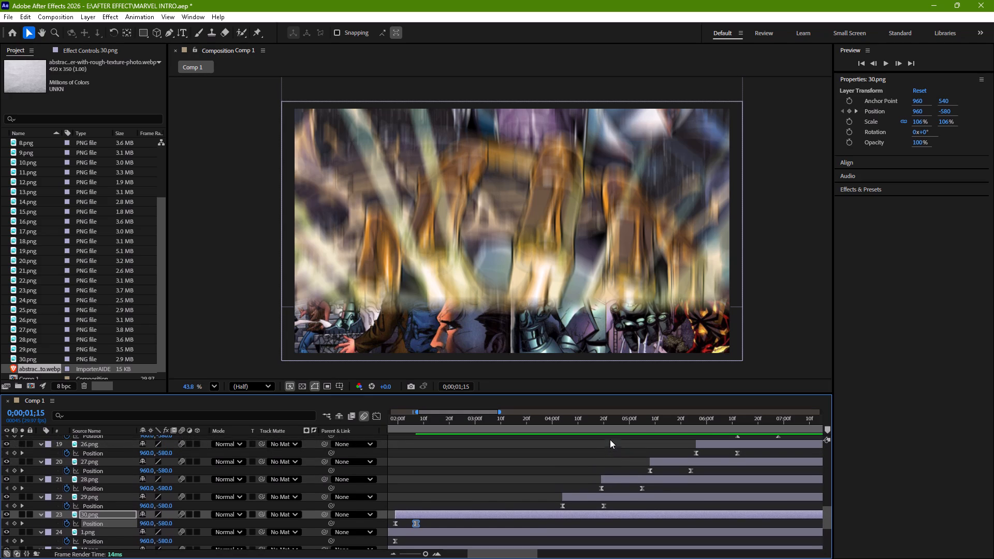
scroll(610, 439, "up", 1)
left_click(616, 496)
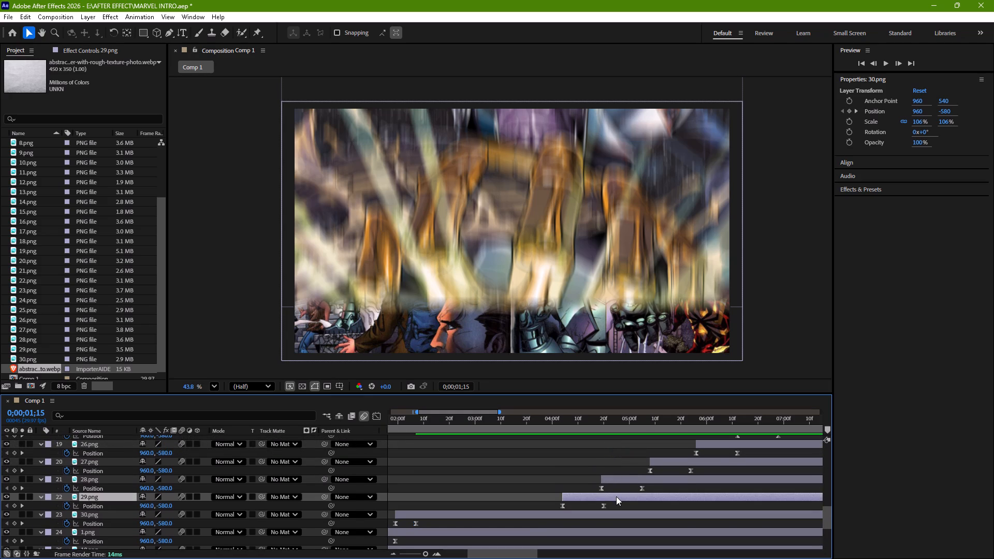
left_click_drag(616, 496, 472, 522)
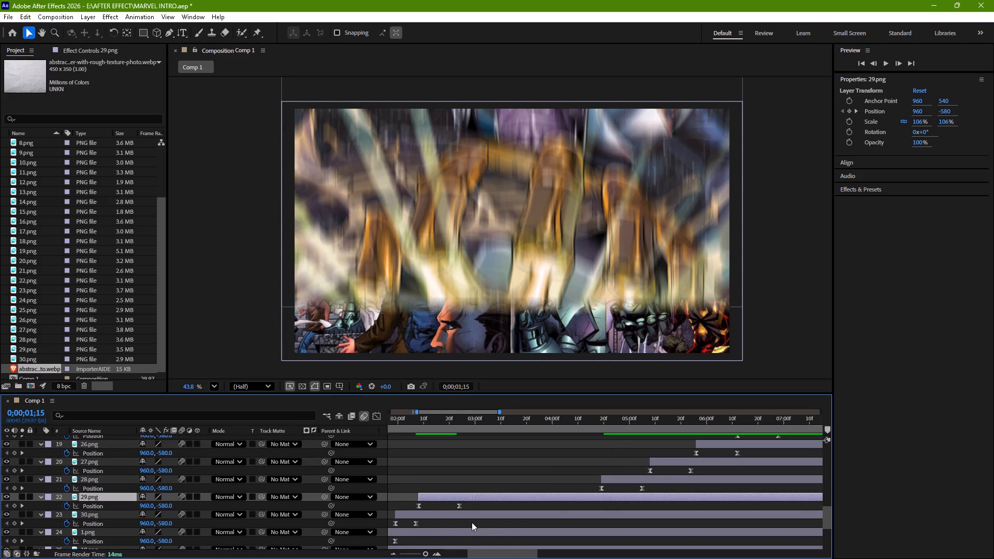
left_click_drag(472, 522, 470, 523)
left_click_drag(458, 506, 440, 507)
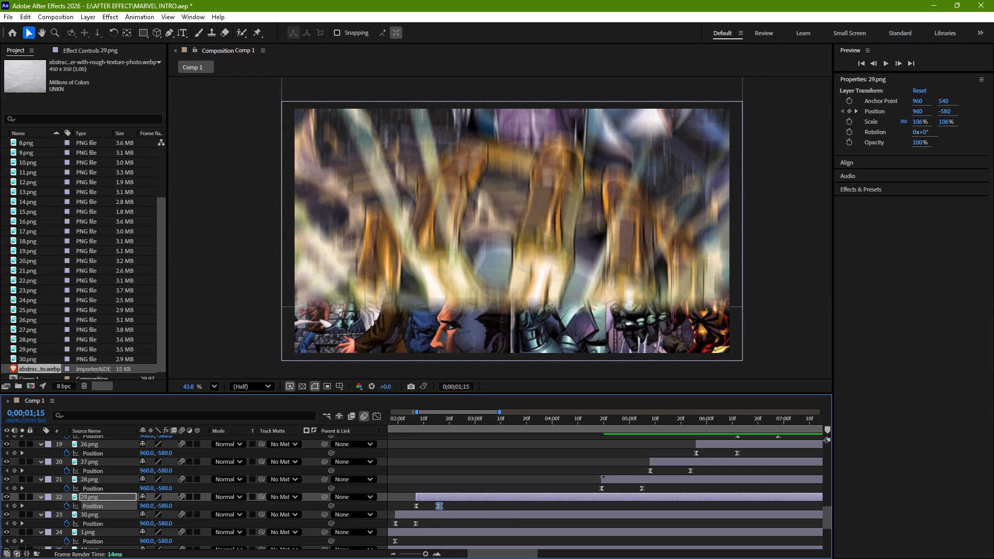
Shift layers 28.png, 27.png and 26.png earlier together so 28.png starts at about 0;00;02;16, where 29.png's slide-in ends.
left_click(619, 476)
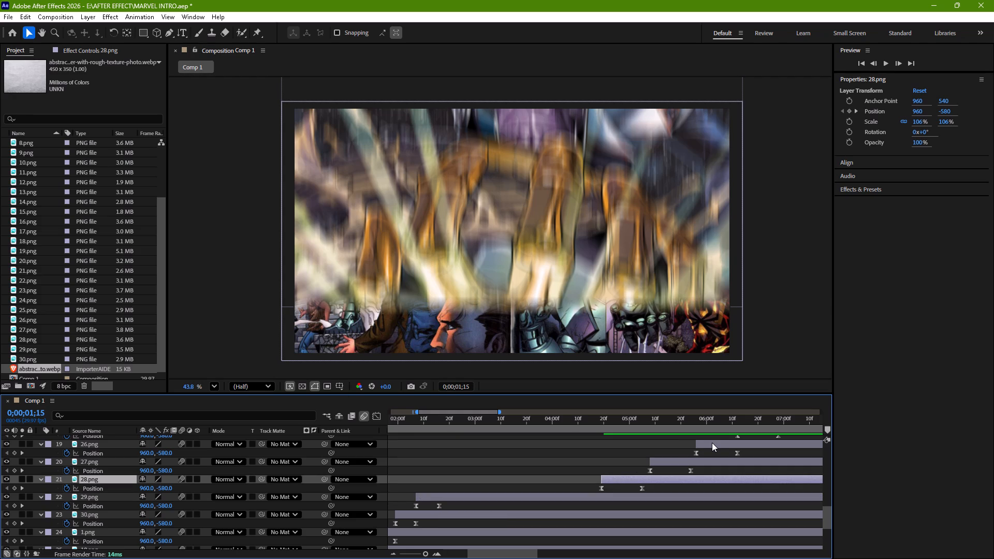
left_click(712, 443, "shift")
left_click_drag(712, 443, 574, 470)
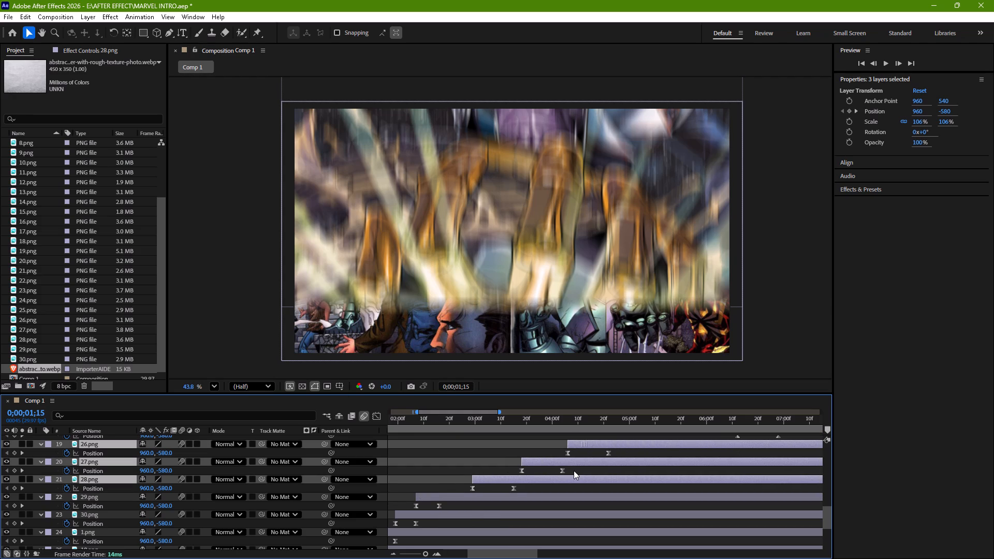
left_click_drag(574, 470, 551, 476)
Move layer 28.png's ending Position keyframe to 0;00;02;24.
left_click(494, 480)
left_click(498, 491)
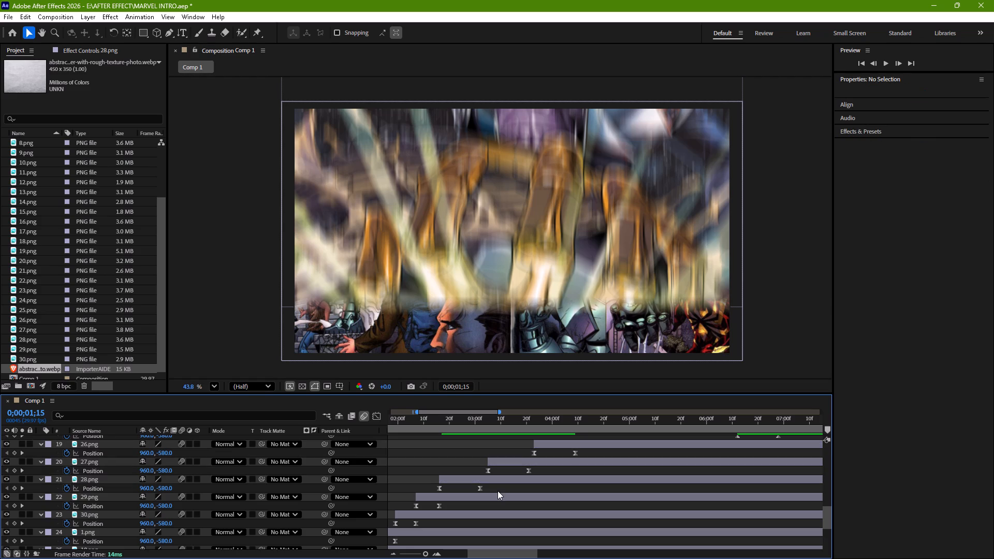
left_click_drag(479, 487, 457, 491)
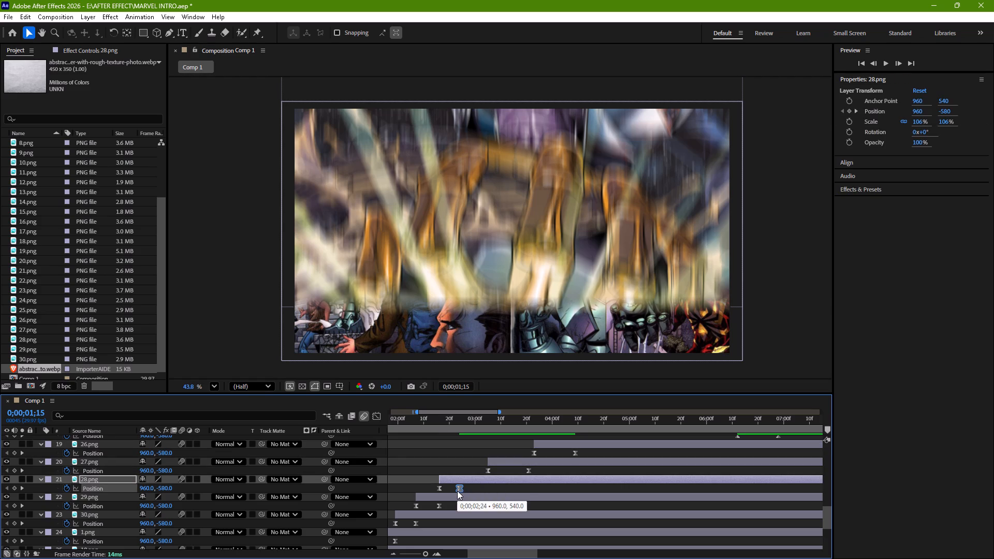
Start layer 27.png at about 0;00;02;24, where 28.png's slide-in ends, and move its ending Position keyframe to about 0;00;03;02.
left_click(506, 461)
left_click_drag(505, 460, 478, 468)
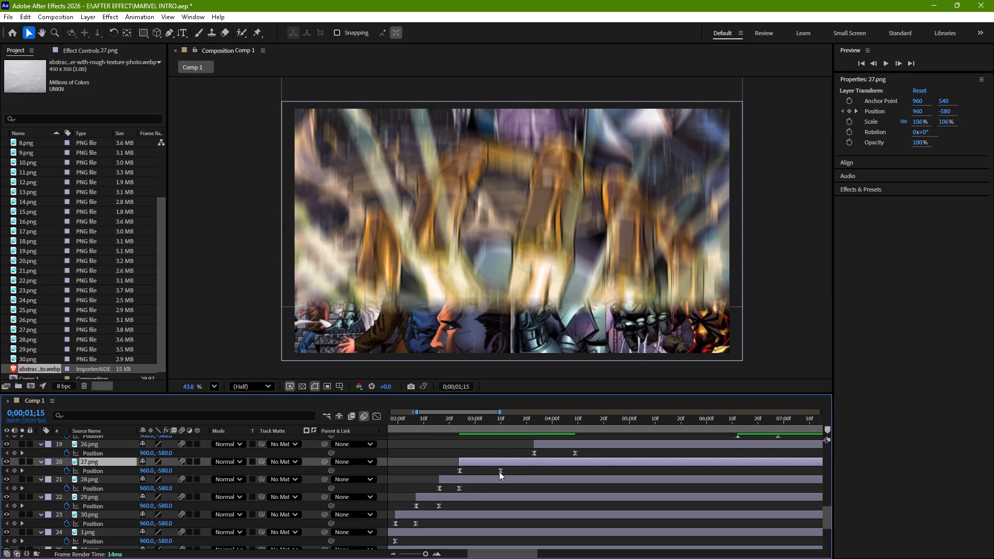
left_click(500, 472)
left_click_drag(500, 472, 475, 476)
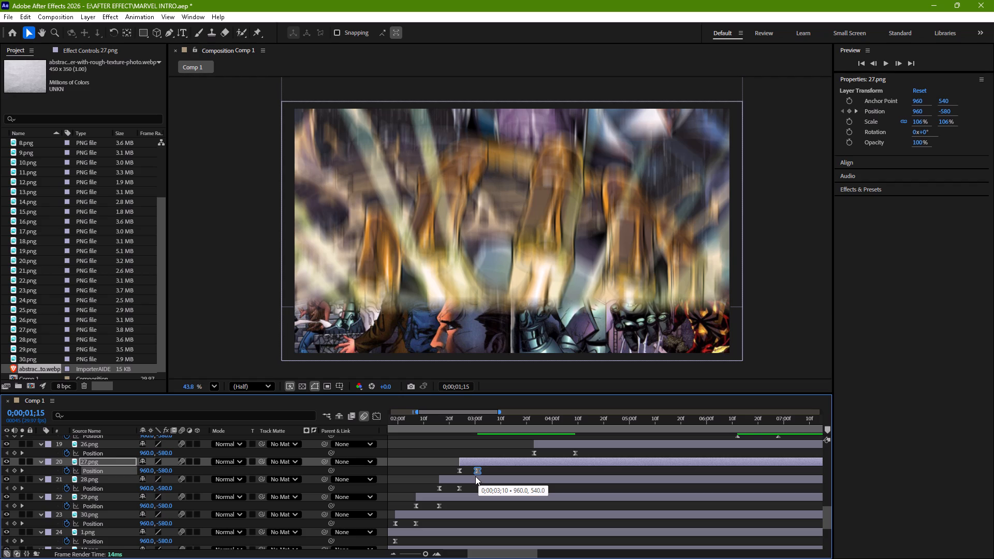
left_click_drag(475, 476, 478, 476)
Start layer 26.png at about 0;00;03;02, where 27.png's slide-in ends, and move its ending Position keyframe to about 0;00;03;10.
left_click(547, 443)
left_click_drag(547, 443, 506, 451)
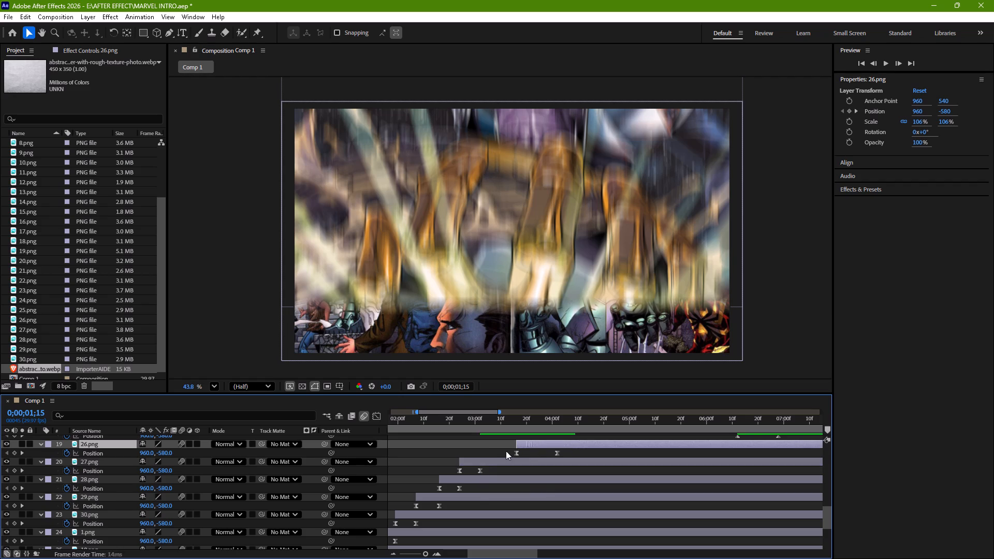
left_click_drag(506, 451, 492, 452)
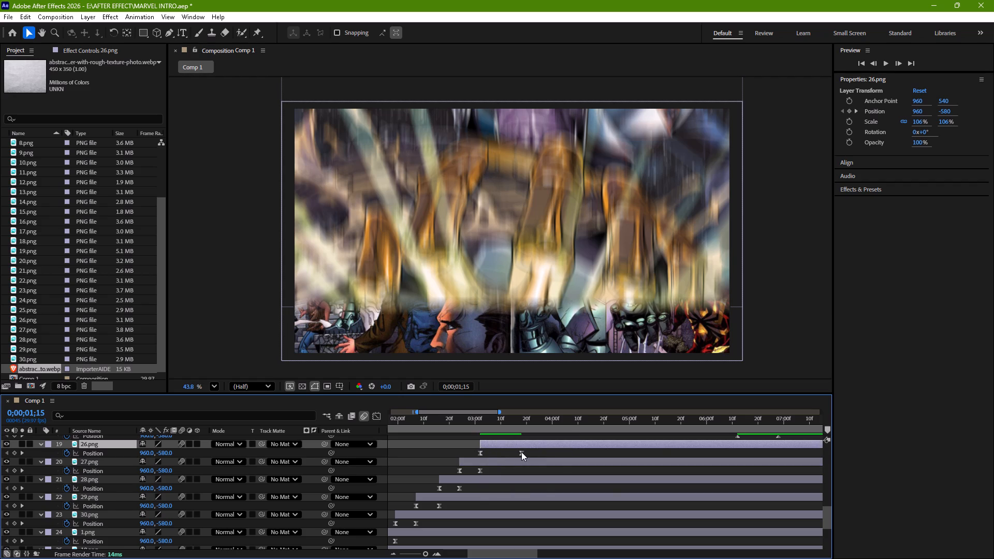
left_click_drag(521, 452, 501, 459)
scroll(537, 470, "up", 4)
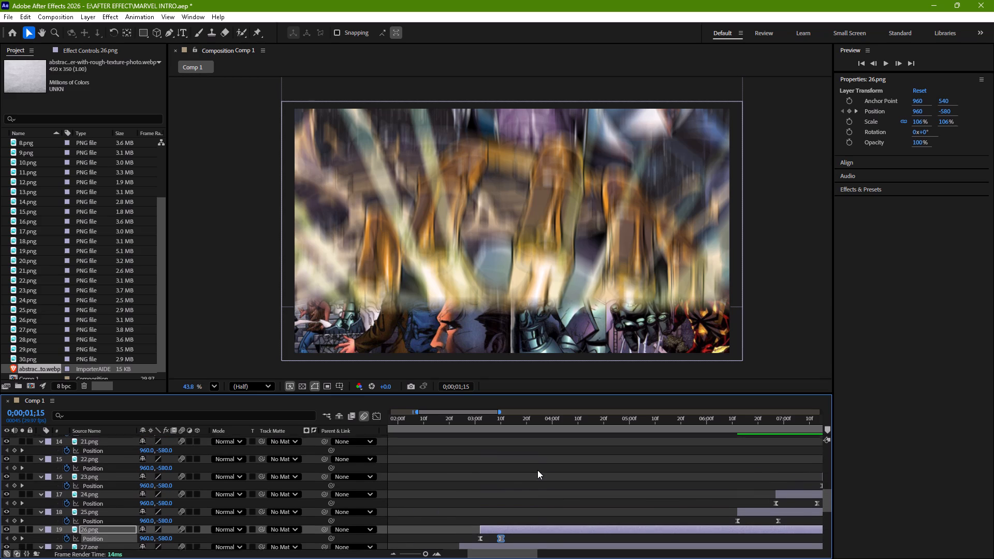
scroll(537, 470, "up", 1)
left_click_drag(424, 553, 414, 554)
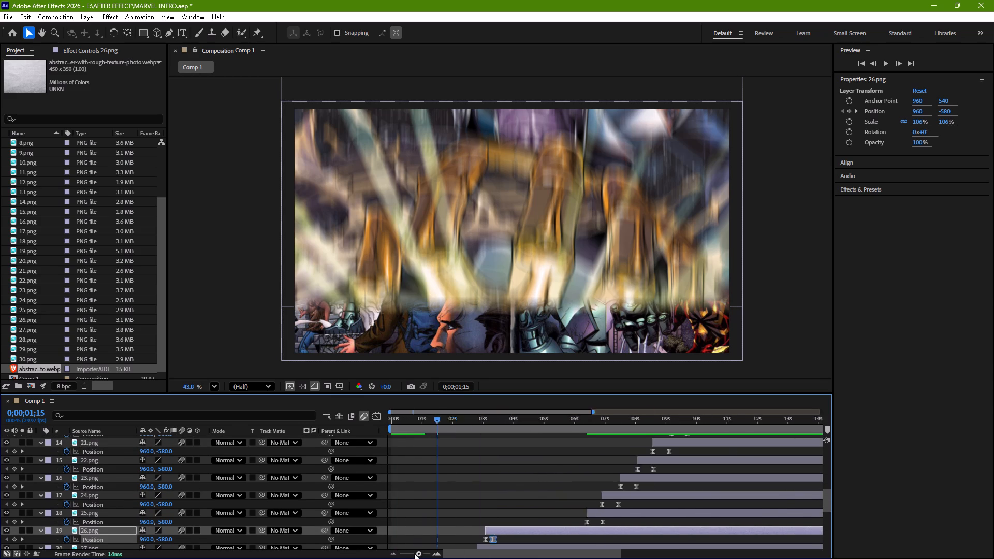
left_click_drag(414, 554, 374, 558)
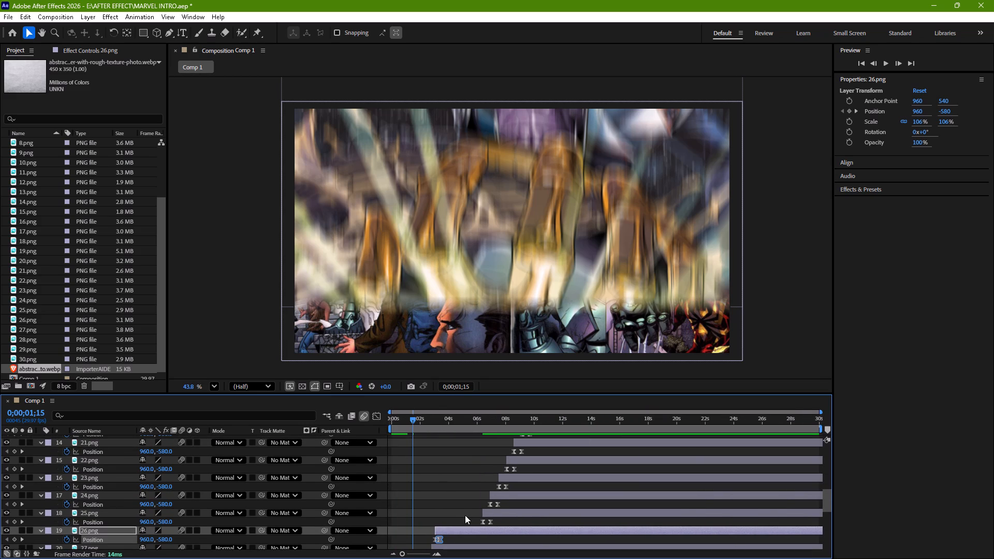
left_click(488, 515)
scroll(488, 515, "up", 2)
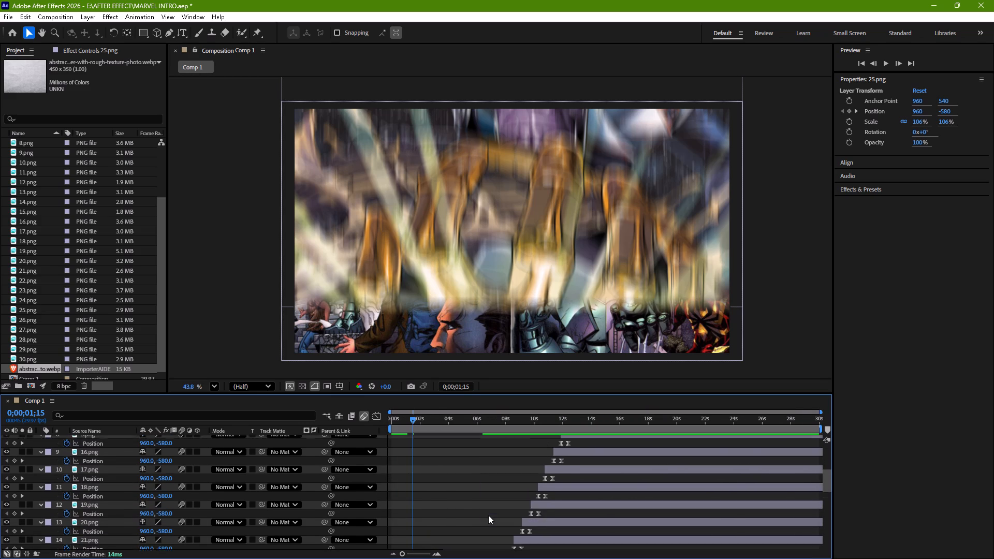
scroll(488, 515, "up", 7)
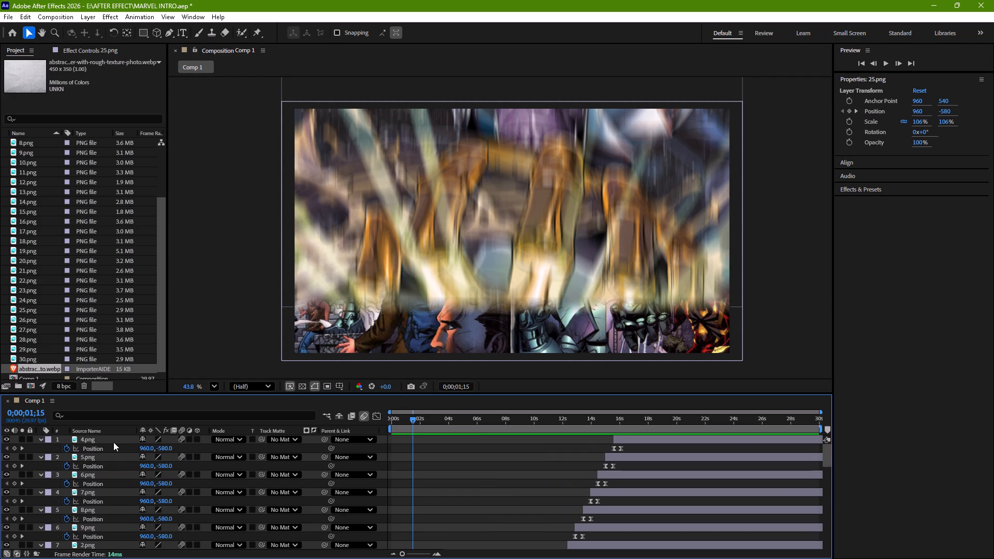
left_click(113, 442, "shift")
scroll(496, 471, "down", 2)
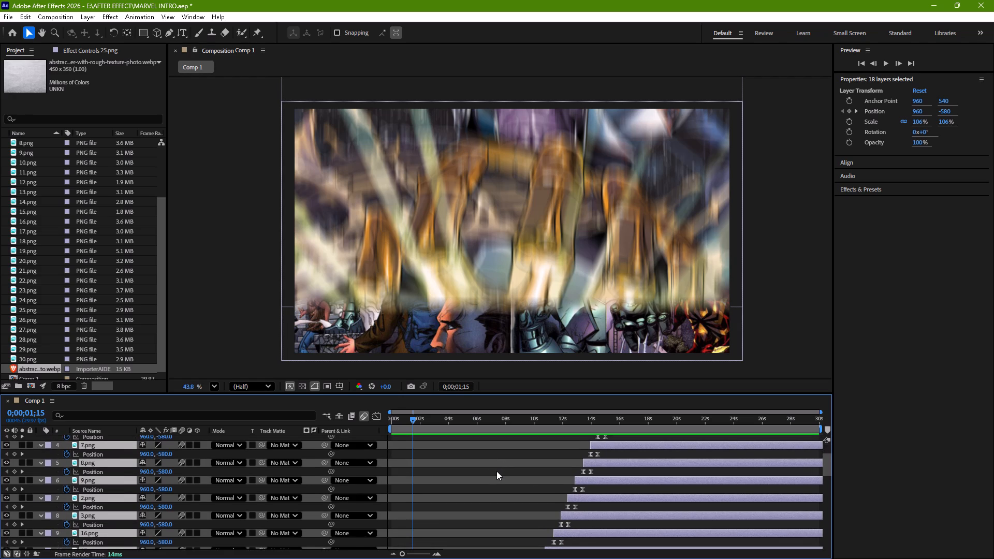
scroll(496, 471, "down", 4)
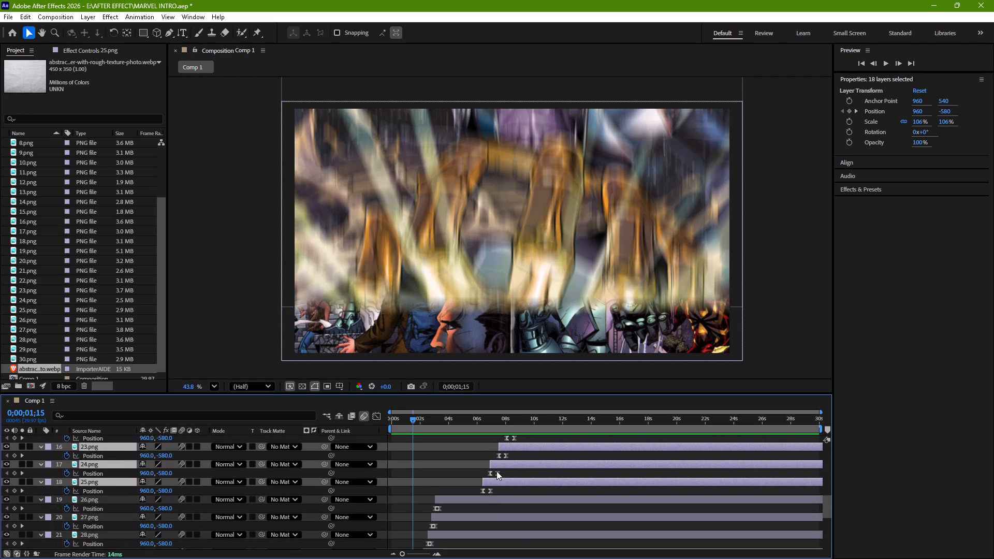
Shorten layer 25.png's slide-in to about 8 frames by moving its ending Position keyframe to about 0;00;06;20.
left_click_drag(401, 556, 420, 555)
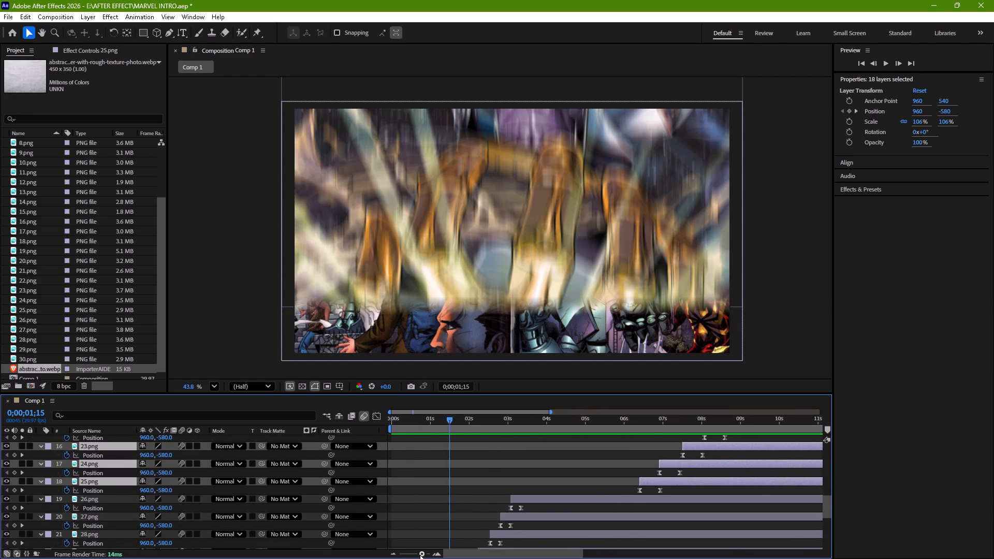
left_click_drag(420, 555, 424, 554)
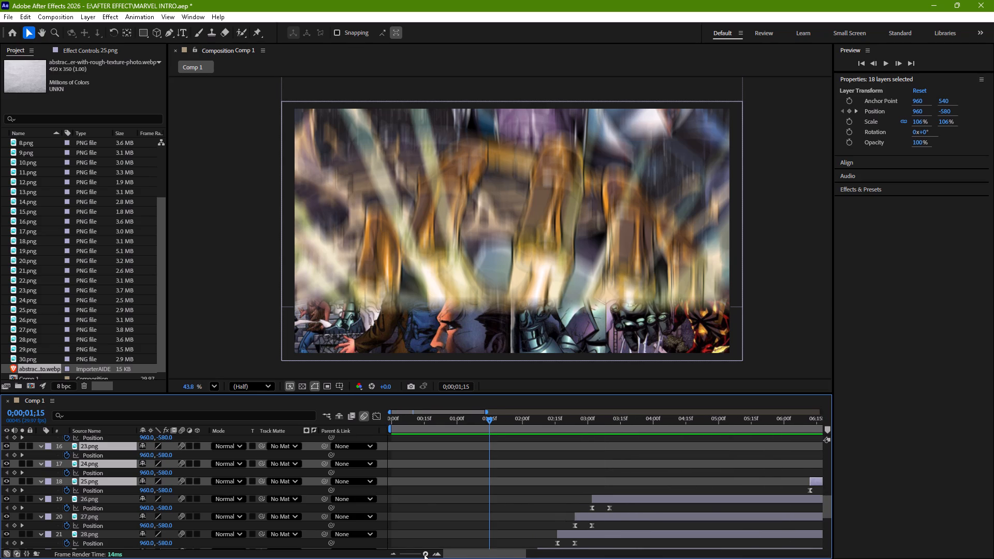
left_click_drag(424, 554, 427, 554)
scroll(567, 506, "left", 2)
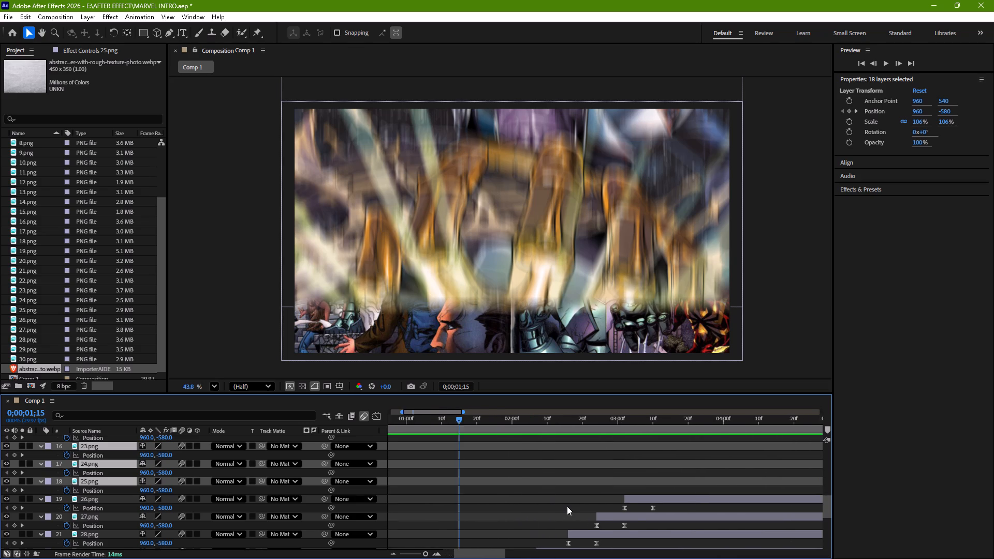
scroll(567, 506, "left", 3)
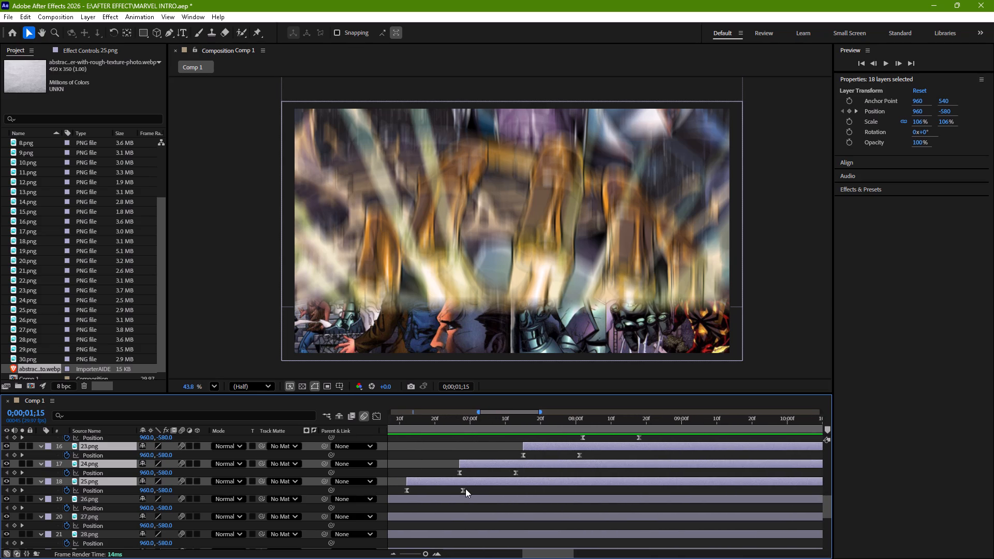
left_click_drag(463, 490, 437, 495)
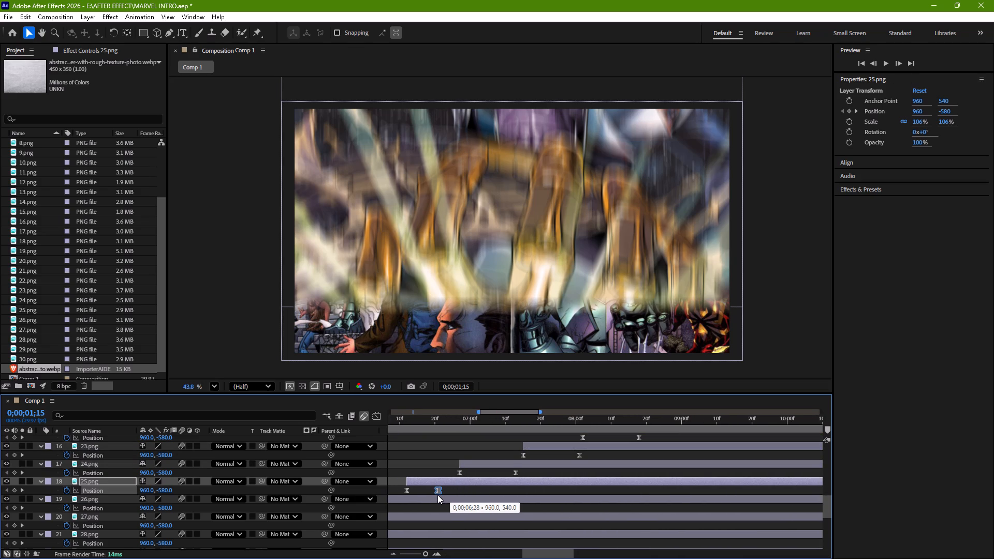
left_click_drag(437, 495, 436, 495)
Shift the 18 layers from 4.png through 25.png earlier together so 25.png starts at about 0;00;03;10, where 26.png's slide-in ends.
scroll(481, 502, "right", 1)
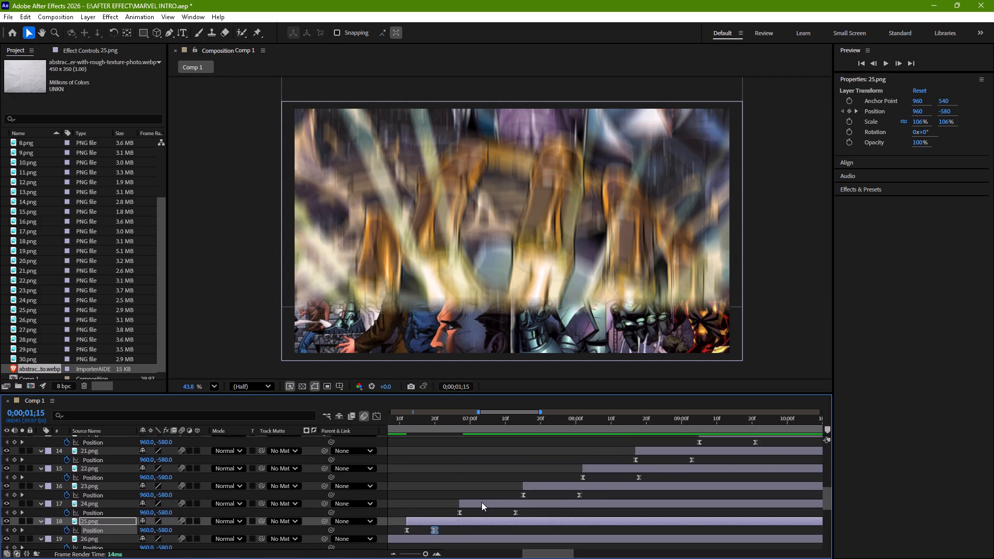
scroll(481, 502, "right", 1)
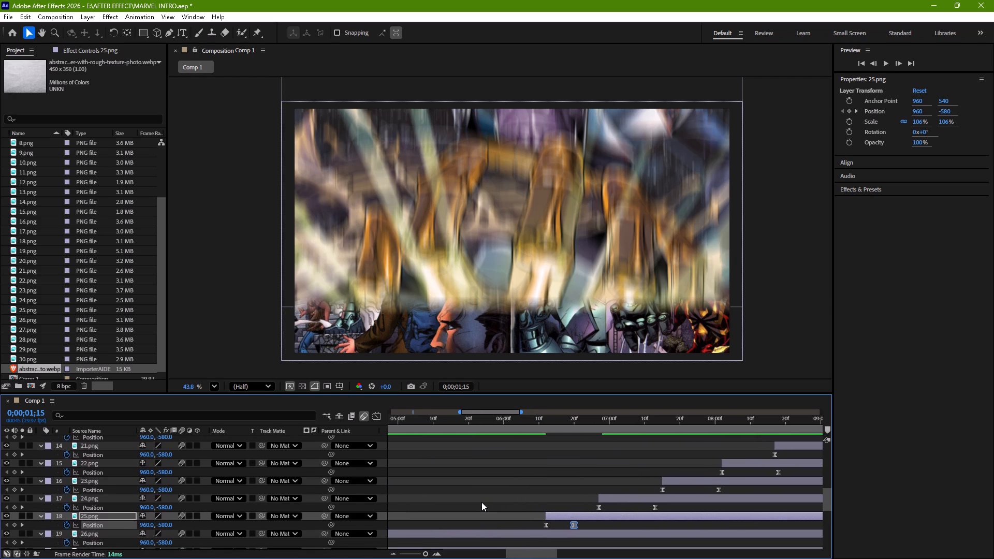
scroll(481, 502, "right", 1)
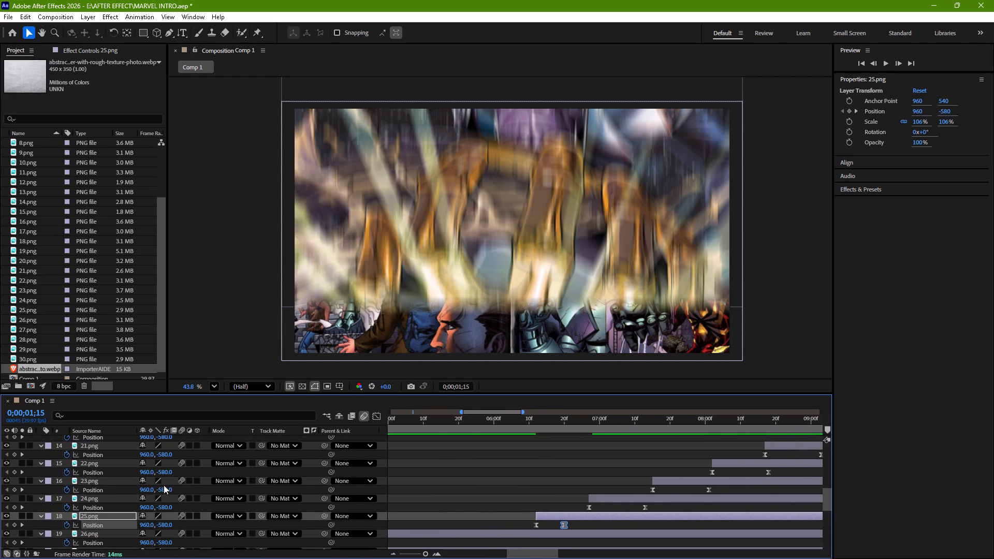
scroll(164, 485, "up", 7, "ctrl")
scroll(136, 462, "up", 8)
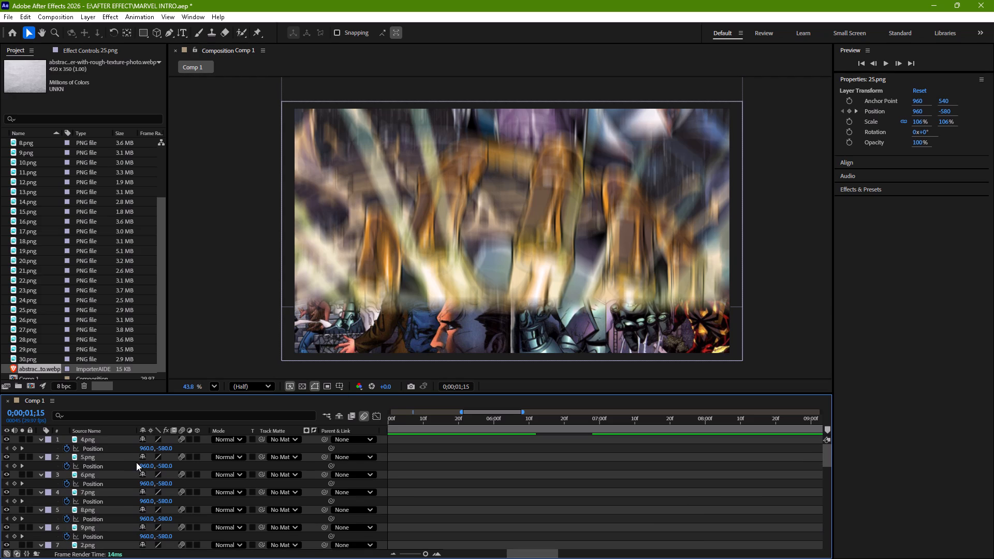
scroll(136, 462, "up", 4)
left_click(119, 439, "shift")
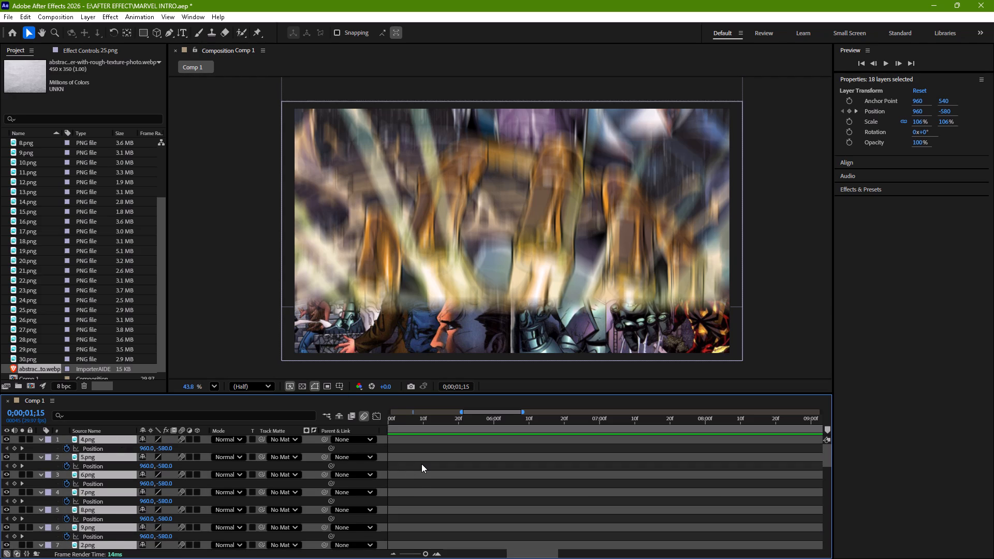
scroll(421, 464, "down", 3, "ctrl")
scroll(421, 464, "down", 8)
scroll(421, 464, "up", 3)
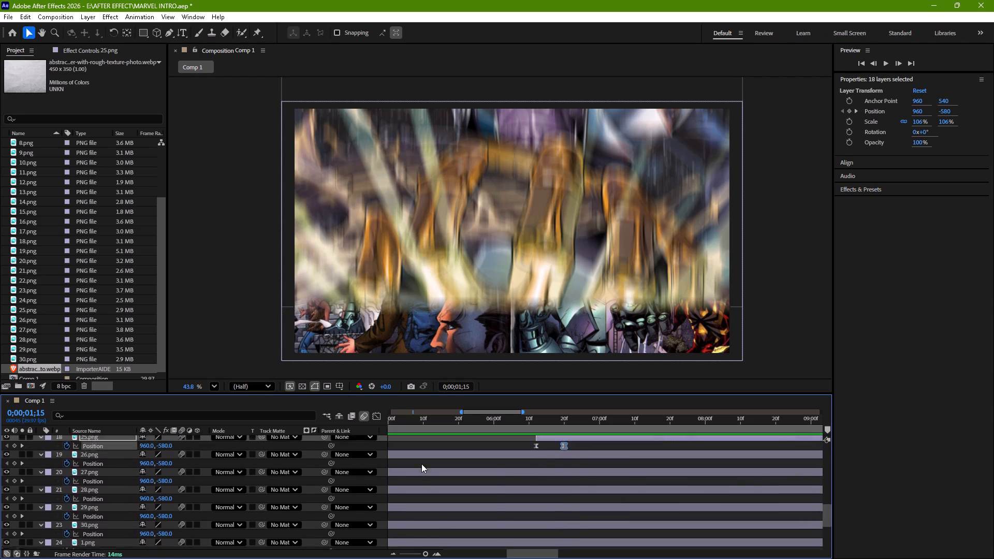
scroll(421, 464, "up", 1)
scroll(421, 464, "right", 5)
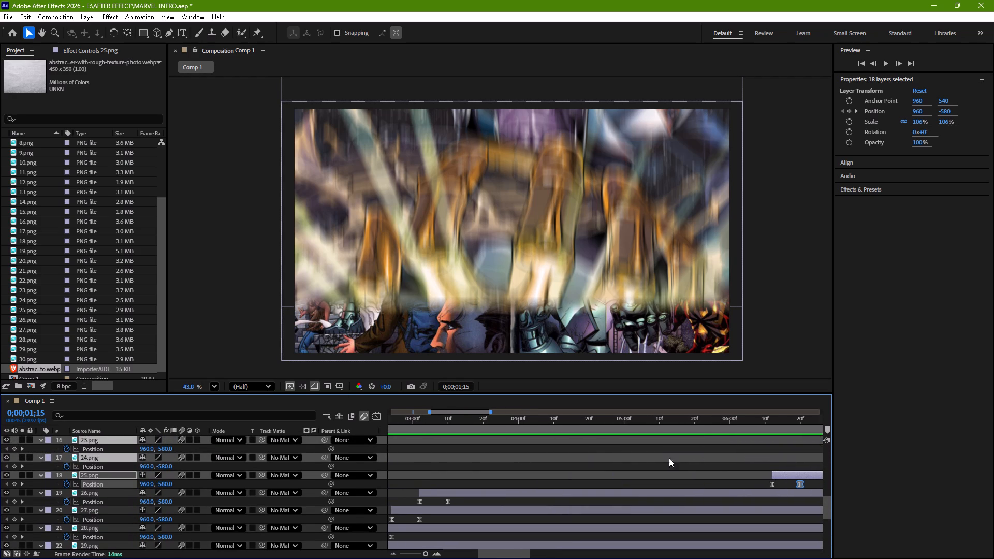
left_click_drag(781, 476, 482, 512)
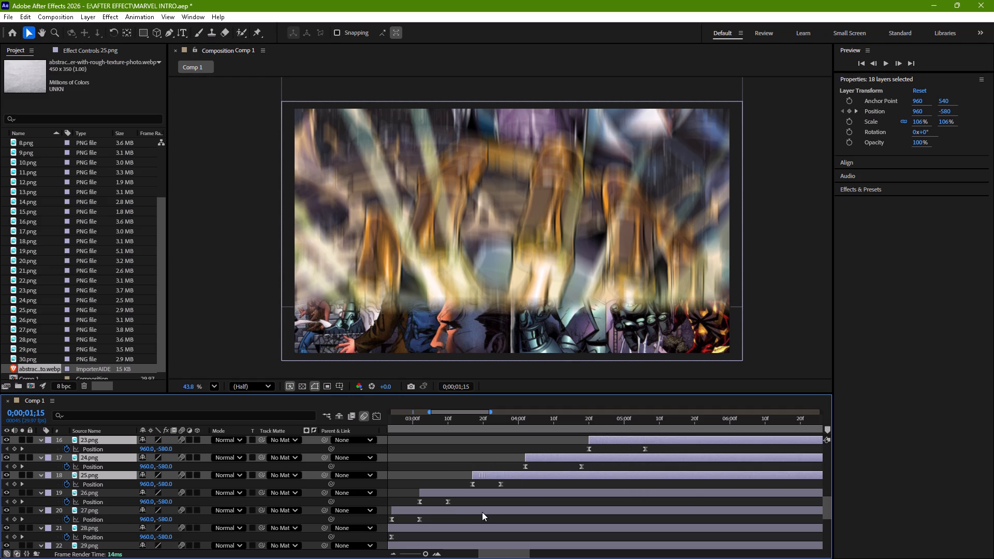
left_click_drag(482, 512, 458, 512)
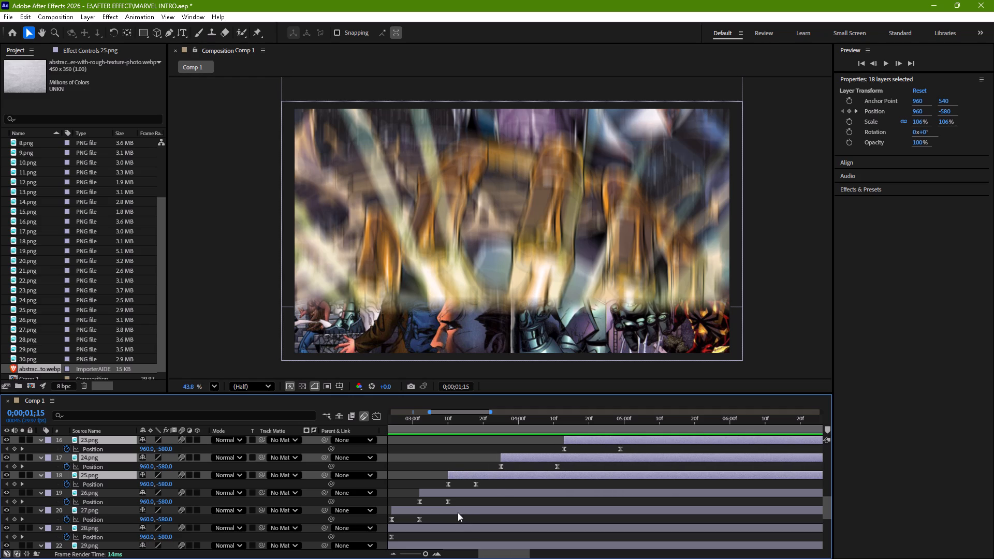
Shorten layer 25.png's slide-in by moving its ending Position keyframe to about 0;00;03;17.
left_click(474, 486)
left_click_drag(474, 486, 469, 486)
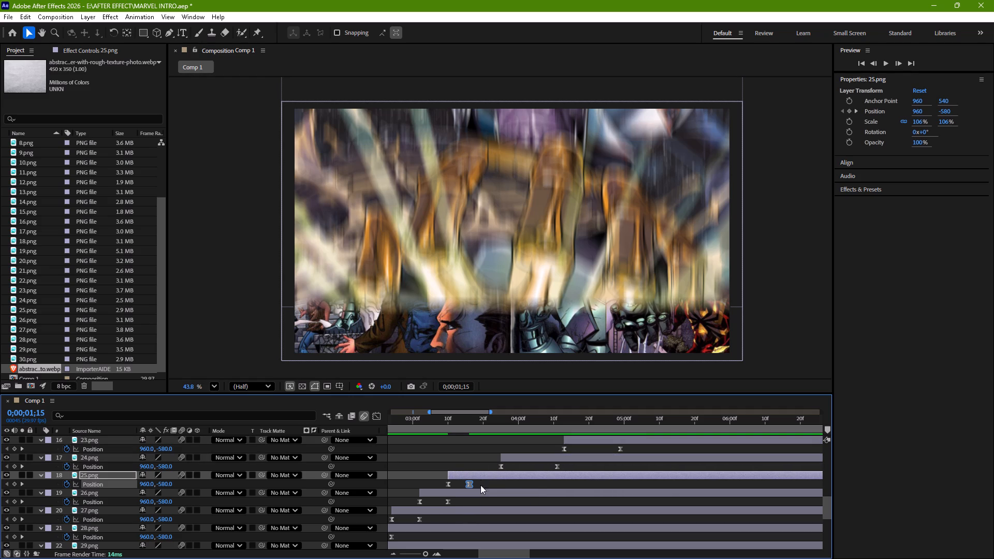
left_click_drag(467, 483, 473, 483)
Start layer 24.png at about 0;00;03;17, where 25.png's slide-in ends, and move its ending Position keyframe to about 0;00;03;25.
left_click(519, 457)
left_click_drag(519, 457, 494, 462)
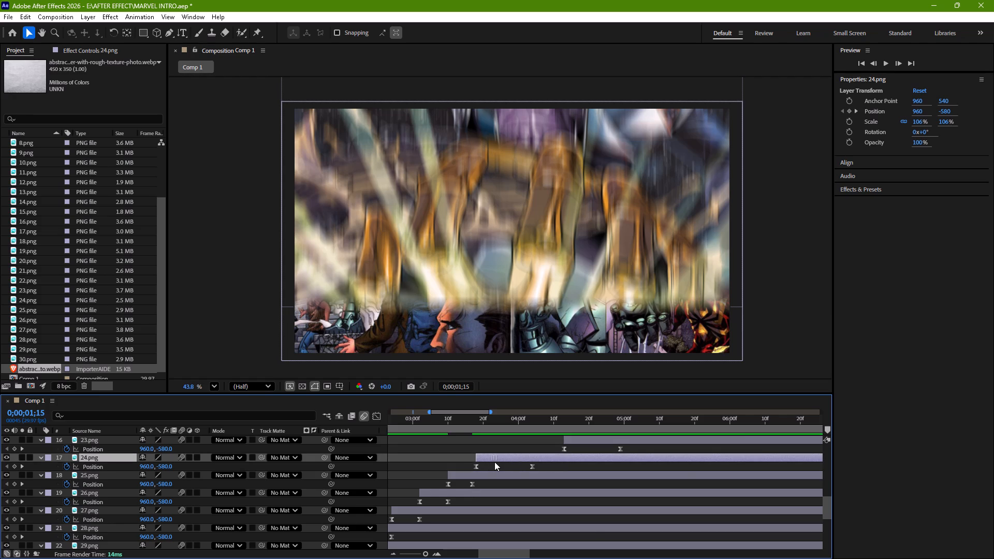
left_click_drag(494, 462, 490, 463)
left_click_drag(527, 466, 497, 472)
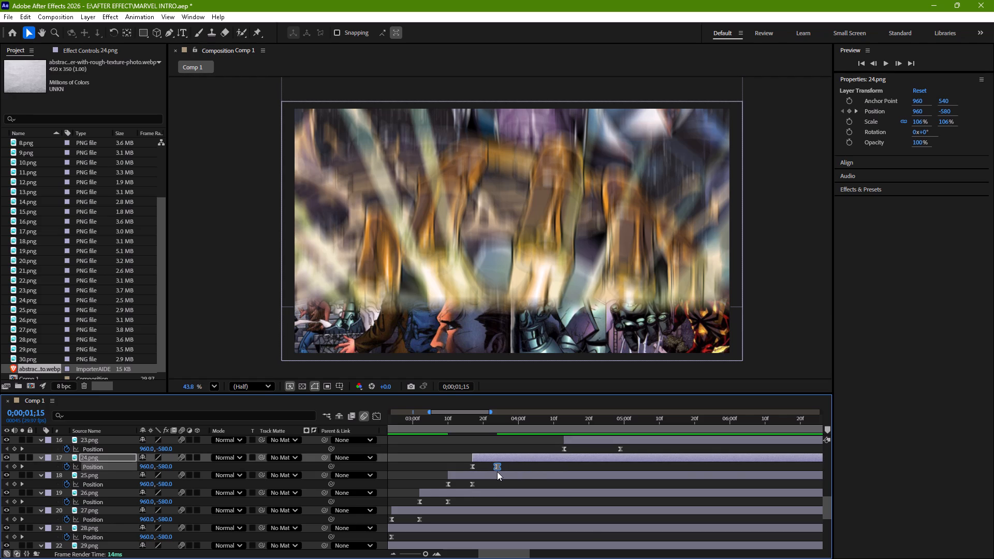
left_click_drag(497, 472, 500, 472)
Start layer 23.png at about 0;00;03;25, where 24.png's slide-in ends, and move its ending Position keyframe to about 0;00;04;03.
scroll(510, 490, "up", 1)
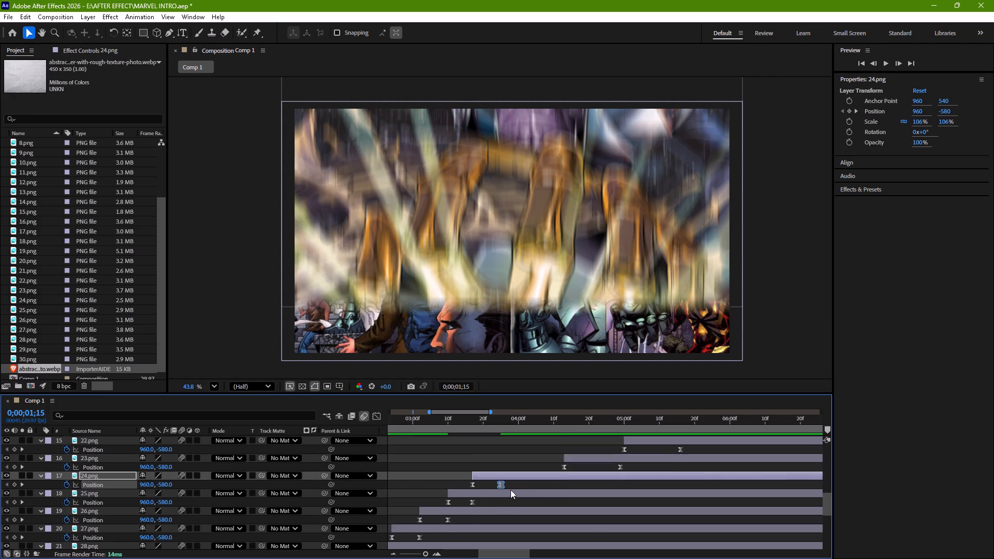
scroll(510, 490, "up", 2)
left_click(572, 499)
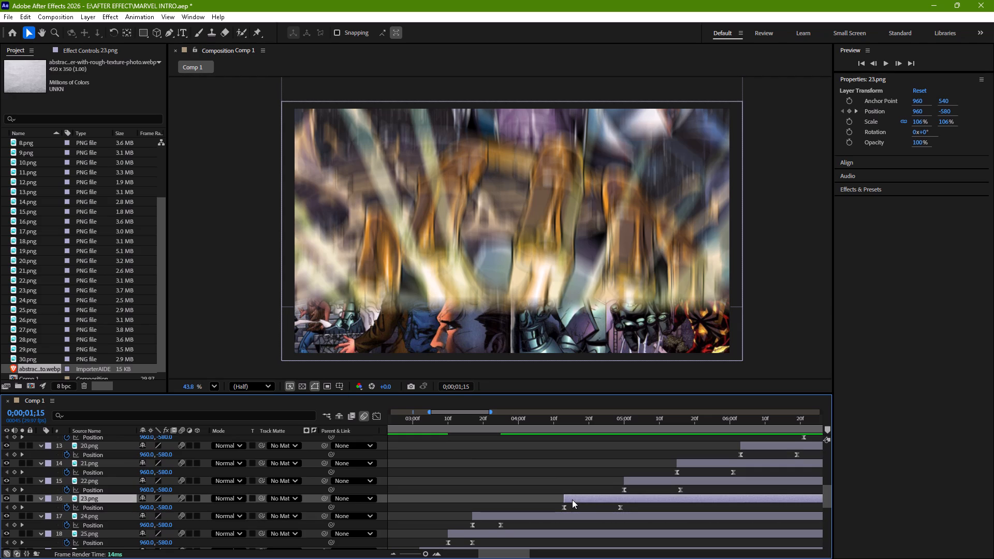
left_click_drag(588, 501, 522, 513)
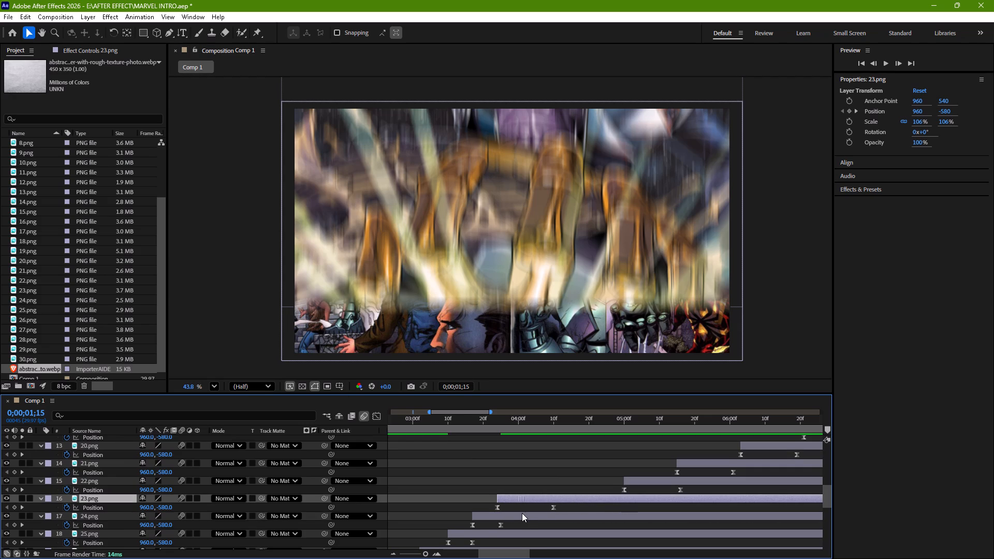
left_click_drag(522, 513, 522, 514)
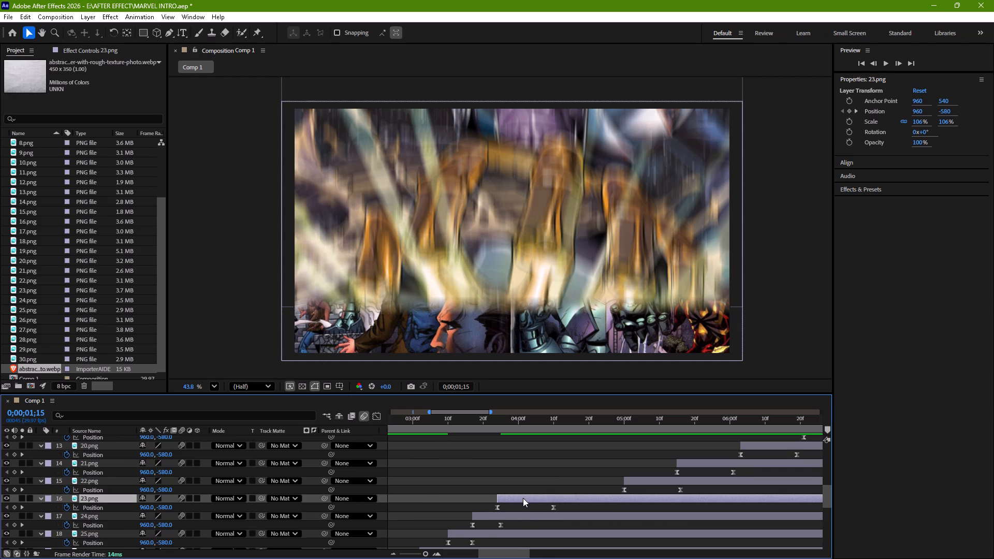
left_click(523, 498)
left_click_drag(558, 508, 529, 511)
Shift the five layers from 18.png through 22.png earlier together so 22.png starts at about 0;00;04;03, where 23.png's slide-in ends.
scroll(529, 511, "up", 1)
scroll(529, 511, "left", 4)
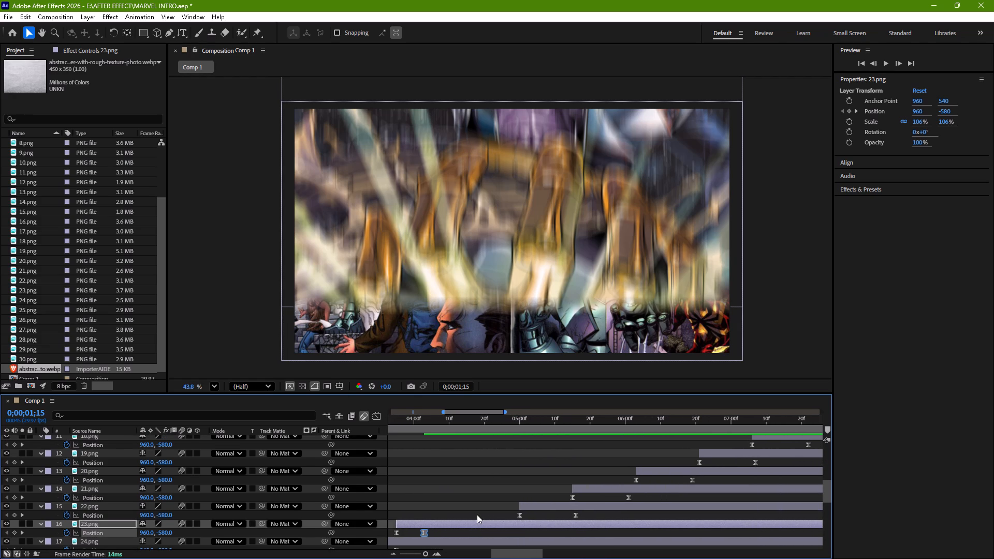
left_click(545, 504)
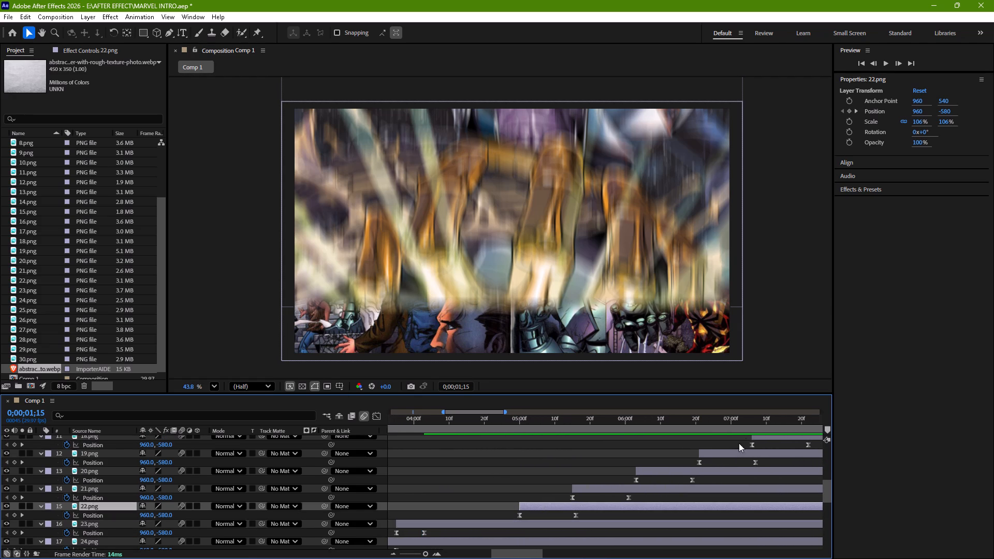
left_click(759, 438, "shift")
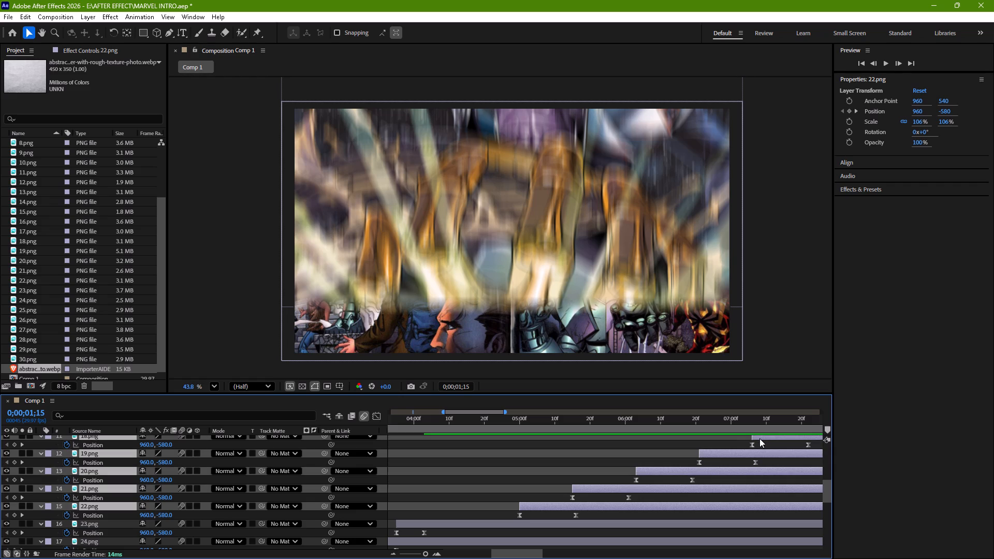
left_click_drag(759, 438, 722, 449)
left_click_drag(722, 449, 717, 451)
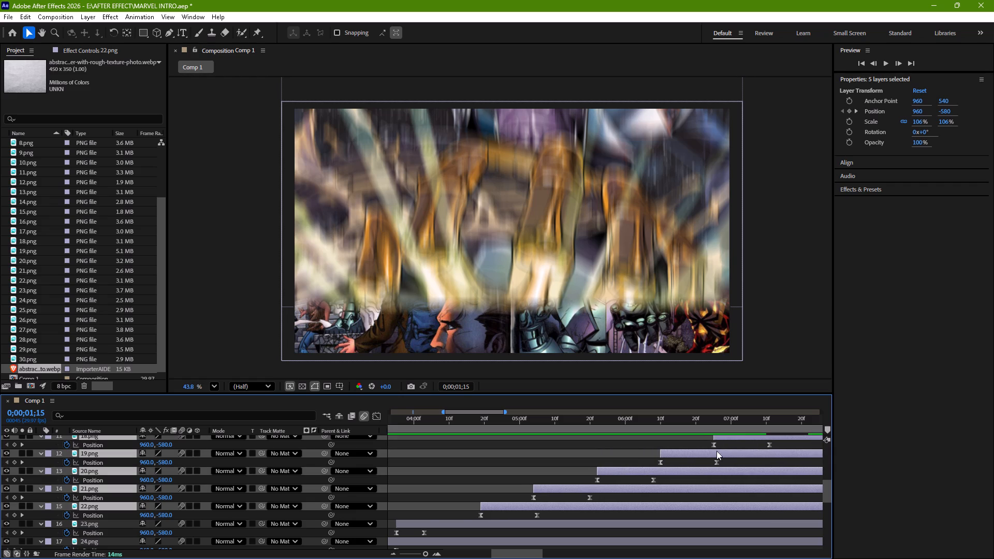
left_click_drag(717, 451, 645, 459)
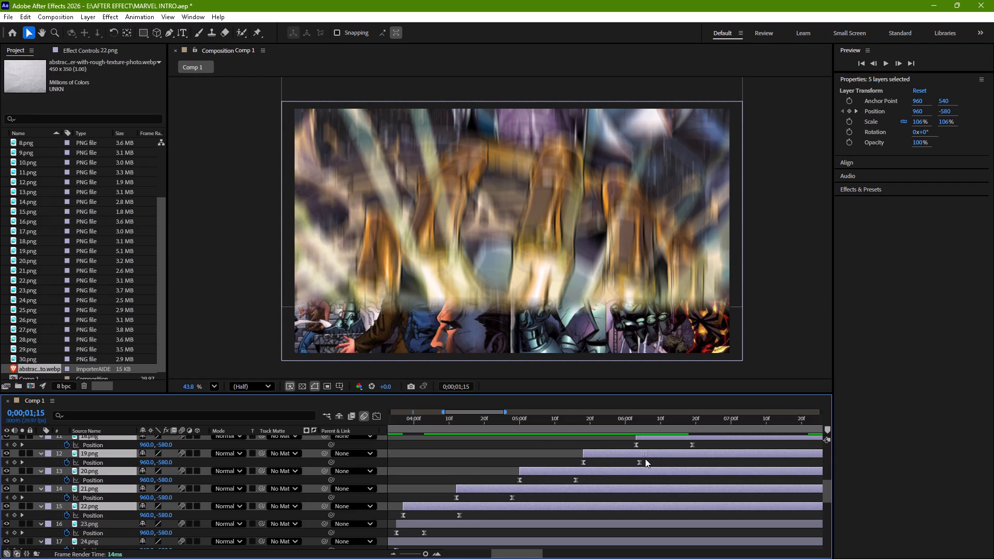
left_click_drag(645, 459, 668, 460)
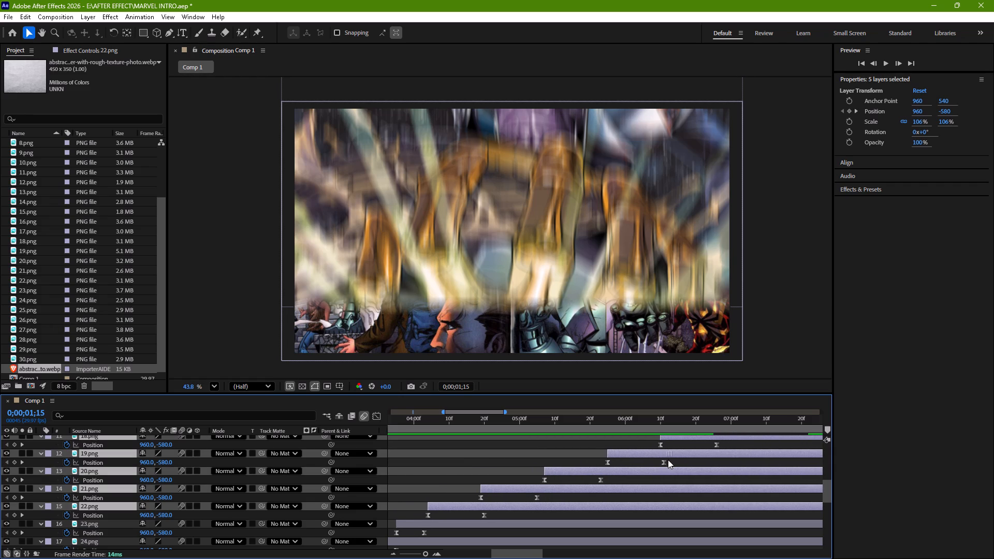
left_click_drag(668, 460, 666, 460)
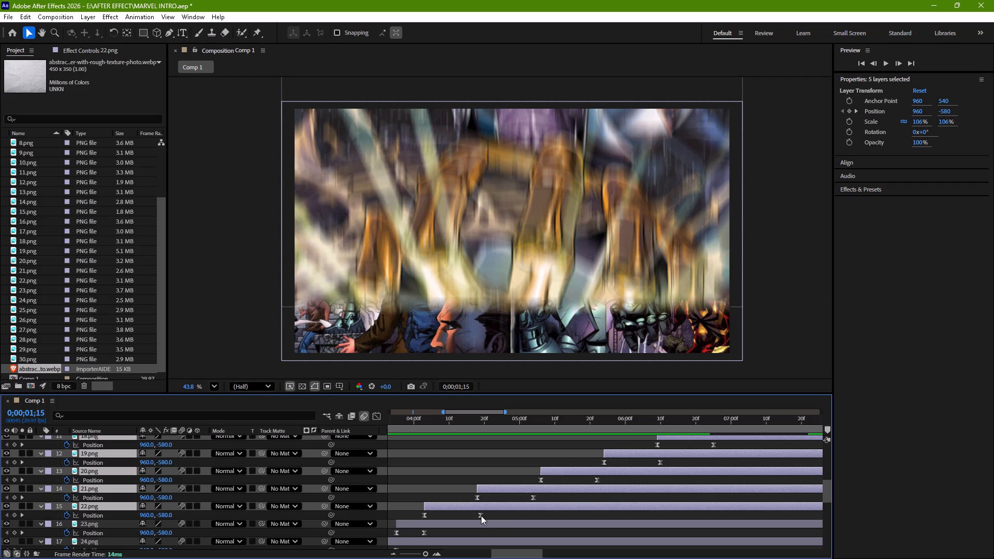
Shorten layer 22.png's slide-in by moving its ending Position keyframe to about 0;00;04;12.
left_click(481, 516)
left_click_drag(481, 516, 457, 520)
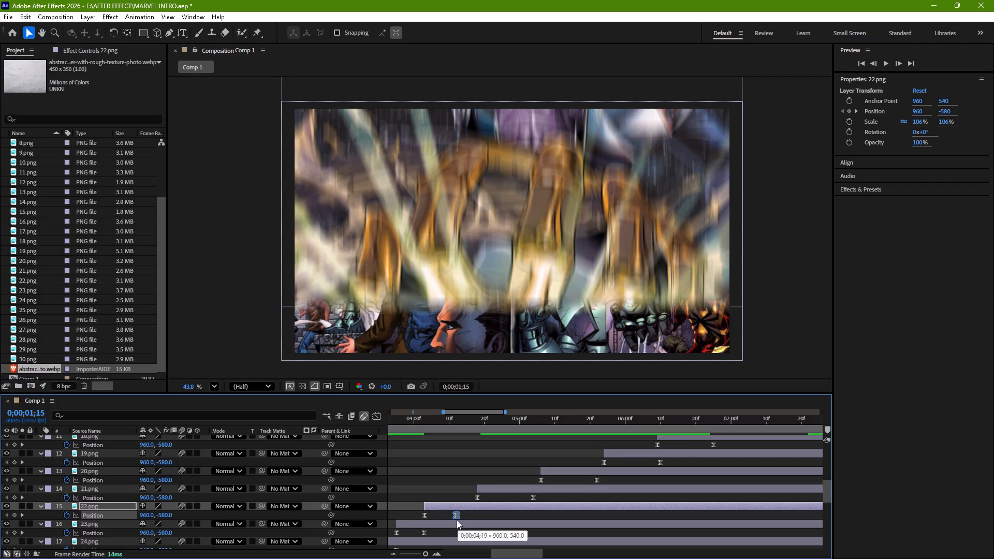
left_click_drag(457, 520, 456, 520)
Start layer 21.png at about 0;00;04;12, where 22.png's slide-in ends, and move its ending Position keyframe to about 0;00;04;21.
left_click_drag(498, 484, 477, 491)
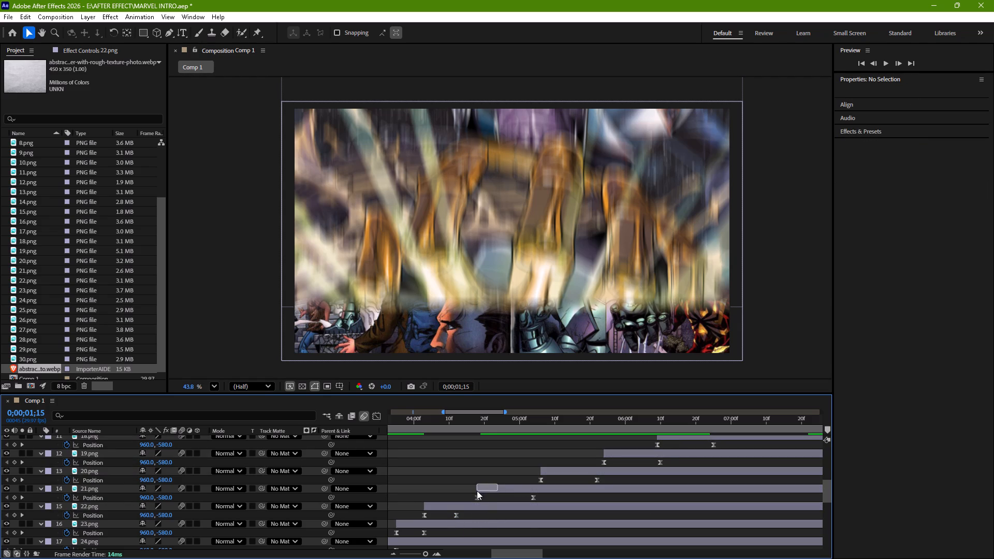
left_click_drag(477, 491, 483, 490)
left_click_drag(483, 490, 462, 494)
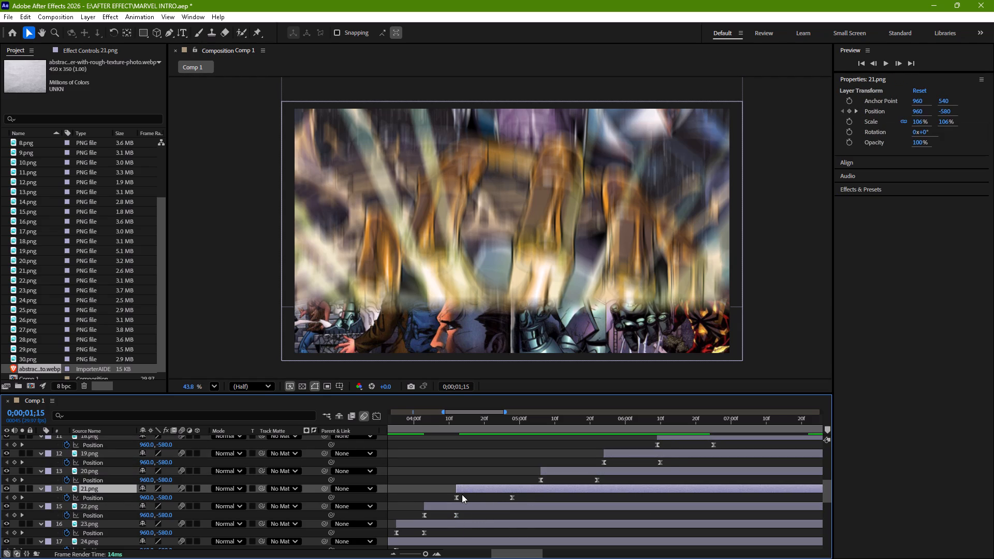
left_click_drag(511, 496, 486, 500)
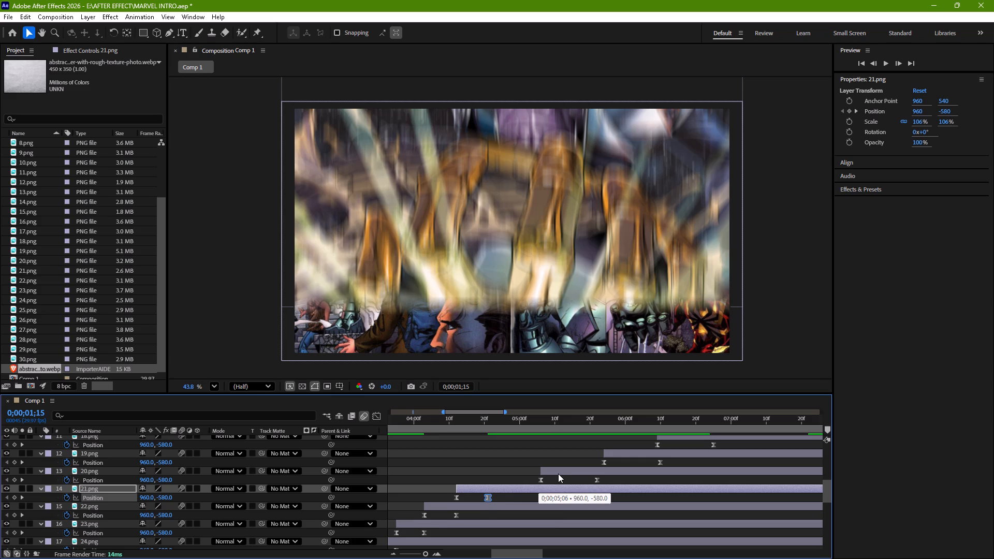
Start layer 20.png at about 0;00;04;21, where 21.png's slide-in ends, and move its ending Position keyframe to about 0;00;04;29.
left_click_drag(558, 474, 506, 487)
left_click_drag(544, 479, 533, 482)
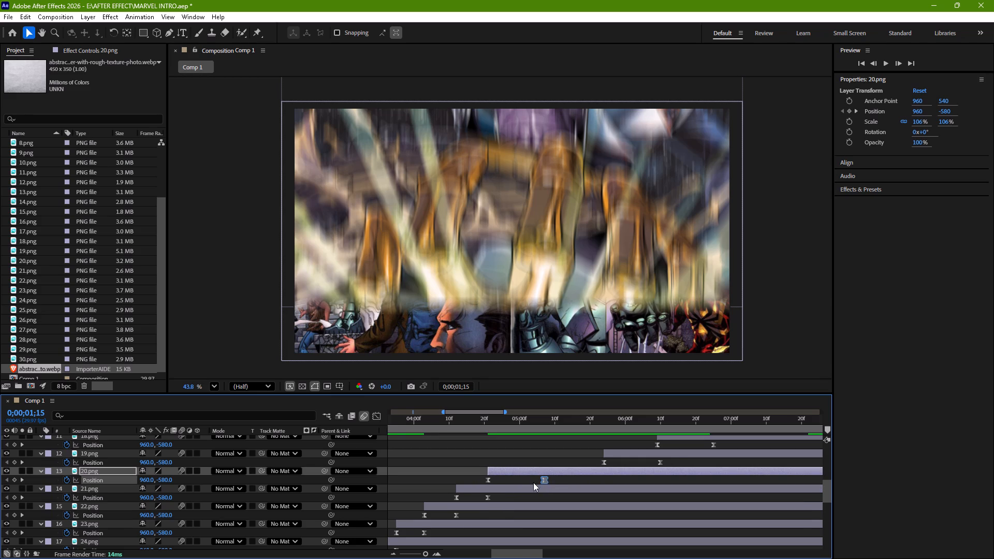
left_click_drag(533, 482, 515, 486)
Start layer 19.png at about 0;00;04;29, where 20.png's slide-in ends, and move its ending Position keyframe to about 0;00;05;07.
left_click_drag(617, 451, 607, 454)
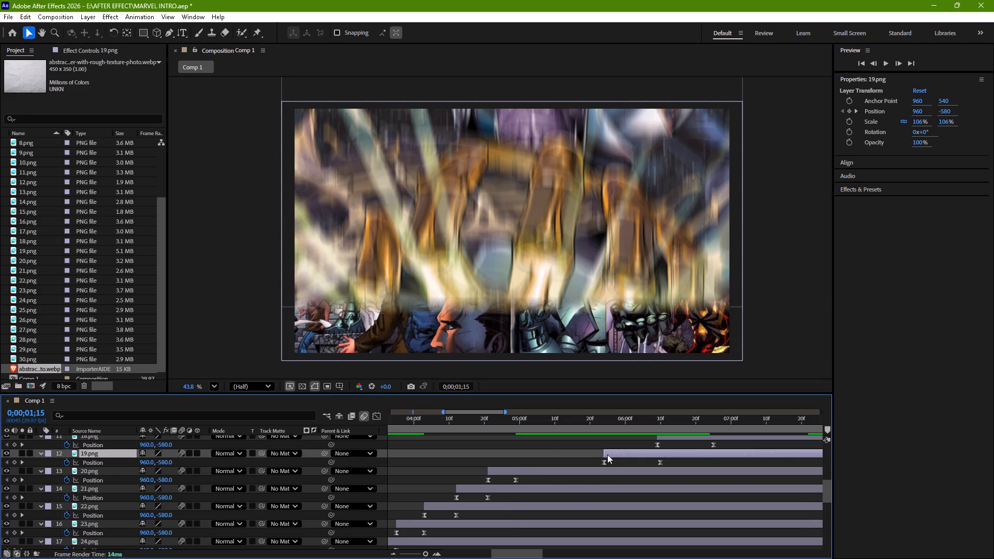
left_click_drag(607, 454, 528, 471)
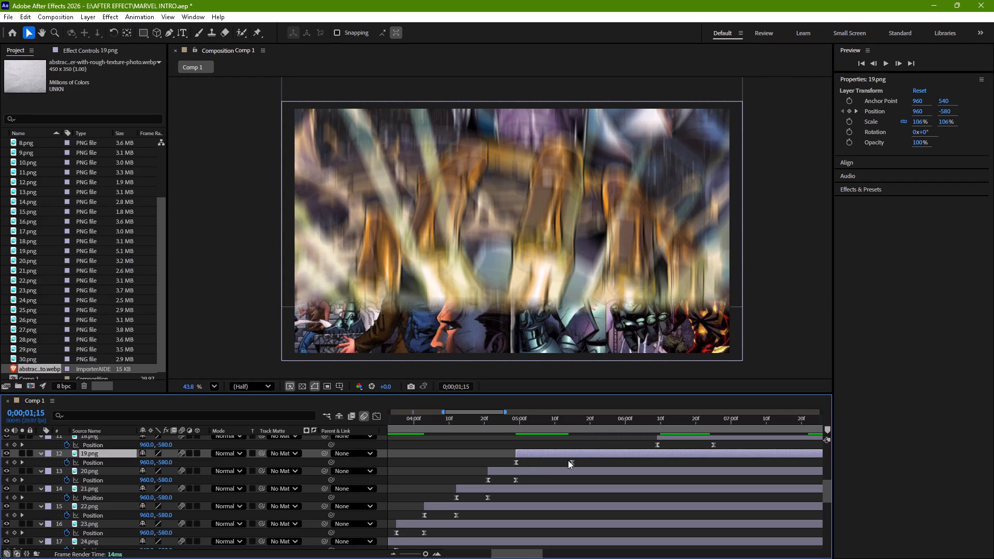
left_click_drag(571, 461, 544, 470)
Start layer 18.png at about 0;00;05;07, where 19.png's slide-in ends, and move its ending Position keyframe to about 0;00;05;16.
scroll(657, 452, "up", 1)
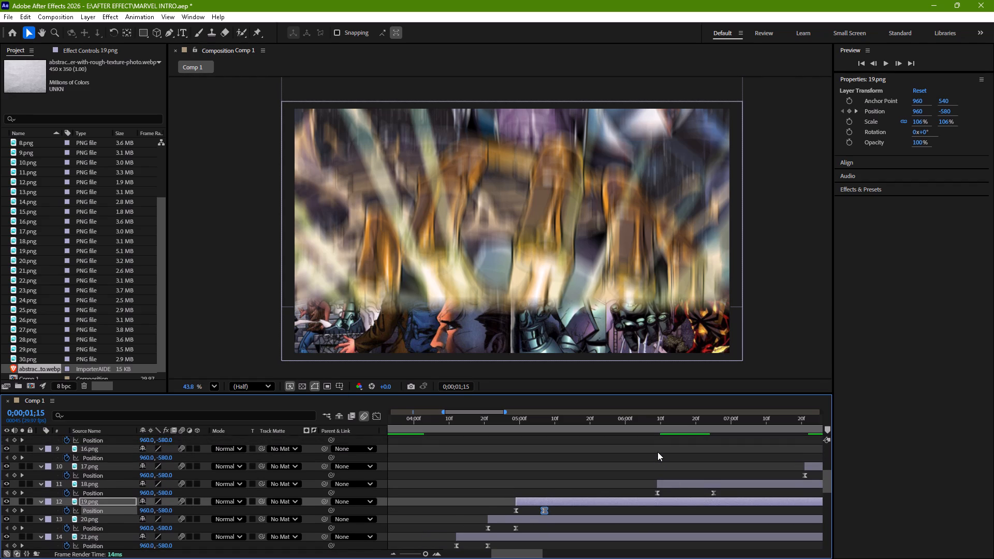
scroll(657, 452, "up", 1)
left_click_drag(603, 486, 491, 506)
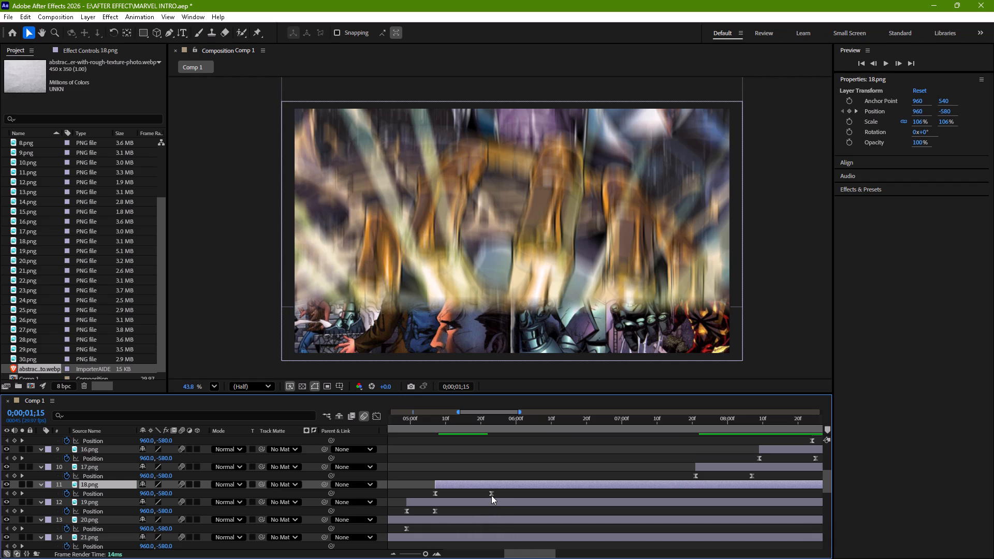
left_click_drag(491, 495, 466, 499)
Shift layers 16.png and 17.png earlier together so 17.png starts at about 0;00;05;16, and move 17.png's ending Position keyframe to about 0;00;05;24.
scroll(513, 483, "left", 1)
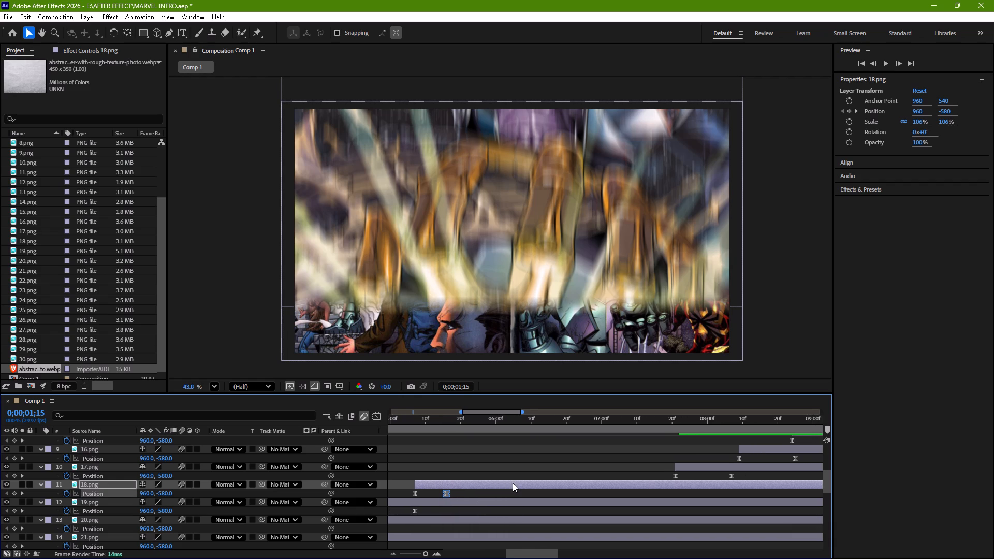
scroll(513, 483, "left", 1)
left_click(745, 451)
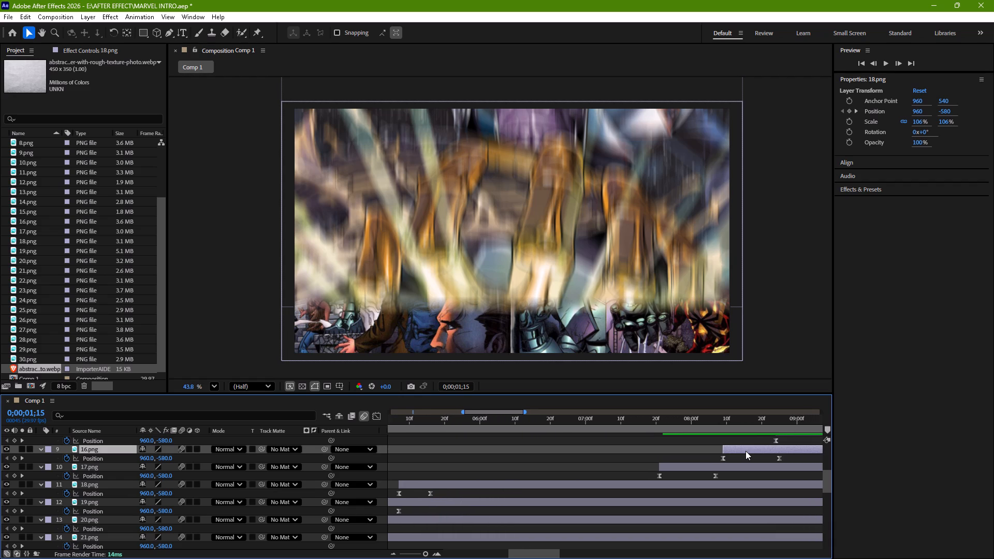
left_click(750, 471, "shift")
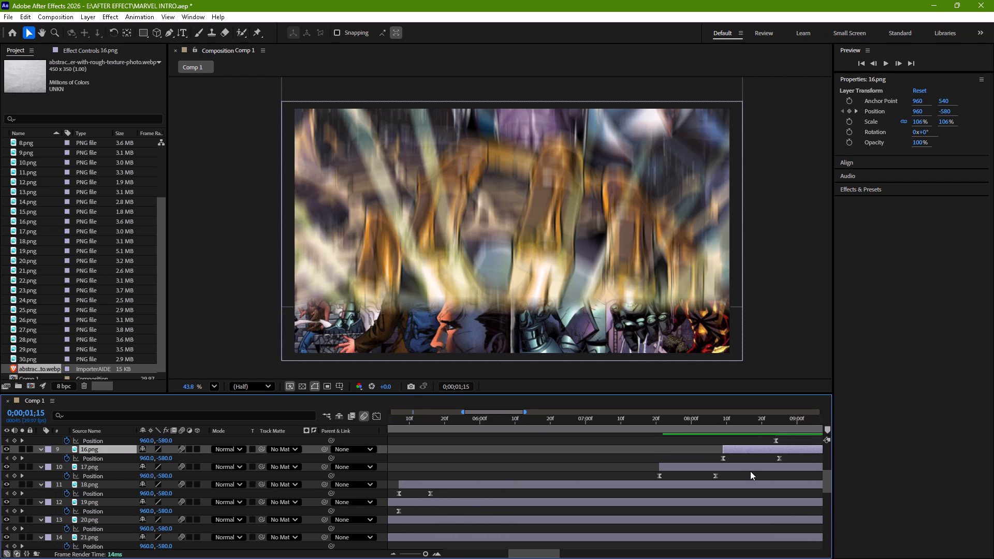
left_click(743, 466, "shift")
left_click_drag(743, 466, 575, 496)
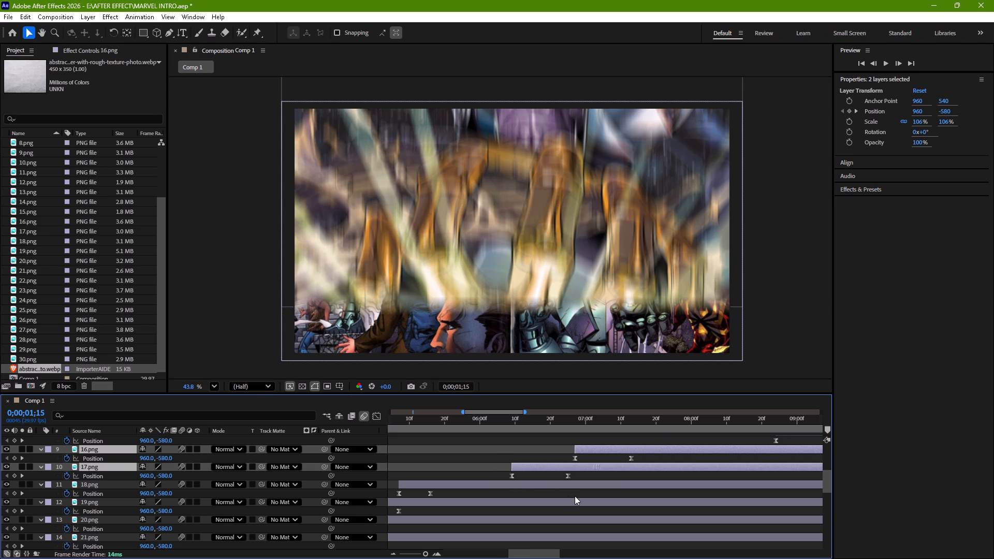
left_click_drag(575, 496, 515, 506)
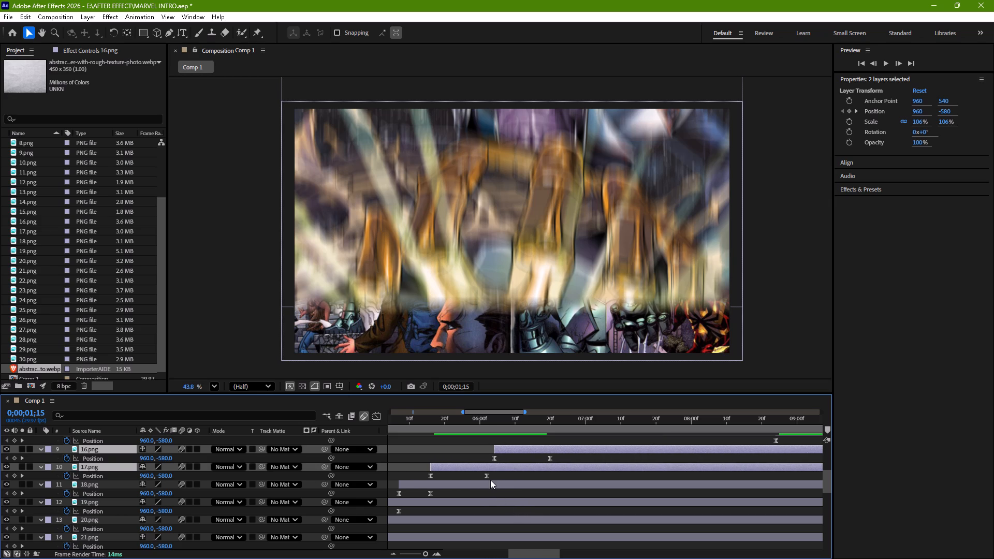
left_click_drag(487, 477, 458, 478)
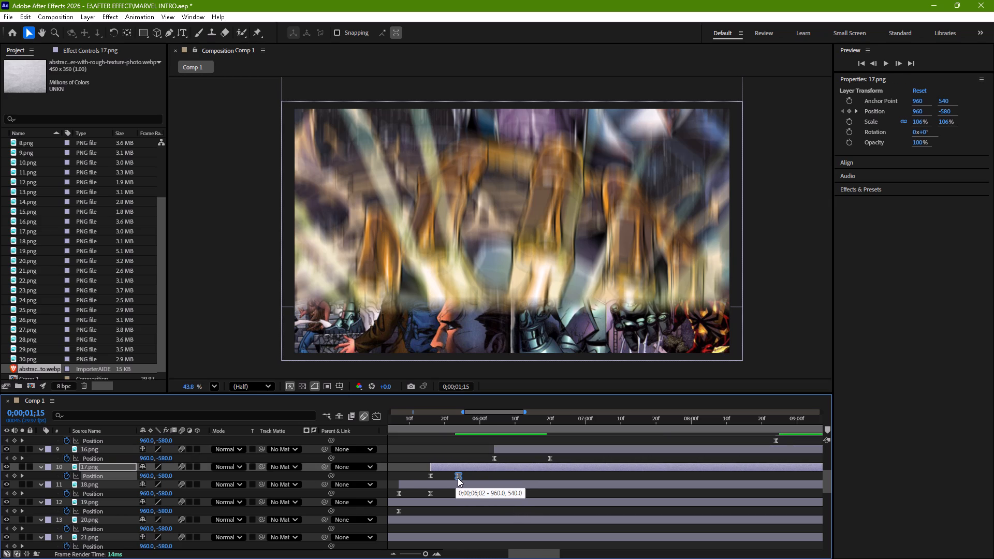
left_click_drag(458, 478, 458, 479)
Start layer 16.png at about 0;00;05;24, where 17.png's slide-in ends, and move its ending Position keyframe to about 0;00;06;03.
left_click_drag(530, 450, 492, 459)
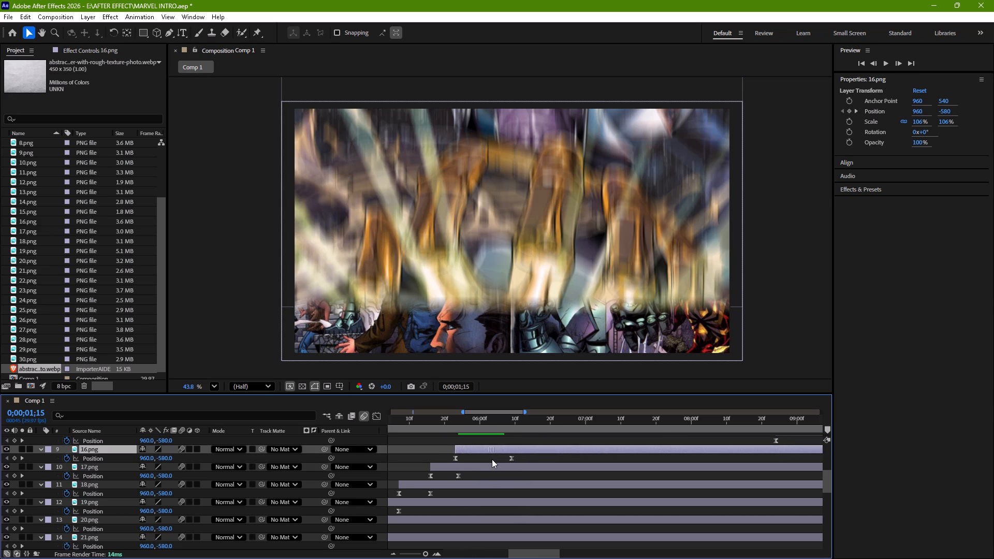
left_click_drag(492, 459, 493, 460)
left_click_drag(514, 457, 488, 464)
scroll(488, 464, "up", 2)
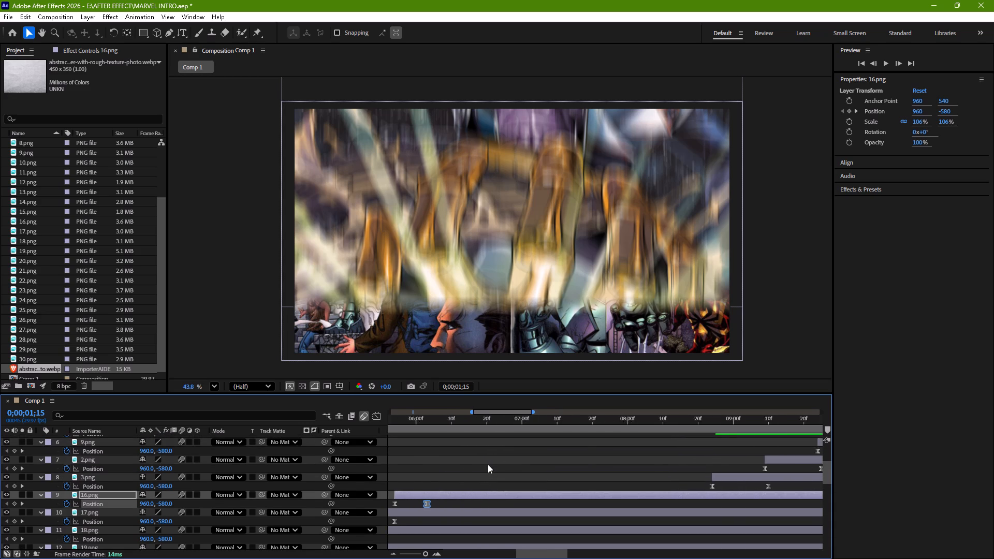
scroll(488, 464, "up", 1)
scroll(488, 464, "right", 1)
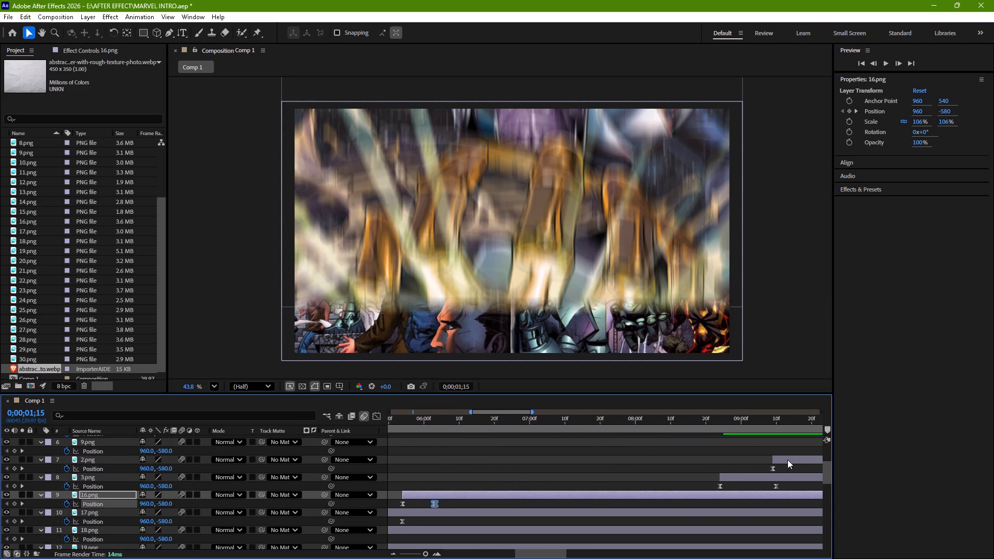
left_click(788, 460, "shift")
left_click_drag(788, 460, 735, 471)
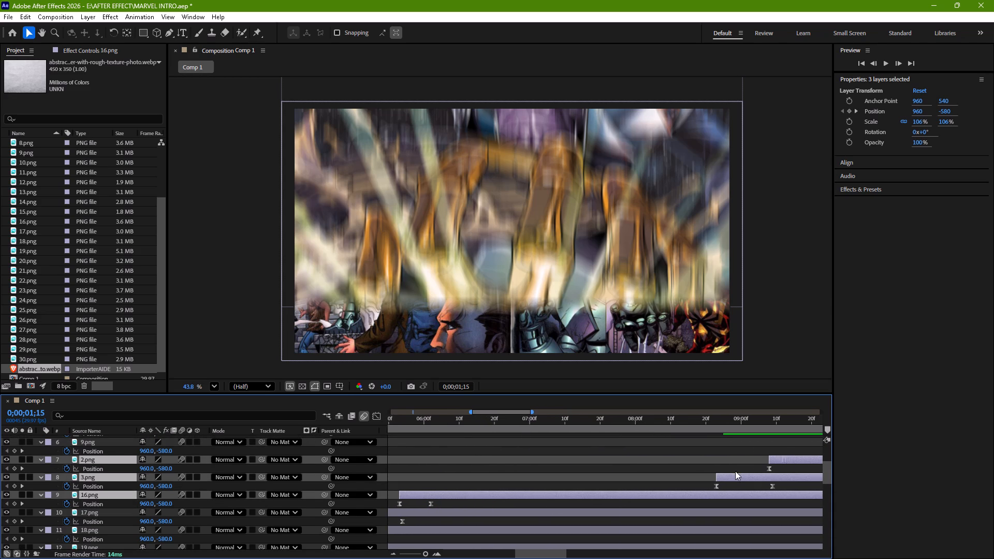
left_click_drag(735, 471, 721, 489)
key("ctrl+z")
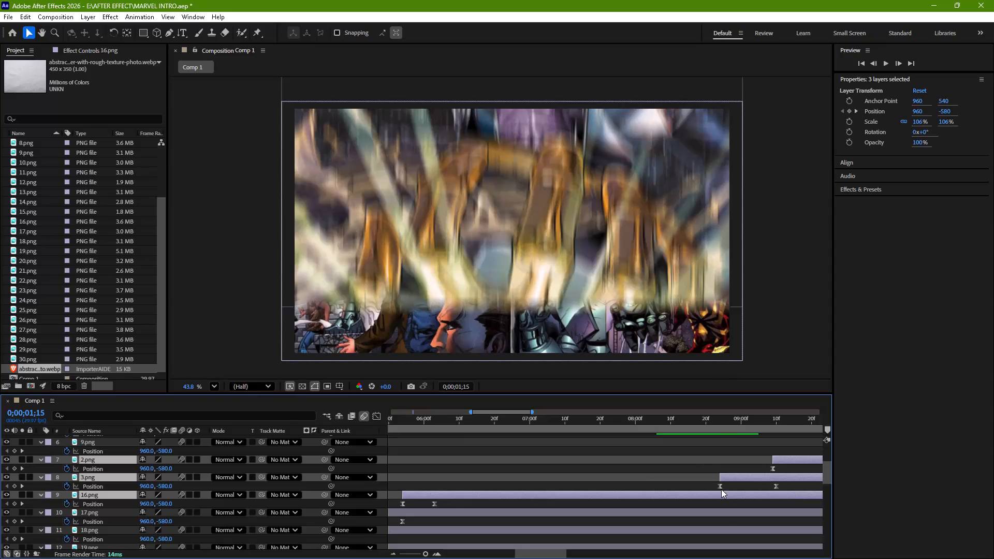
Start layer 3.png at about 0;00;06;03, where 16.png's slide-in ends, and move its ending Position keyframe to about 0;00;06;11.
double_click(782, 477)
left_click(757, 482)
left_click_drag(765, 478, 479, 514)
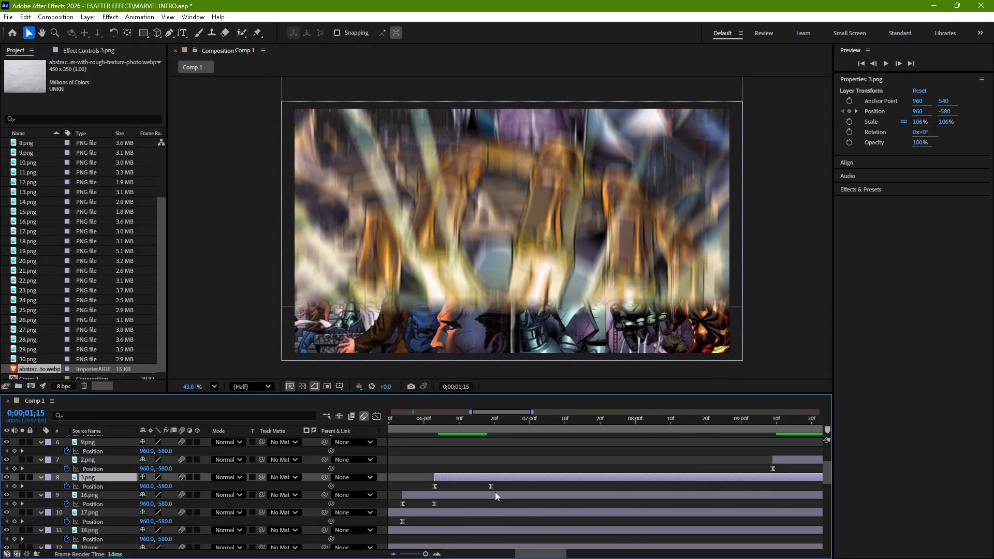
left_click_drag(490, 486, 462, 488)
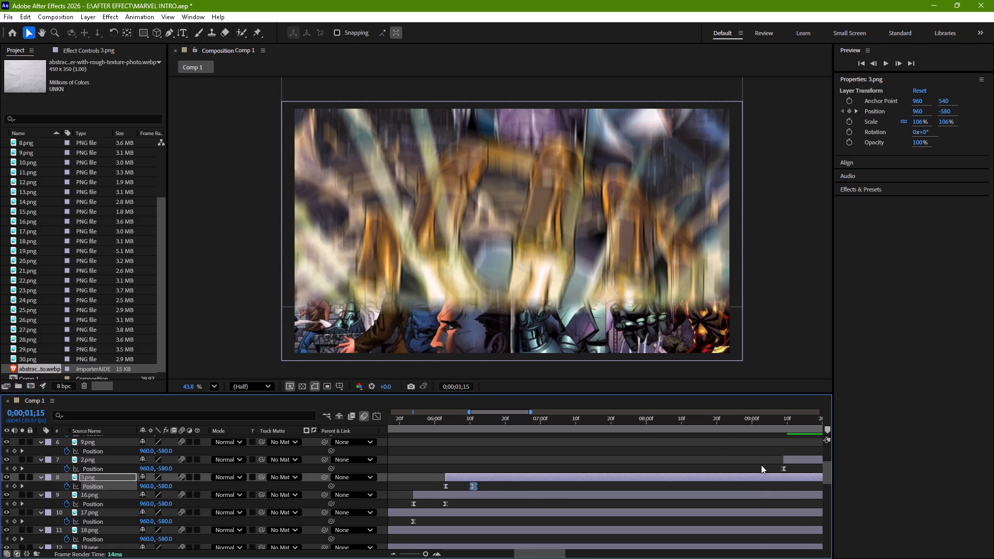
Start layer 2.png at about 0;00;06;11, where 3.png's slide-in ends, and move its ending Position keyframe to about 0;00;06;20.
left_click_drag(788, 462, 480, 507)
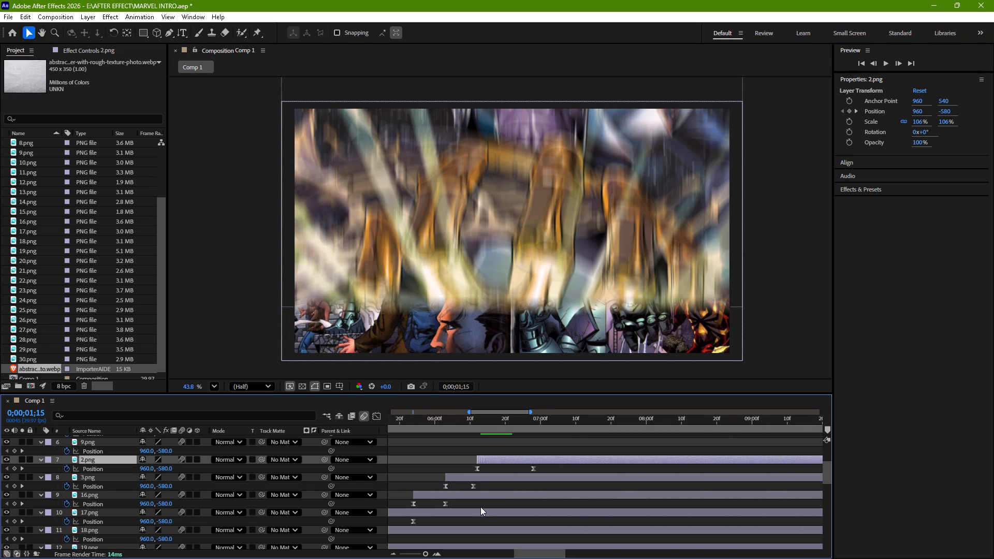
left_click_drag(480, 507, 477, 508)
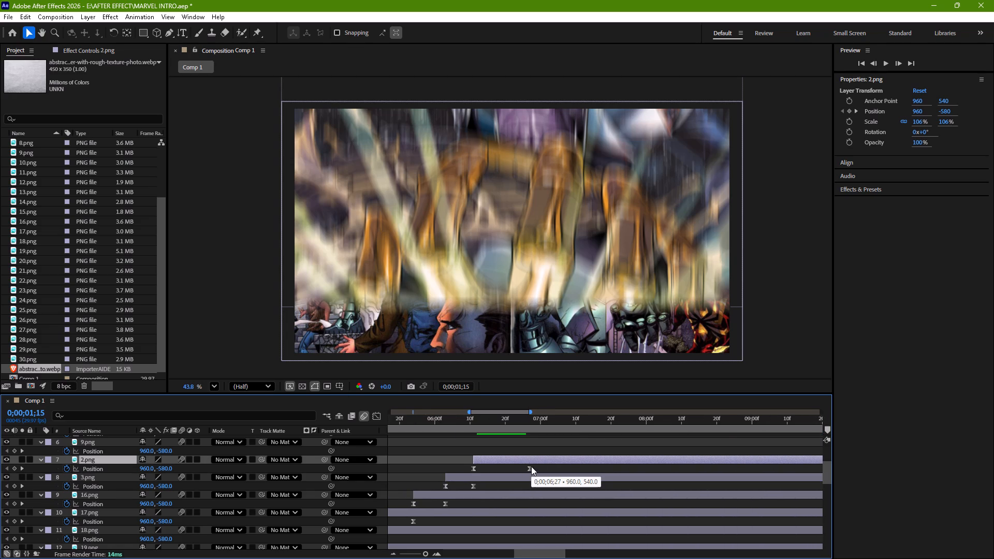
left_click_drag(531, 469, 504, 474)
Shift layers 4.png through 9.png earlier together so 9.png starts at about 0;00;06;21, and move 9.png's ending Position keyframe to about 0;00;06;28.
scroll(504, 474, "up", 1)
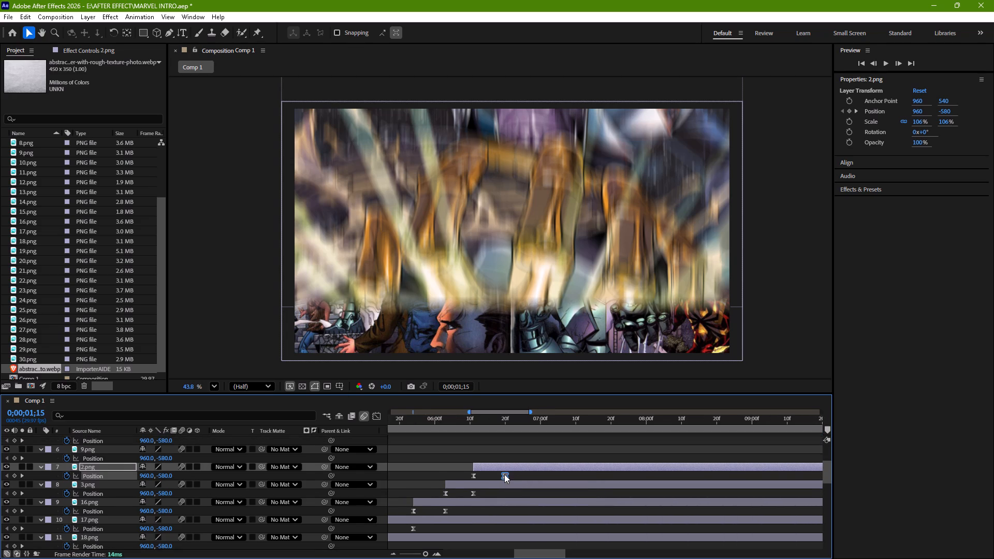
scroll(504, 474, "up", 1)
left_click_drag(425, 551, 410, 557)
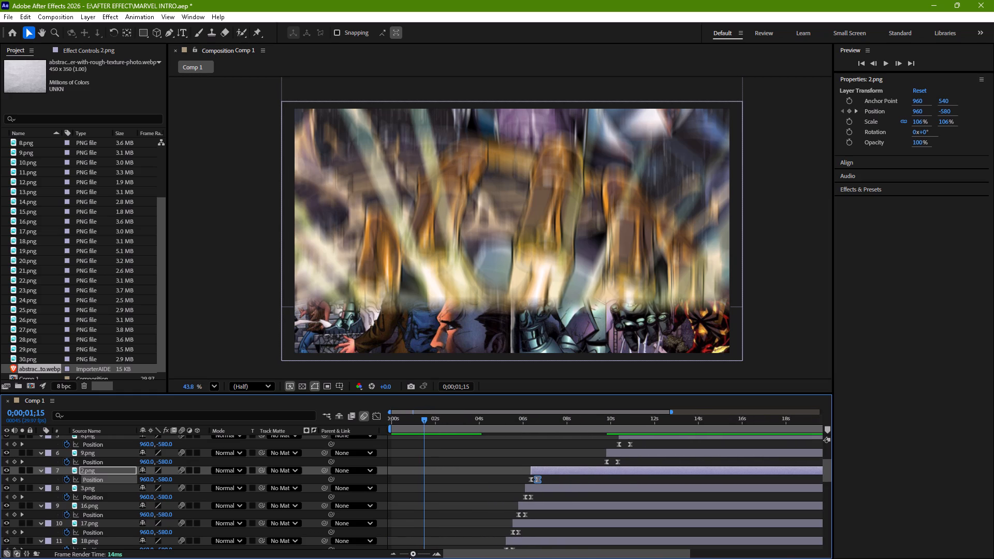
left_click_drag(410, 557, 409, 557)
scroll(513, 495, "up", 3)
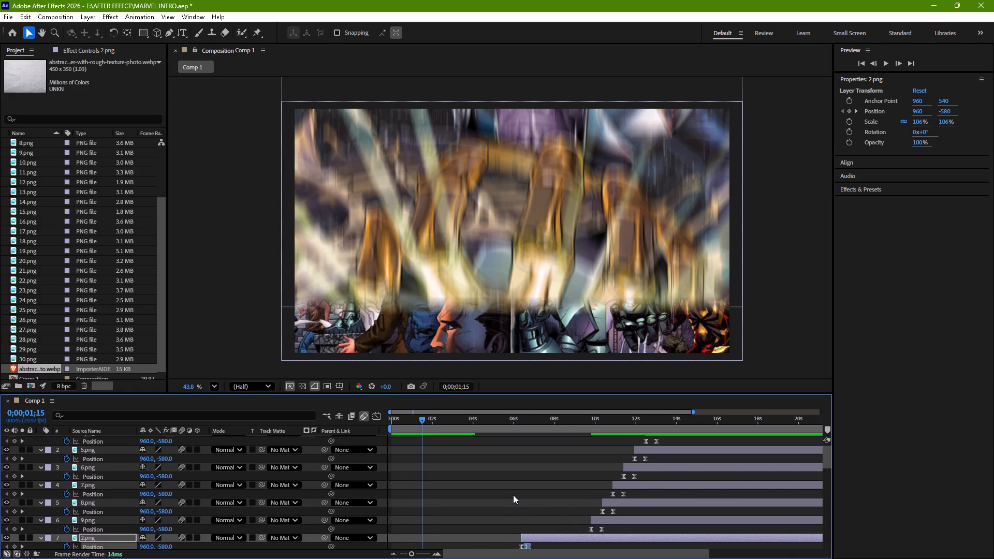
scroll(513, 495, "up", 3)
left_click(597, 528)
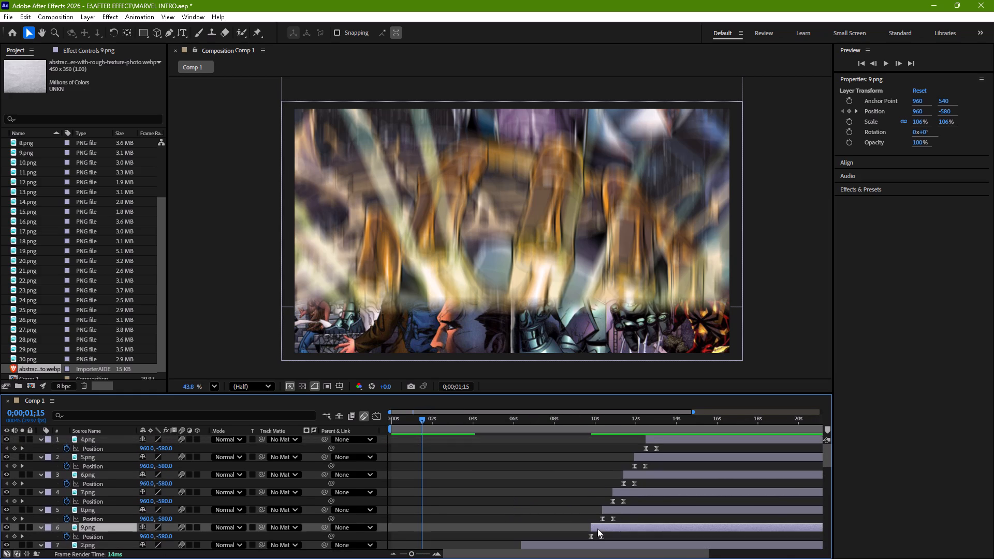
left_click(667, 438, "shift")
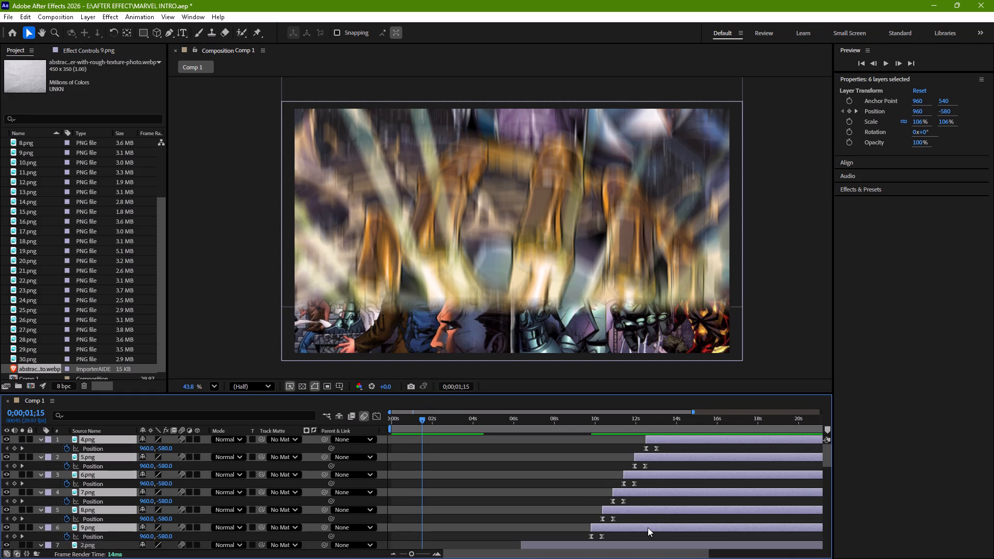
left_click_drag(648, 527, 595, 537)
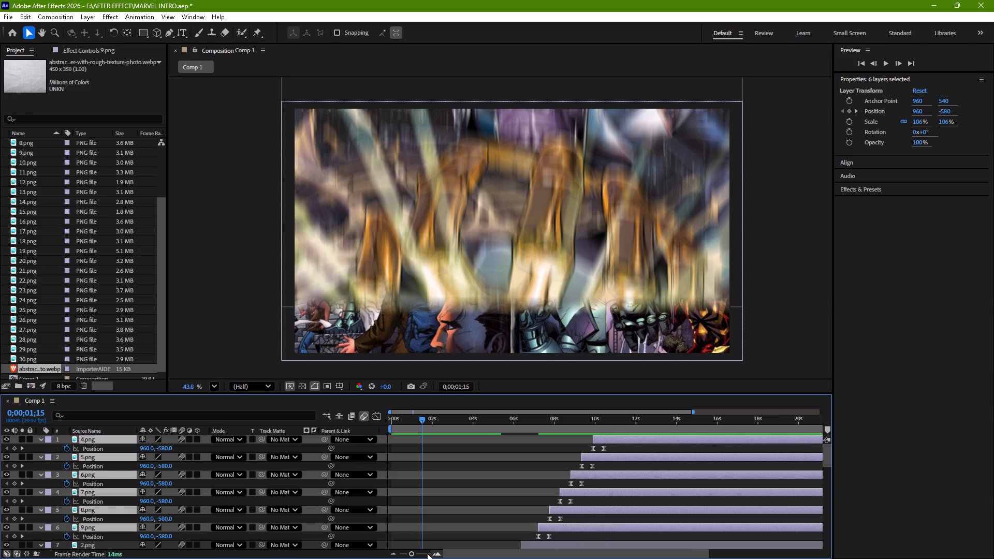
left_click_drag(412, 552, 427, 551)
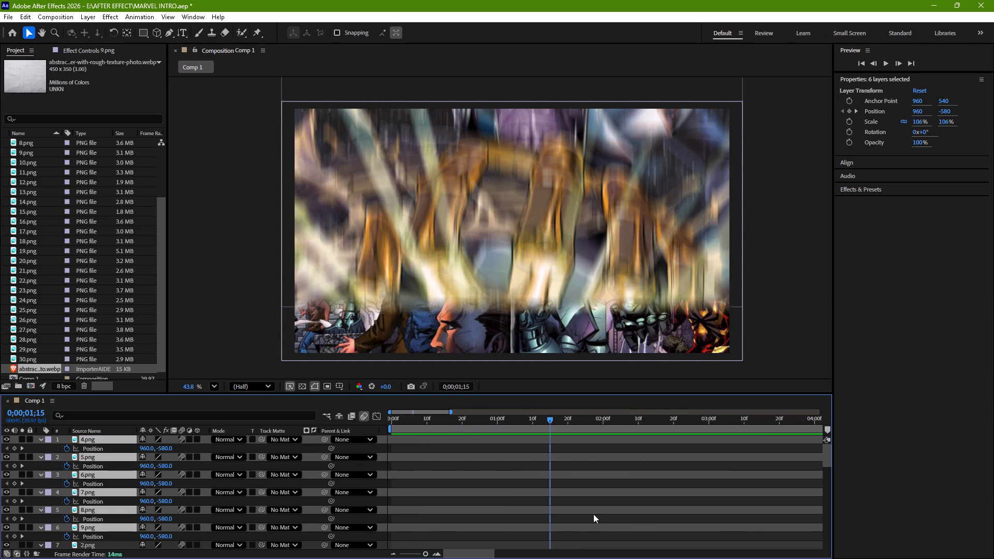
scroll(593, 514, "left", 5)
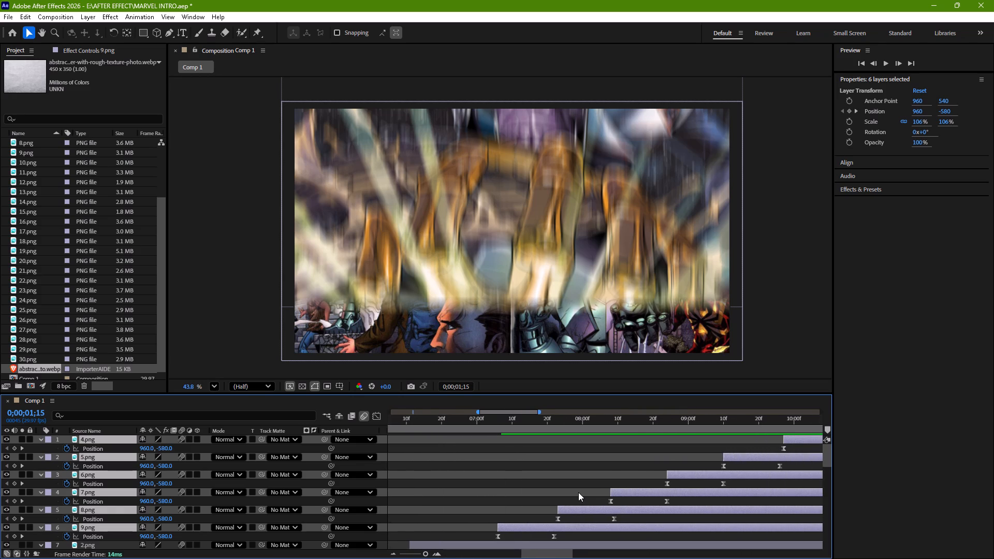
scroll(578, 492, "left", 1)
scroll(578, 492, "down", 1)
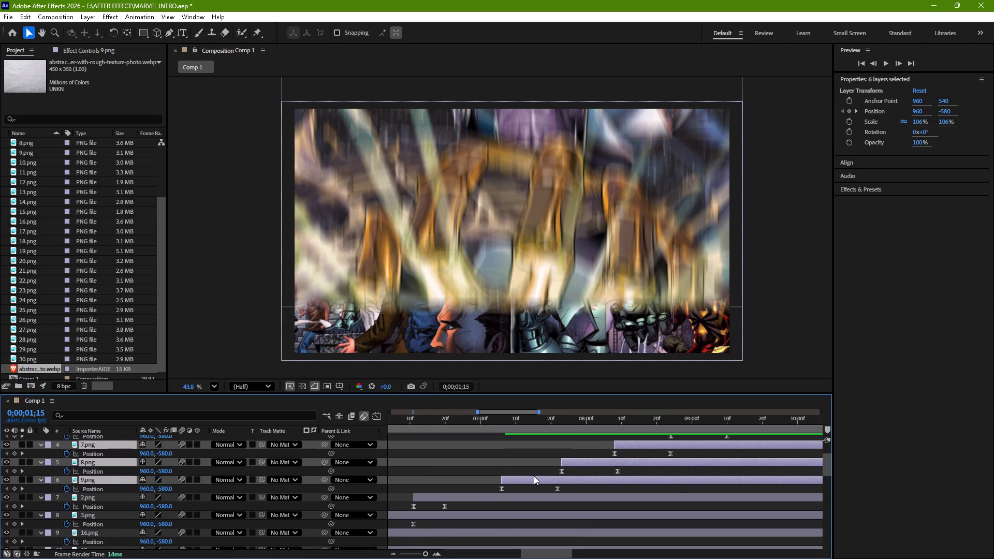
left_click_drag(529, 481, 474, 491)
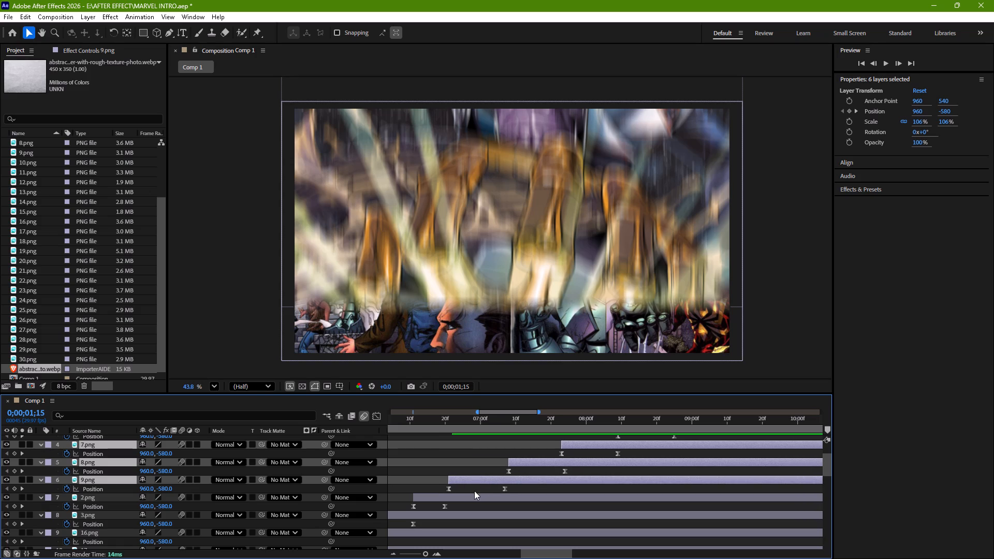
left_click(478, 493)
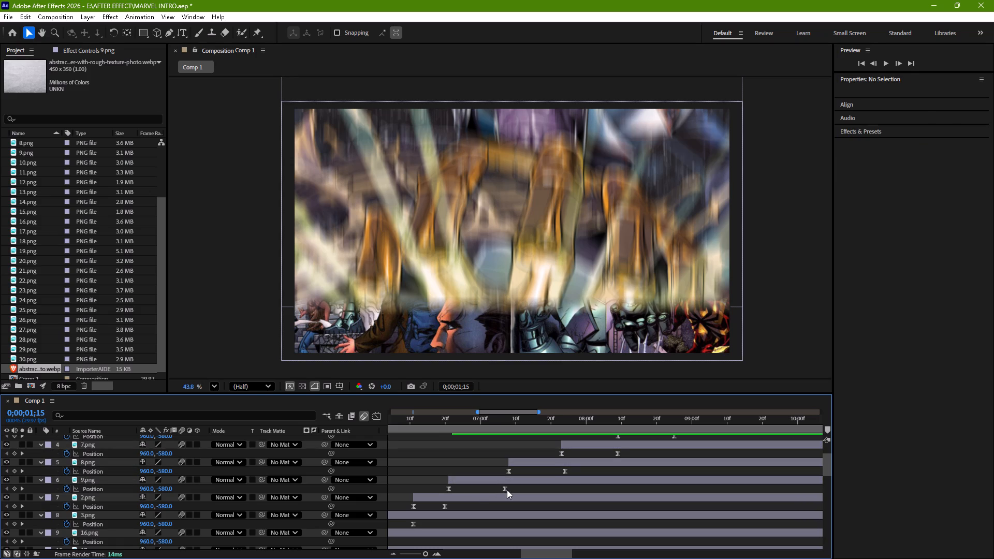
left_click_drag(507, 490, 474, 494)
Start layer 8.png at about 0;00;06;28, where 9.png's slide-in ends, and move its ending Position keyframe to about 0;00;07;05.
left_click_drag(531, 464, 495, 474)
left_click_drag(529, 473, 496, 476)
Start layer 7.png at about 0;00;07;05, where 8.png's slide-in ends, and move its ending Position keyframe to about 0;00;07;12.
scroll(529, 476, "up", 1)
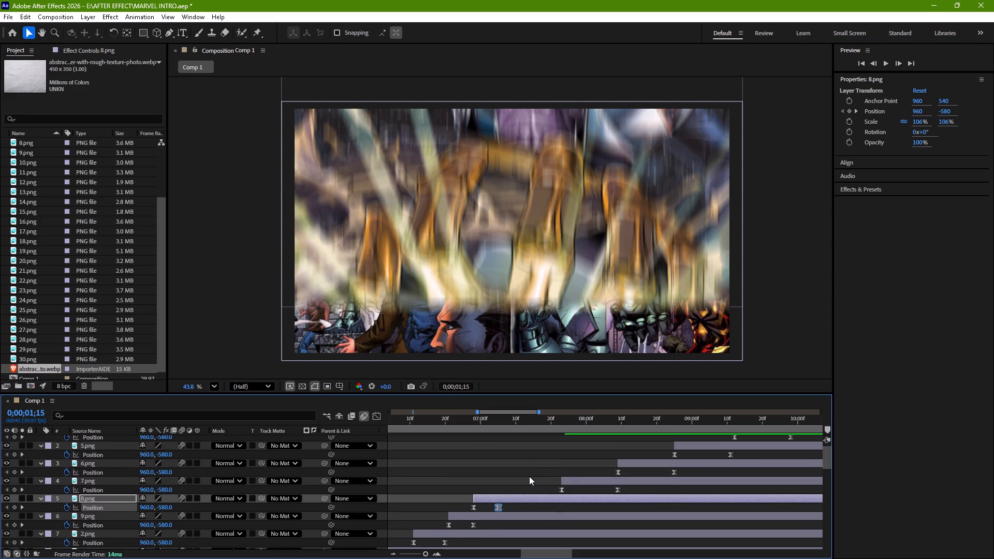
left_click_drag(574, 480, 515, 497)
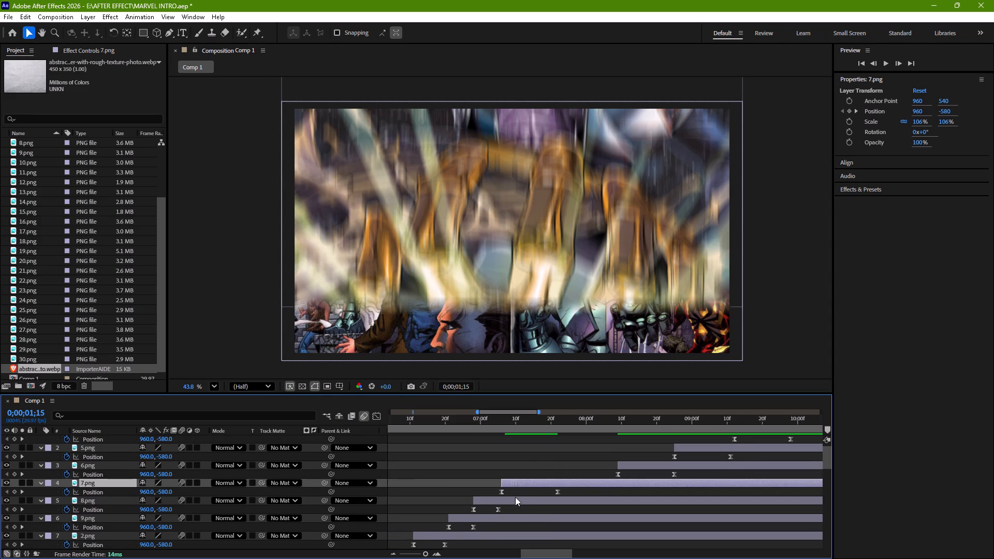
left_click_drag(515, 497, 510, 498)
left_click_drag(556, 492, 524, 496)
Start layer 6.png at about 0;00;07;12, where 7.png's slide-in ends, and move its ending Position keyframe to about 0;00;07;20.
left_click_drag(629, 464, 535, 479)
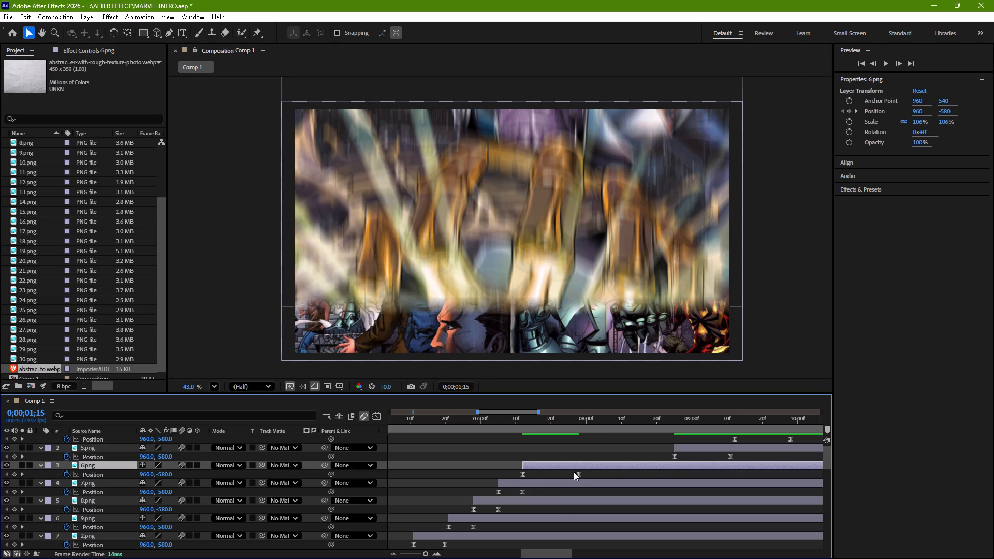
left_click_drag(579, 474, 551, 479)
Start layer 5.png at about 0;00;07;20, where 6.png's slide-in ends, and move its ending Position keyframe to about 0;00;07;27.
scroll(551, 479, "up", 1)
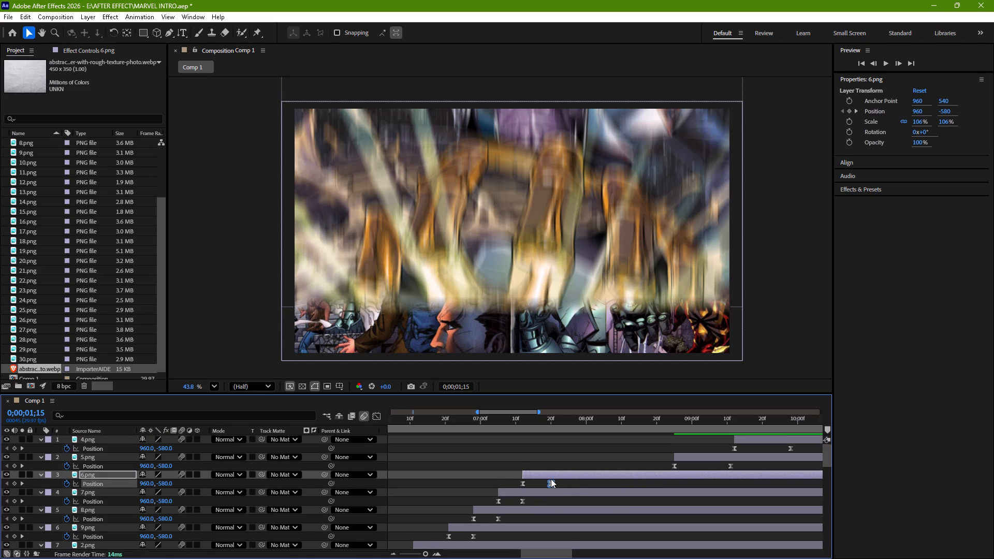
scroll(551, 479, "up", 1)
left_click_drag(683, 457, 562, 477)
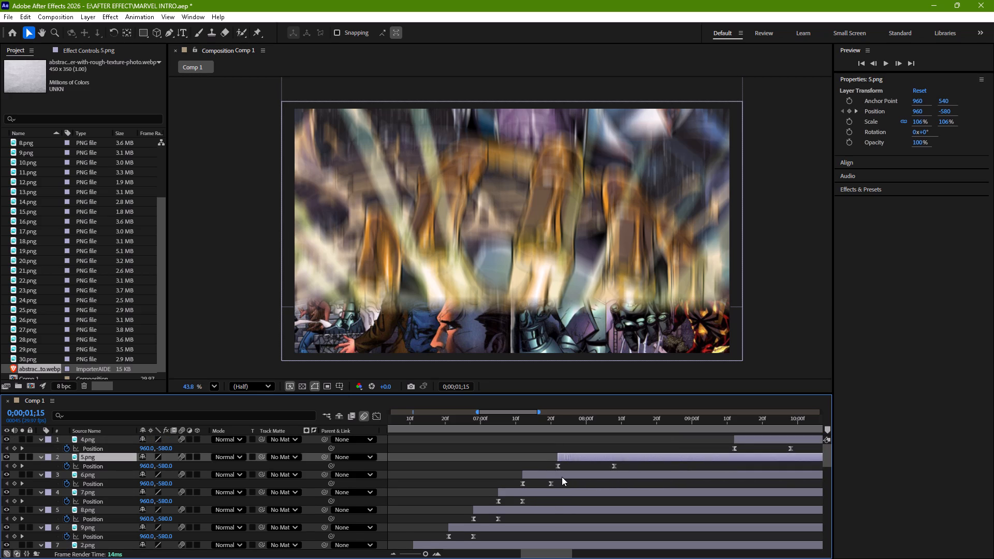
left_click_drag(562, 477, 560, 479)
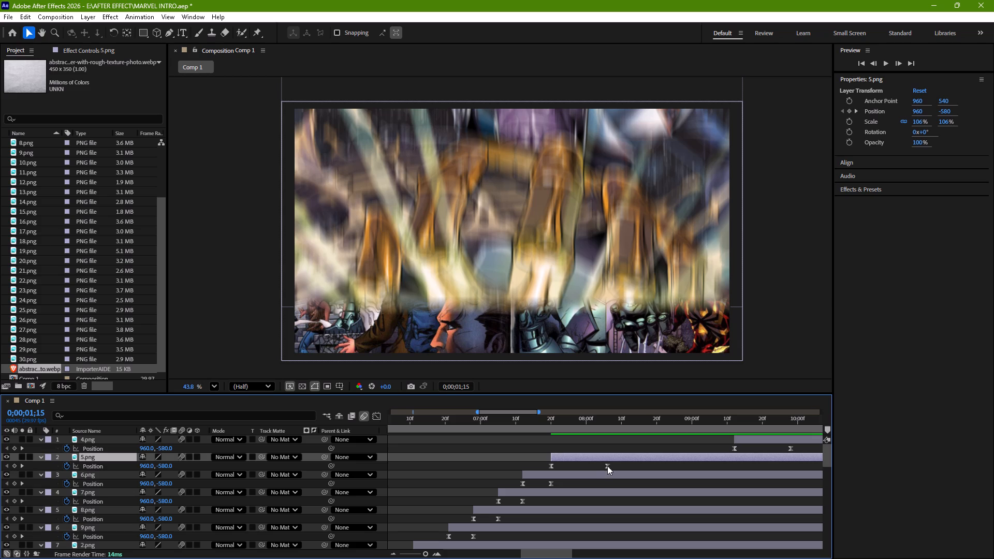
left_click_drag(608, 466, 576, 472)
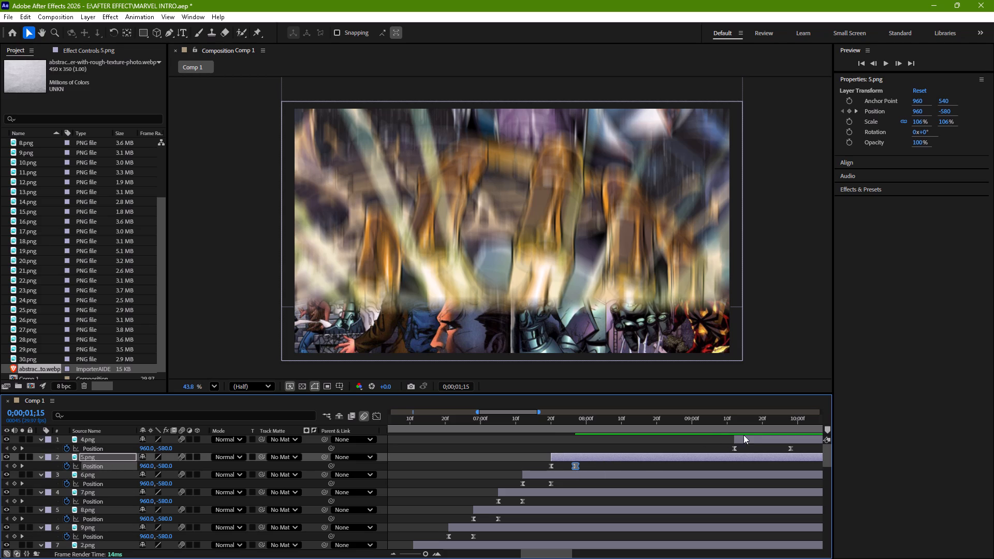
Start layer 4.png at about 0;00;07;27, where 5.png's slide-in ends, and move its ending Position keyframe to about 0;00;08;03.
left_click_drag(753, 438, 594, 461)
left_click_drag(632, 448, 608, 452)
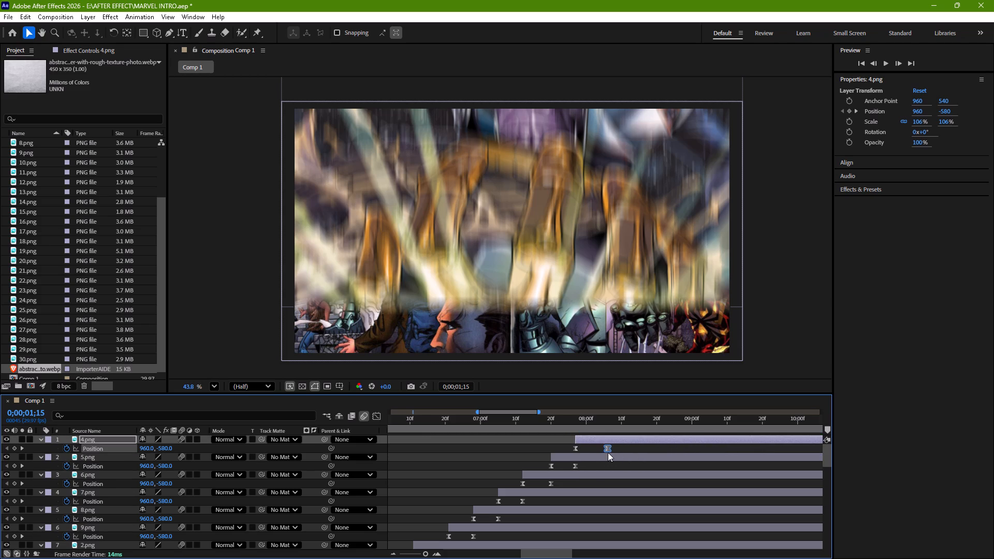
left_click_drag(608, 452, 596, 454)
Play the composition from 0;00;00;00 past the last slide-in to check the pace of all the comic pages.
scroll(596, 454, "up", 5)
scroll(596, 454, "down", 7)
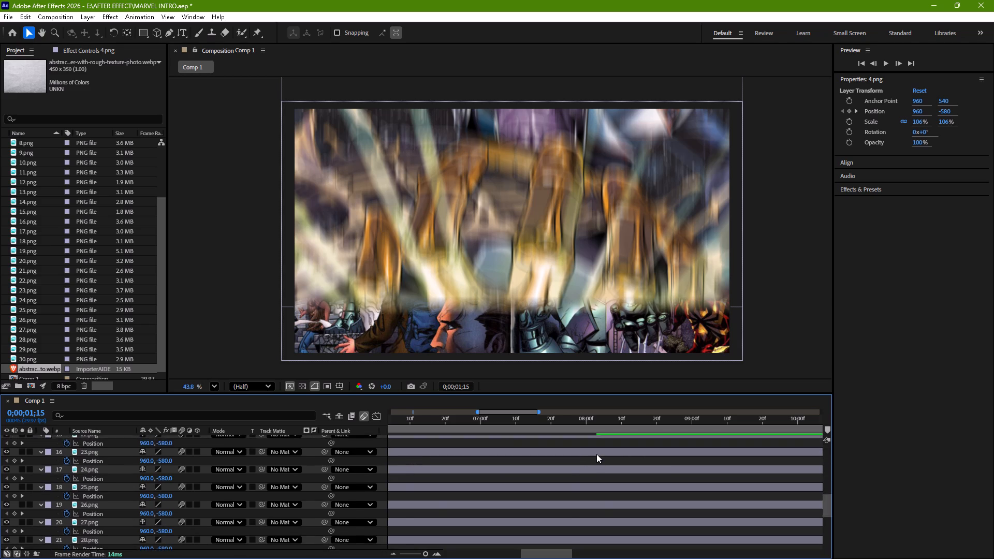
scroll(596, 454, "down", 4)
left_click_drag(423, 552, 377, 554)
left_click_drag(412, 422, 337, 438)
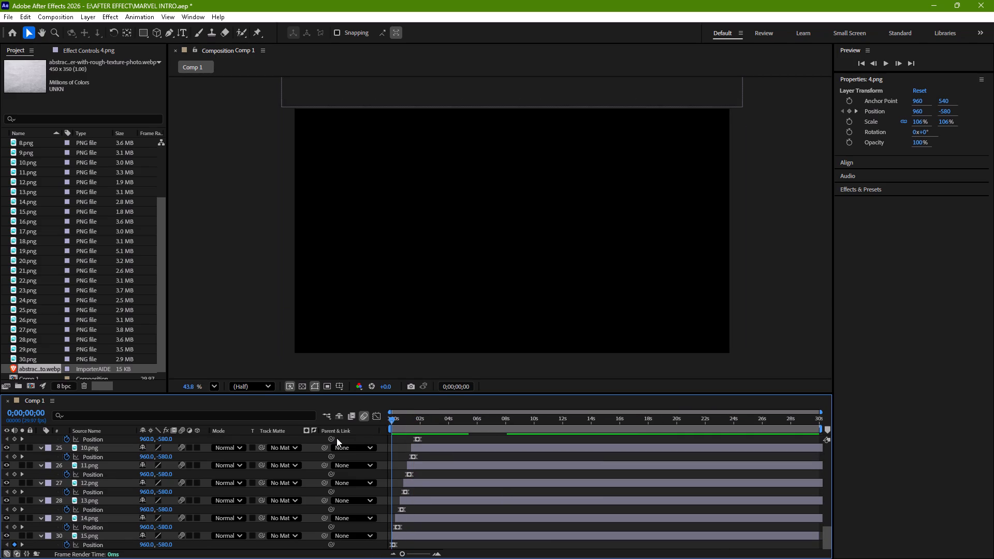
key("space")
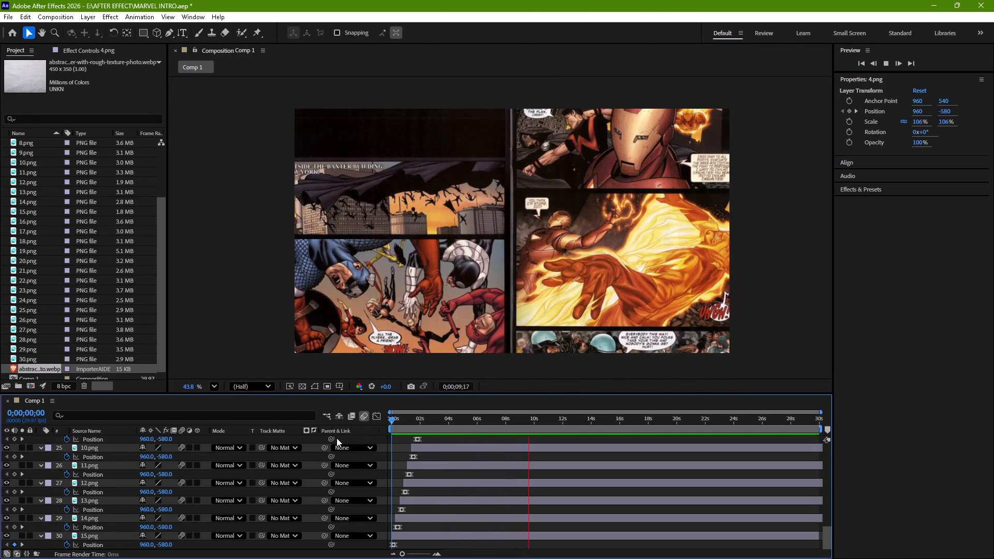
key("space")
Save the MARVEL INTRO project.
scroll(499, 465, "up", 12)
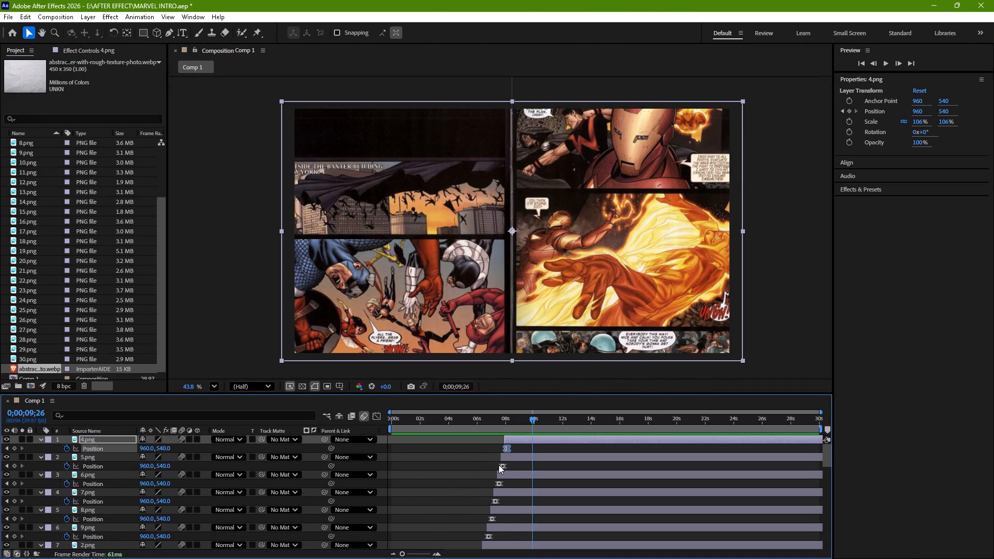
key("ctrl+s")
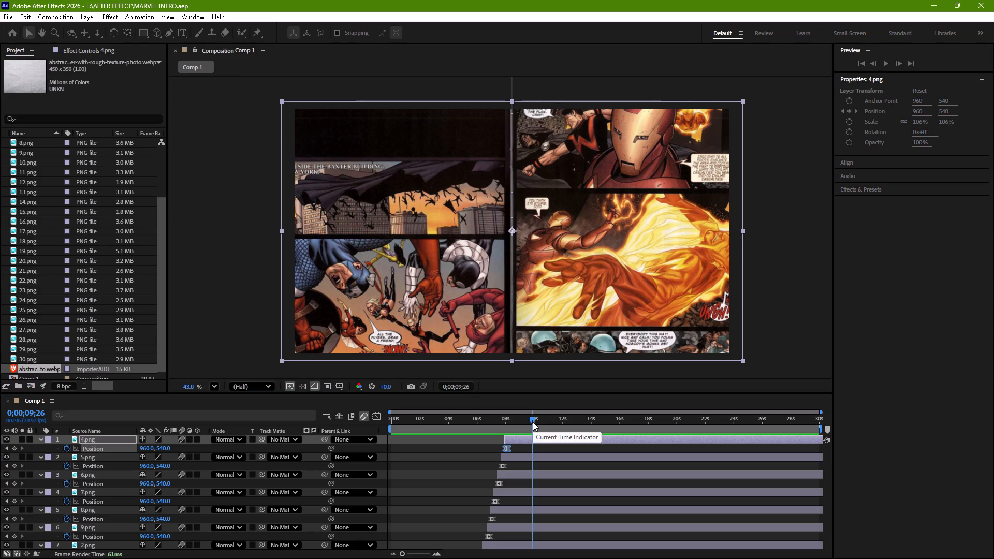
Minimize After Effects to reveal the Brave browser and turn on the computer's Wi-Fi.
left_click(936, 4)
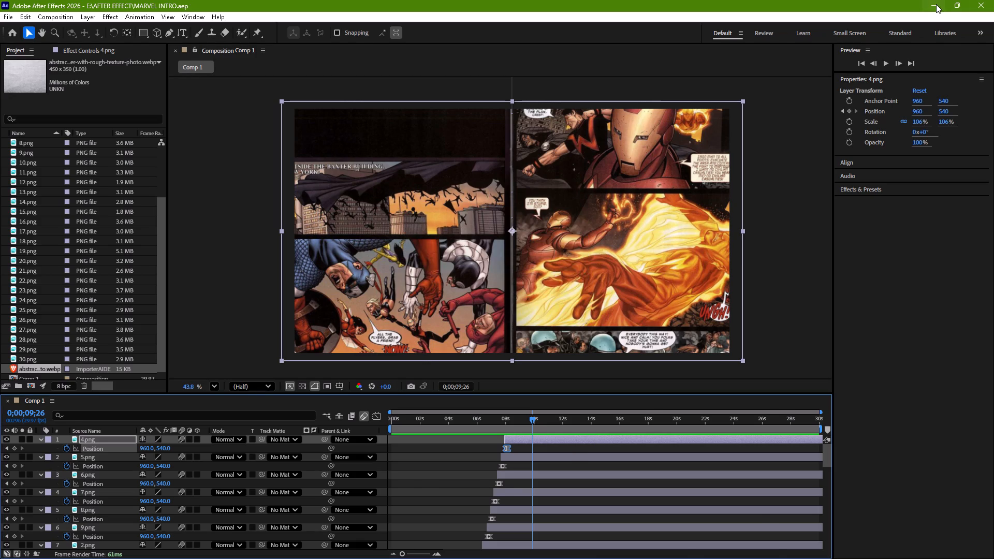
key("super+a")
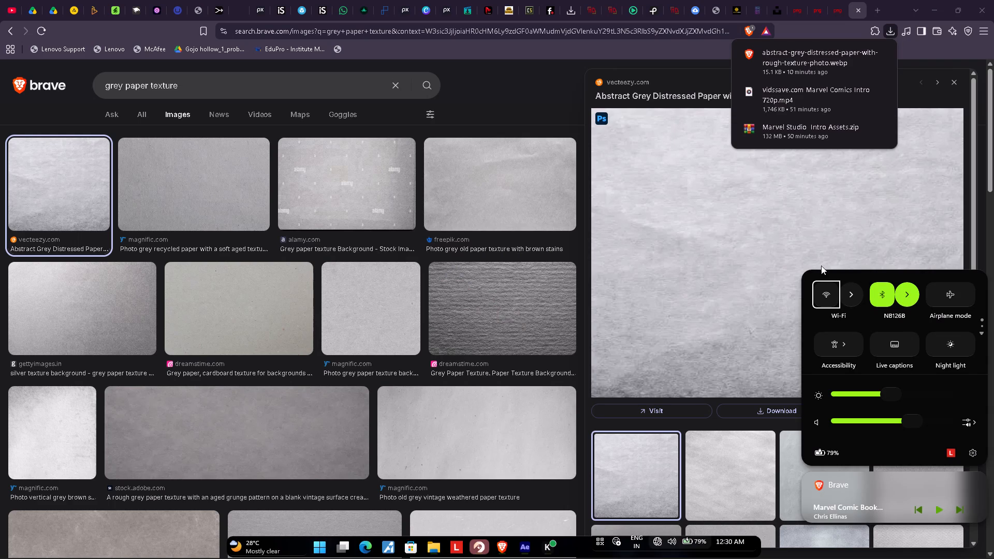
left_click(831, 293)
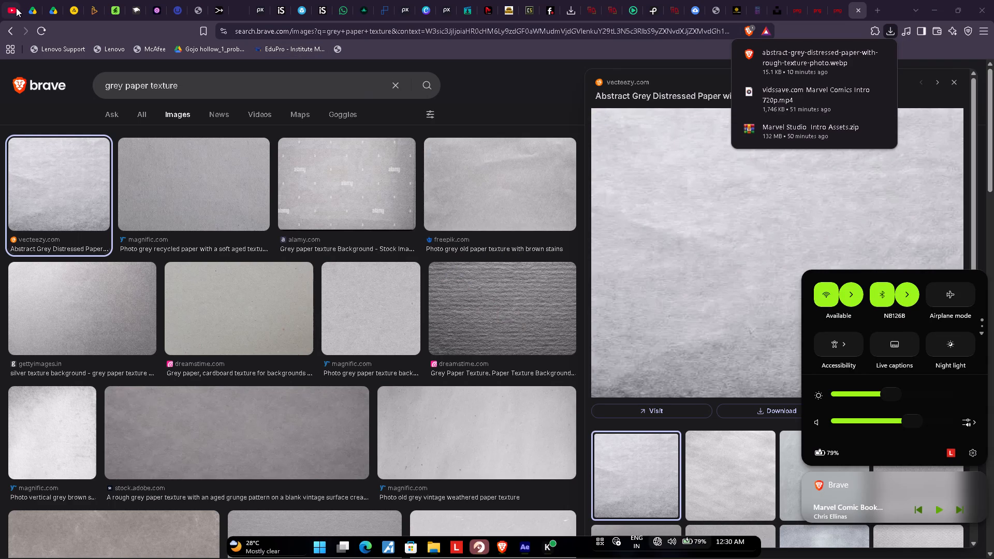
Switch to the YouTube page with the Marvel Comic Book Intro tutorial and resume it at the paper texture part.
left_click(16, 8)
key("space")
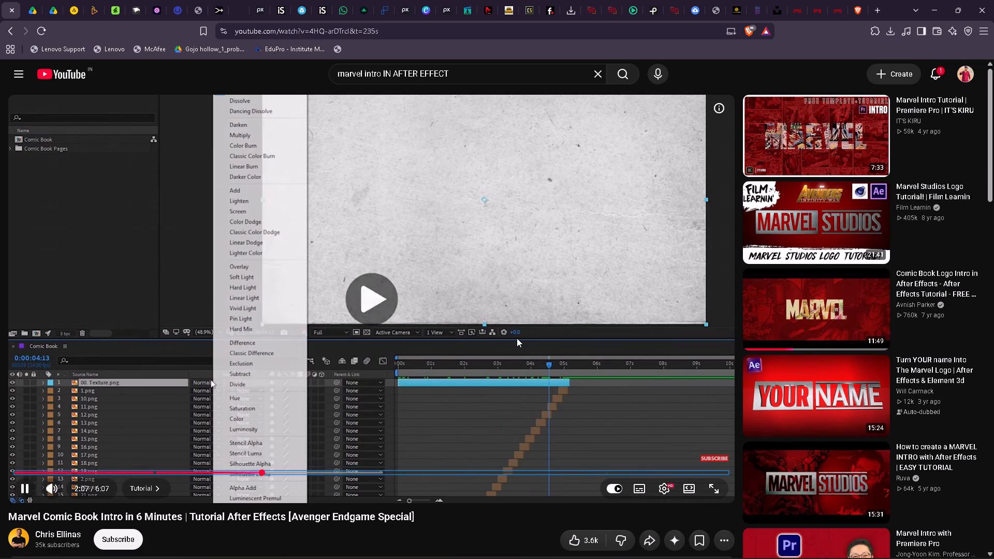
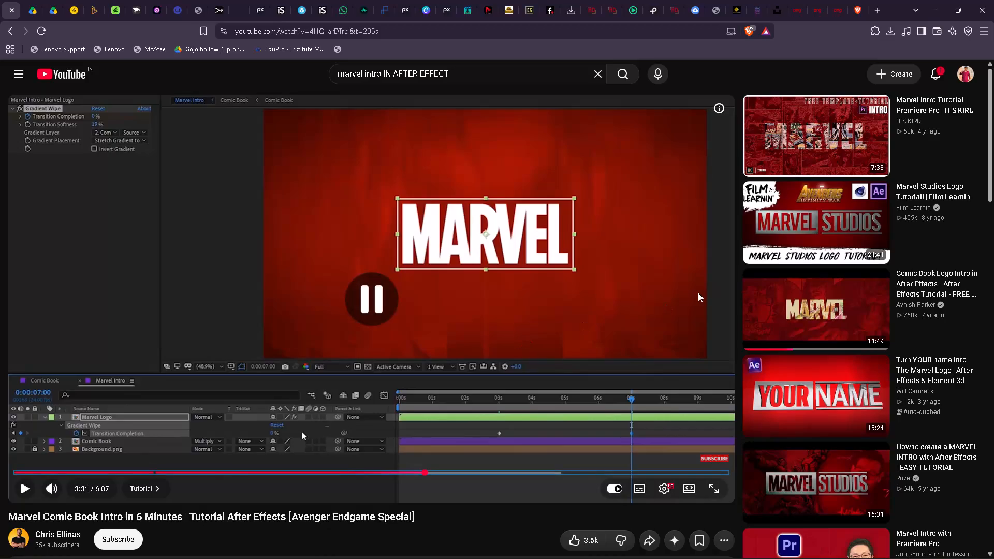
Turn off the computer's Wi-Fi and switch back to the MARVEL INTRO project in After Effects.
key("super+a")
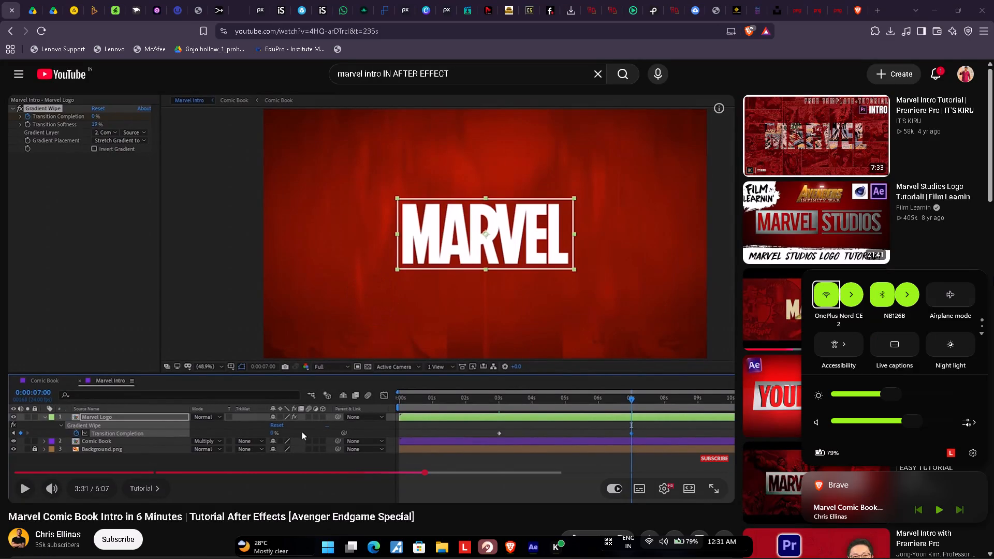
left_click(828, 292)
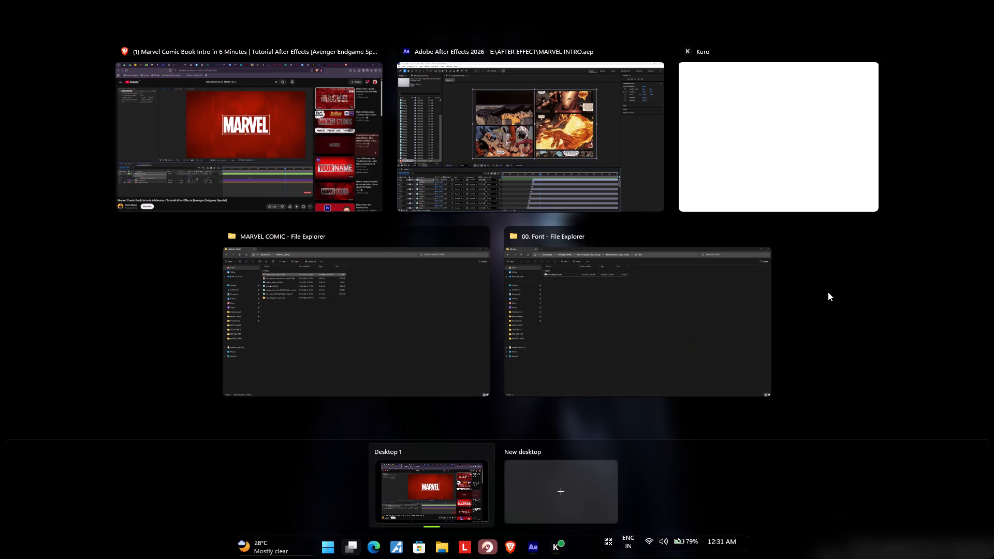
left_click(565, 165)
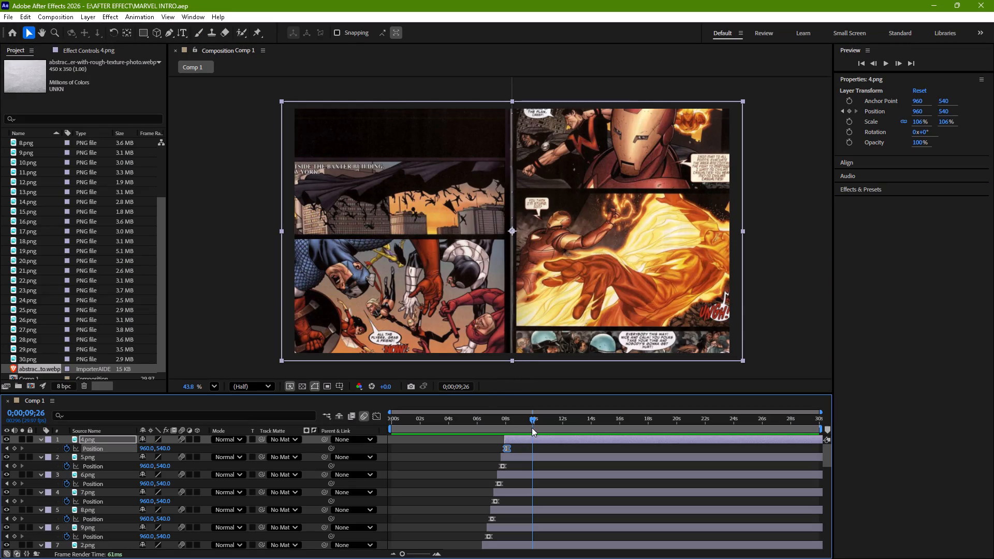
Create a red solid with colour E00C0C at 1920 x 1080 px above all comic pages, from the start of Comp 1.
left_click_drag(532, 419, 366, 443)
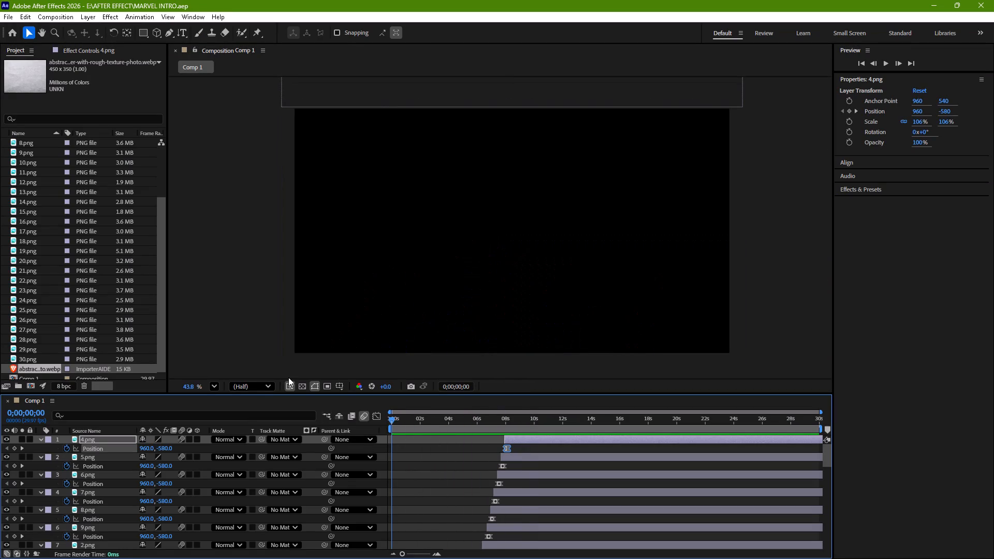
left_click(243, 329)
right_click(243, 329)
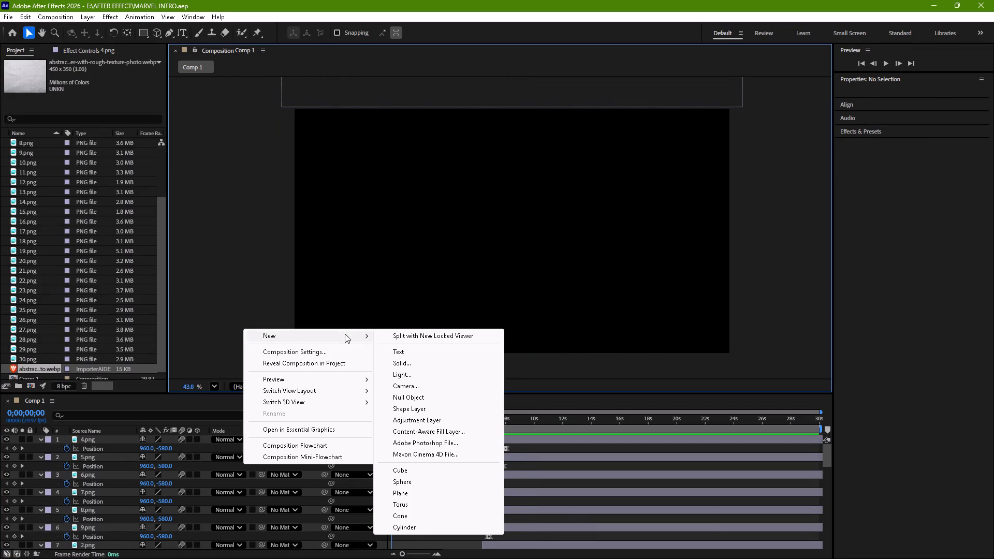
left_click(407, 362)
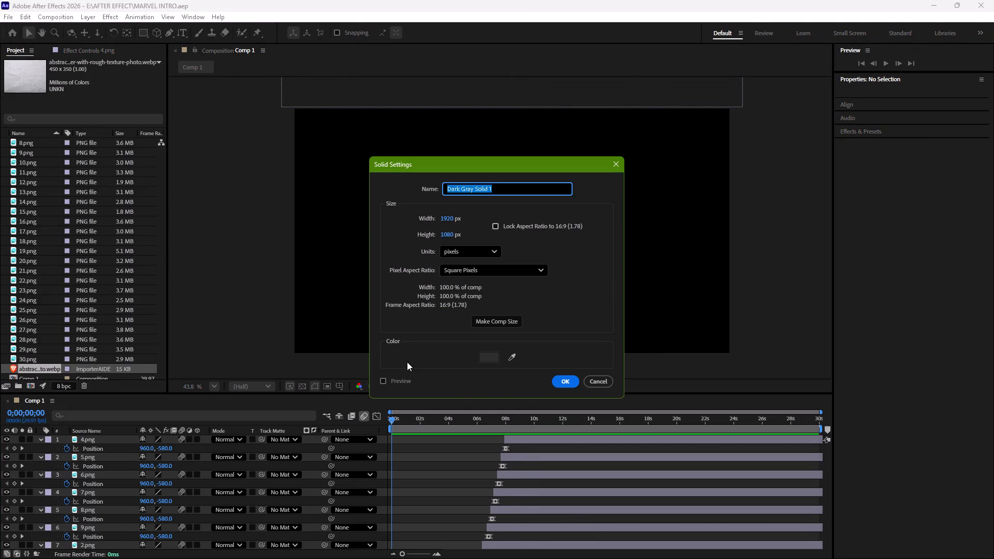
left_click(508, 355)
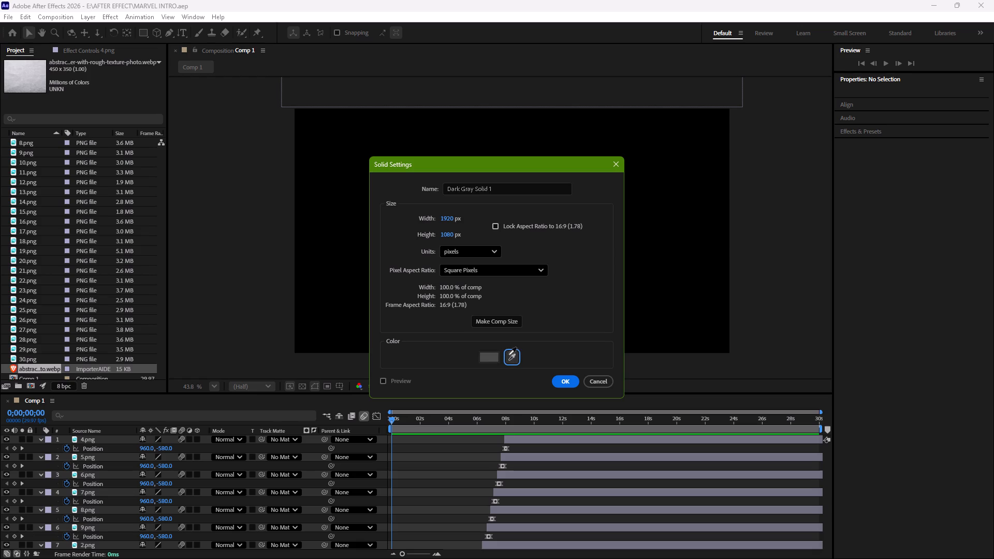
left_click(490, 355)
left_click(490, 355)
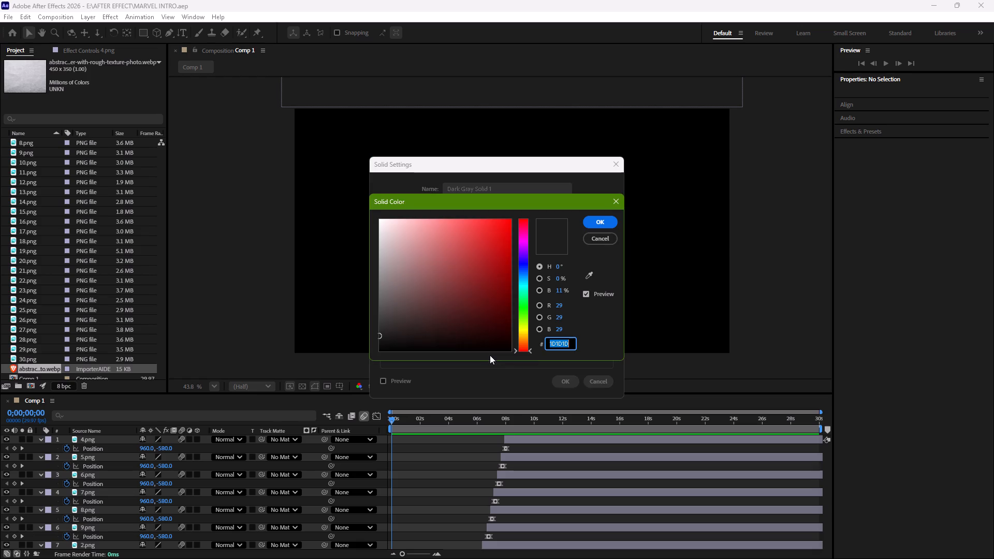
left_click_drag(498, 252, 533, 200)
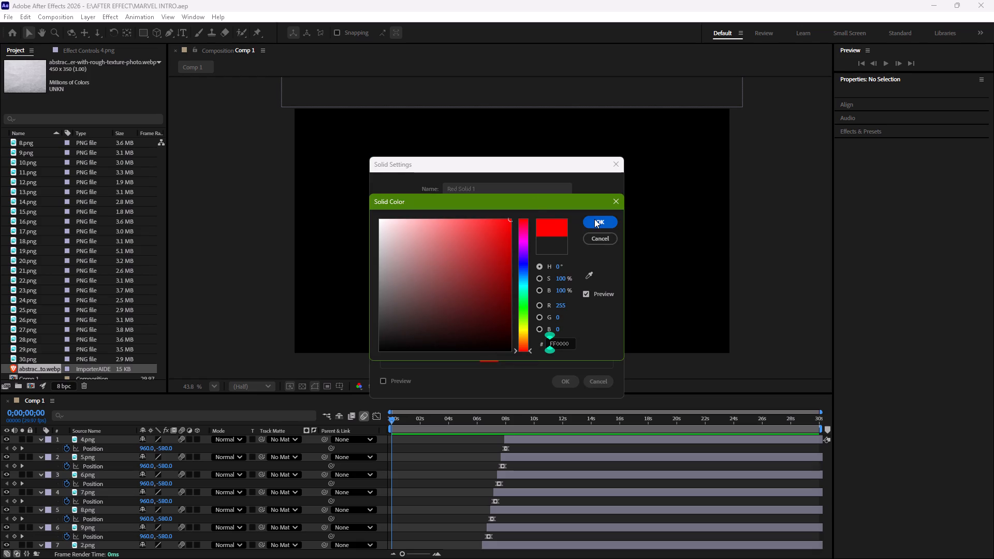
left_click(504, 235)
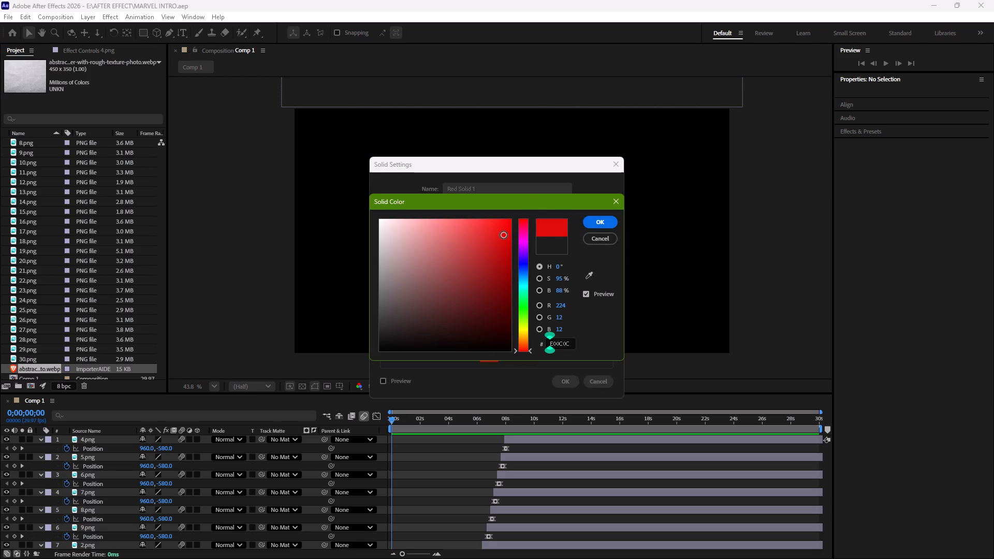
left_click(602, 223)
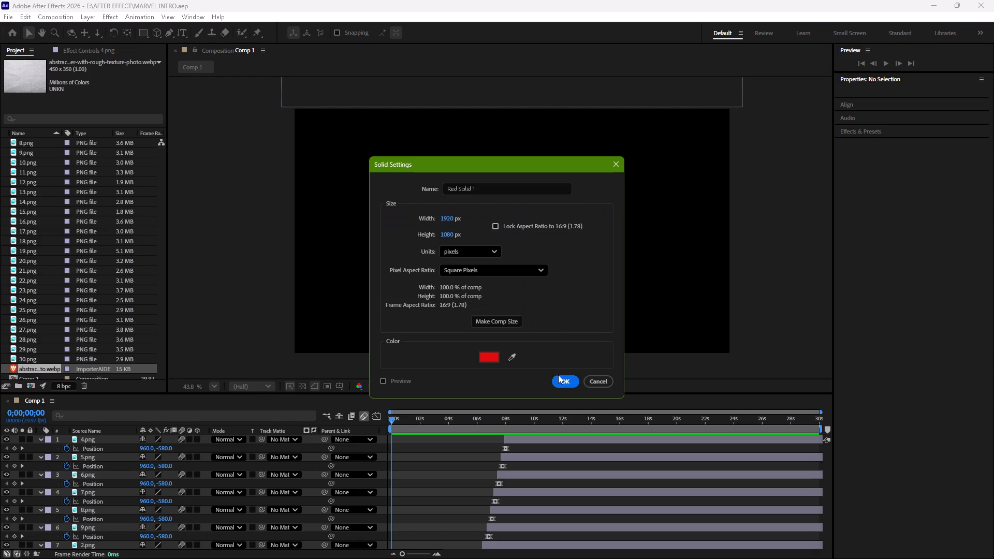
left_click(564, 379)
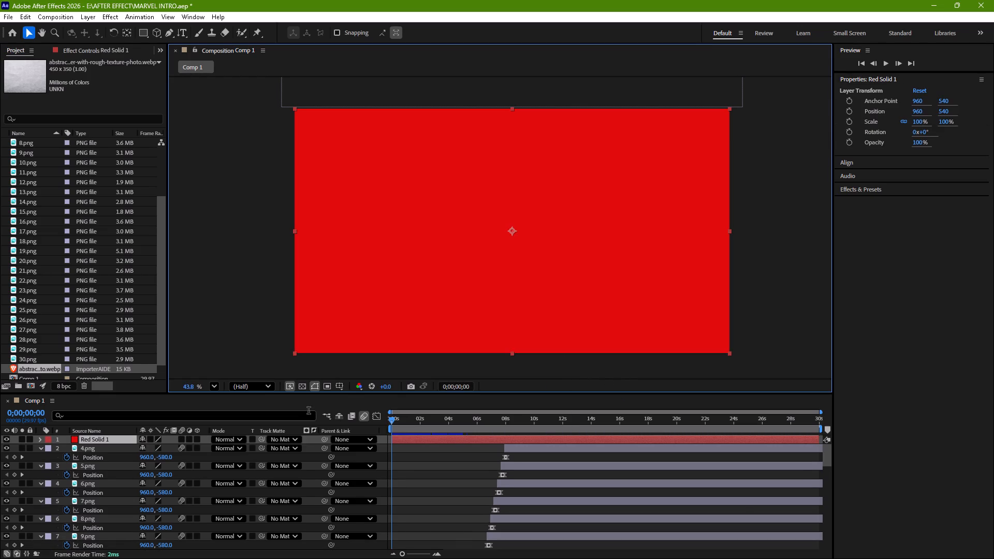
Set the red solid's blending mode to Multiply and preview the tinted comic pages from the start.
left_click(237, 439)
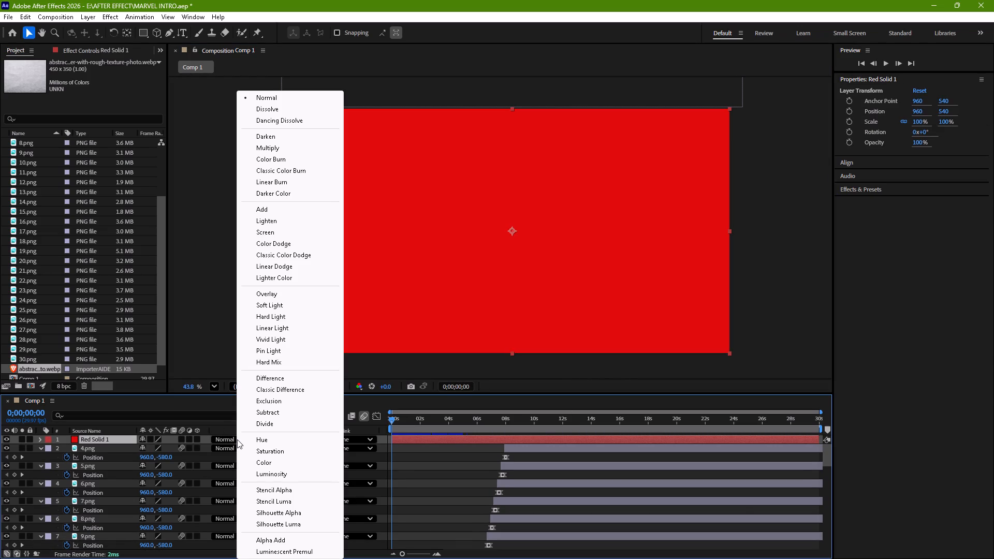
left_click(273, 148)
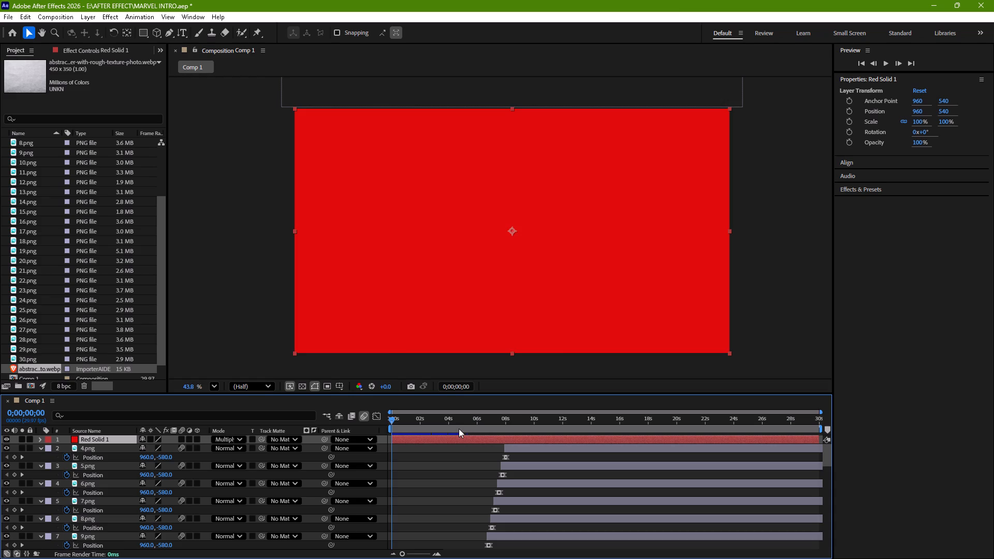
left_click_drag(459, 429, 320, 440)
scroll(434, 475, "down", 7)
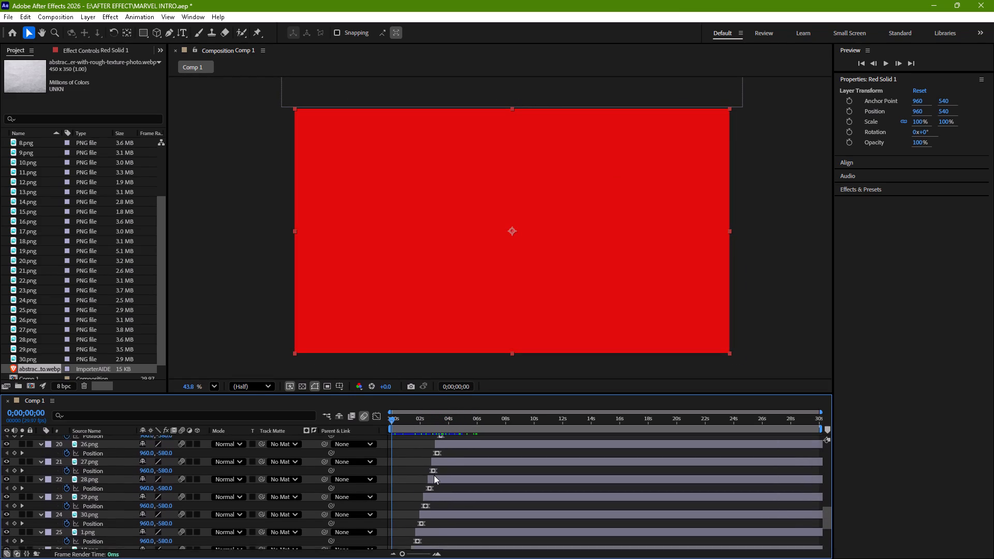
scroll(434, 475, "down", 5)
key("space")
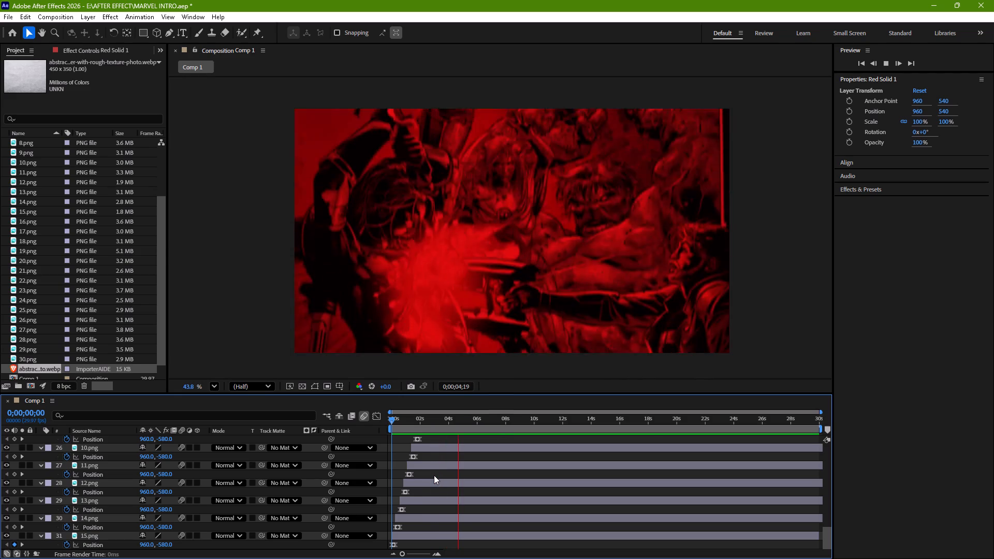
key("space")
Shift the red solid layer slightly later in the timeline and preview from 0;00;00;00.
scroll(470, 496, "up", 14)
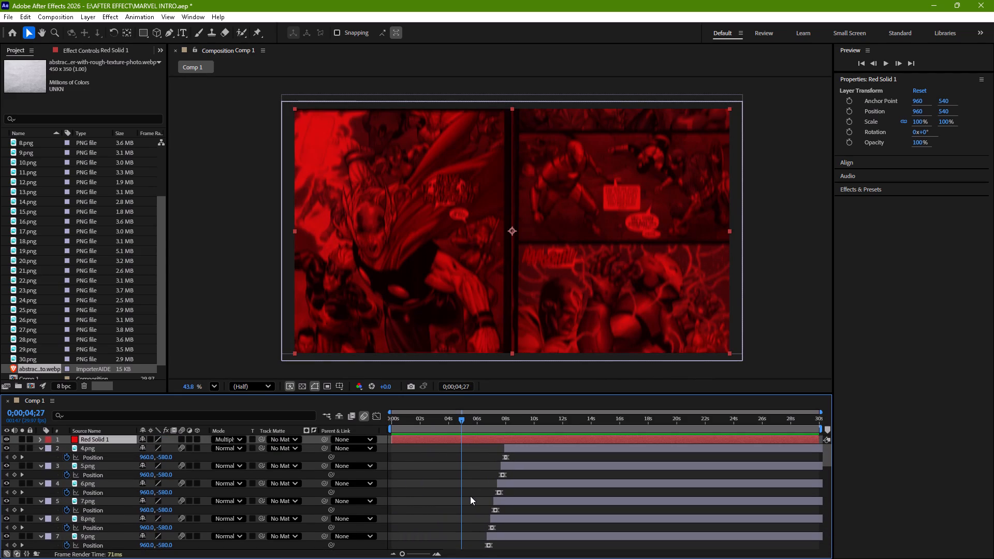
left_click(436, 439)
left_click_drag(462, 420, 390, 422)
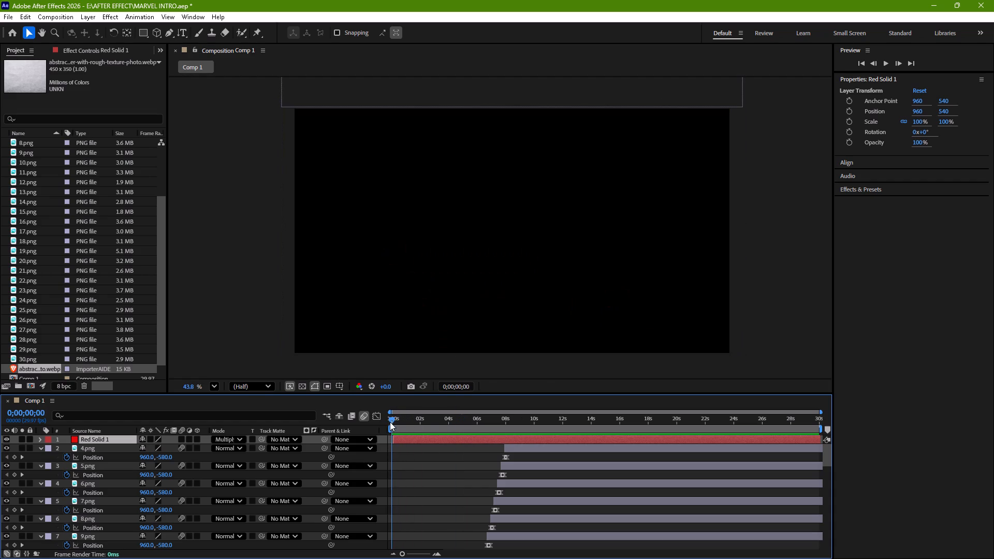
left_click_drag(390, 422, 384, 422)
key("space")
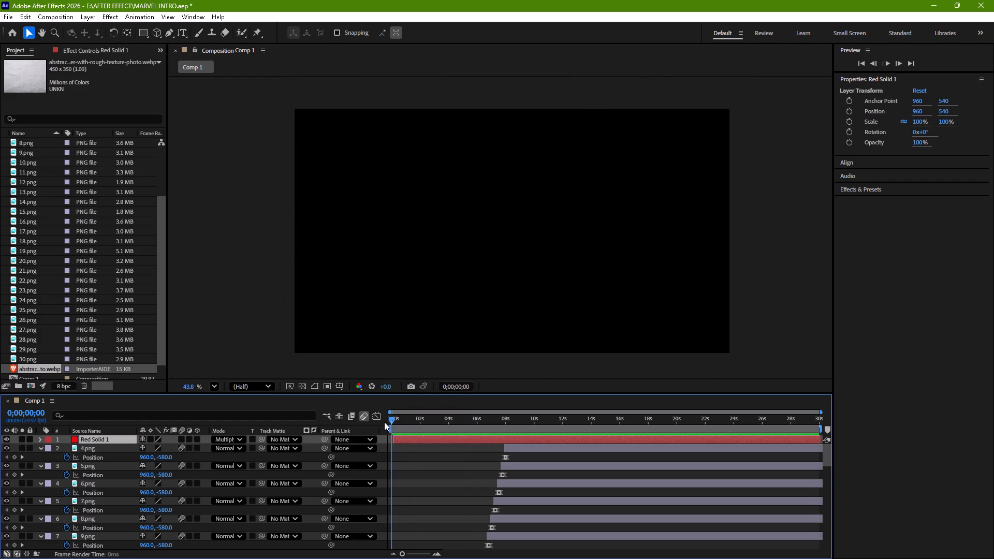
key("space")
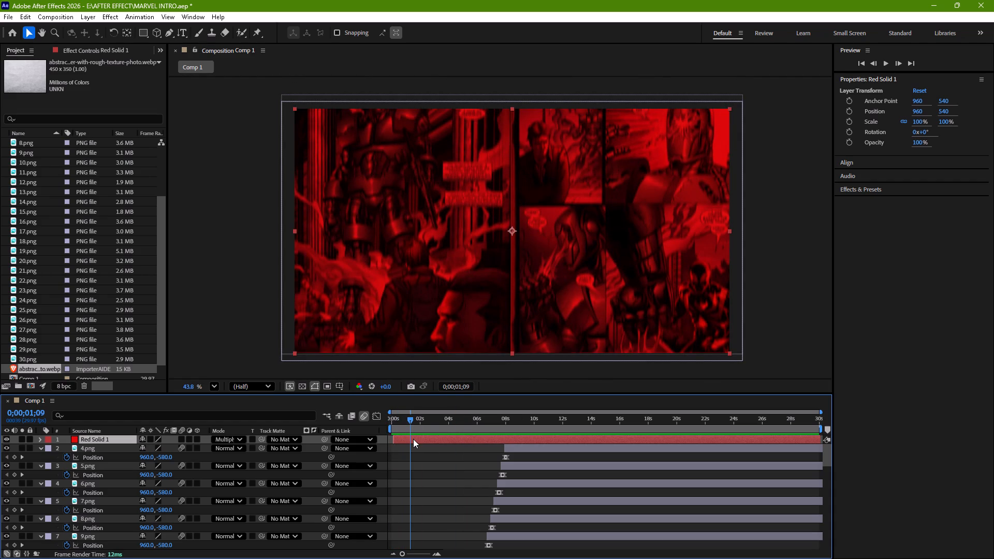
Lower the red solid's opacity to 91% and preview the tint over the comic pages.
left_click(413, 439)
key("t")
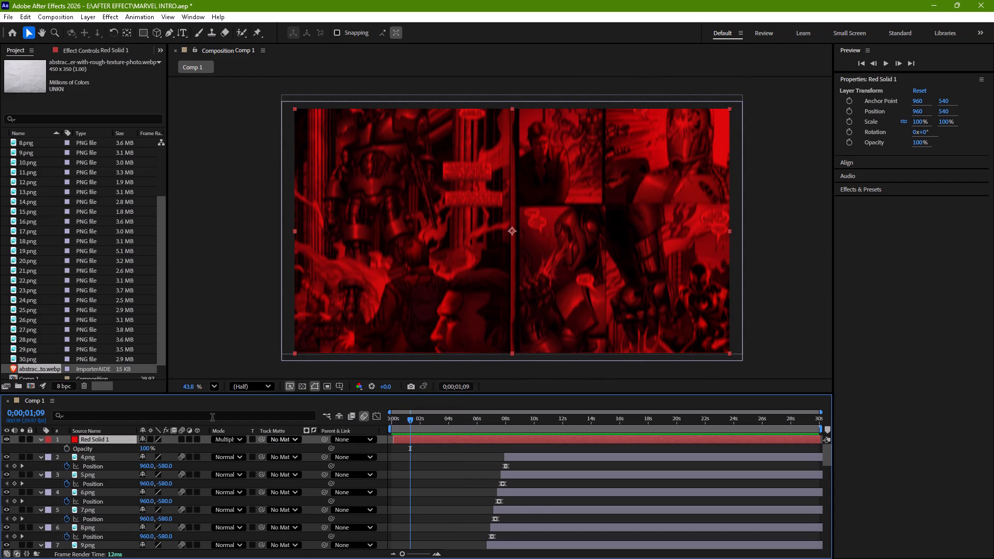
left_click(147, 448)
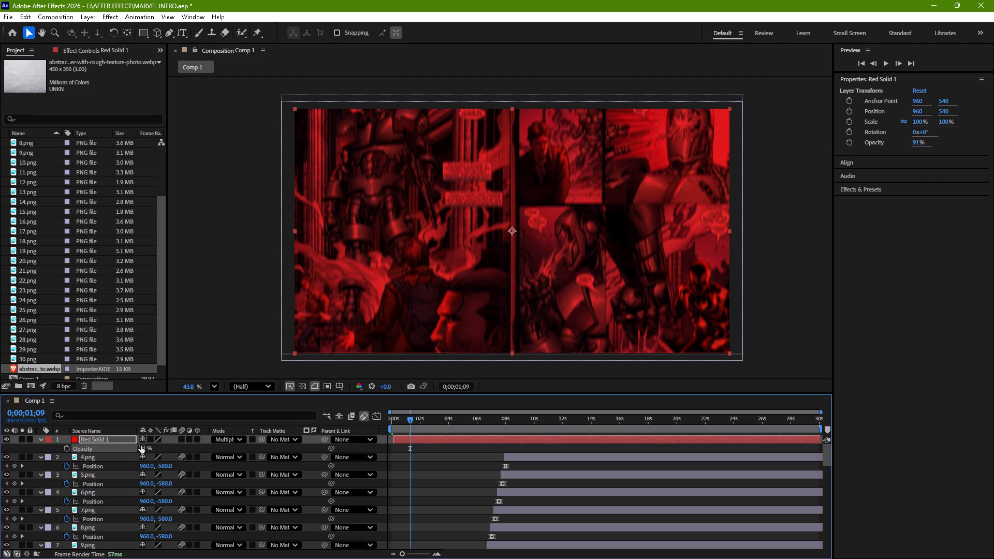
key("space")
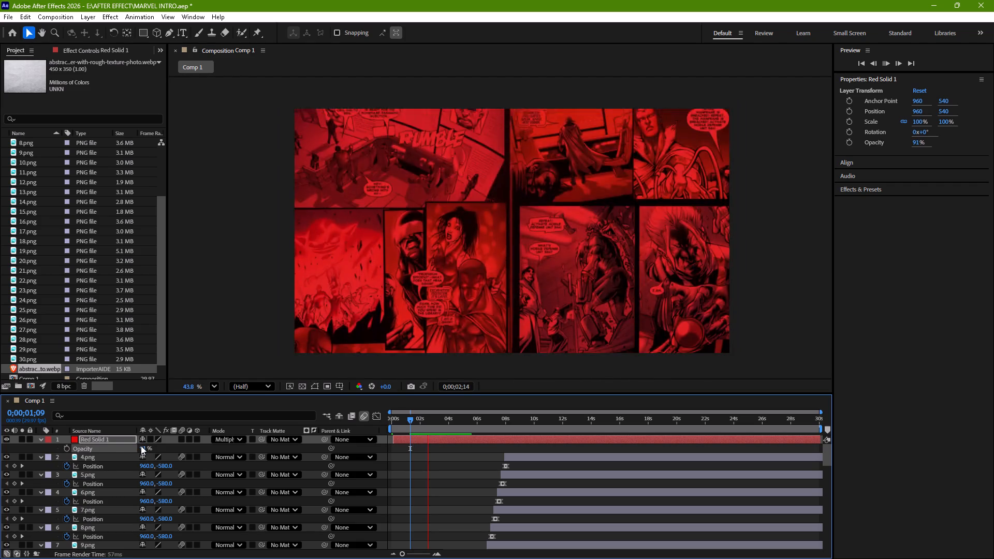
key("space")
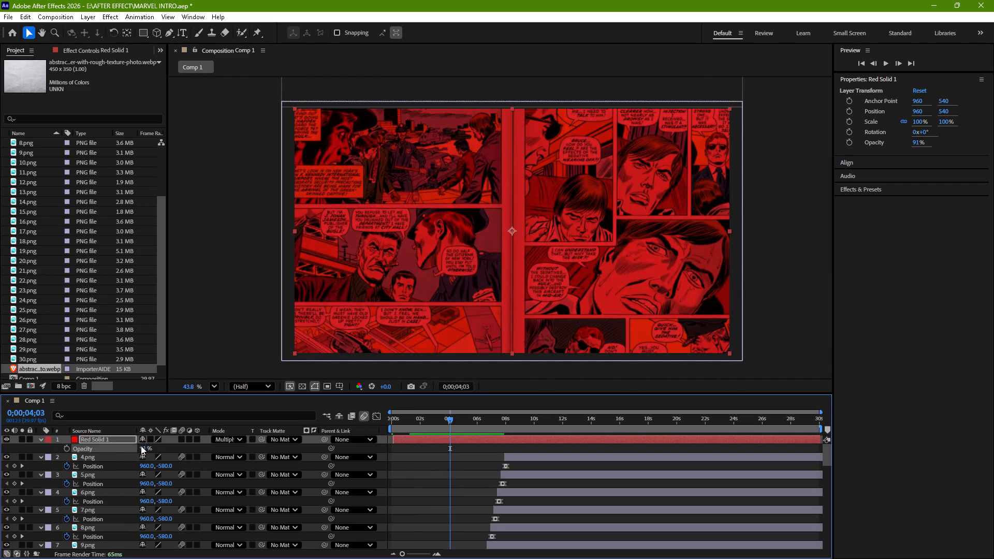
Set the red solid's opacity to 85% and play the composition to check the tint.
left_click(141, 451)
type("85")
key("Return")
key("space")
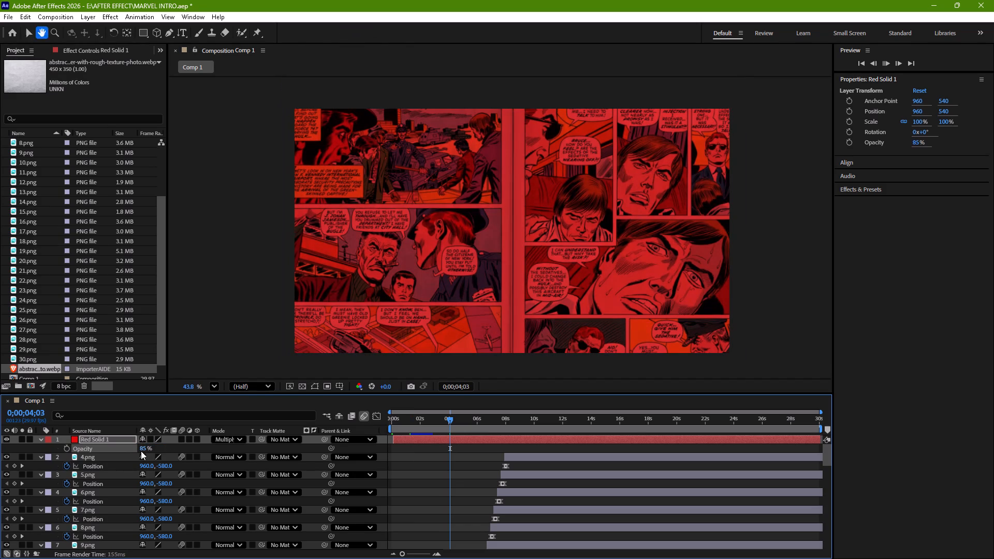
key("space")
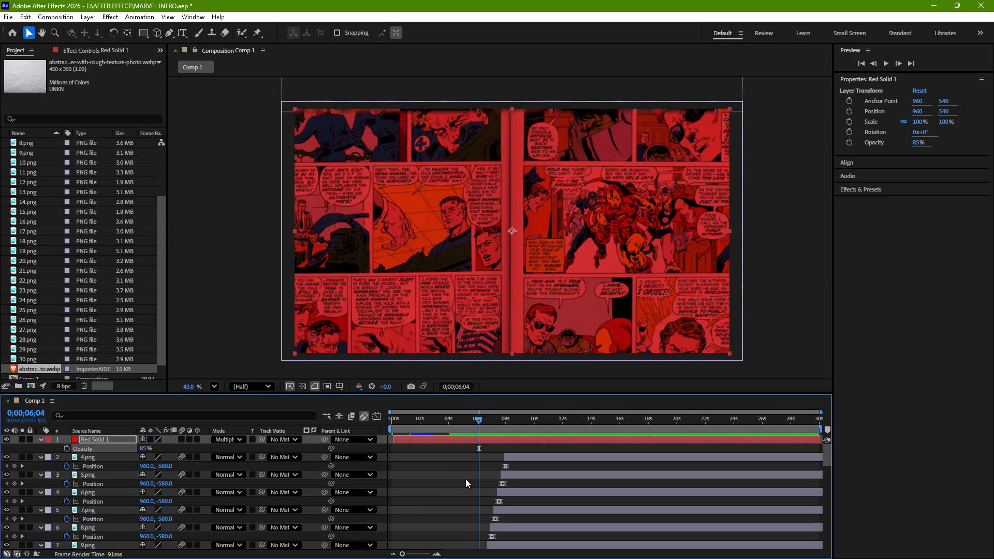
Check the layer stack and the frames around 0;00;08;04, where the last comic page, 4.png, finishes sliding in.
scroll(465, 479, "down", 12)
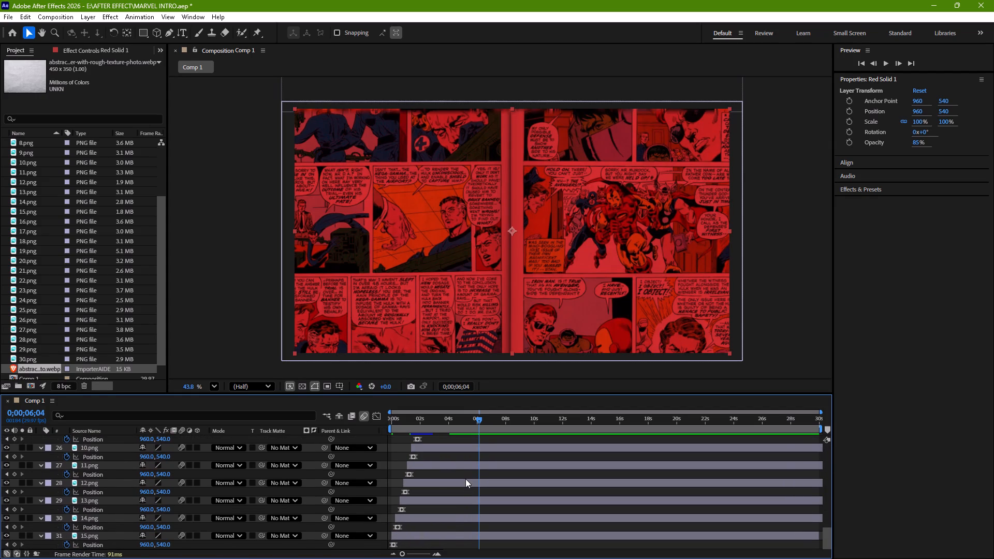
scroll(638, 499, "up", 5)
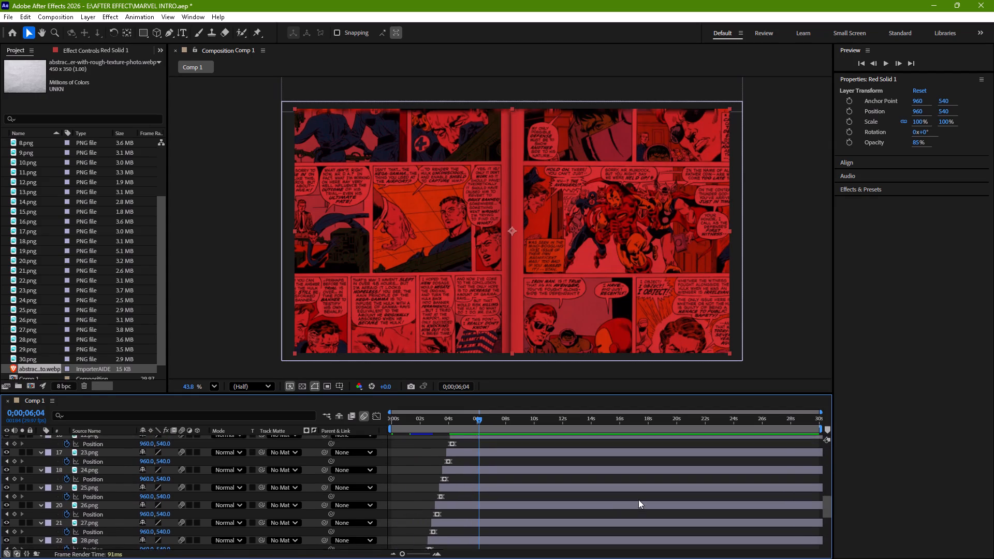
scroll(638, 499, "up", 12)
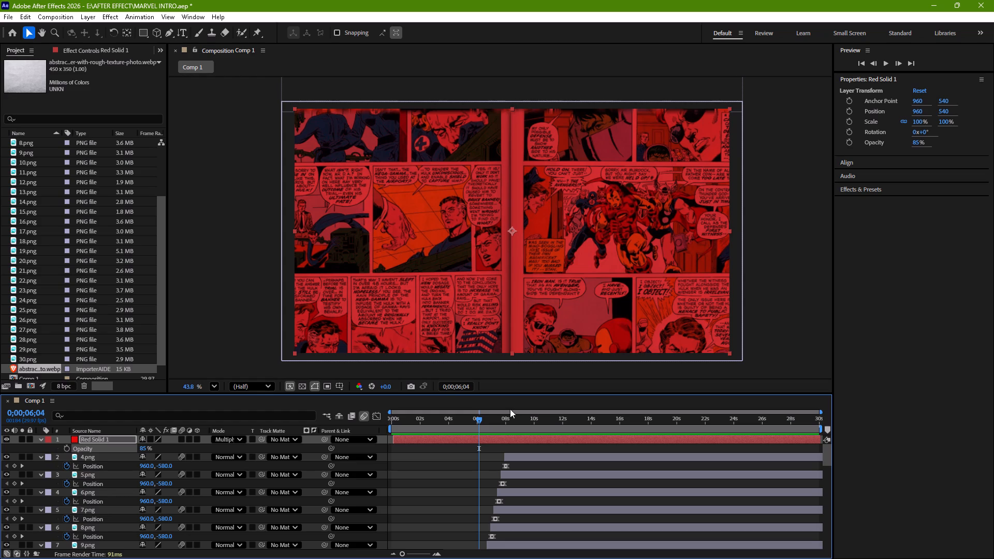
left_click_drag(476, 418, 508, 422)
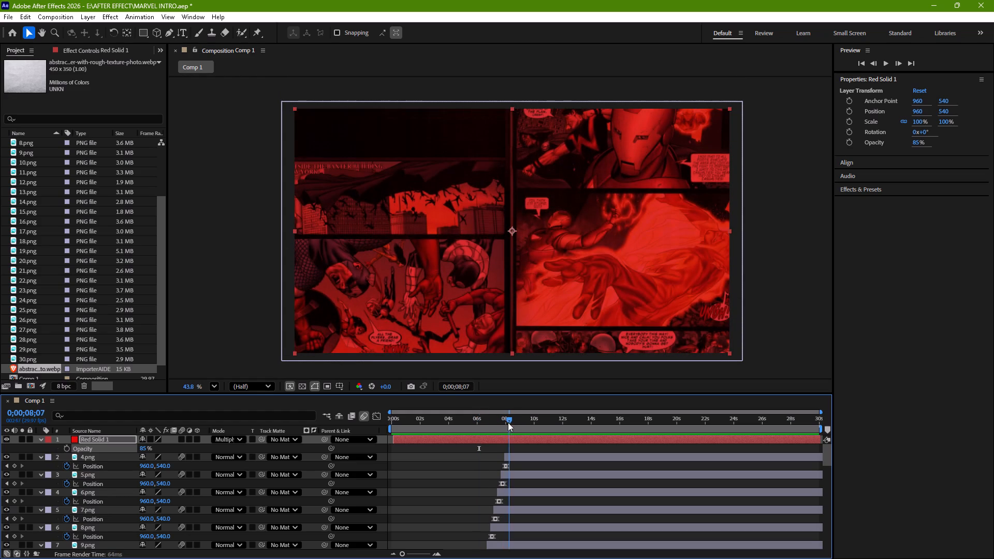
left_click_drag(508, 422, 509, 423)
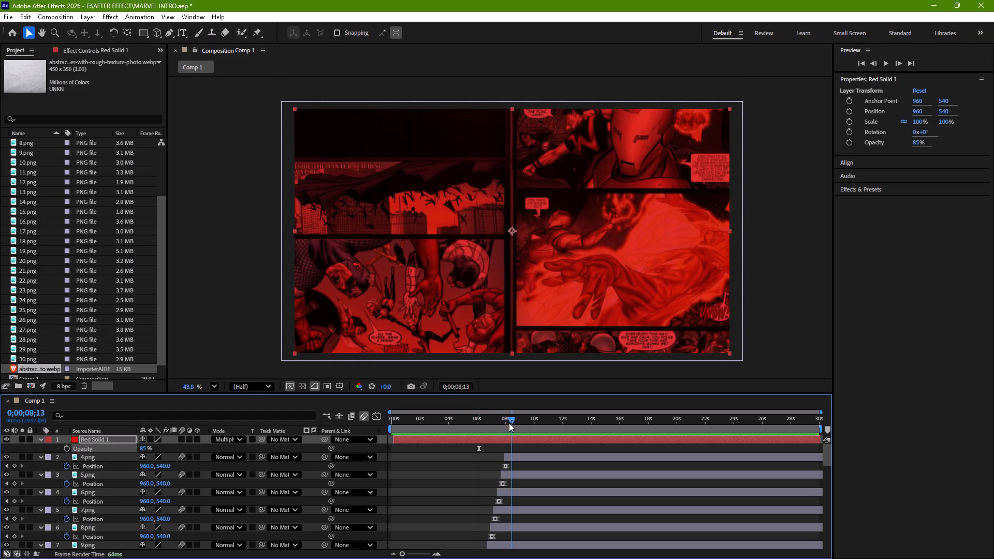
left_click_drag(509, 423, 505, 425)
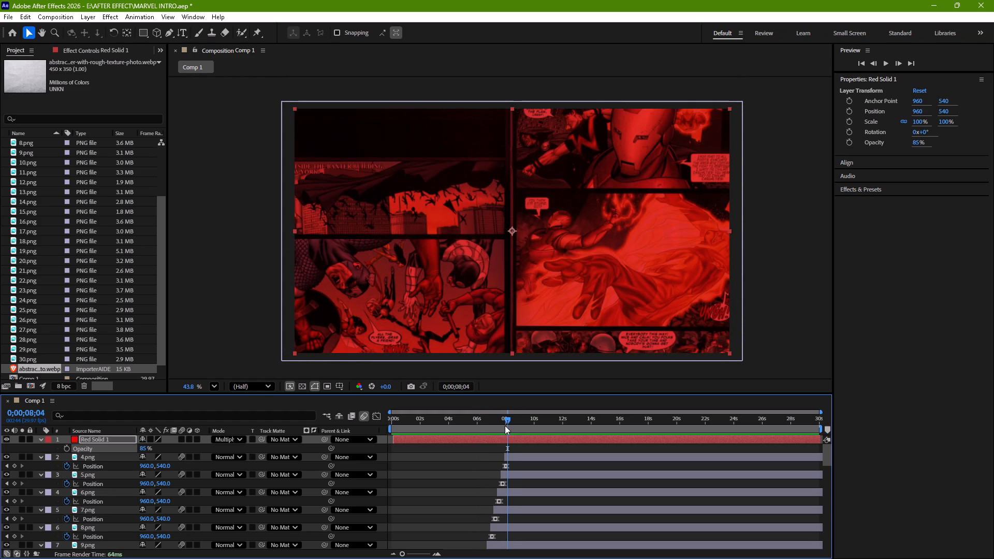
left_click(534, 459)
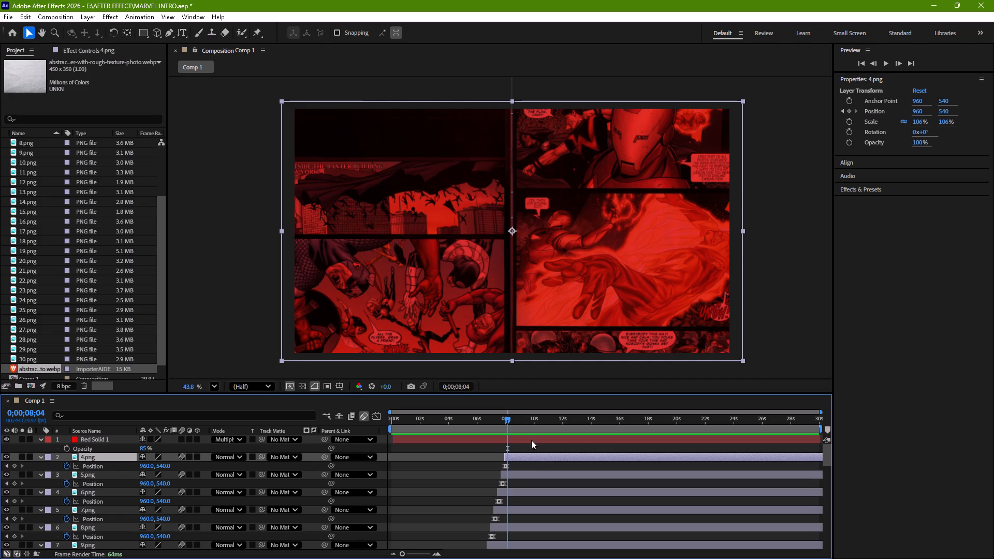
Shorten the duration of Comp 1 to 0;00;10;00.
left_click_drag(507, 418, 542, 424)
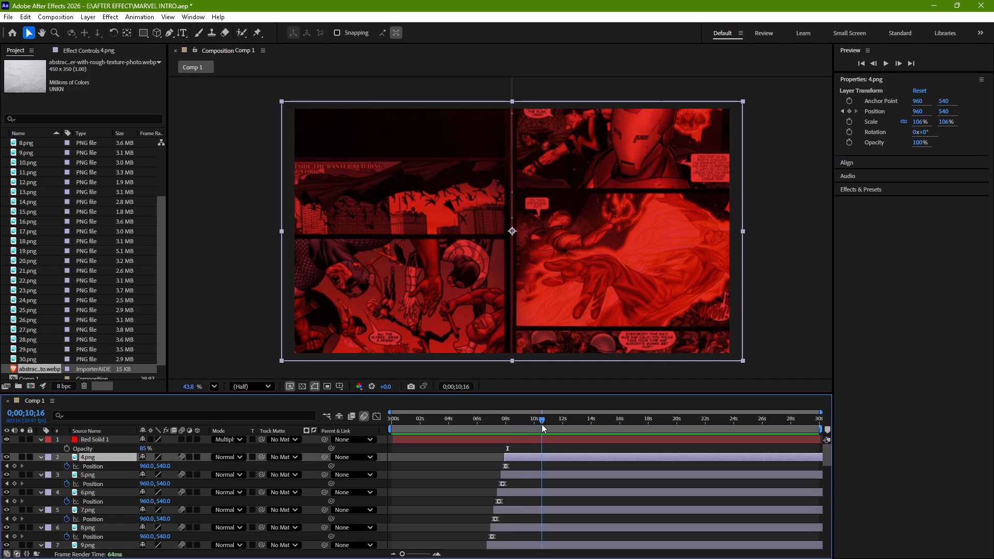
left_click_drag(542, 424, 534, 426)
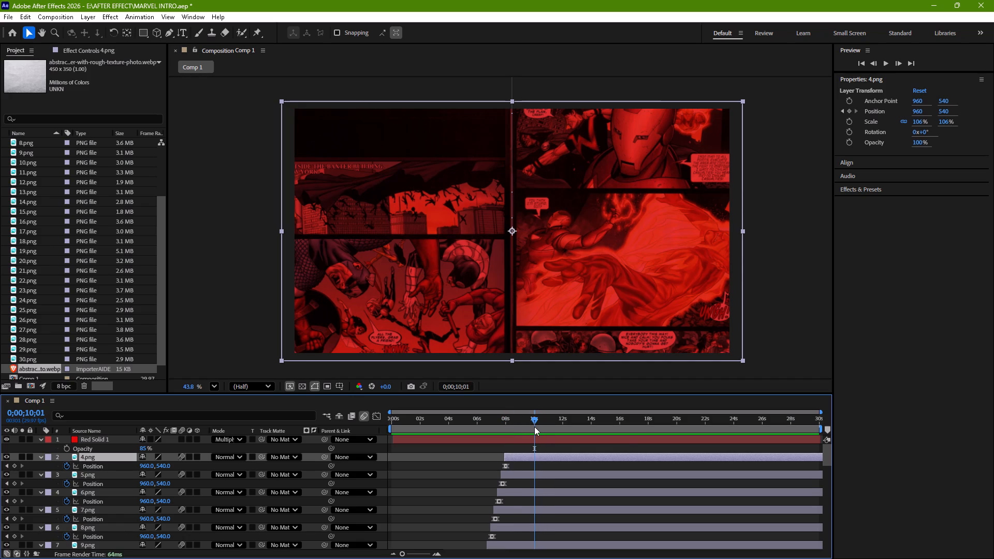
key("ctrl+k")
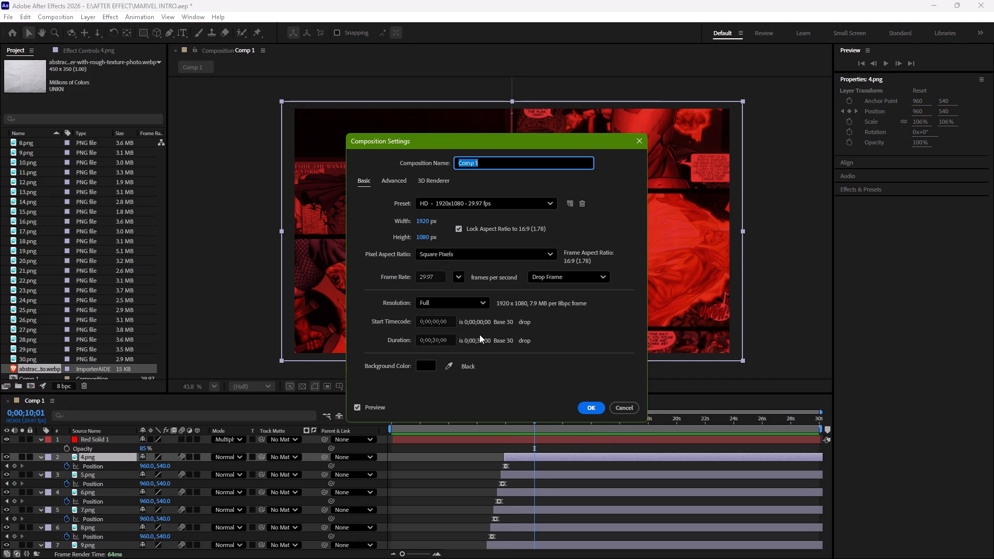
left_click(436, 341)
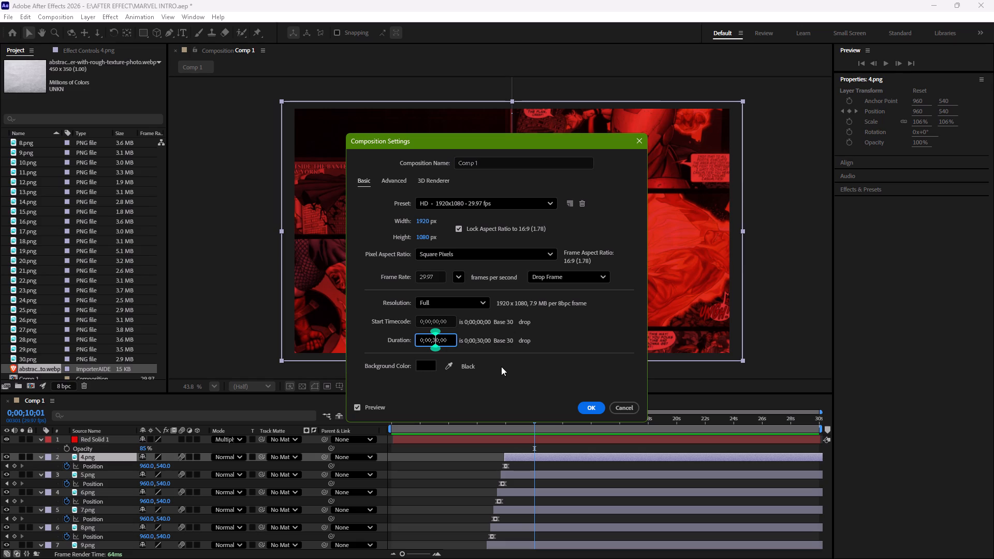
key("BackSpace")
key("1")
key("Return")
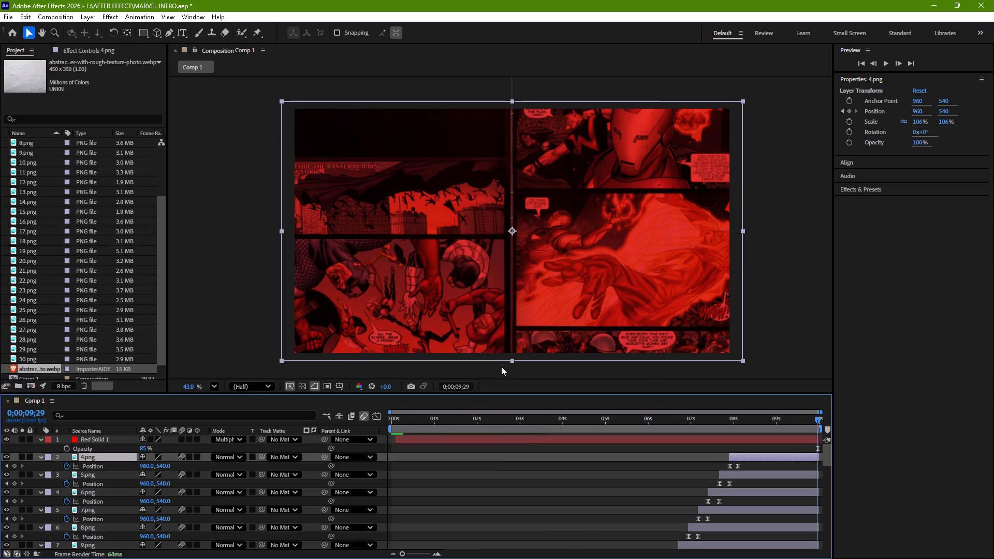
Select all 30 comic page layers and trim their ends together to just after the 4.png slide-in, at about 8 seconds.
scroll(735, 448, "down", 10)
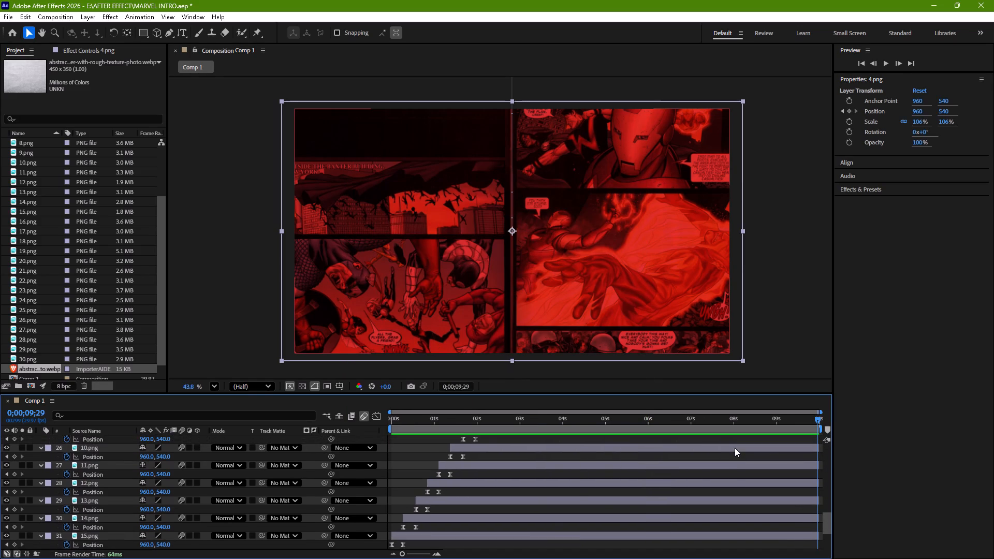
scroll(735, 448, "up", 14)
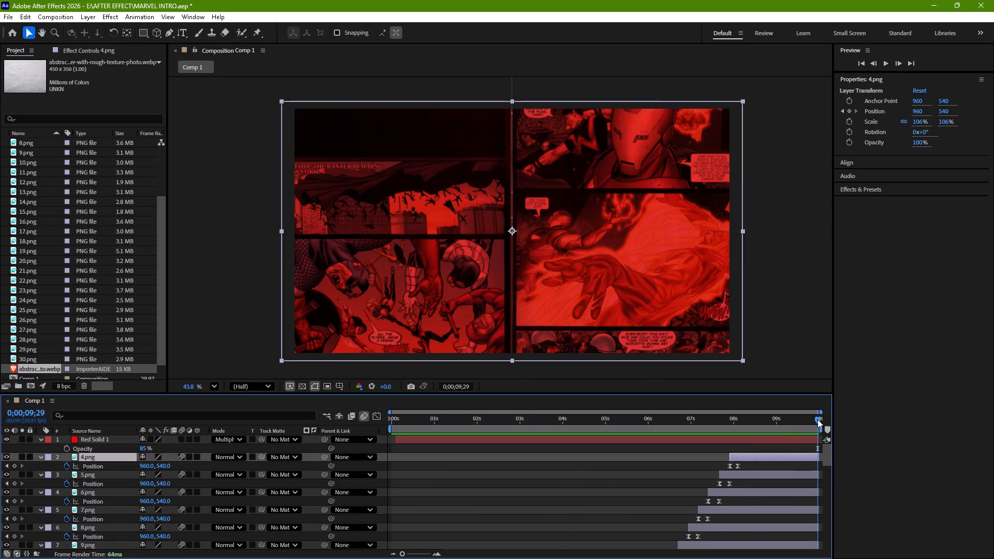
left_click_drag(817, 419, 786, 425)
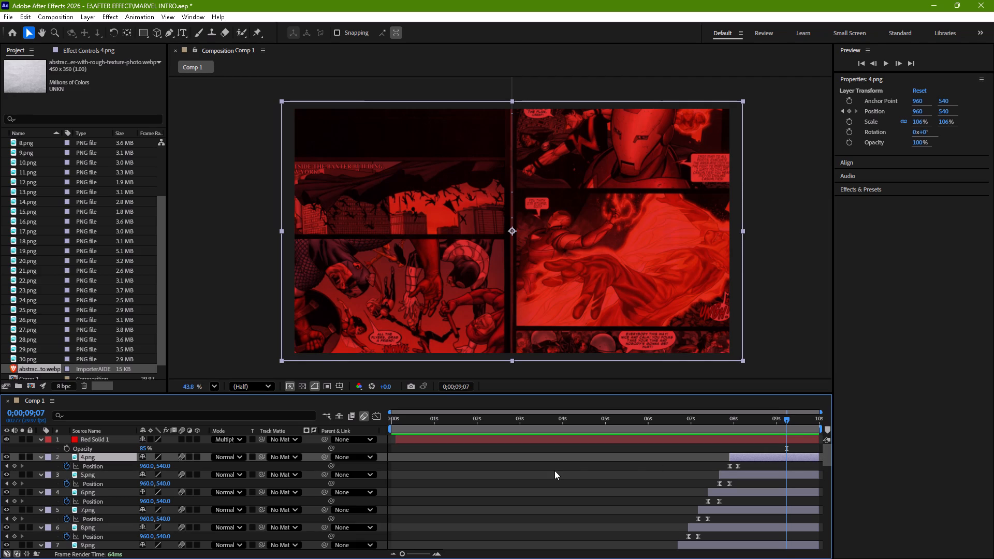
scroll(554, 470, "down", 16)
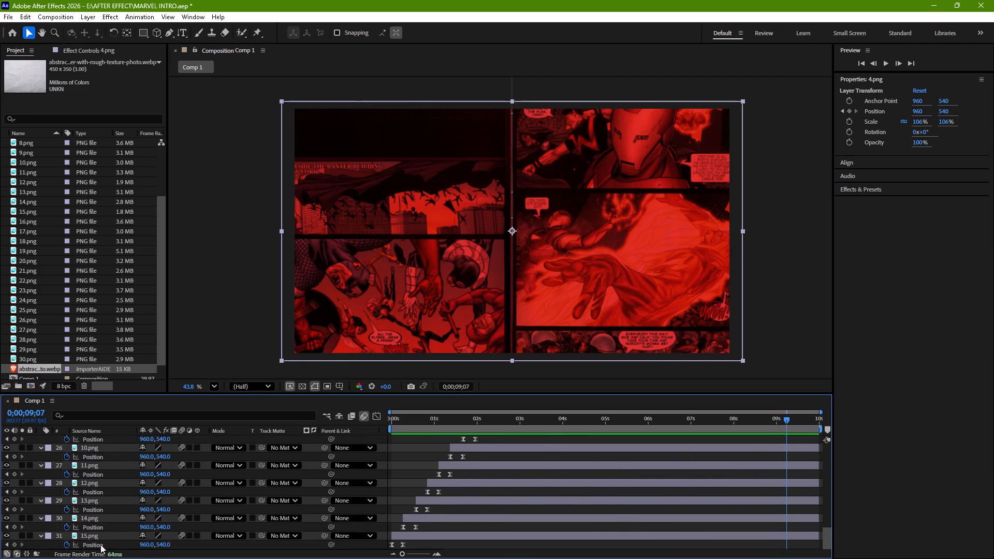
left_click(105, 537, "shift")
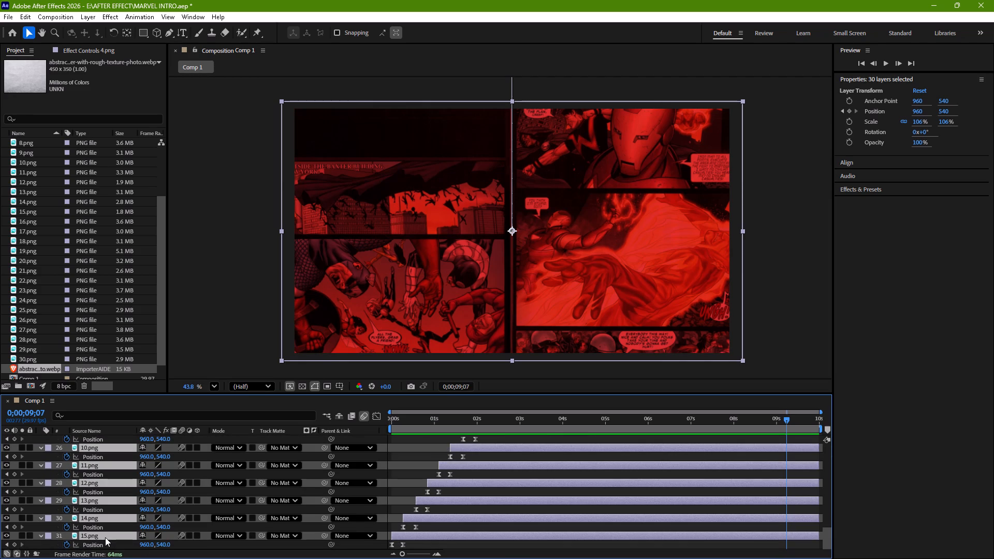
scroll(700, 492, "up", 2)
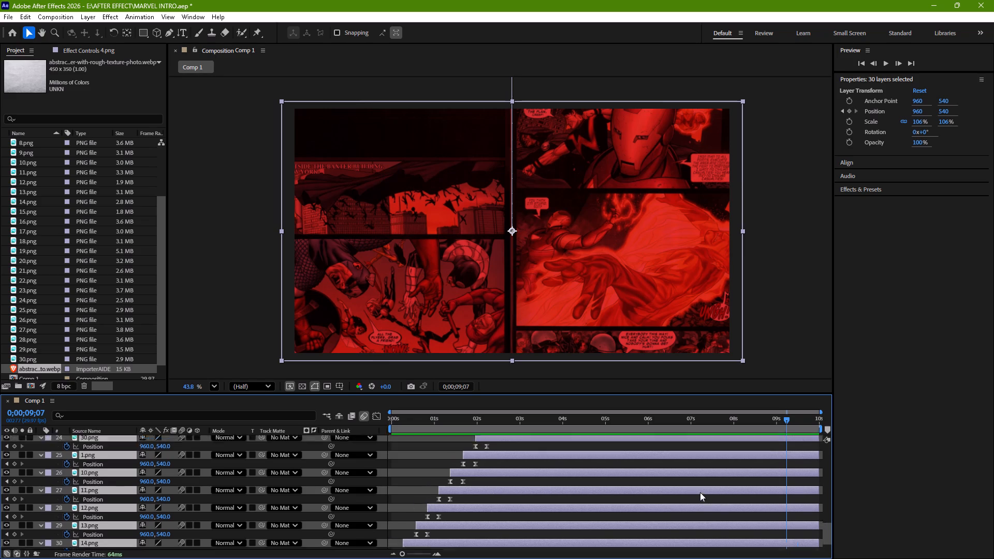
scroll(700, 492, "up", 16)
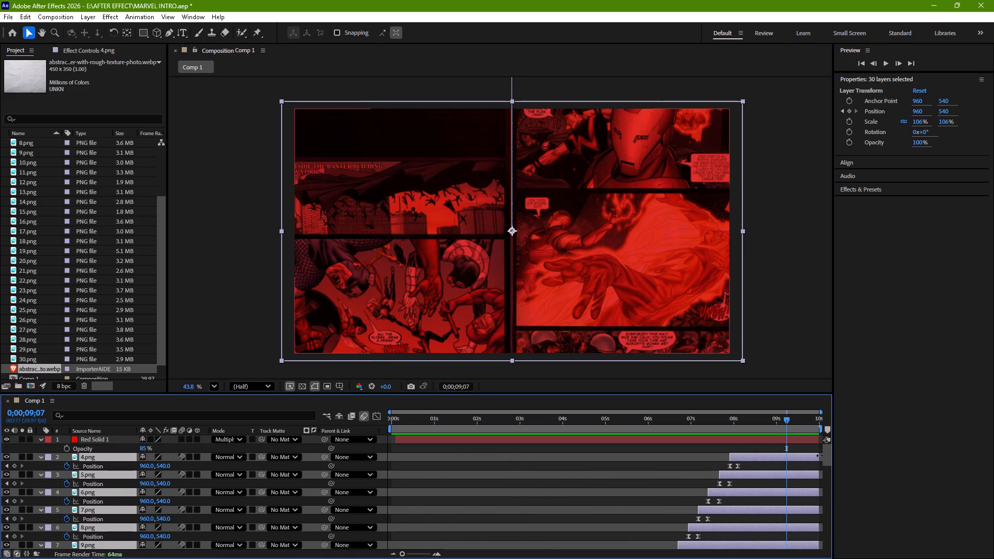
left_click_drag(820, 457, 743, 481)
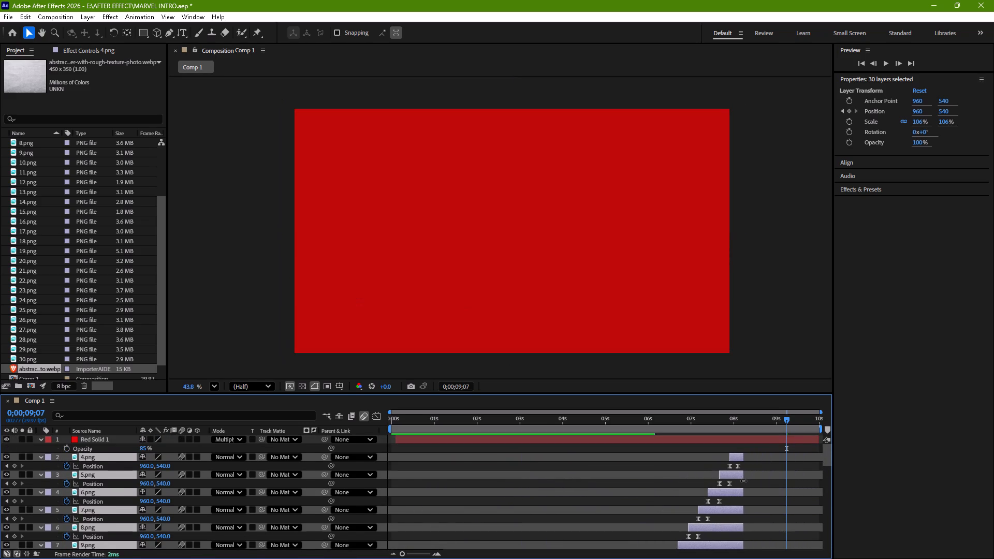
left_click_drag(743, 481, 740, 482)
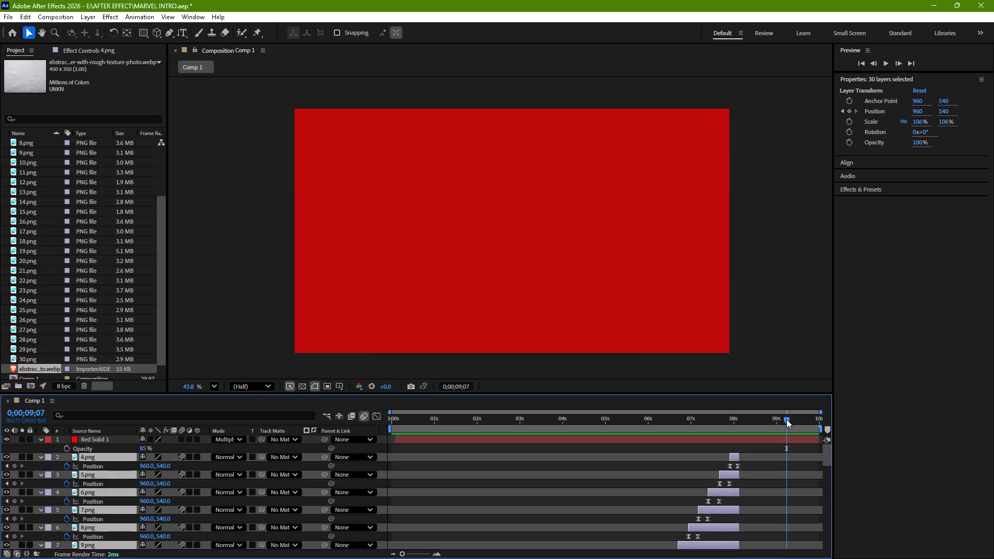
Fine-tune the shared end of the 30 comic page layers to 0;00;08;03, at the last position keyframe of 4.png.
left_click_drag(787, 419, 741, 433)
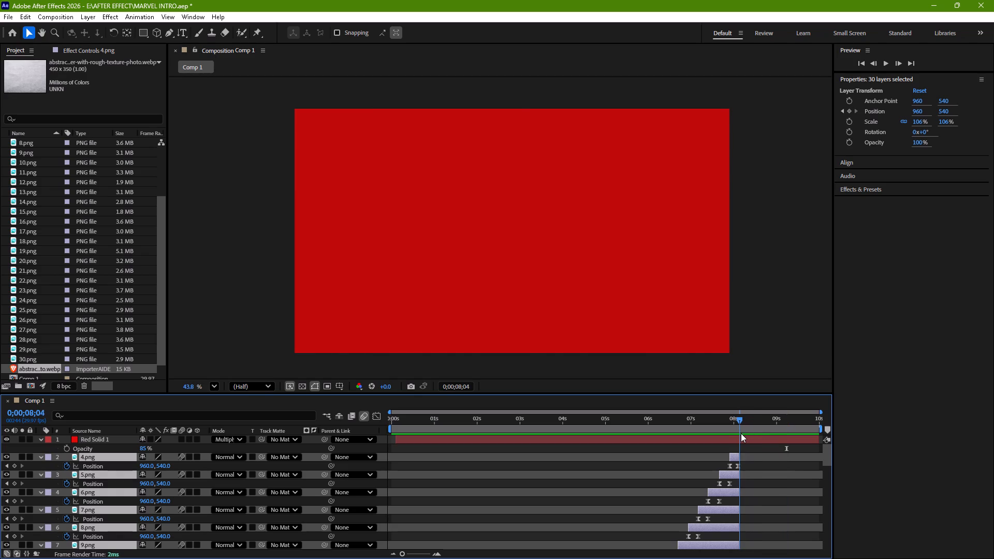
left_click_drag(741, 433, 739, 434)
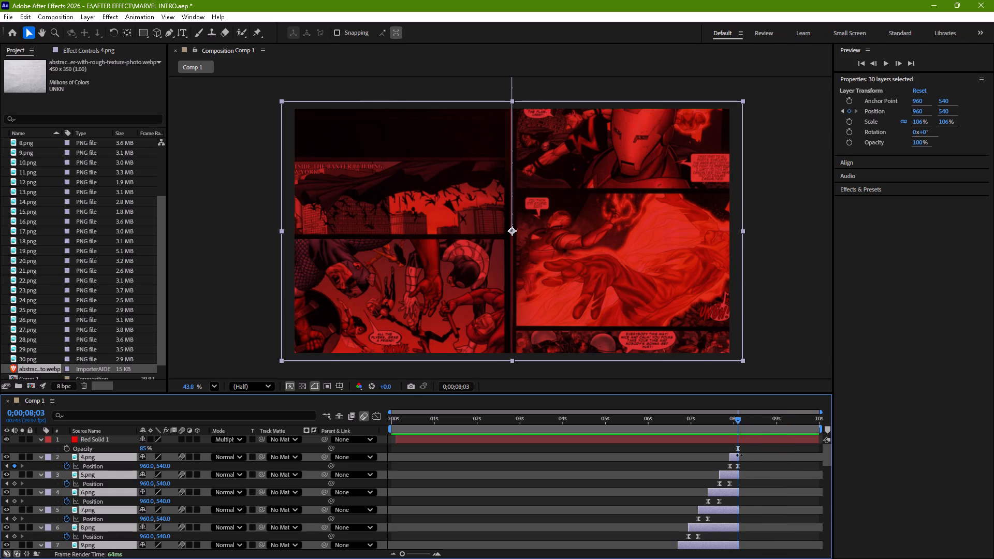
left_click_drag(738, 459, 735, 471)
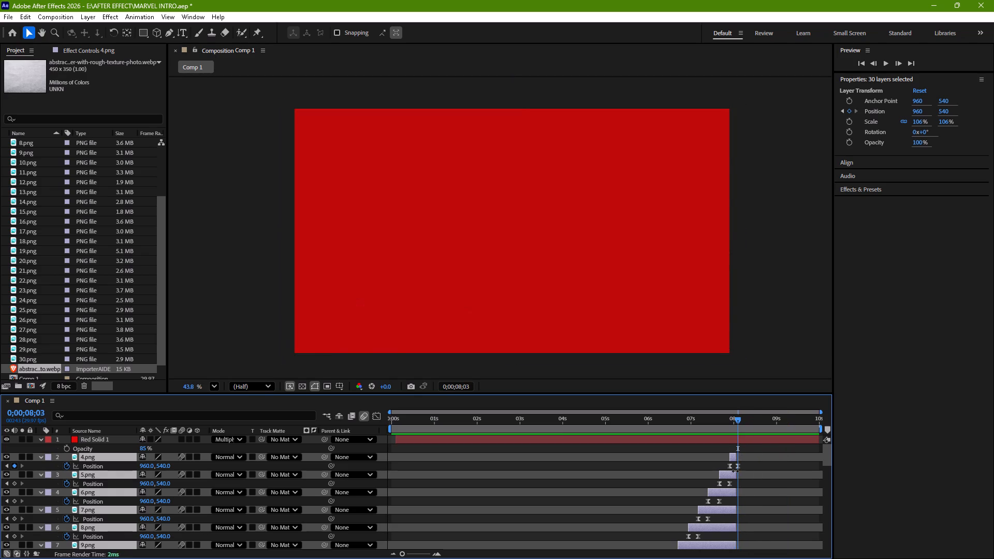
left_click_drag(735, 471, 737, 472)
left_click_drag(737, 472, 738, 472)
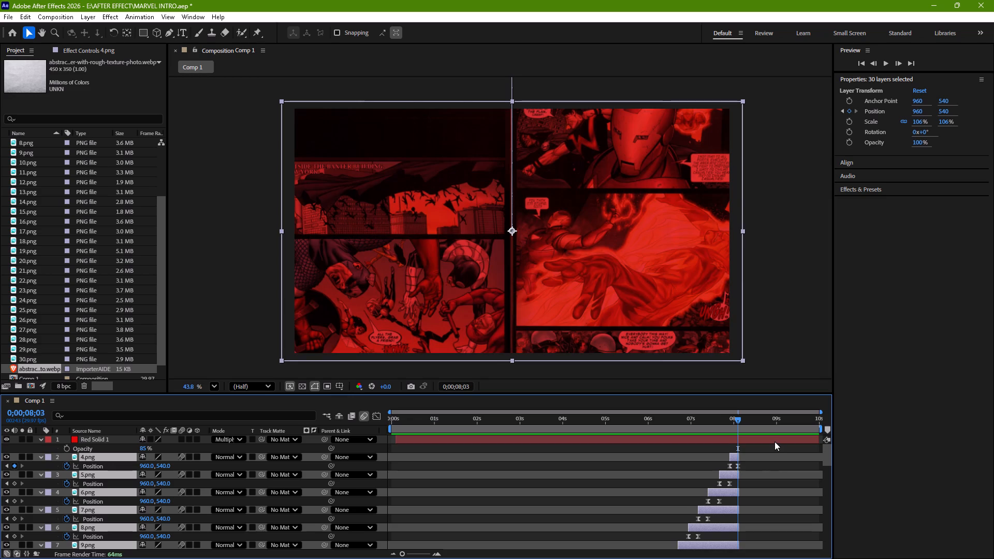
Trim the end of the red solid layer to 0;00;08;03, flush with the comic page layers.
left_click(774, 442)
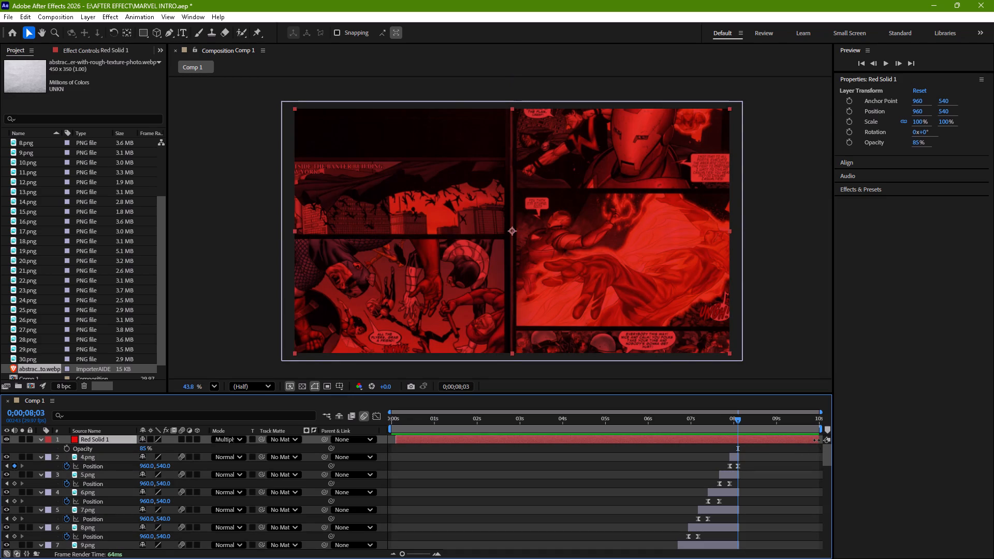
left_click_drag(818, 440, 737, 453)
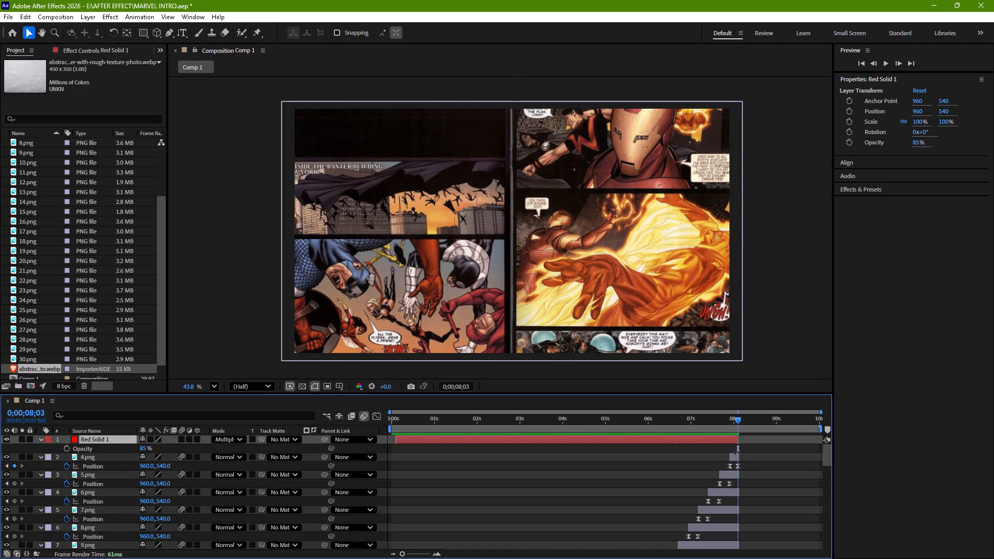
left_click_drag(737, 453, 737, 453)
left_click_drag(737, 453, 739, 453)
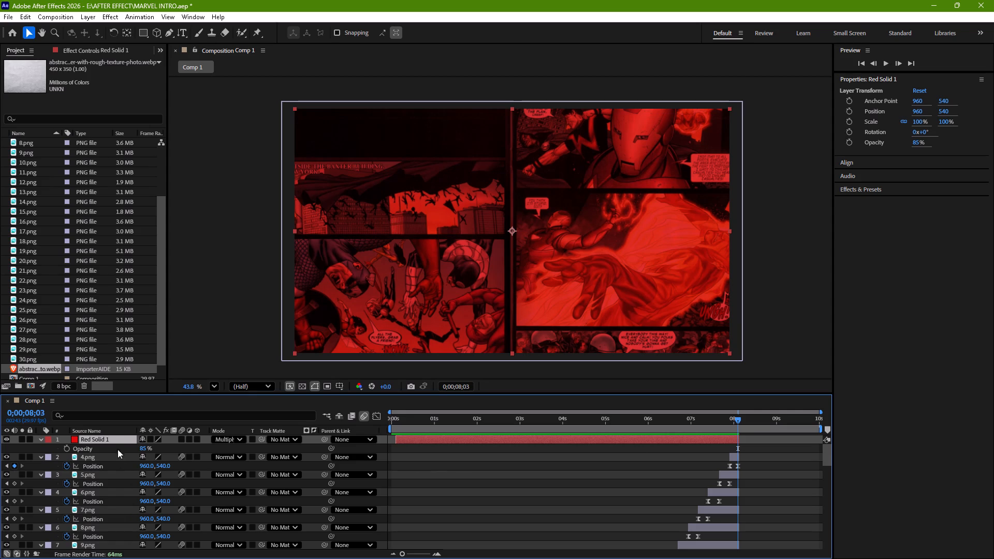
Pre-compose the red solid and all 30 comic page layers into a composition named INTRO, moving all attributes into it.
left_click(113, 437)
scroll(113, 437, "down", 8)
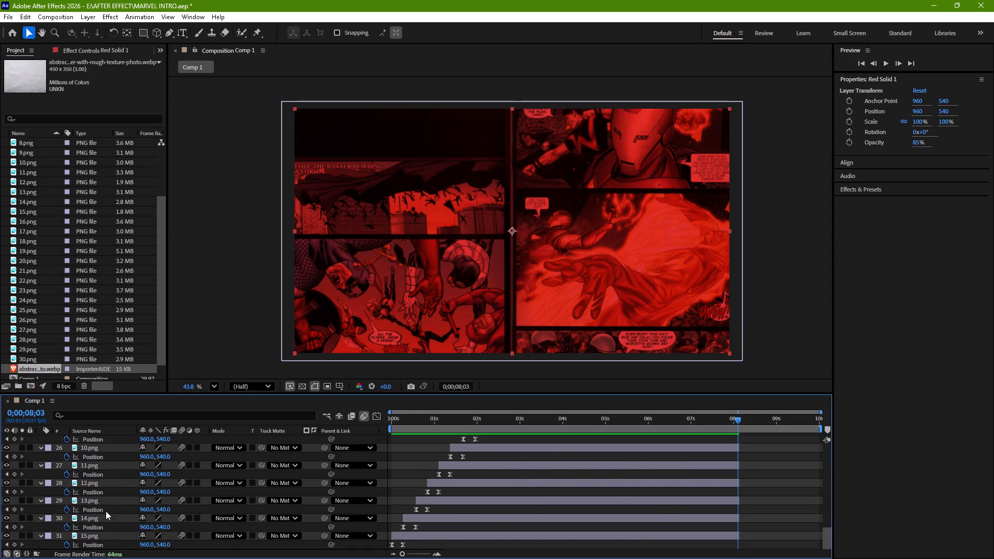
left_click(106, 537, "shift")
right_click(106, 537)
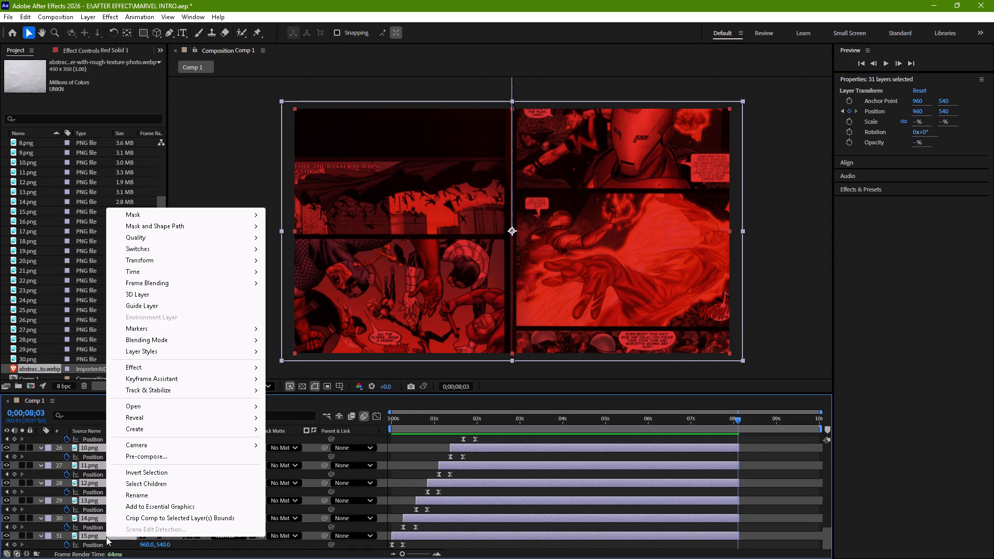
left_click(156, 458)
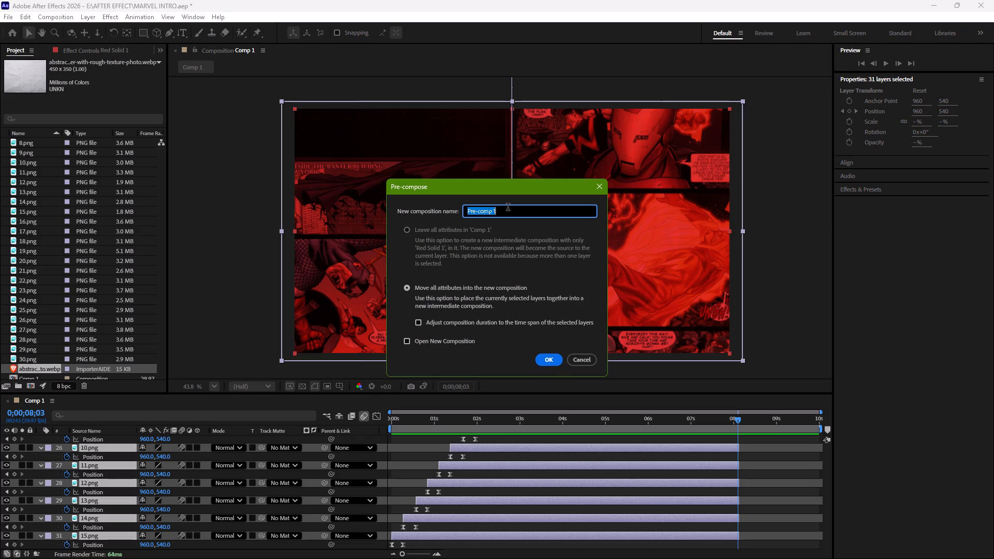
type("INTR")
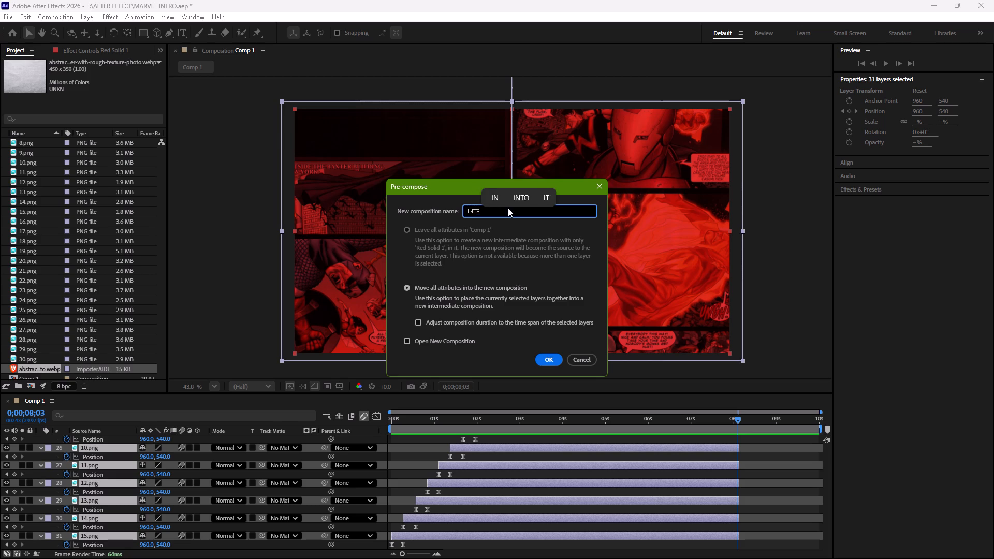
key("o")
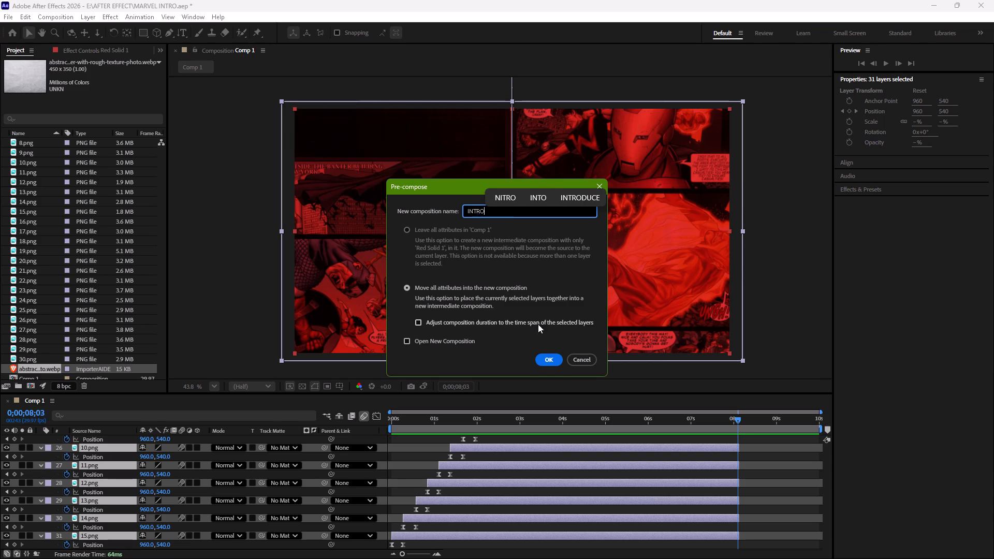
left_click(550, 360)
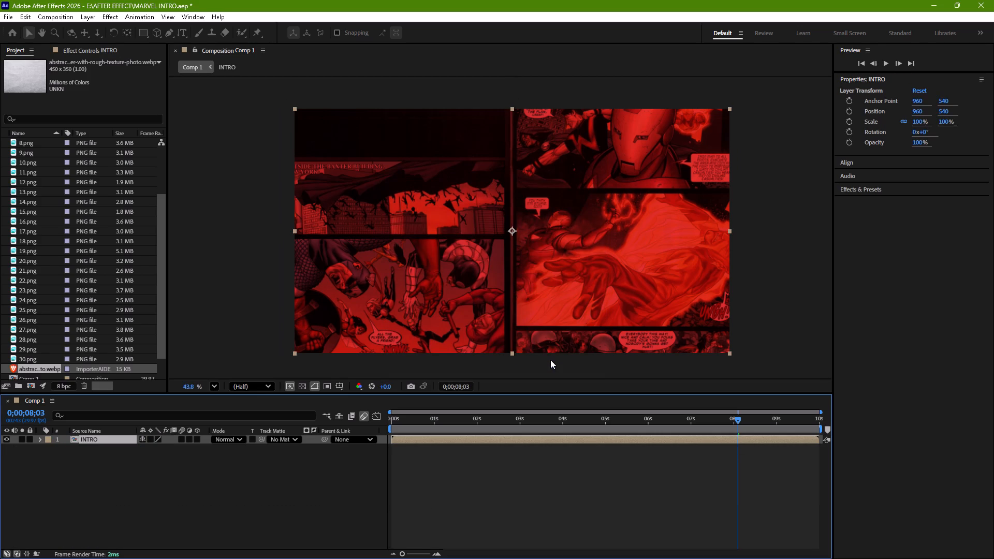
Play back the INTRO layer from the start of the timeline to review the slide-in sequence.
scroll(595, 462, "down", 3)
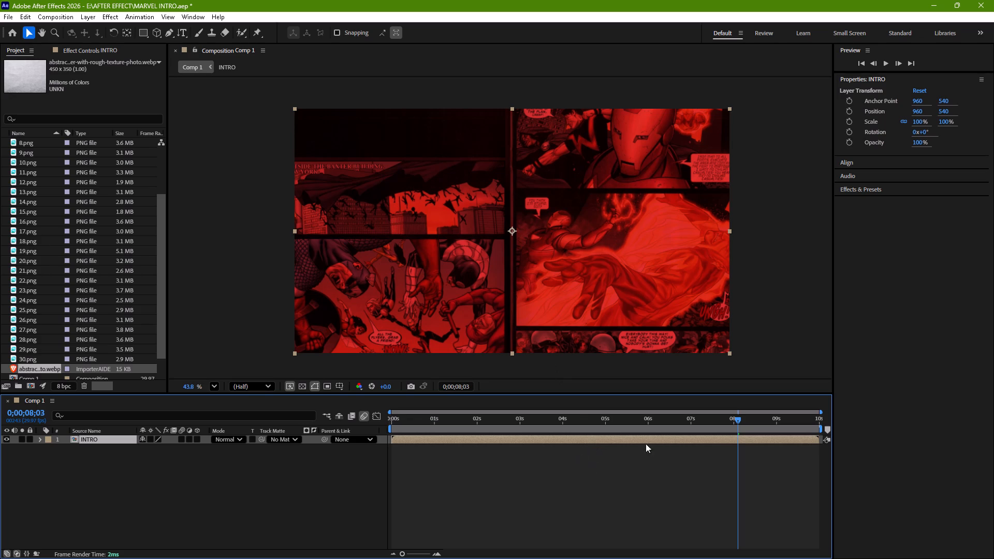
left_click_drag(734, 418, 376, 444)
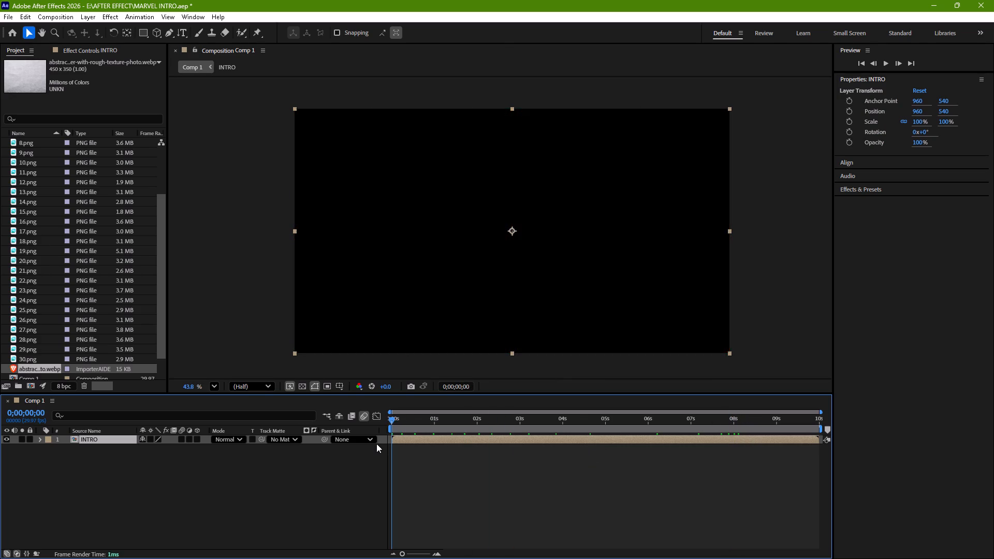
key("space")
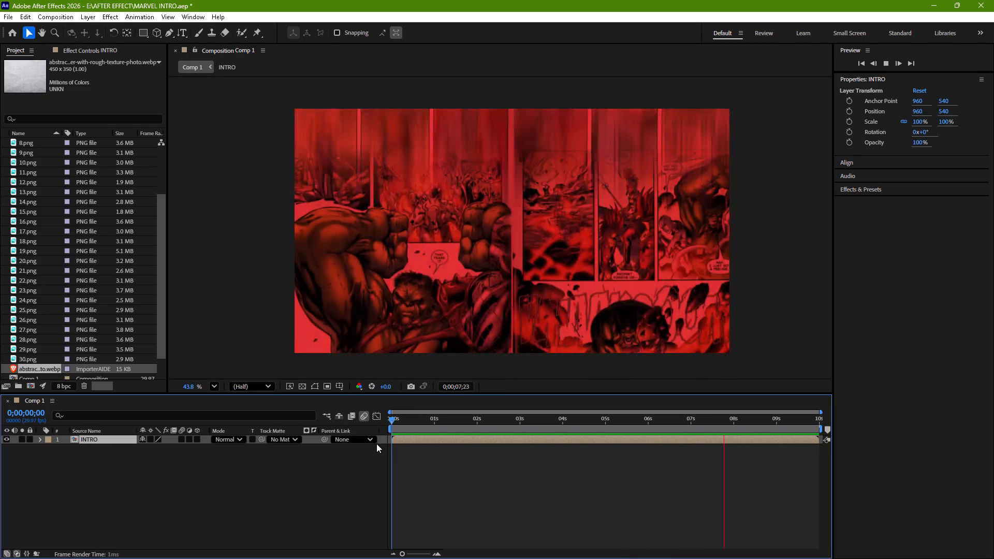
key("space")
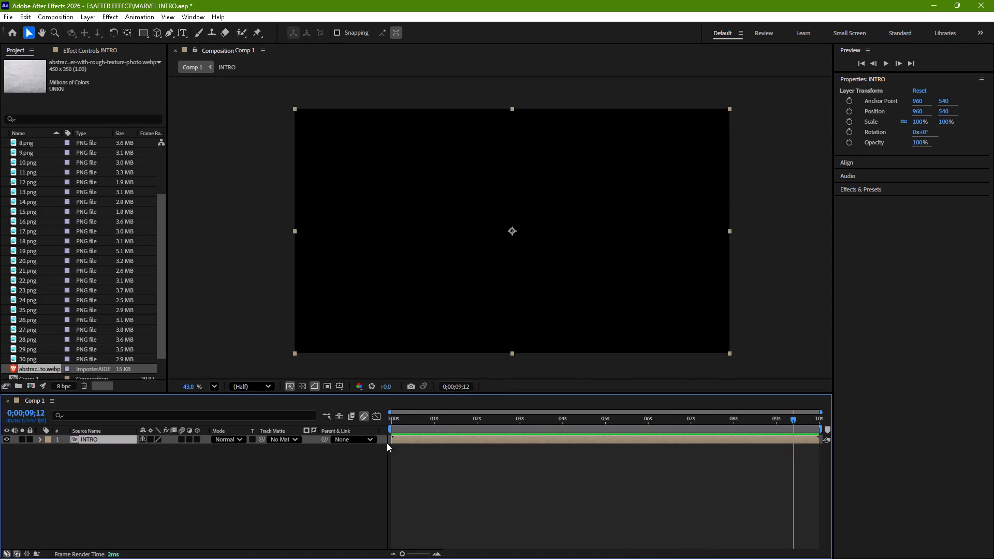
Trim the end of the INTRO layer to 0;00;08;00, where the comic pages still fill the frame.
left_click_drag(796, 420, 740, 433)
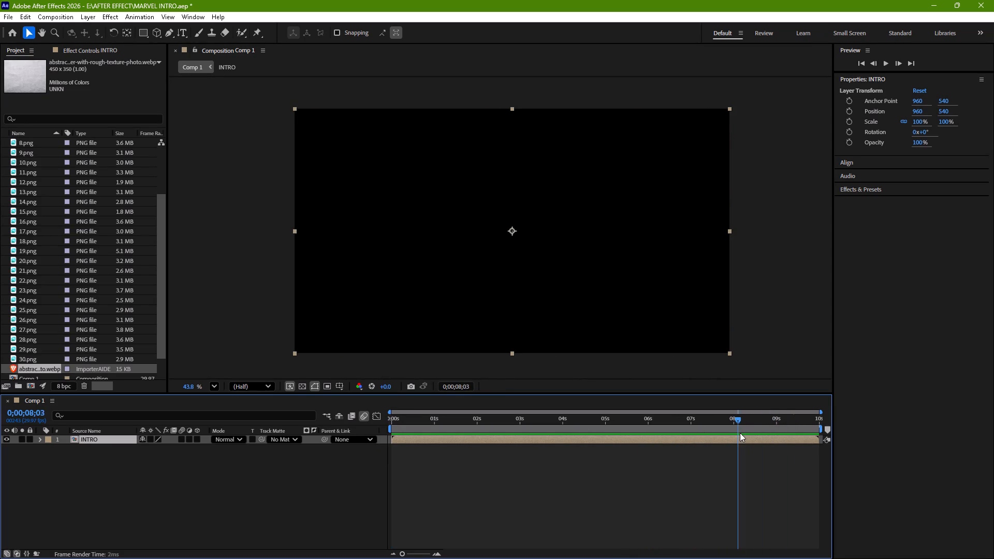
left_click_drag(740, 433, 736, 434)
left_click_drag(819, 440, 806, 445)
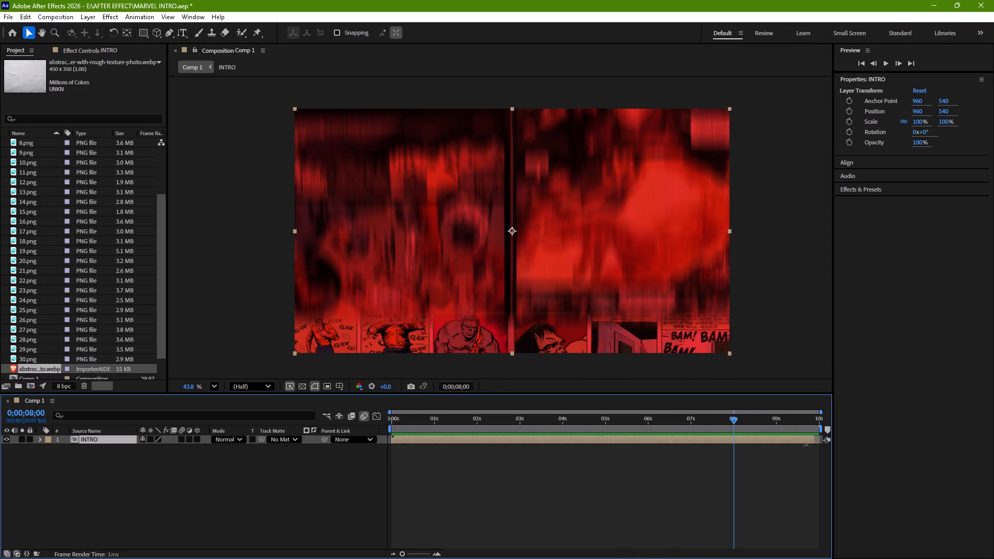
left_click_drag(806, 445, 735, 450)
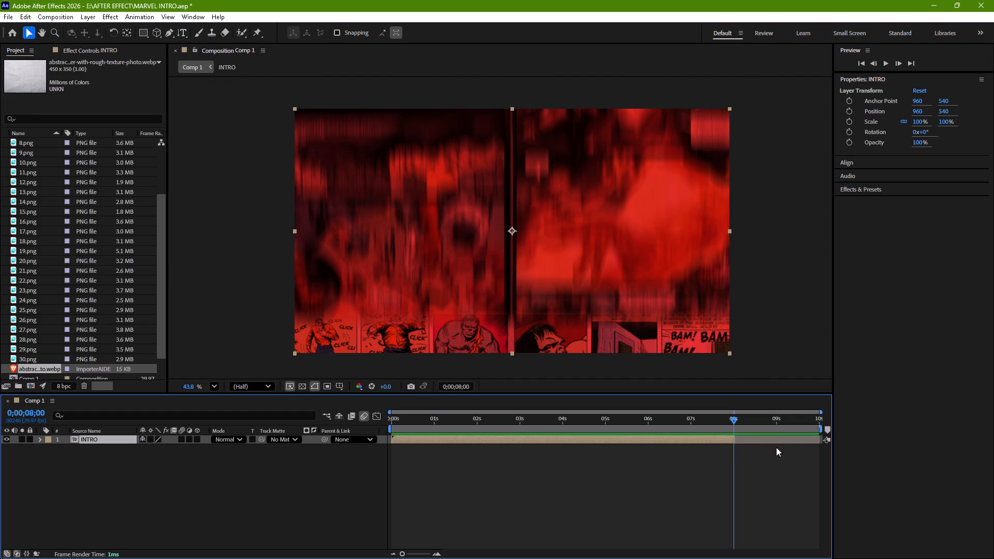
left_click(820, 443)
Play and scrub the timeline around the 8-second mark to check how the trimmed INTRO layer ends.
key("space")
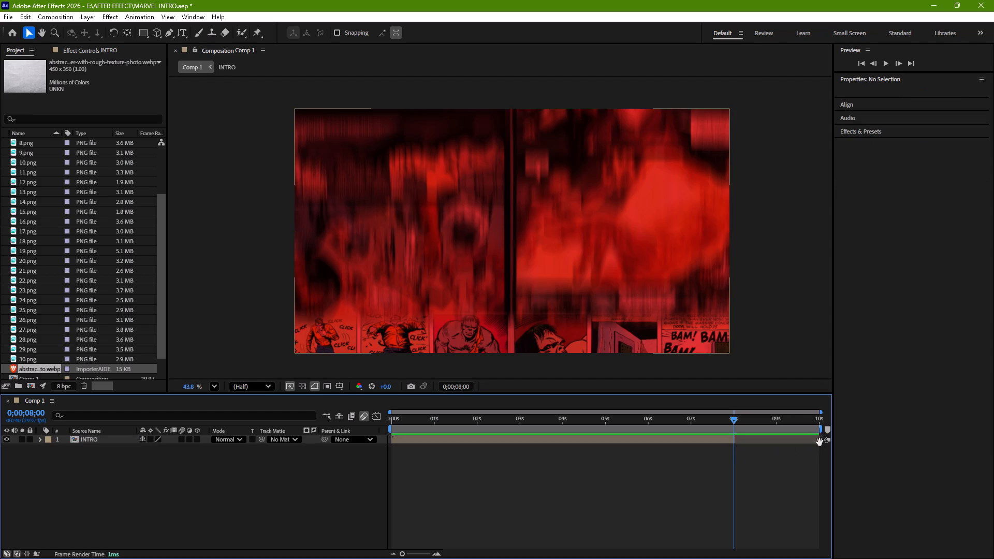
key("space")
left_click_drag(753, 420, 723, 420)
key("space")
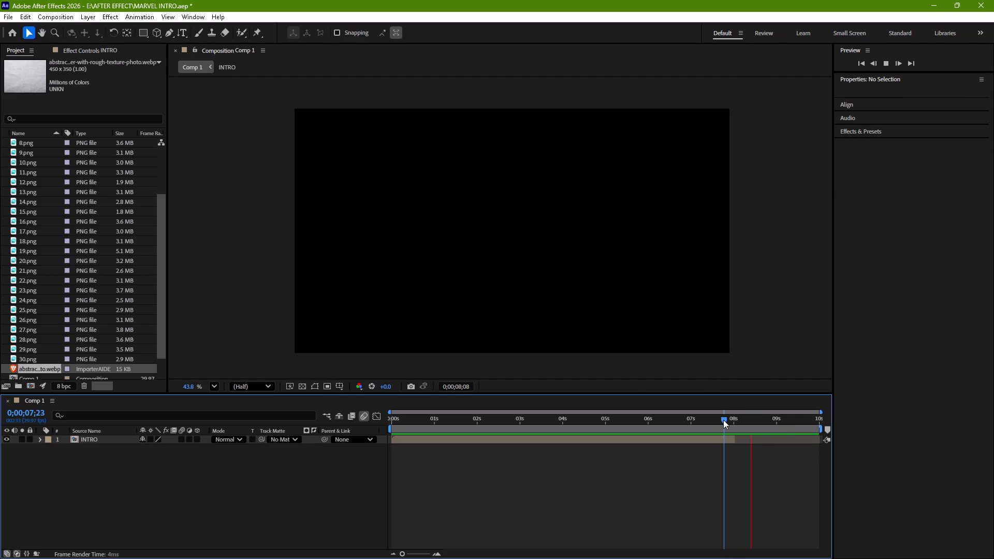
key("space")
left_click_drag(761, 419, 749, 420)
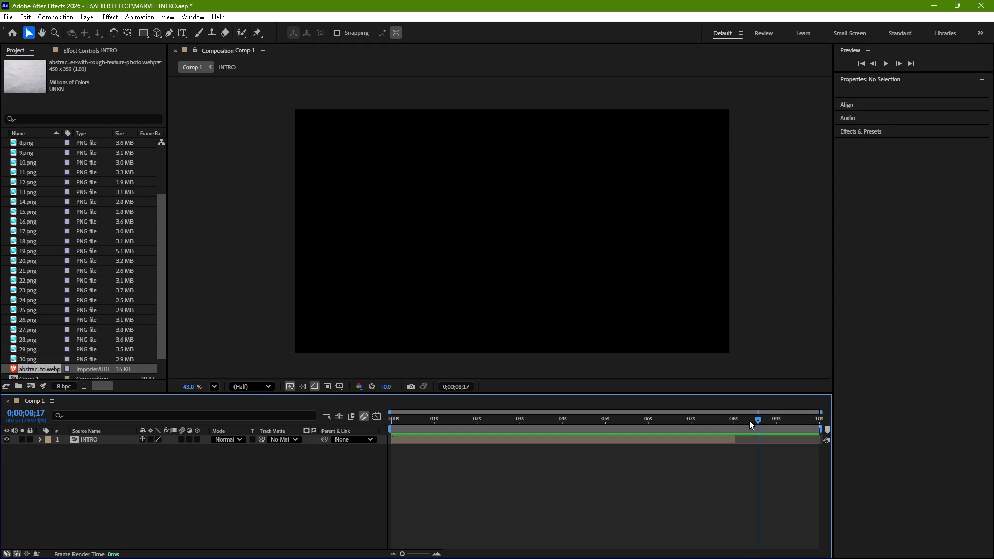
left_click_drag(749, 420, 716, 427)
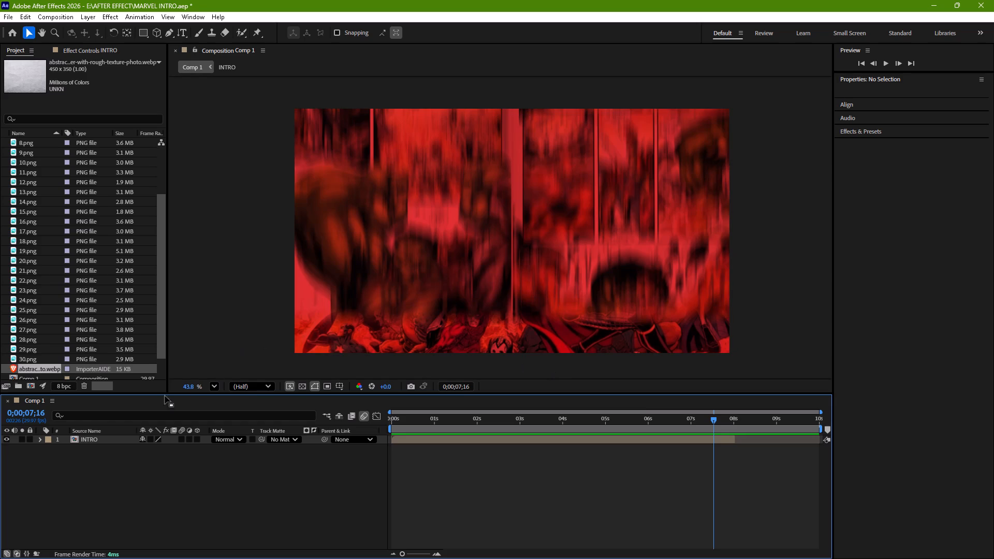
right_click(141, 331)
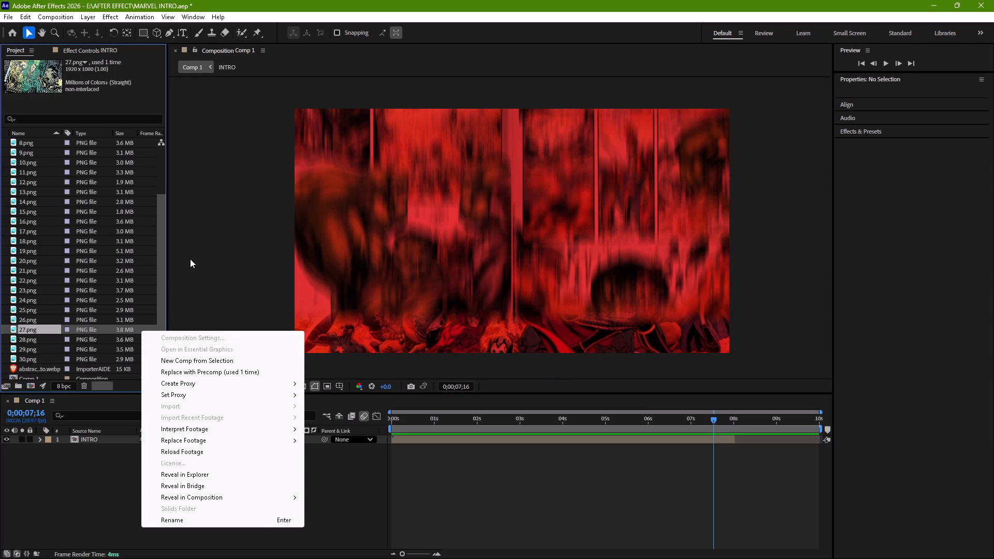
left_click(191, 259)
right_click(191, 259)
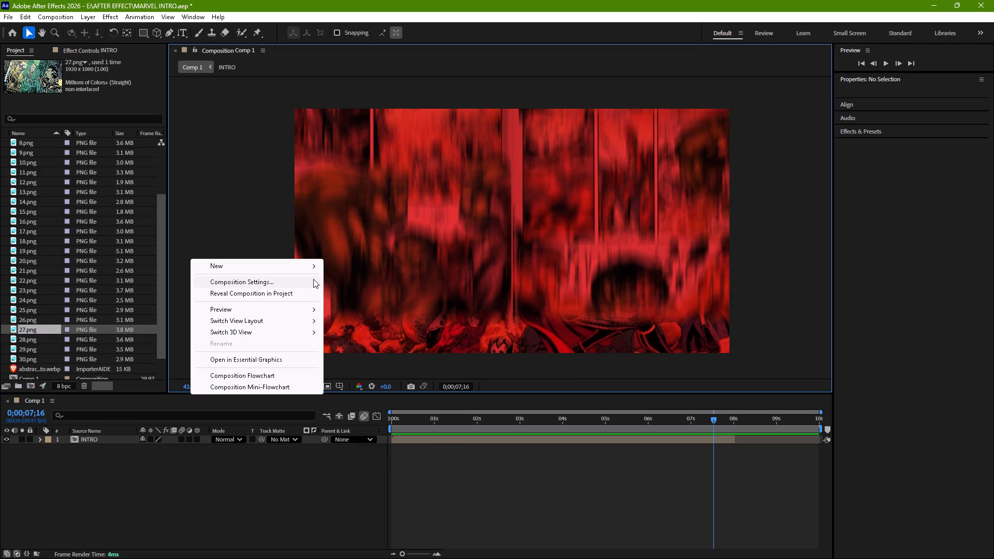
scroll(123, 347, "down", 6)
Create a new HD 1920x1080, 29.97 fps composition with a duration of 0;00;20;00.
left_click_drag(162, 264, 166, 358)
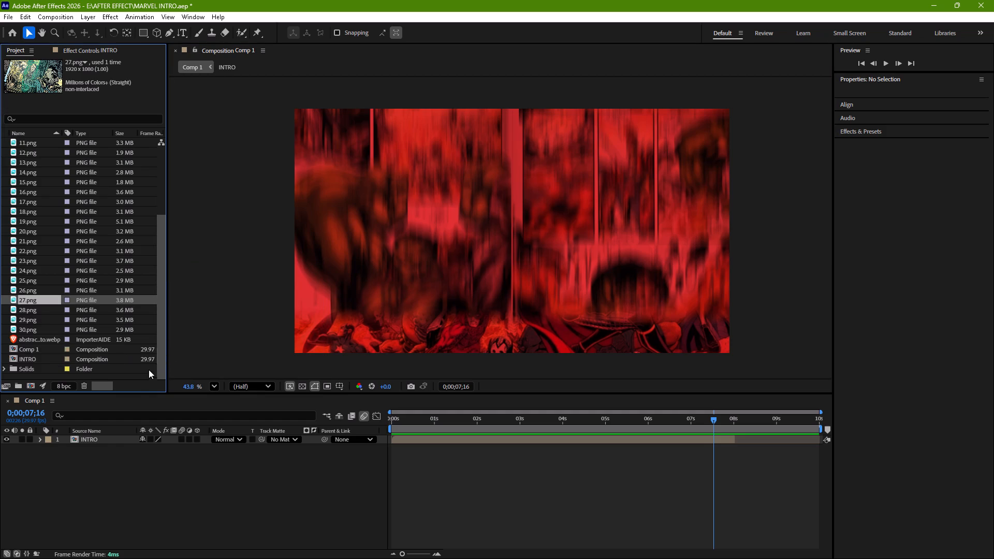
right_click(143, 376)
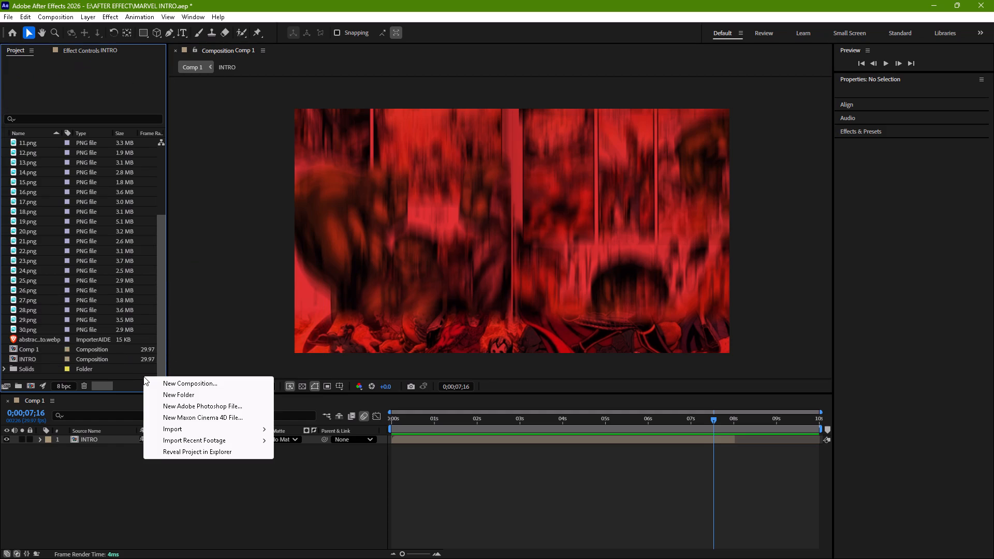
left_click(183, 383)
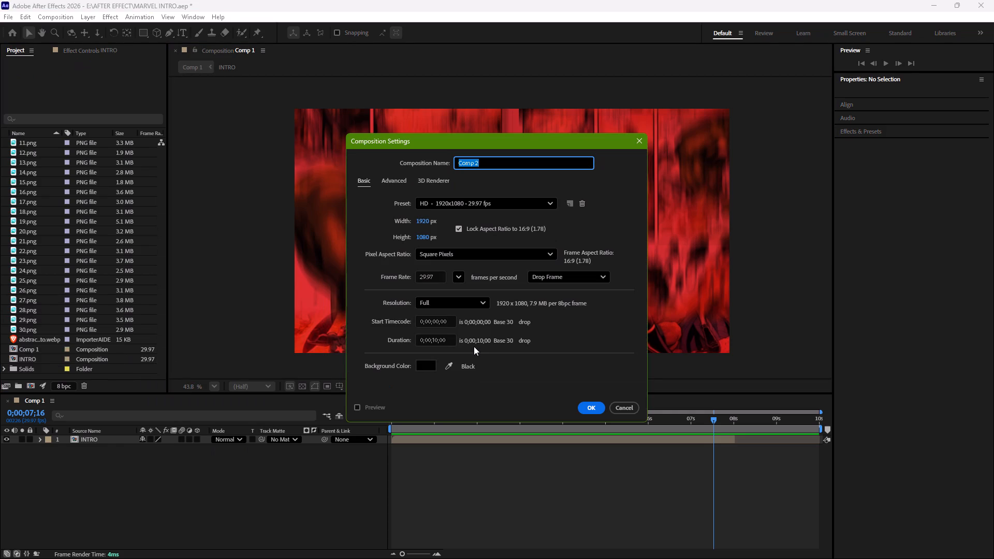
left_click(435, 342)
key("BackSpace")
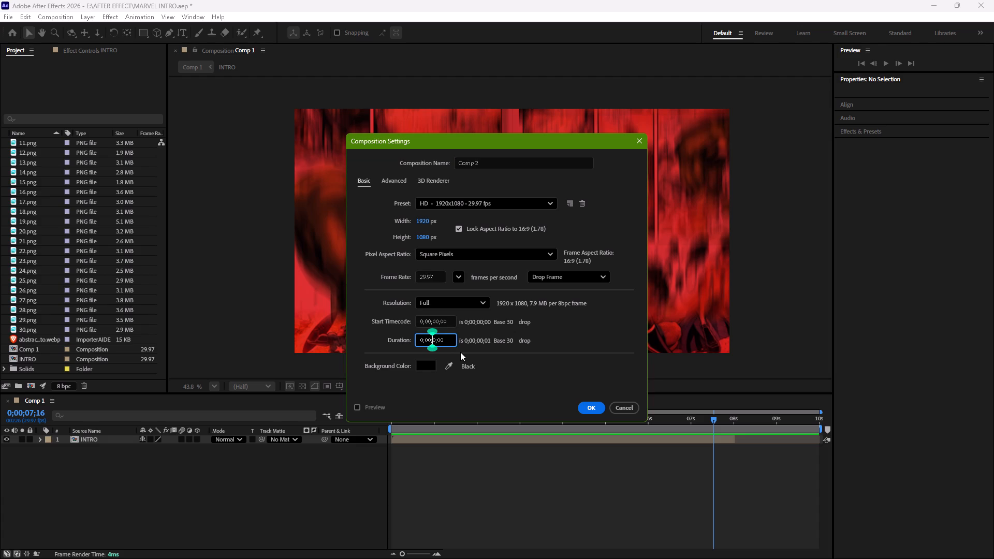
key("2")
left_click(592, 407)
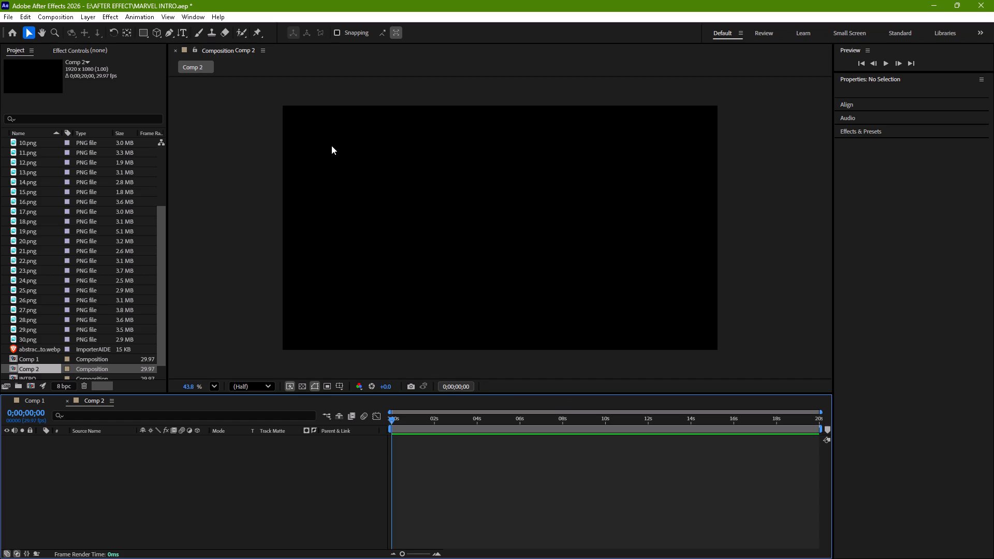
Add a rectangle shape layer that fills the whole frame of the new composition.
triple_click(145, 31)
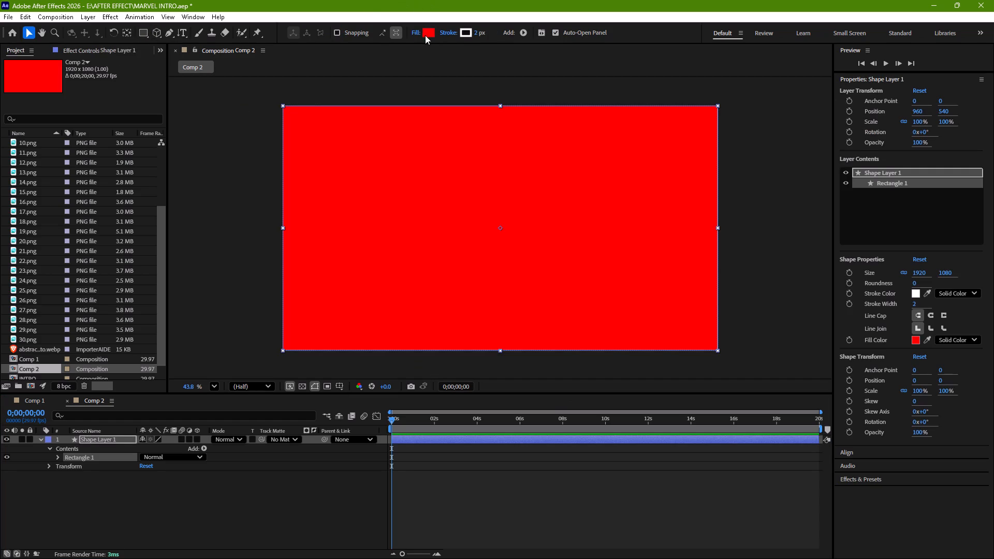
Change the full-frame rectangle's fill type from solid colour to Radial Gradient.
left_click(417, 32)
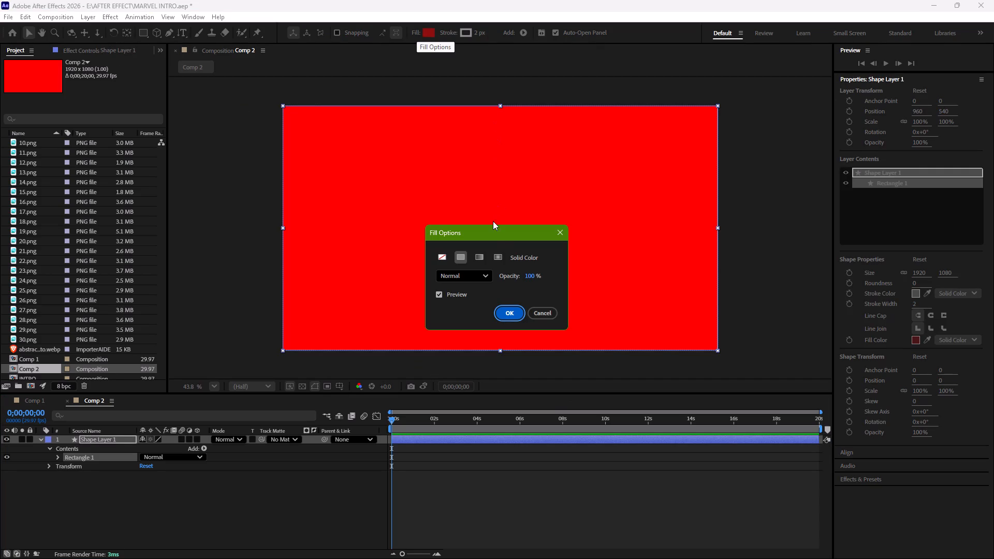
left_click(498, 255)
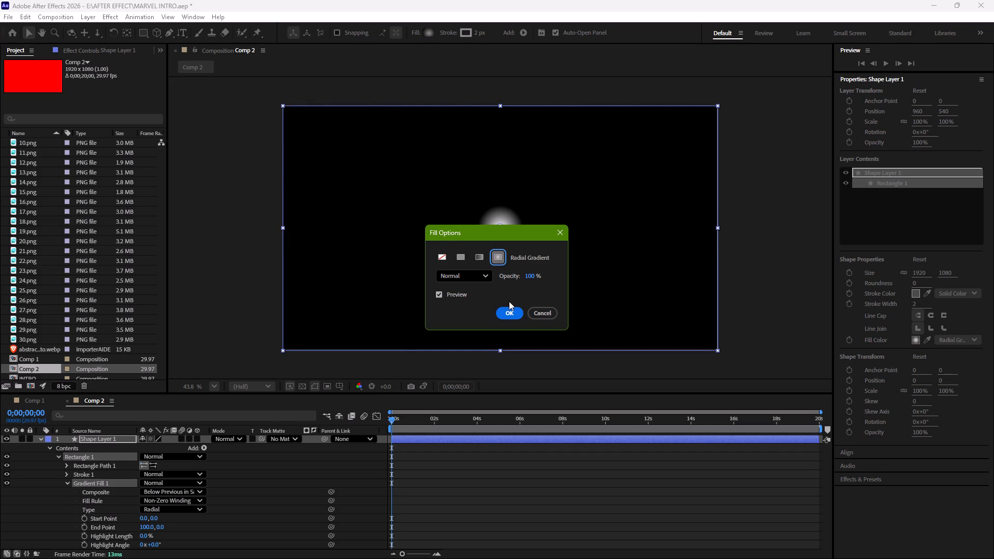
left_click(508, 314)
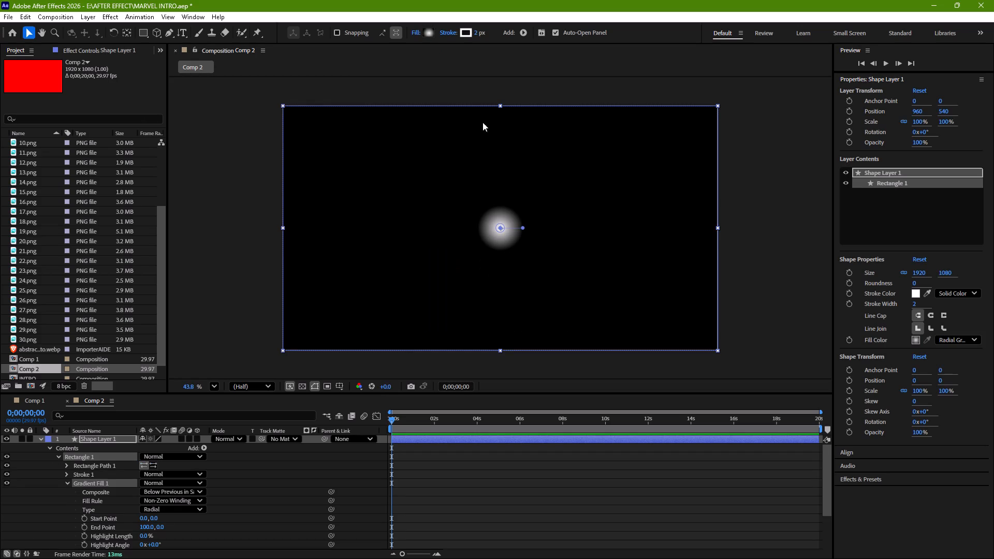
Set the radial gradient's start colour to pure red FF0000 and its end colour to dark red 910606.
left_click(431, 34)
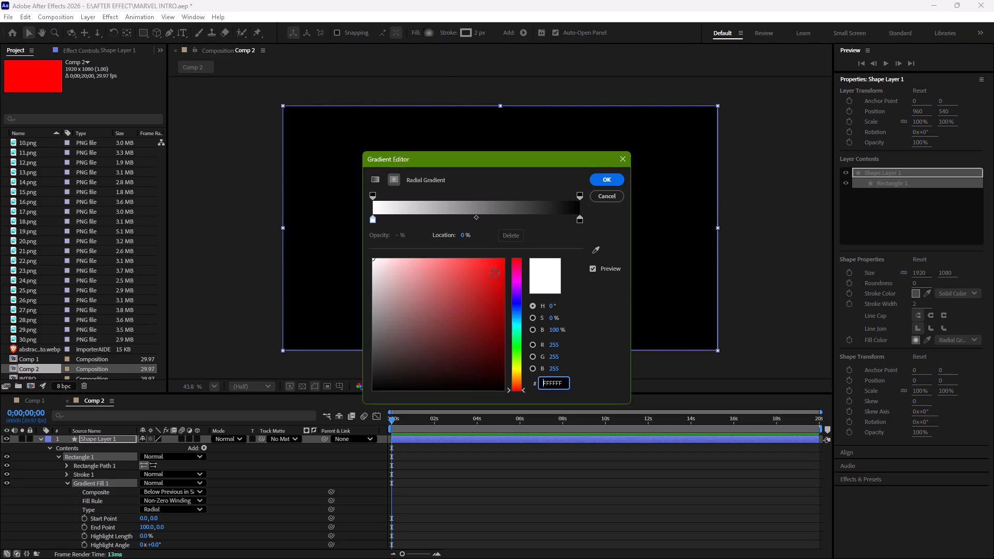
left_click_drag(504, 263, 532, 235)
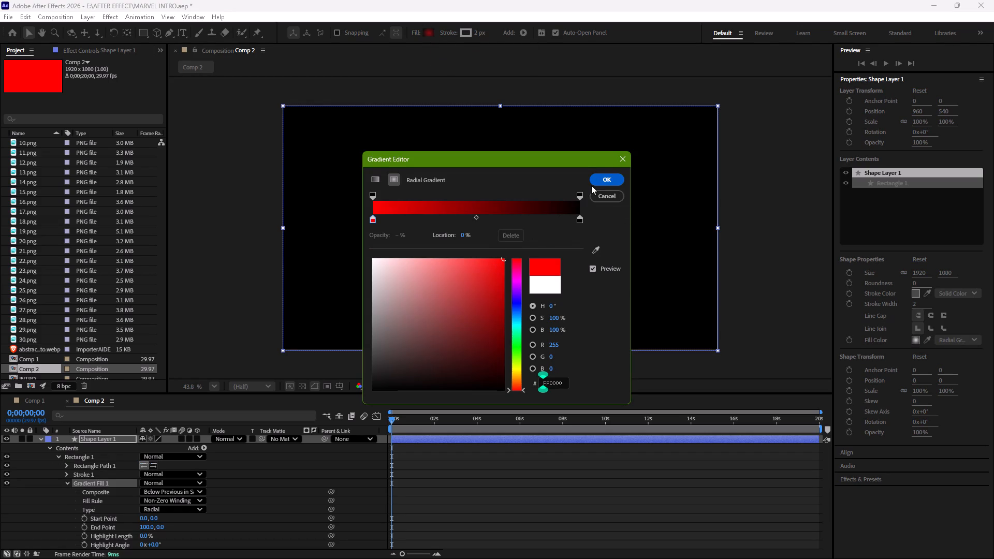
left_click(580, 217)
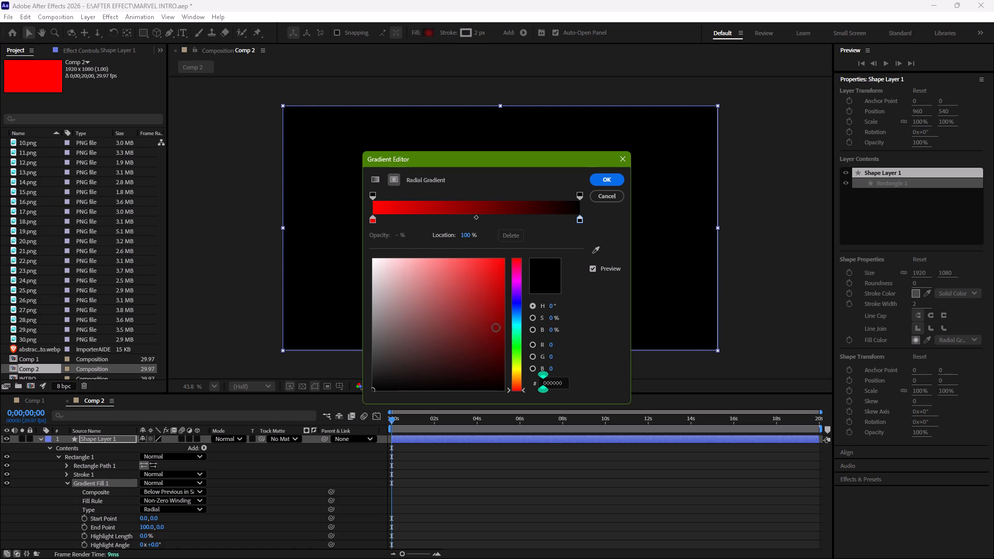
left_click(498, 322)
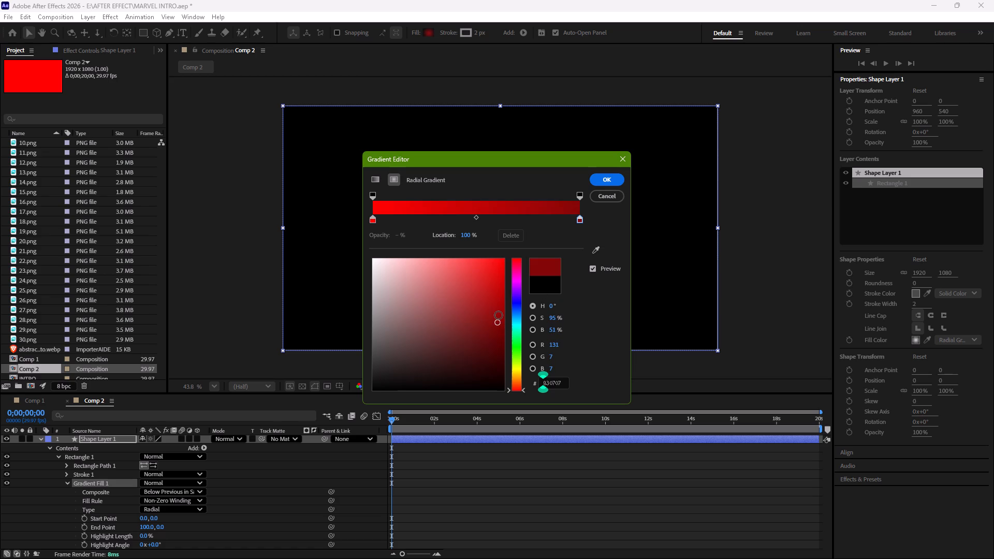
left_click(499, 315)
left_click(609, 181)
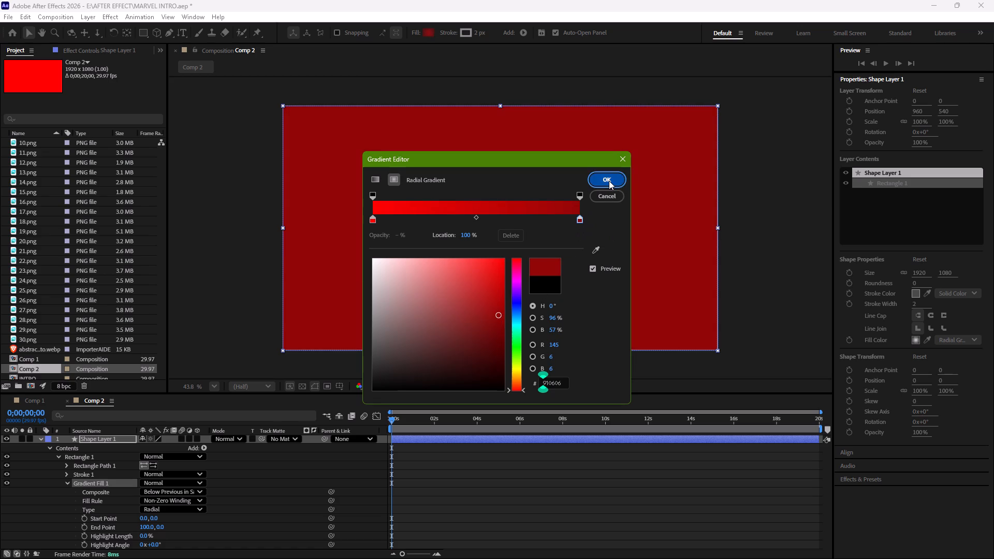
Extend the radial gradient's end point to the lower-right corner of the frame, at about 957, 539.
left_click_drag(525, 229, 723, 356)
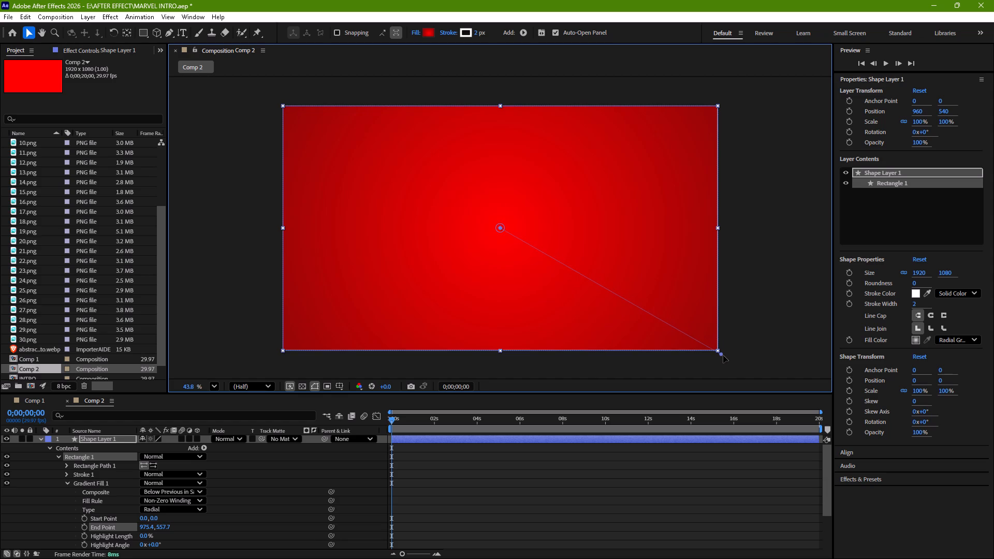
left_click_drag(723, 356, 719, 351)
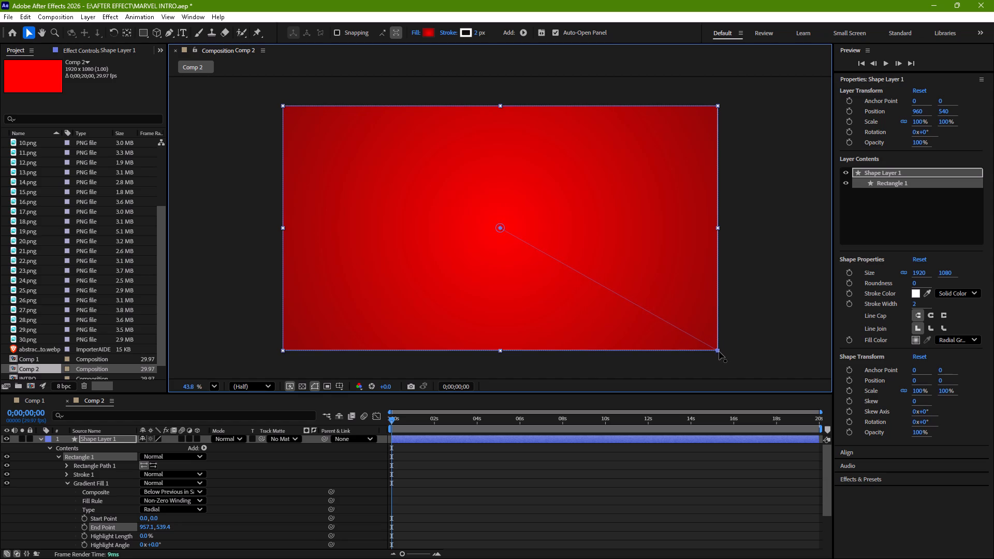
left_click(41, 440)
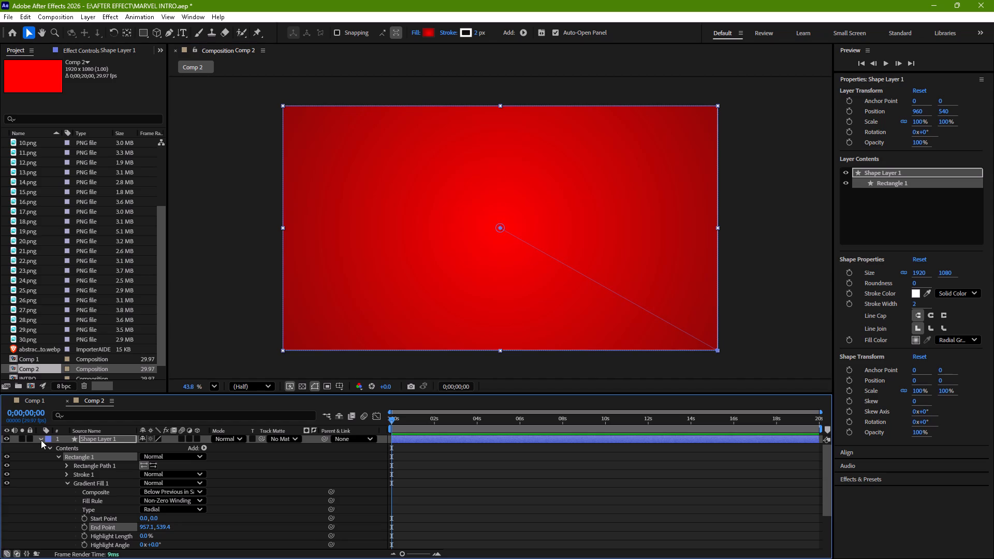
Add a two-node camera with the 50mm preset to the composition.
left_click(93, 473)
right_click(93, 473)
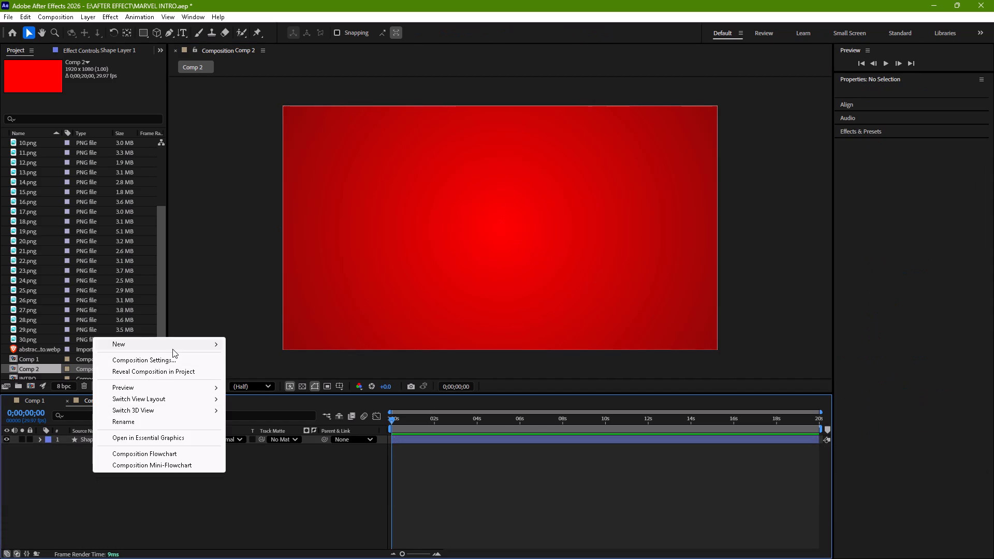
left_click(267, 392)
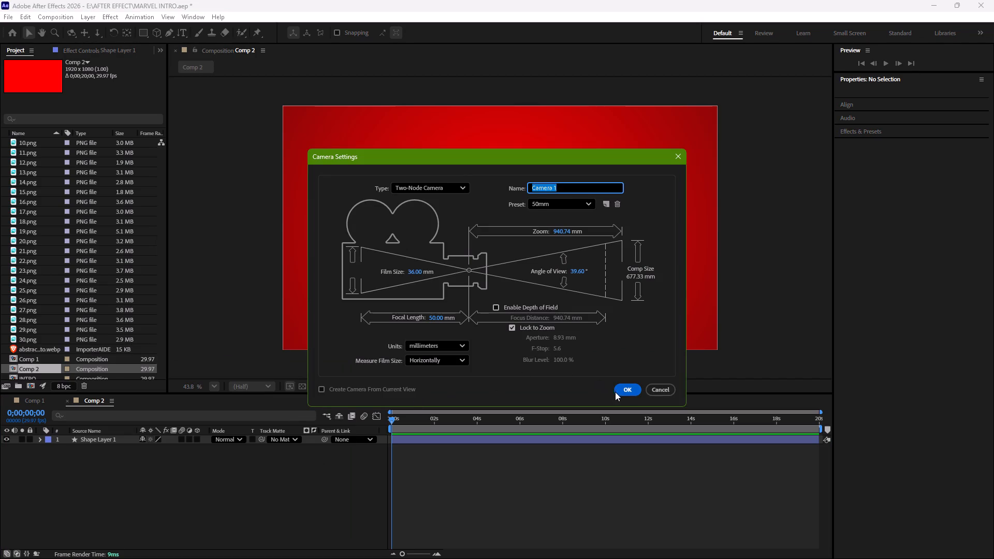
left_click(630, 390)
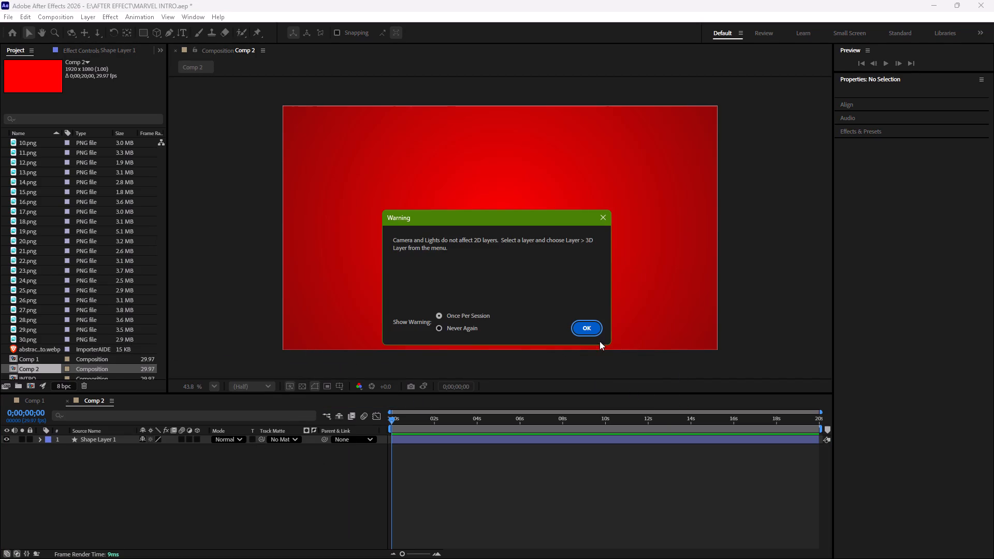
left_click(590, 325)
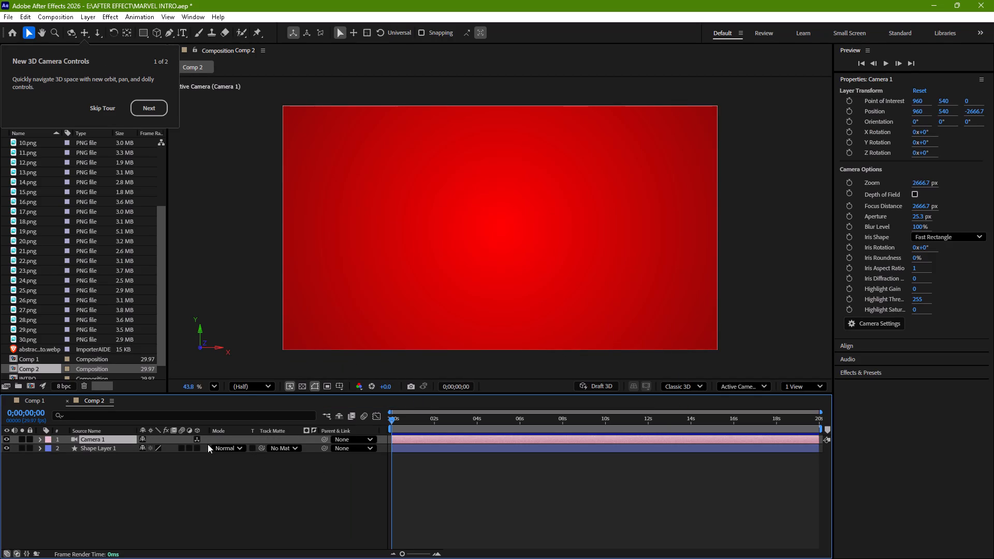
Make the gradient rectangle's shape layer a 3D layer and finish the 3D feature tour.
left_click(196, 447)
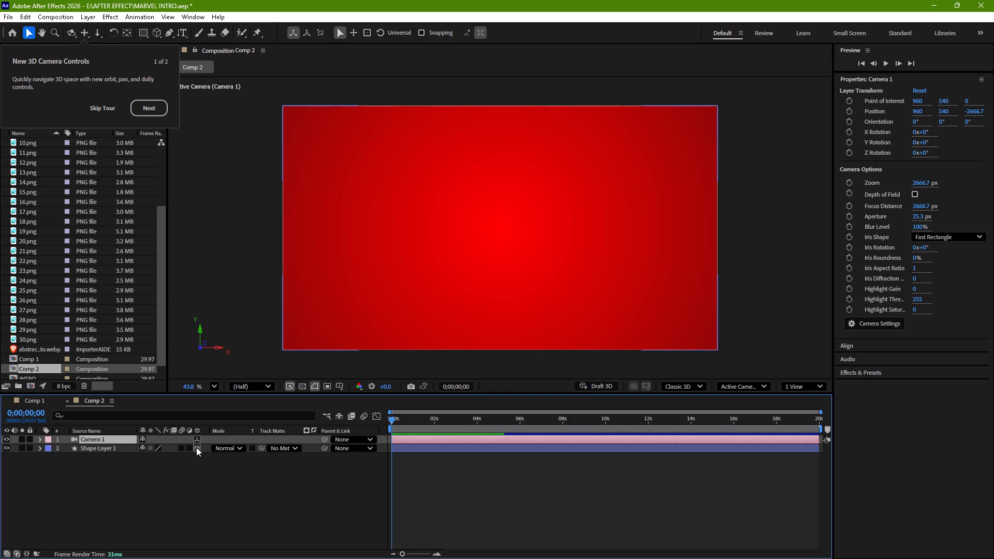
left_click(152, 109)
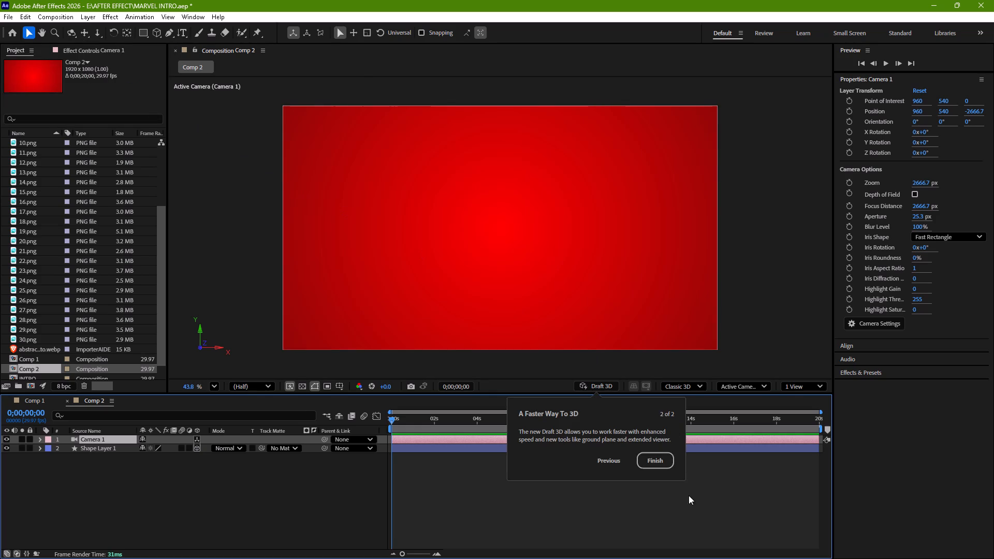
left_click(653, 451)
left_click(667, 462)
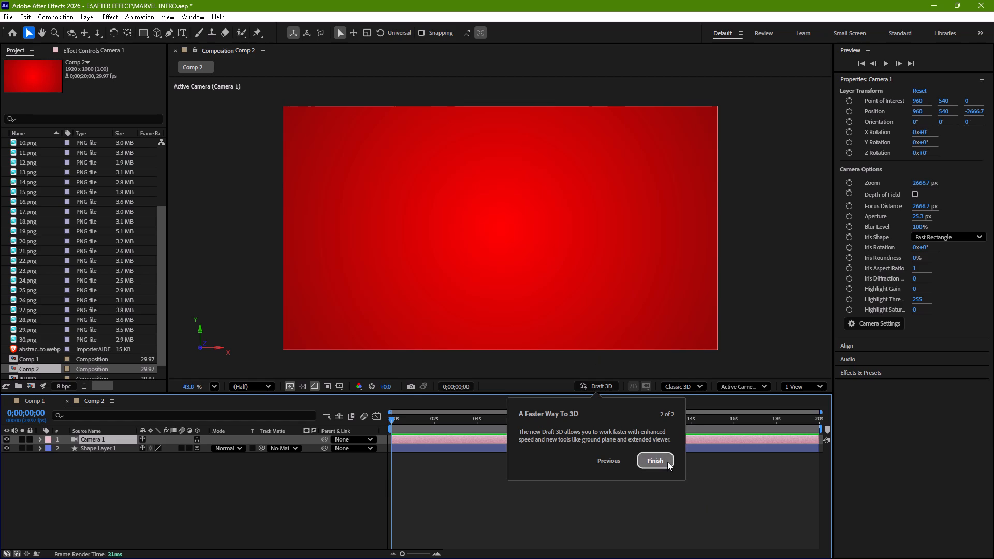
Split the composition viewer into 2 Views and zoom both out so the whole frame fits in each.
left_click(748, 388)
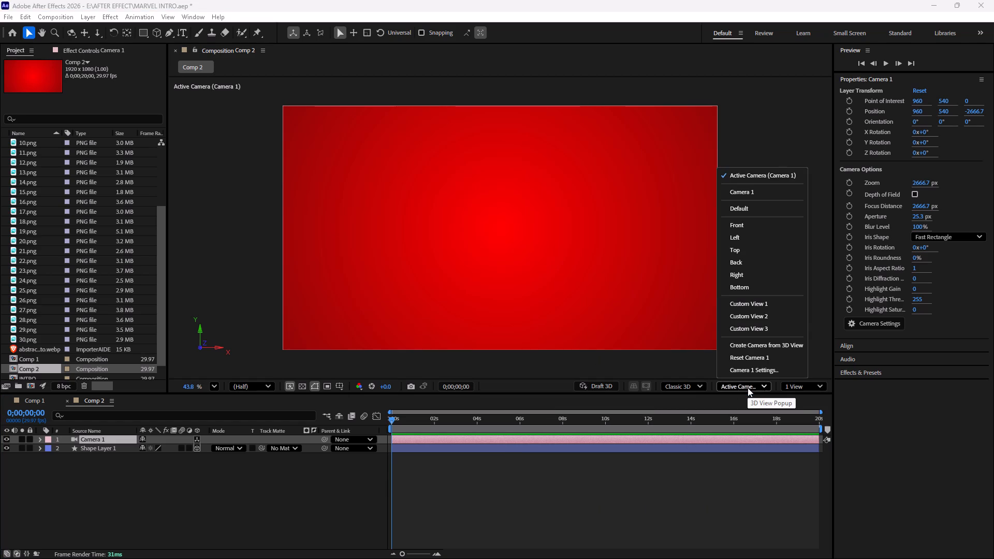
left_click(762, 323)
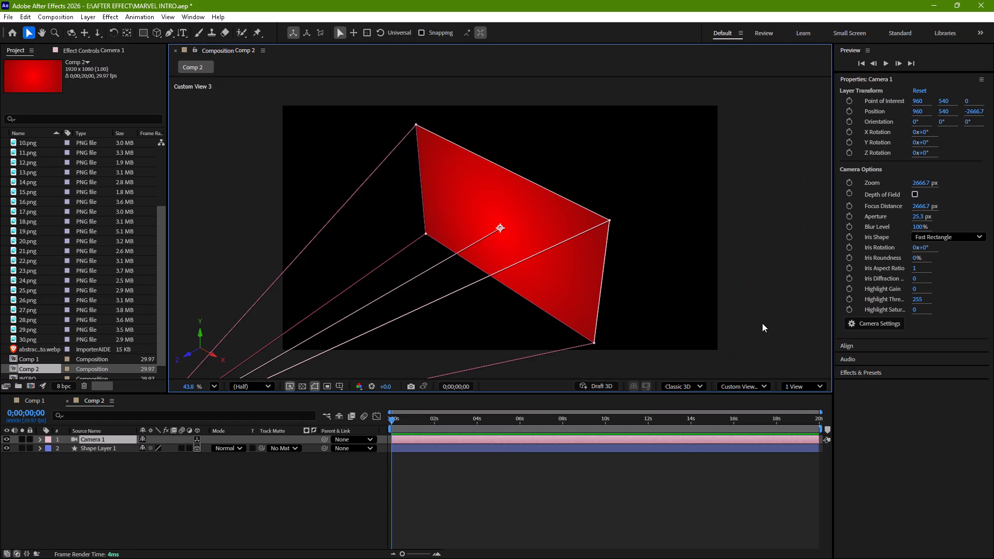
left_click(811, 383)
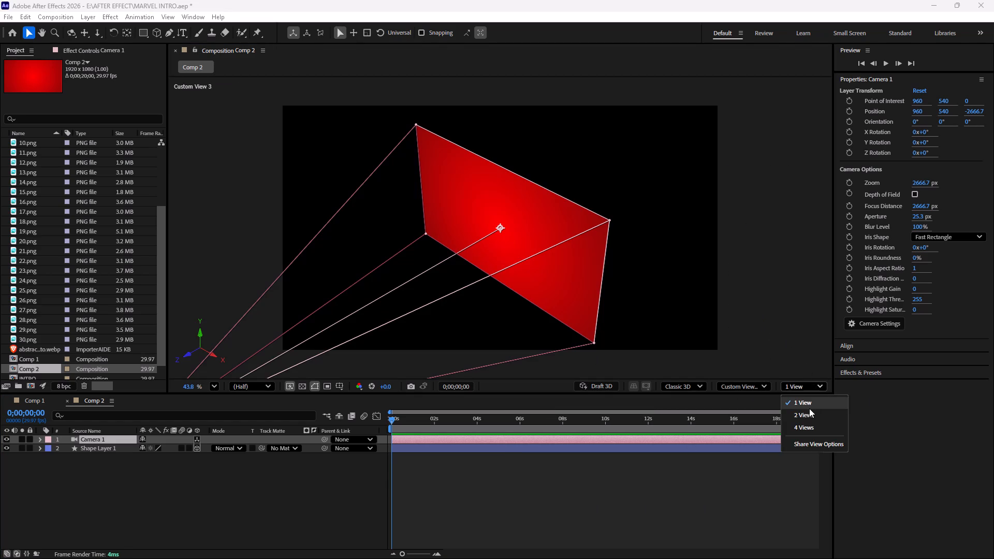
left_click(809, 410)
scroll(698, 298, "down", 1, "ctrl")
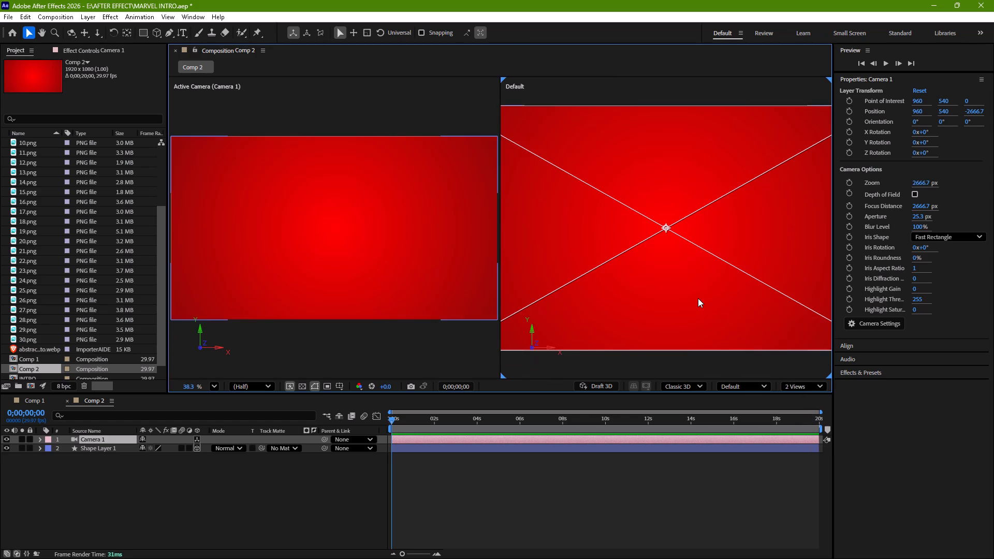
scroll(698, 298, "down", 3, "ctrl")
scroll(366, 288, "down", 1, "ctrl")
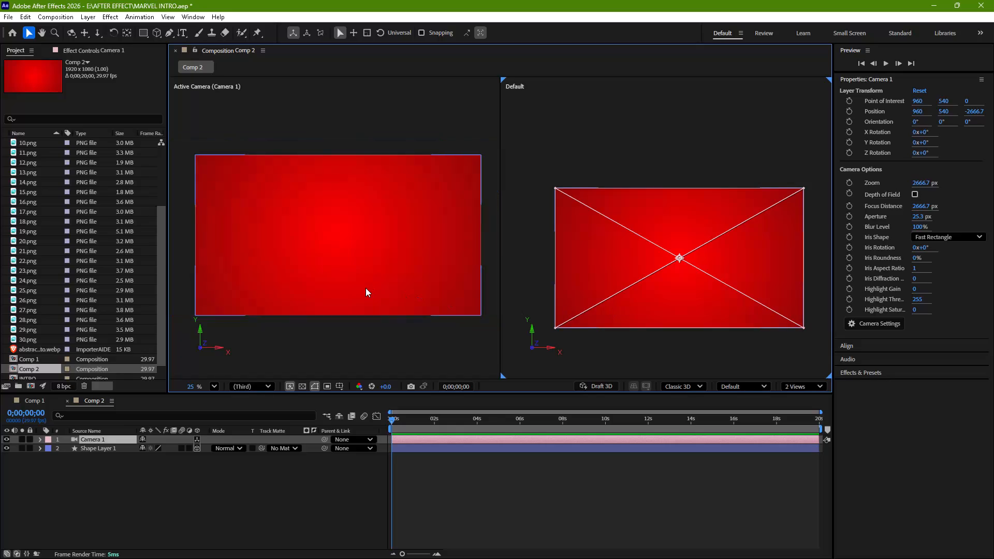
scroll(366, 288, "down", 3, "ctrl")
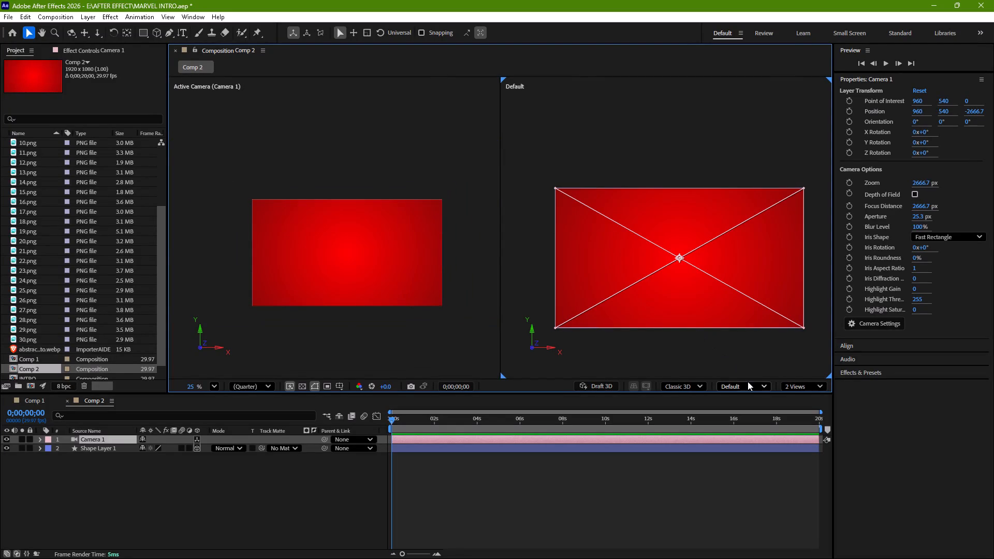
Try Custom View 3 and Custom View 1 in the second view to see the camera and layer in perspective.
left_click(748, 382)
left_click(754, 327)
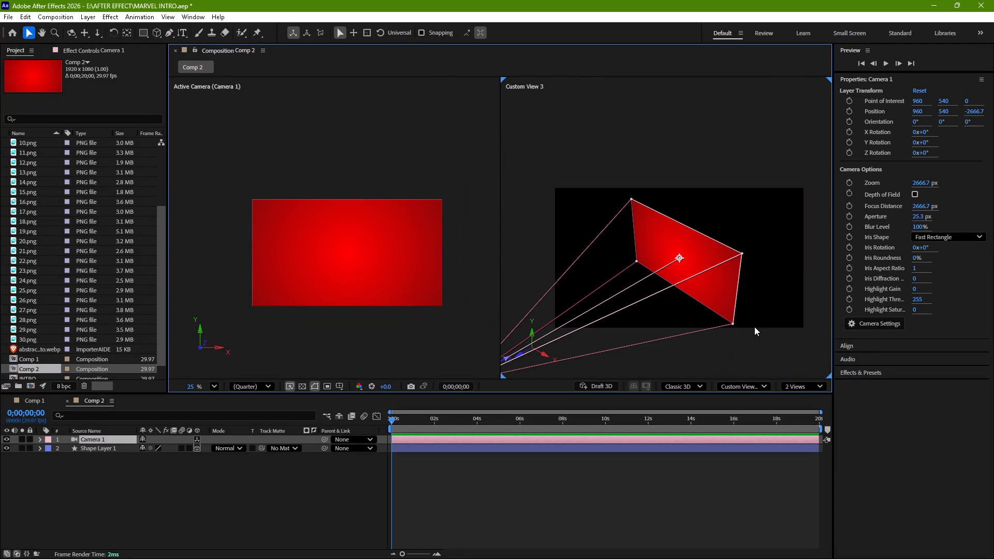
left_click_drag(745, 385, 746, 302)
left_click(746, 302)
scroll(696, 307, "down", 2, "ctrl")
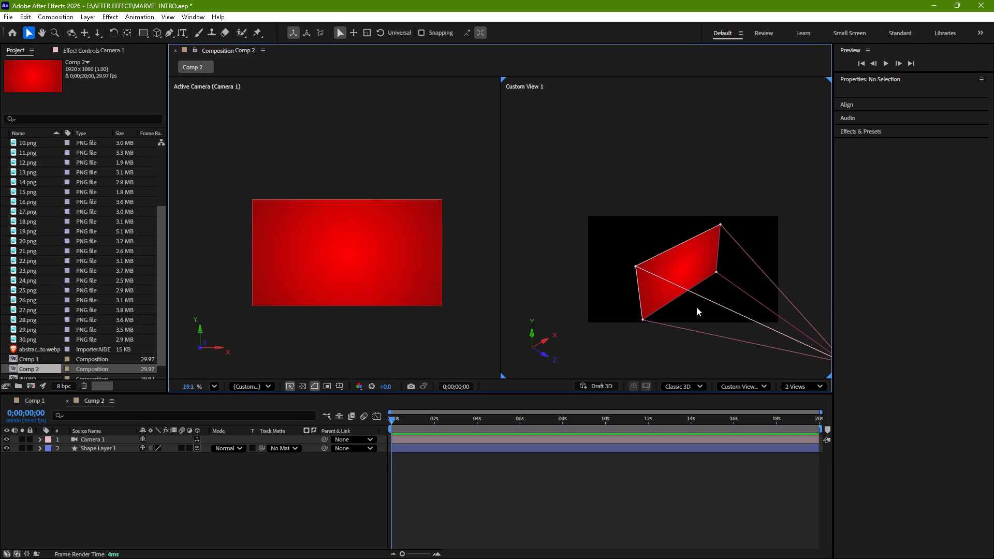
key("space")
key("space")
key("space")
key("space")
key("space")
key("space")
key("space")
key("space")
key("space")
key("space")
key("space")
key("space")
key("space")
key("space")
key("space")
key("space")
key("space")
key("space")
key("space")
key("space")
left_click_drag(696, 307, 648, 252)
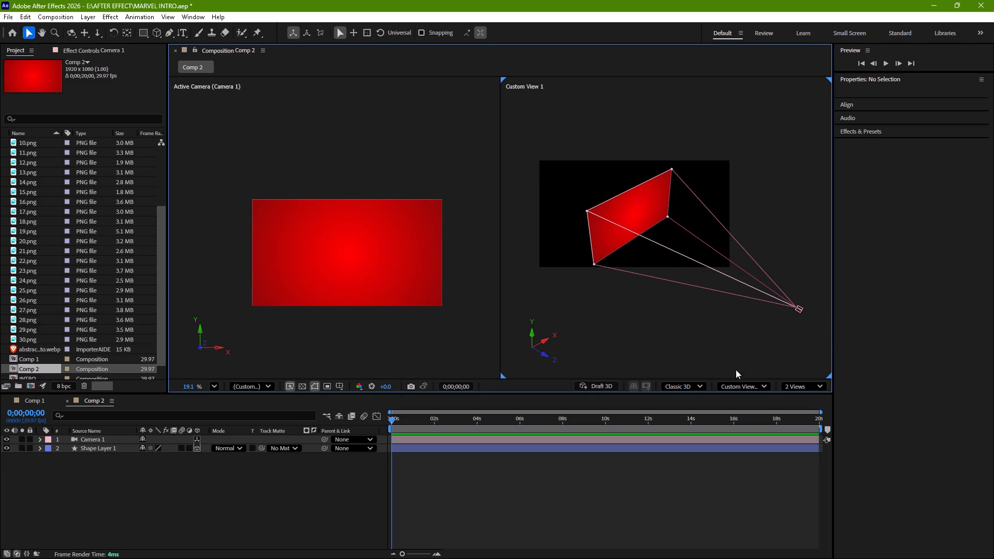
Set the second view to Top and frame it so the camera and its full view cone are visible.
left_click(747, 383)
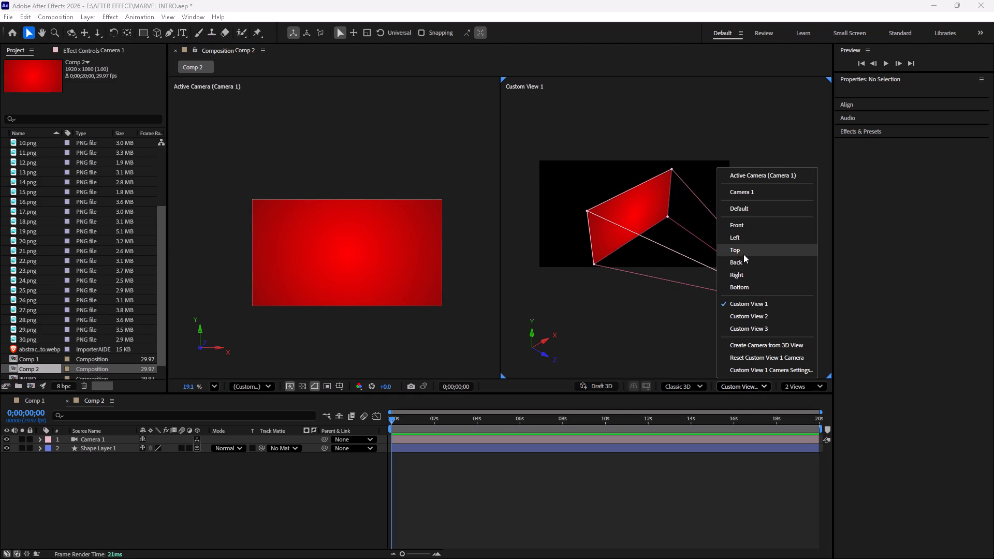
left_click(743, 254)
scroll(692, 275, "down", 2, "ctrl")
key("space")
key("space")
key("space")
key("space")
key("space")
key("space")
key("space")
key("space")
key("space")
key("space")
key("space")
key("space")
key("space")
key("space")
key("space")
key("space")
key("space")
key("space")
key("space")
key("space")
left_click_drag(692, 275, 670, 212)
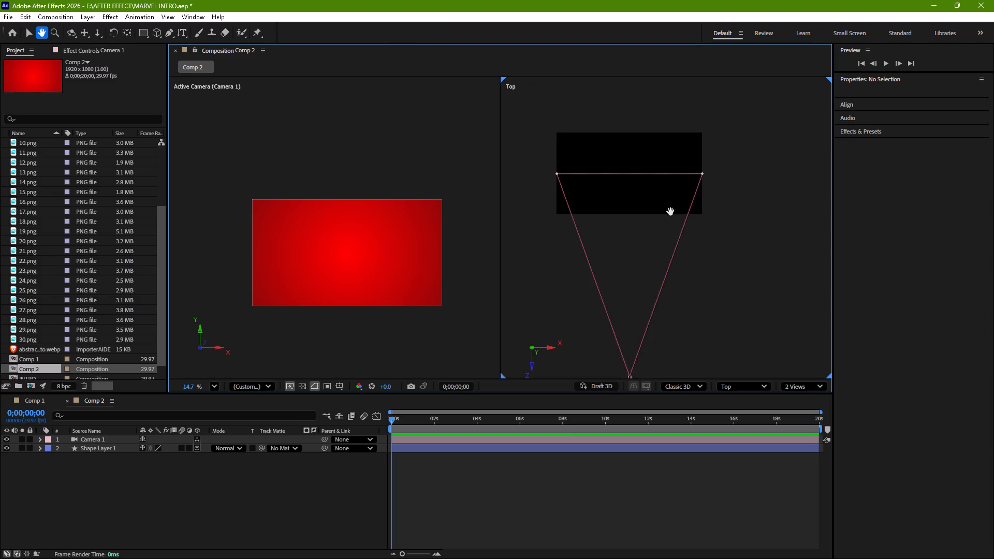
left_click_drag(670, 212, 681, 173)
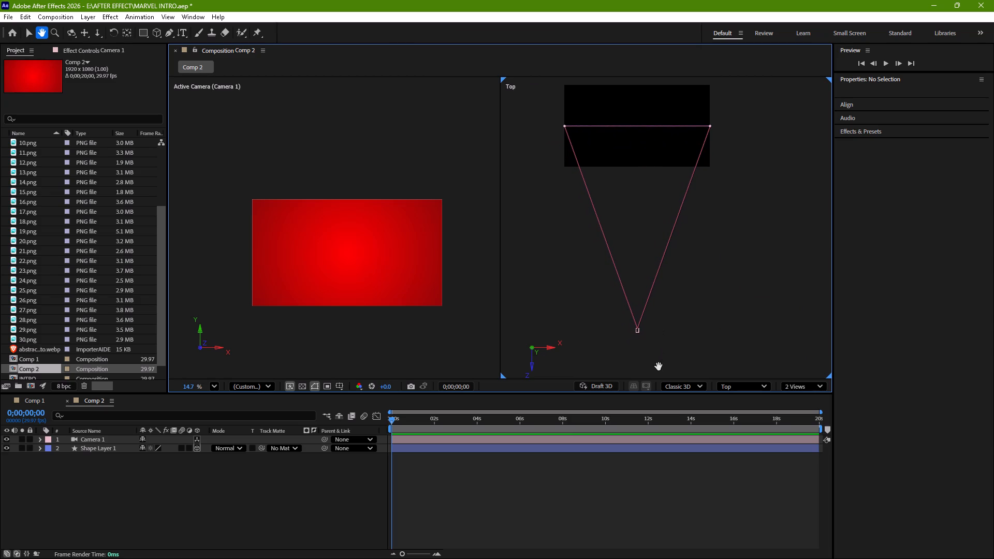
key("v")
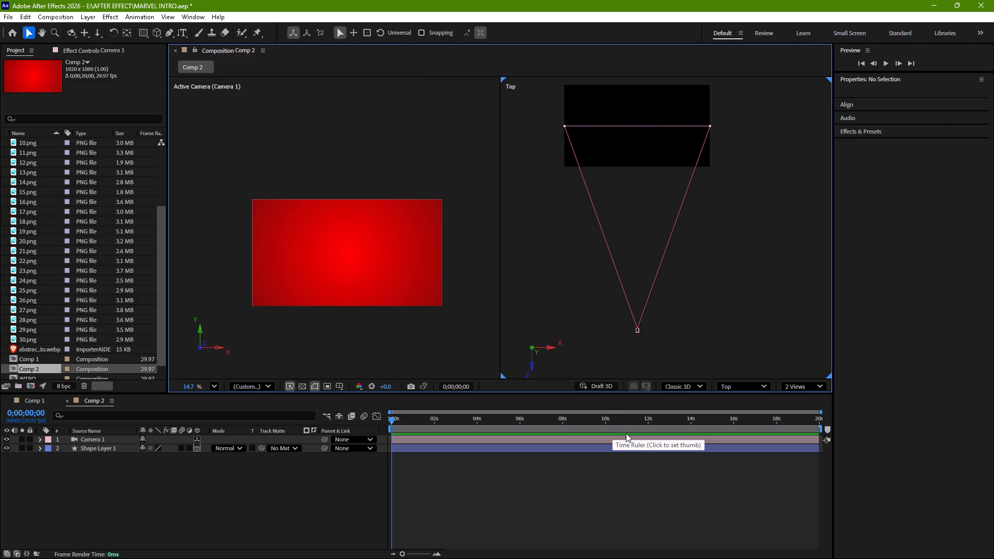
Move the camera forward along Z towards the red background, to a Z position of about -1139.
left_click(635, 443)
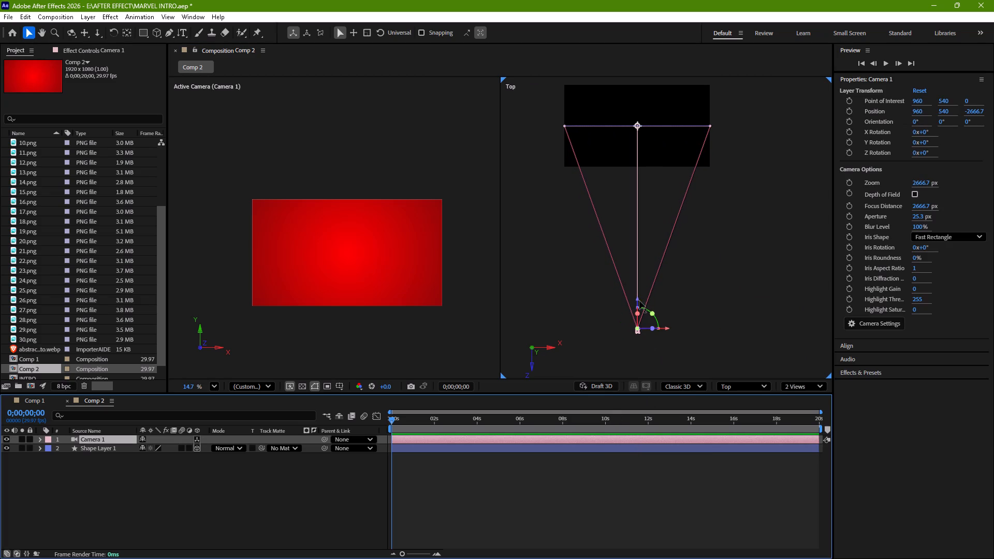
left_click_drag(637, 299, 639, 275)
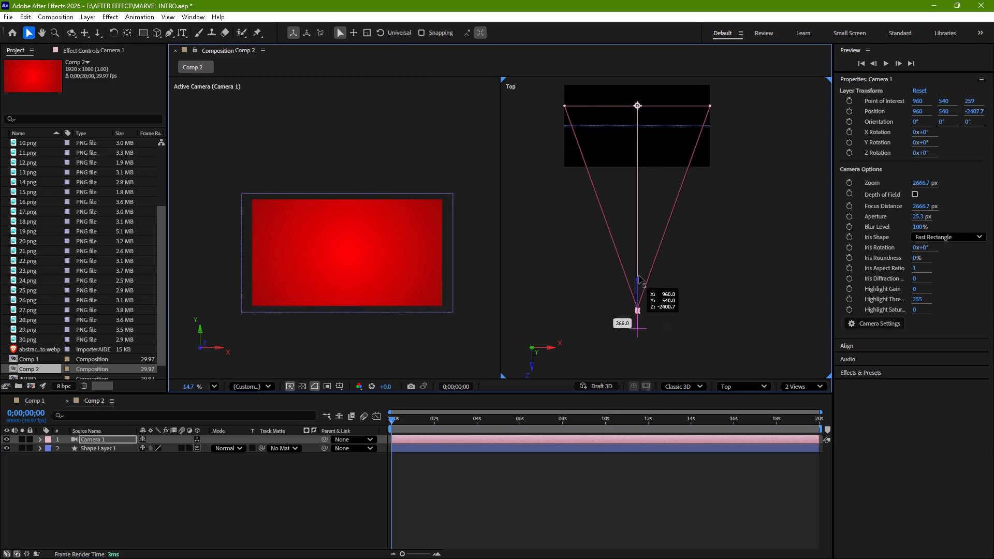
left_click_drag(639, 275, 638, 203)
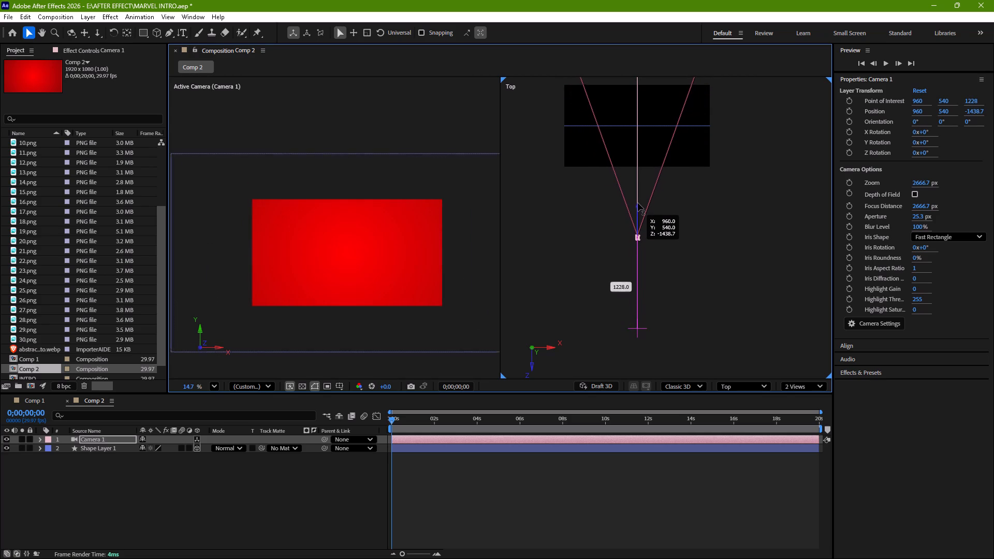
left_click_drag(638, 203, 638, 189)
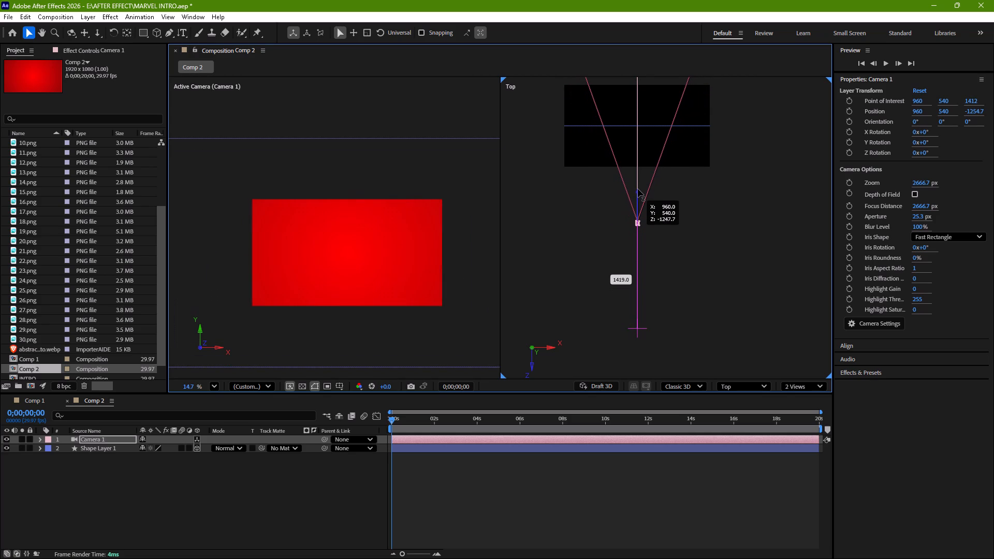
left_click_drag(638, 189, 638, 181)
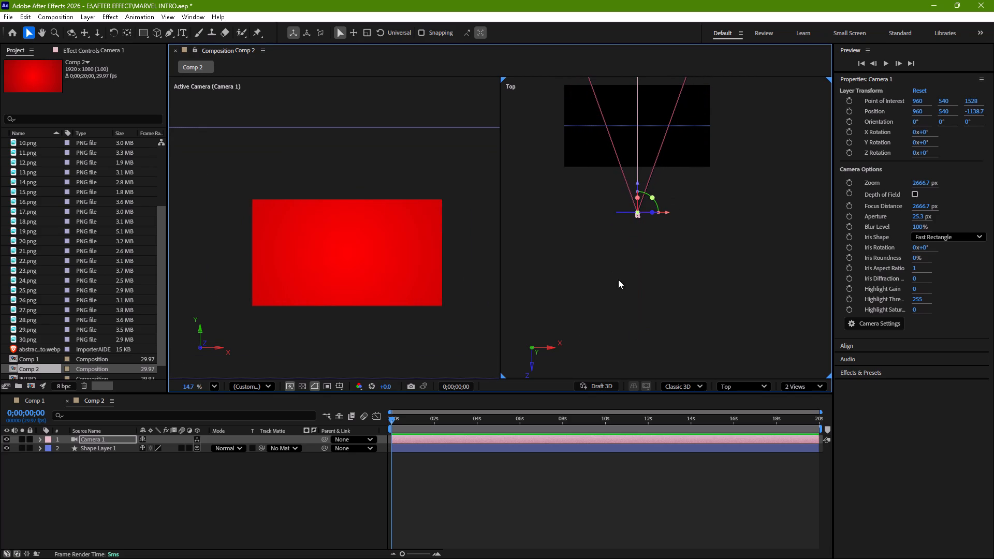
Set starting keyframes for the camera's Position, Point of Interest and Orientation at 0;00;00;00.
left_click(848, 108)
left_click(850, 99)
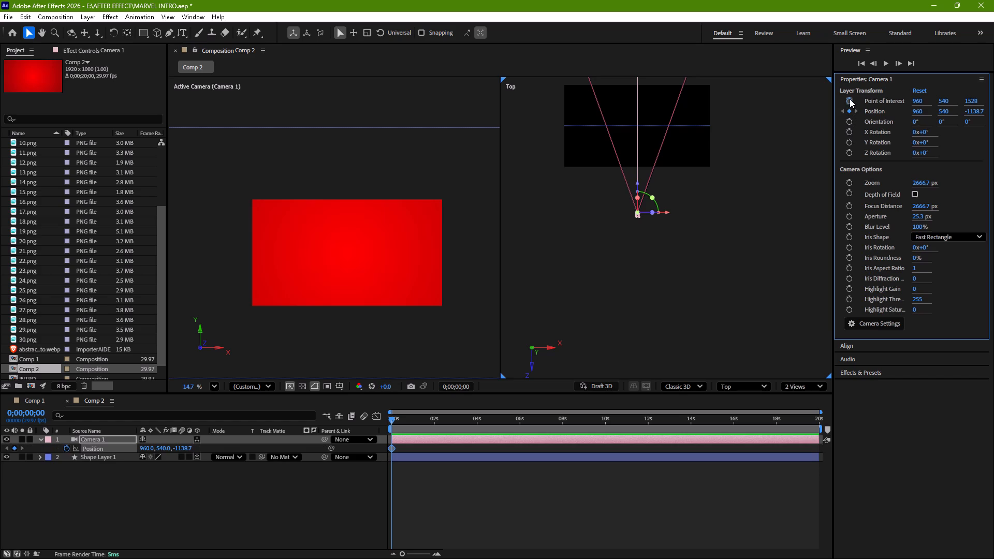
left_click(850, 122)
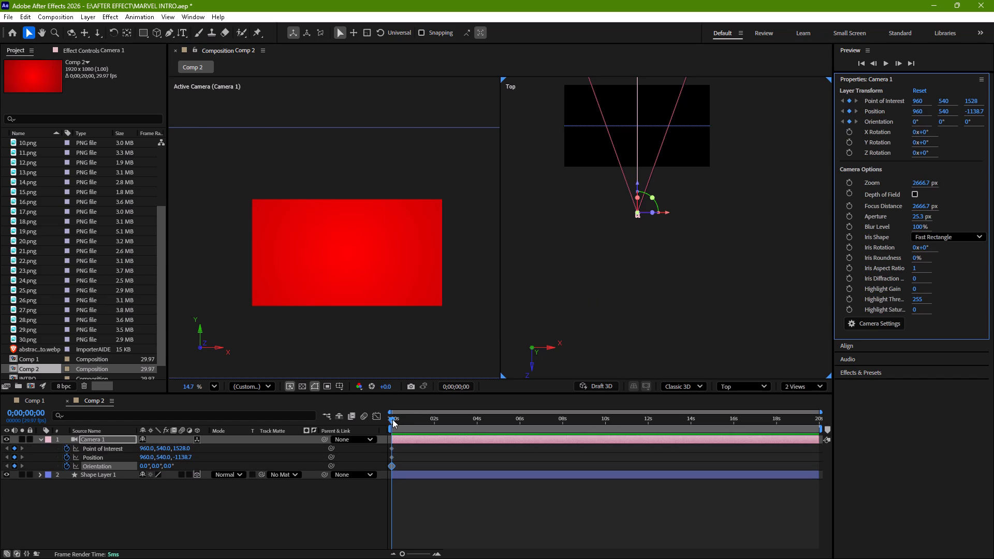
At 0;00;10;01, pull the camera back along Z to a Position Z of about -2681, keyframing Position and Point of Interest.
left_click_drag(392, 419, 605, 419)
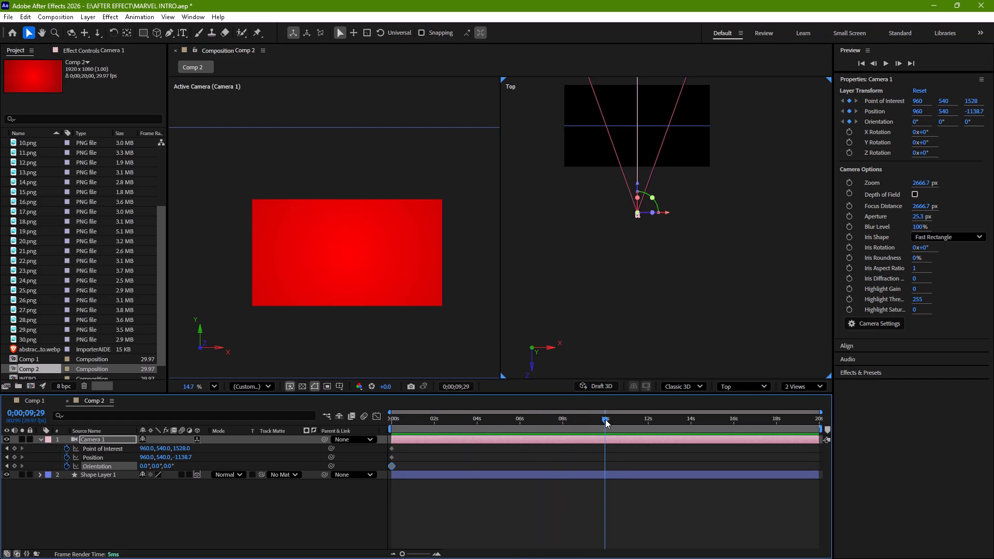
left_click_drag(605, 419, 607, 419)
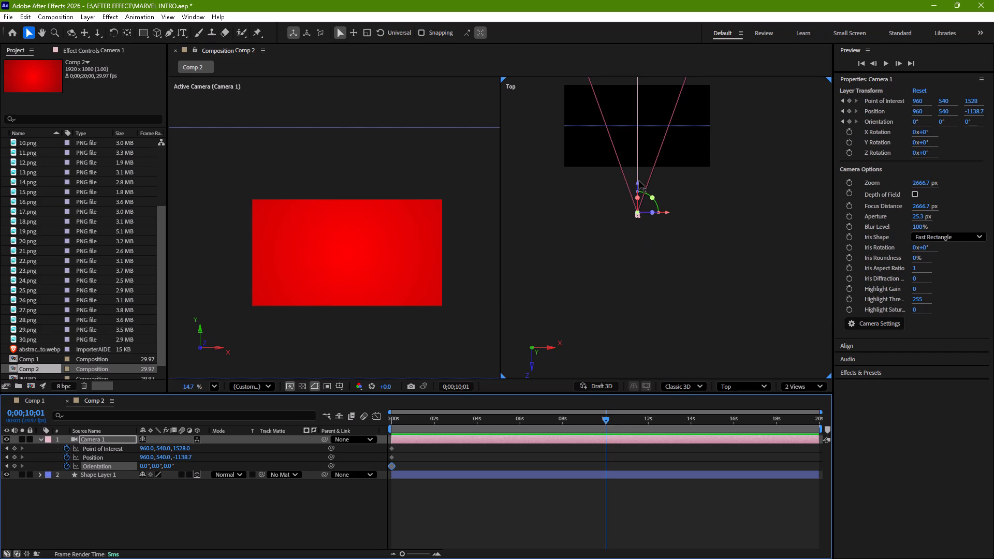
left_click_drag(639, 181, 642, 260)
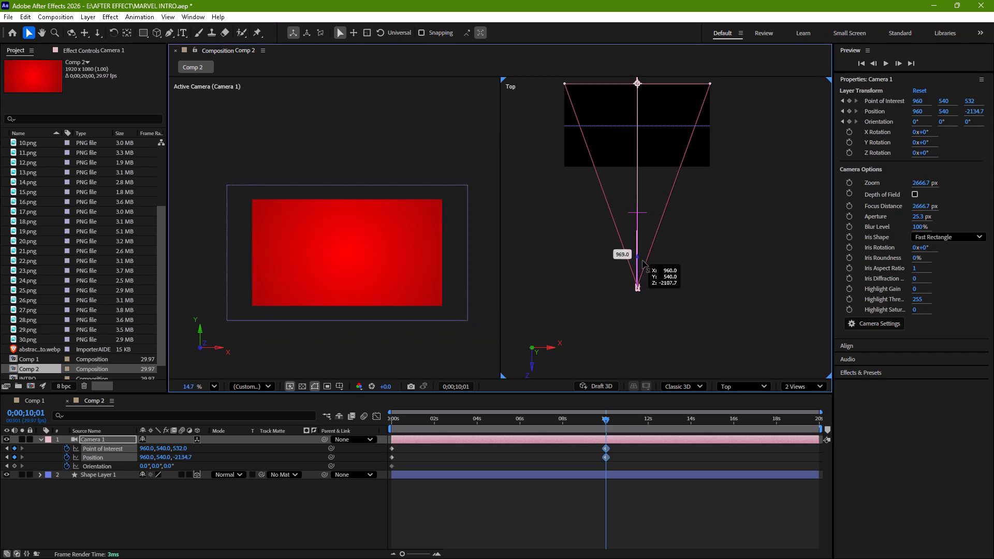
left_click_drag(642, 260, 649, 285)
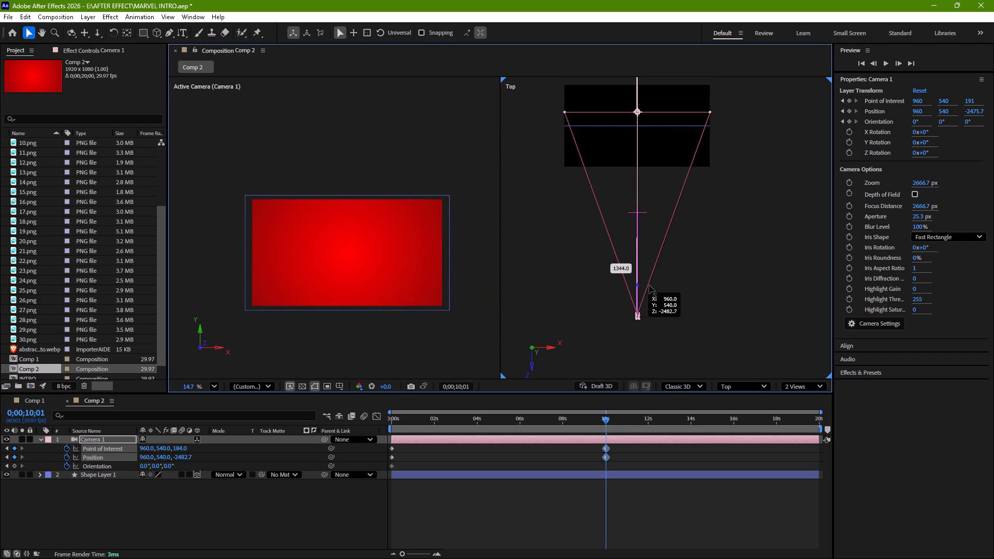
left_click_drag(649, 285, 655, 297)
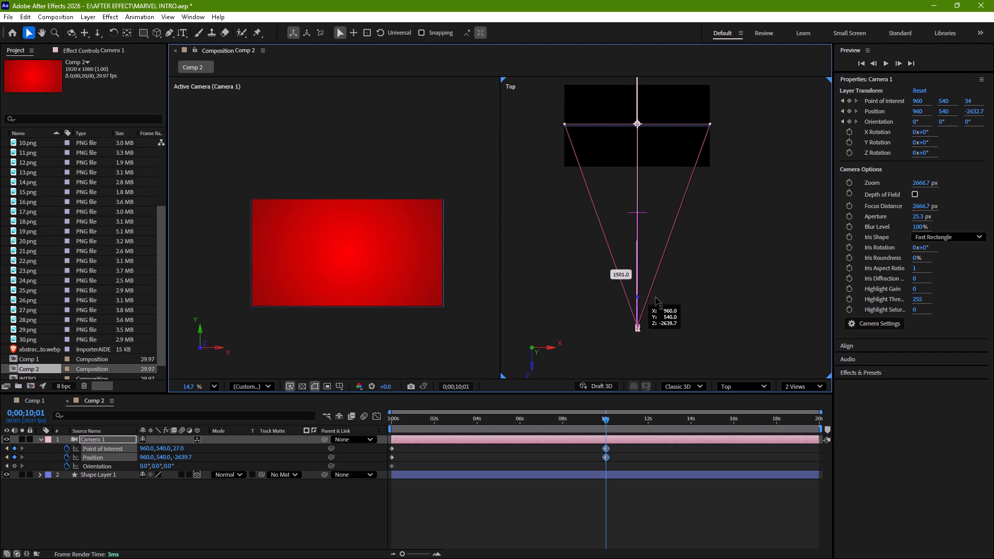
left_click_drag(655, 297, 657, 300)
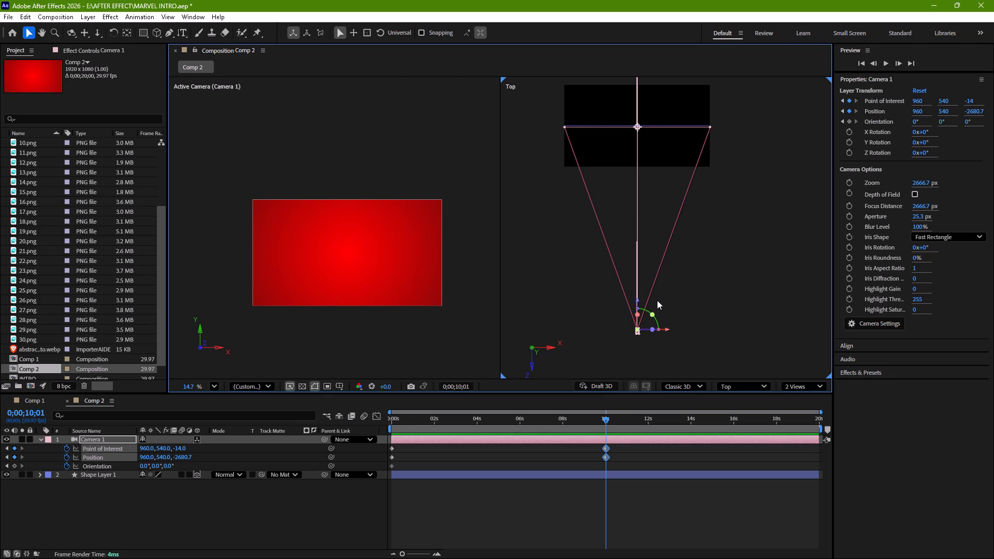
Return to the start of Comp 2 and remove the keyframing from the camera's Orientation.
left_click_drag(606, 418, 443, 433)
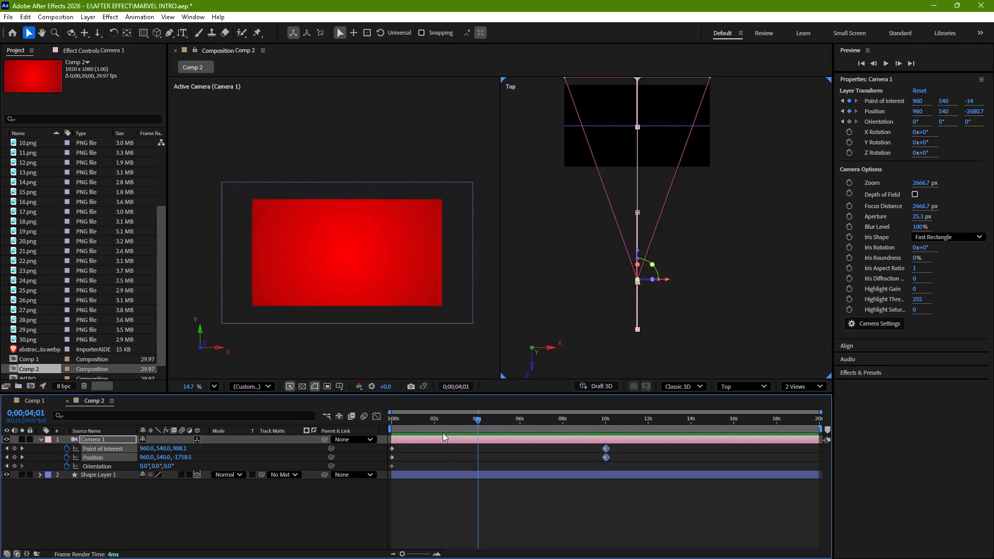
left_click_drag(443, 433, 375, 440)
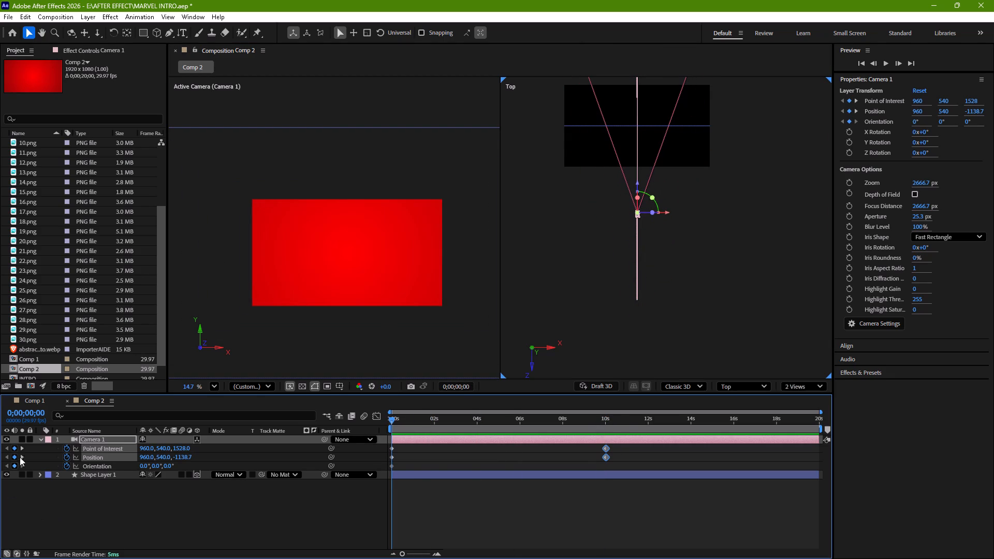
left_click(67, 466)
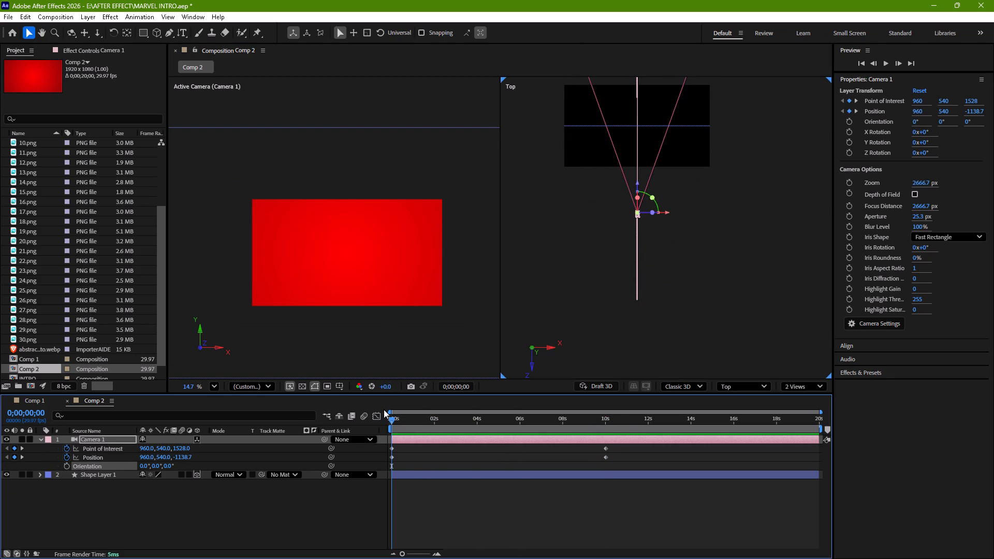
Collapse the camera and shape layer properties and play back the camera pull-back in Comp 2 from the start.
key("space")
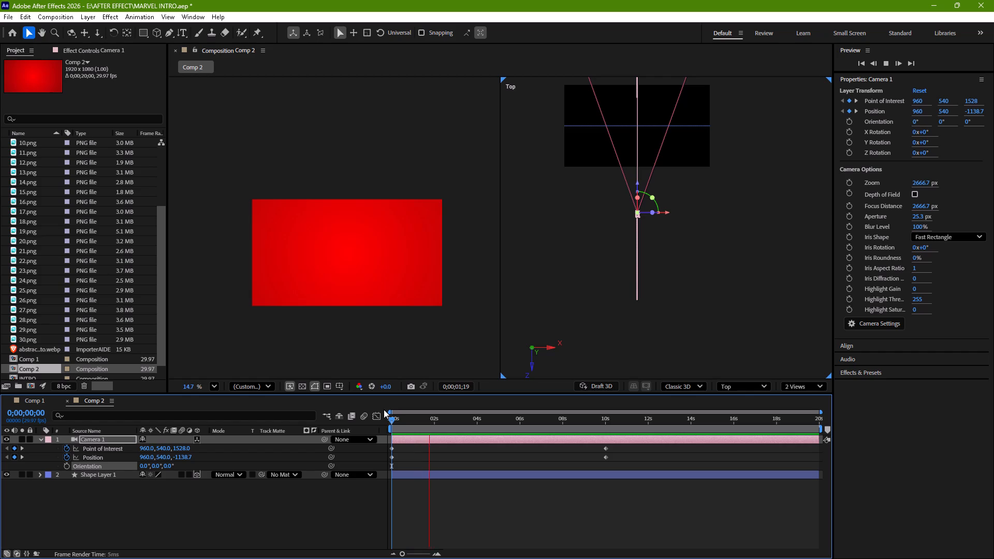
key("space")
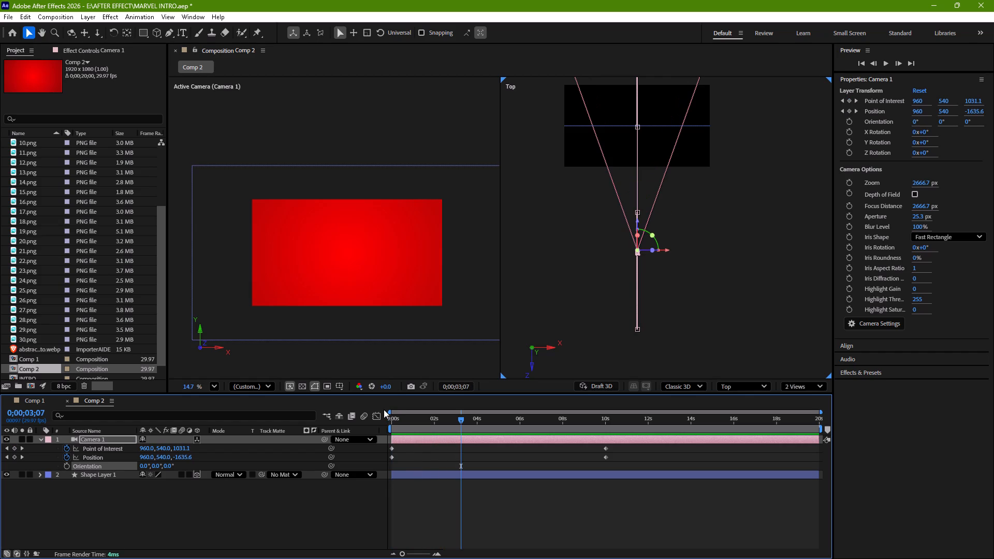
left_click(38, 474)
left_click(38, 474)
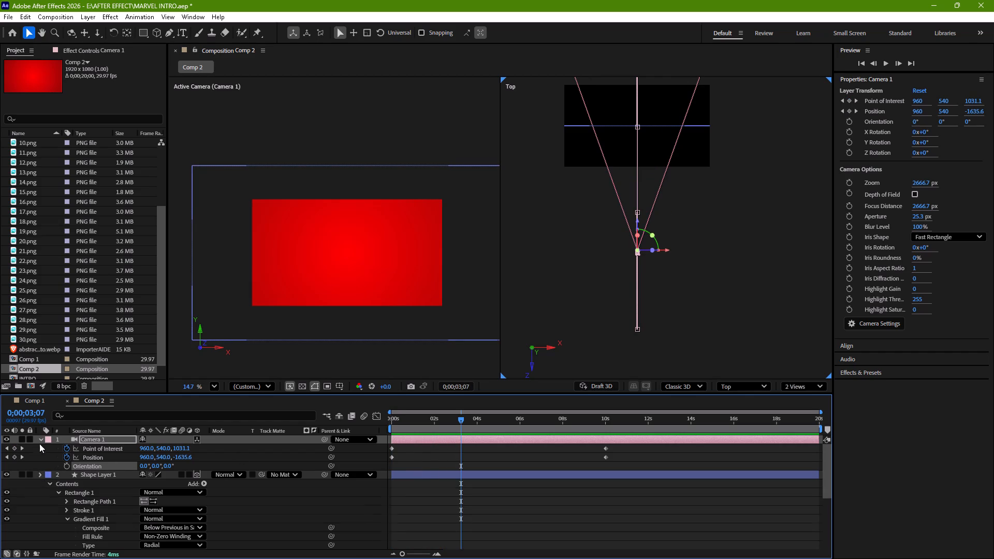
left_click(38, 438)
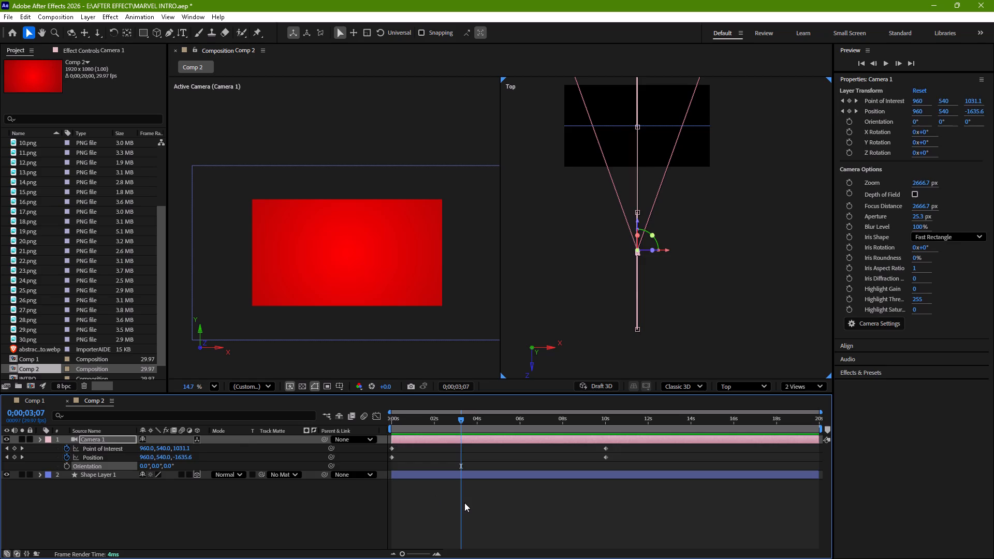
left_click(464, 503)
left_click_drag(459, 419, 404, 426)
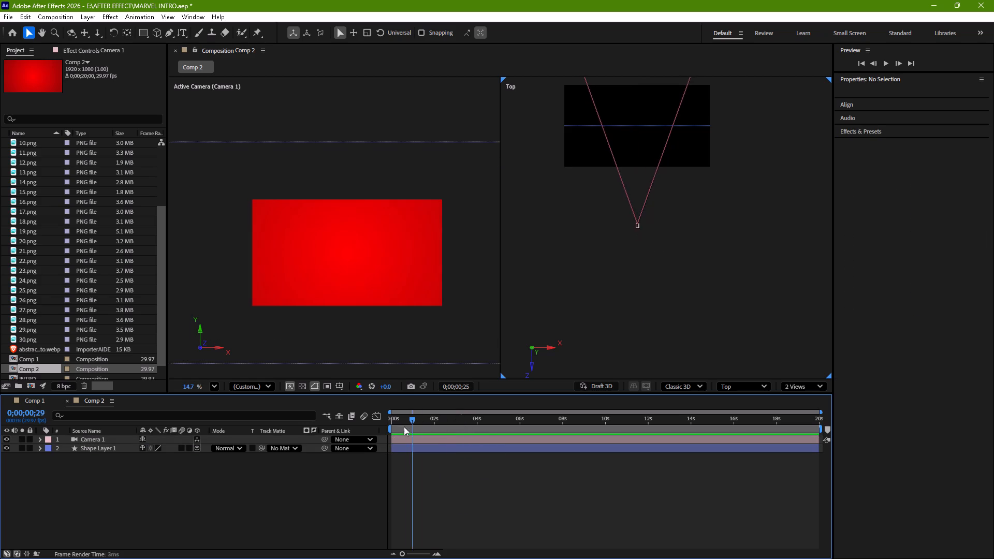
left_click_drag(404, 426, 369, 436)
key("space")
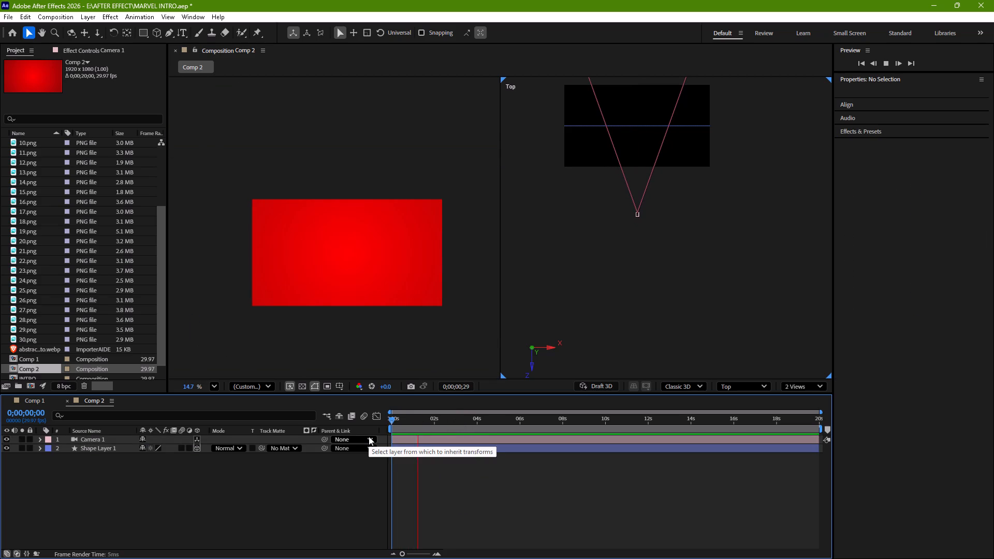
key("space")
key("space")
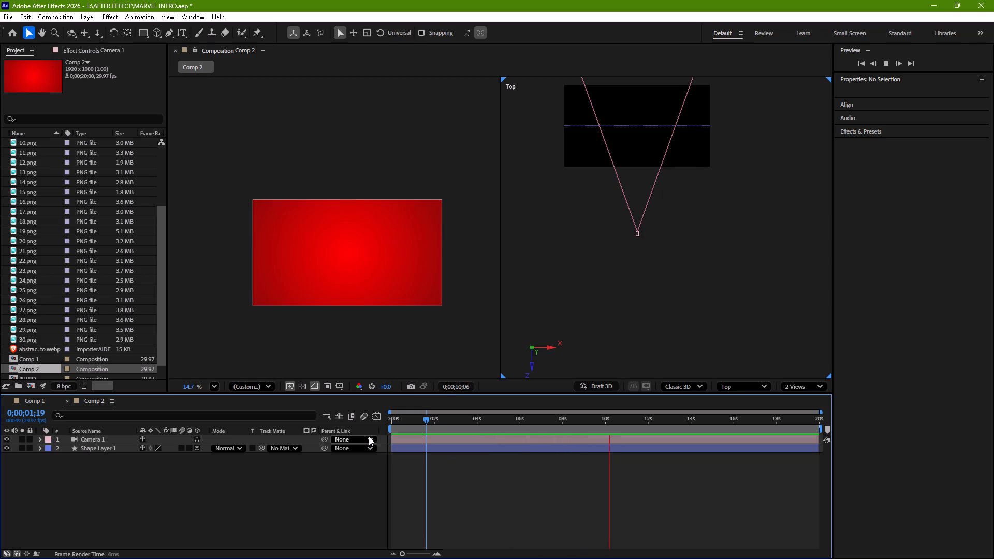
key("space")
left_click_drag(618, 419, 377, 456)
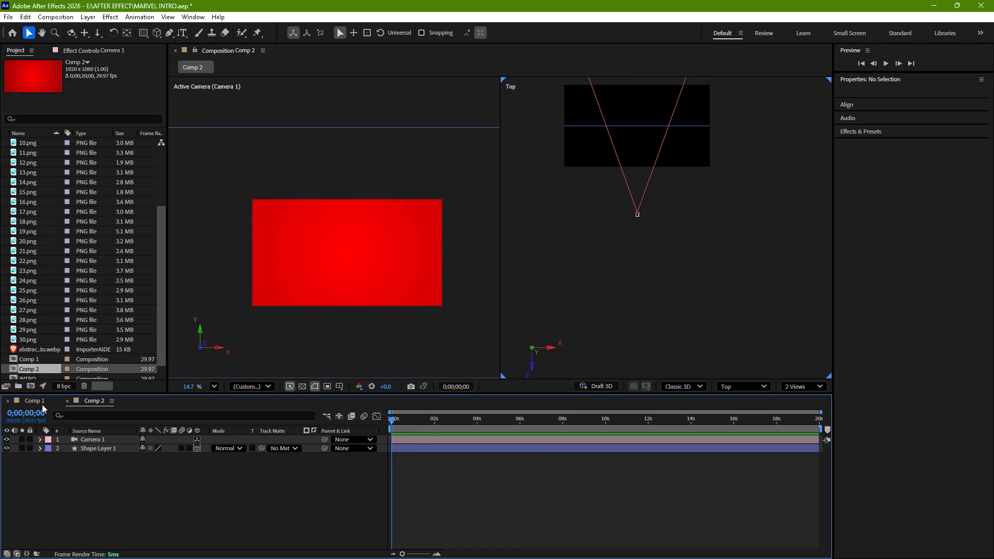
Switch to Comp 1 and play the comic page slide-ins from the beginning to check where they end.
left_click(42, 404)
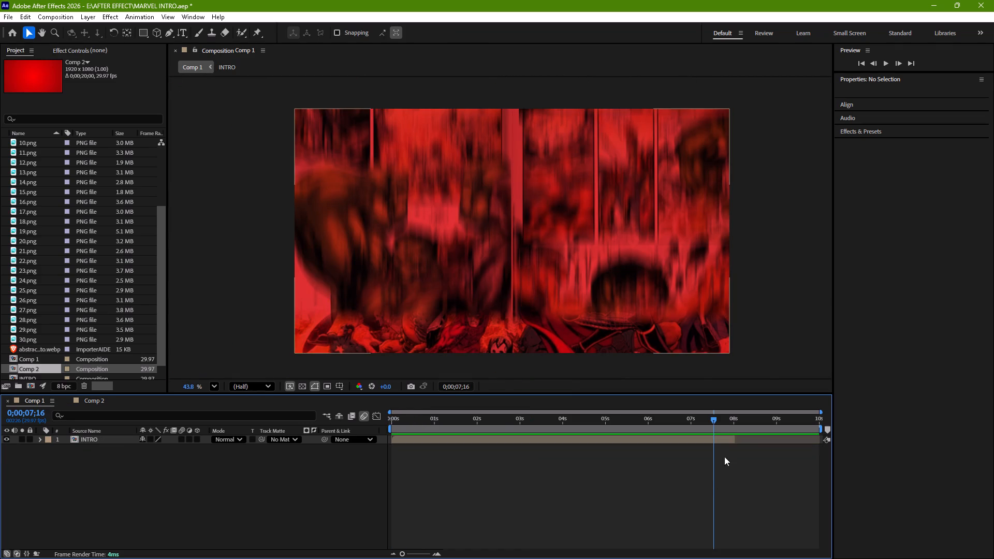
left_click_drag(714, 419, 399, 466)
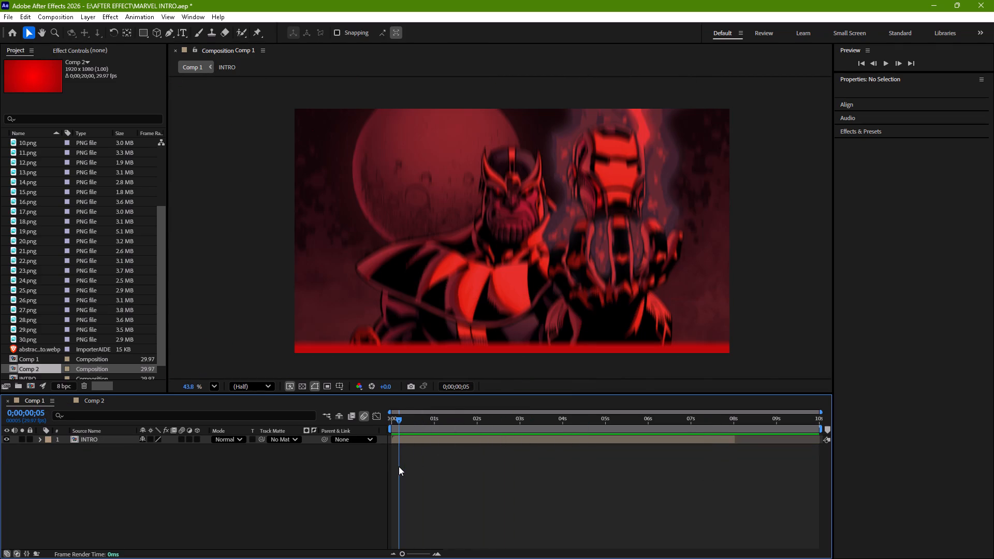
left_click_drag(398, 420, 323, 440)
key("space")
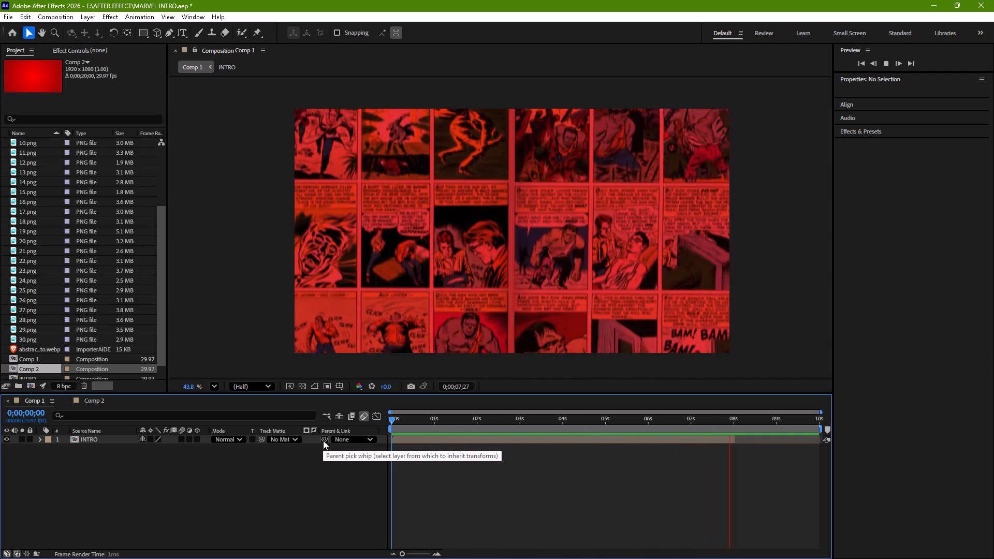
key("space")
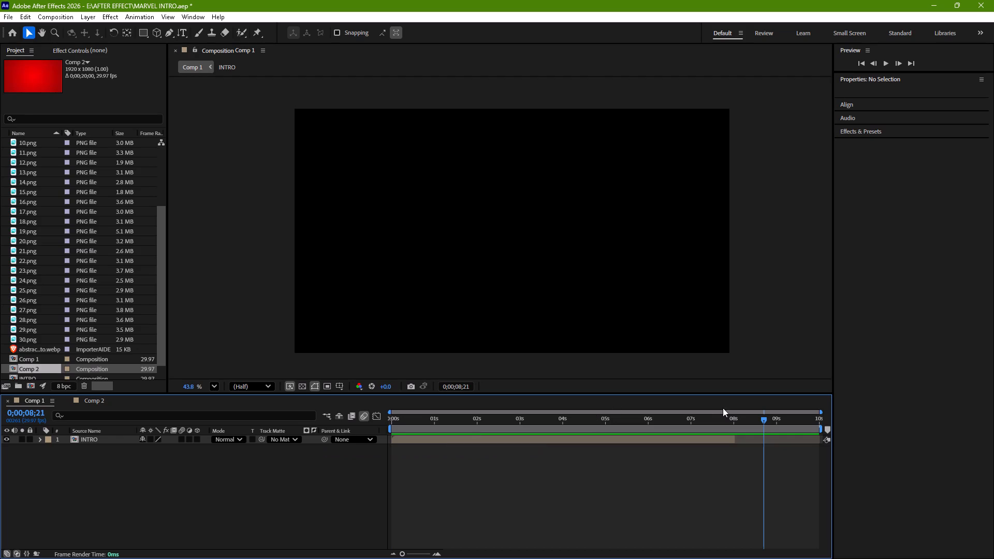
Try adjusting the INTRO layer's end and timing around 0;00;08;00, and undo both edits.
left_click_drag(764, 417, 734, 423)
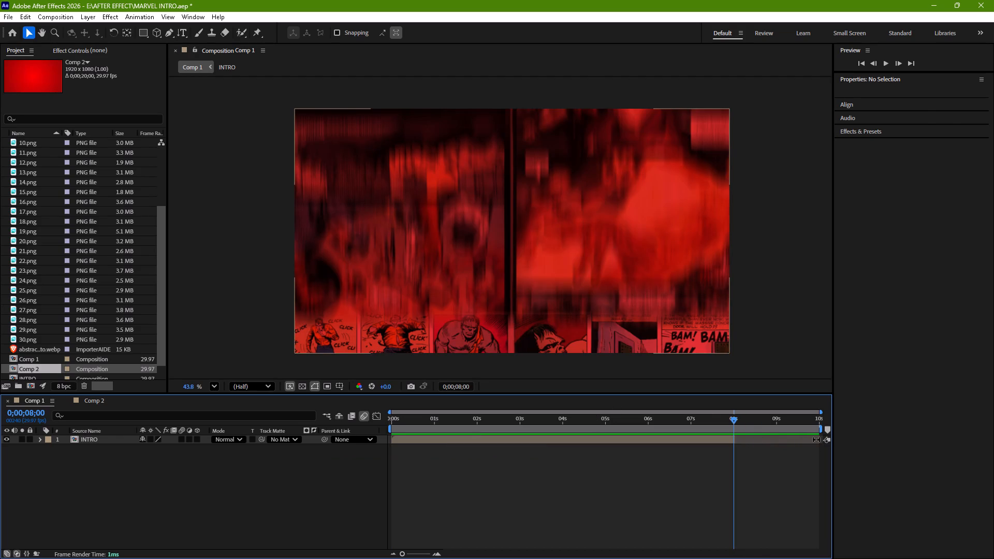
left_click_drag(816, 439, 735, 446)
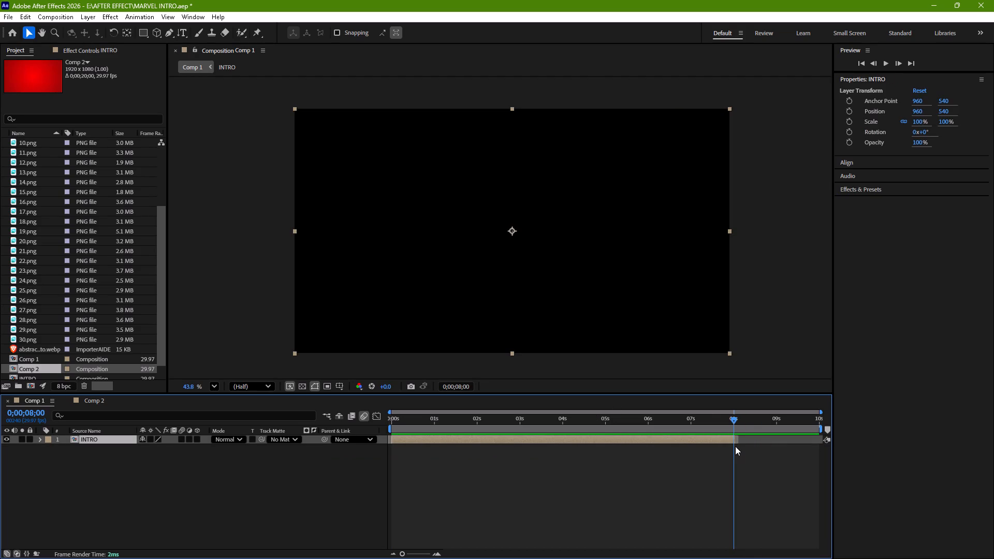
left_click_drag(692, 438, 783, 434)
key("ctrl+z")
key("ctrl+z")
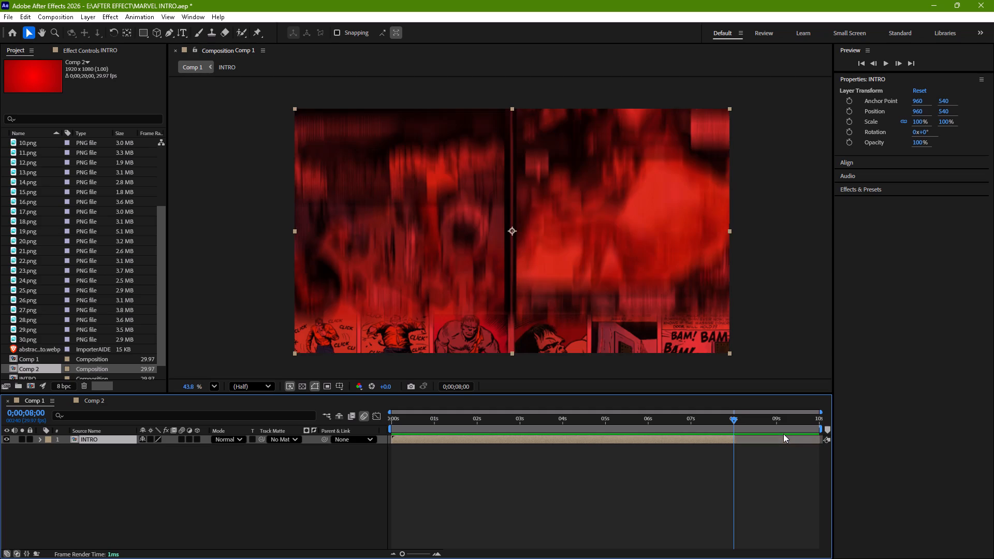
Duplicate the INTRO layer and shift the lower copy to start where the first one ends, at about 8 seconds.
left_click_drag(734, 419, 490, 451)
left_click(518, 442)
key("ctrl+d")
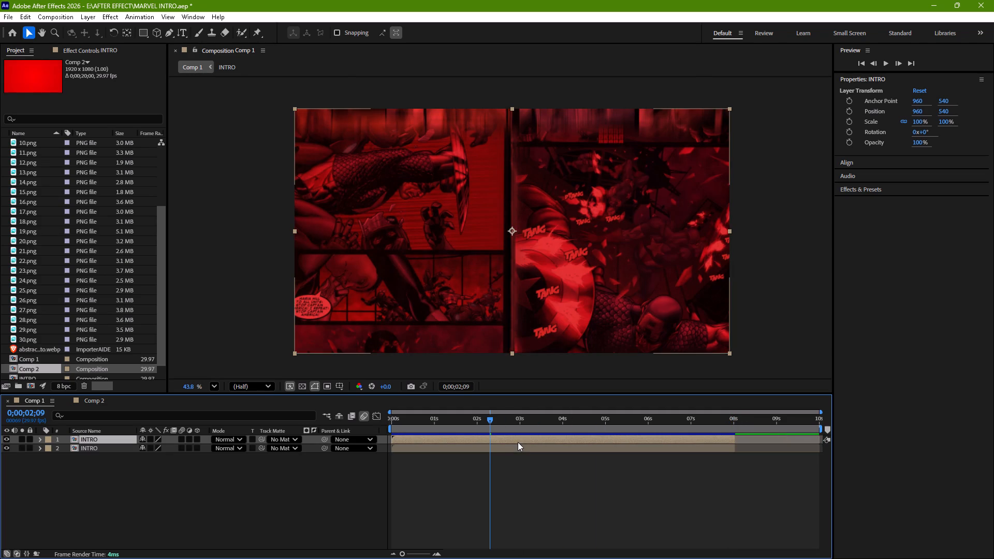
left_click_drag(529, 449, 739, 464)
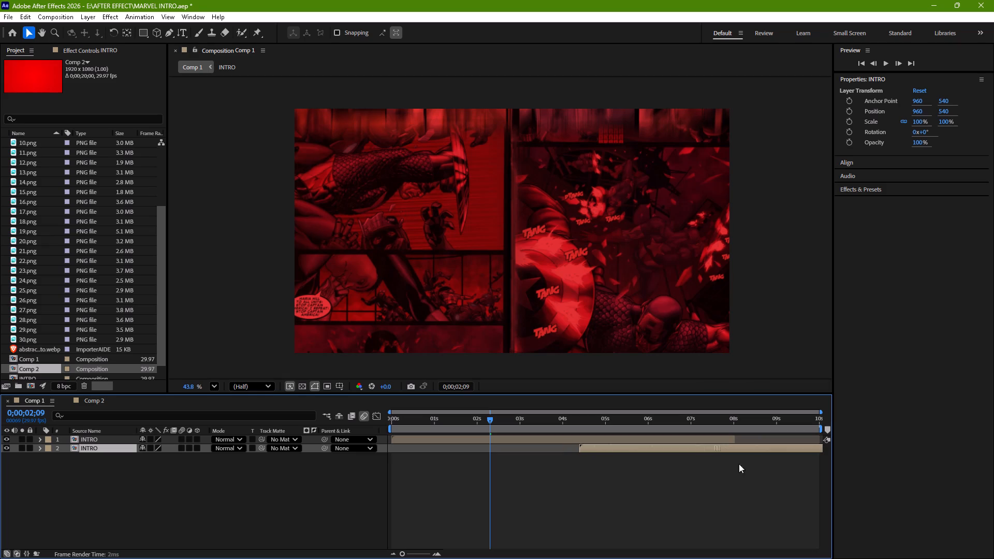
left_click_drag(739, 464, 852, 459)
left_click_drag(736, 447, 742, 447)
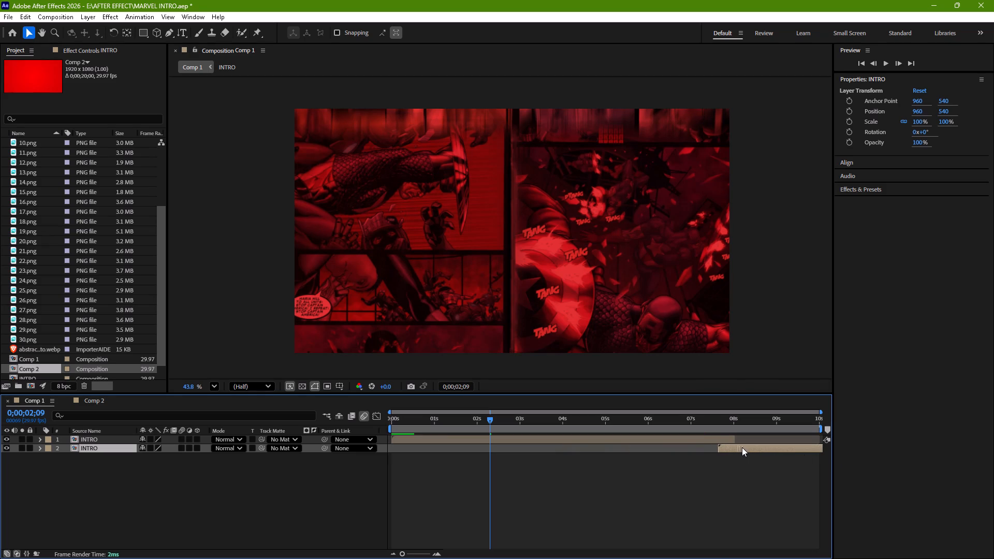
left_click_drag(742, 447, 757, 447)
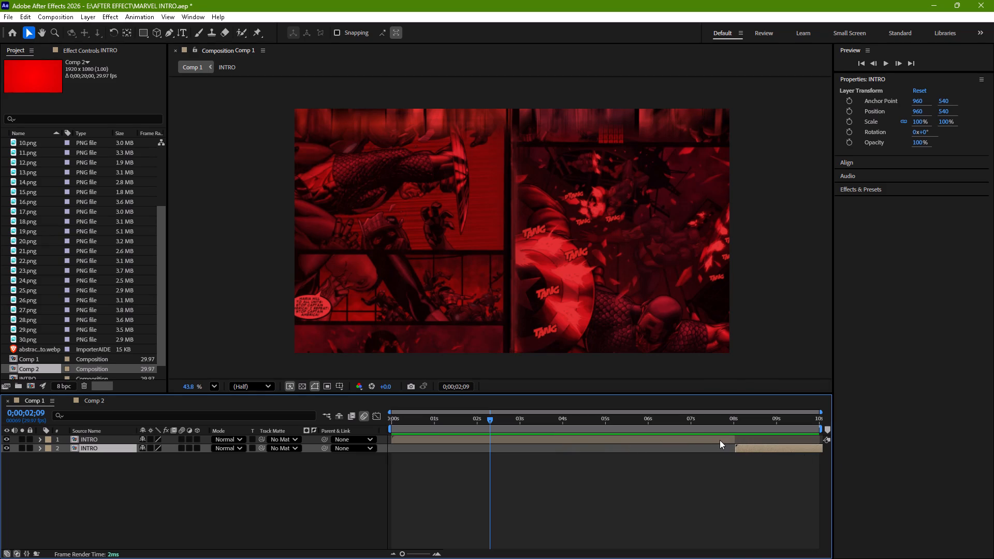
Pre-compose both INTRO layers into a new composition named "intro", moving all attributes into it.
left_click(720, 440, "ctrl")
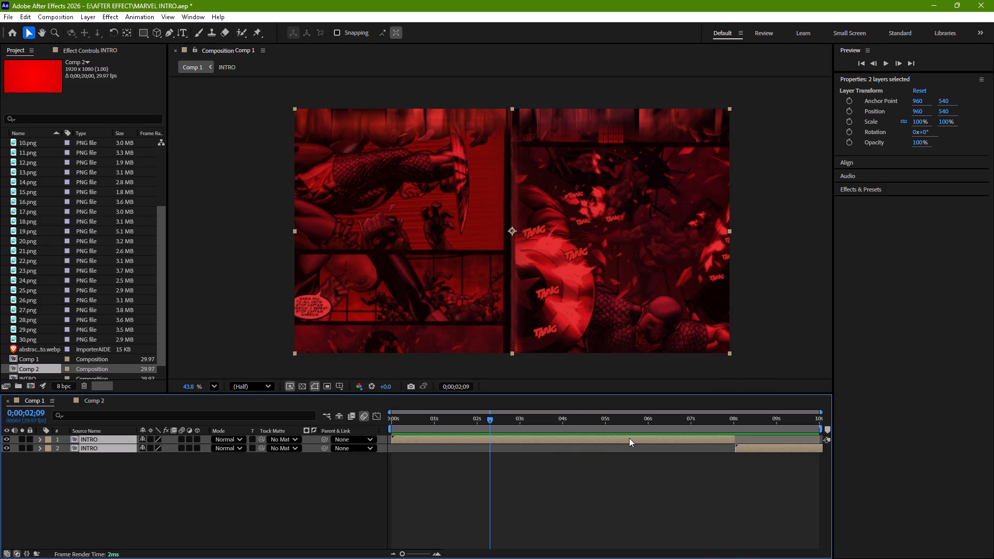
right_click(615, 439)
left_click(664, 365)
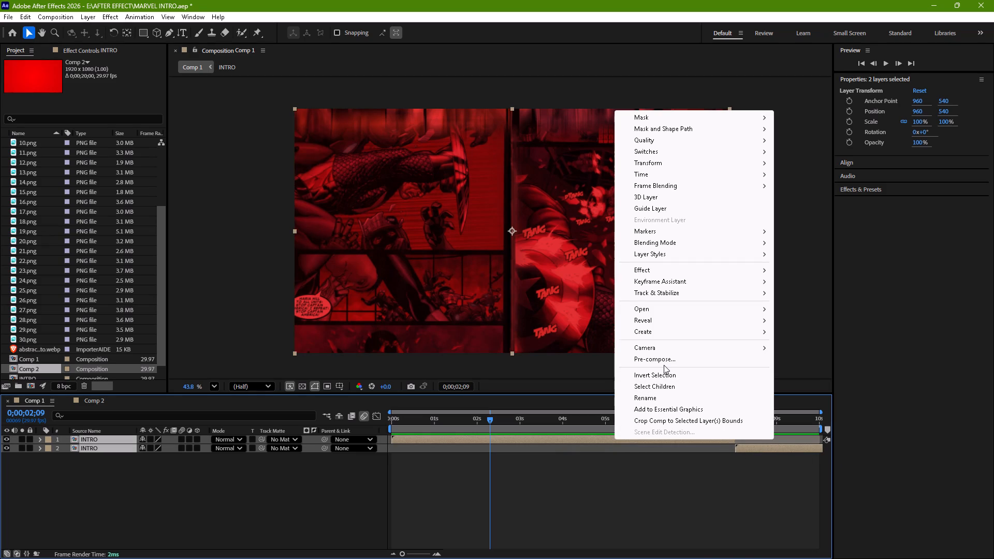
left_click(662, 361)
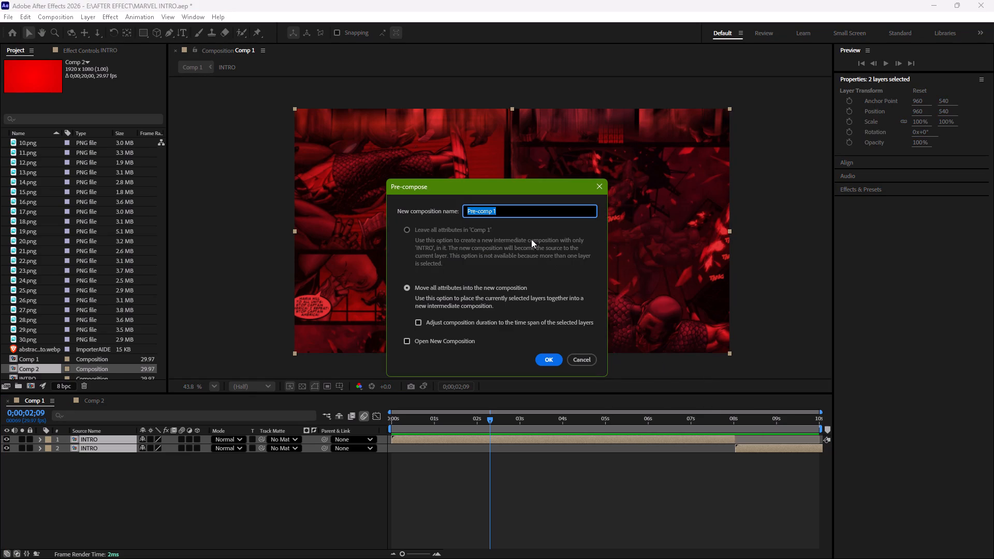
type("in")
type("tro")
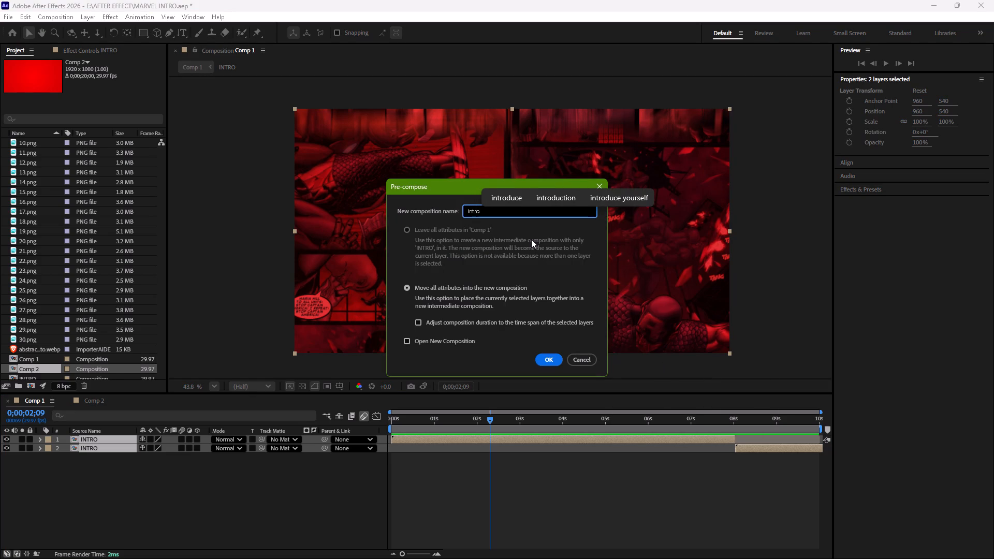
left_click(552, 361)
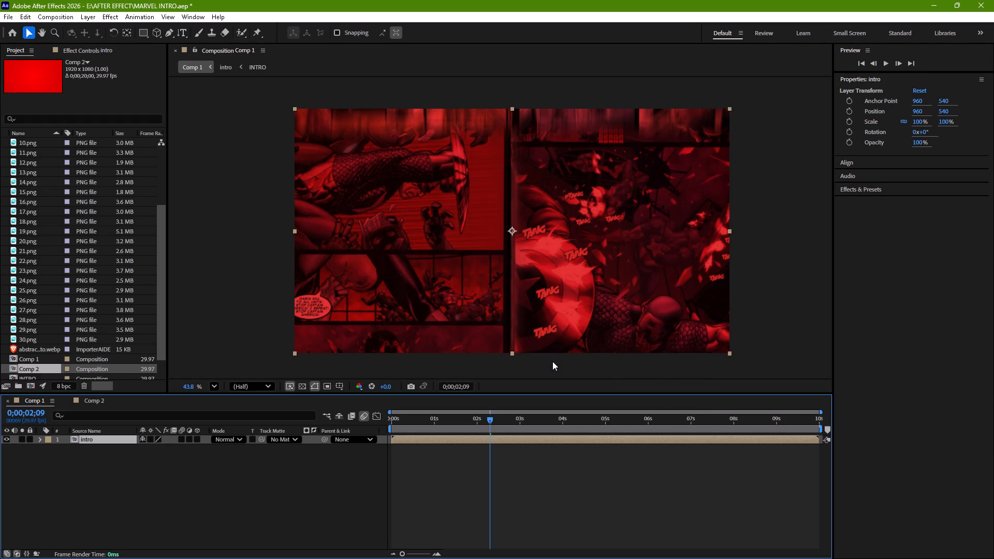
Play Comp 1 from the beginning to check the pre-composed intro slide-ins.
left_click_drag(492, 419, 383, 449)
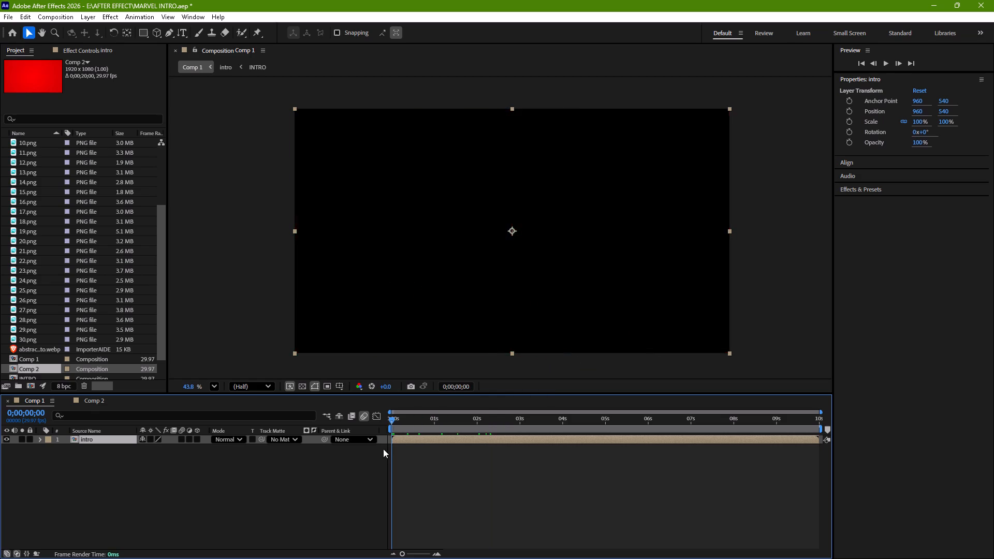
key("space")
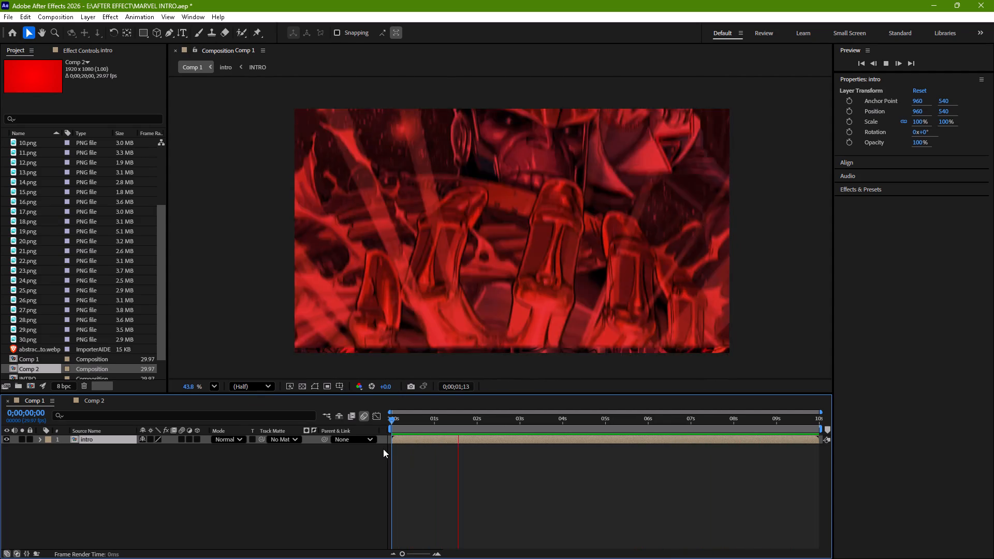
key("space")
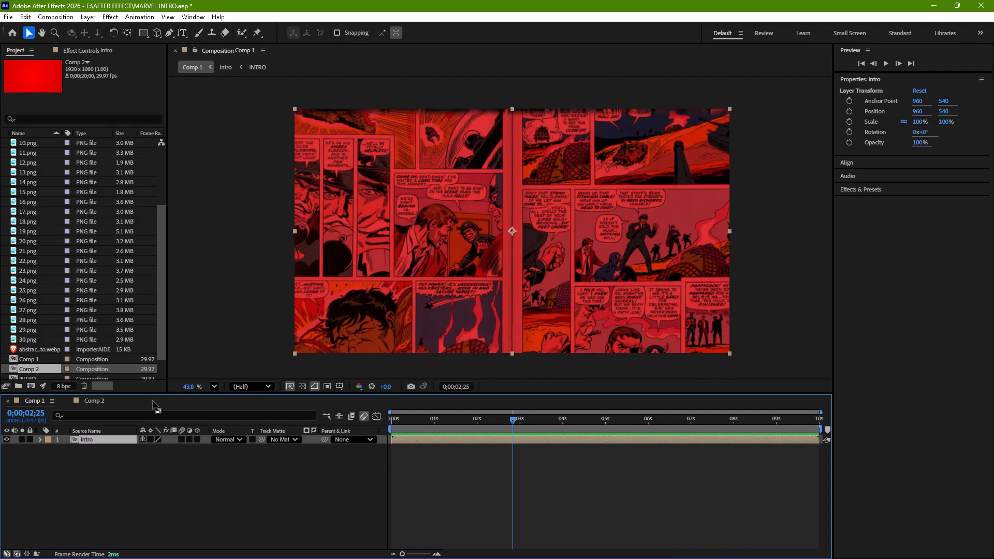
Switch to Comp 2 and import all eight hero PNGs, Ant man 2 through Thor, from the "02. Heroes" assets folder.
left_click(101, 402)
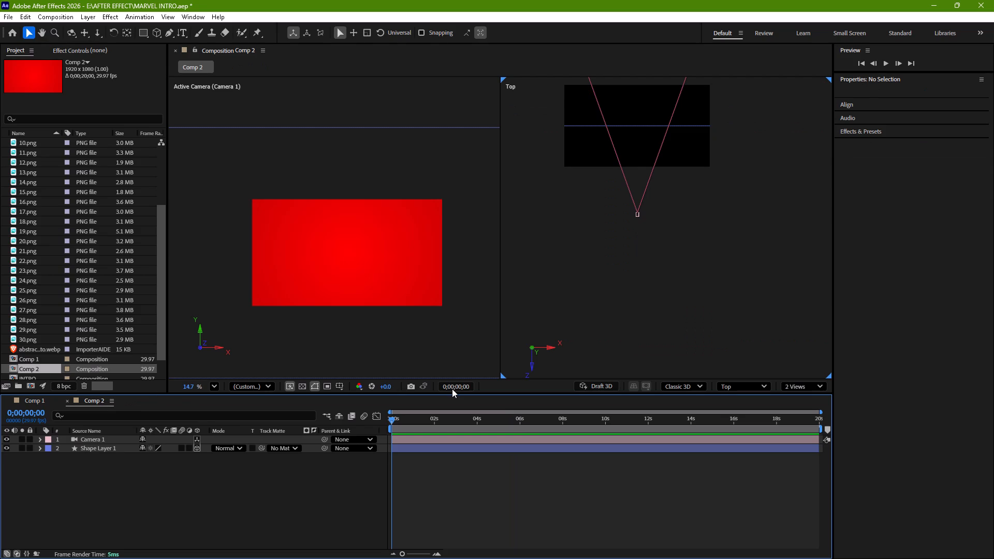
left_click_drag(162, 236, 172, 138)
key("ctrl+i")
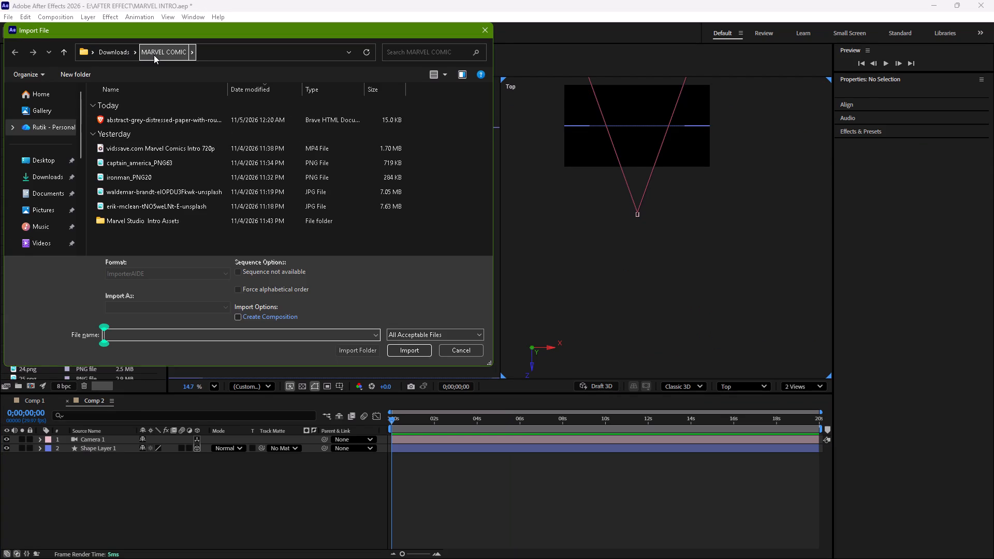
triple_click(174, 217)
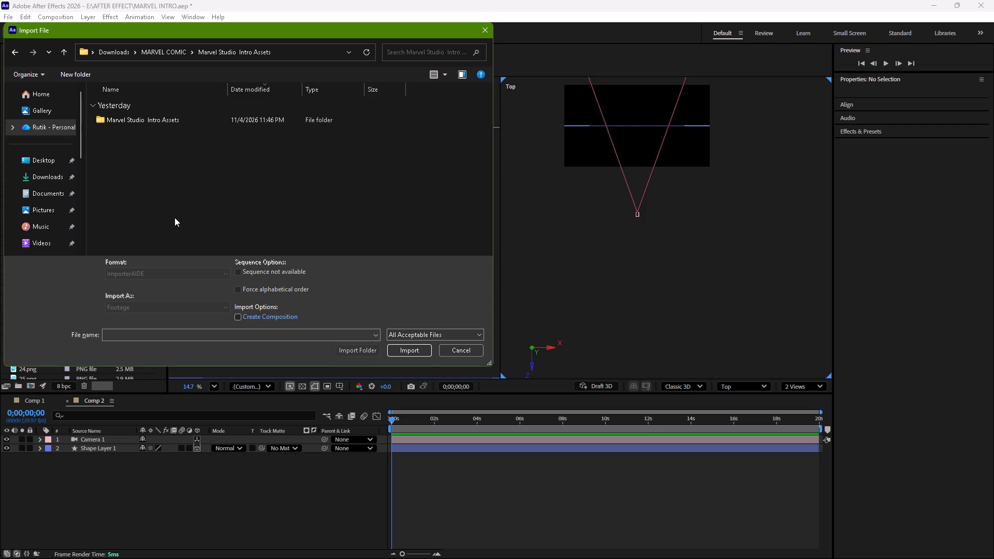
triple_click(172, 116)
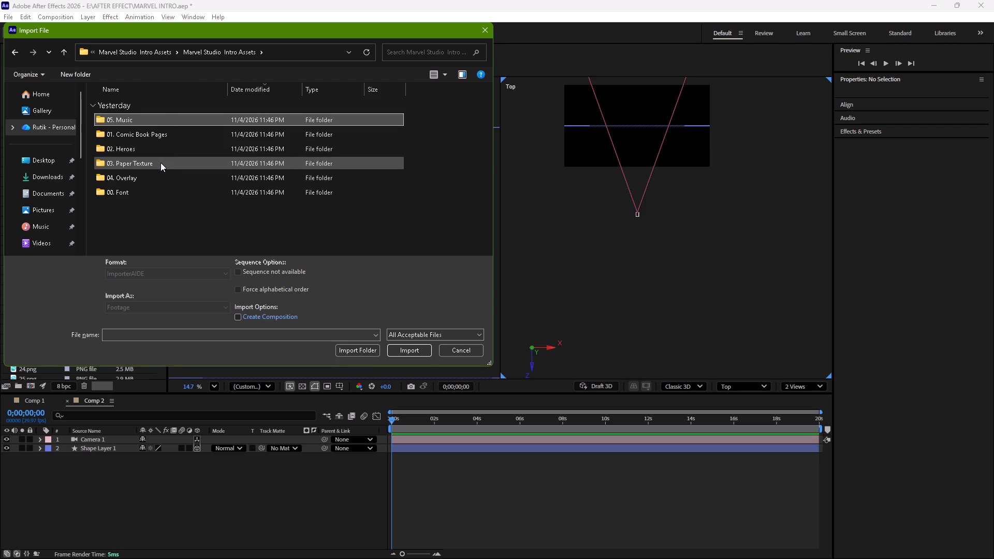
triple_click(167, 148)
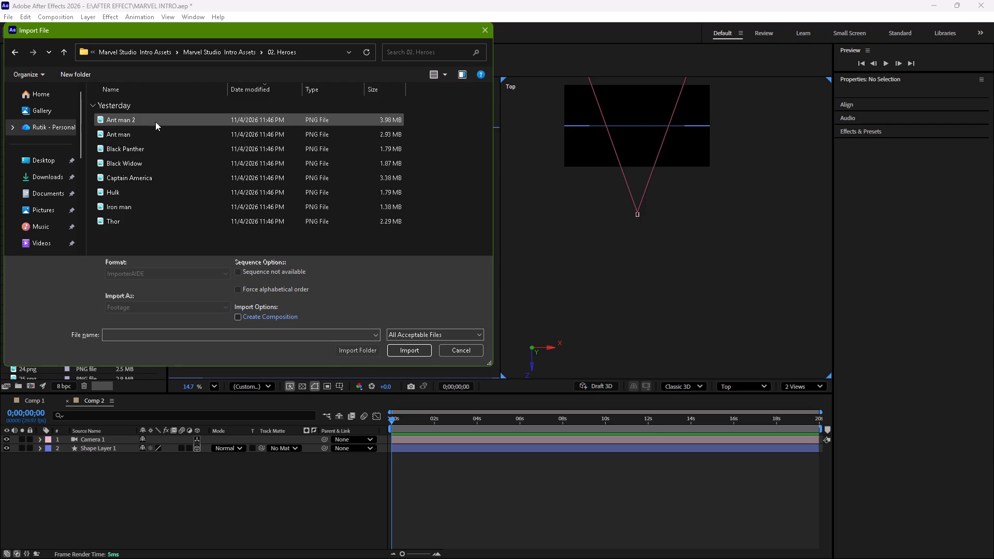
double_click(155, 122)
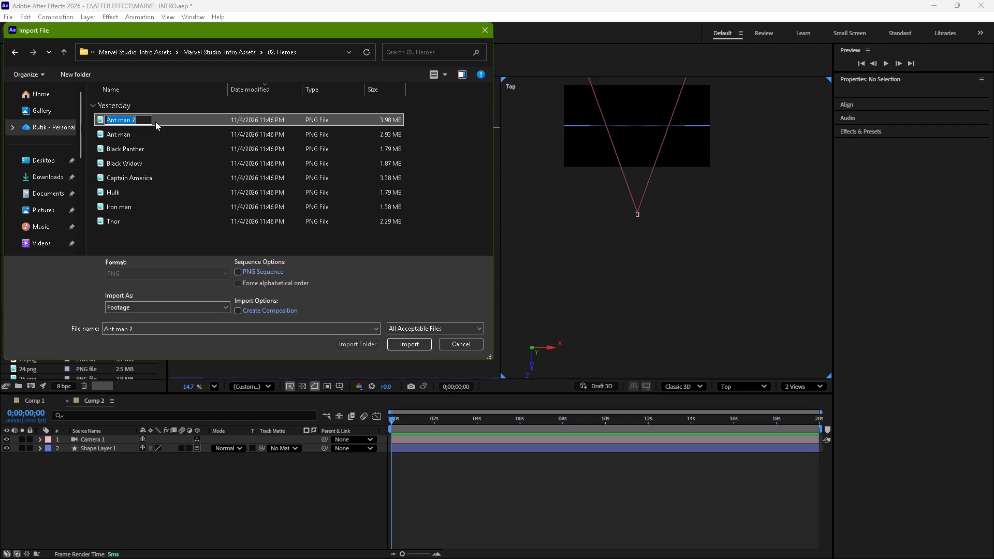
left_click(139, 218)
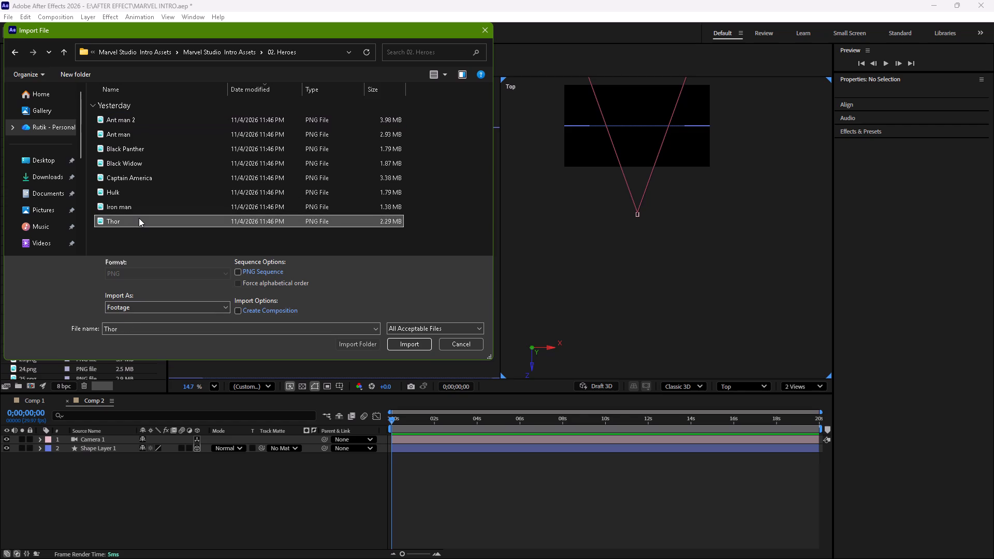
left_click(149, 118, "shift")
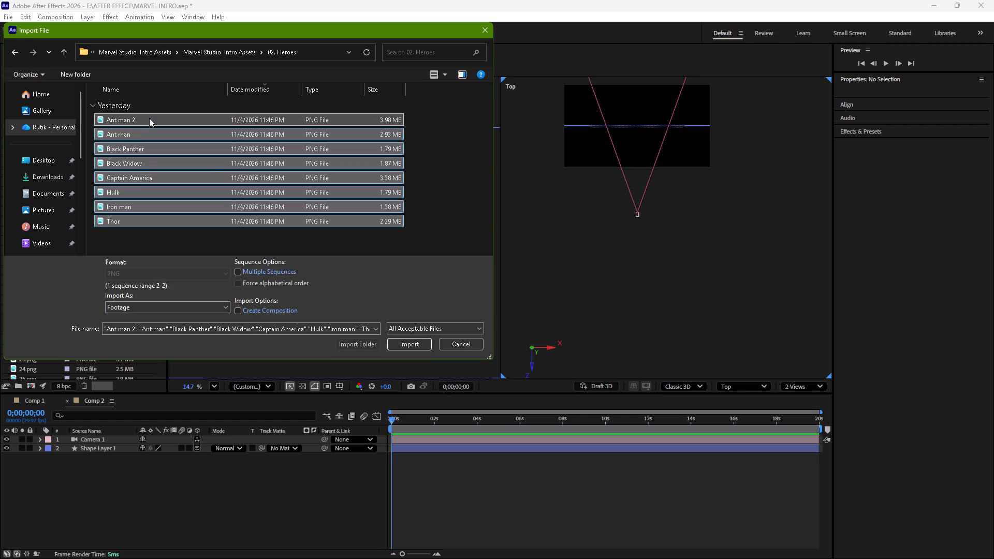
left_click(415, 342)
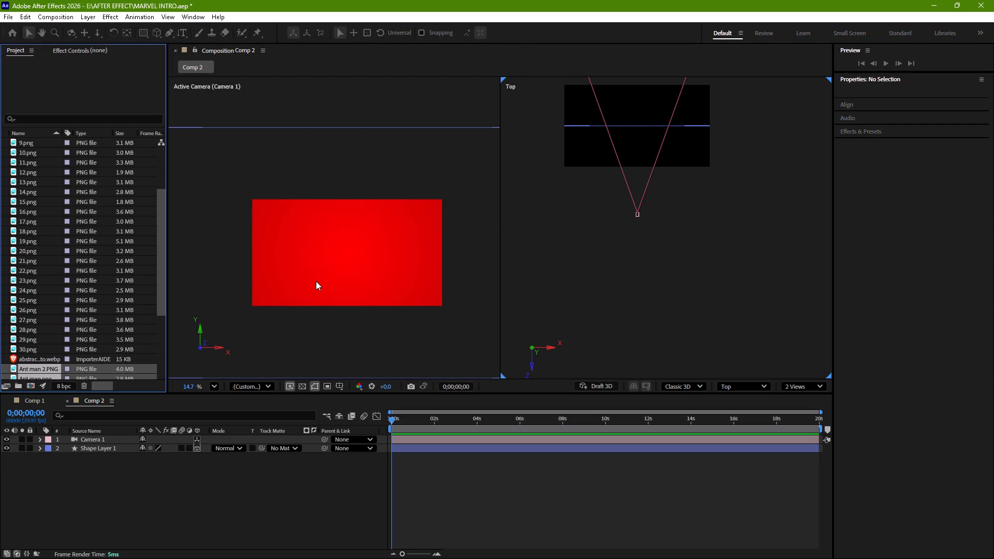
Add the eight hero images to Comp 2 between Camera 1 and Shape Layer 1, and make them 3D layers.
left_click_drag(51, 370, 110, 430)
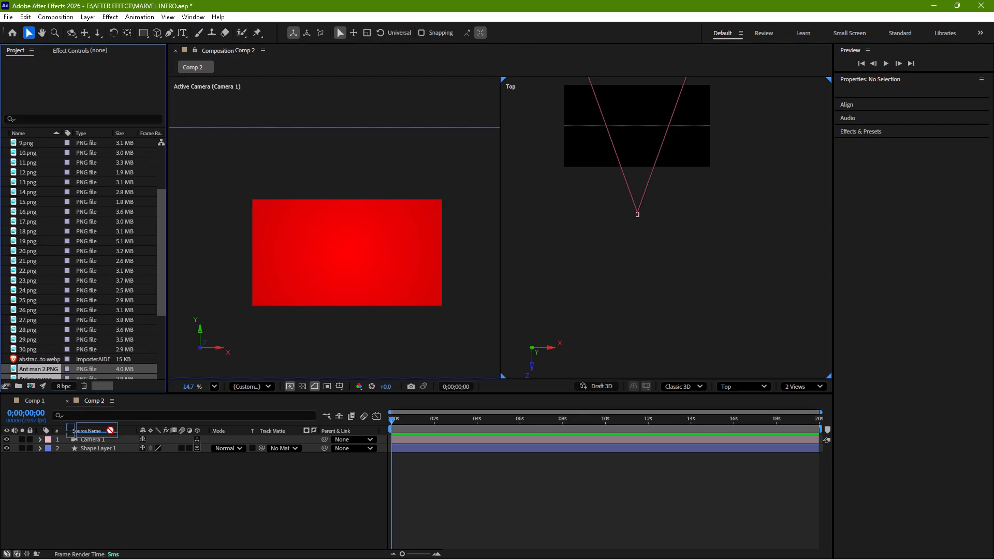
left_click_drag(110, 430, 116, 445)
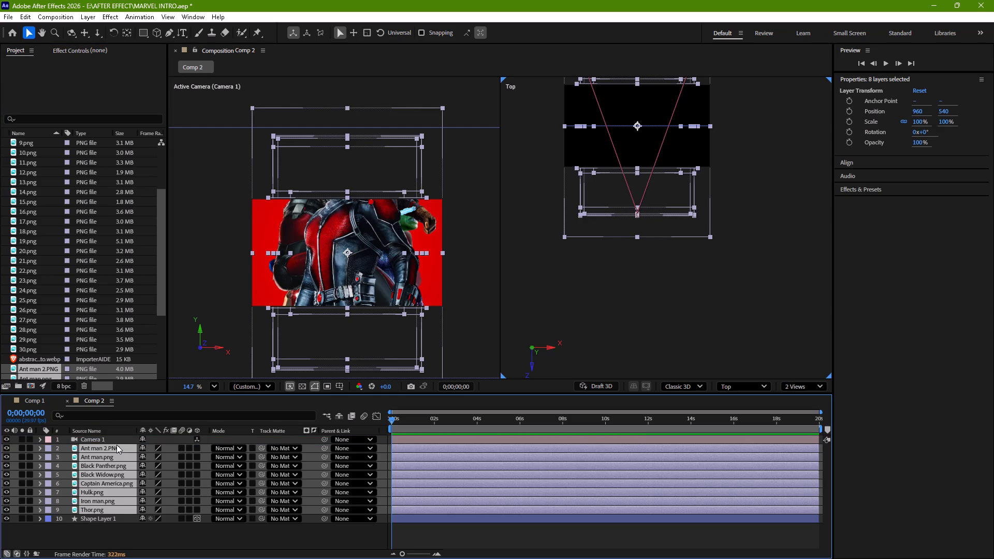
left_click(194, 449)
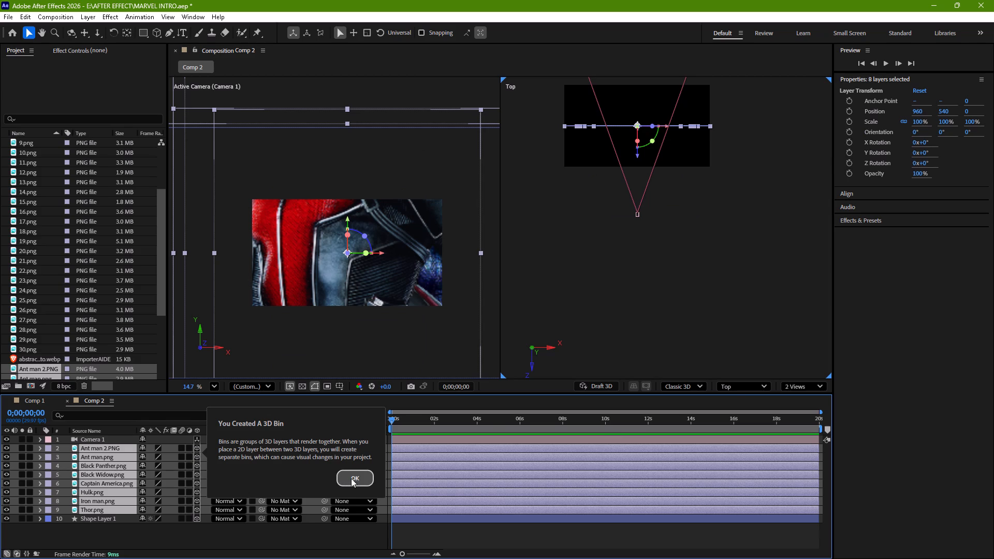
left_click(351, 478)
Scale all eight hero layers down to 15%.
key("s")
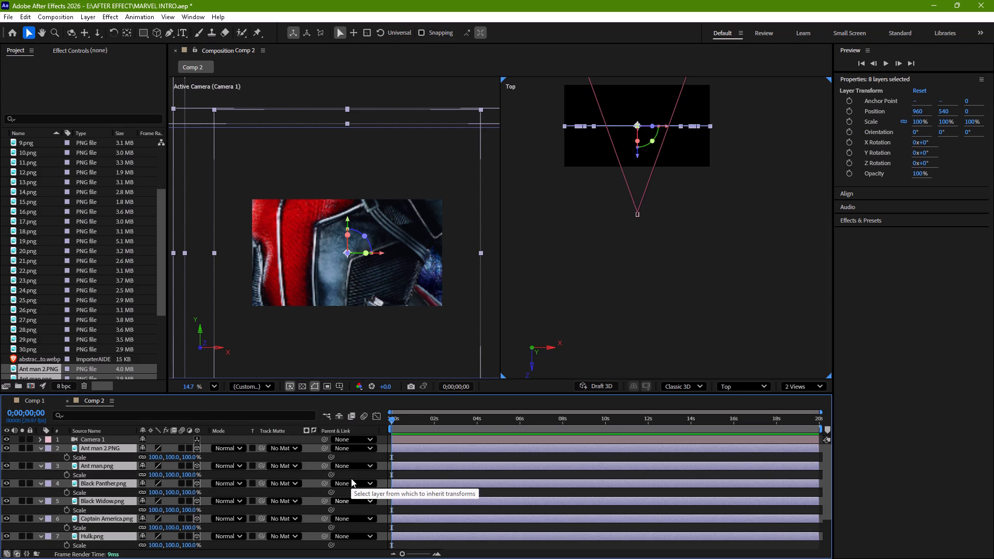
left_click_drag(190, 458, 178, 459)
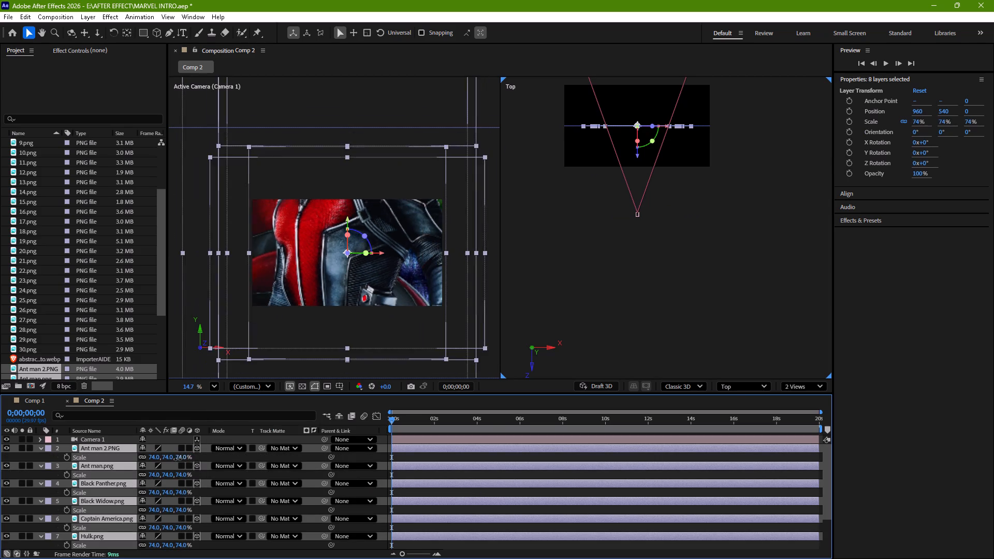
left_click_drag(178, 459, 152, 462)
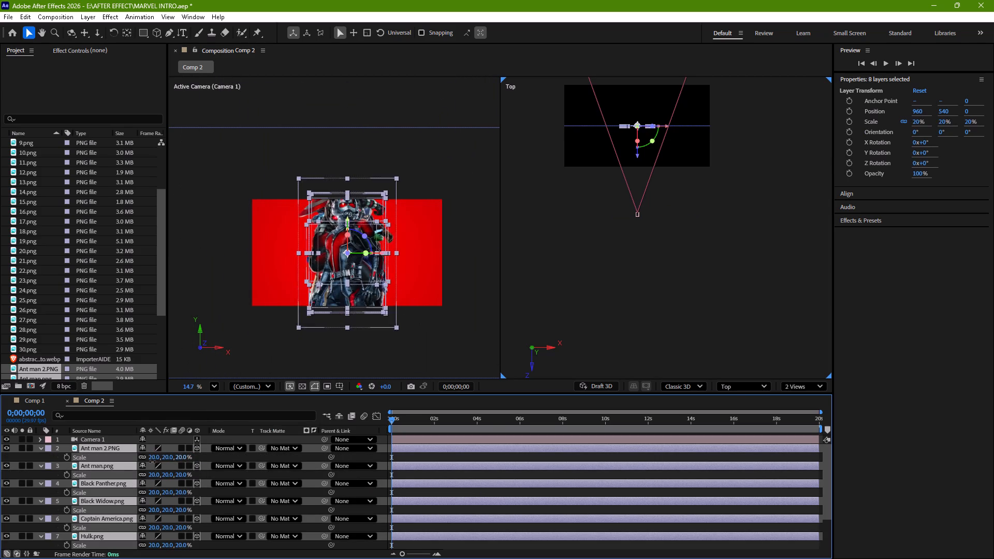
left_click_drag(152, 462, 150, 462)
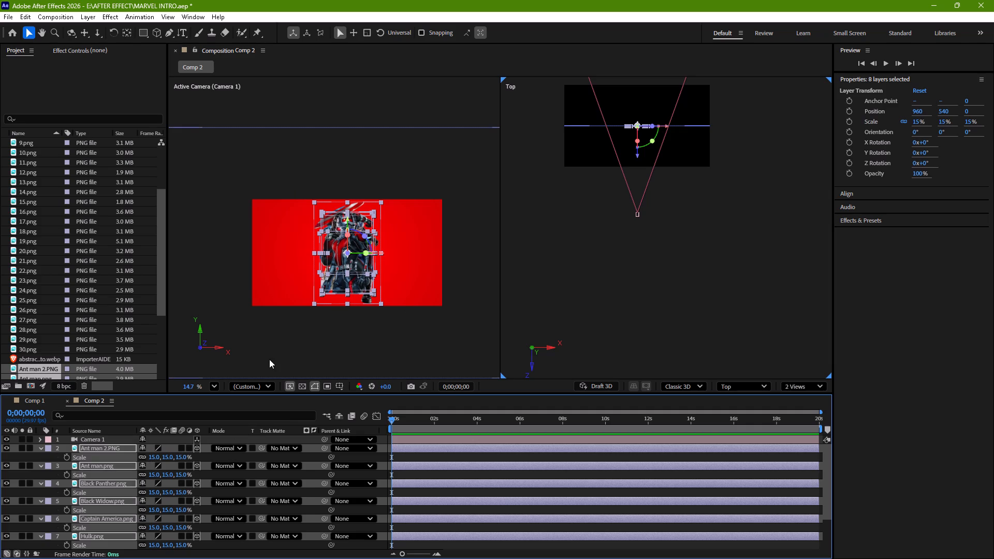
left_click(269, 359)
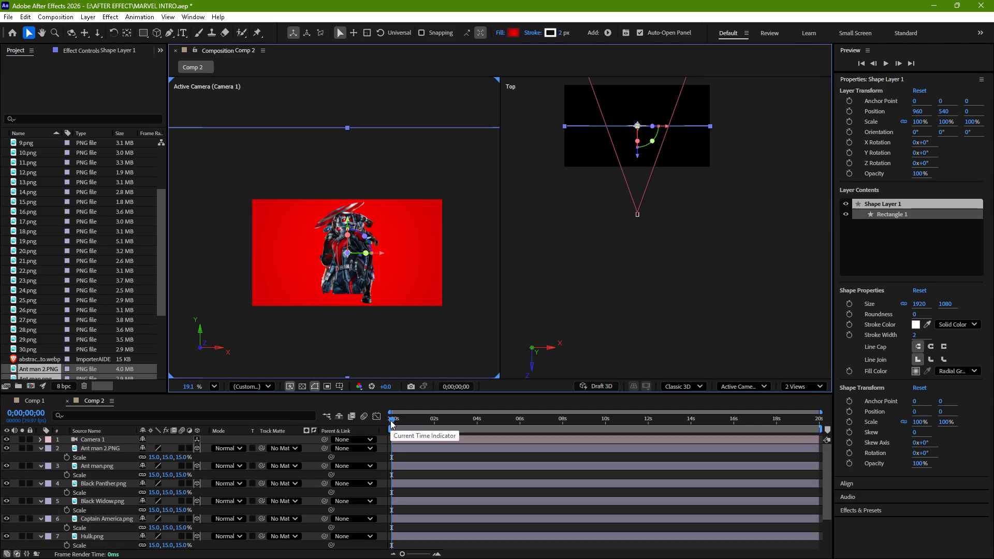
Play Comp 2 from the beginning to check the heroes against the camera pull-back, stopping around 0;00;02;04.
left_click(390, 420)
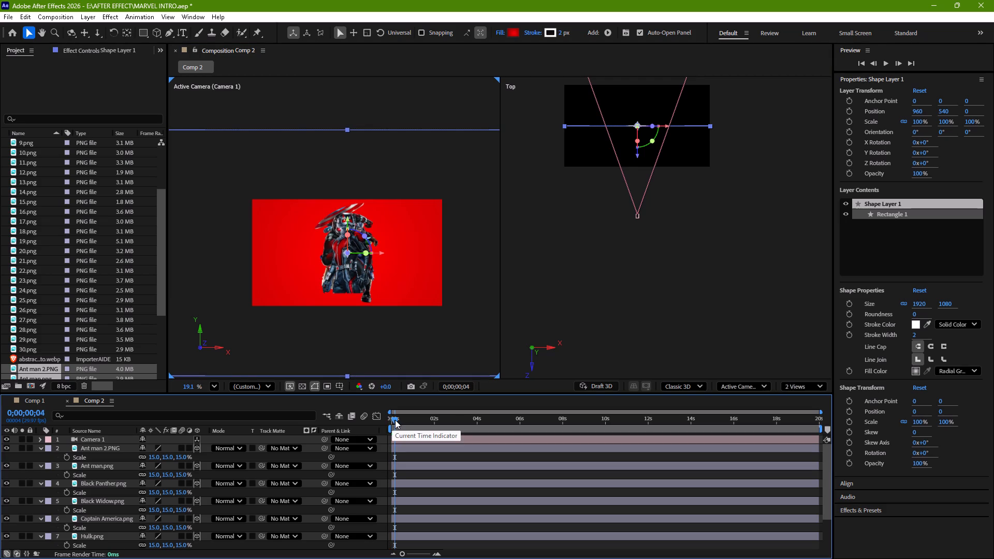
left_click_drag(395, 420, 382, 422)
key("space")
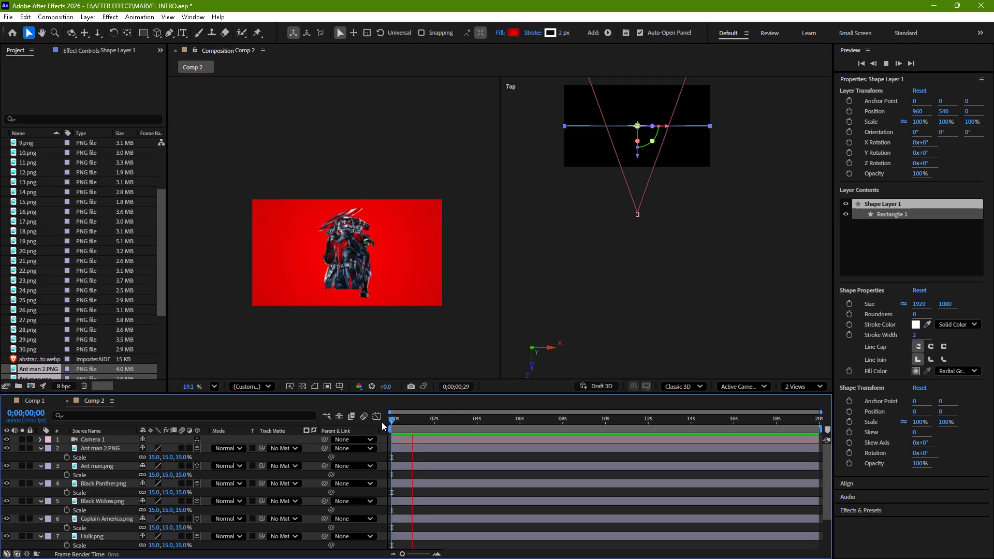
key("space")
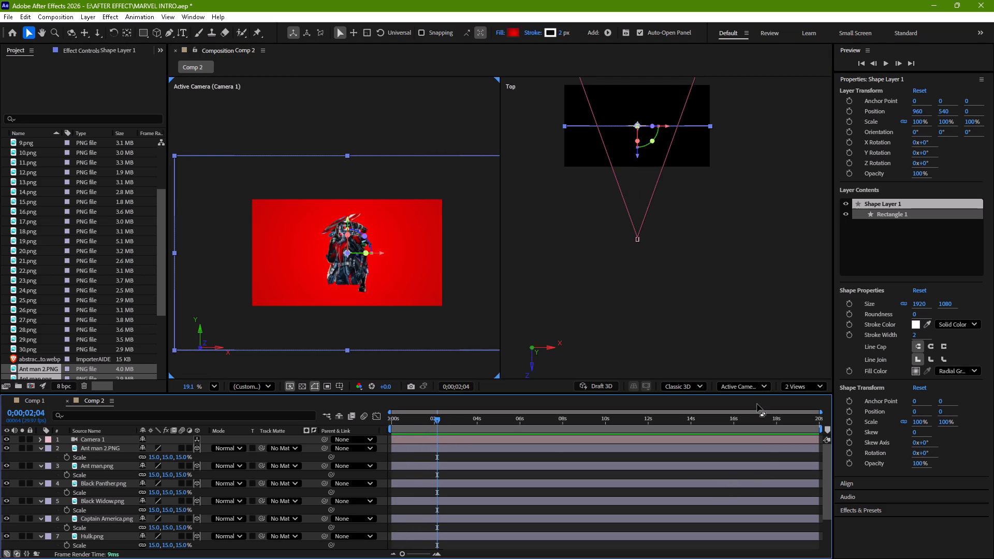
Inspect the 3D scene by changing the Active Camera view to Custom View 3, Top, and finally Custom View 2.
left_click(754, 387)
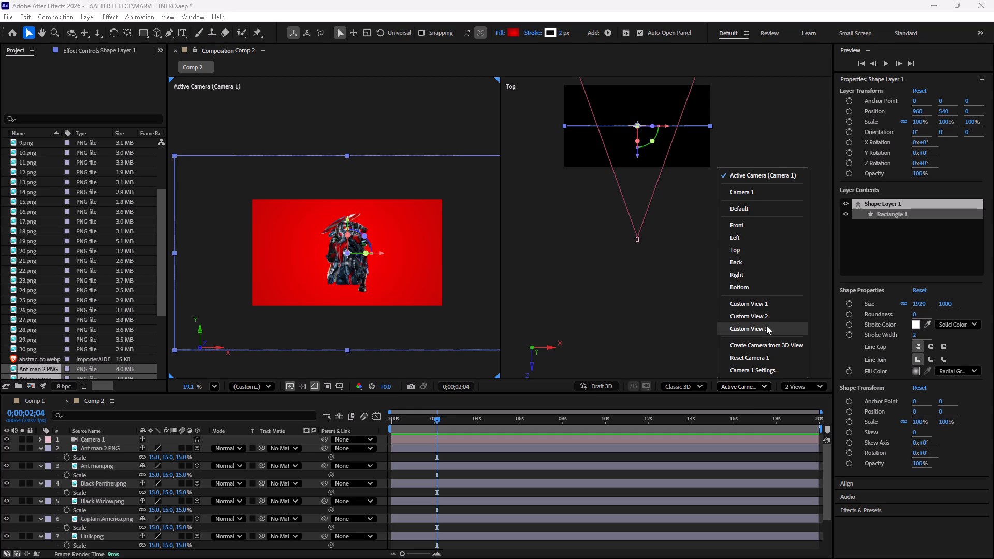
left_click(766, 326)
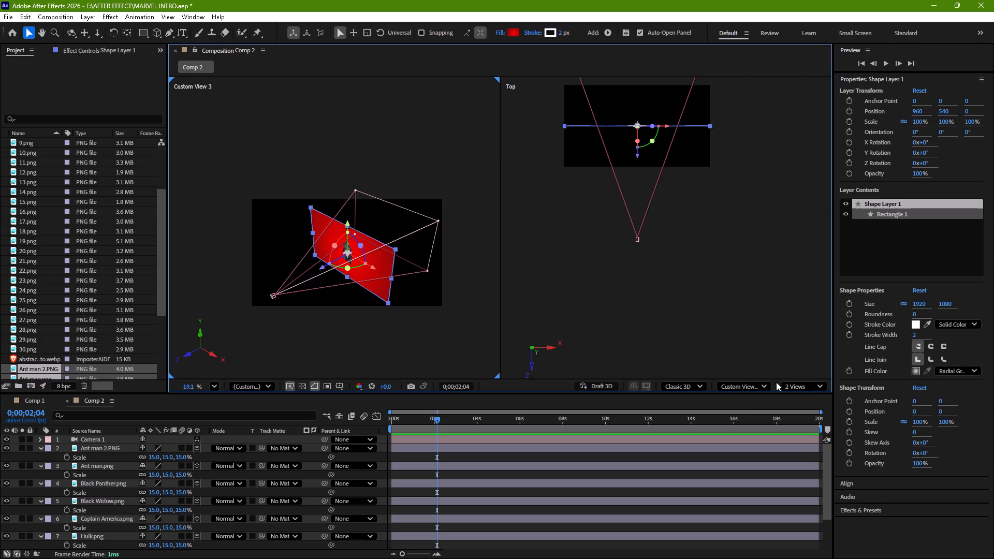
left_click(667, 436)
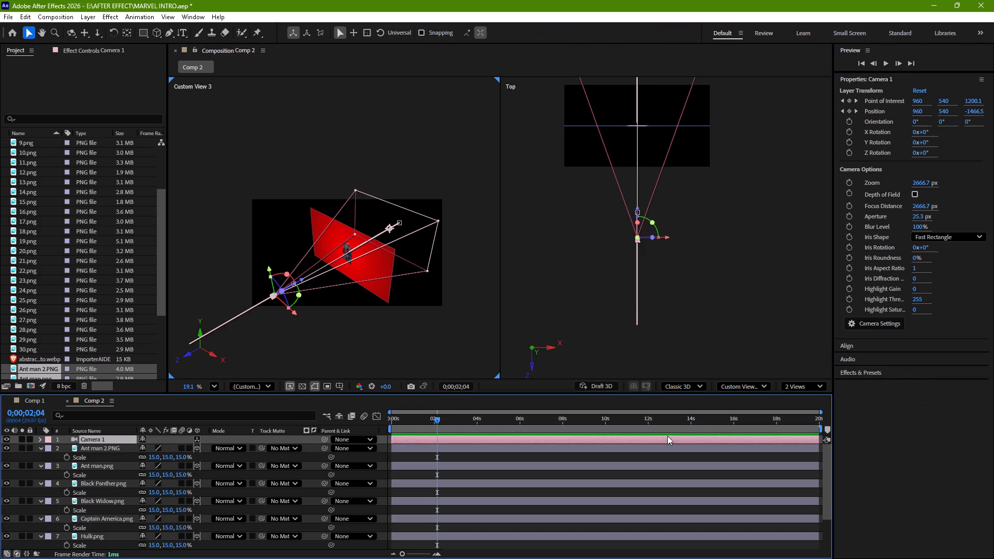
left_click(746, 387)
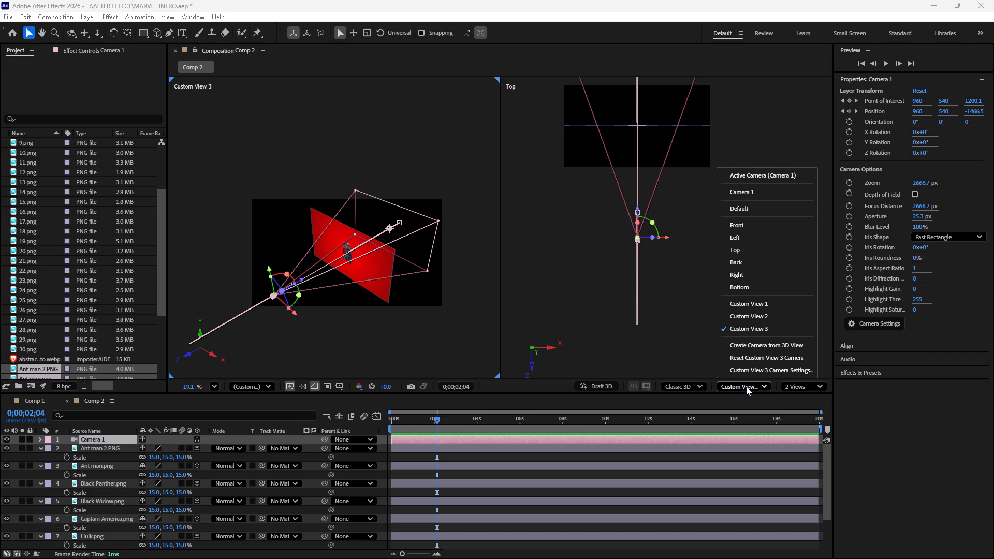
left_click(744, 253)
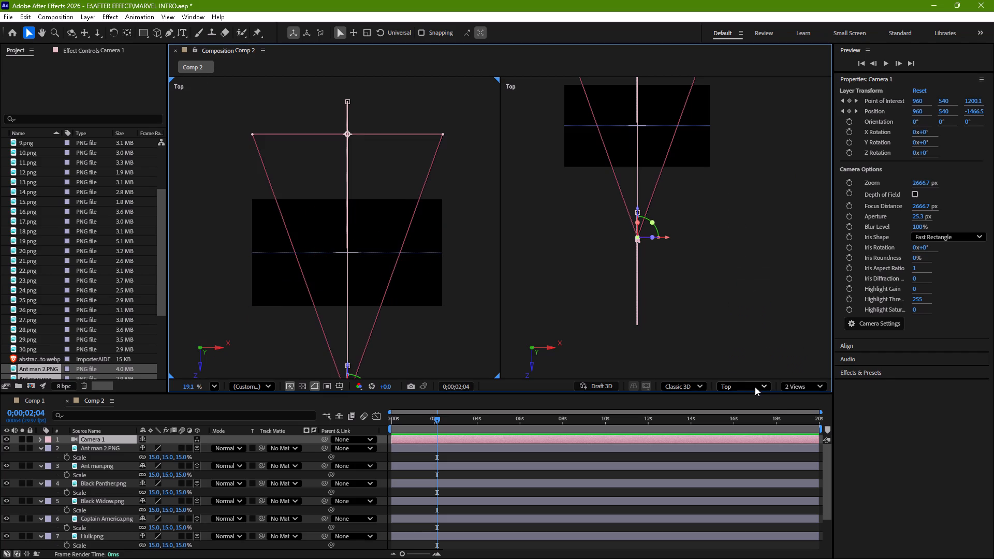
left_click(755, 387)
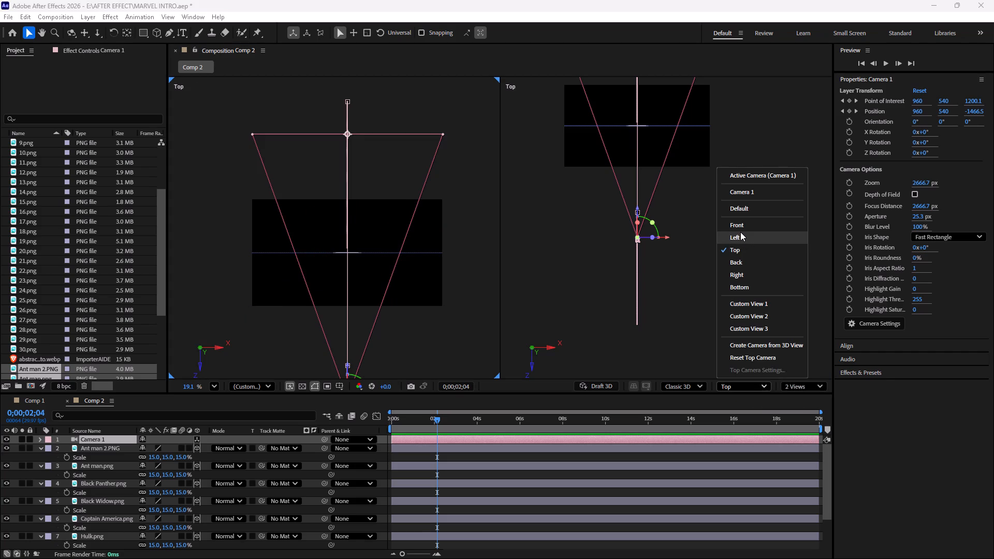
left_click(763, 321)
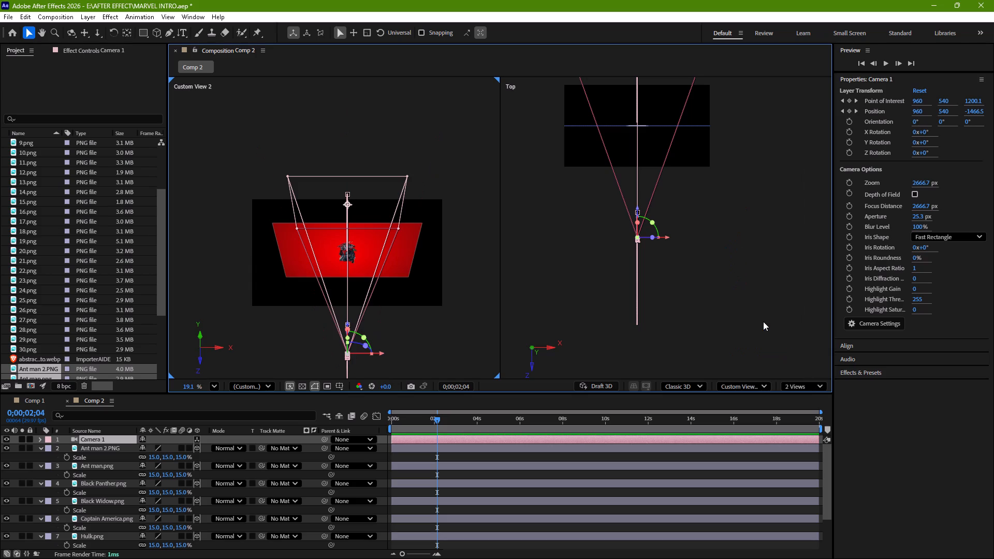
Move the Iron man.png layer below Thor.png, directly above Shape Layer 1.
left_click(553, 449)
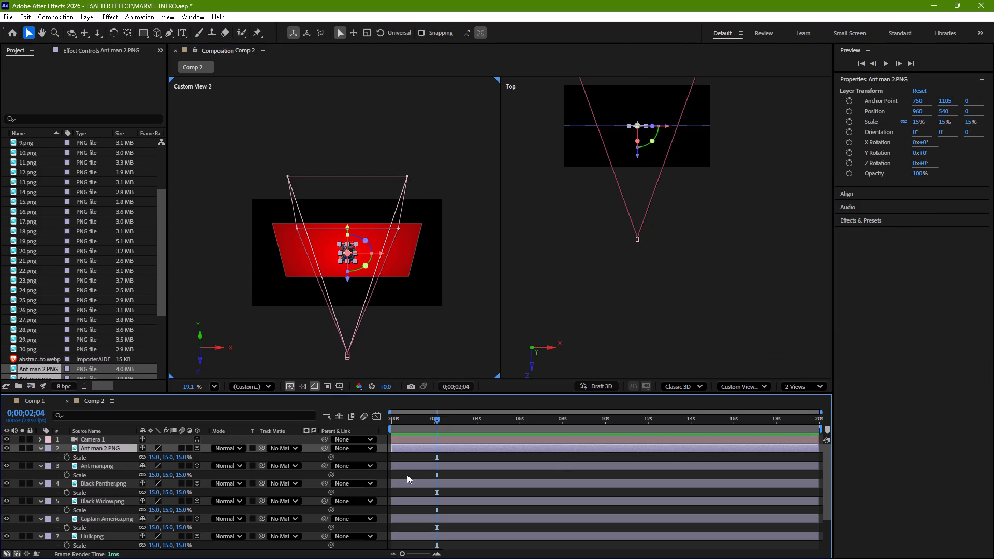
scroll(143, 505, "down", 4)
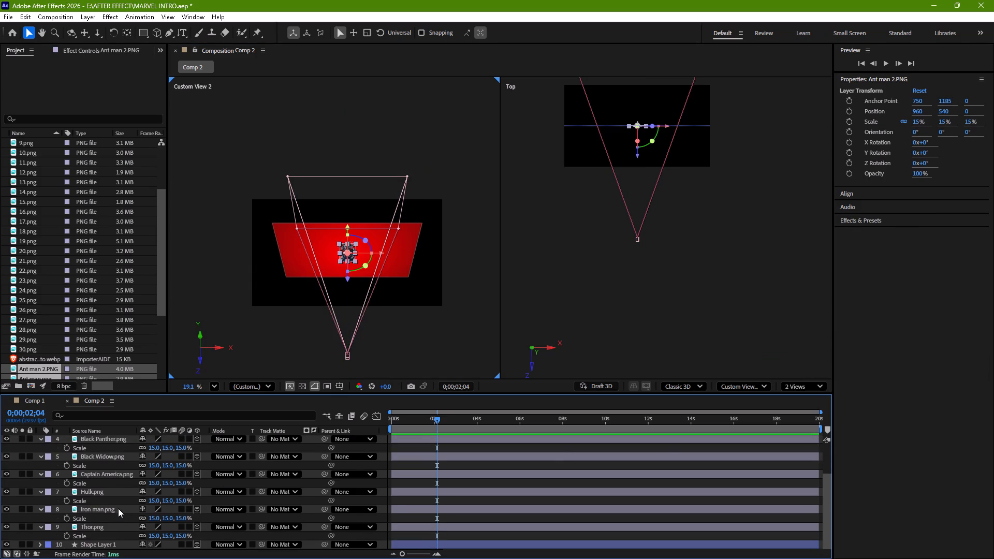
left_click(118, 508)
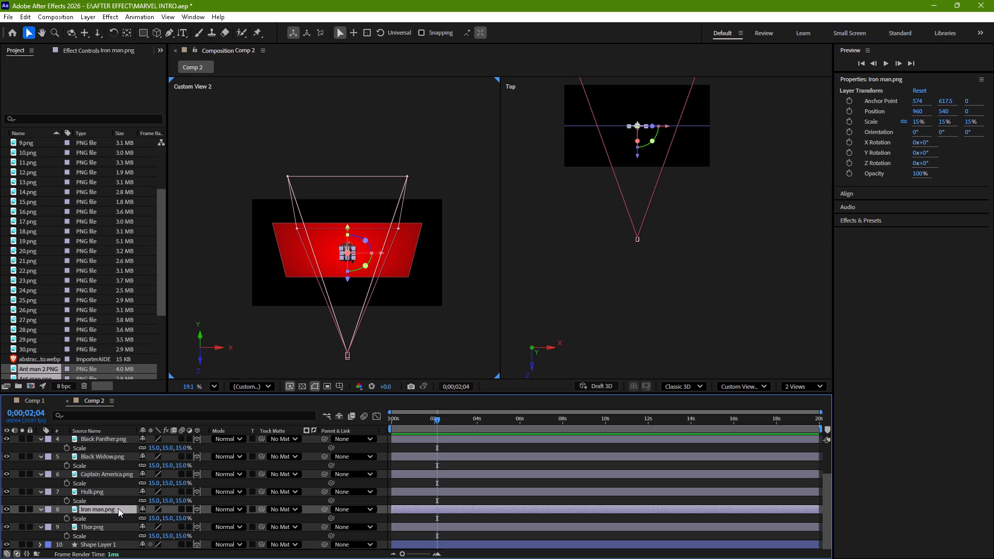
left_click_drag(118, 508, 121, 516)
left_click_drag(121, 516, 118, 537)
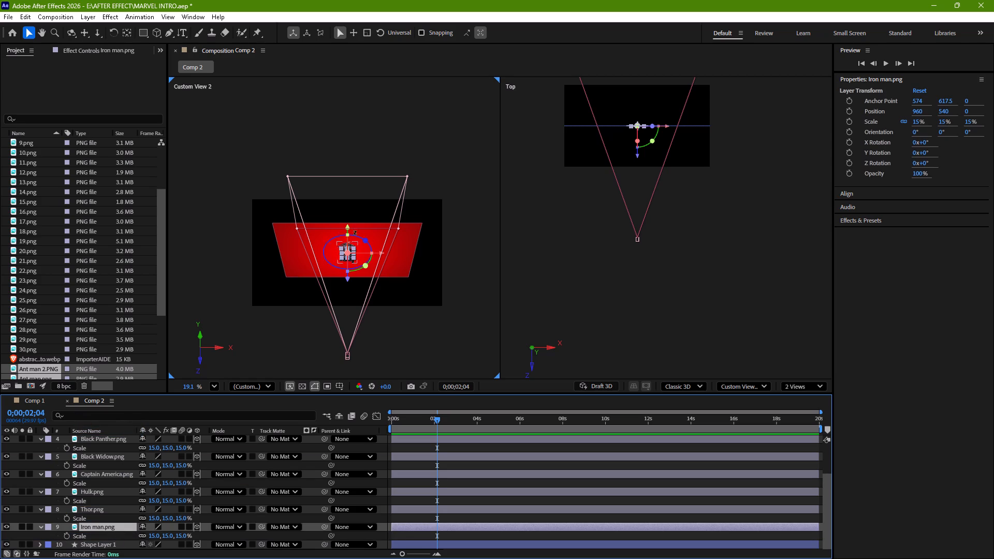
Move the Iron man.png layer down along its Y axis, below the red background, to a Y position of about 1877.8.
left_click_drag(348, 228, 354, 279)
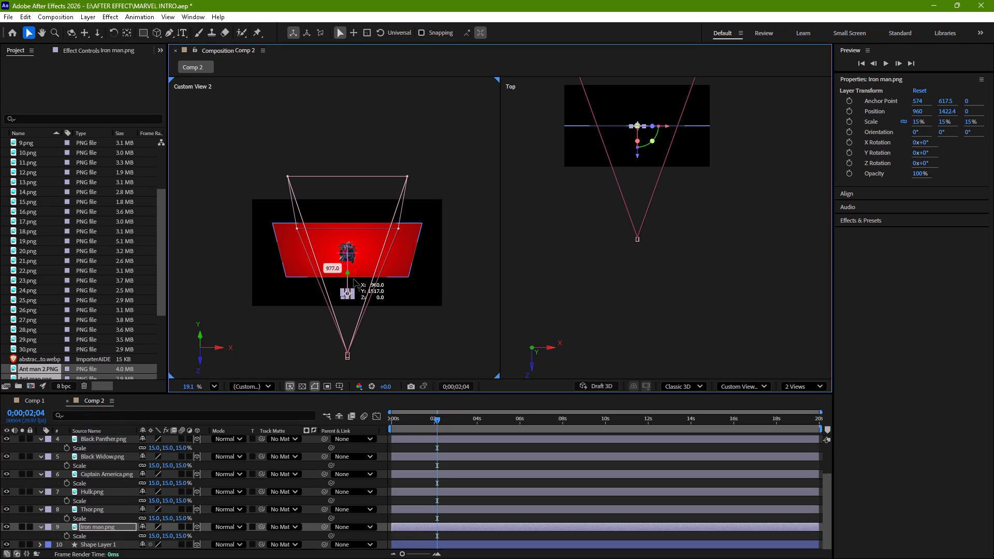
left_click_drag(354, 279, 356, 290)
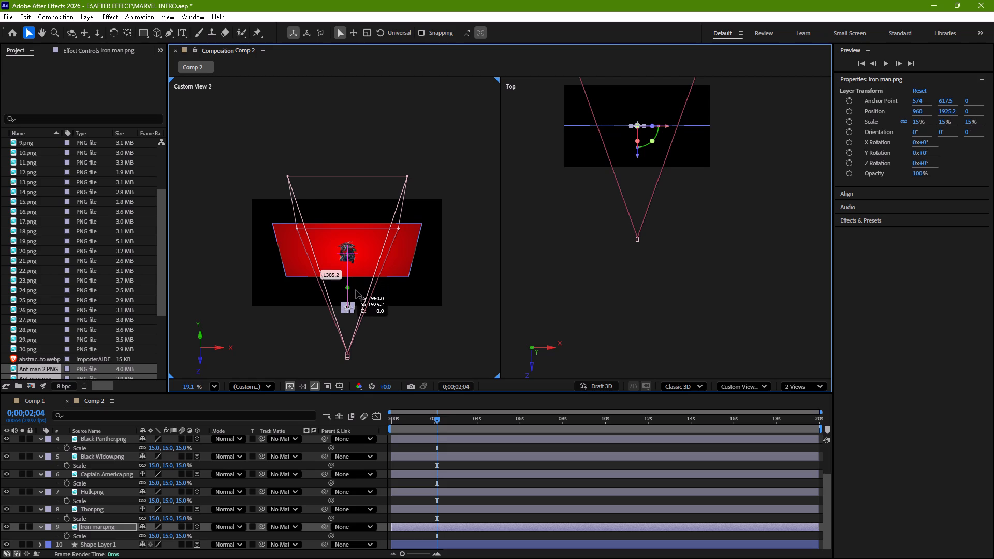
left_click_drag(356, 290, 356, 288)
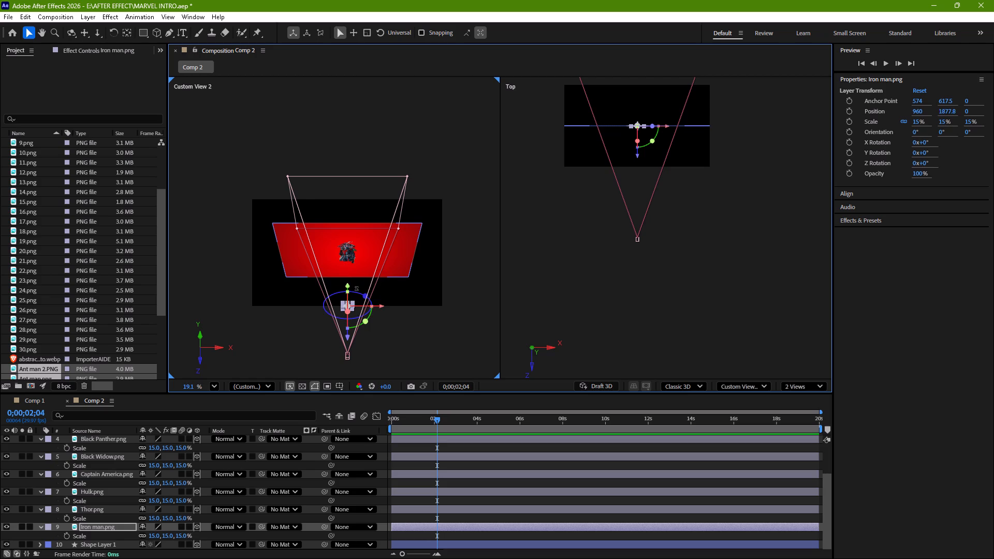
Play Comp 2 from the beginning to check the moved Iron man layer against the camera pull-back, stopping around 0;00;02;24.
left_click_drag(437, 419, 389, 426)
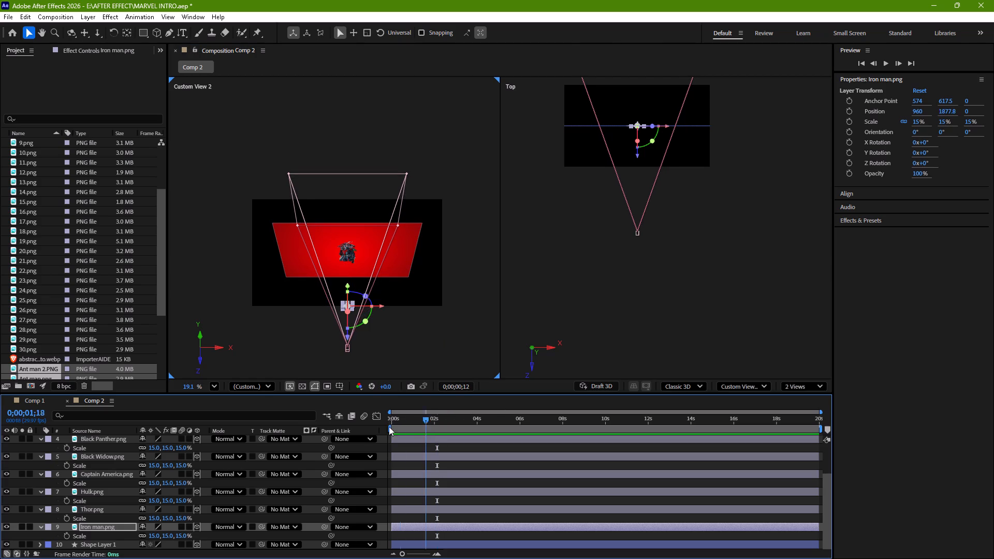
left_click_drag(389, 426, 361, 433)
key("space")
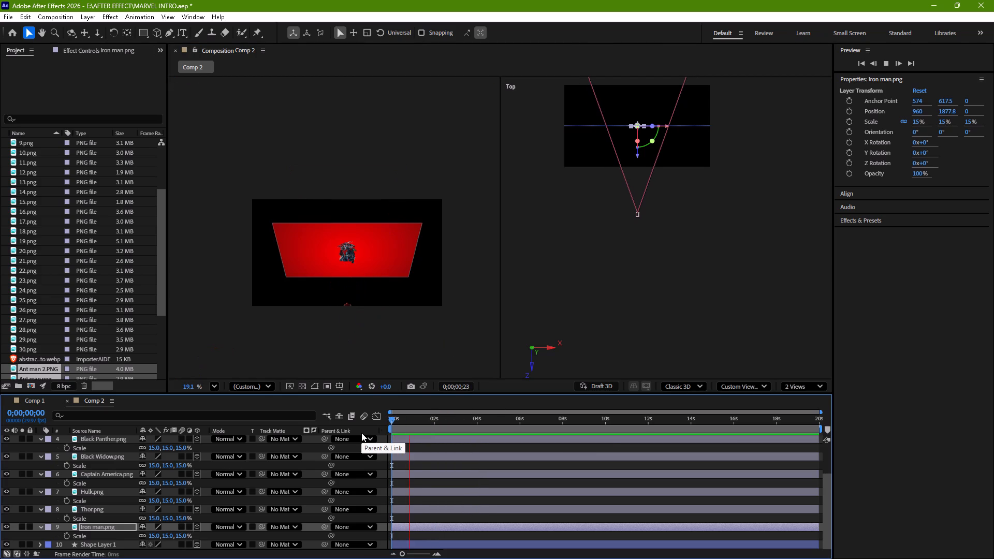
key("space")
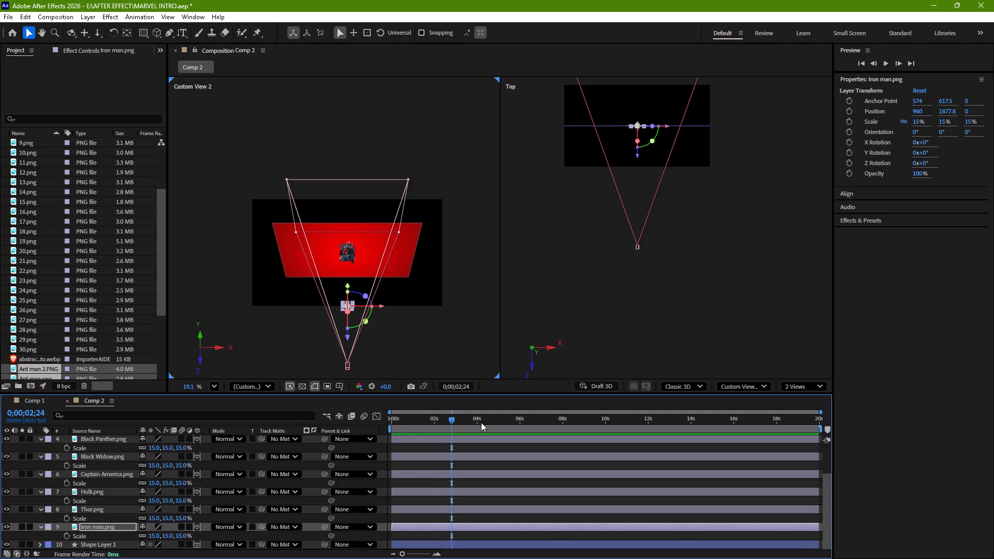
Switch the Custom View 2 viewport to Active Camera (Camera 1) and the Top viewport to Custom View 3.
left_click(761, 385)
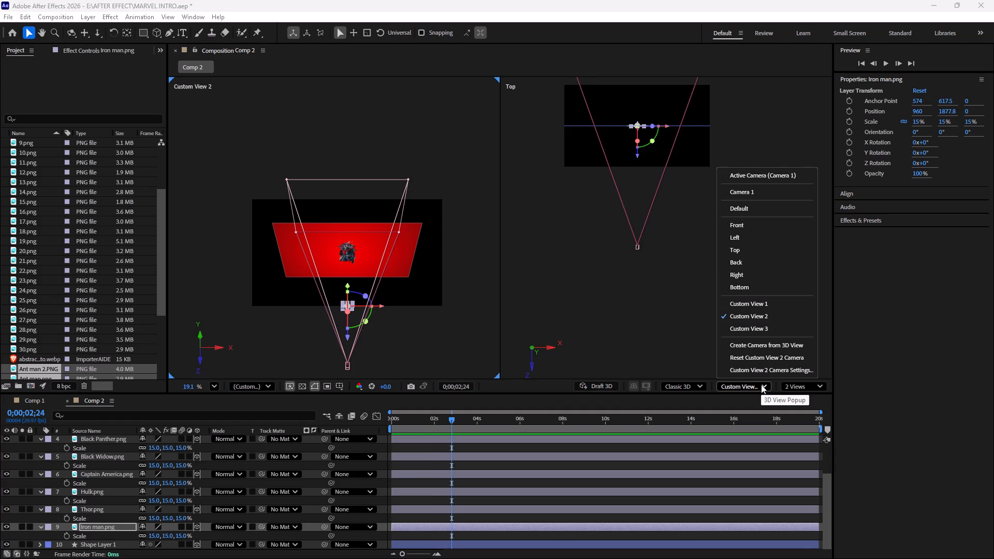
left_click(763, 332)
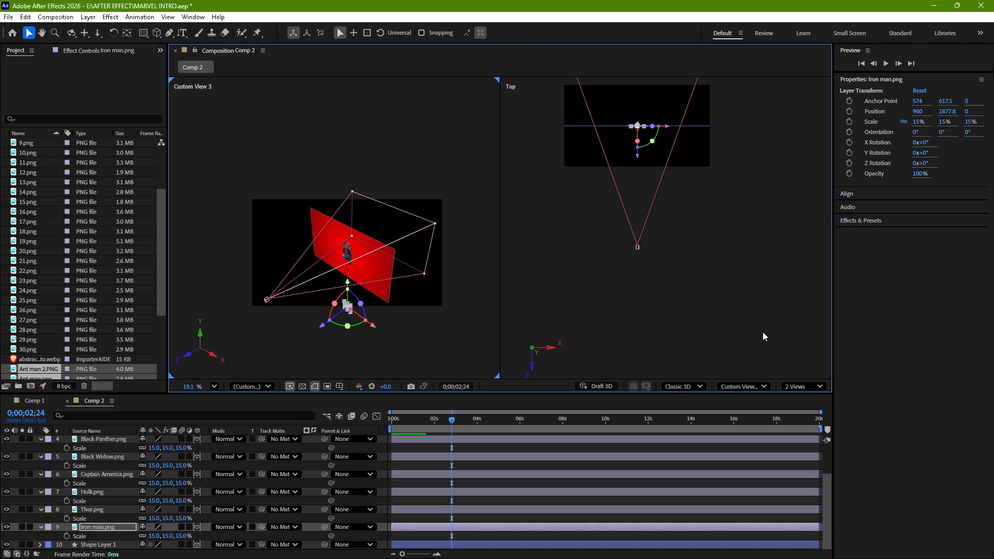
left_click(656, 324)
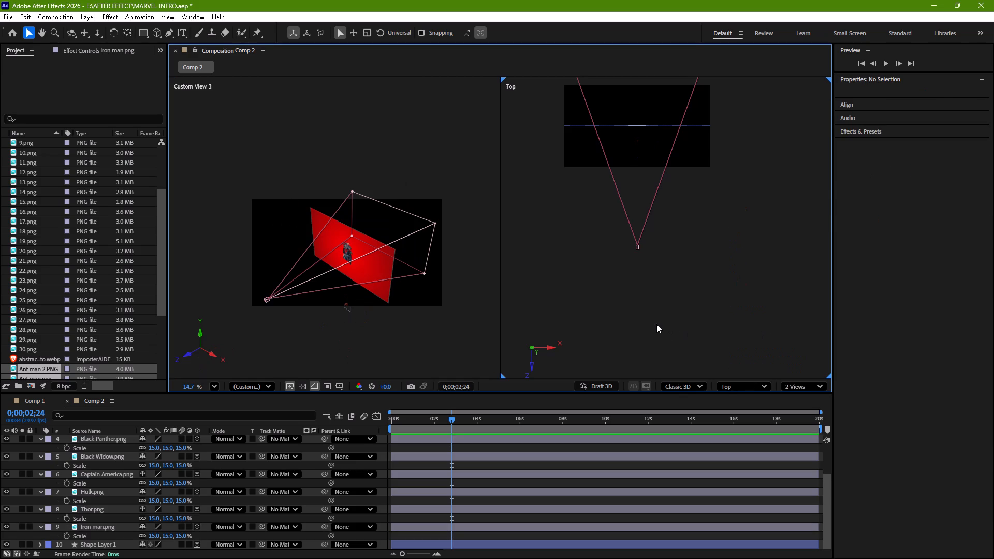
left_click(742, 387)
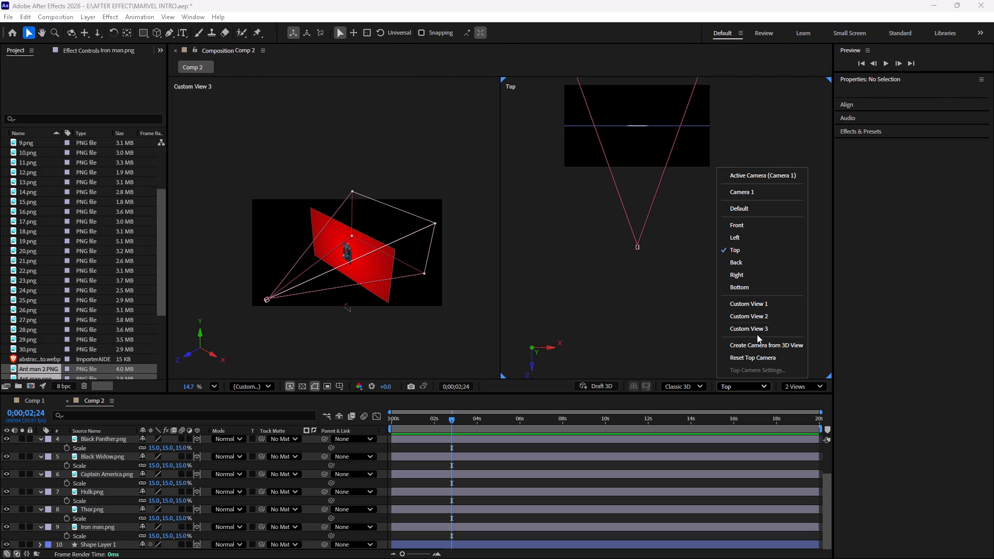
left_click(757, 330)
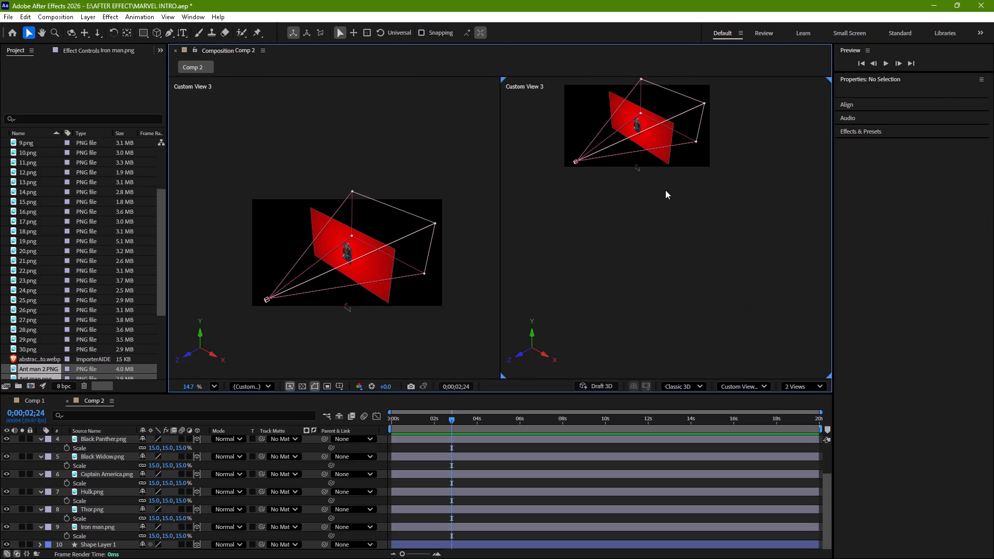
left_click(464, 322)
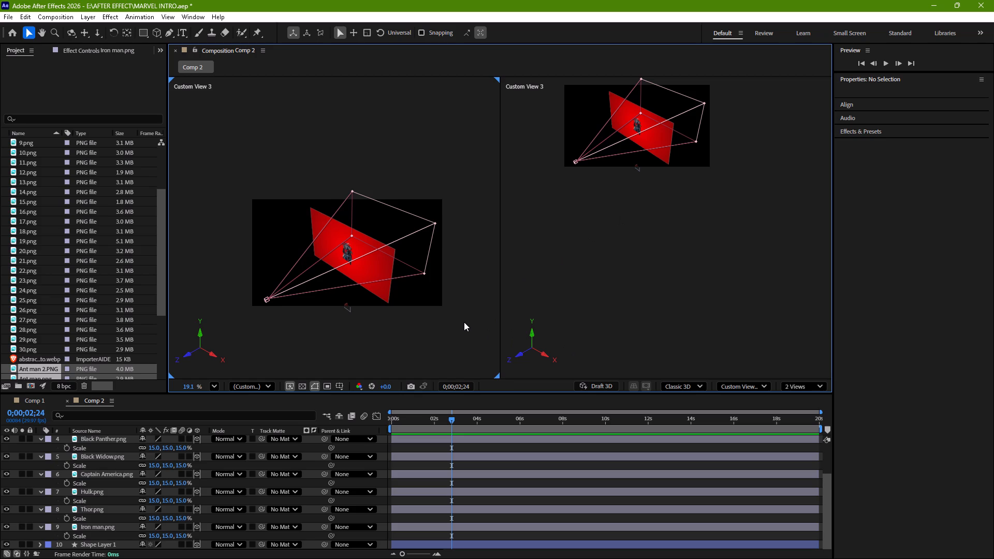
left_click(464, 322)
left_click(753, 386)
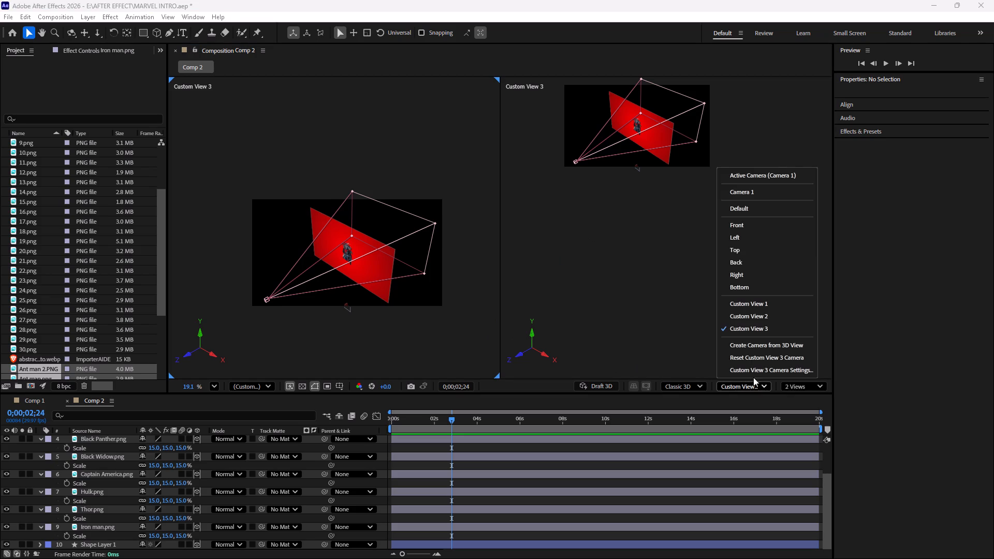
left_click(765, 177)
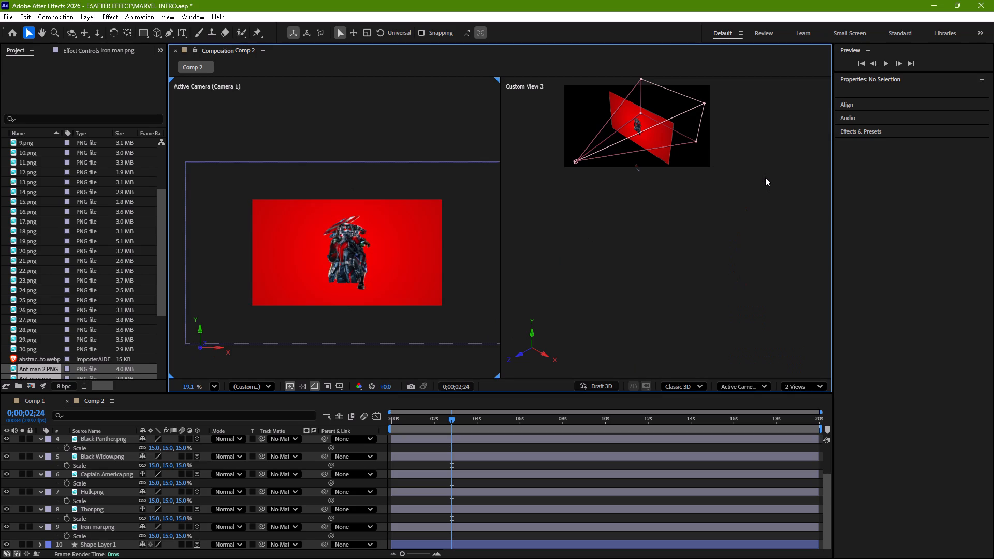
In Custom View 3, move the Iron man.png layer back up among the other heroes to a Y position of about 550.3.
left_click(728, 256)
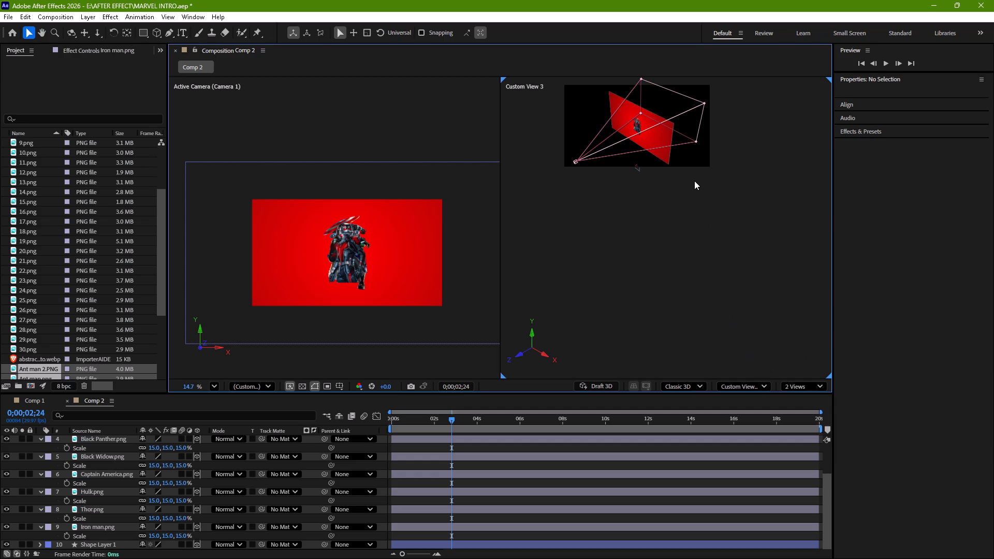
key("space")
key("space")
key("space")
key("space")
key("space")
key("space")
key("space")
key("space")
key("space")
key("space")
key("space")
key("space")
key("space")
key("space")
key("space")
key("space")
key("space")
key("space")
key("space")
key("space")
left_click_drag(694, 181, 705, 200)
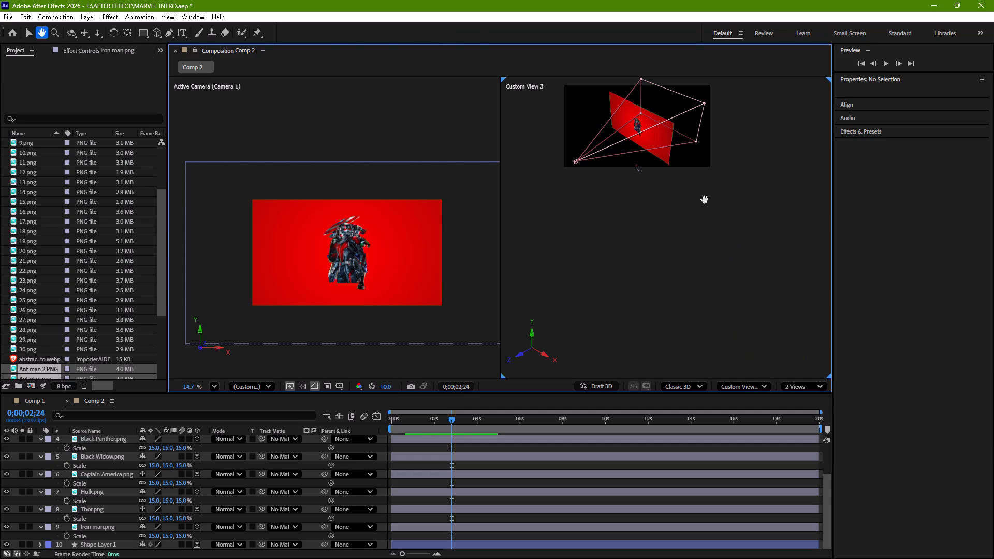
left_click_drag(705, 200, 716, 283)
scroll(716, 283, "up", 4, "ctrl")
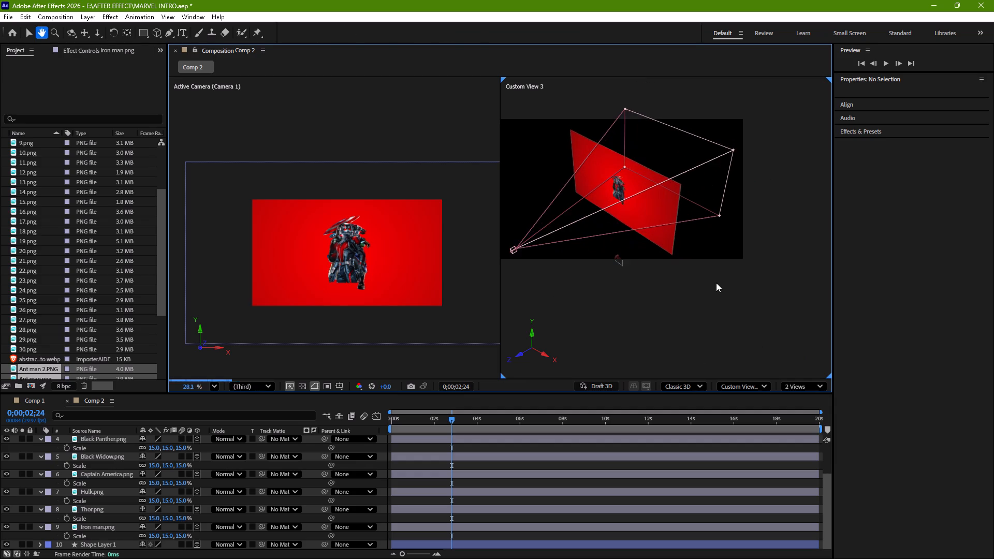
scroll(716, 283, "up", 2, "ctrl")
key("space")
key("space")
key("space")
key("space")
key("space")
key("space")
key("space")
key("space")
key("space")
key("space")
key("space")
key("space")
key("space")
key("space")
key("space")
key("space")
key("space")
key("space")
key("space")
key("space")
left_click_drag(664, 237, 729, 238)
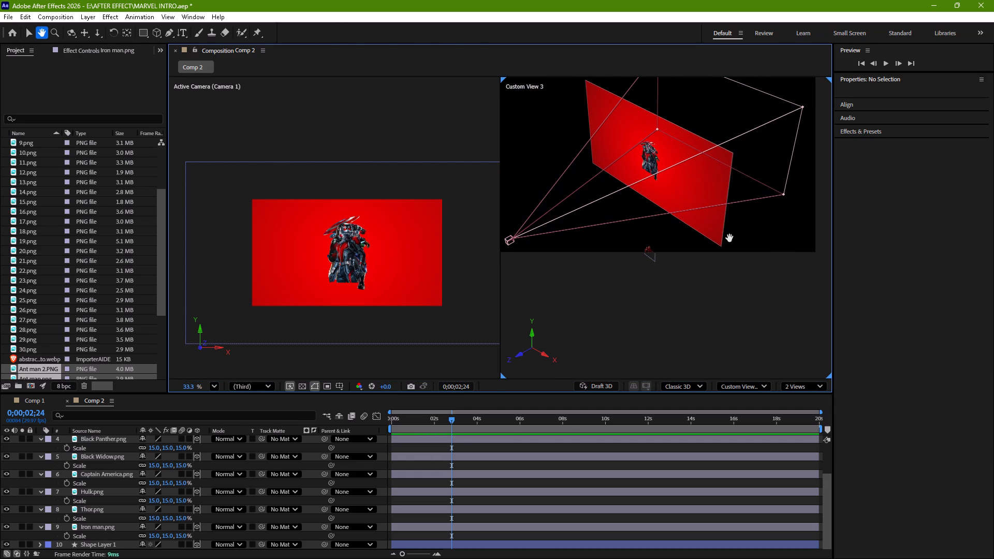
left_click_drag(729, 238, 737, 241)
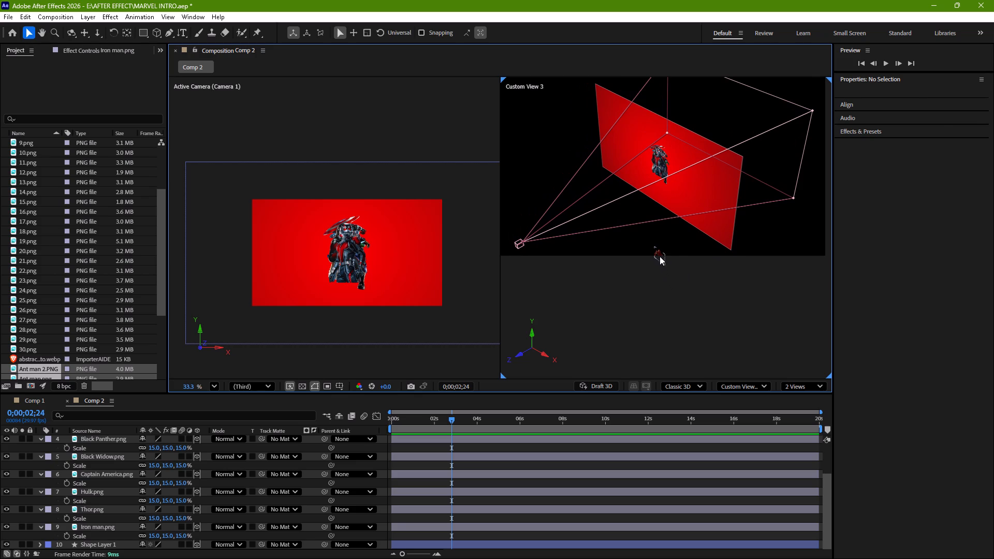
left_click(660, 256)
left_click_drag(661, 227, 664, 159)
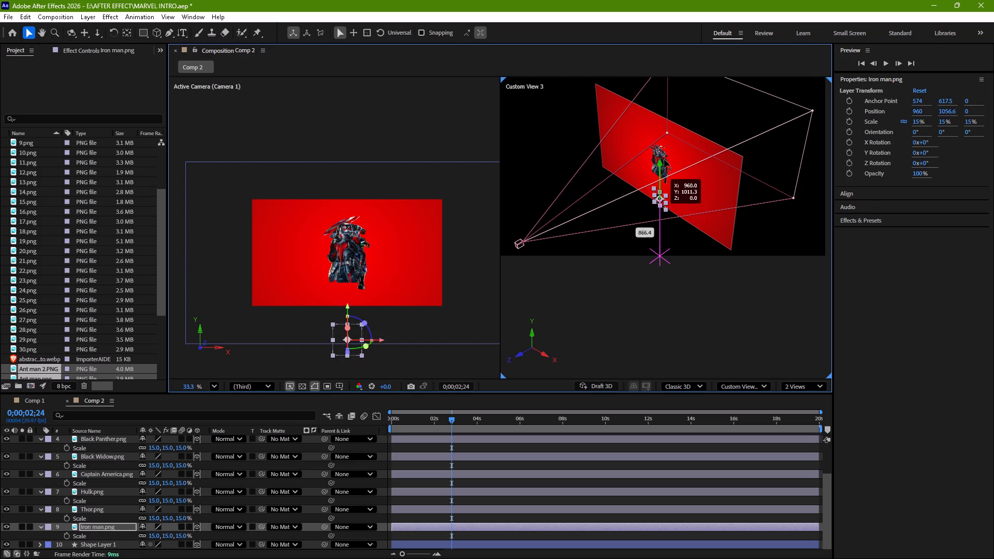
left_click_drag(664, 159, 660, 126)
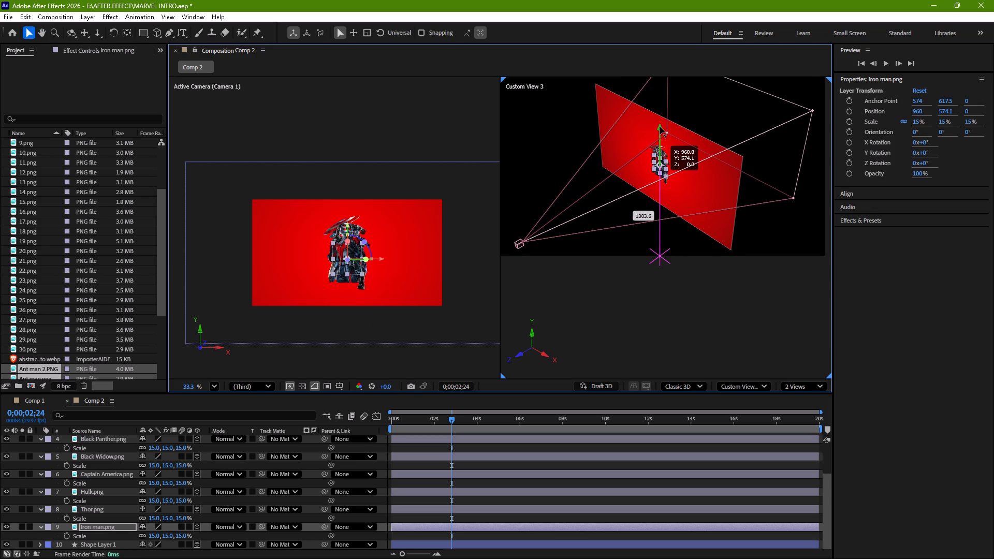
left_click_drag(660, 126, 659, 125)
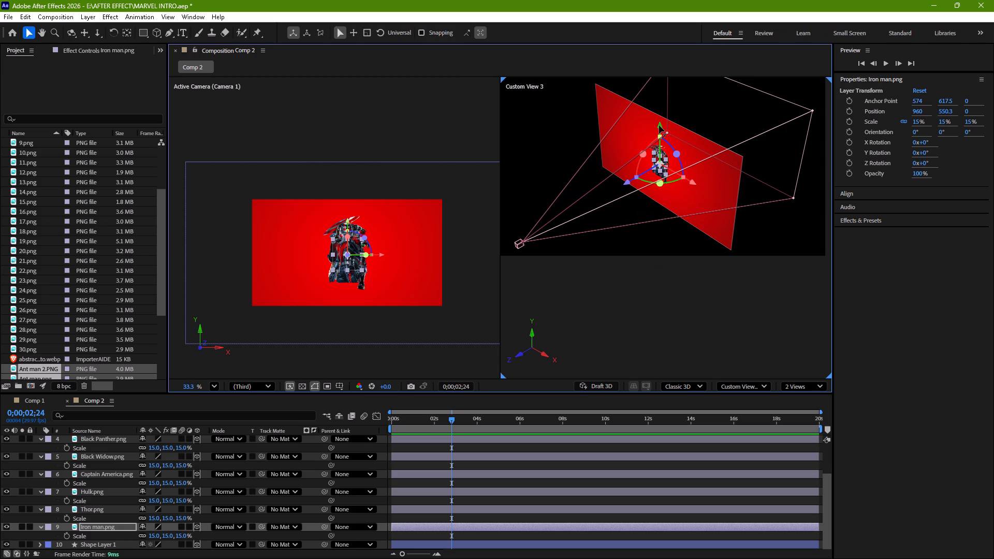
Return the playhead to the start of Comp 2 at 0;00;00;00.
left_click_drag(451, 419, 352, 443)
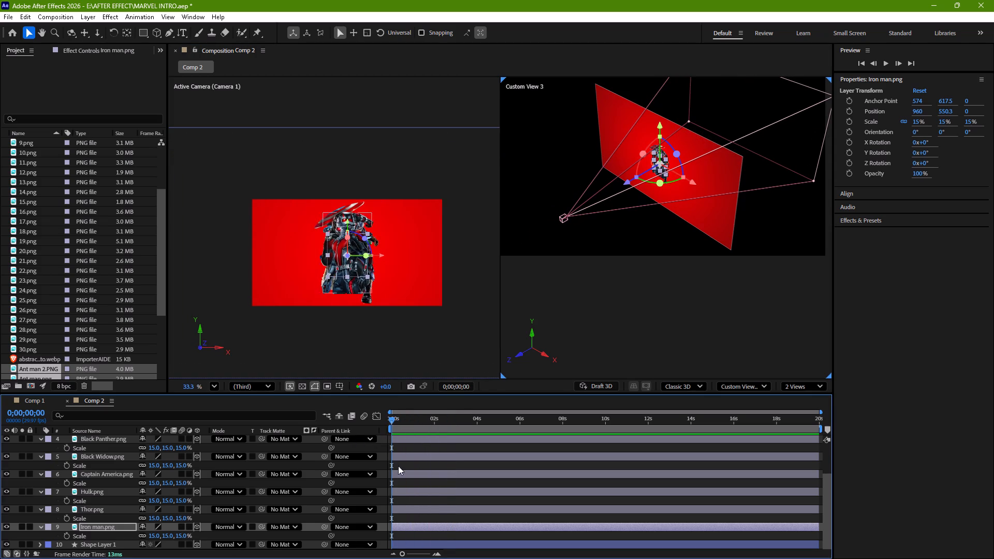
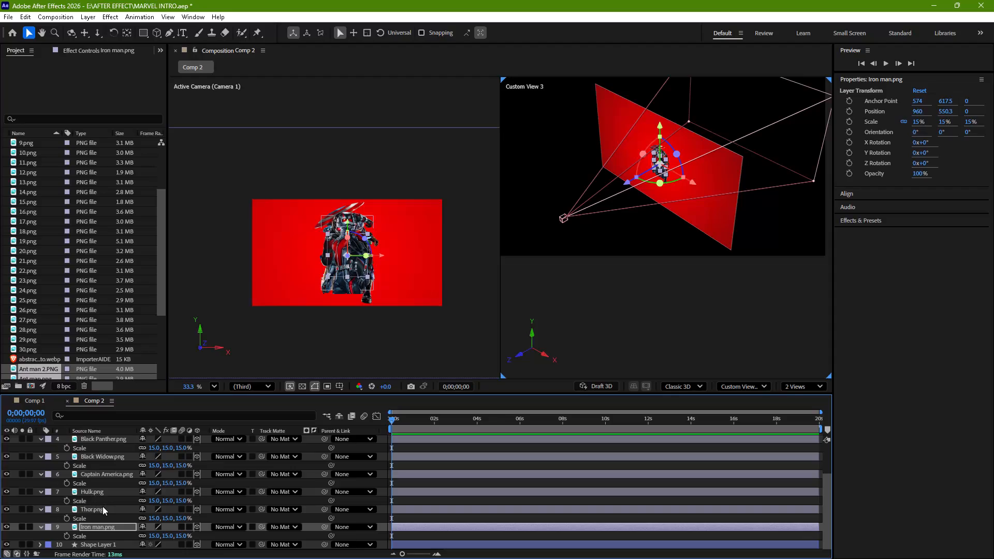
Shift the seven layers from Ant man 2.PNG through Thor.png so they all start at about 2 seconds in the timeline.
left_click(103, 506)
scroll(103, 506, "down", 2)
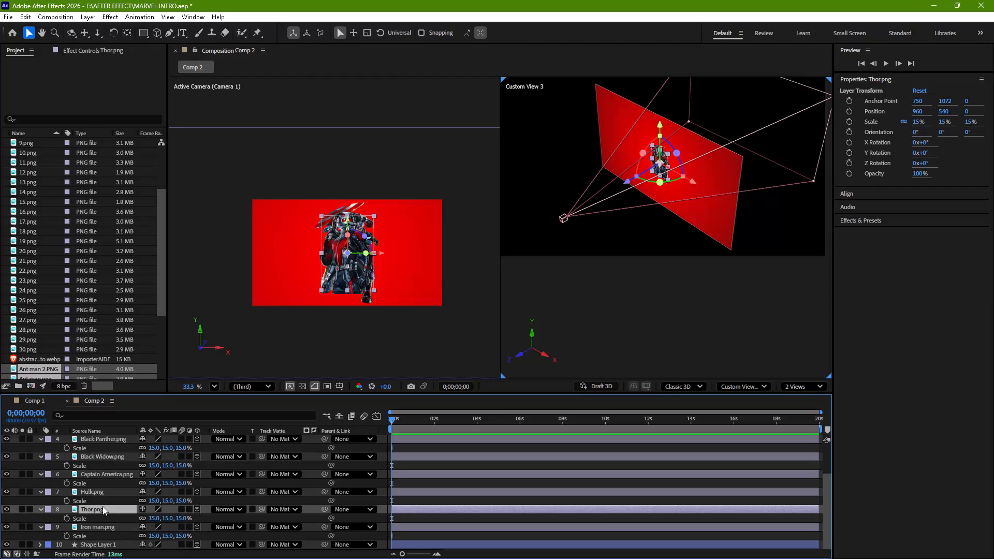
scroll(110, 441, "up", 4)
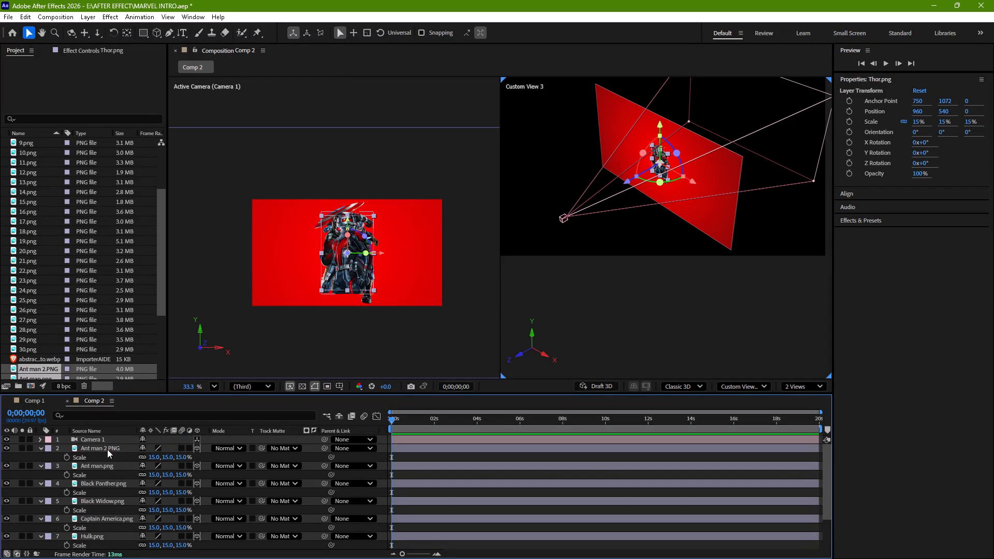
left_click(106, 449, "ctrl")
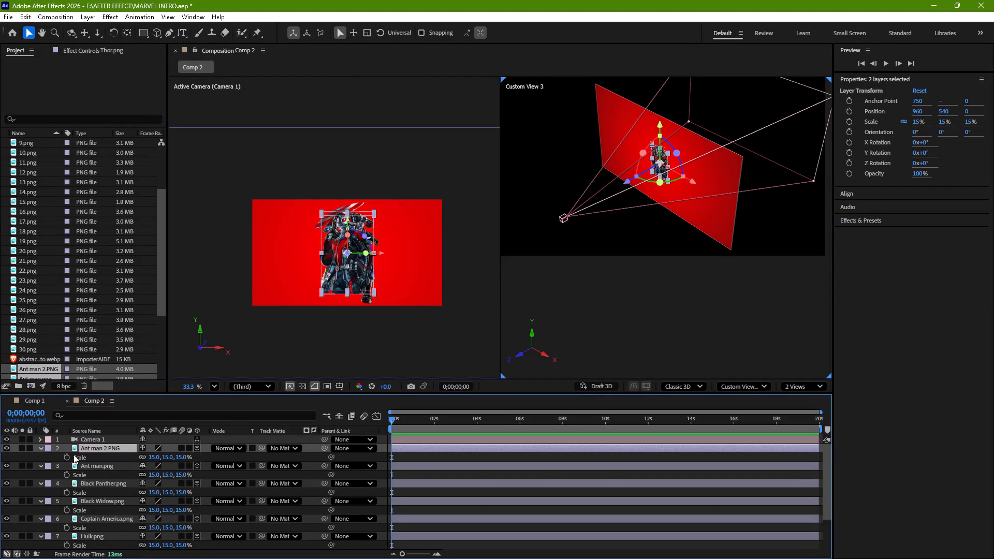
scroll(107, 475, "down", 4)
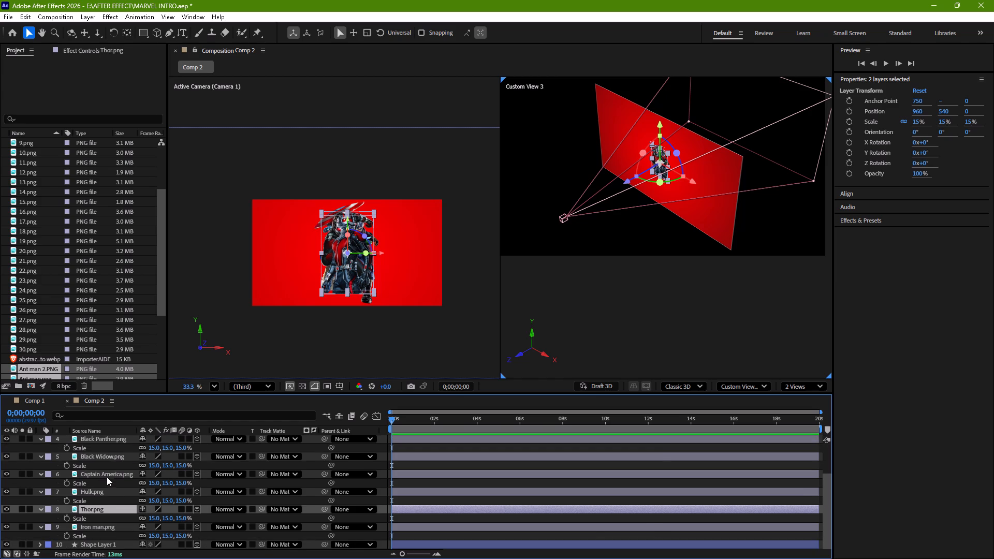
left_click(102, 509, "shift")
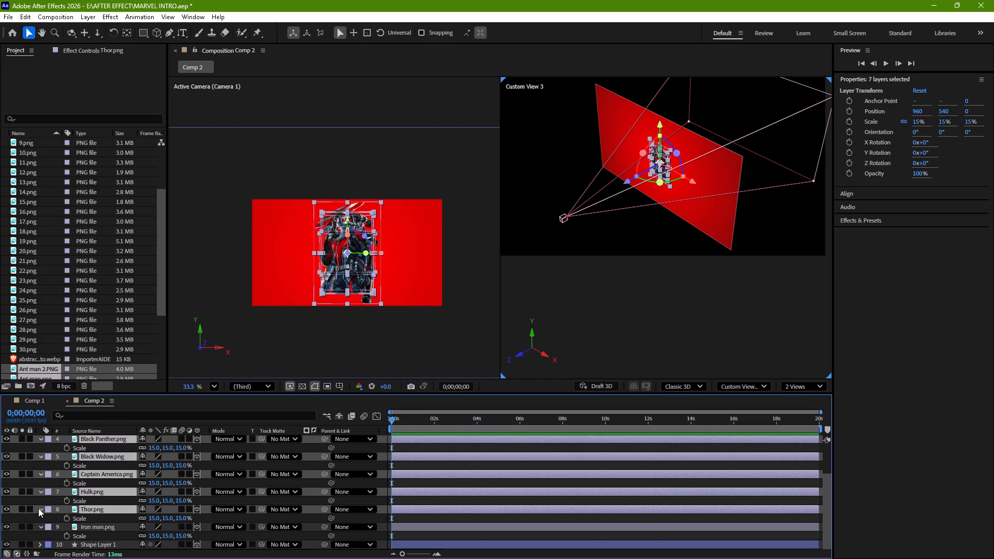
left_click(38, 508)
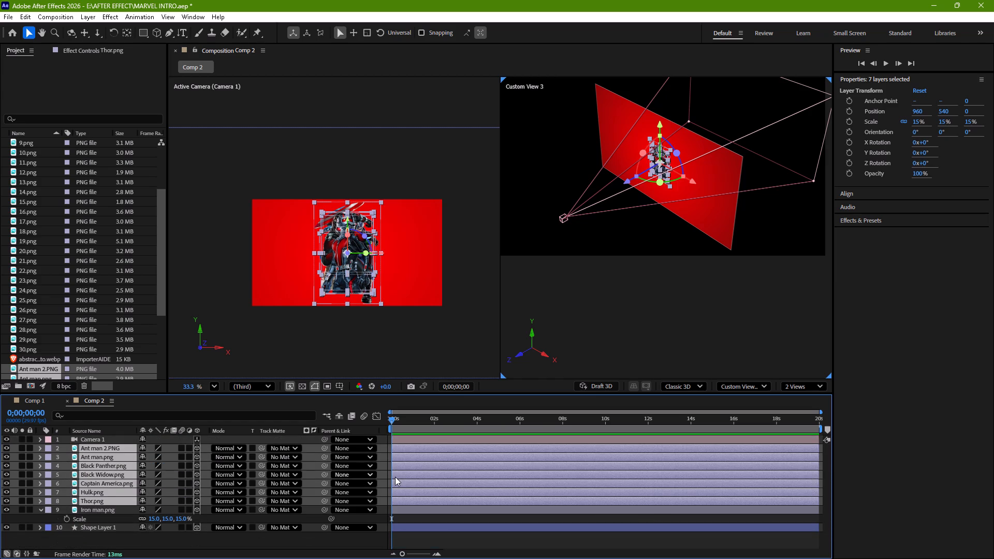
left_click_drag(415, 482, 462, 480)
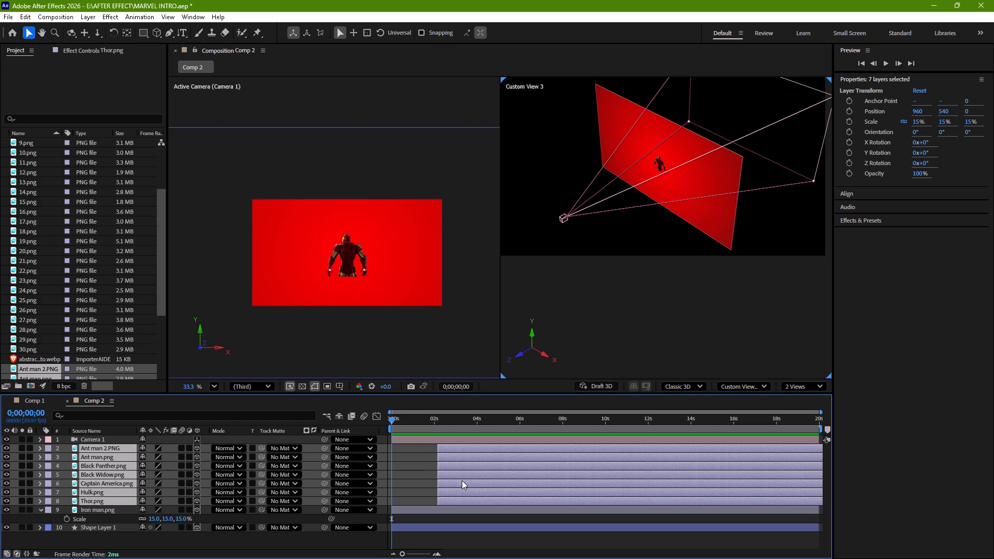
left_click_drag(462, 480, 457, 481)
left_click(458, 540)
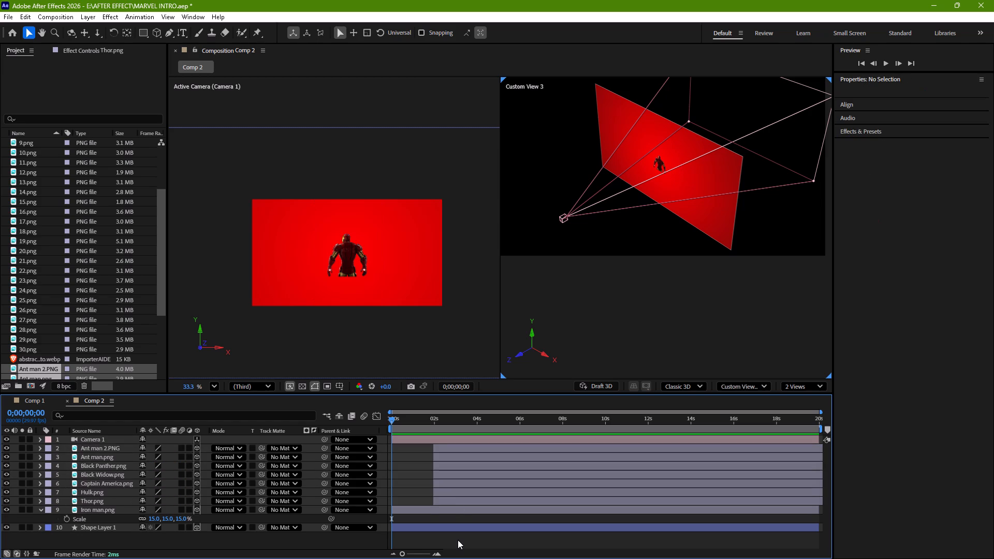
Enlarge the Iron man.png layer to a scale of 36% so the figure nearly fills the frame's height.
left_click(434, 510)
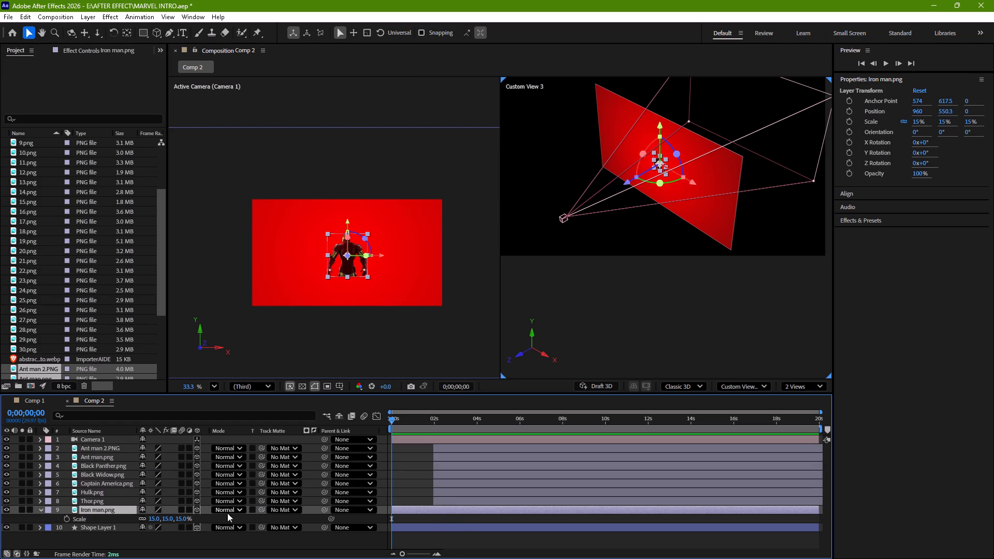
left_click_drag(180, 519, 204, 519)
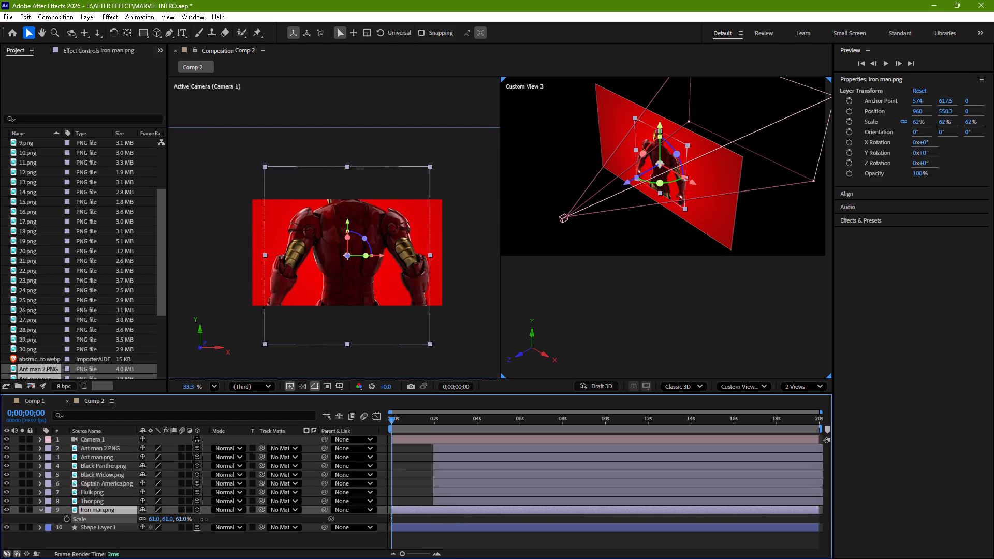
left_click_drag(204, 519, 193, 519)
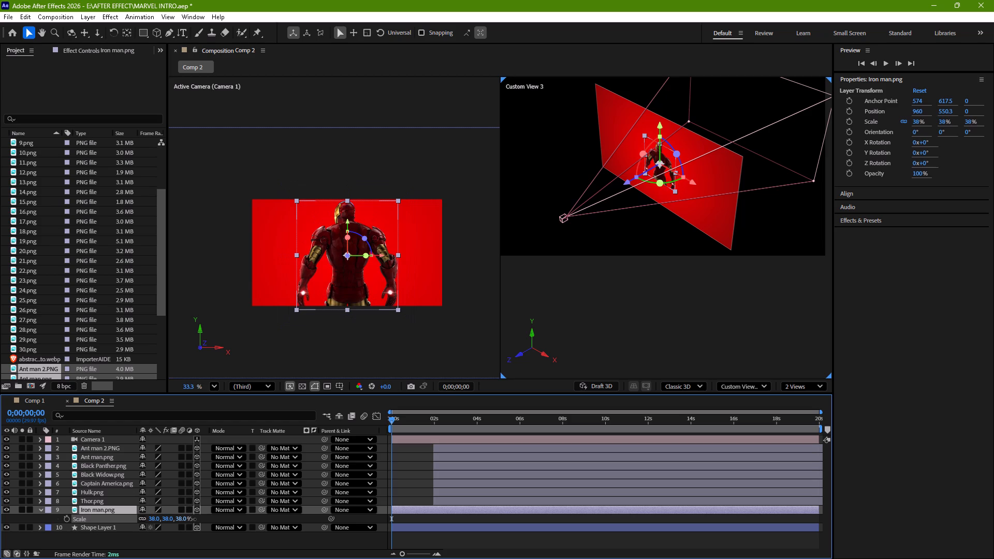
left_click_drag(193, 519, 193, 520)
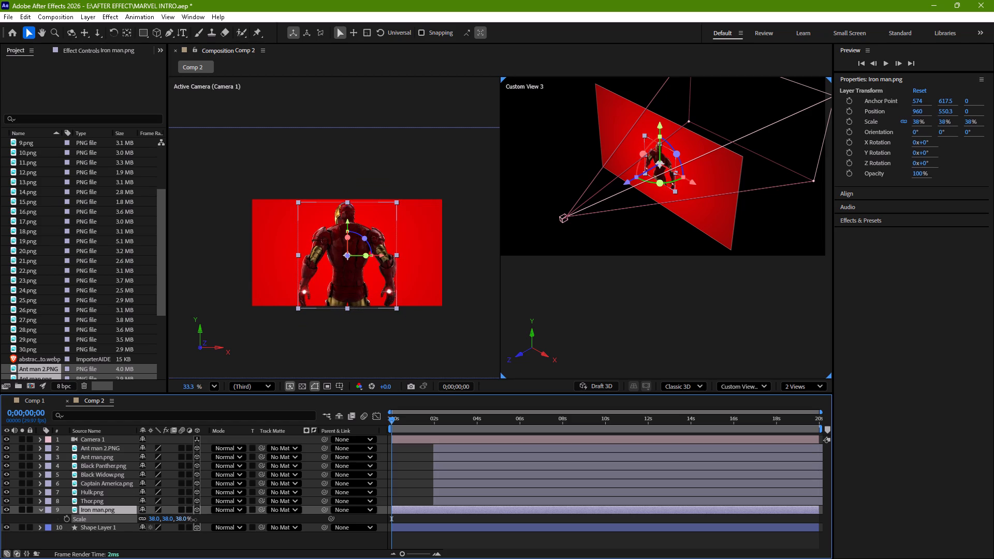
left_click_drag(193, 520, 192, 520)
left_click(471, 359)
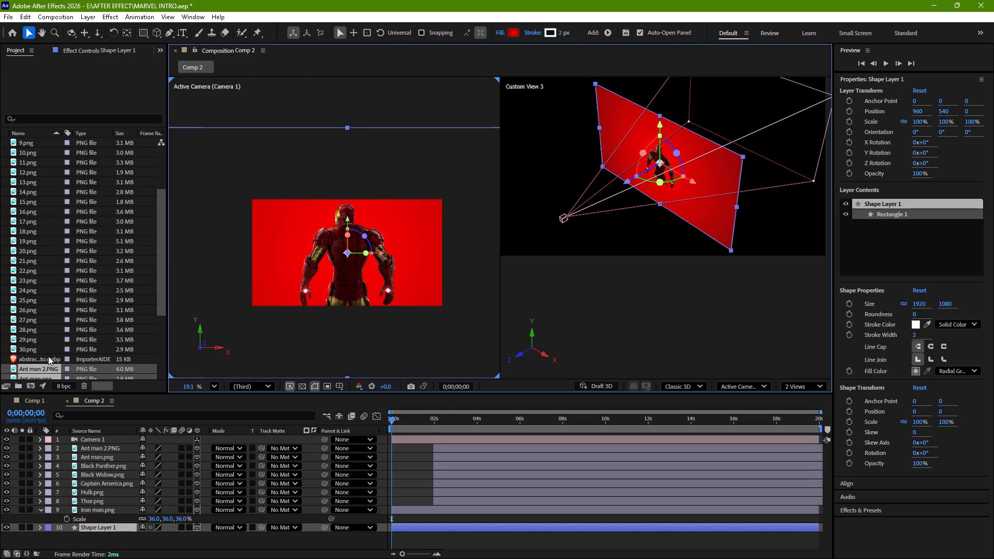
Add the grey distressed paper texture image to Comp 2, between the Iron man.png layer and Shape Layer 1.
left_click_drag(49, 357, 100, 558)
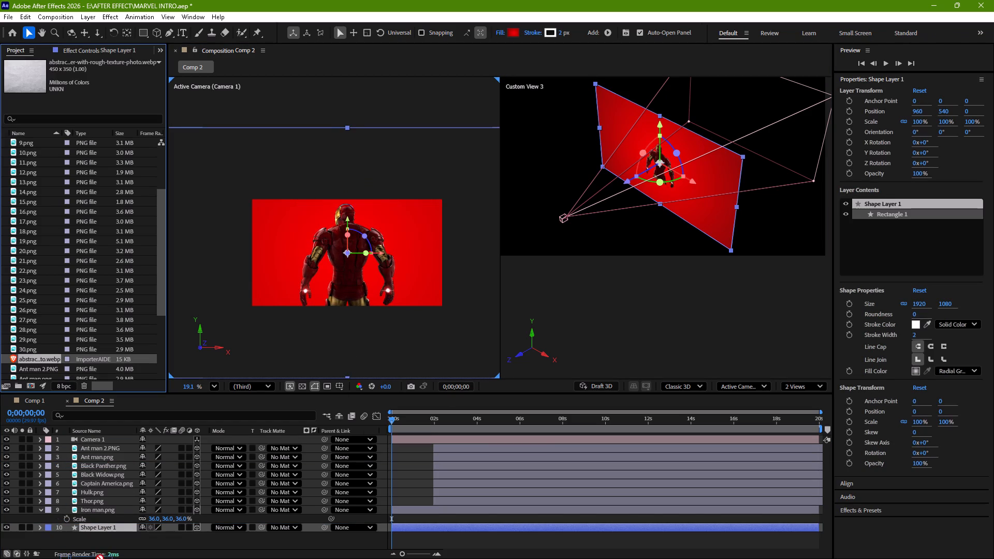
left_click_drag(100, 558, 103, 521)
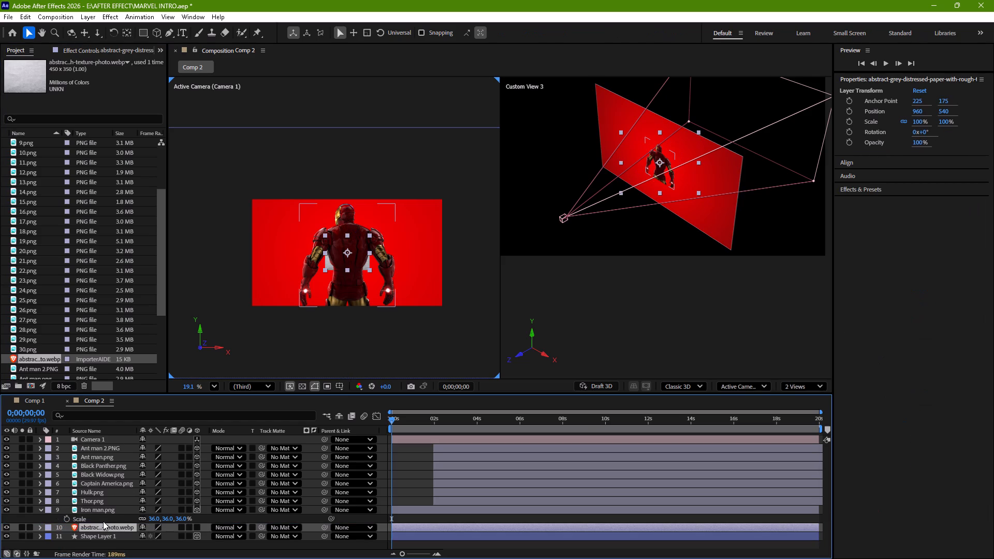
Scale the paper texture layer to about 430% wide and 307.6% high so it covers the whole frame.
key("s")
left_click_drag(173, 535, 362, 541)
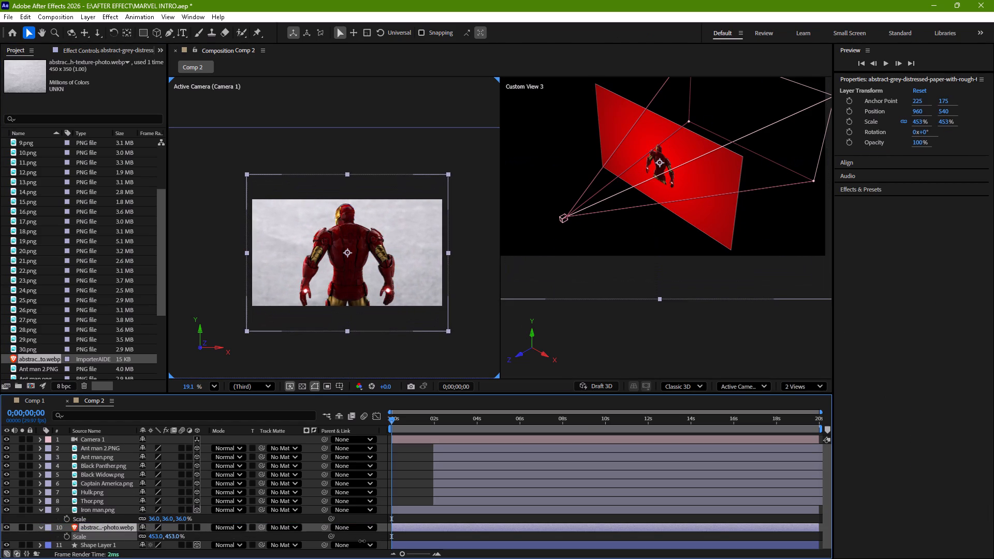
left_click_drag(362, 541, 352, 543)
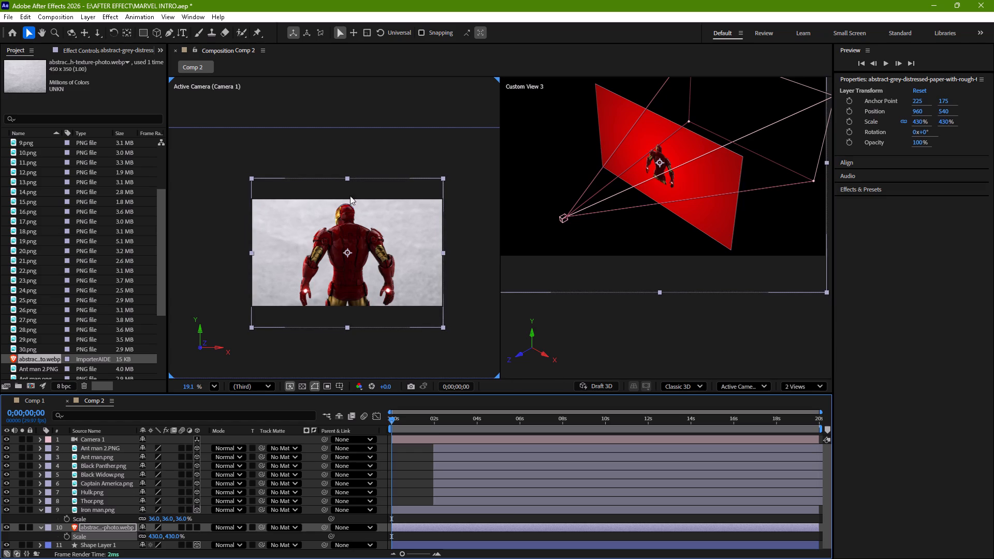
left_click_drag(348, 175, 349, 195)
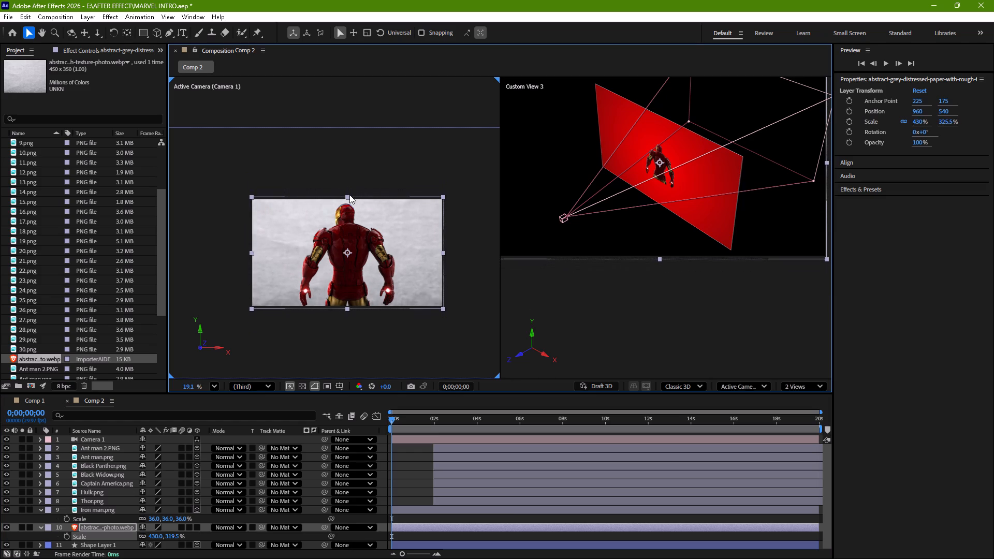
left_click_drag(349, 195, 350, 197)
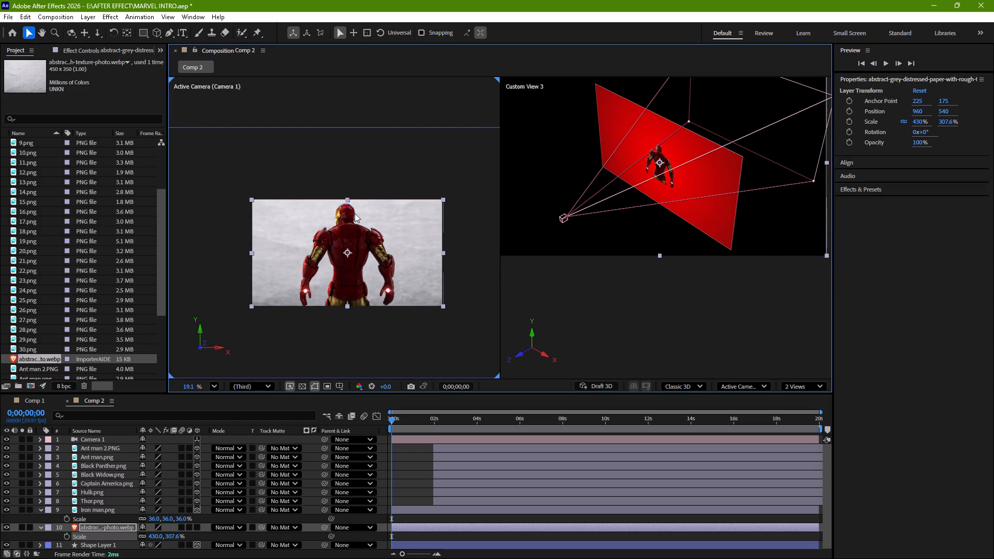
Set the paper texture layer's blending mode to Multiply.
left_click(233, 525)
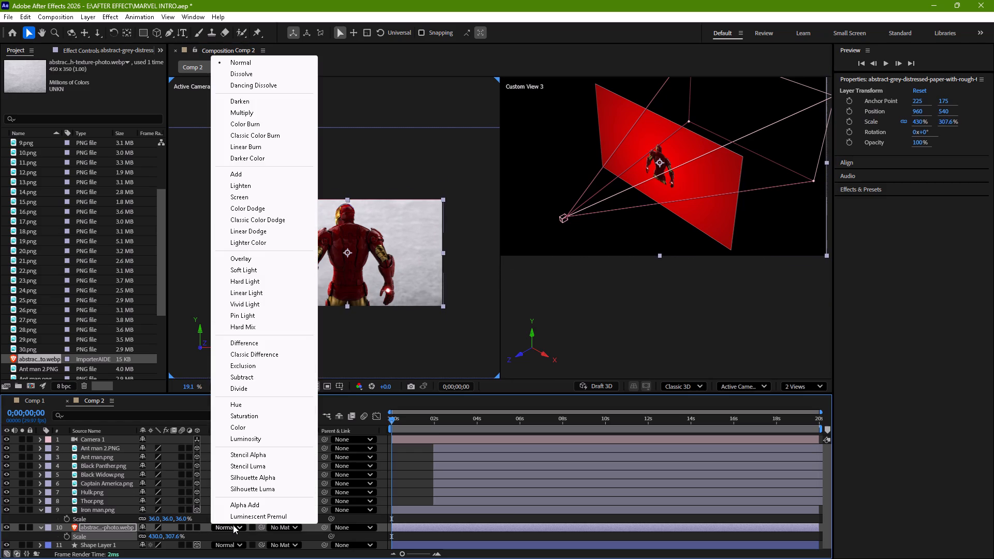
left_click(253, 111)
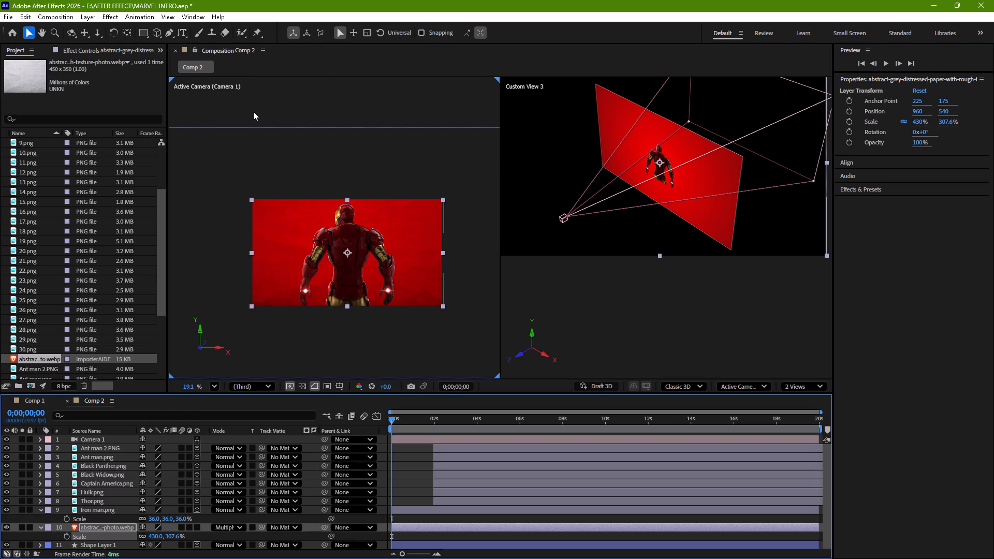
left_click(434, 343)
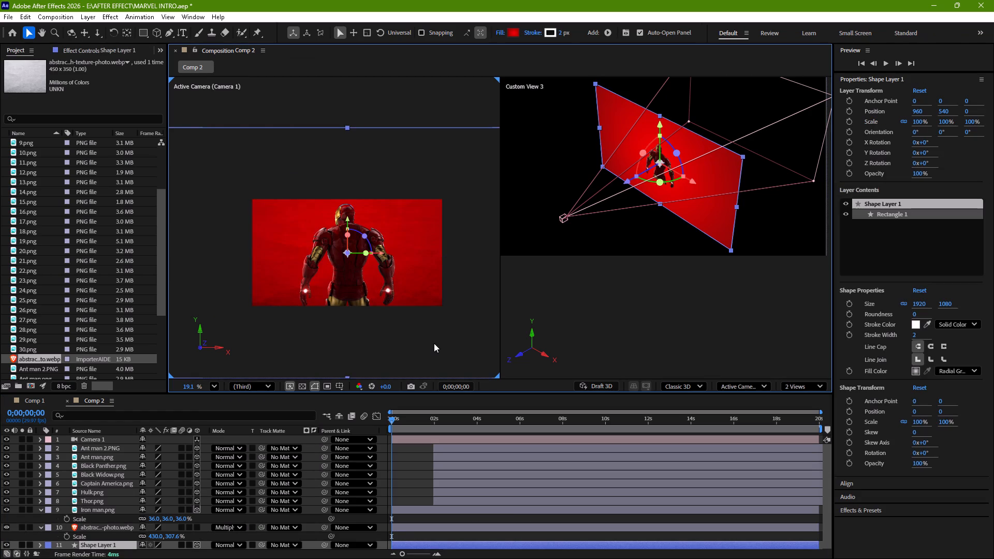
Preview the camera move, return to the start of the composition, and set the Iron man.png layer's scale to 40%.
key("space")
key("space")
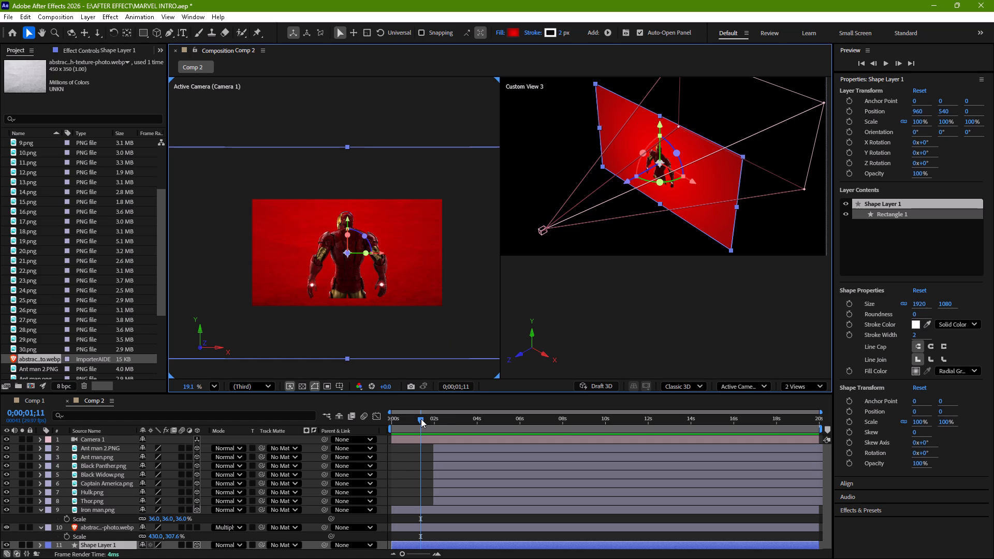
left_click_drag(421, 419, 376, 435)
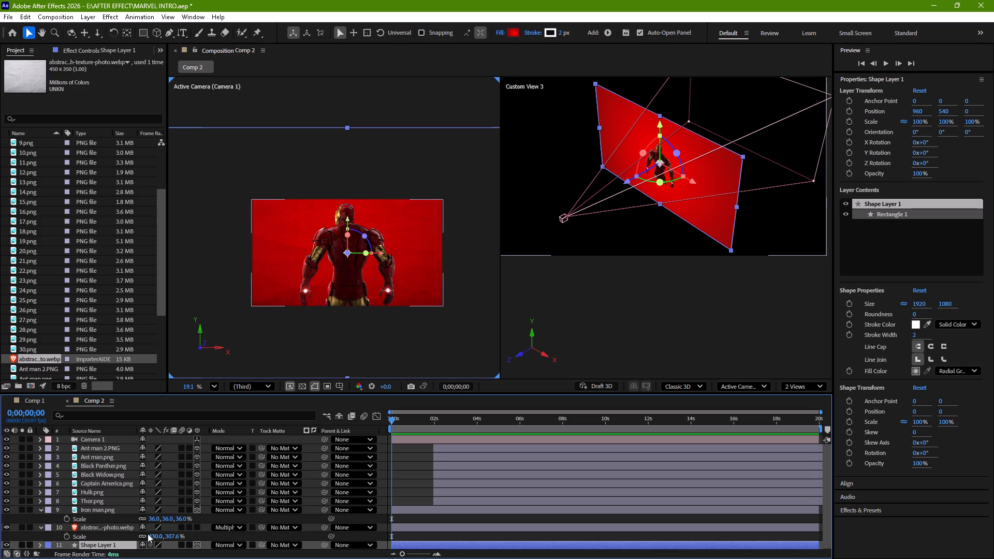
left_click(41, 526)
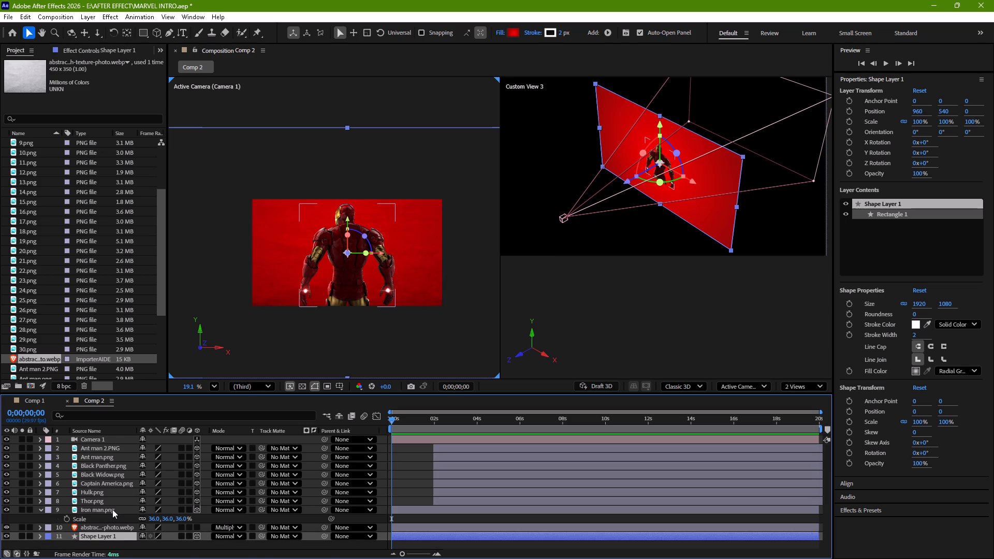
left_click(113, 509)
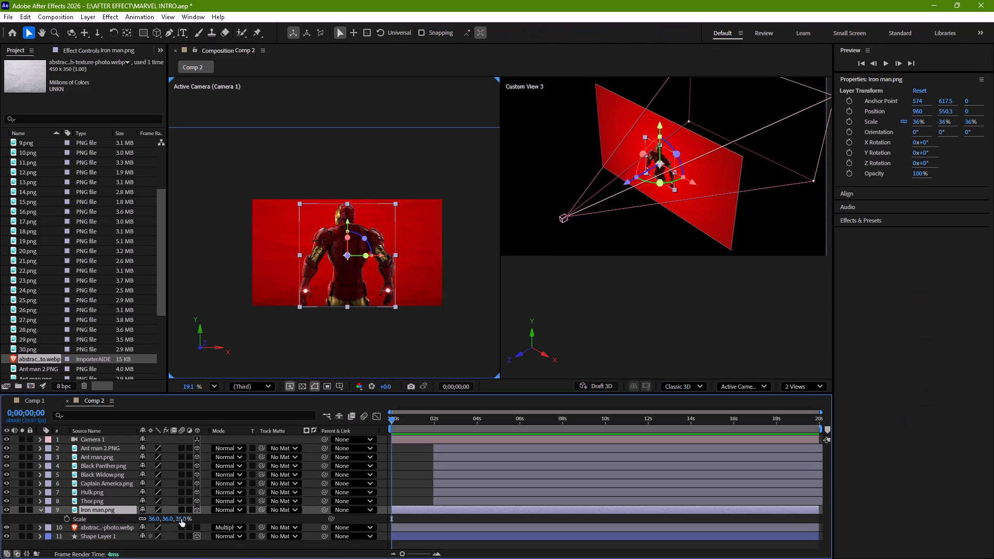
left_click(181, 519)
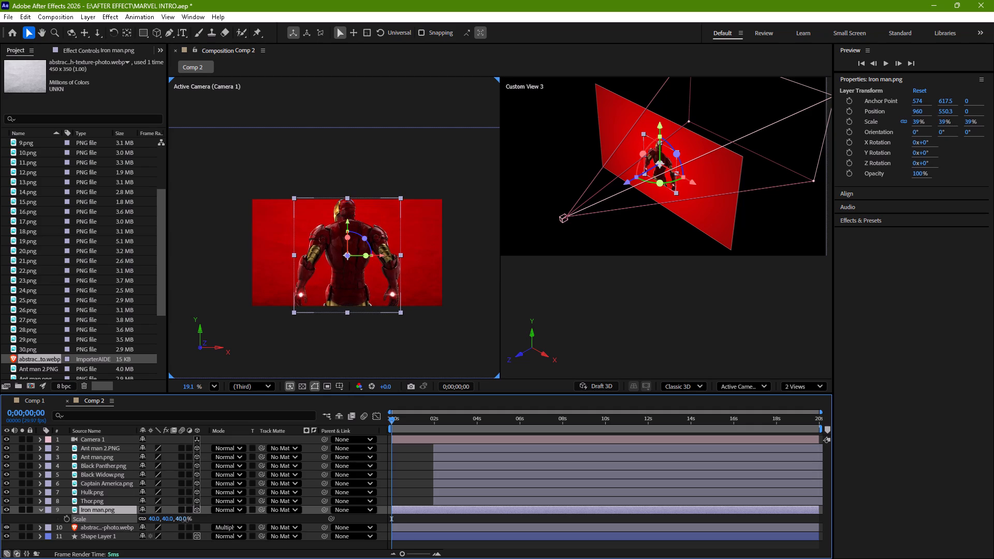
Move the Iron man.png layer along Z to about -1173, level with the camera, and keyframe its Position at the composition start.
left_click(449, 509)
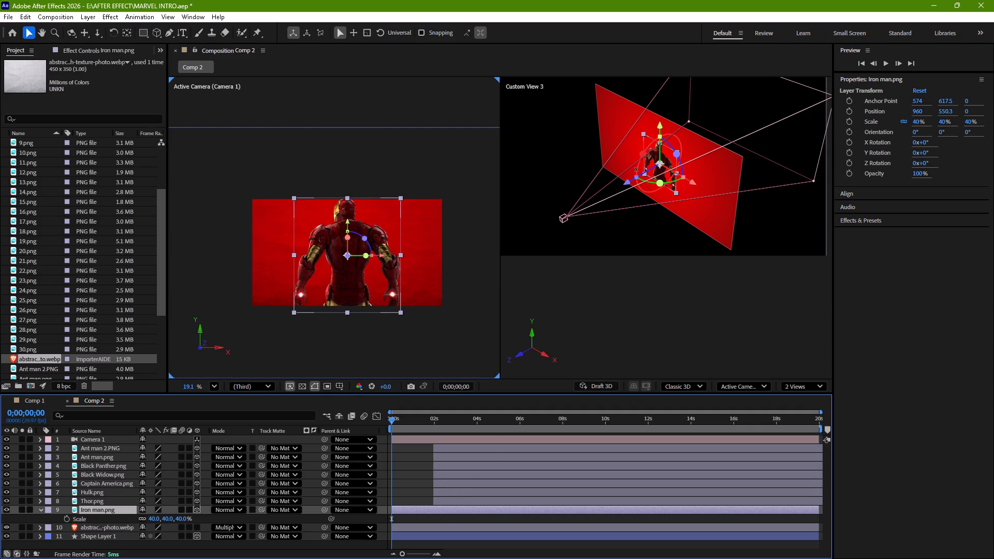
left_click_drag(627, 181, 549, 254)
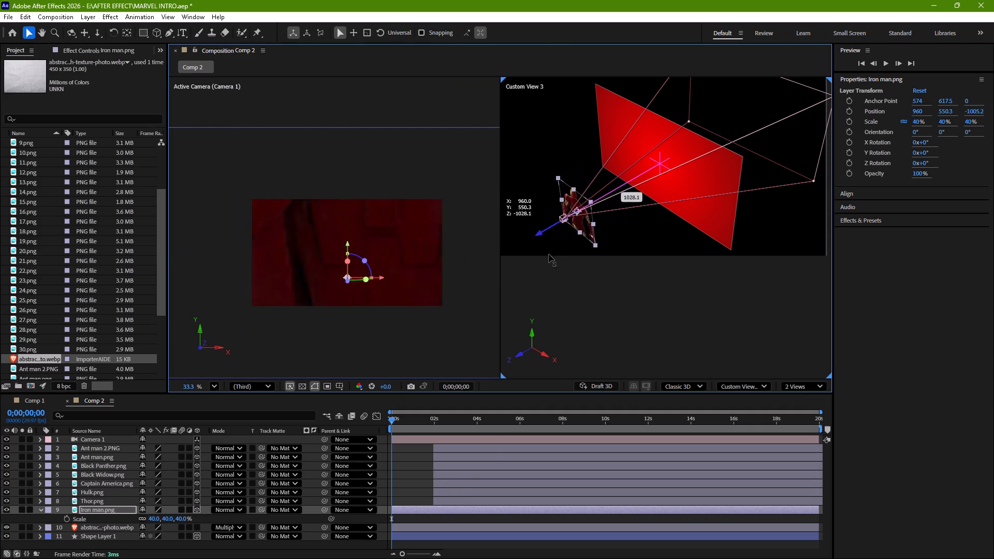
left_click_drag(549, 254, 596, 252)
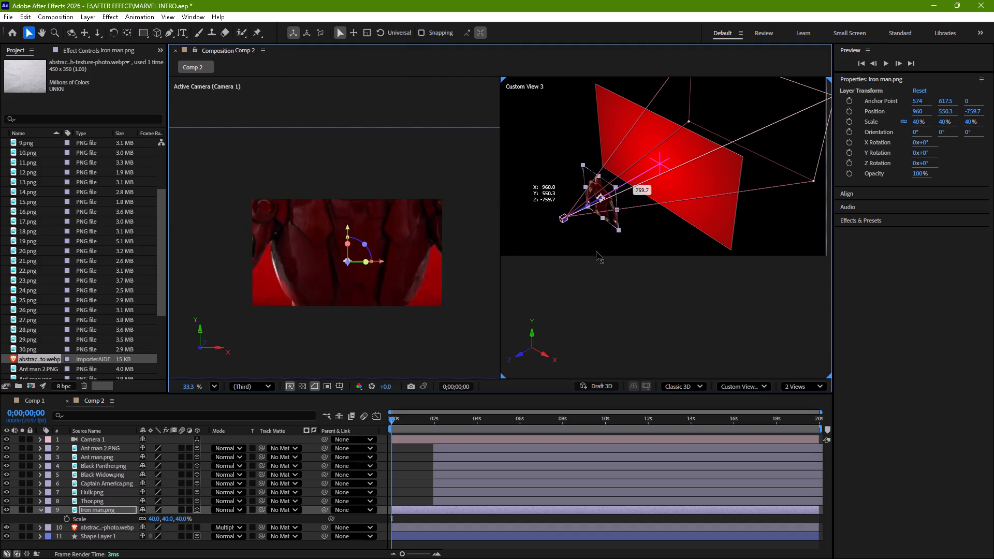
left_click_drag(596, 252, 575, 277)
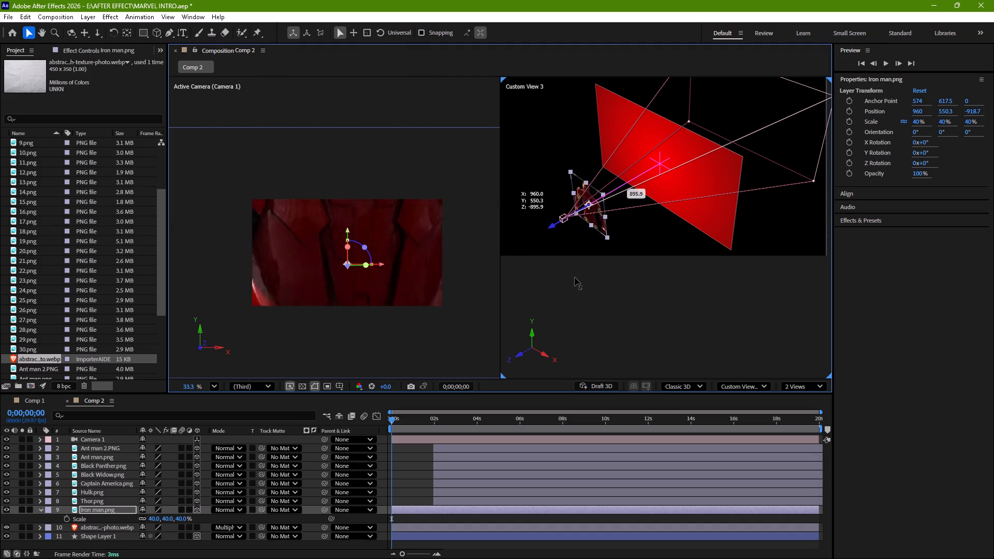
left_click_drag(575, 277, 543, 313)
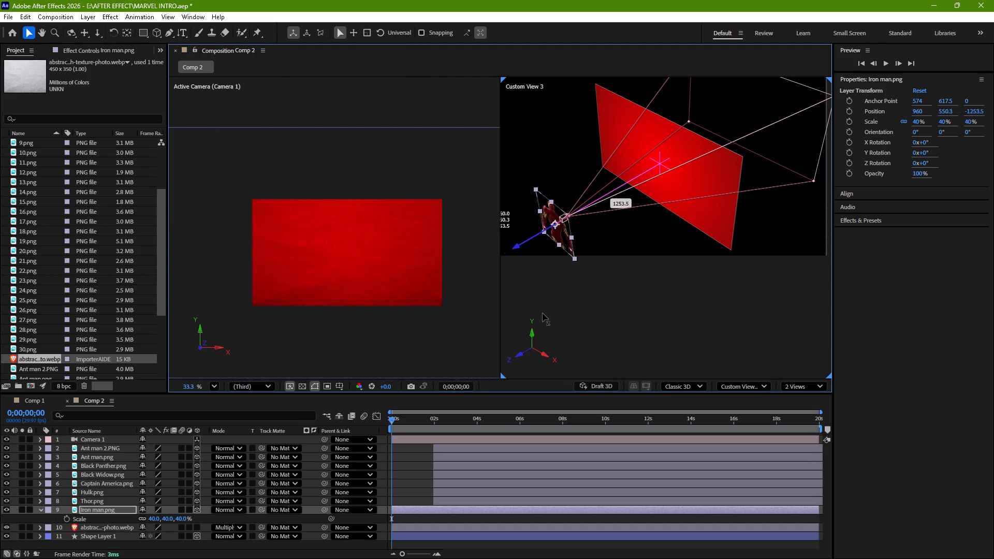
left_click_drag(543, 313, 562, 308)
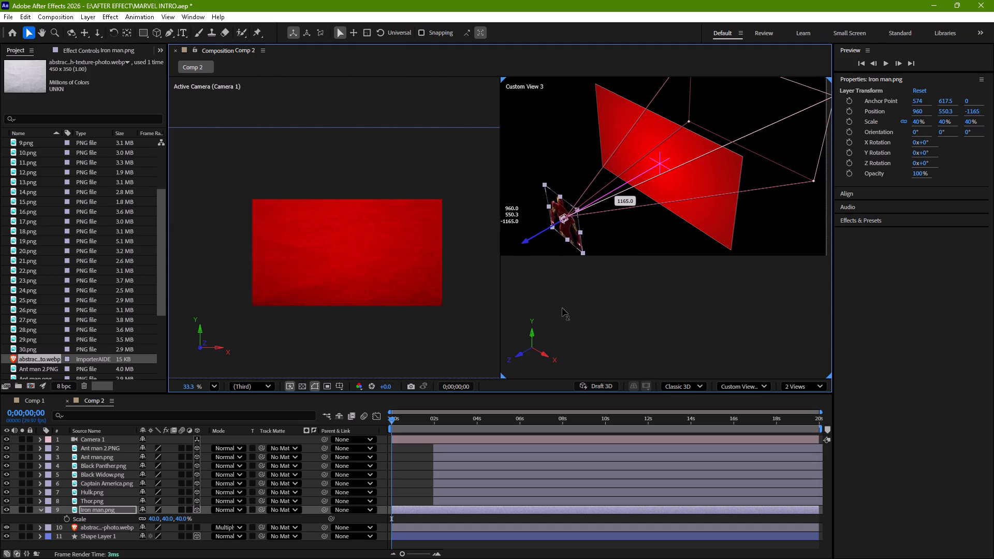
left_click_drag(562, 308, 560, 310)
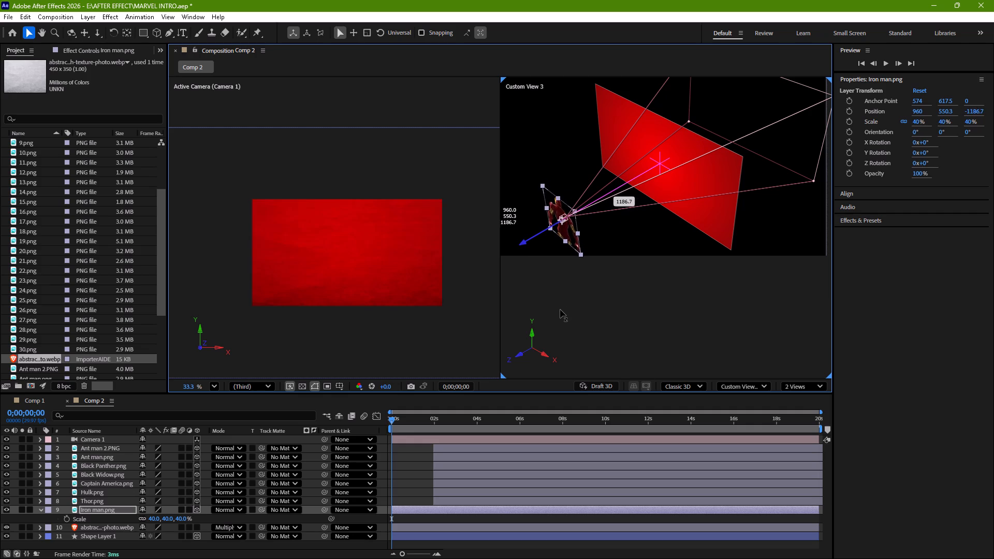
left_click_drag(560, 310, 566, 307)
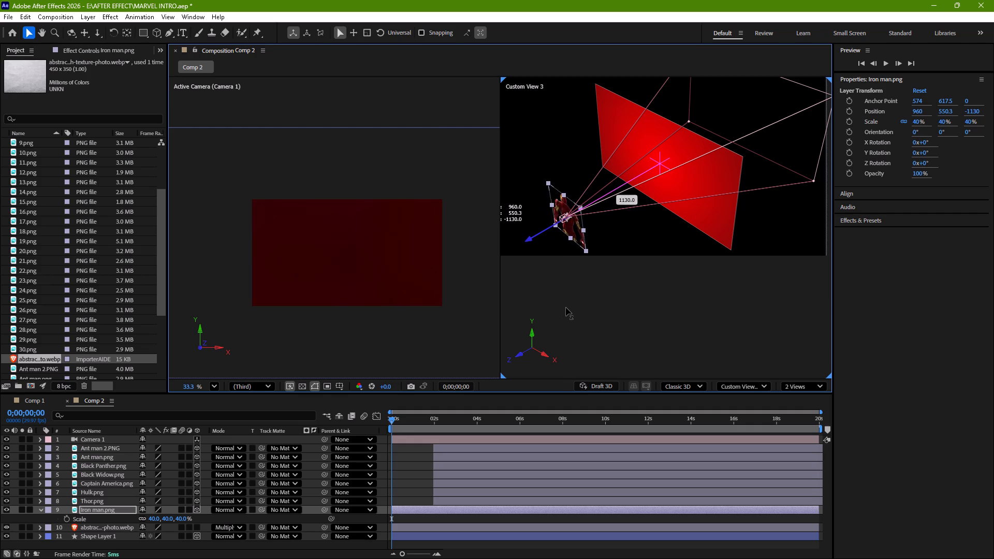
left_click_drag(566, 307, 563, 310)
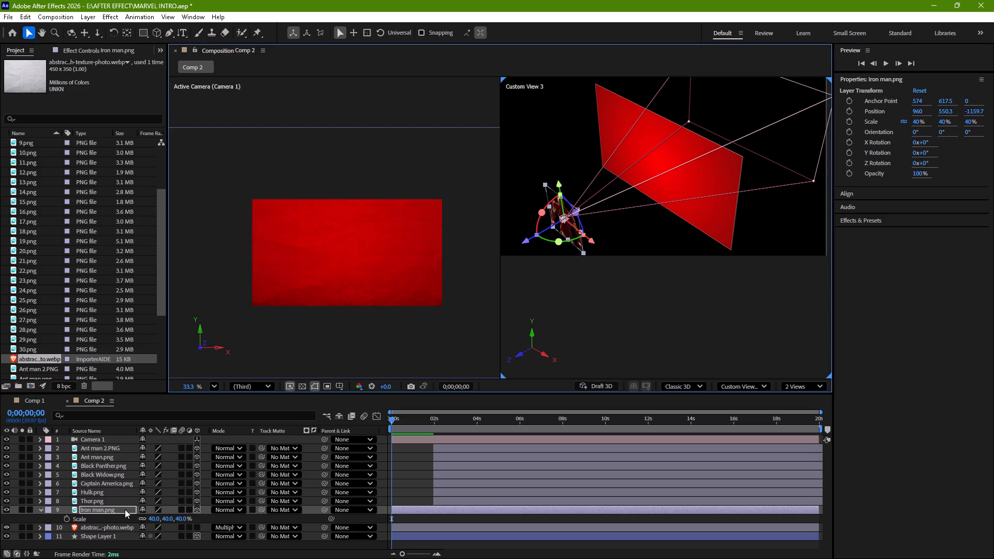
key("p")
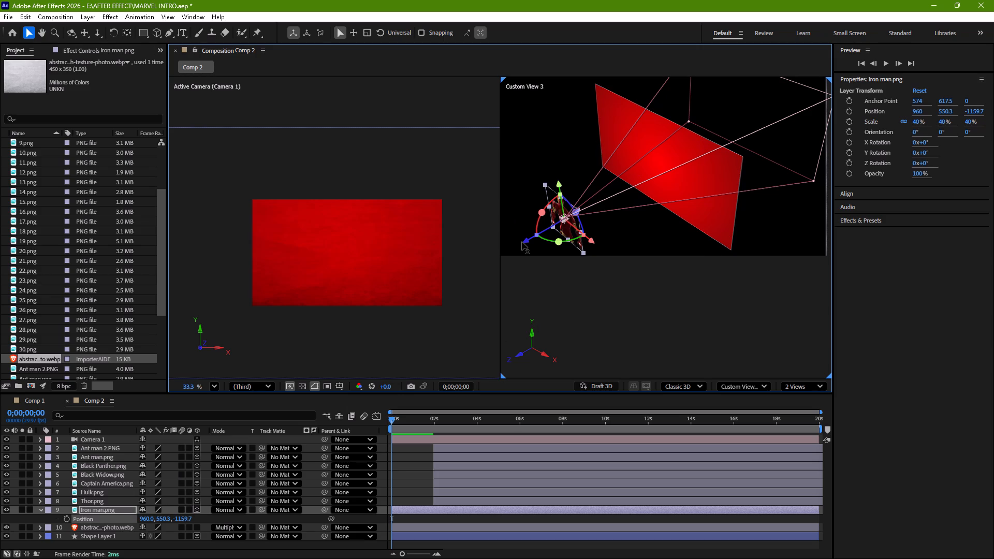
left_click_drag(523, 242, 555, 233)
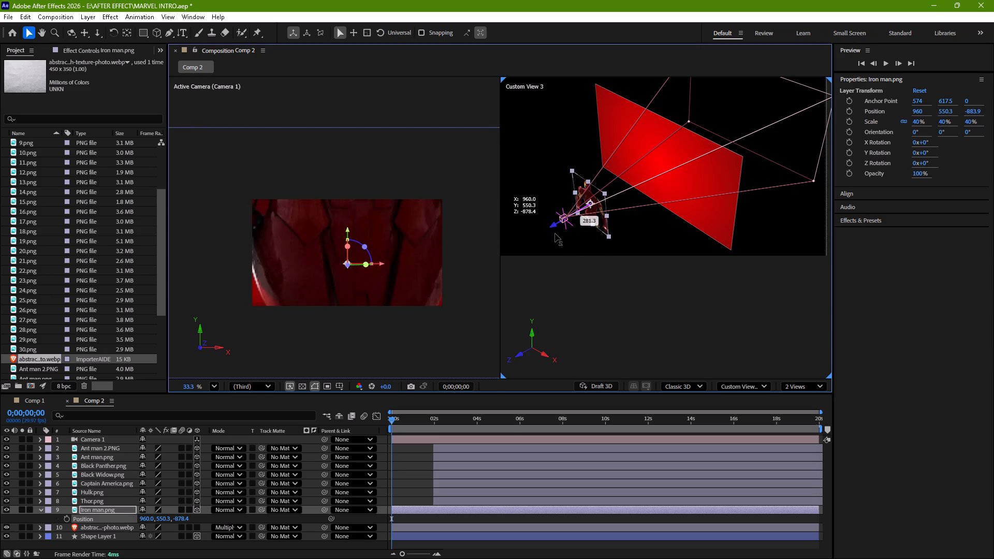
left_click_drag(555, 233, 529, 256)
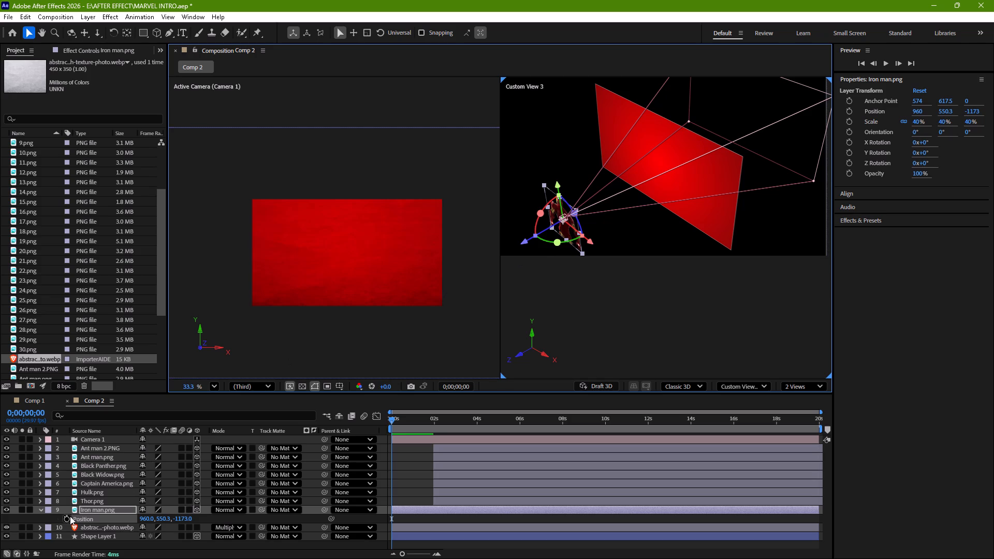
left_click(67, 522)
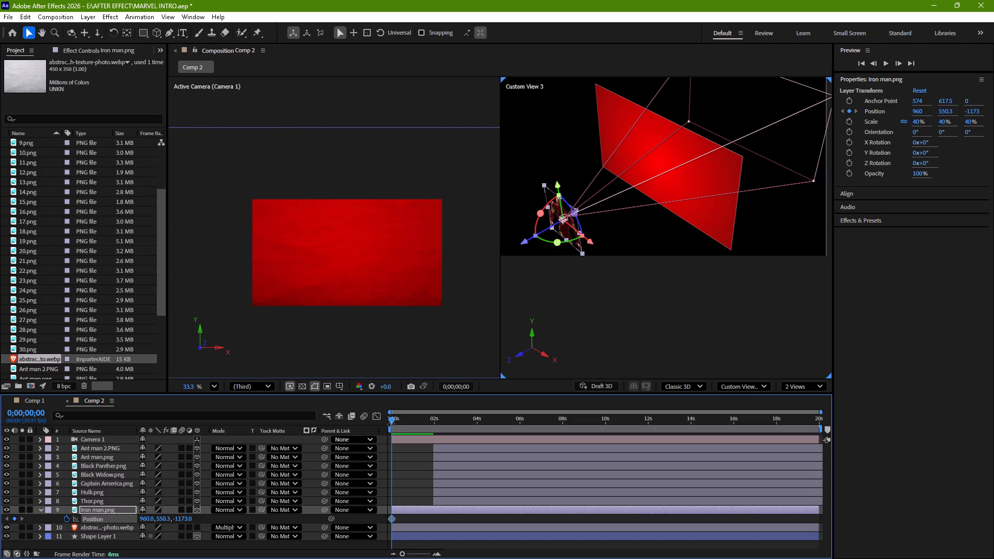
At 0;00;01;03, move Iron man.png back toward the red background to a Z position of about -38.7, and preview the move.
left_click_drag(391, 421, 415, 421)
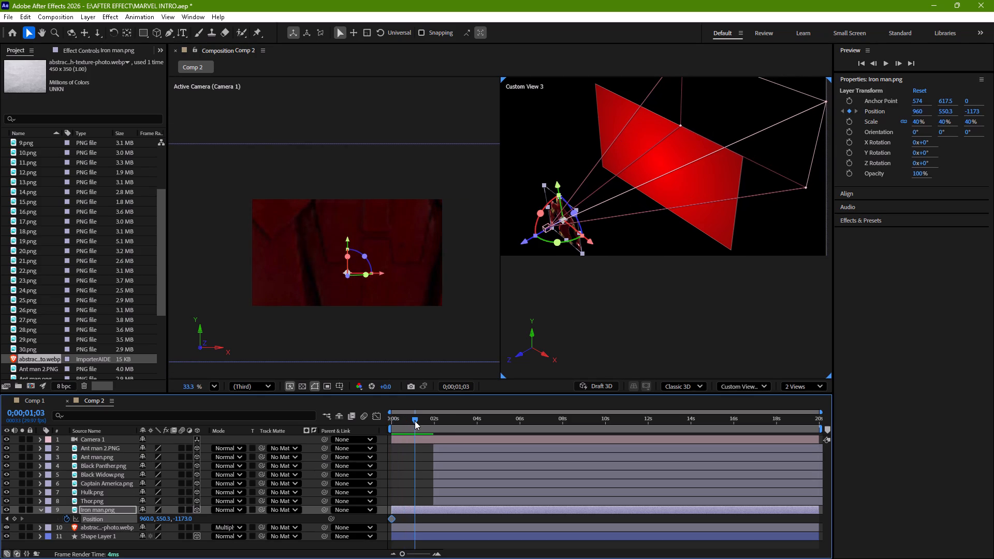
left_click_drag(415, 421, 415, 421)
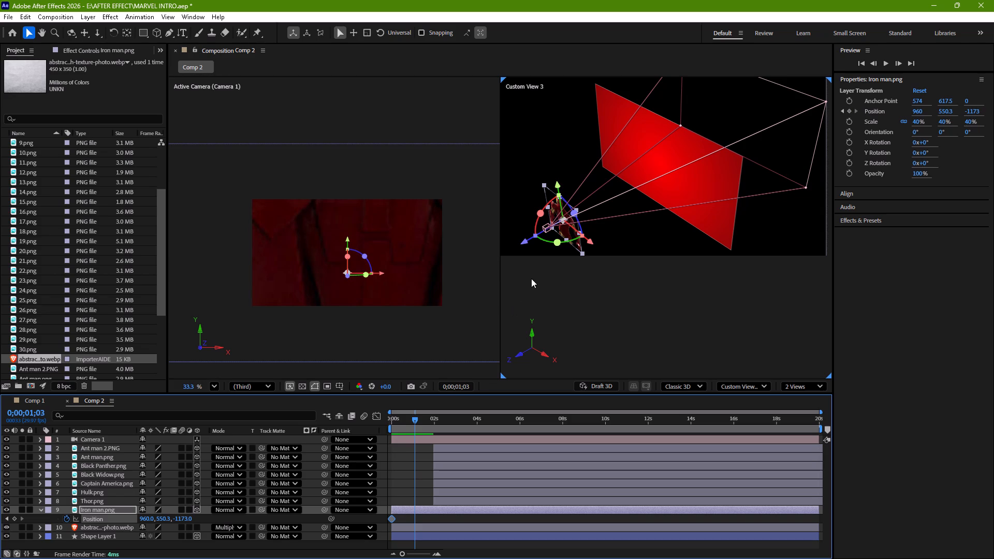
left_click_drag(523, 241, 530, 238)
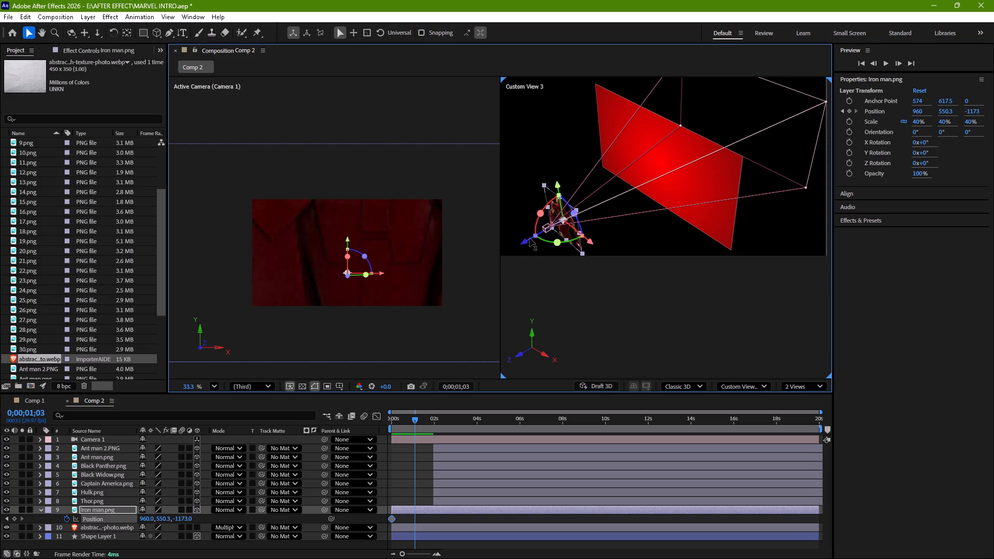
left_click_drag(530, 238, 609, 207)
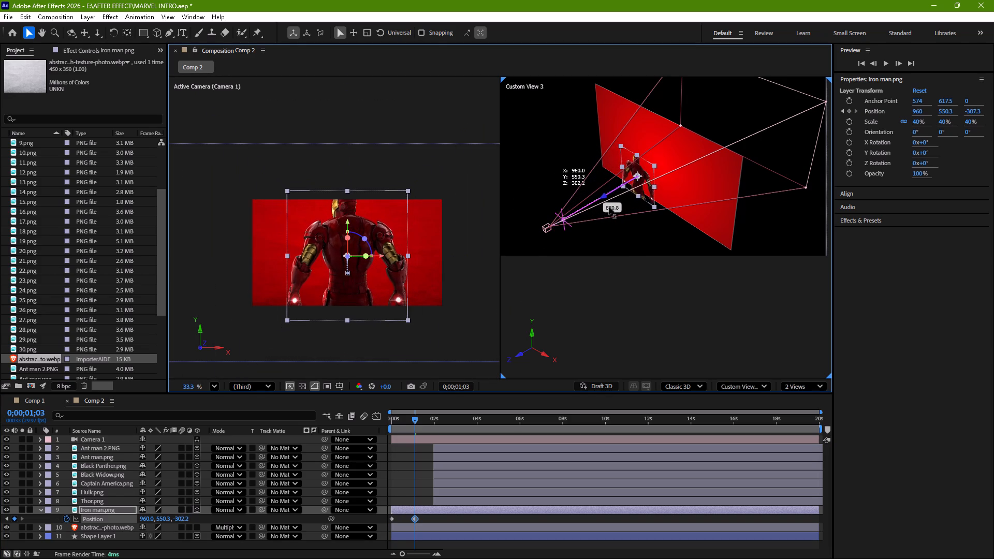
left_click_drag(609, 207, 635, 200)
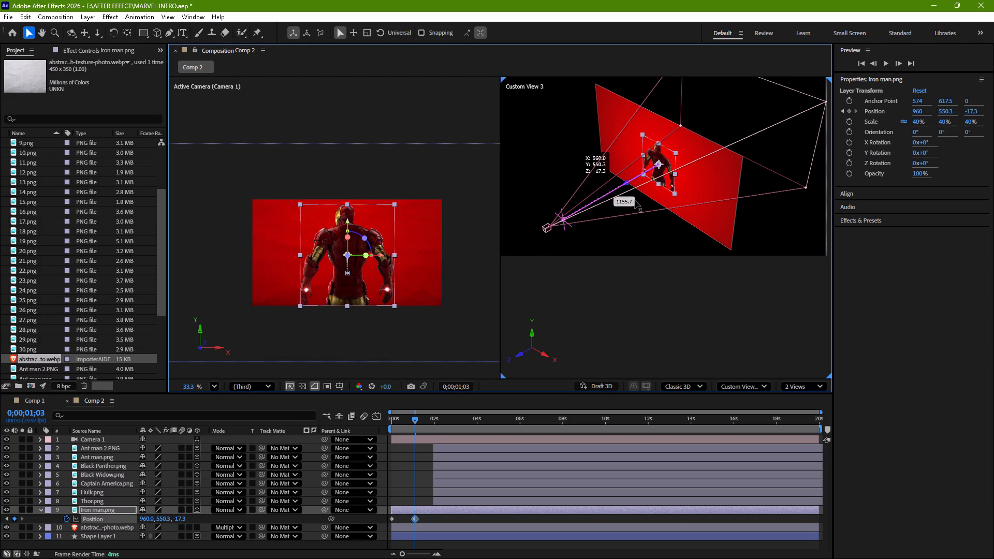
left_click_drag(635, 200, 633, 201)
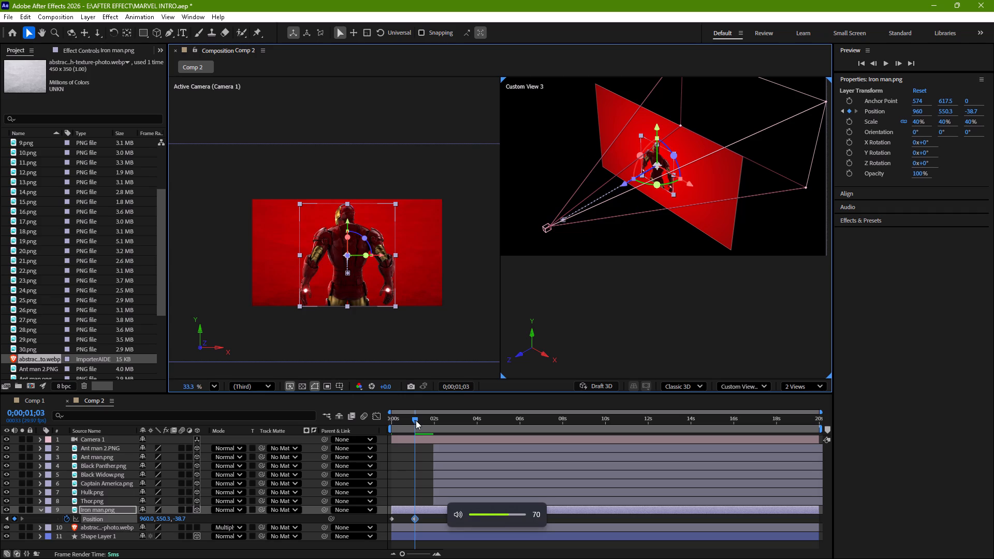
left_click_drag(416, 420, 331, 446)
key("space")
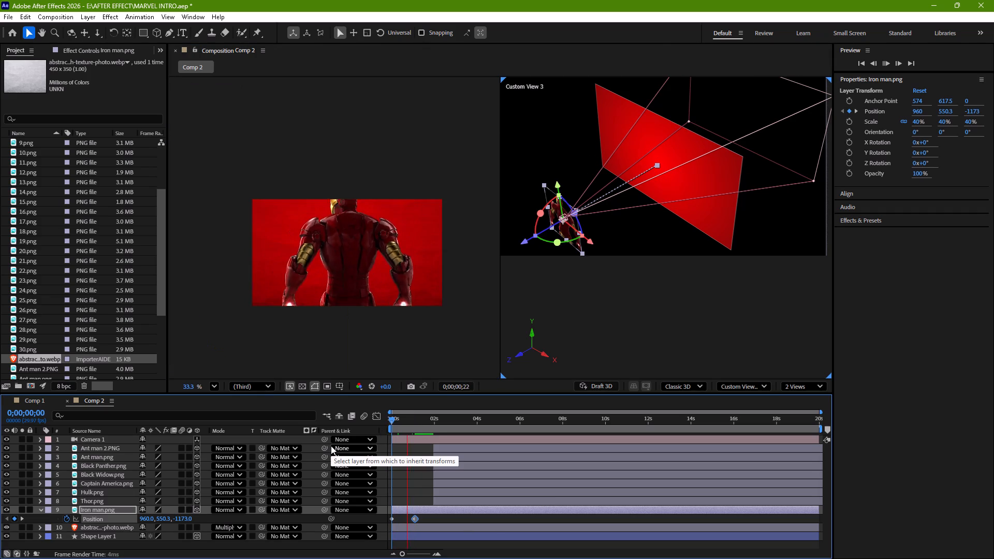
key("space")
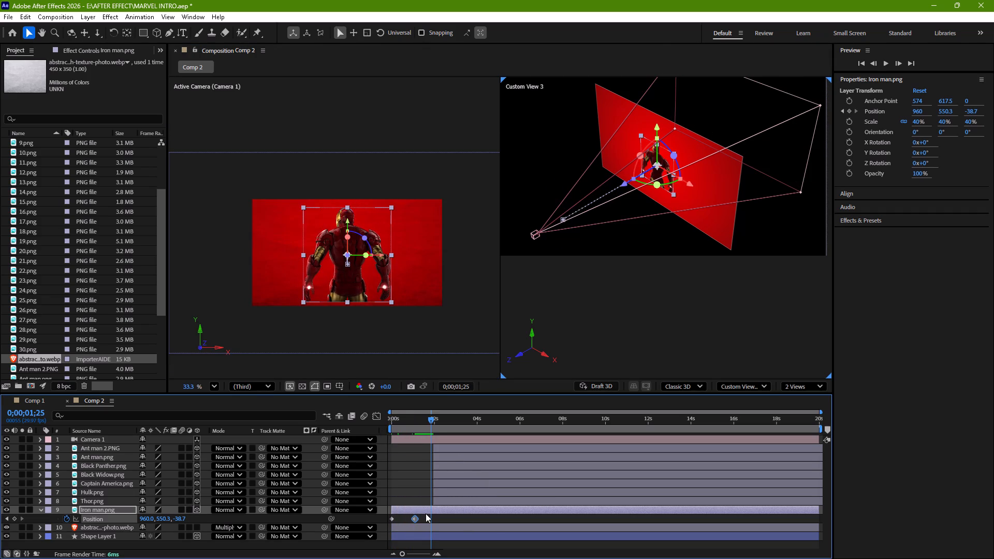
Apply Easy Ease to Iron man.png's second Position keyframe and preview the animation from the start.
left_click_drag(425, 518, 402, 522)
key("F9")
left_click_drag(428, 418, 352, 446)
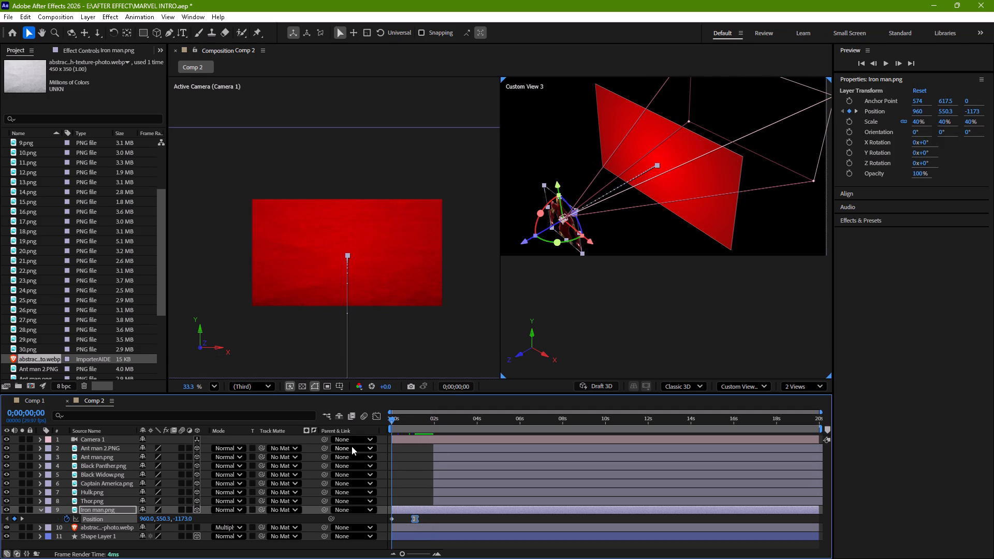
key("space")
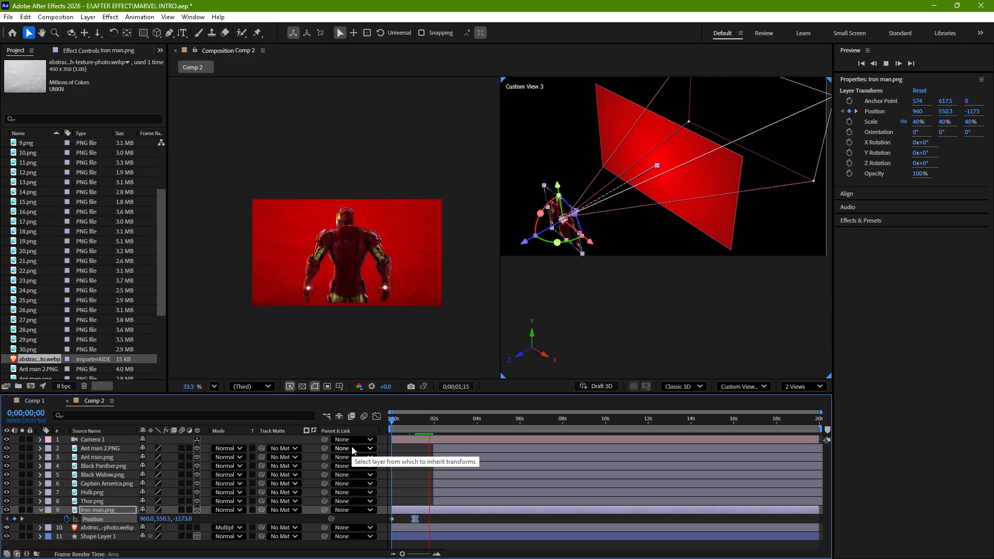
key("space")
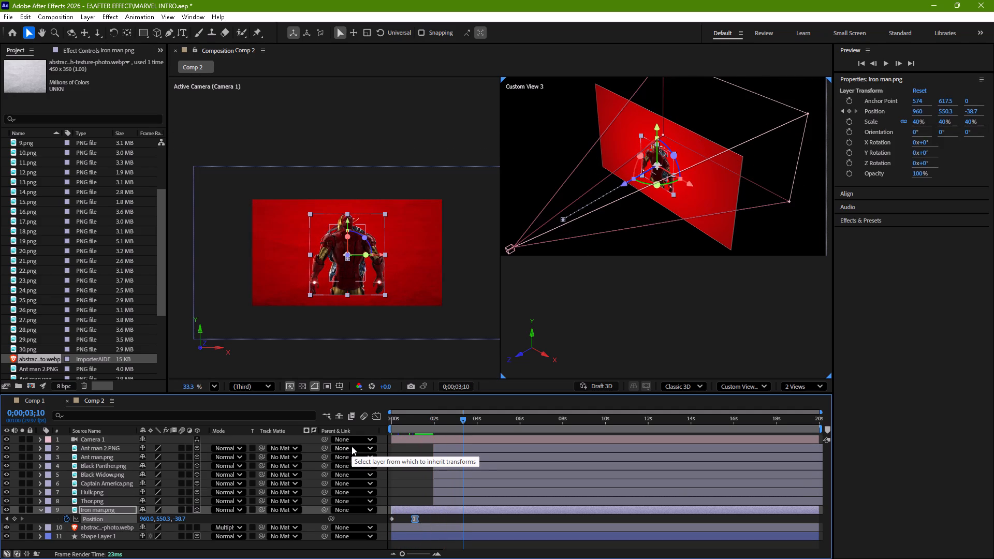
left_click(432, 517)
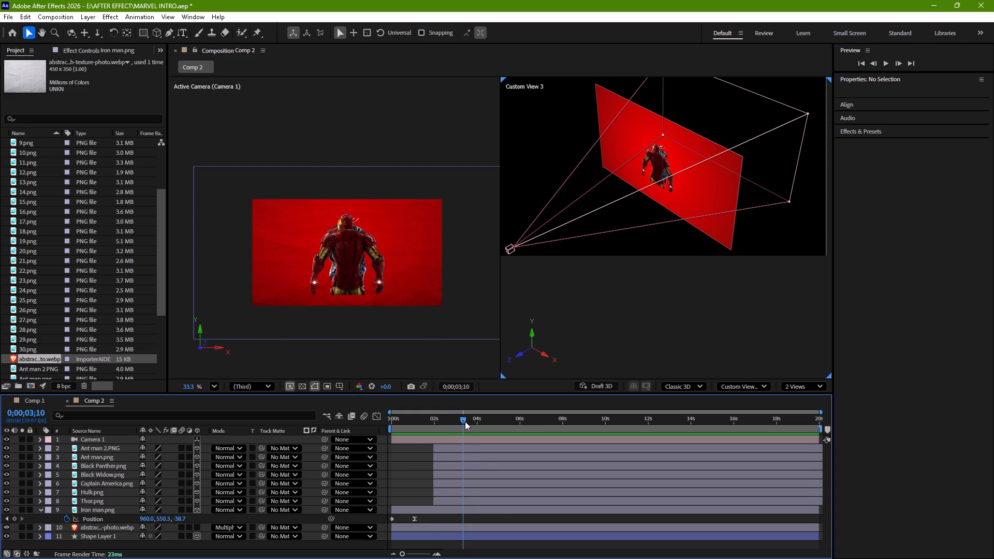
left_click_drag(460, 421, 337, 442)
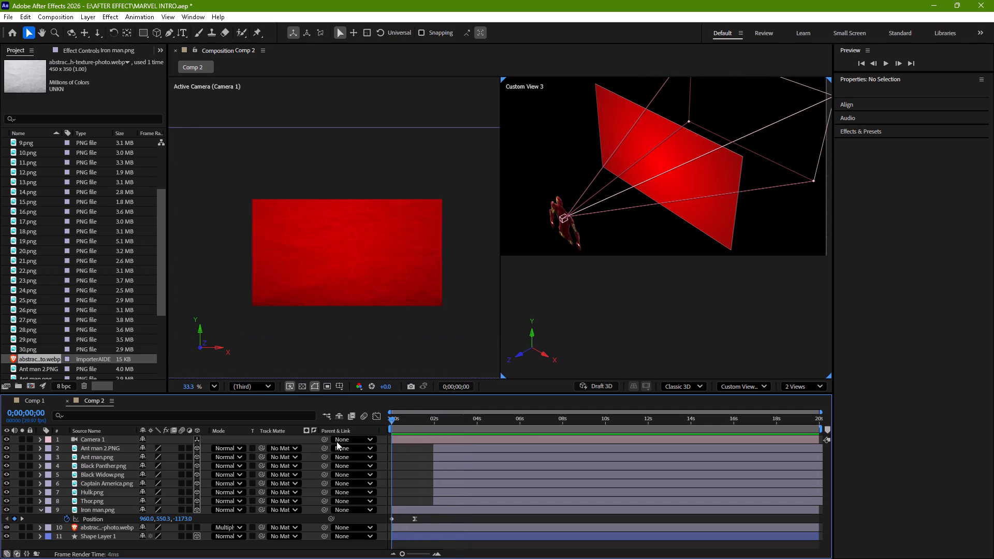
left_click_drag(337, 442, 263, 458)
key("space")
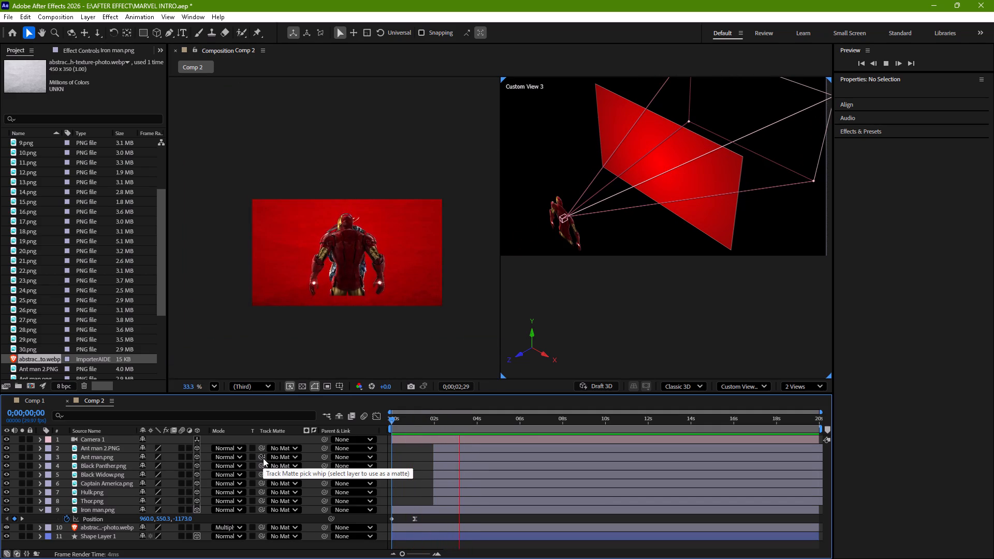
key("space")
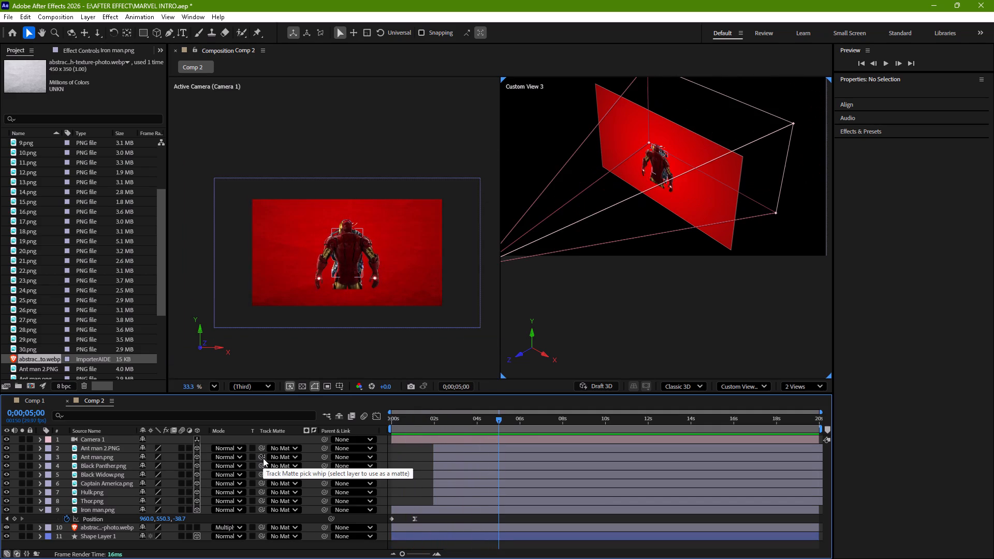
Shift the six layers from Hulk.png up to Ant man 2.PNG later in time so they start at about 4 seconds.
left_click(98, 501)
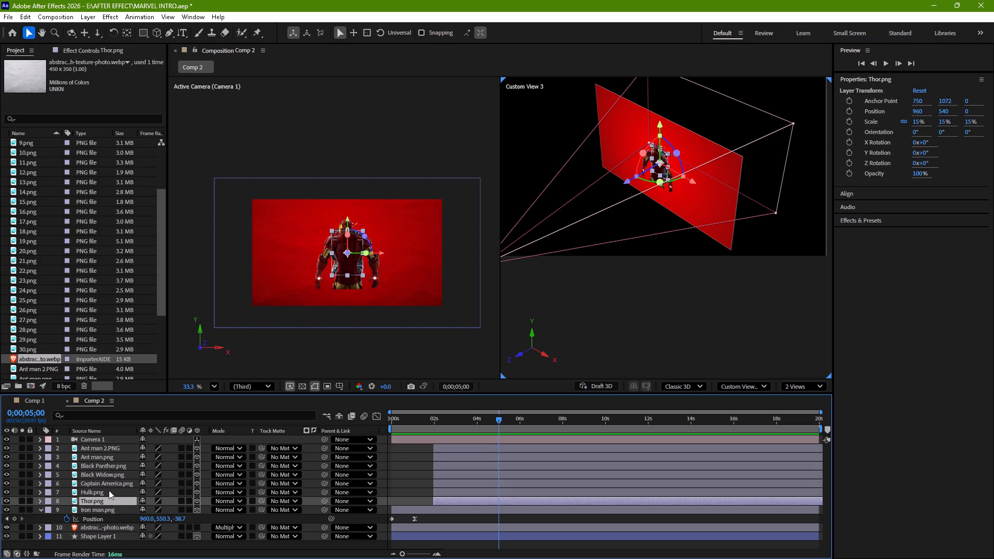
left_click(109, 493)
scroll(110, 461, "up", 1)
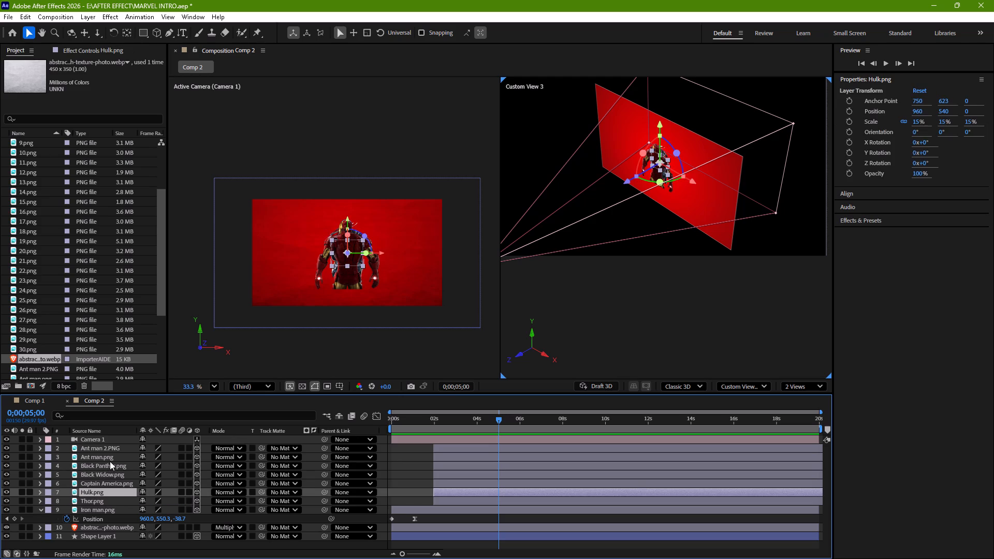
scroll(110, 461, "up", 1)
left_click(111, 445, "shift")
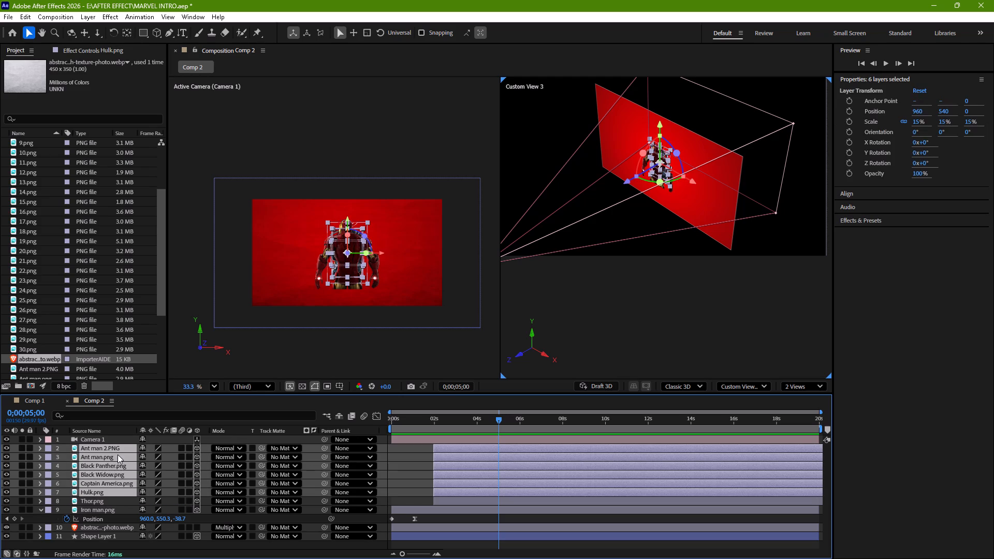
left_click_drag(458, 470, 492, 471)
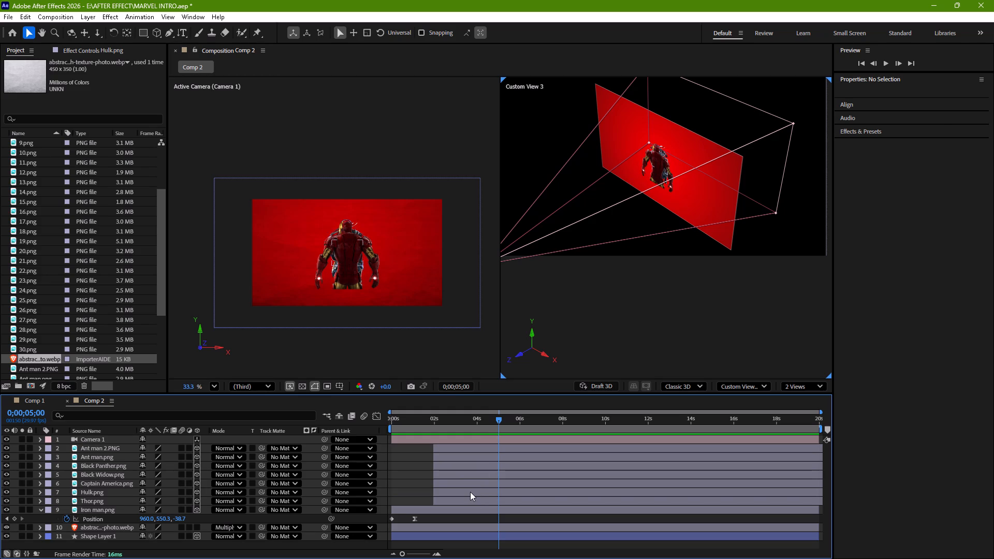
left_click(470, 491)
left_click(465, 448, "shift")
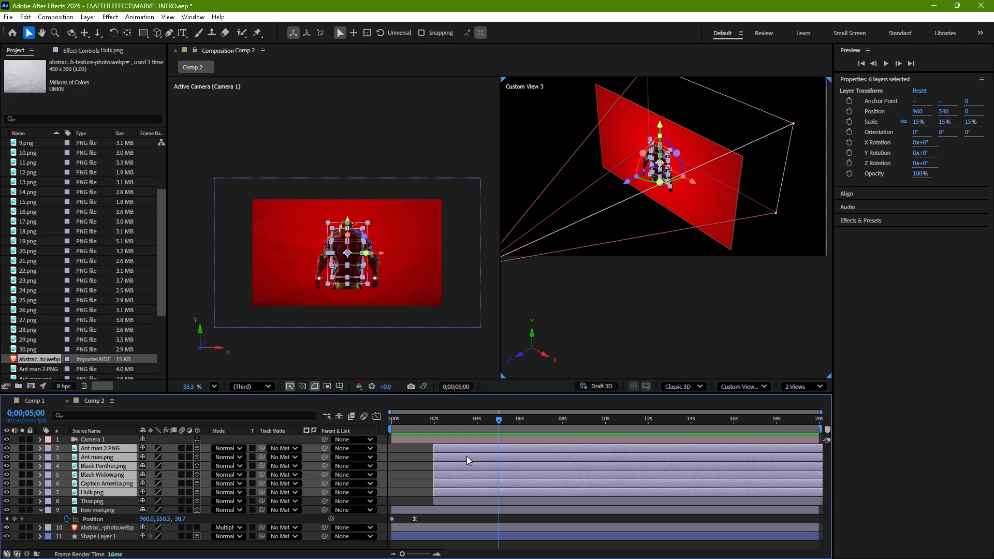
left_click_drag(469, 463, 513, 461)
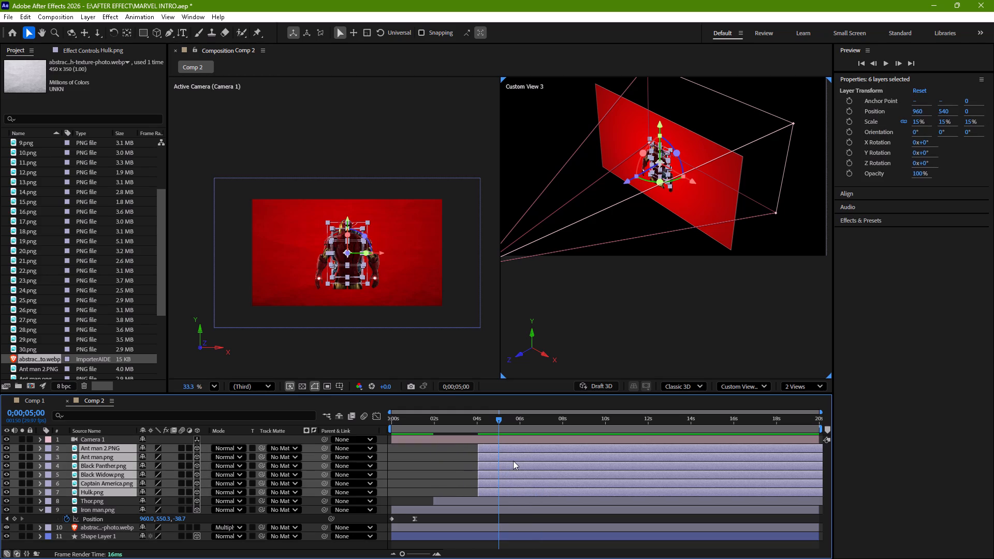
Shift the six layers from Hulk.png up to Ant man 2.PNG later to start at about 4.6 seconds, and preview from the composition start.
left_click_drag(513, 461, 526, 461)
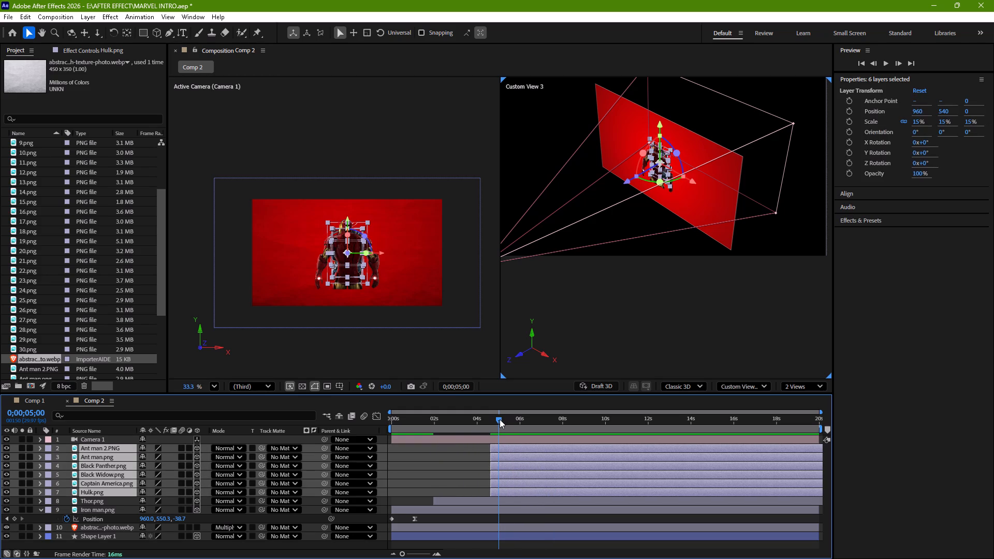
left_click_drag(500, 419, 384, 447)
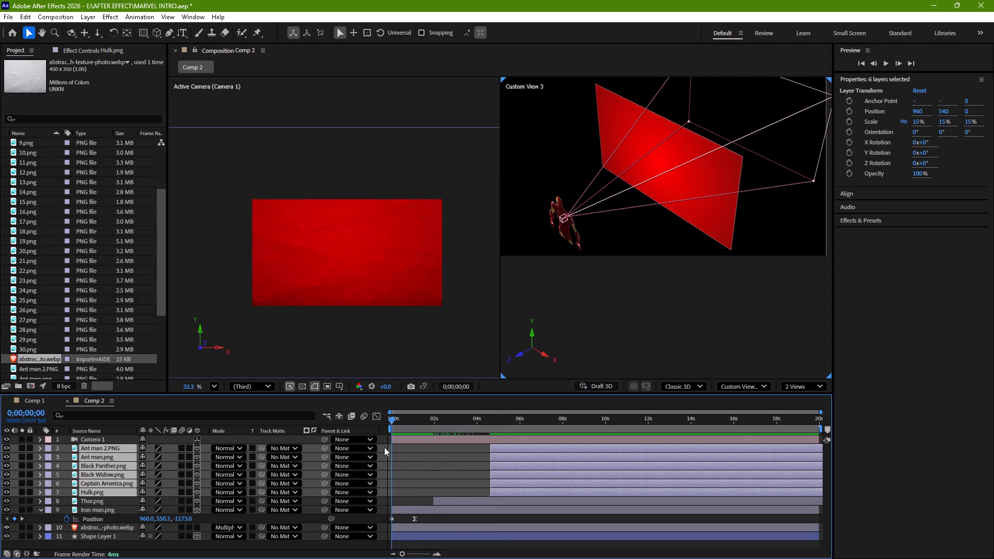
left_click_drag(384, 447, 369, 450)
key("space")
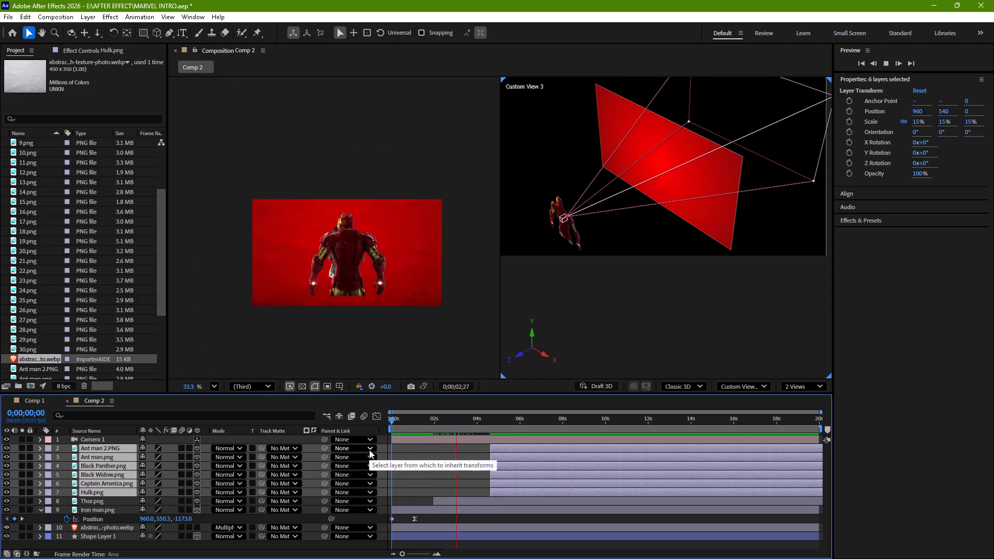
key("space")
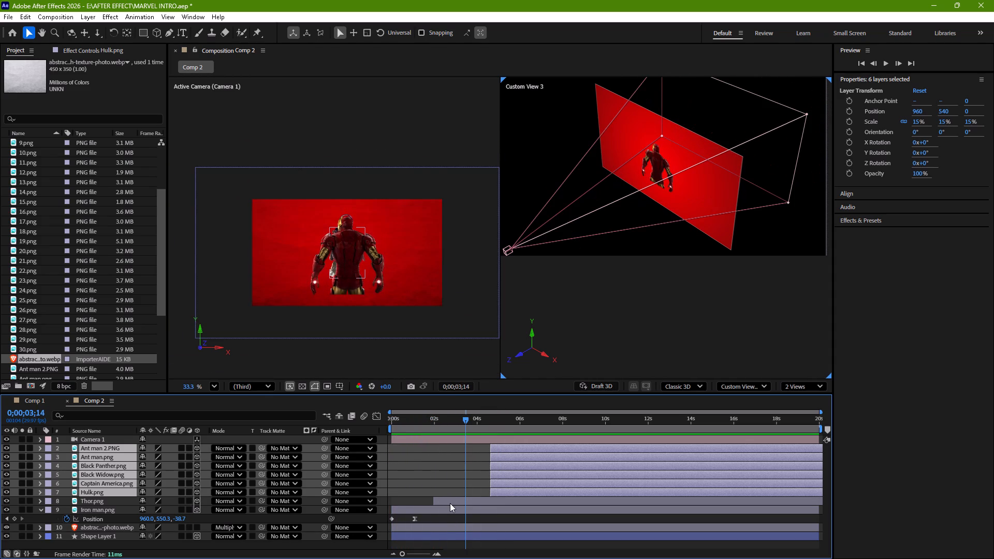
Move the Thor.png layer forward along Z to about -1765, level with the camera.
left_click(457, 498)
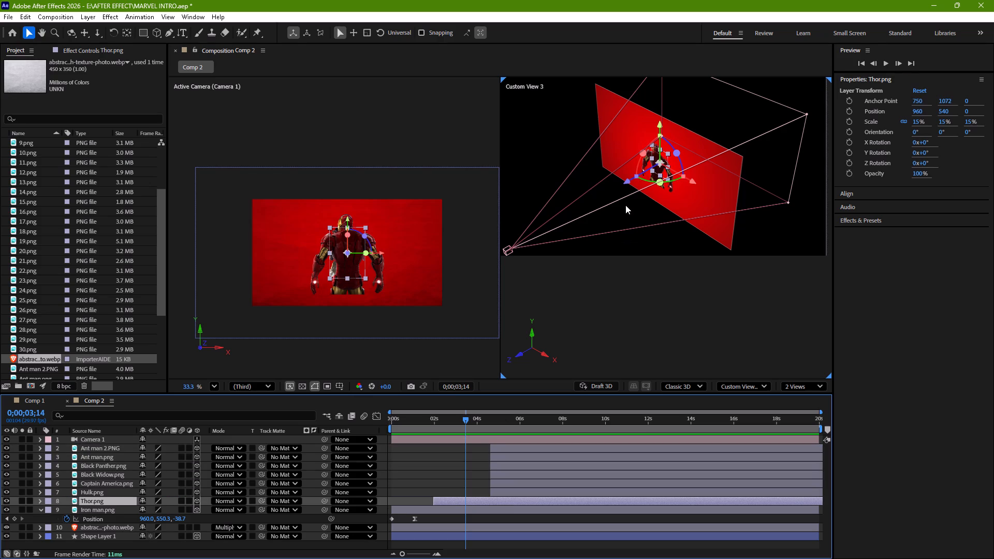
left_click_drag(626, 183, 541, 253)
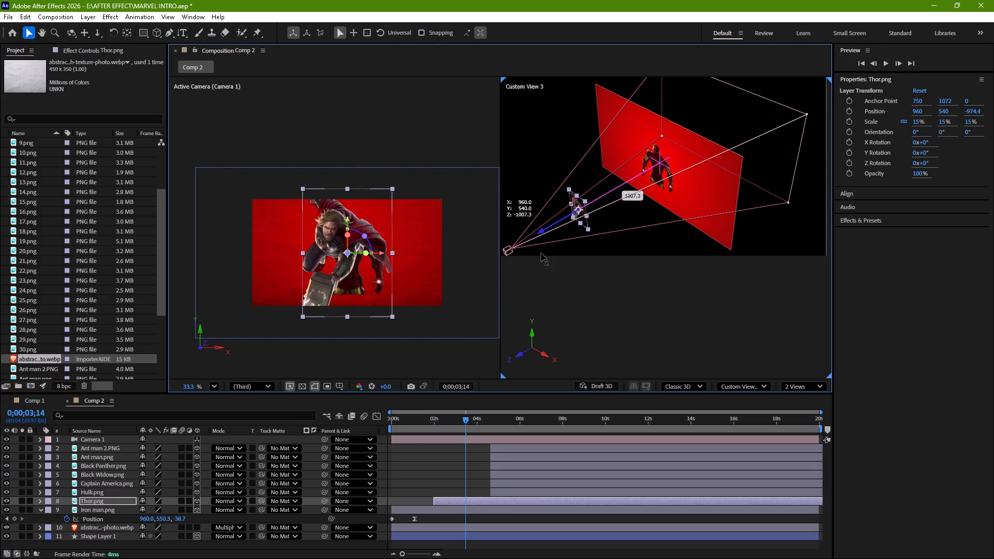
left_click_drag(541, 253, 580, 244)
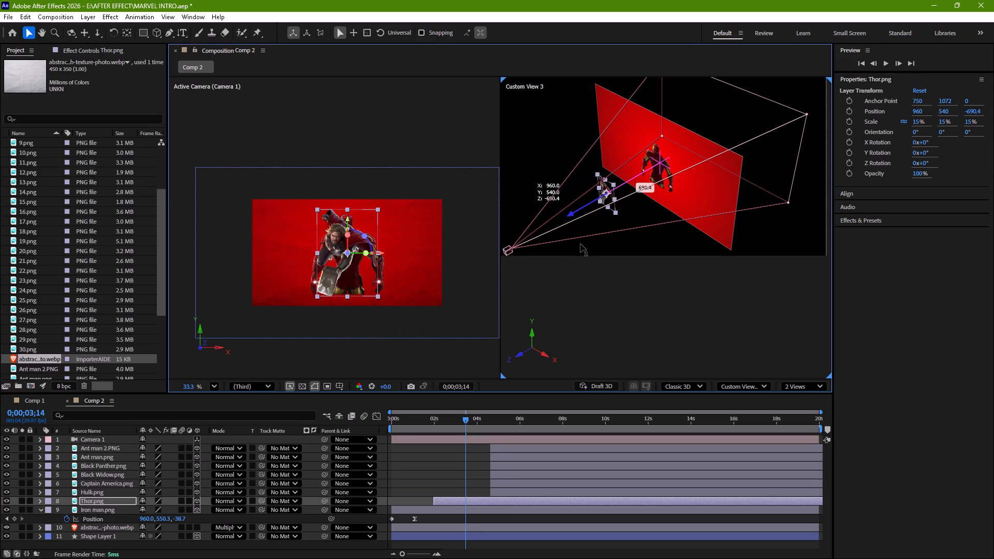
left_click_drag(580, 244, 561, 254)
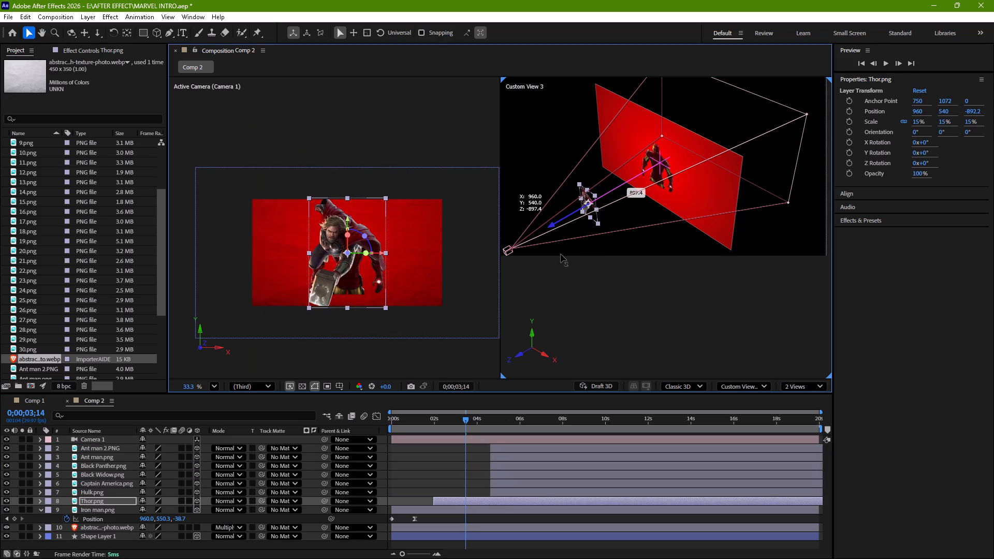
left_click_drag(561, 254, 560, 261)
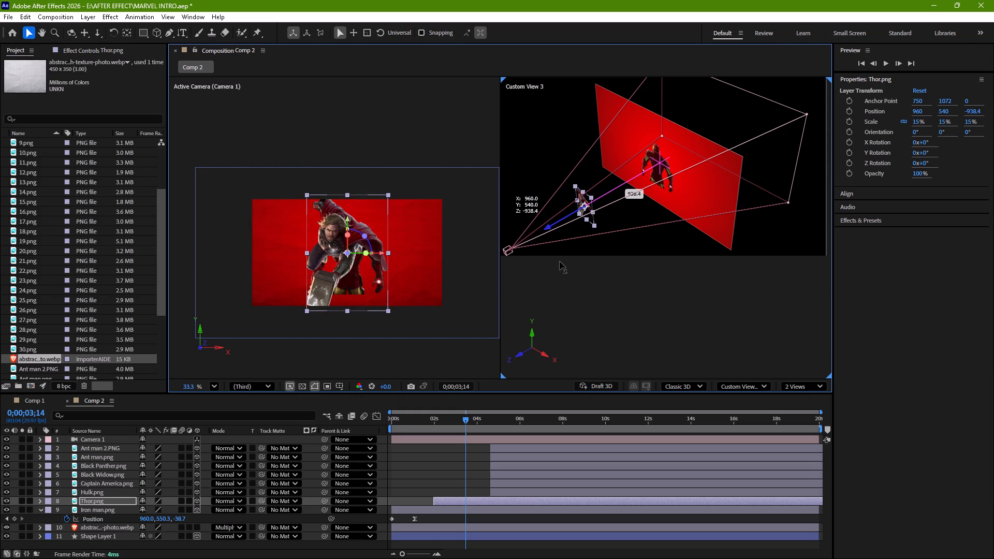
left_click_drag(560, 261, 495, 353)
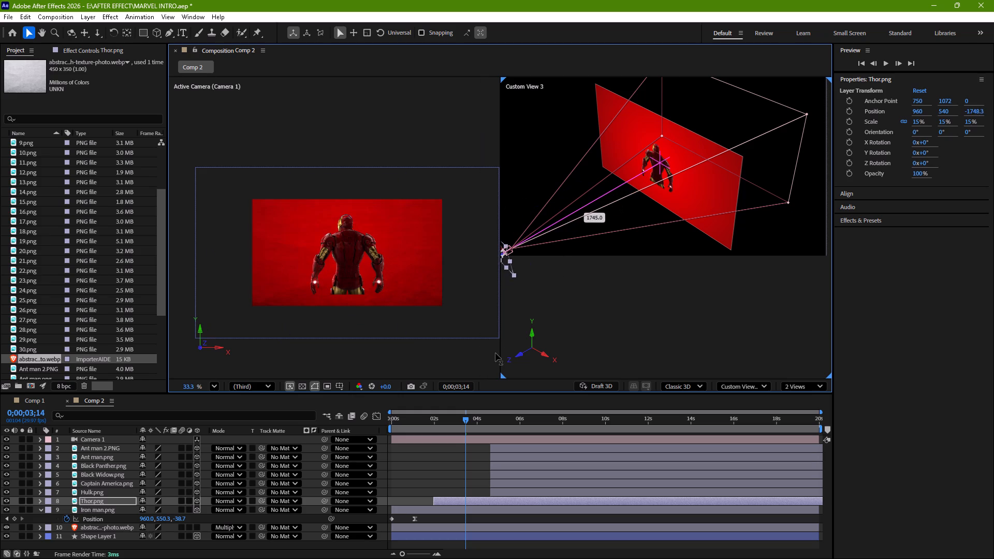
left_click_drag(495, 353, 494, 356)
Check the timing of Iron man.png's fly-in around its second Position keyframe and play it from the composition start.
left_click(446, 507)
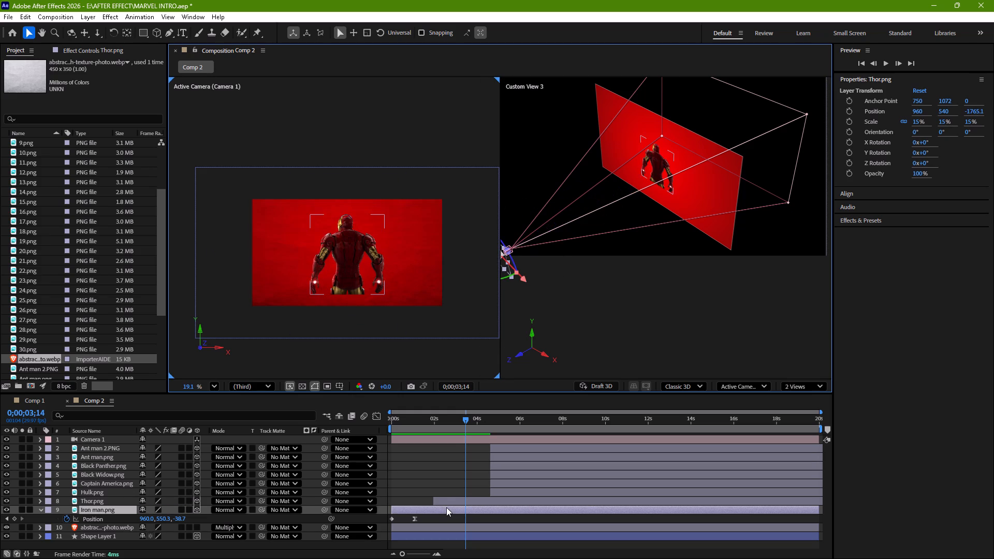
left_click_drag(463, 420, 430, 438)
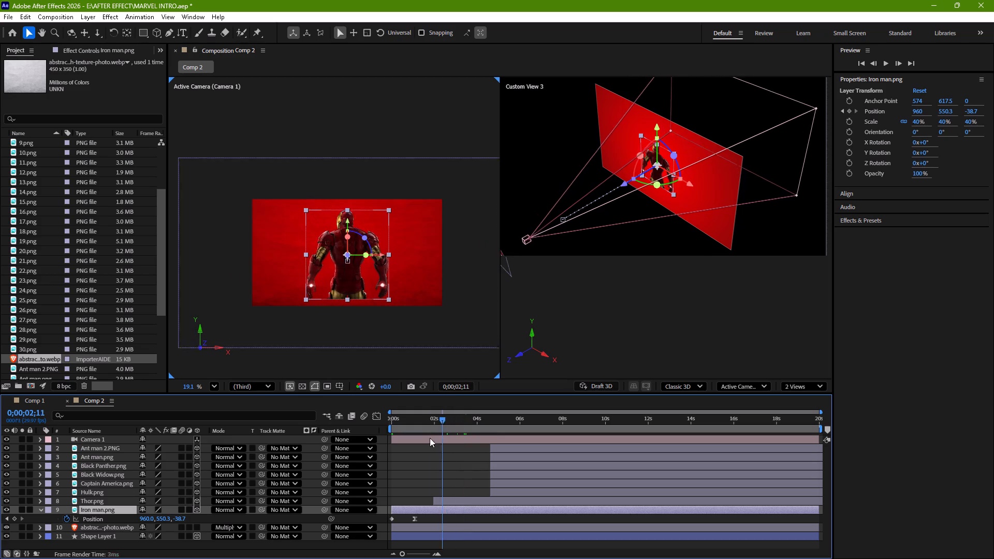
left_click_drag(430, 438, 411, 462)
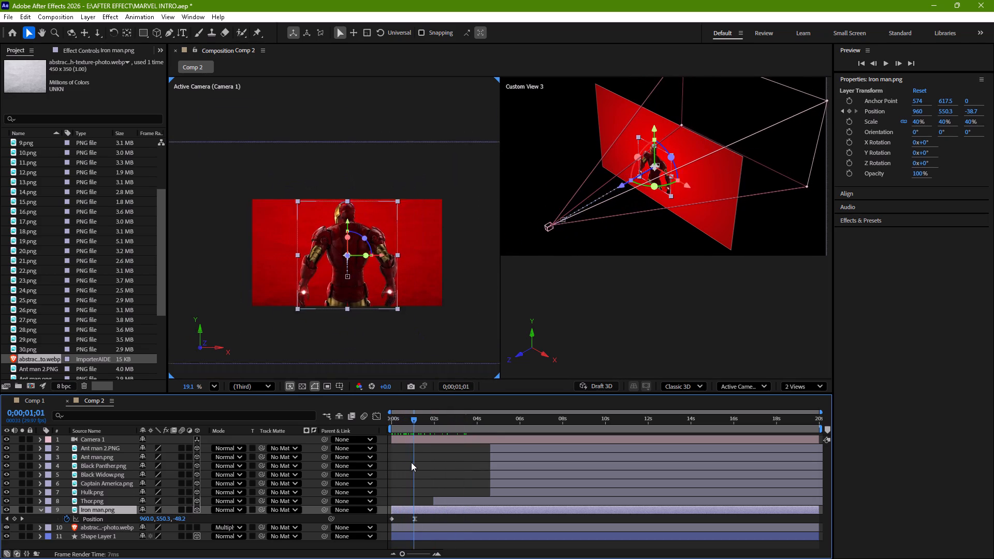
left_click_drag(411, 462, 414, 463)
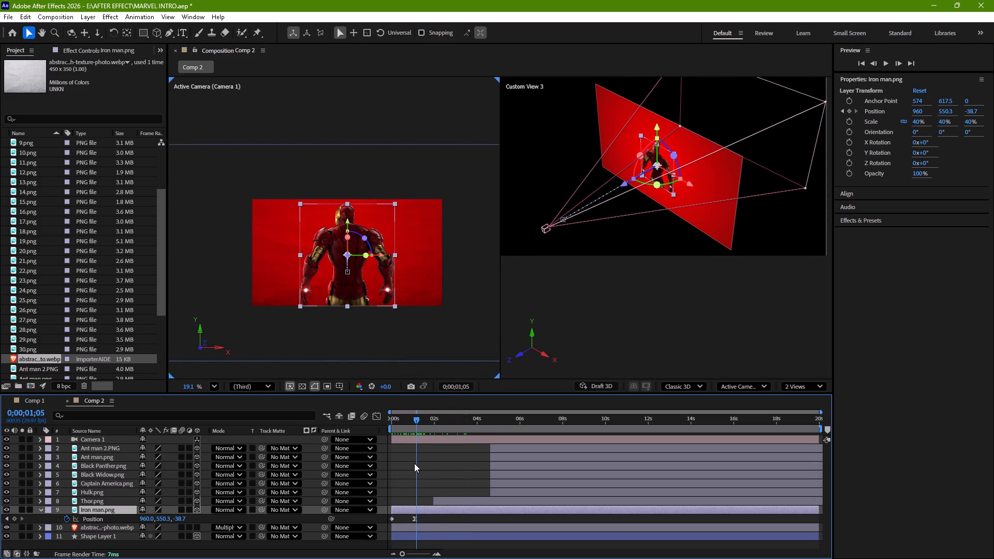
left_click_drag(414, 463, 359, 479)
key("space")
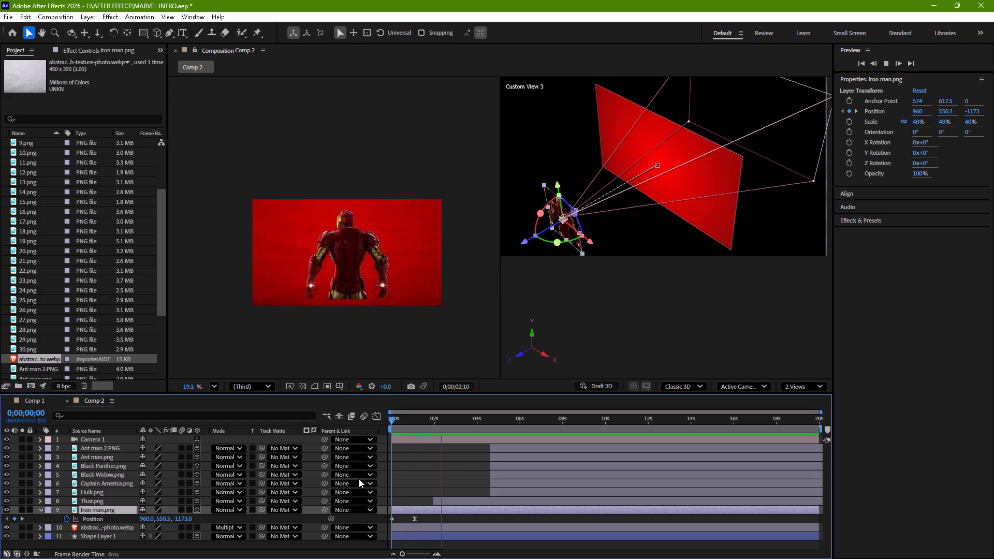
key("space")
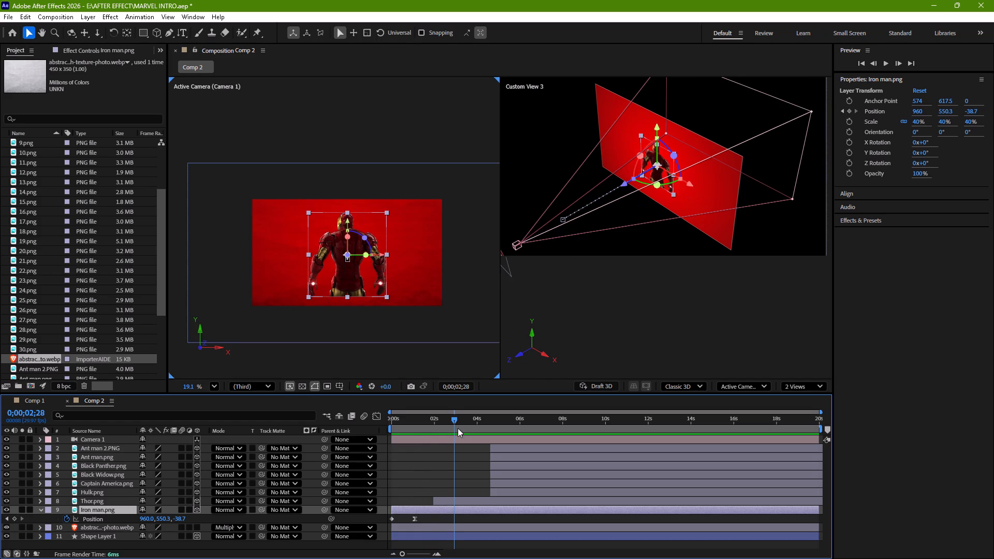
At 0;00;04;00, slide Iron man.png sideways to an X position of about 1235.9, adding a third Position keyframe, and preview.
left_click_drag(454, 421, 476, 427)
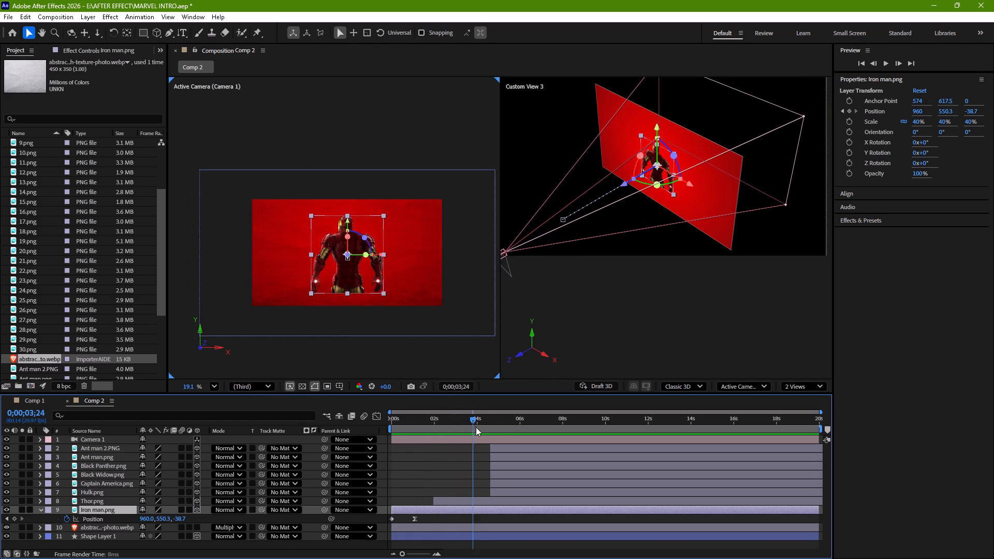
left_click_drag(476, 427, 477, 430)
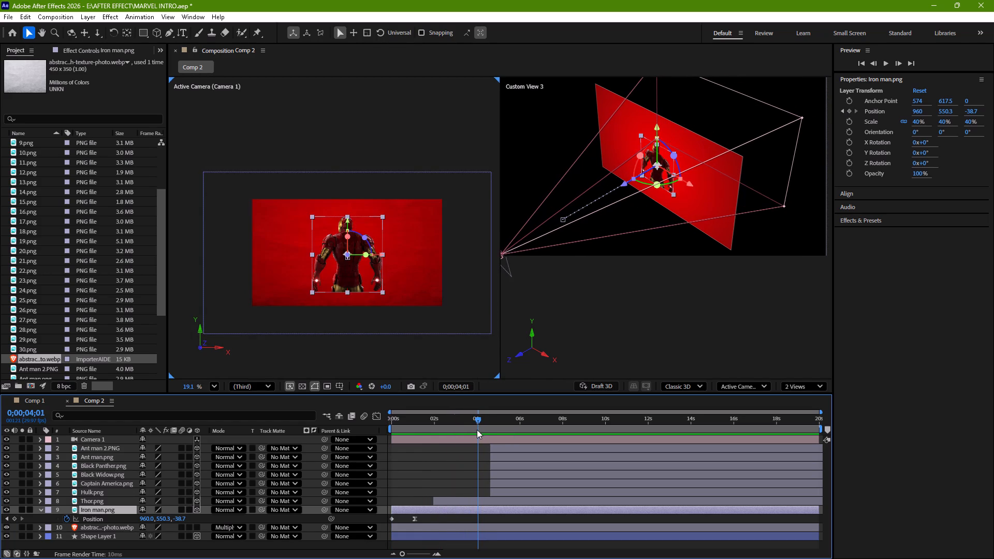
left_click_drag(477, 430, 476, 432)
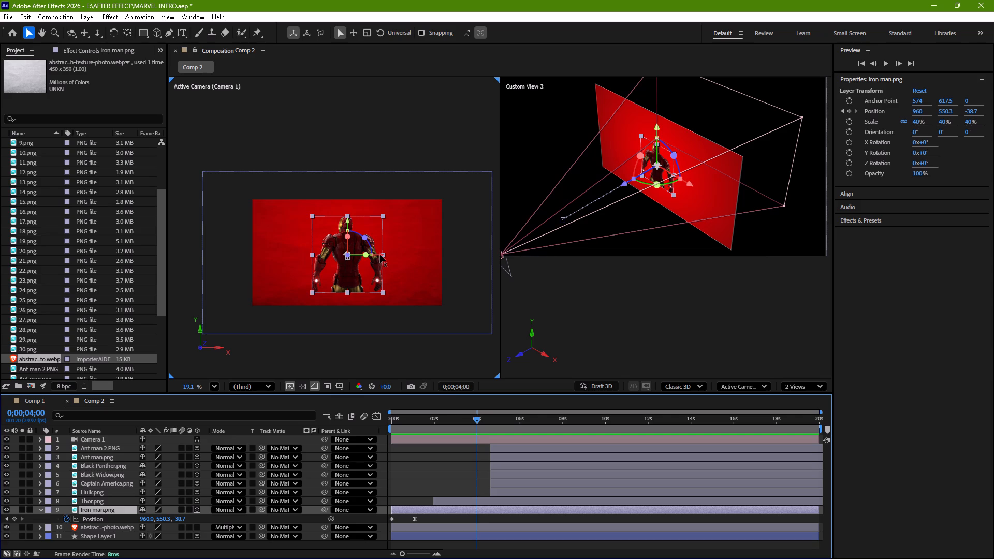
left_click_drag(381, 255, 411, 255)
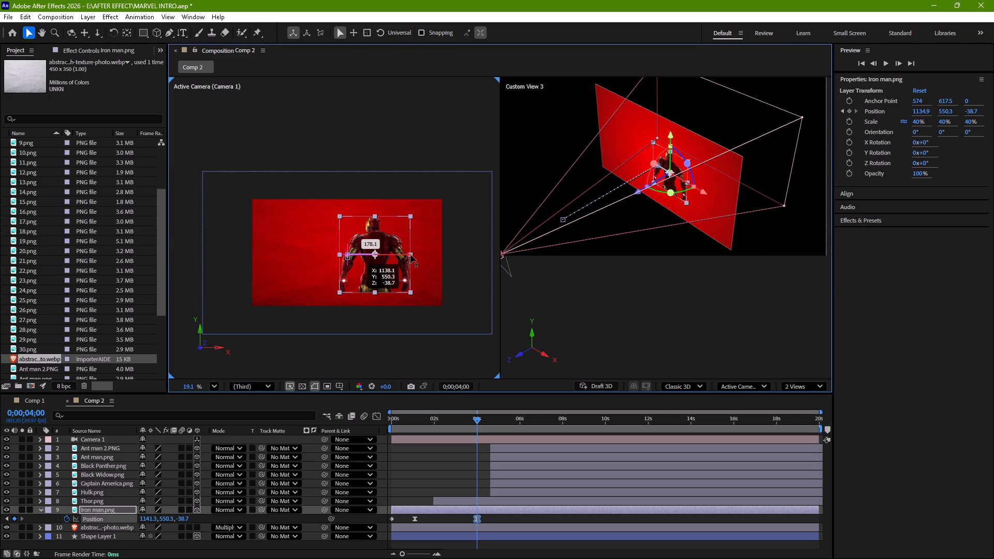
left_click_drag(411, 255, 416, 255)
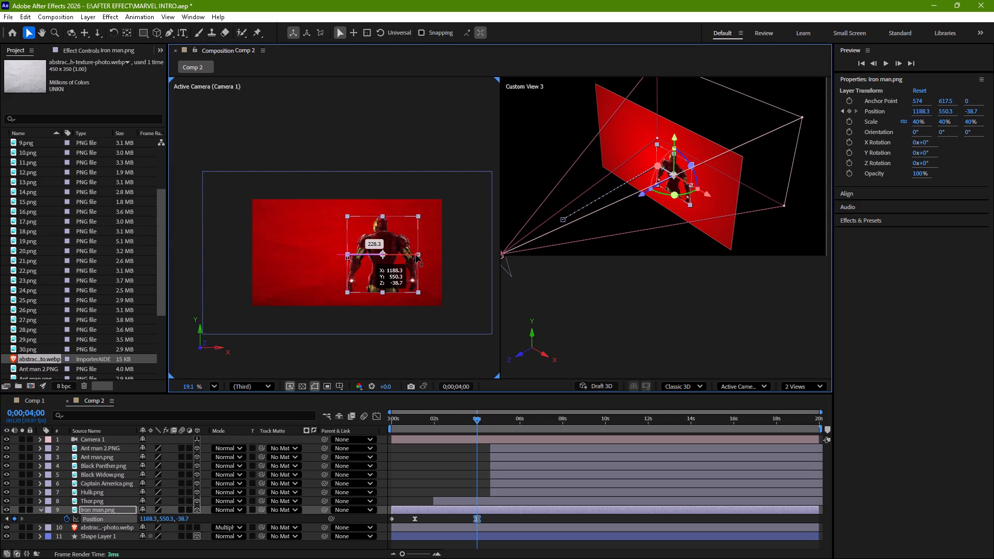
left_click_drag(416, 255, 423, 253)
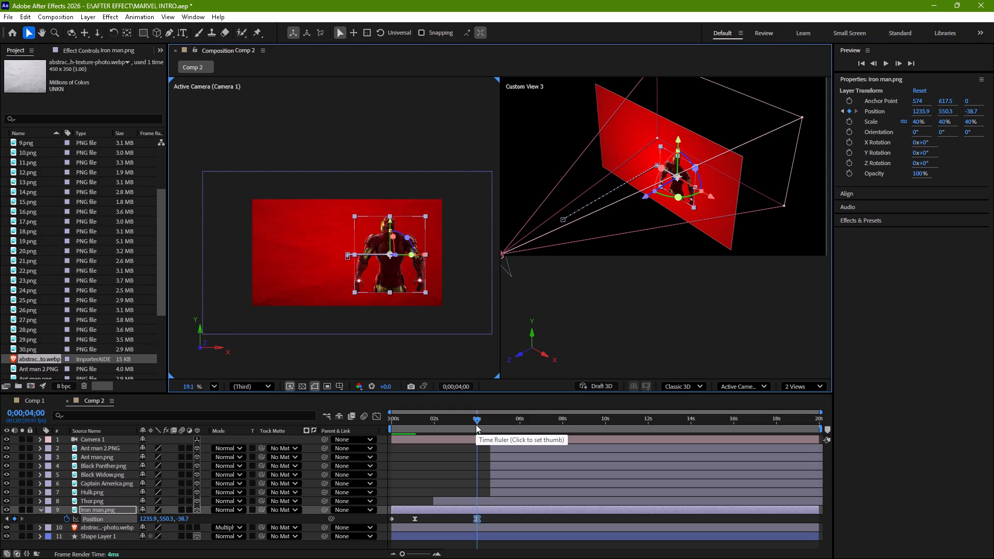
key("space")
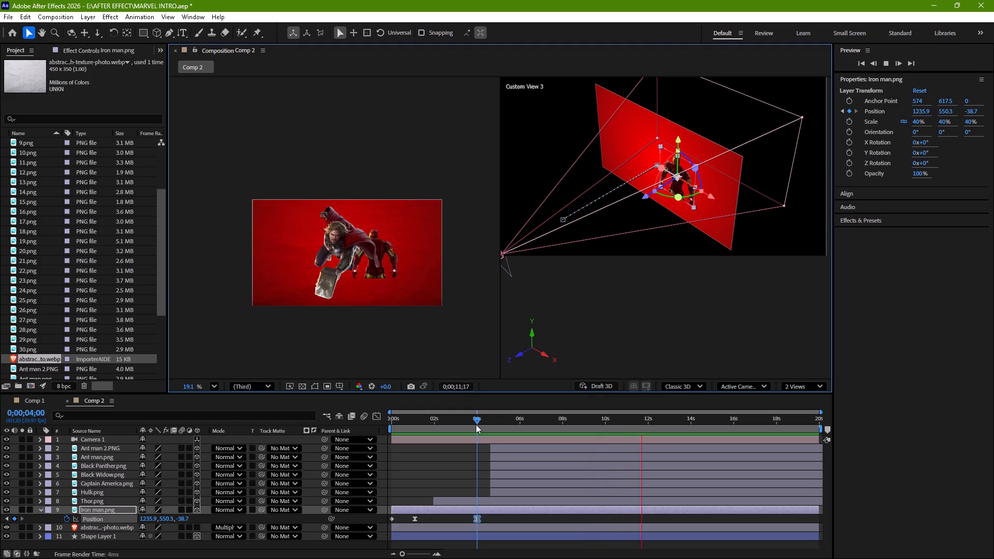
key("space")
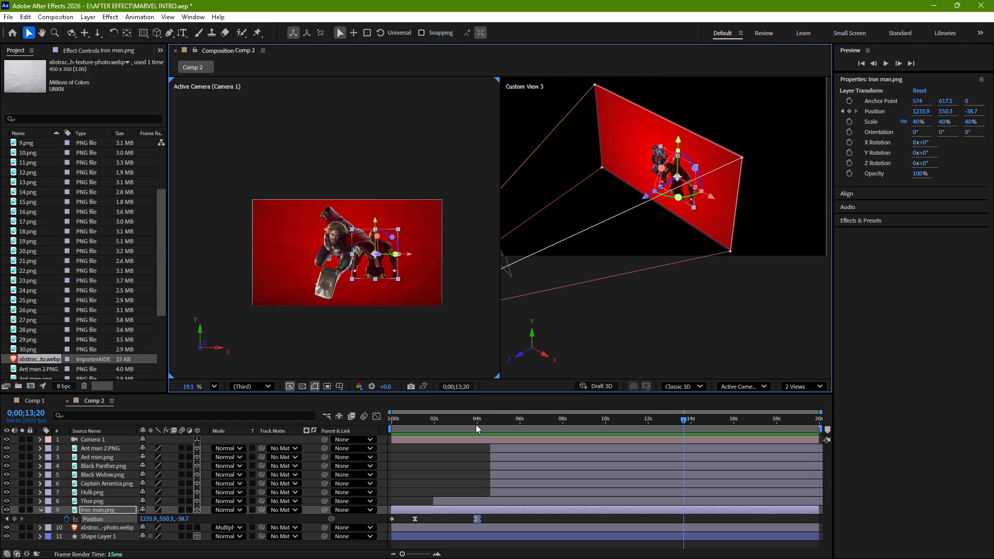
Remove Camera 1's Position keyframes at 0;00;13;20, leaving it static at Z -2680.7, and preview from the composition start.
left_click(451, 438)
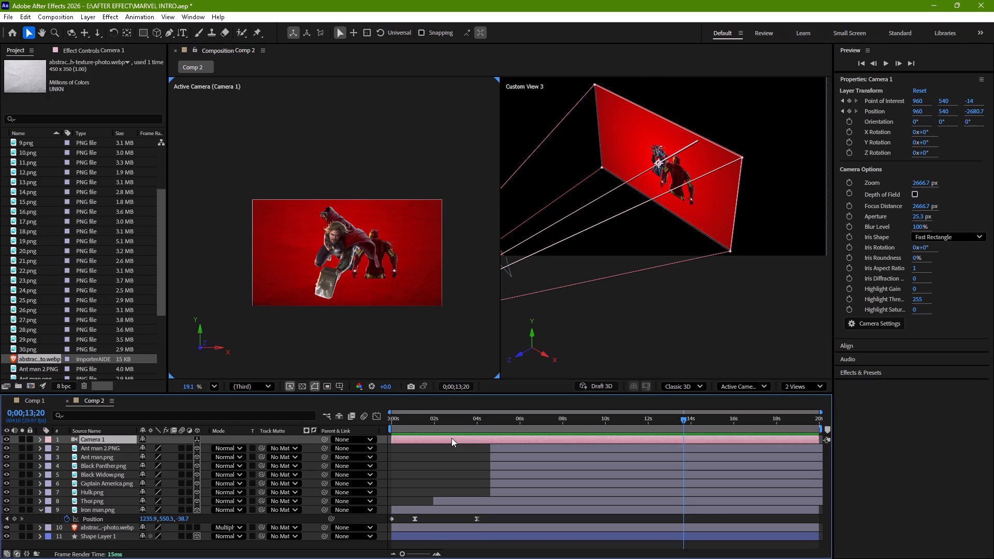
key("p")
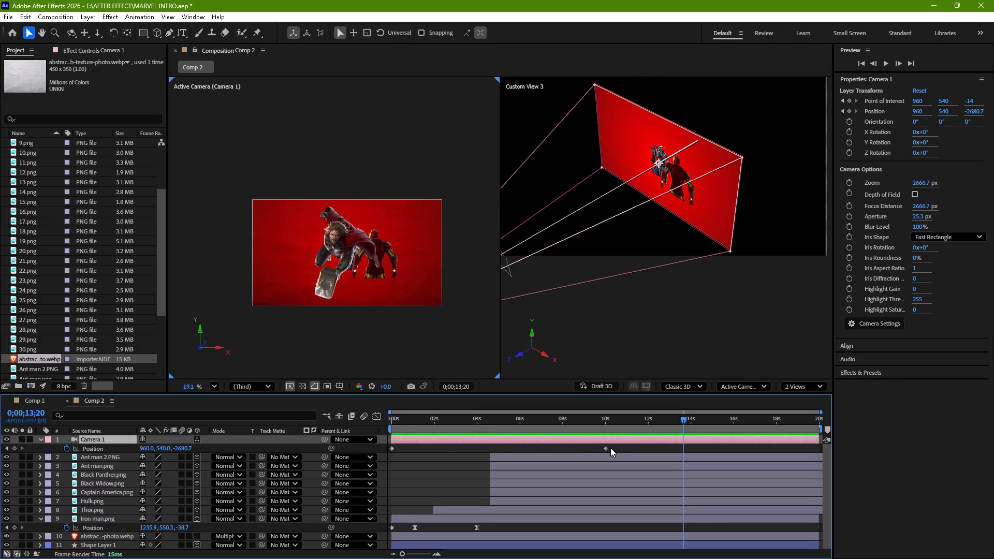
left_click(66, 450)
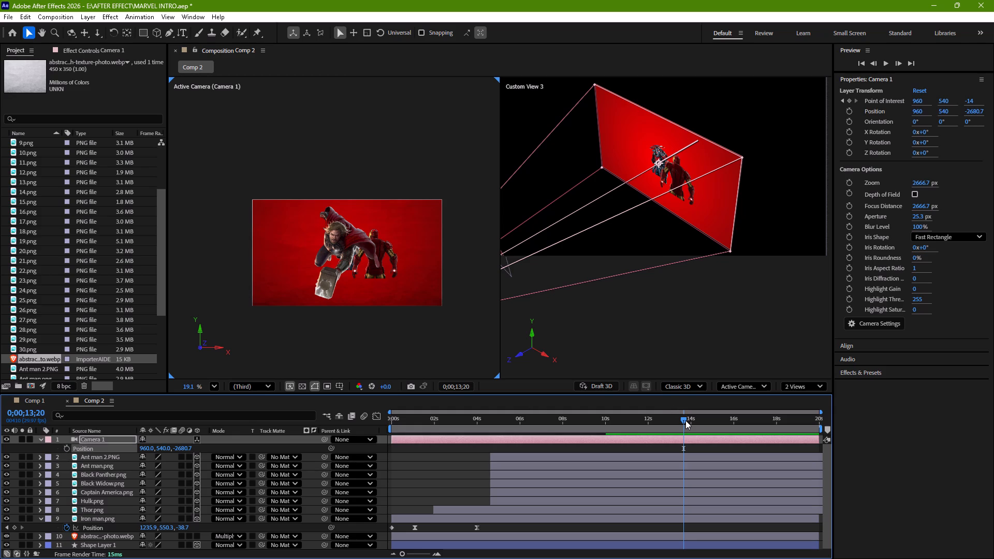
left_click_drag(685, 420, 284, 451)
key("space")
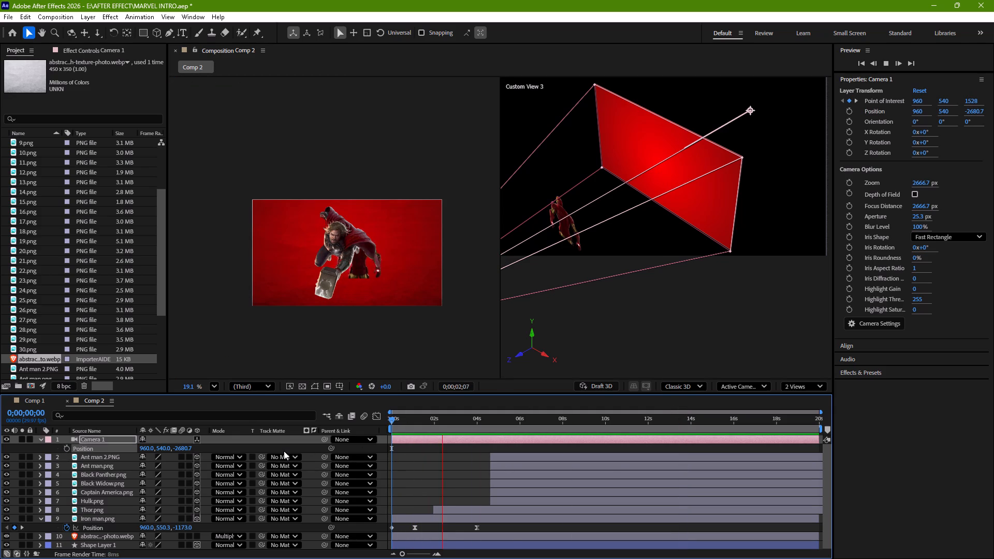
key("space")
Remove all Position keyframes from the Iron man.png layer and return to the composition start.
left_click(421, 521)
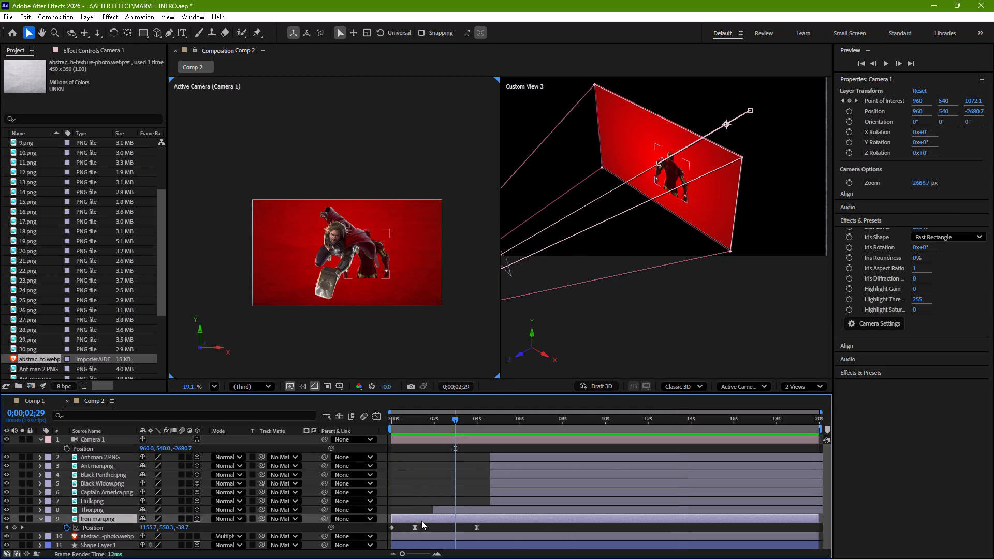
scroll(619, 347, "down", 2, "ctrl")
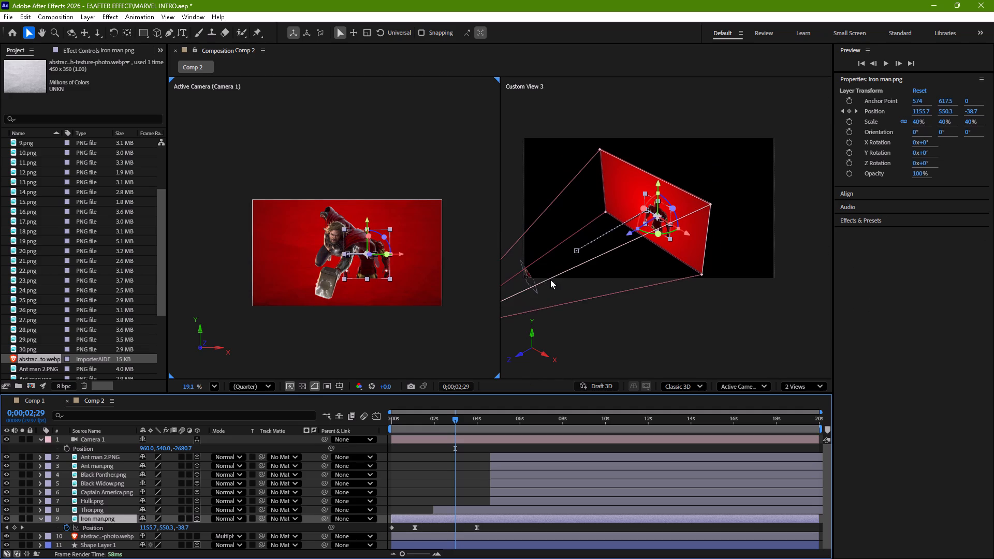
key("space")
key("space")
key("space")
key("space")
key("space")
key("space")
key("space")
key("space")
key("space")
key("space")
key("space")
key("space")
key("space")
key("space")
key("space")
key("space")
key("space")
key("space")
key("space")
key("space")
left_click_drag(579, 248, 609, 210)
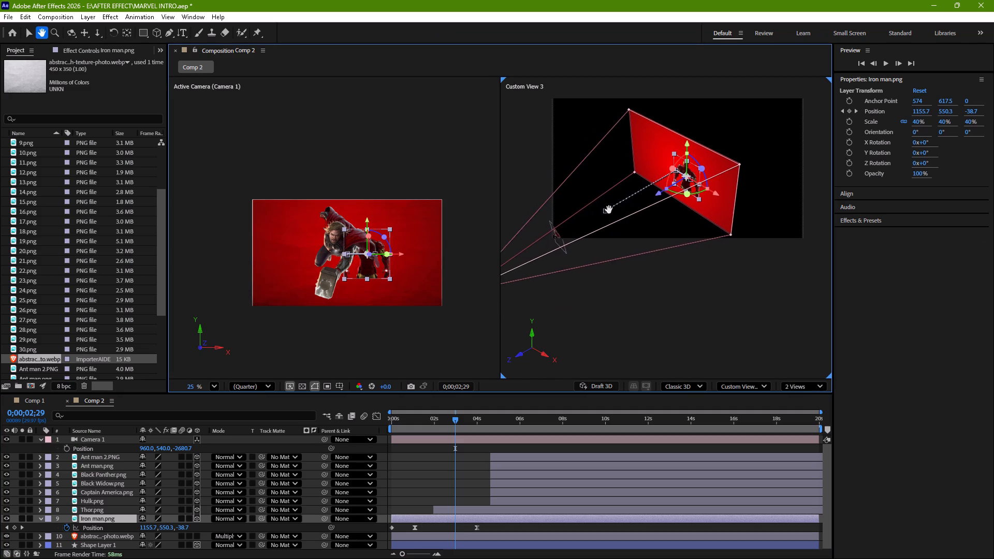
left_click_drag(609, 210, 629, 234)
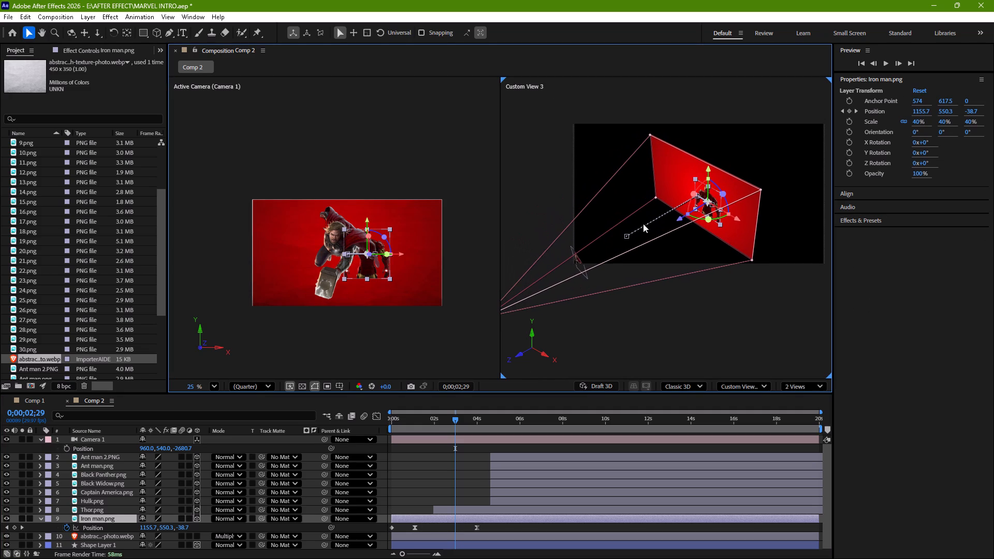
scroll(643, 224, "down", 2, "ctrl")
key("space")
key("space")
key("space")
key("space")
key("space")
key("space")
key("space")
key("space")
key("space")
key("space")
key("space")
key("space")
key("space")
key("space")
key("space")
key("space")
key("space")
key("space")
key("space")
key("space")
left_click_drag(643, 224, 654, 214)
scroll(654, 214, "up", 2, "ctrl")
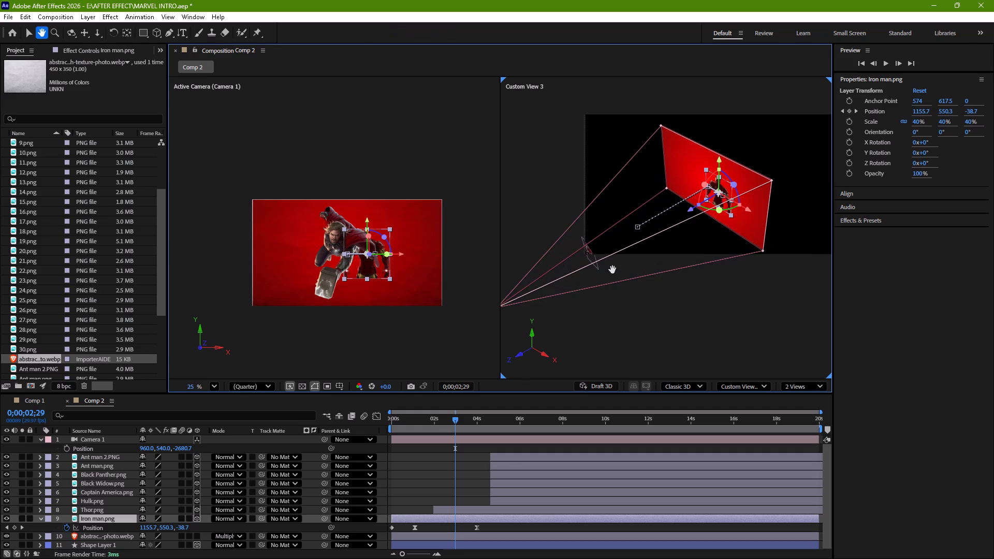
key("v")
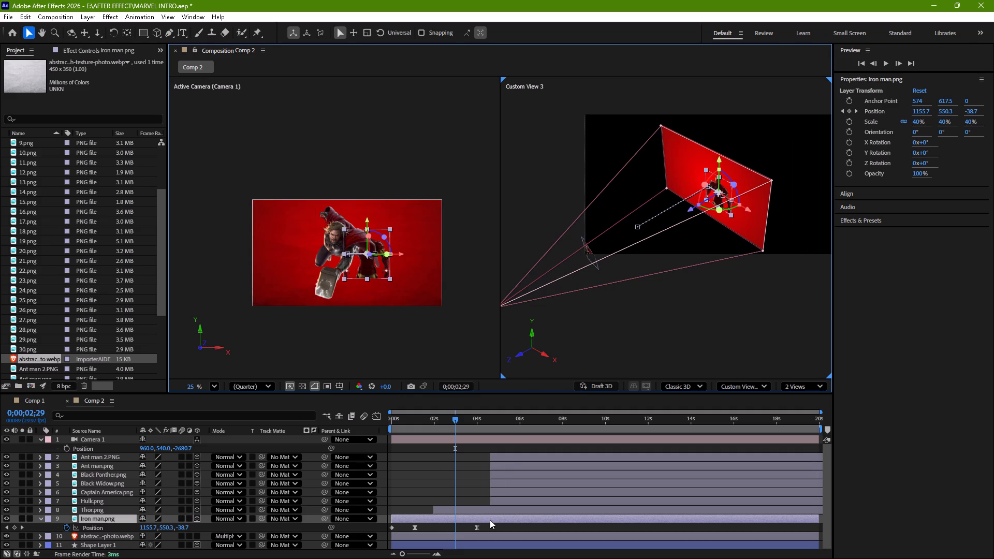
left_click(490, 520)
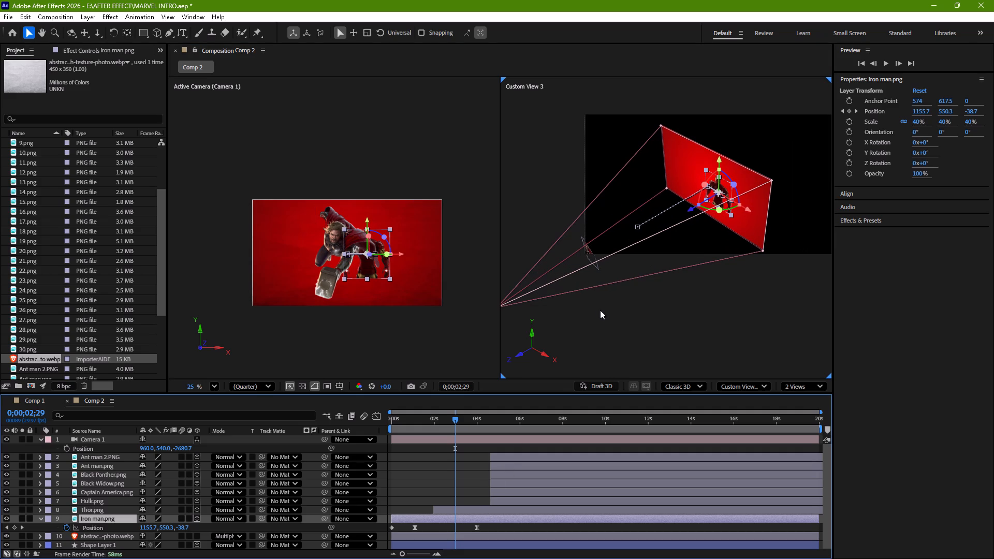
left_click(68, 527)
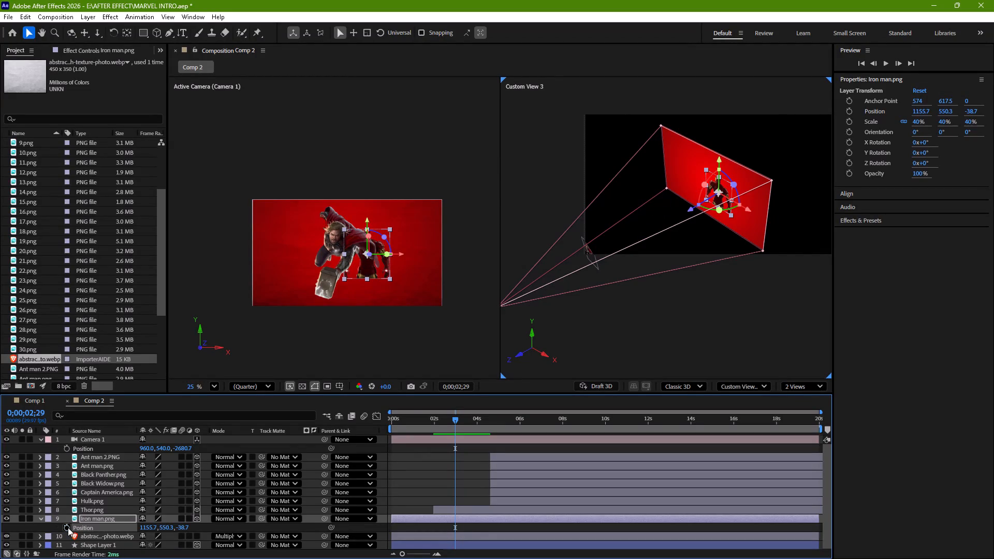
left_click_drag(452, 419, 319, 462)
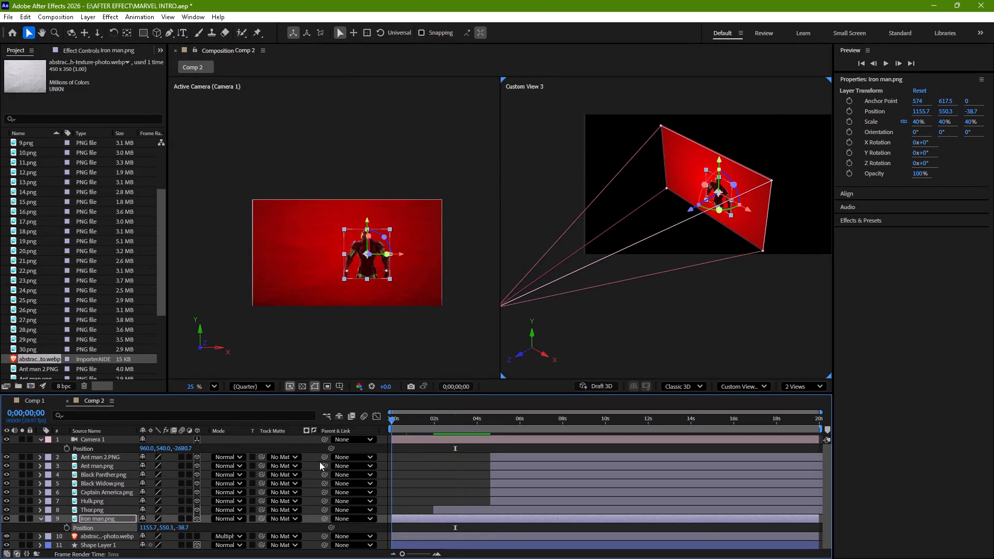
left_click_drag(319, 462, 308, 466)
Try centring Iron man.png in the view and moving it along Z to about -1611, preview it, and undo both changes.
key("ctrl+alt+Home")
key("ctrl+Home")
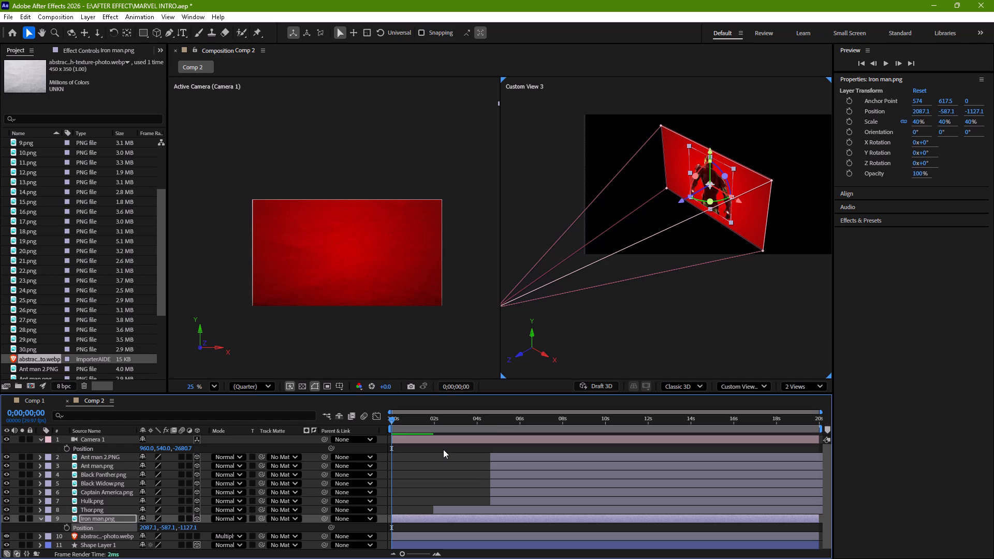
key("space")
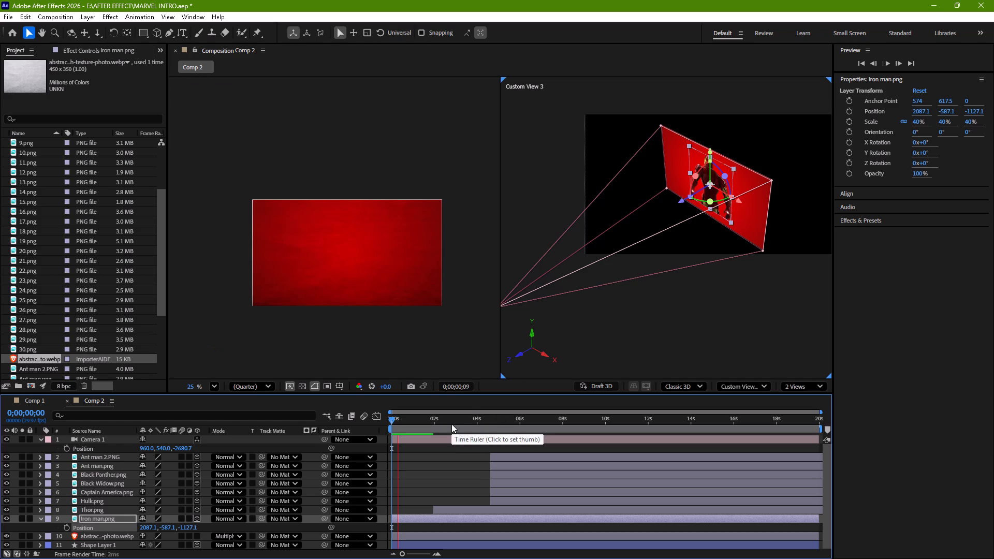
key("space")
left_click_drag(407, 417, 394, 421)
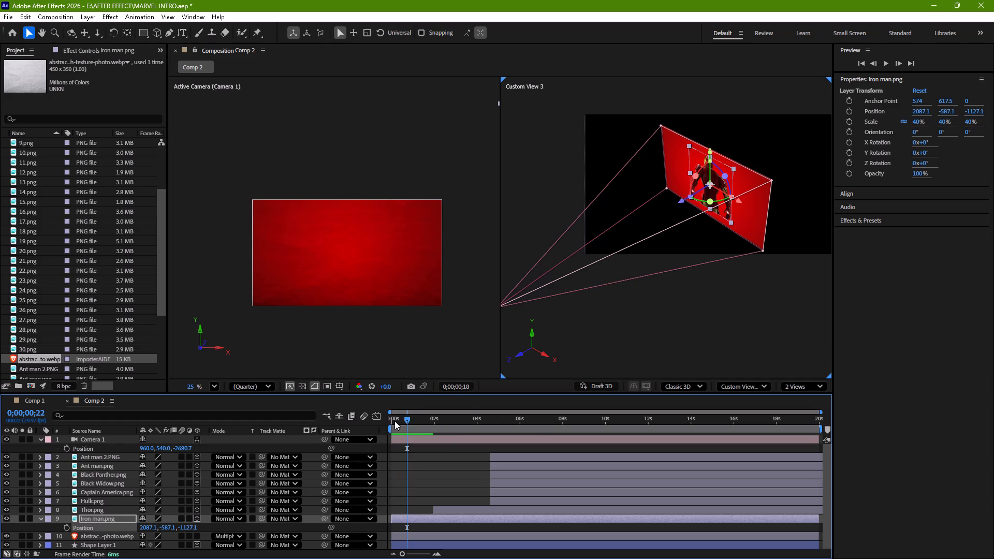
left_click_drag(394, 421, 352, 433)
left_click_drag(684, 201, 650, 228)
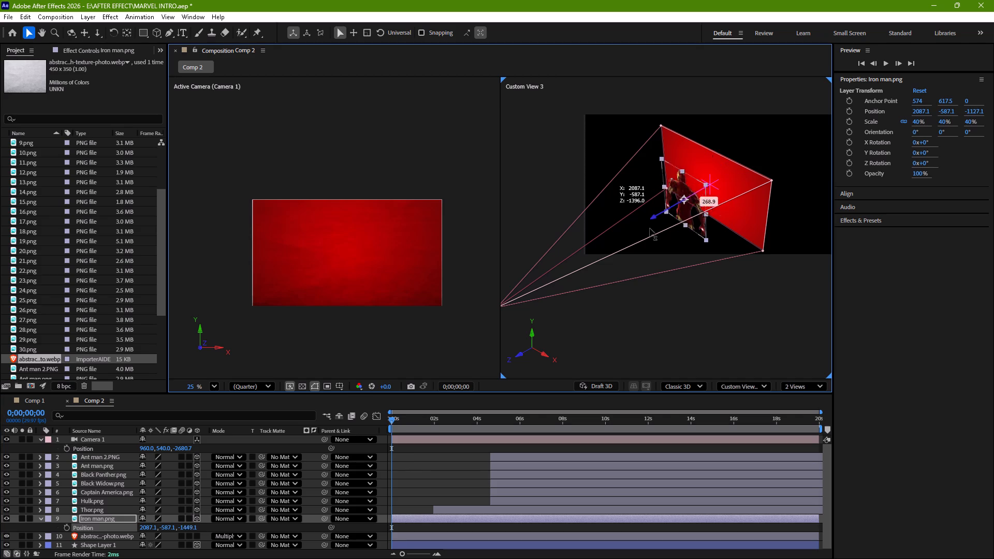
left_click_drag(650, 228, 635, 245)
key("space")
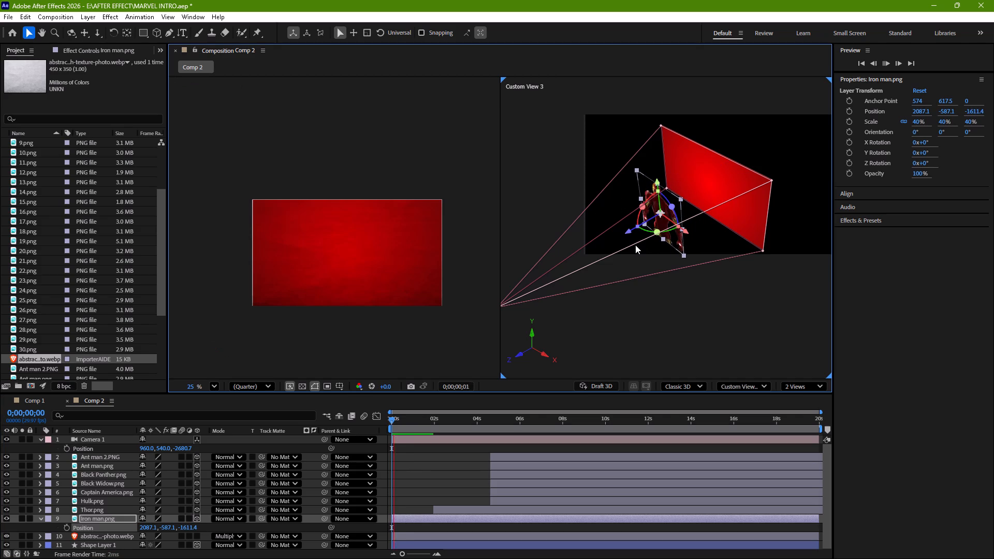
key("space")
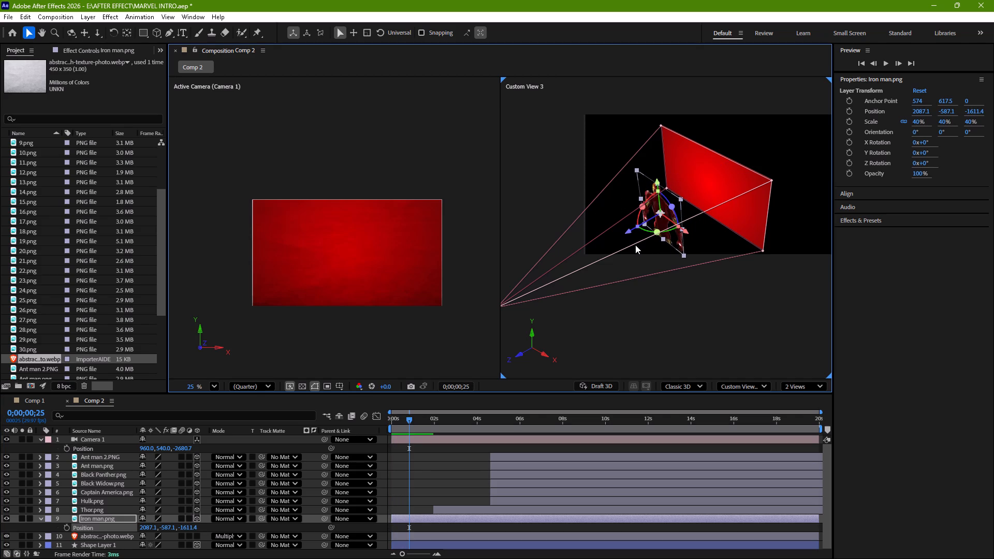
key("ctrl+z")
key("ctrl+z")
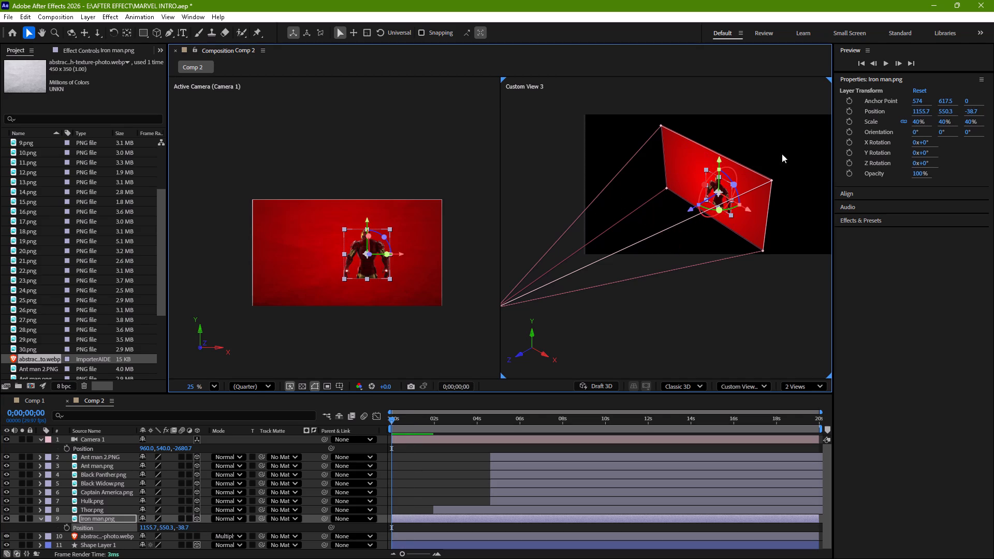
Place Iron man.png at X about 944.8 and Z about -2748, just behind the camera, with a first Position keyframe at 0;00;00;00.
left_click_drag(750, 209, 738, 208)
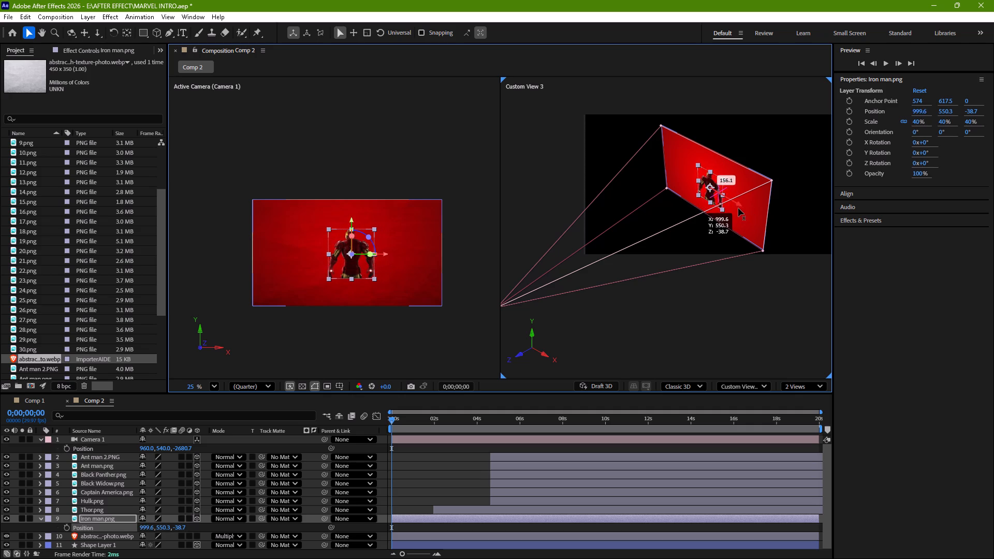
left_click_drag(738, 208, 734, 209)
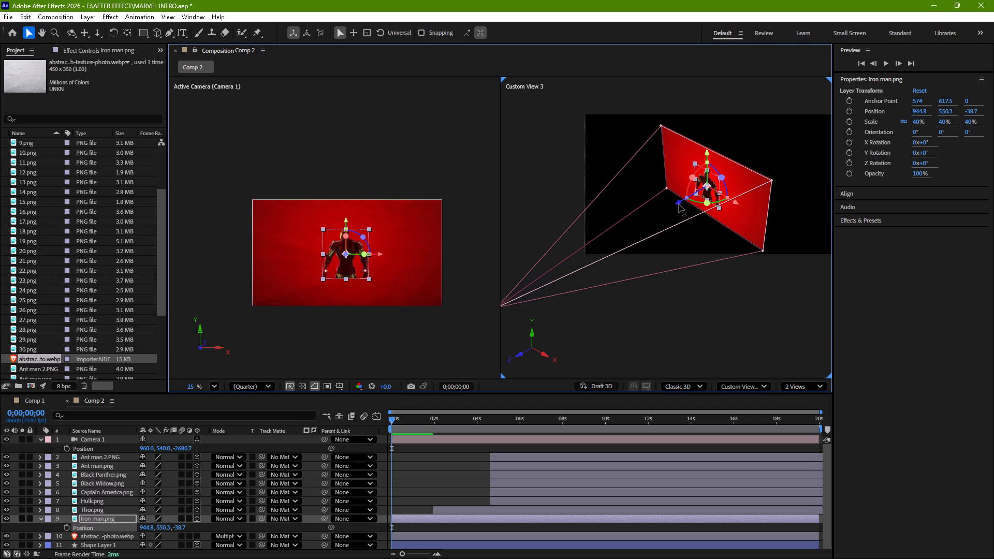
left_click_drag(679, 204, 549, 303)
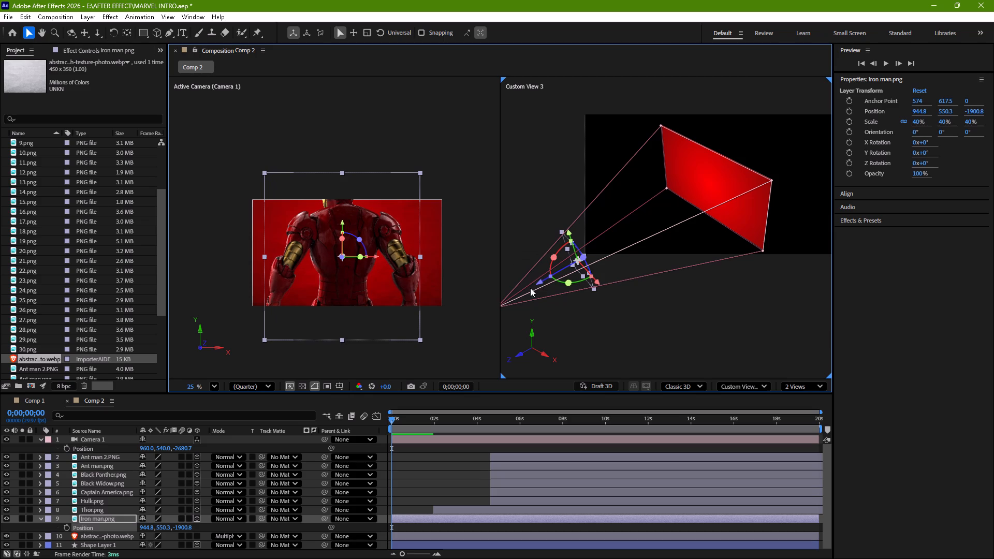
left_click_drag(541, 282, 462, 339)
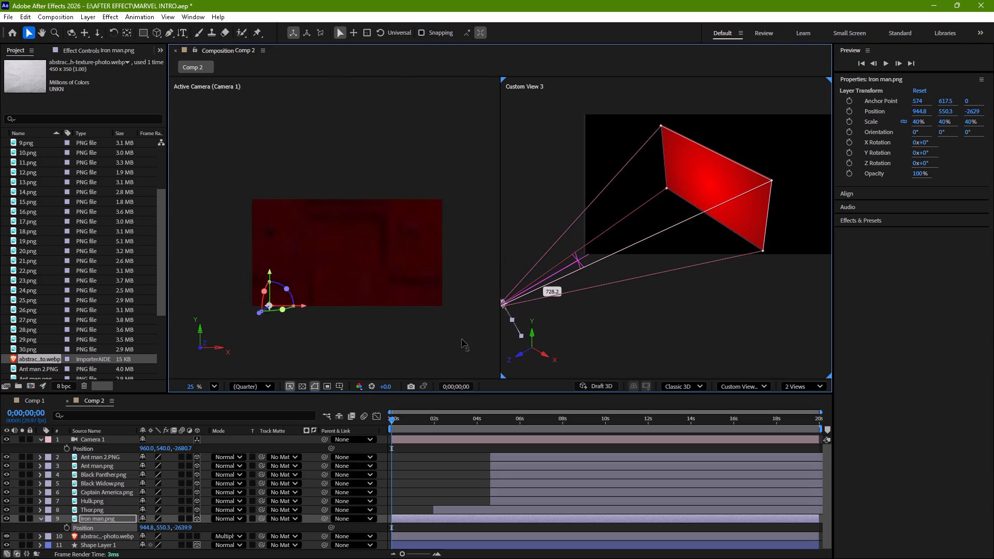
left_click_drag(462, 339, 460, 343)
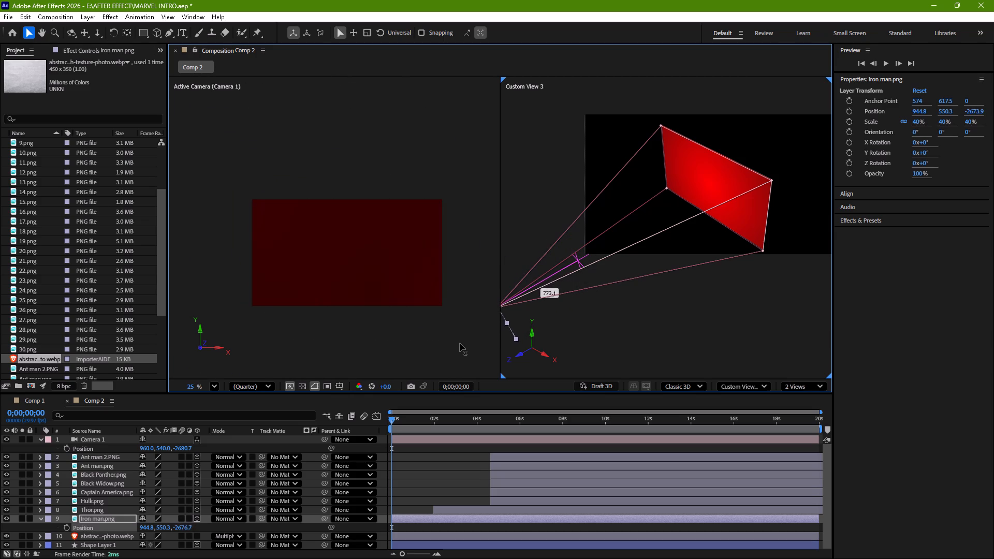
left_click_drag(460, 343, 457, 345)
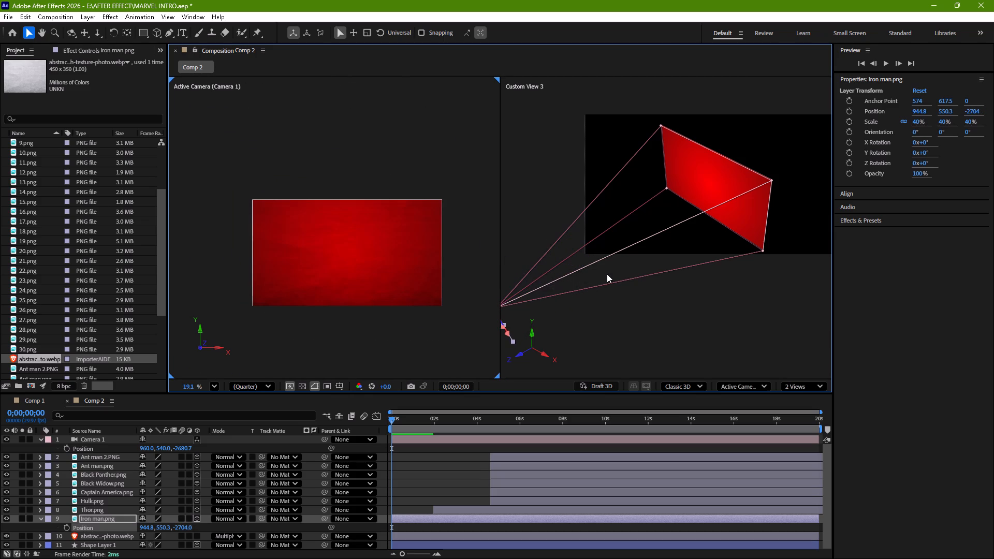
scroll(607, 274, "down", 2, "ctrl")
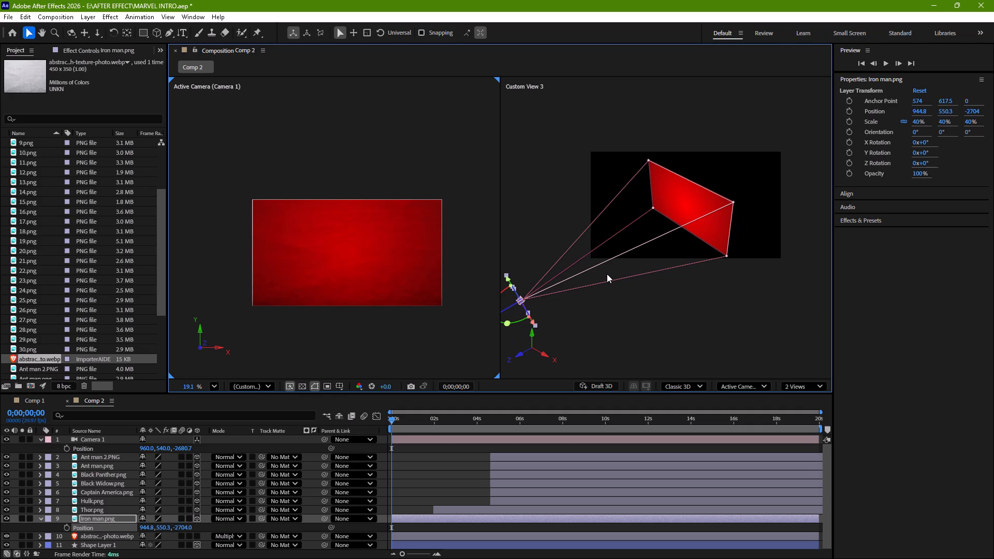
scroll(607, 274, "down", 2, "ctrl")
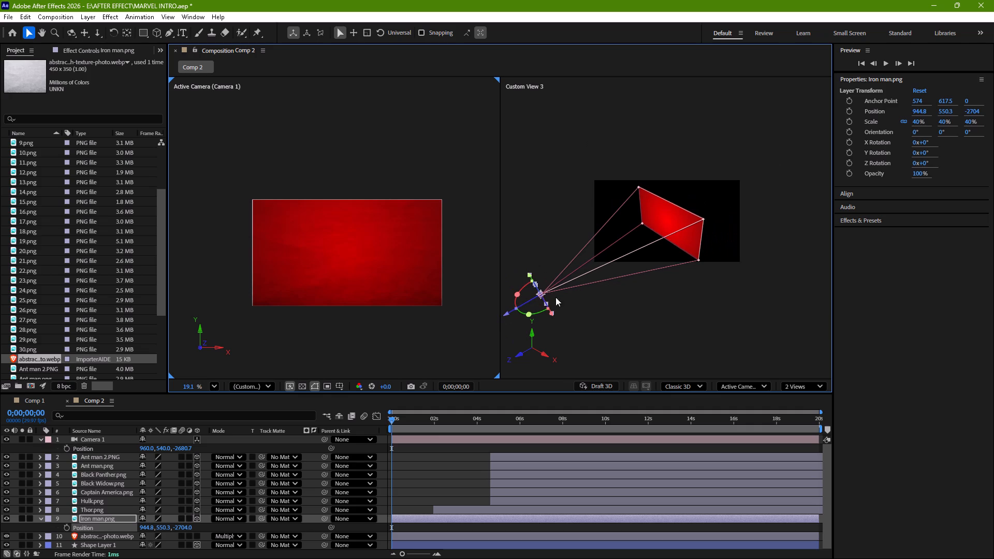
left_click_drag(508, 313, 543, 303)
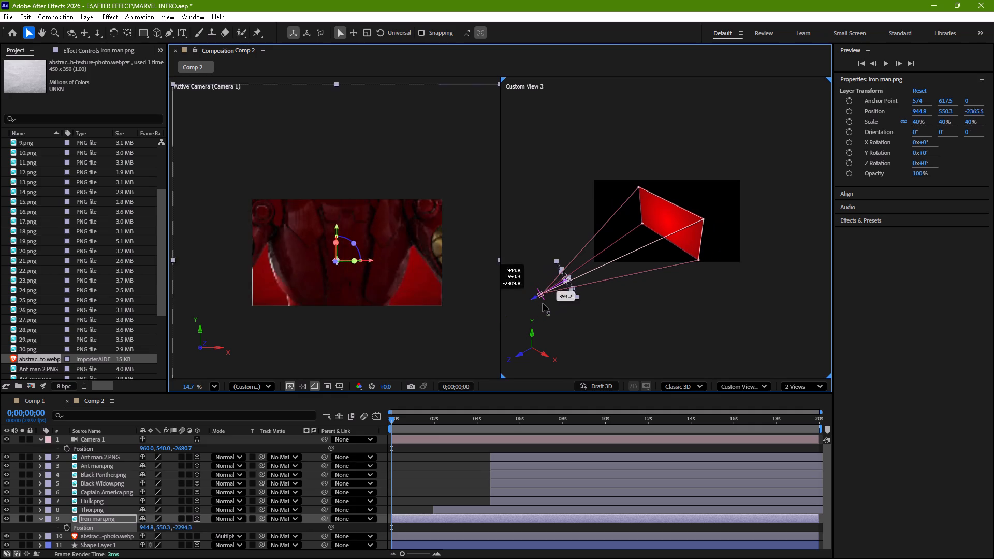
left_click_drag(543, 303, 607, 282)
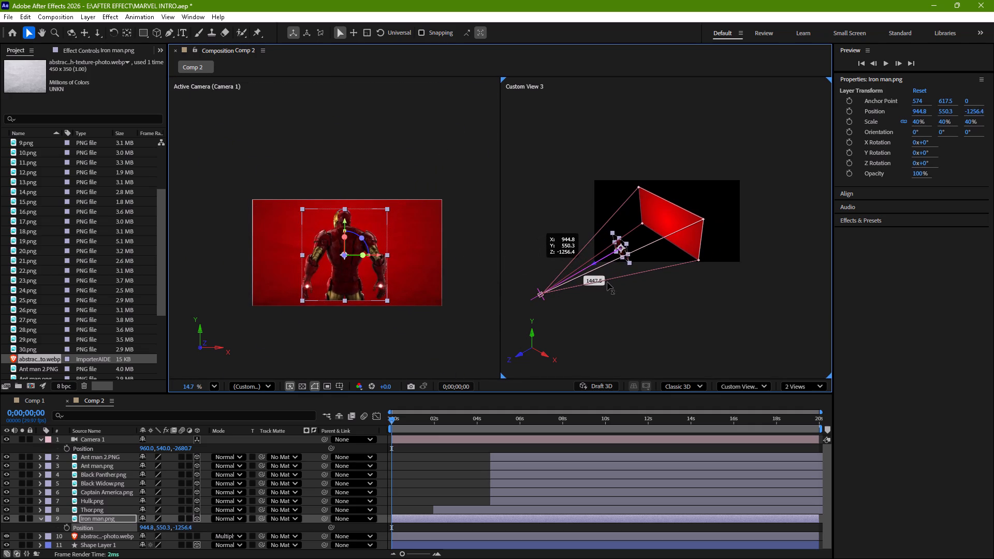
left_click_drag(607, 282, 525, 342)
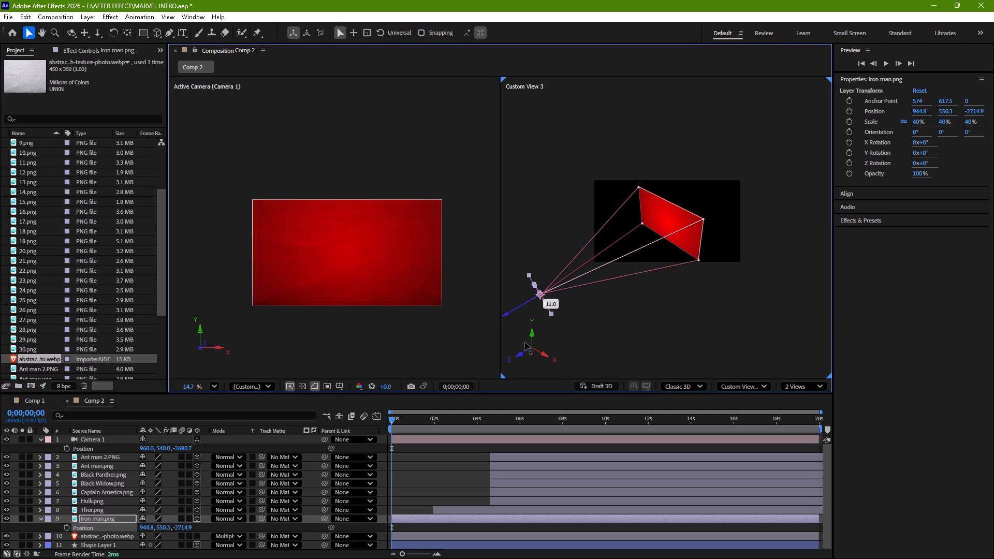
left_click_drag(525, 342, 523, 345)
left_click(69, 528)
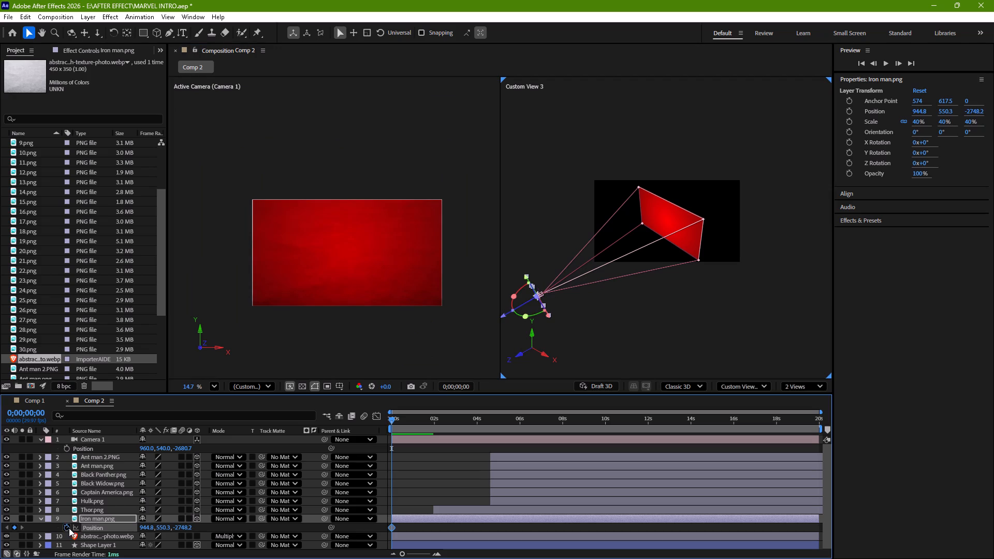
Go to 0;00;02;01 and delay the Thor.png layer so it starts just before the 3-second mark.
left_click_drag(390, 419, 434, 417)
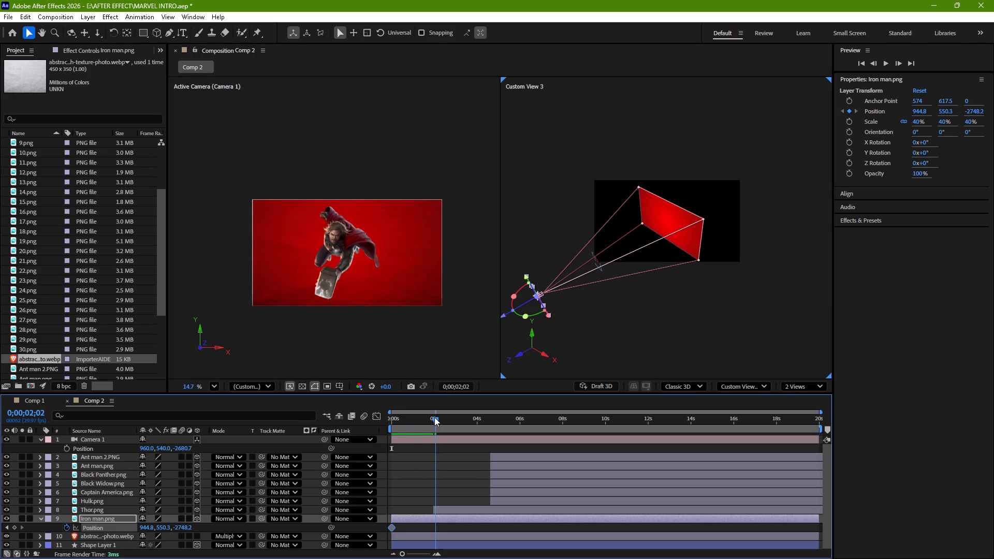
left_click_drag(434, 417, 434, 420)
left_click_drag(434, 420, 434, 422)
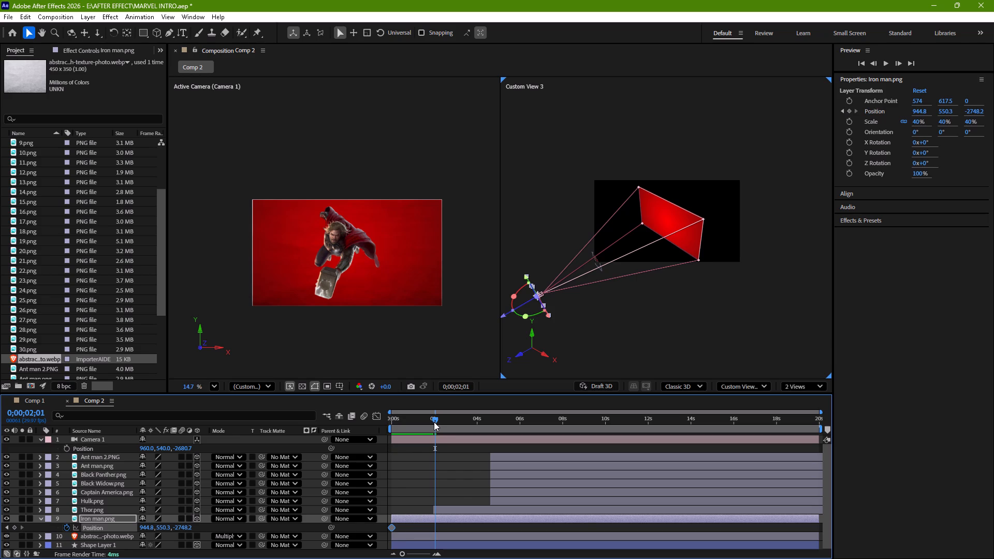
left_click_drag(457, 508, 475, 509)
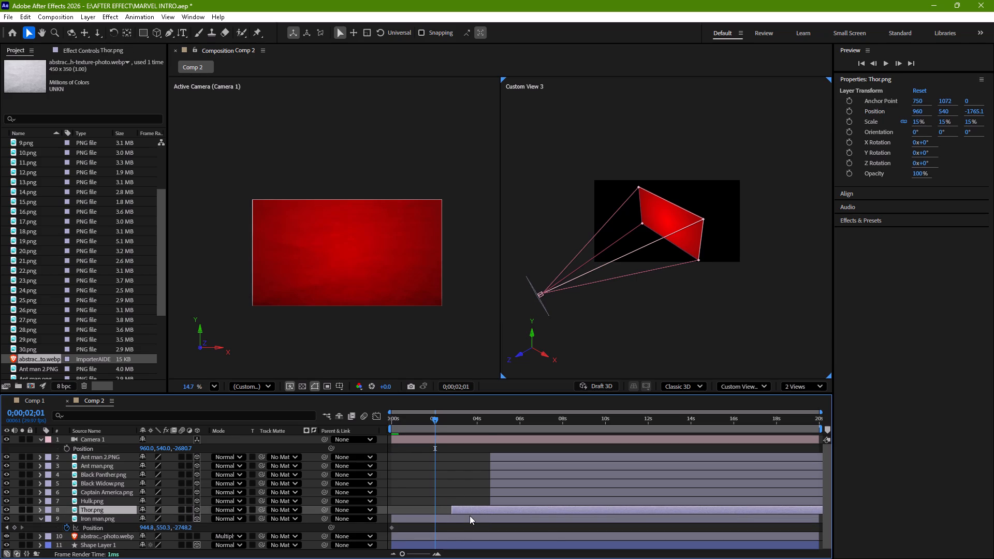
Move Iron man.png forward along Z to about -1414.5 at 0;00;02;01 for a second Position keyframe, and preview the fly-in.
left_click(468, 518)
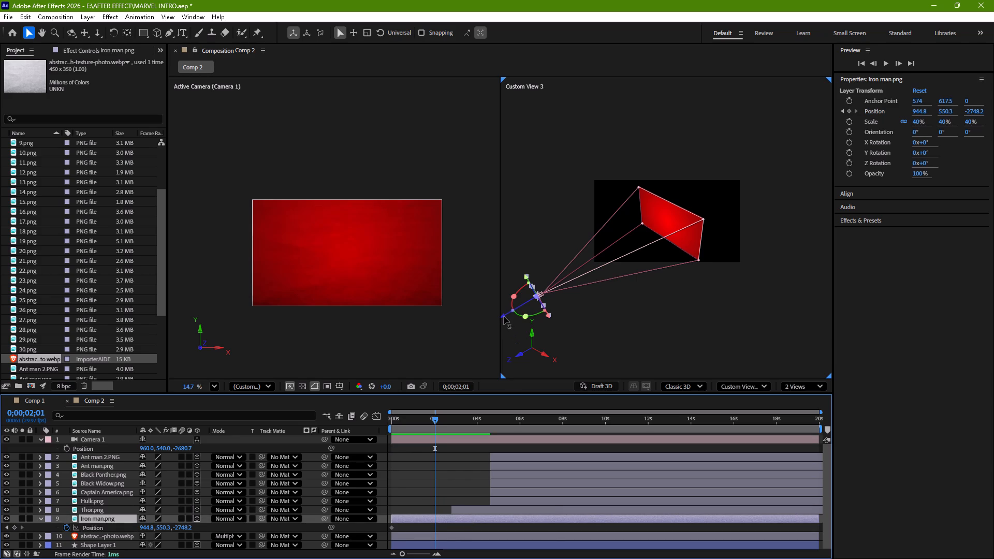
left_click_drag(504, 316, 601, 289)
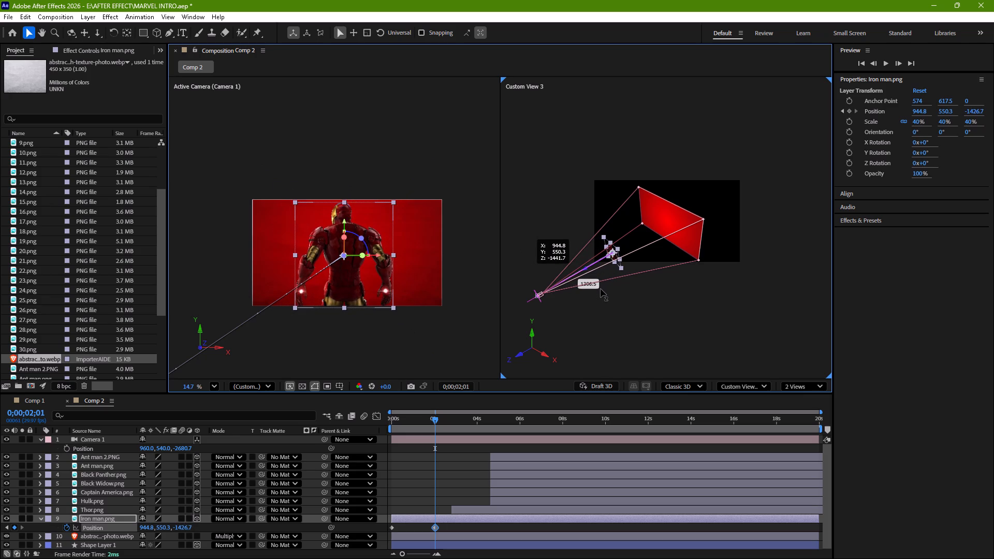
left_click_drag(601, 289, 602, 290)
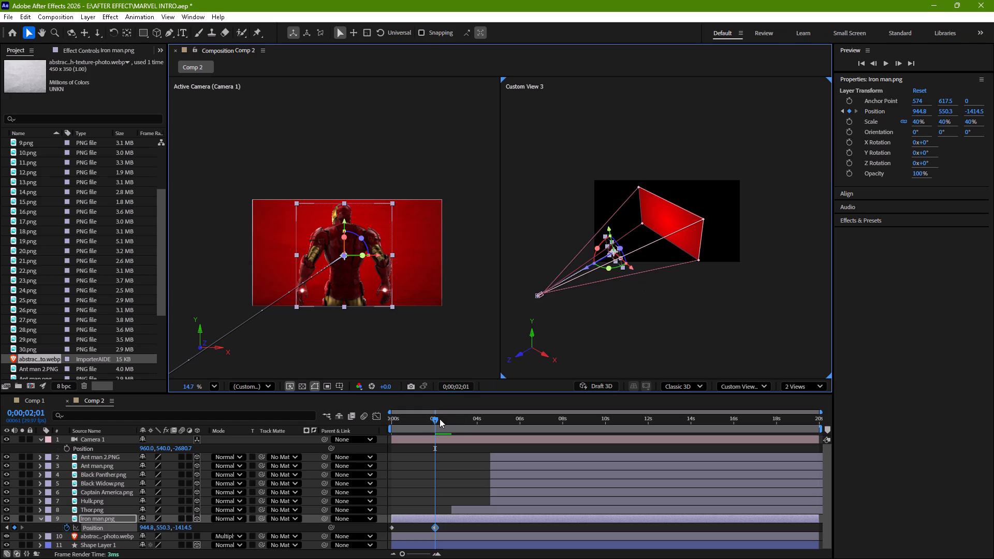
left_click_drag(436, 419, 363, 439)
key("space")
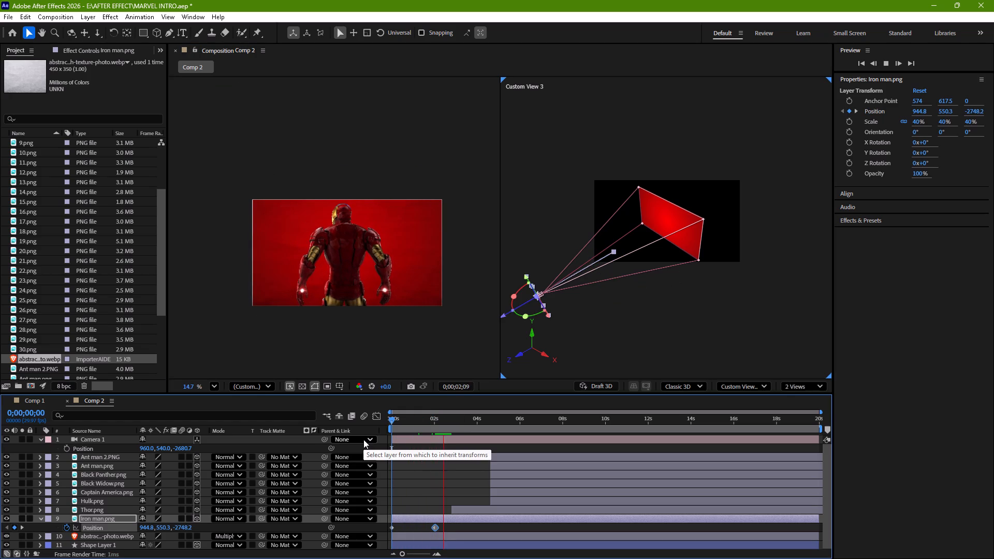
key("space")
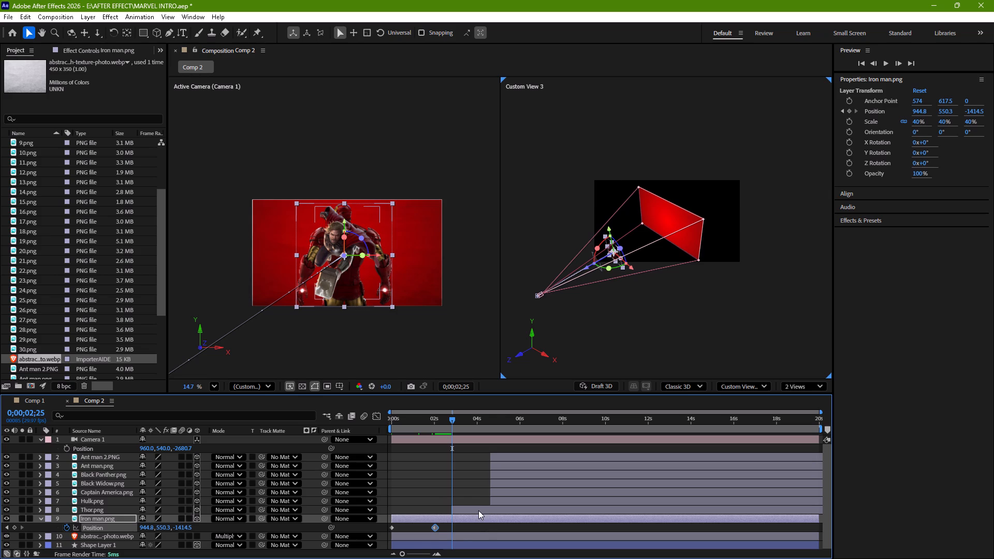
left_click_drag(451, 418, 437, 422)
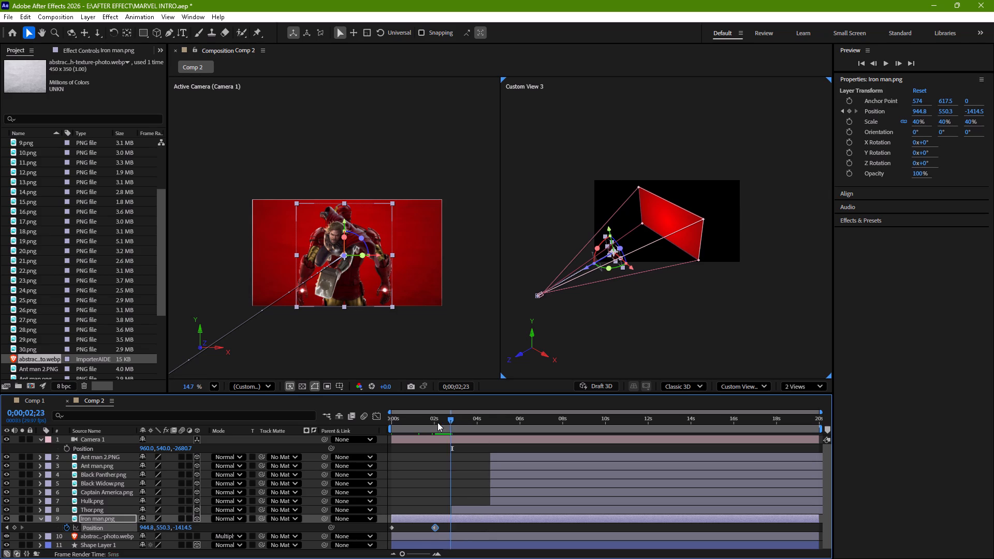
left_click_drag(437, 422, 315, 452)
key("space")
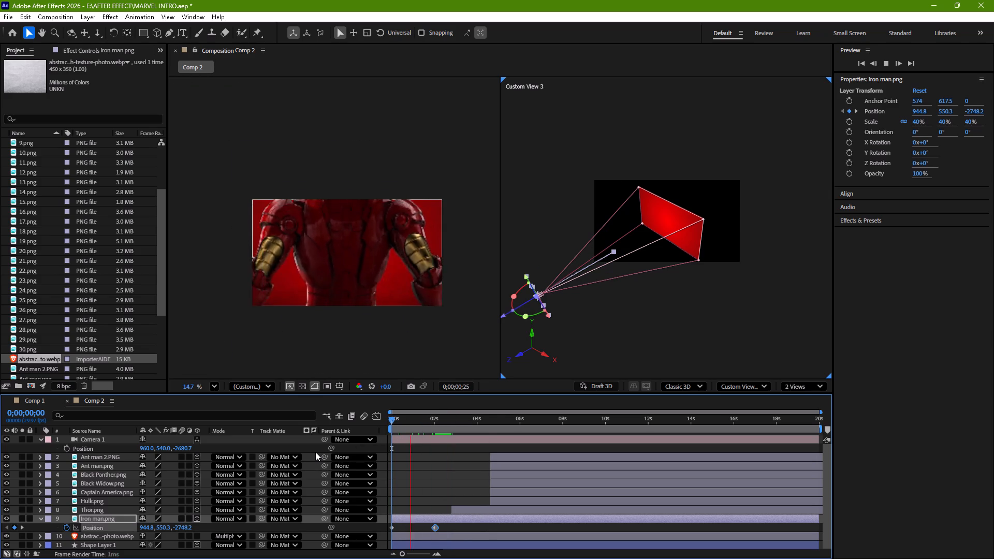
key("space")
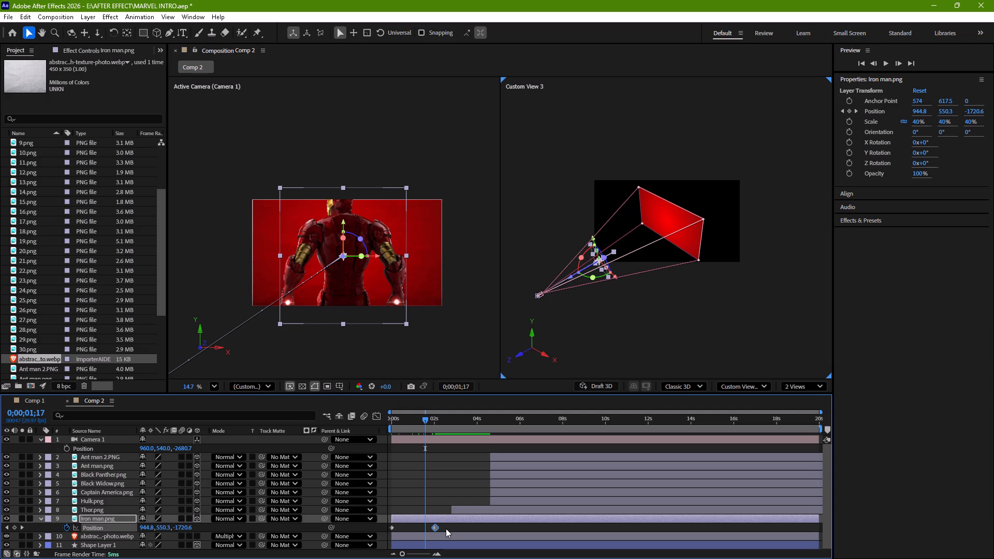
Apply Easy Ease to both Position keyframes of Iron man.png, previewing the motion from the composition start.
key("F9")
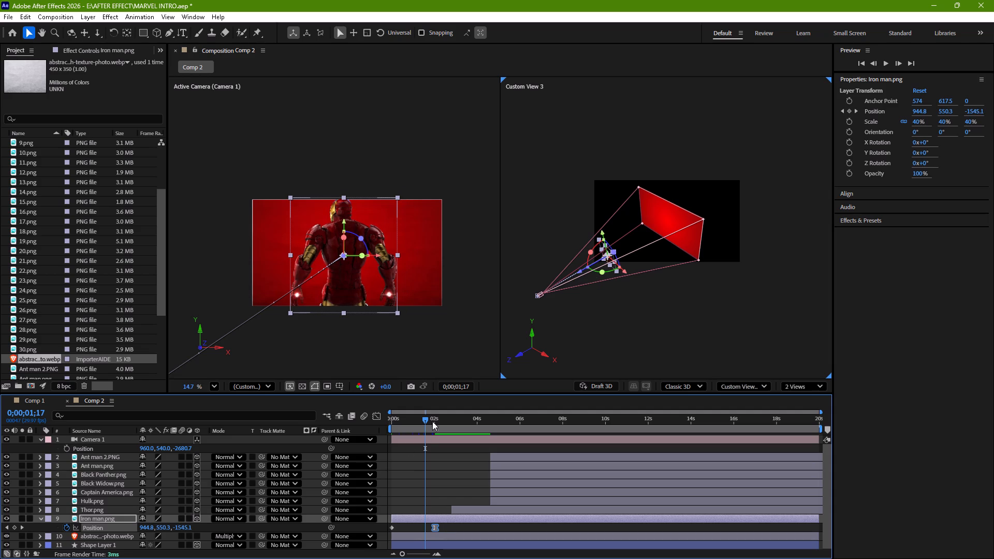
left_click_drag(425, 419, 321, 450)
key("space")
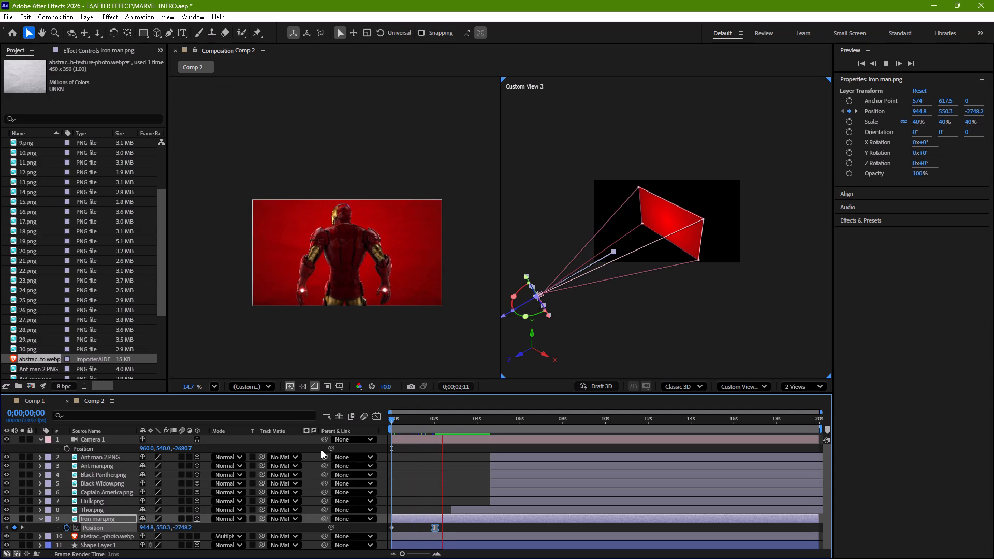
key("space")
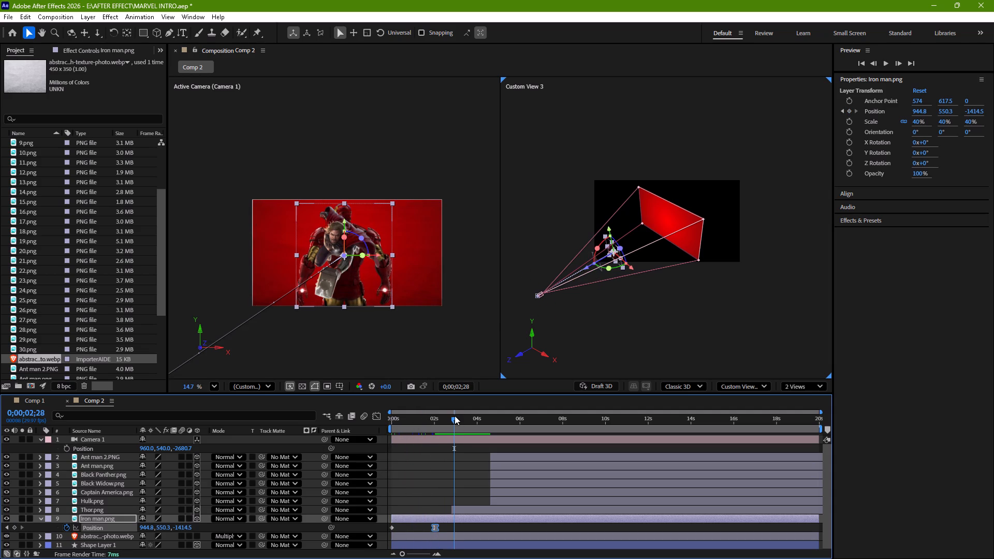
left_click_drag(455, 422, 356, 452)
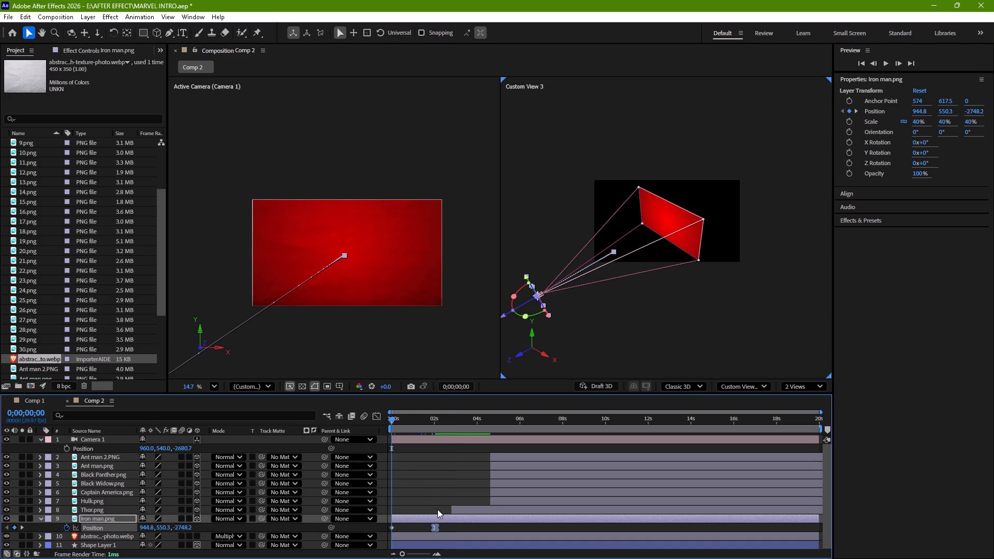
left_click_drag(448, 529, 384, 532)
key("F9")
Reshape Iron man.png's Position speed graph to peak early and slow gradually into the second keyframe, and preview it.
left_click(378, 418)
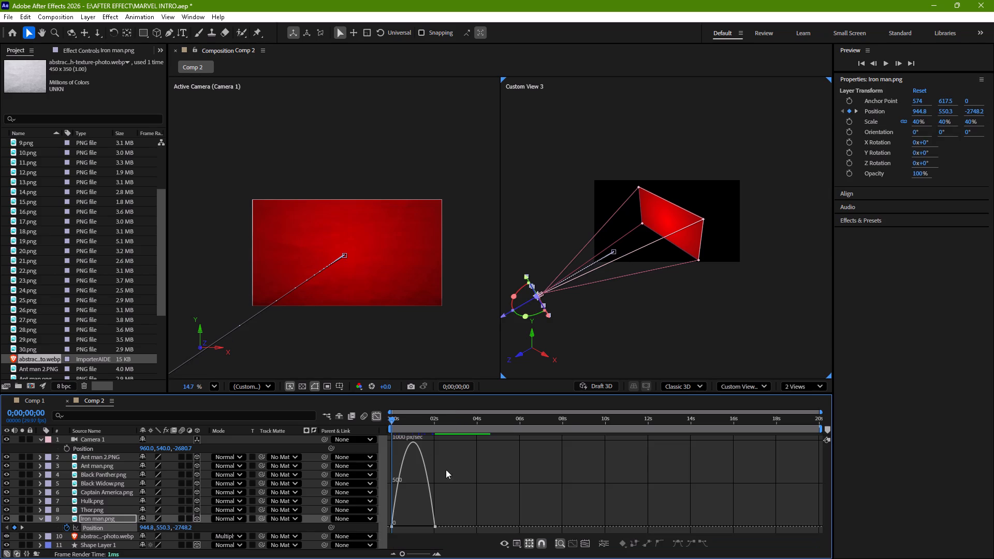
left_click_drag(440, 518, 431, 529)
left_click_drag(429, 528, 418, 531)
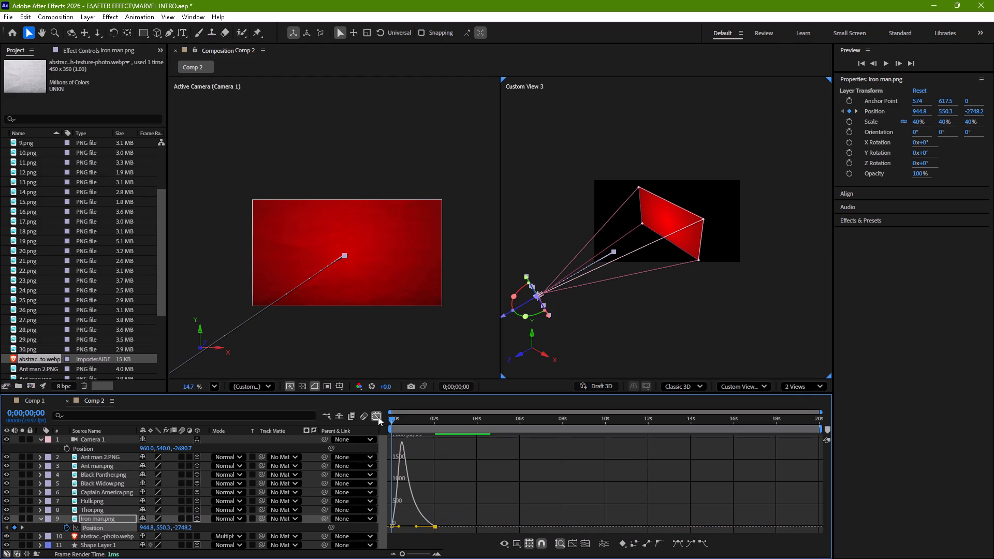
left_click(377, 417)
key("space")
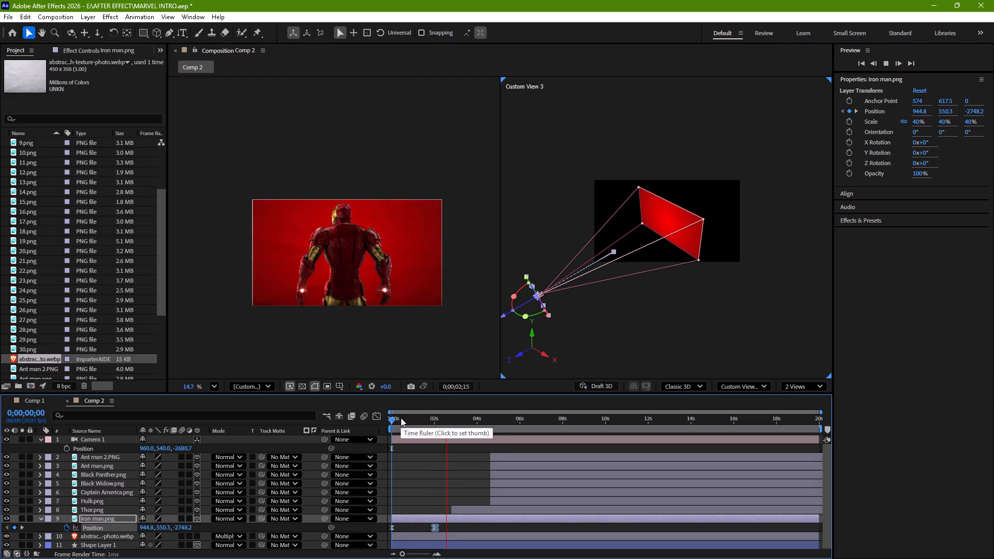
key("space")
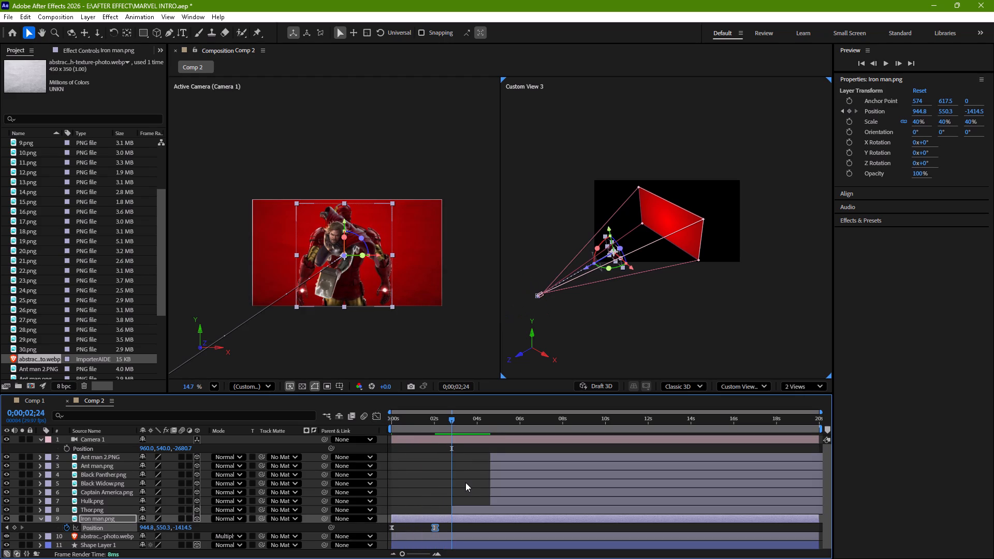
Shift the Thor.png layer earlier so it starts at Iron man.png's second Position keyframe, around 2 seconds.
left_click_drag(475, 509, 463, 514)
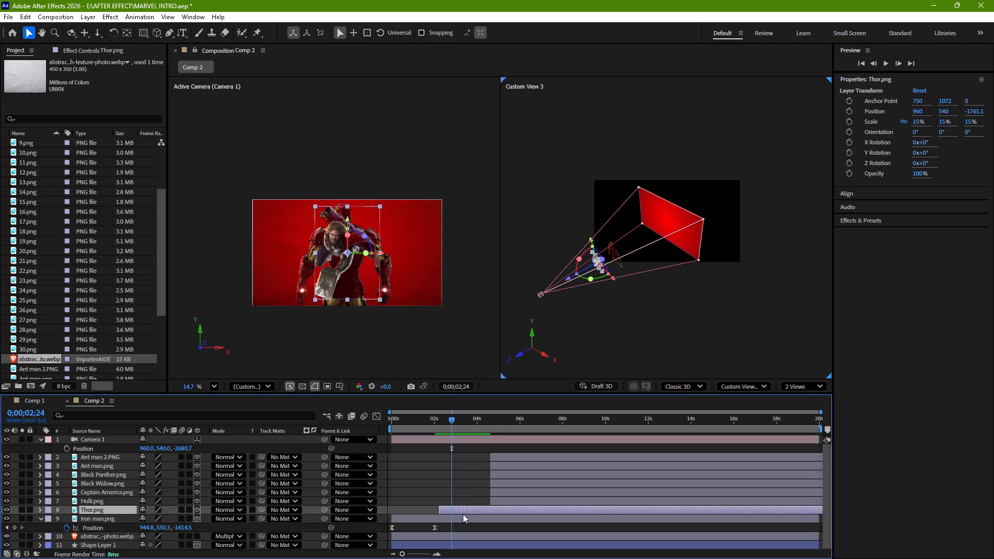
left_click_drag(463, 514, 459, 518)
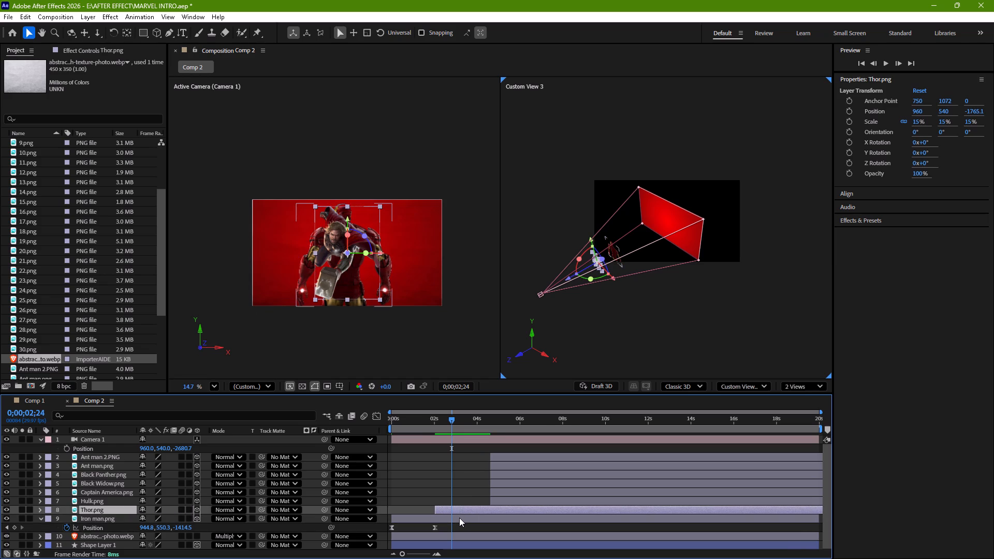
At 0;00;04;00, move Iron man.png to X about 1431 and Z about 77.2, near the red background, for a third Position keyframe.
left_click_drag(451, 420, 451, 420)
left_click_drag(451, 420, 476, 421)
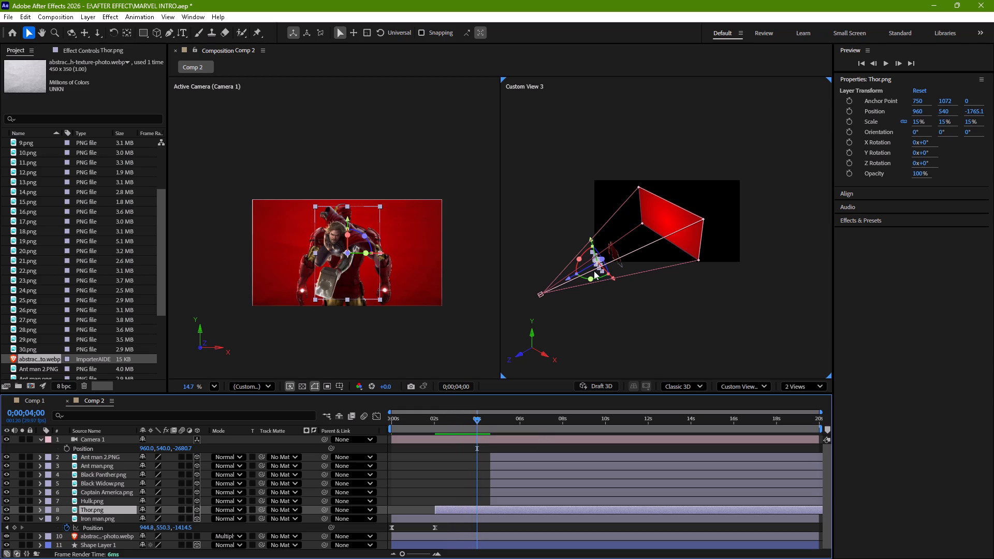
left_click(518, 520)
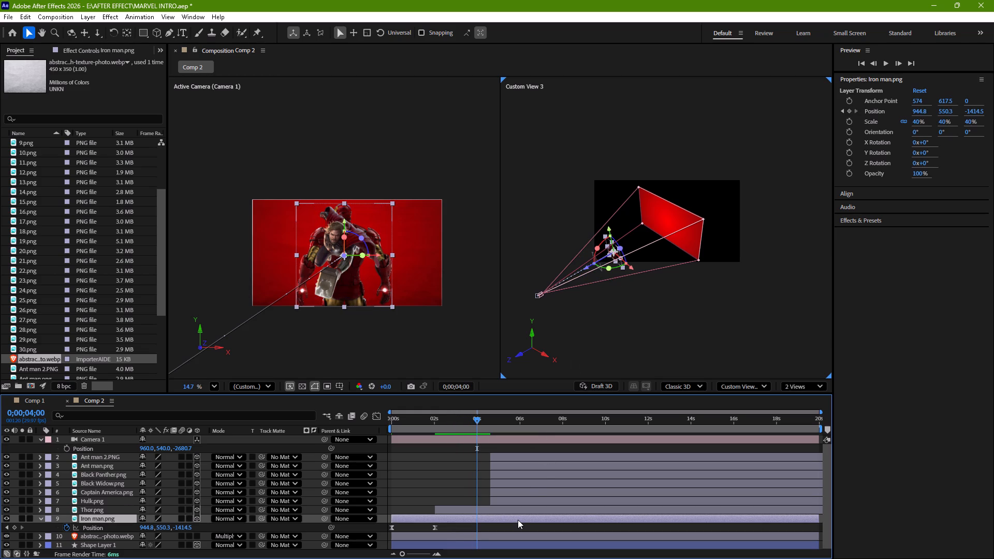
left_click_drag(588, 268, 590, 267)
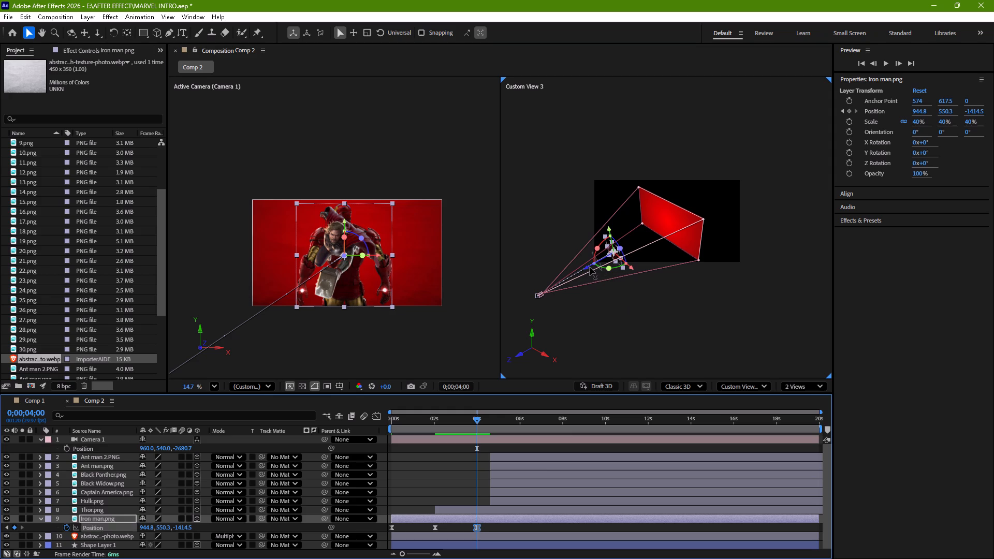
left_click_drag(590, 267, 616, 260)
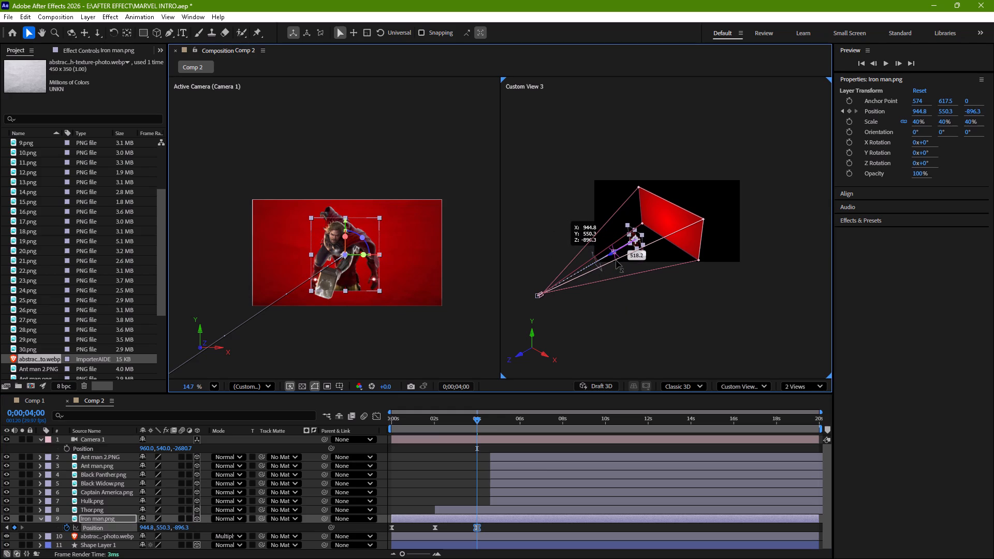
left_click_drag(616, 260, 625, 257)
left_click_drag(665, 249, 680, 253)
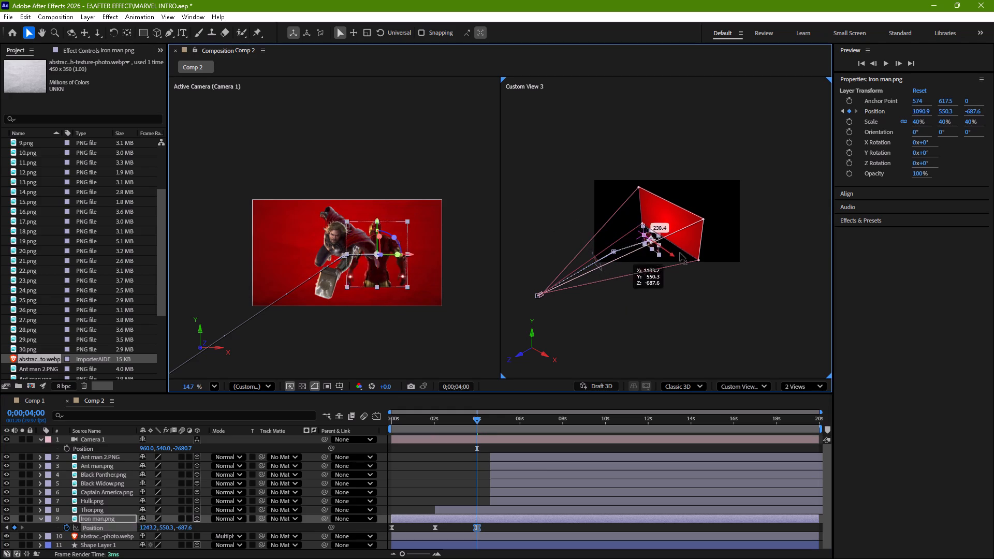
left_click_drag(680, 253, 677, 254)
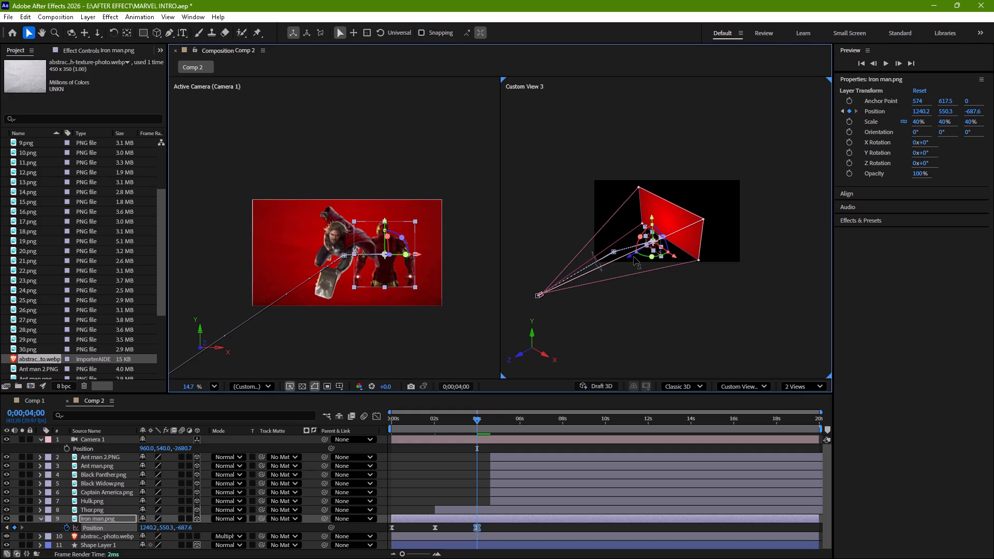
left_click_drag(631, 256, 654, 247)
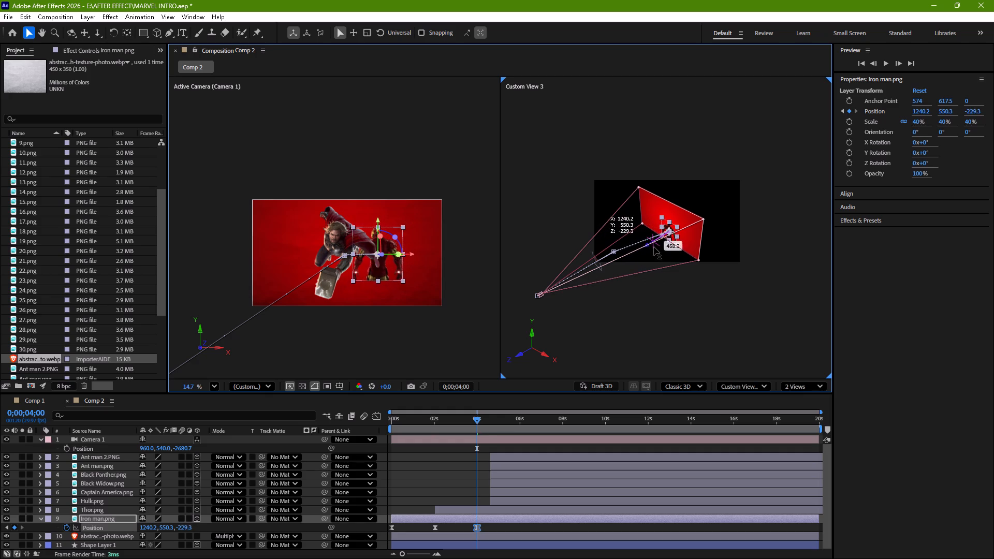
left_click_drag(654, 247, 662, 244)
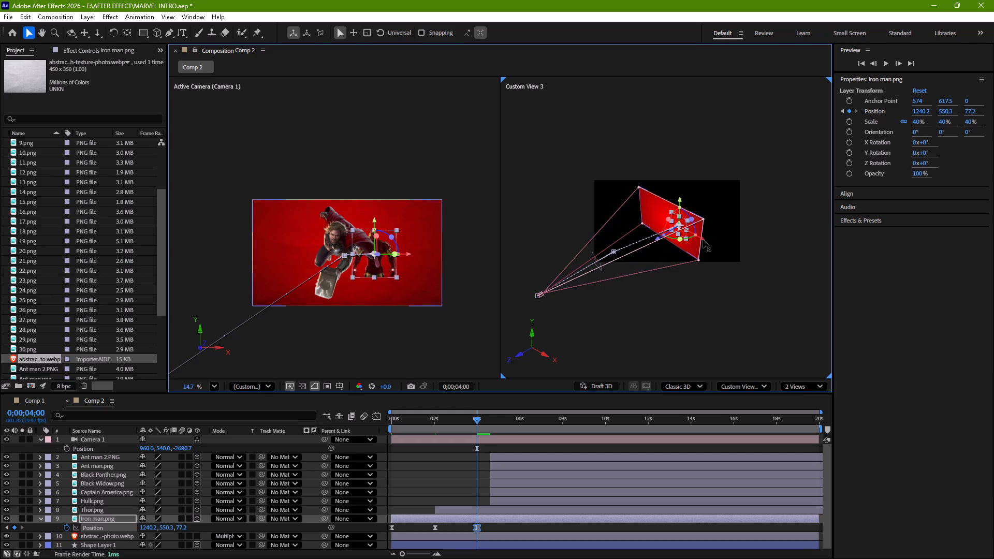
left_click_drag(703, 240, 710, 242)
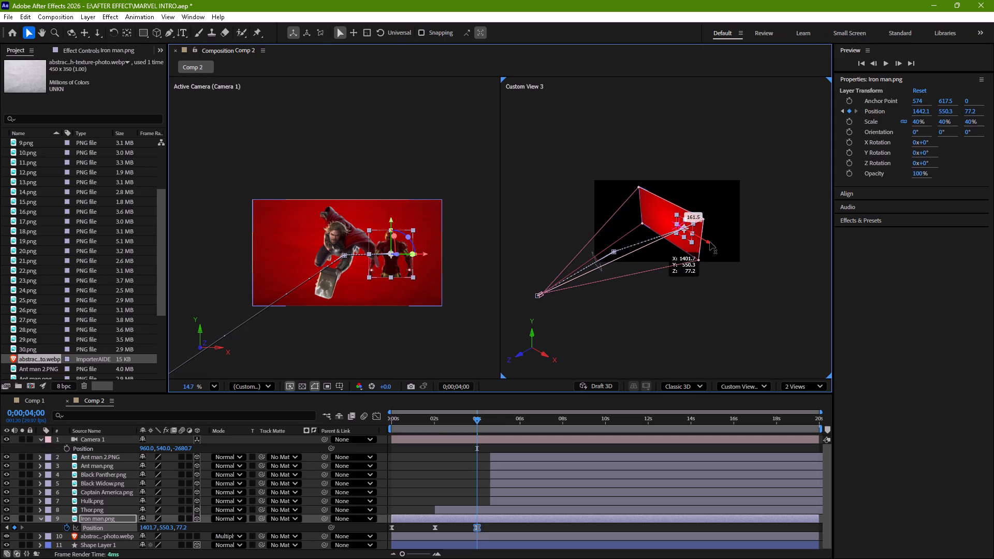
left_click_drag(710, 242, 711, 242)
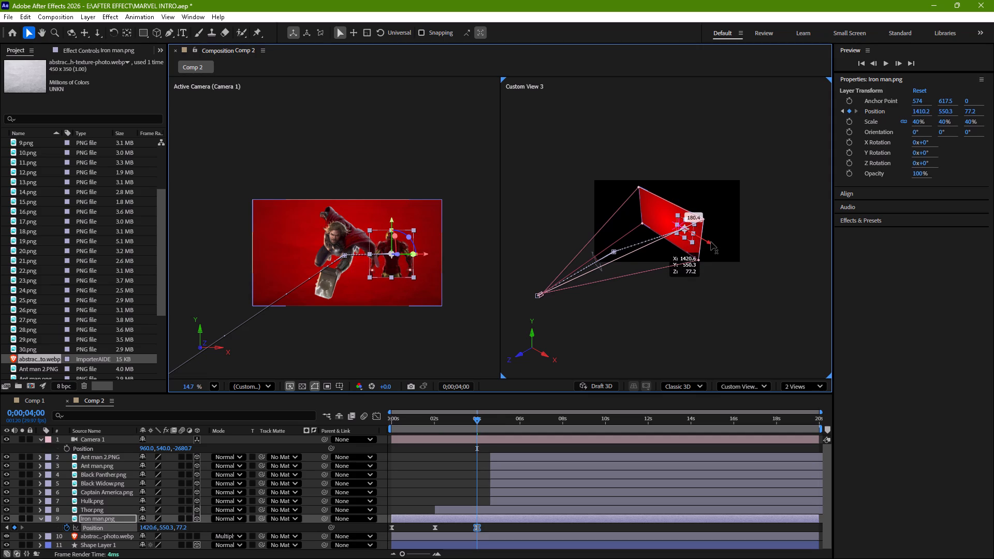
left_click_drag(711, 242, 711, 242)
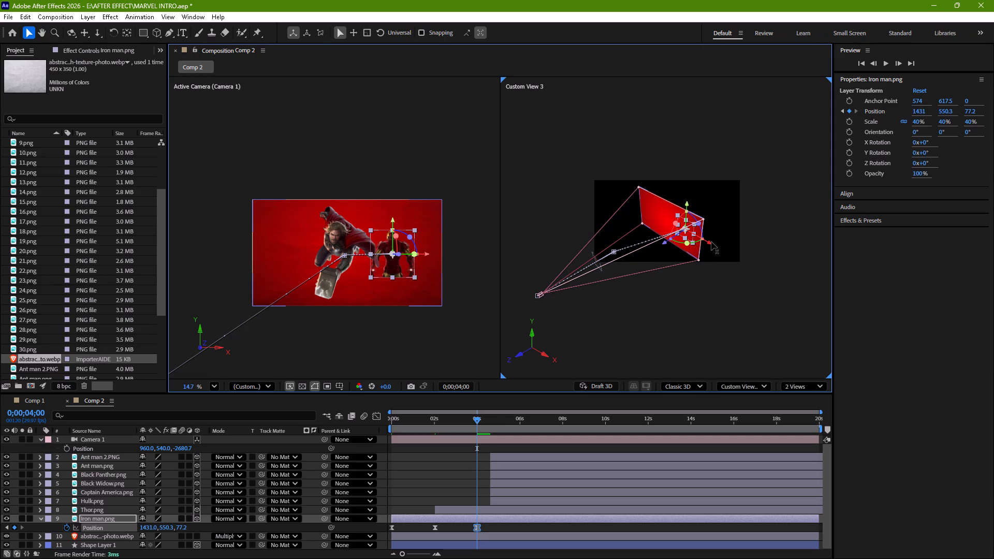
Preview Iron man.png's full motion from the composition start, first with Thor.png visible and again with it temporarily hidden.
left_click(528, 508)
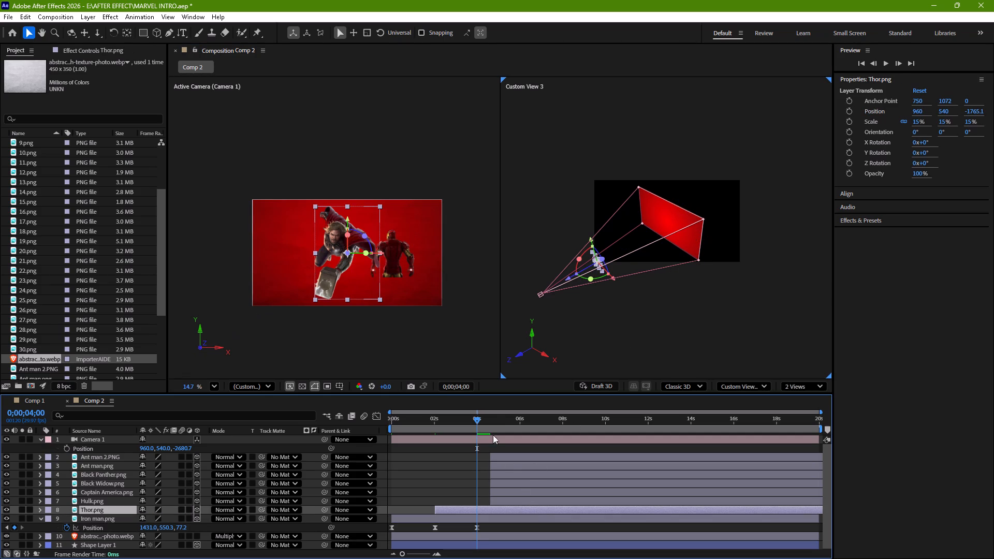
left_click_drag(477, 421, 440, 432)
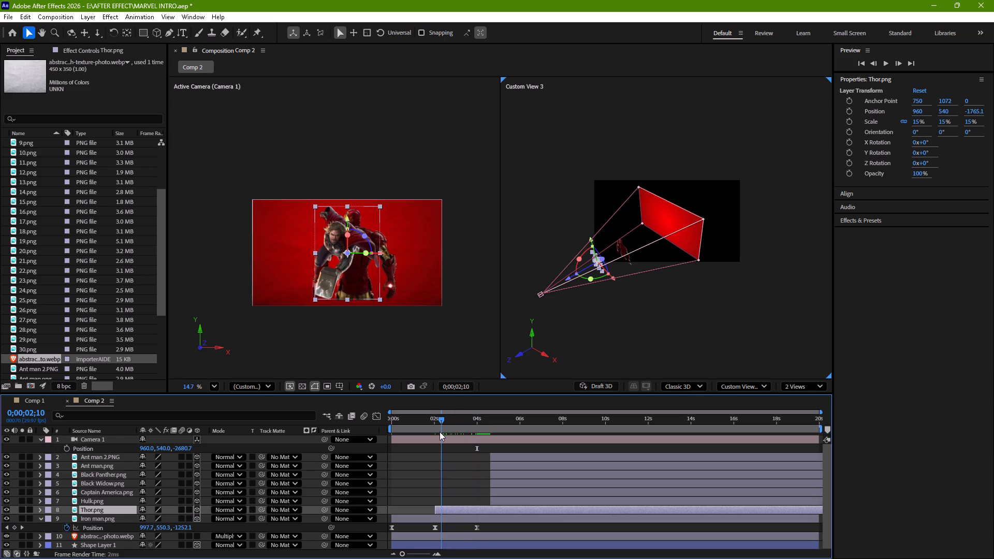
left_click_drag(440, 432, 354, 447)
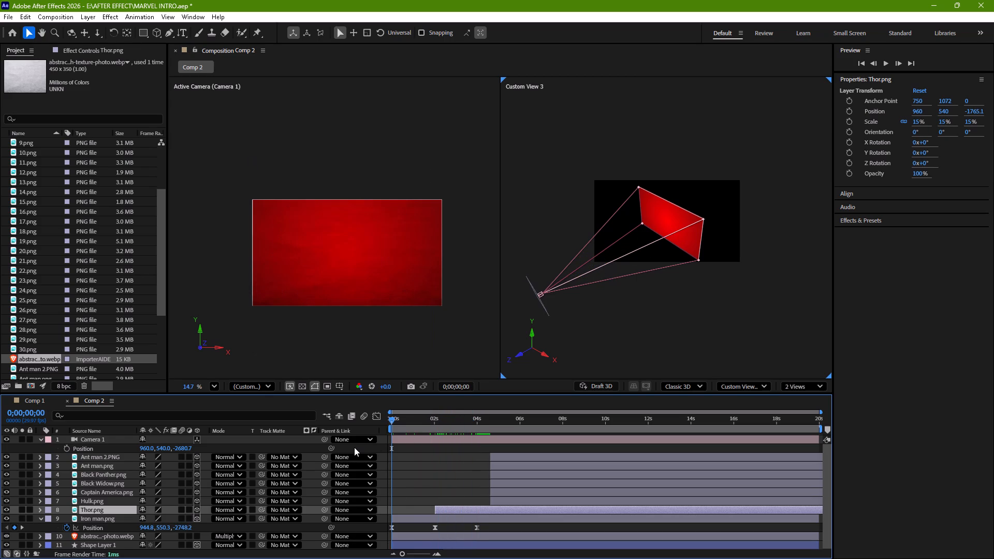
key("space")
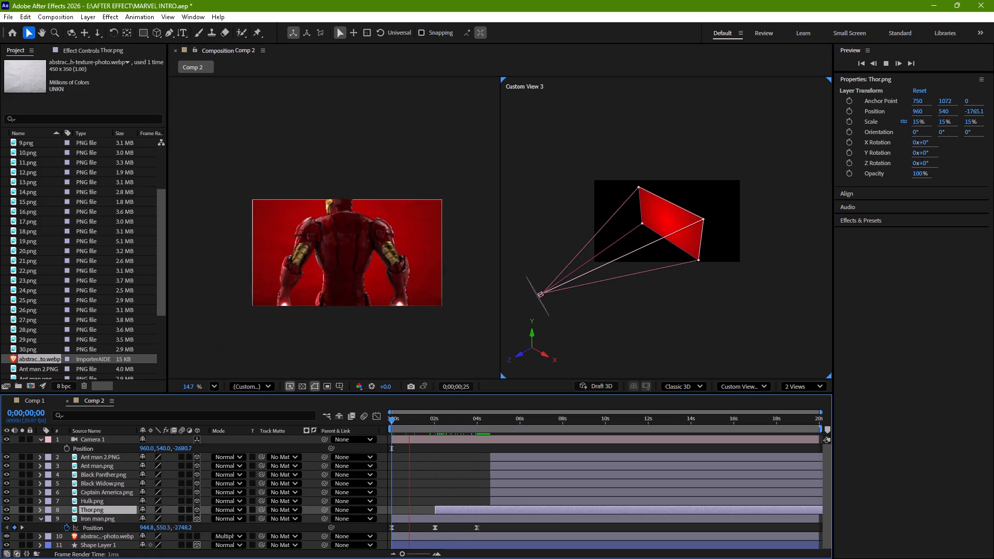
left_click(8, 510)
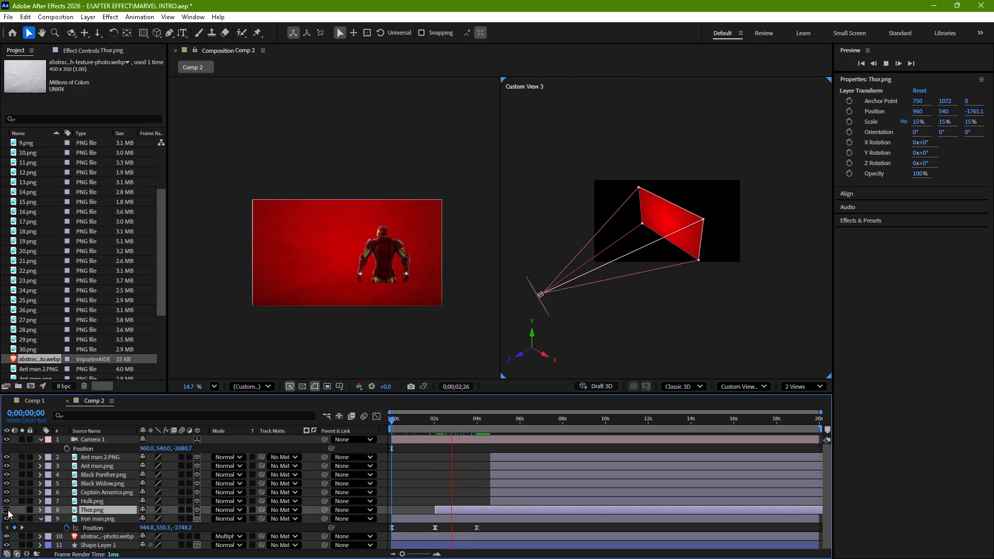
key("space")
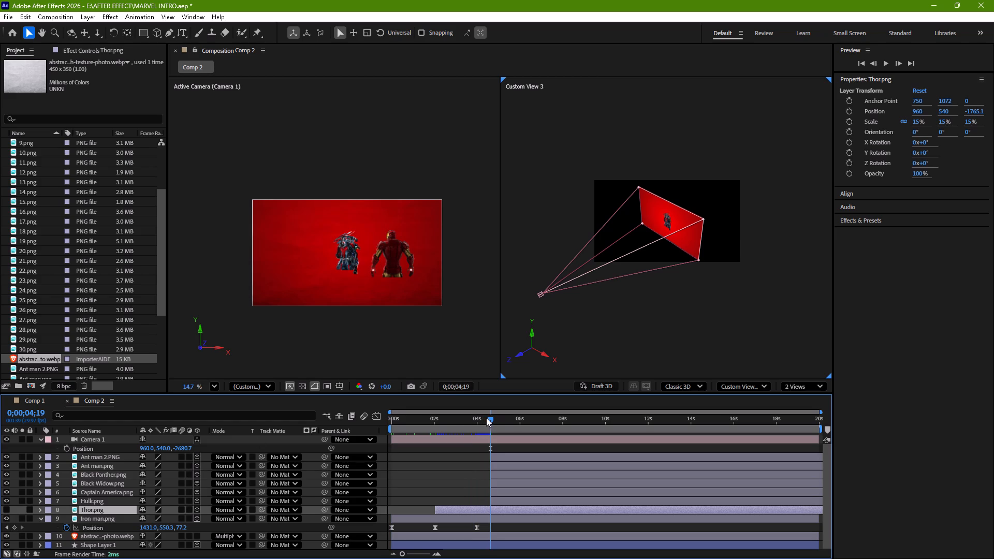
left_click_drag(490, 419, 246, 457)
key("space")
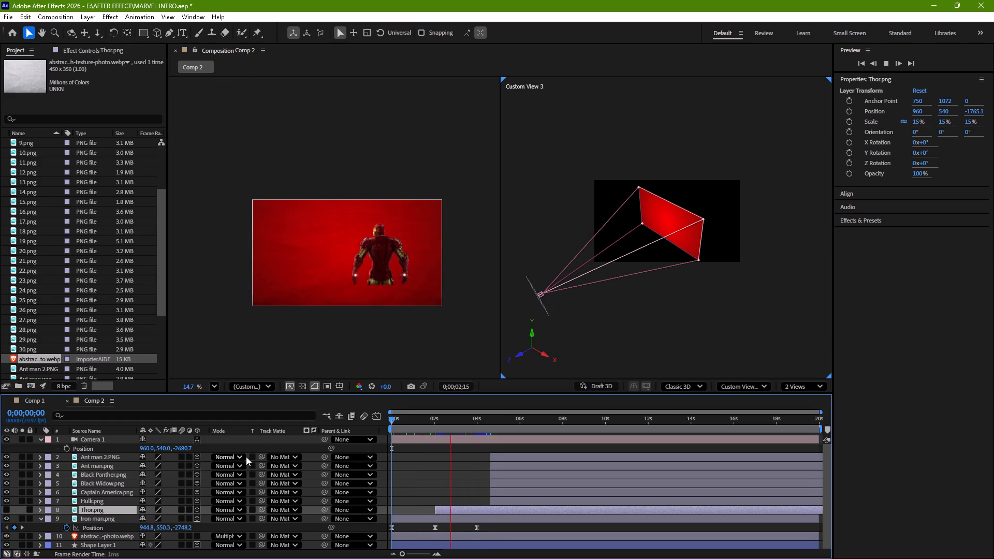
key("space")
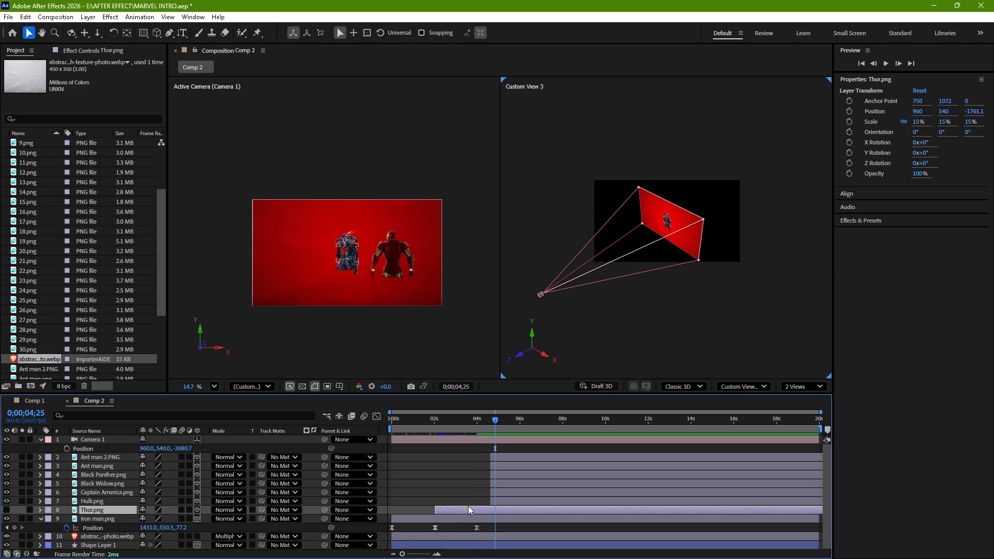
left_click(439, 511)
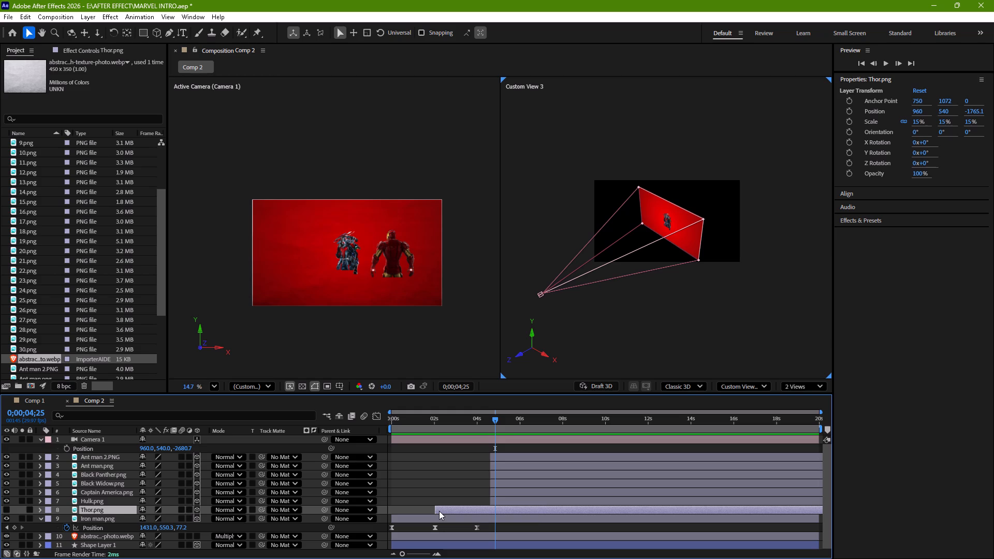
left_click(7, 506)
left_click(6, 507)
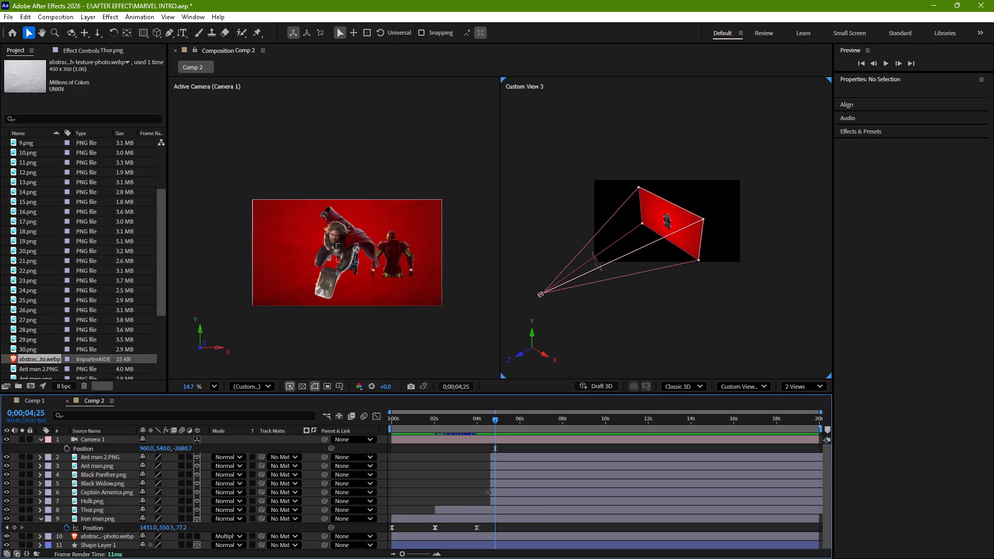
At 0;00;02;01, move Thor.png behind the camera to Z about -2697.6 and set its first Position keyframe.
left_click(469, 506)
left_click_drag(493, 419, 435, 443)
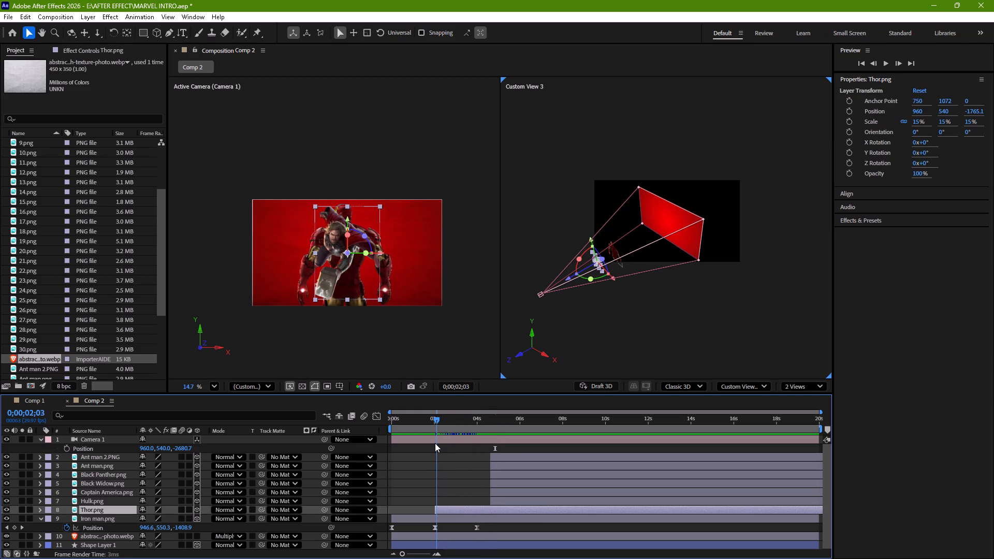
left_click_drag(435, 443, 434, 447)
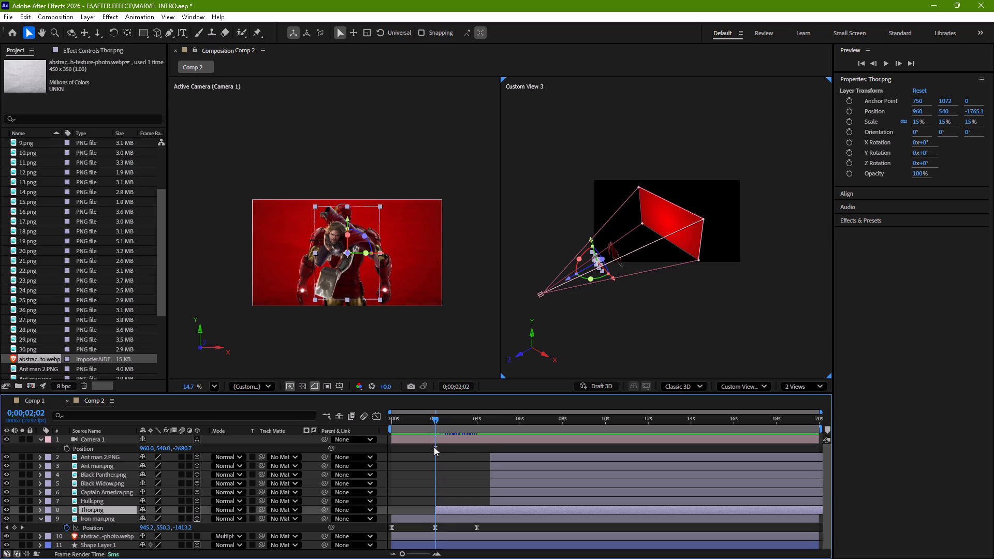
key("space")
key("space")
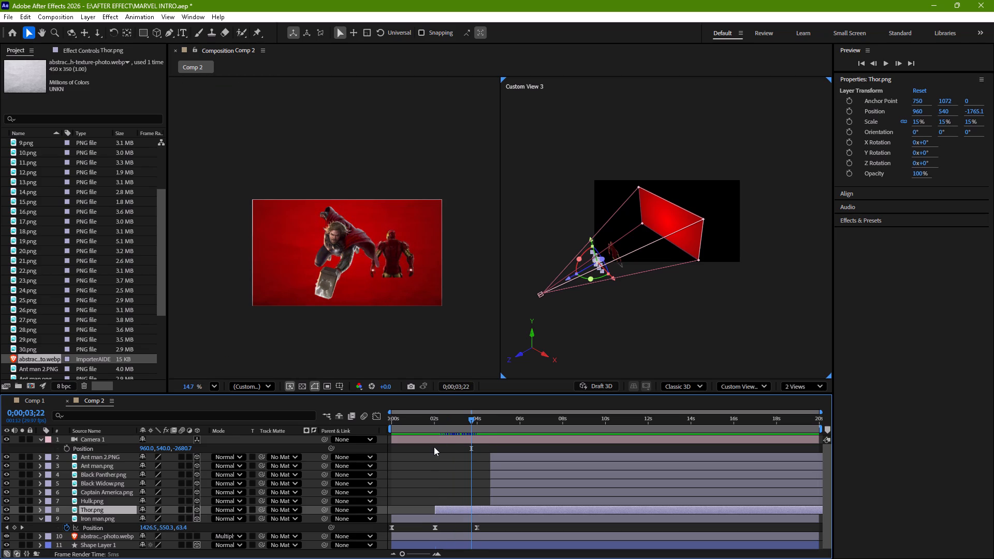
left_click_drag(470, 421, 443, 428)
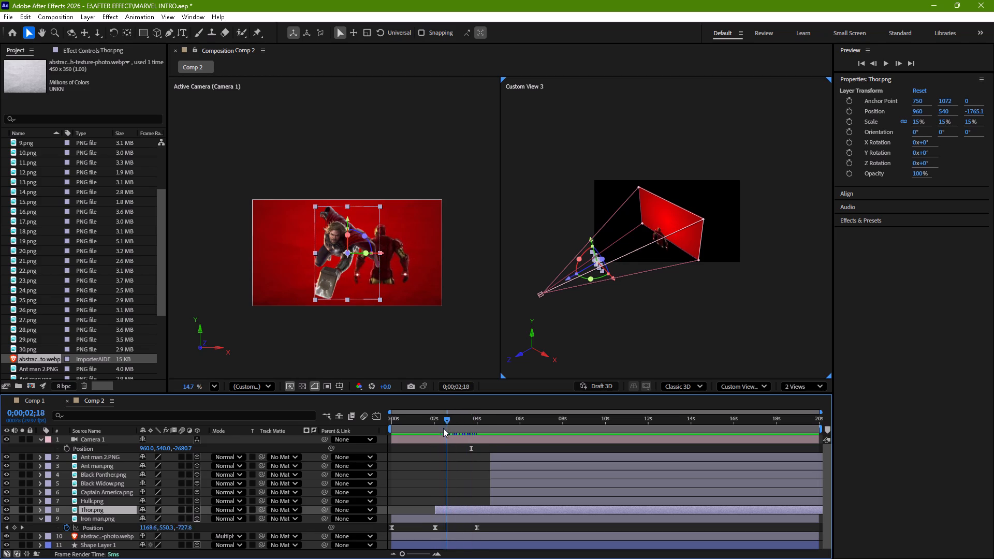
left_click_drag(443, 428, 433, 431)
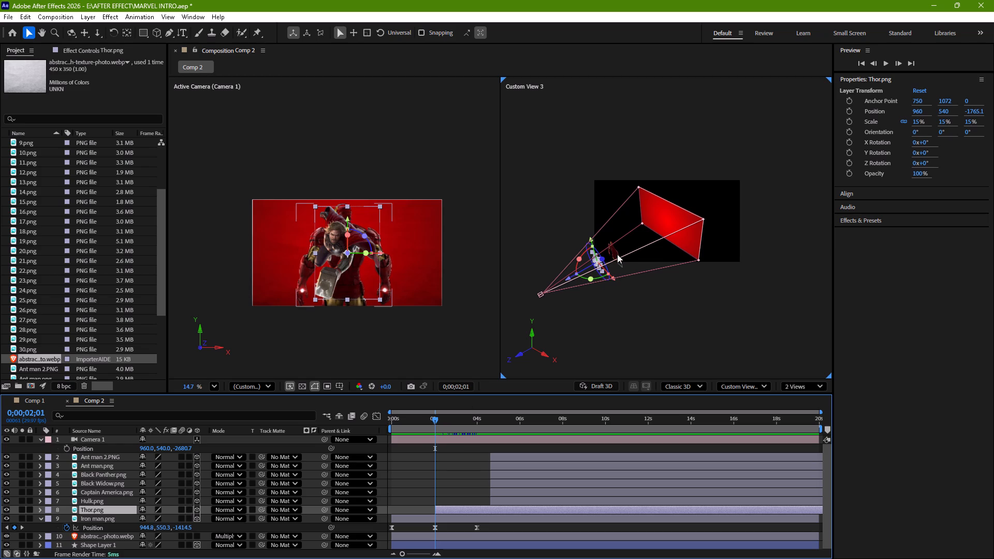
left_click_drag(569, 277, 528, 304)
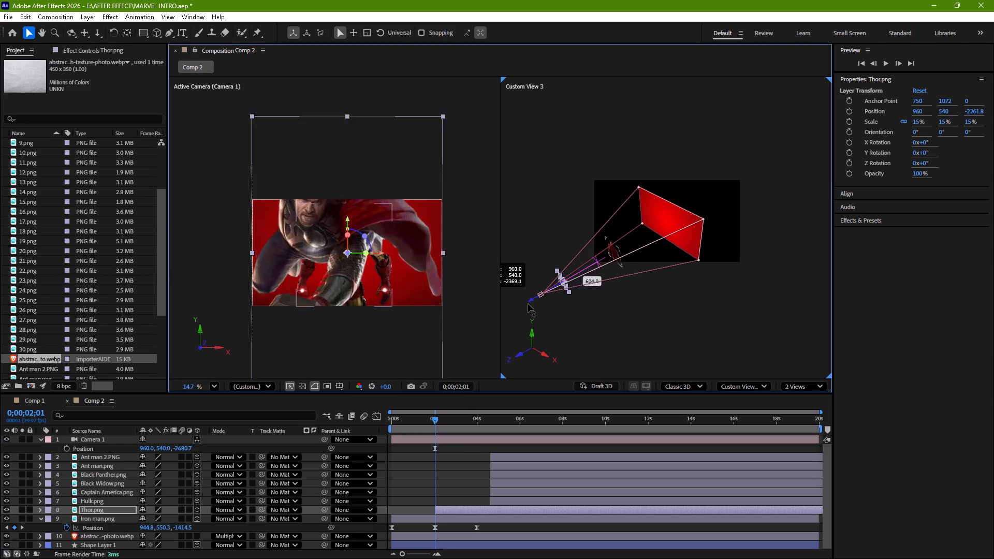
left_click_drag(528, 304, 515, 323)
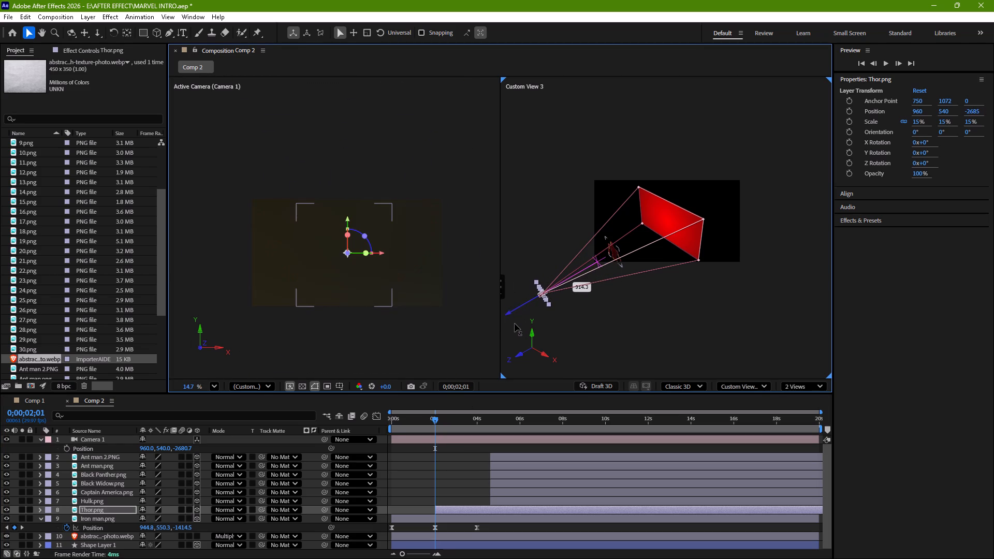
left_click_drag(515, 323, 514, 325)
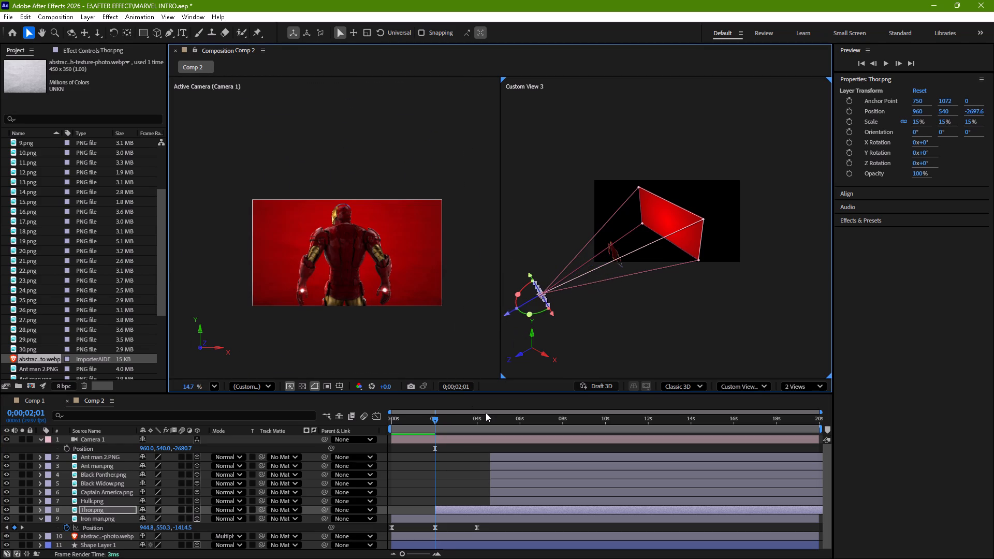
key("p")
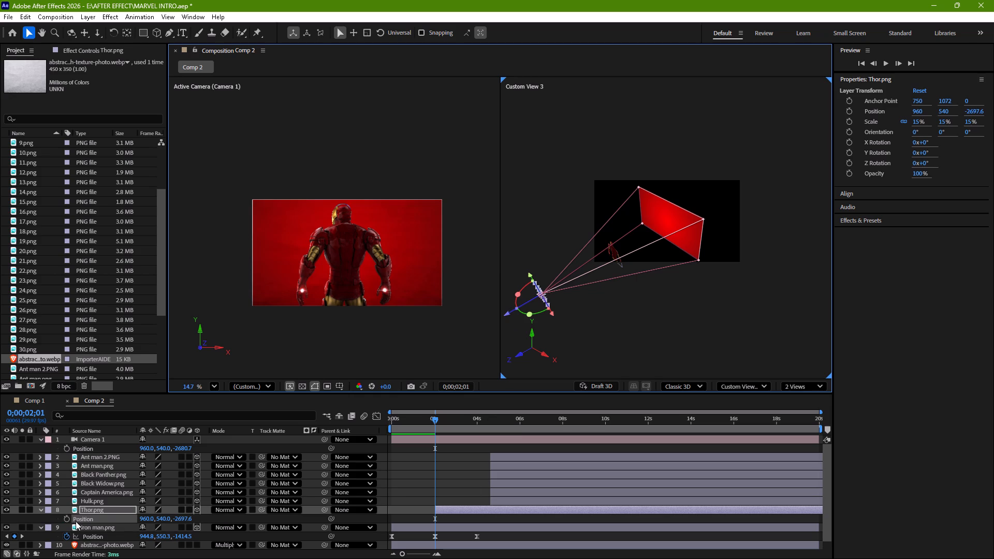
left_click(69, 519)
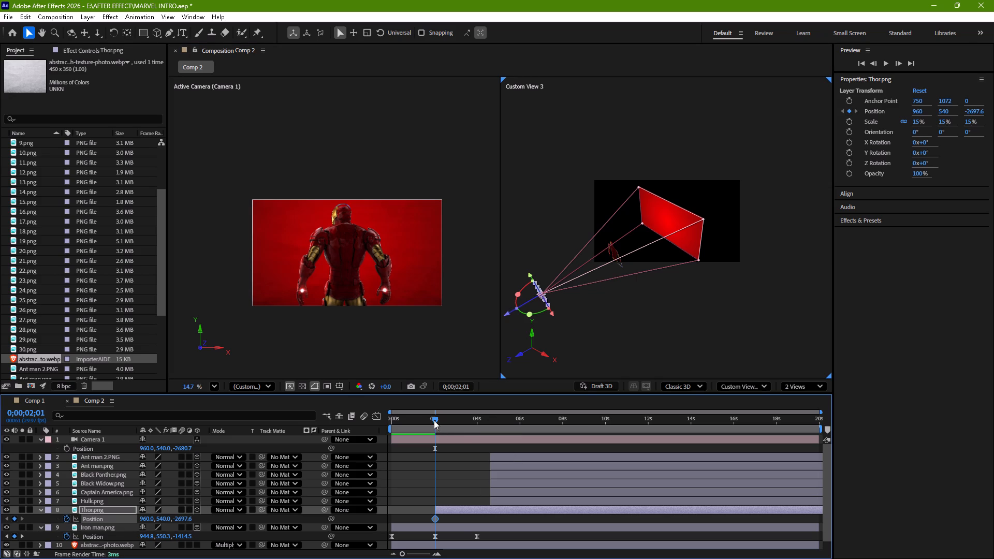
At 0;00;04;00, move Thor.png forward in front of the camera to Z about -1820.2 for a second Position keyframe.
left_click_drag(434, 420, 468, 425)
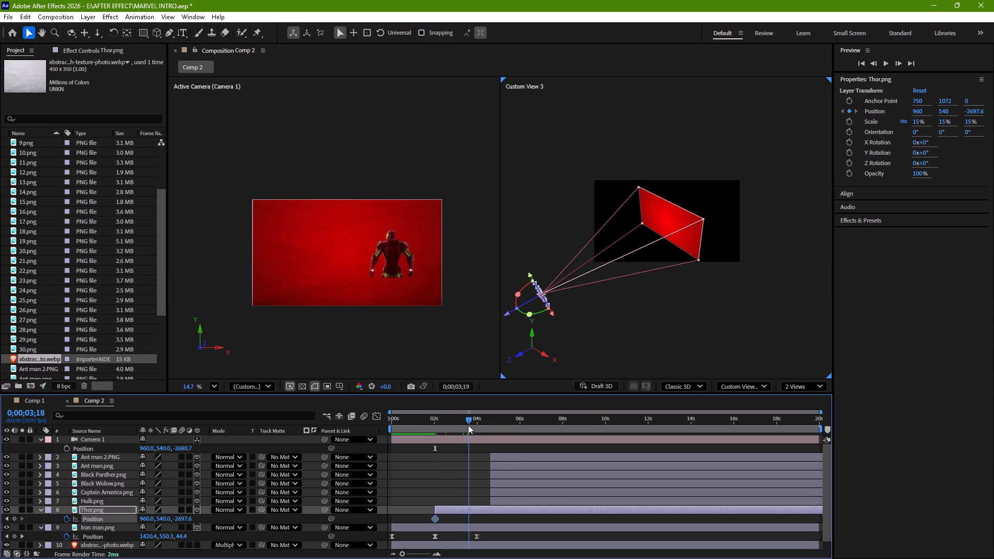
left_click_drag(468, 425, 474, 426)
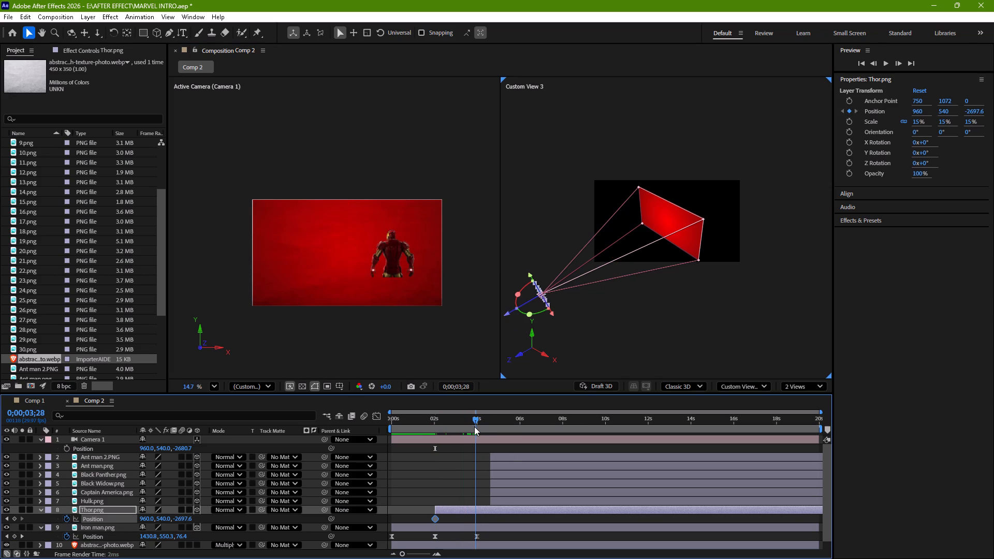
left_click_drag(474, 426, 476, 426)
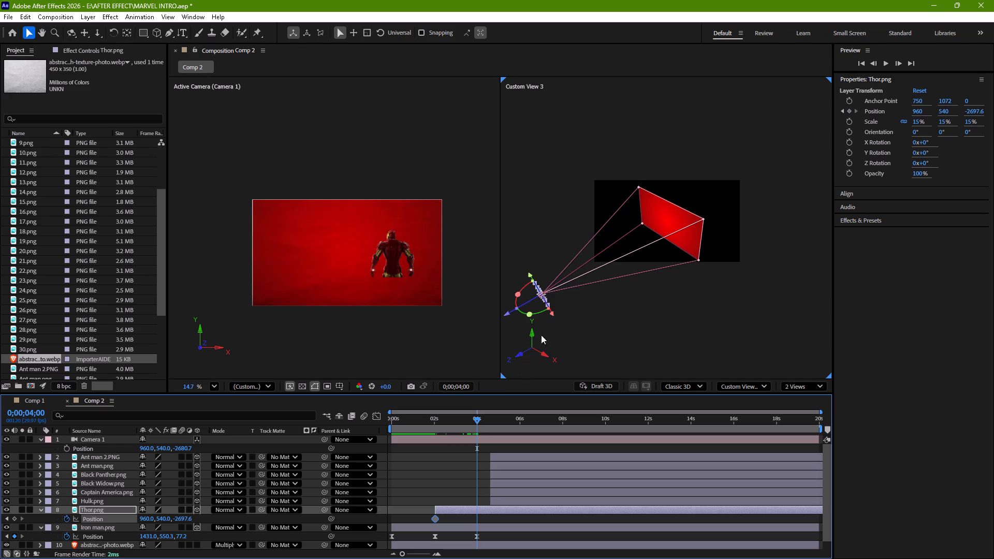
left_click_drag(508, 313, 548, 302)
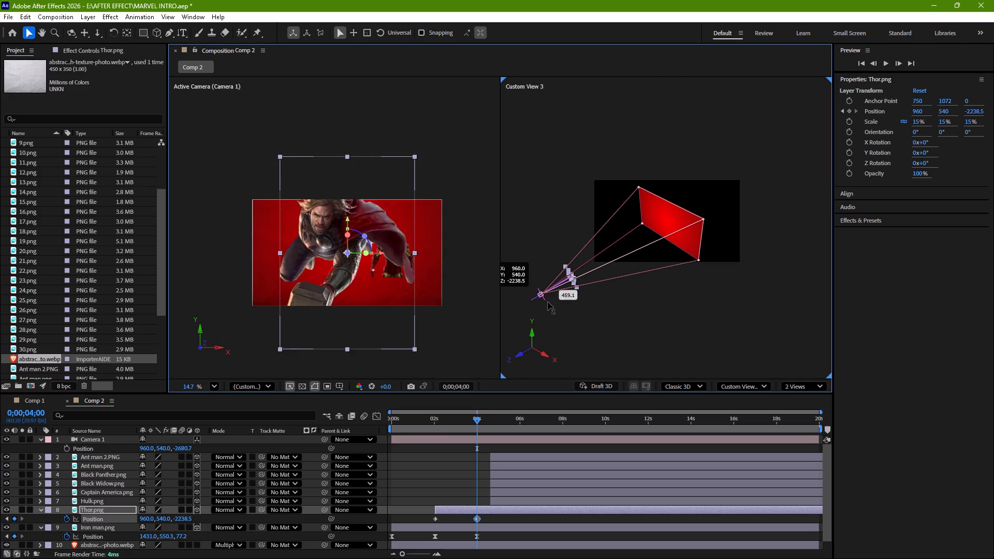
left_click_drag(548, 302, 576, 296)
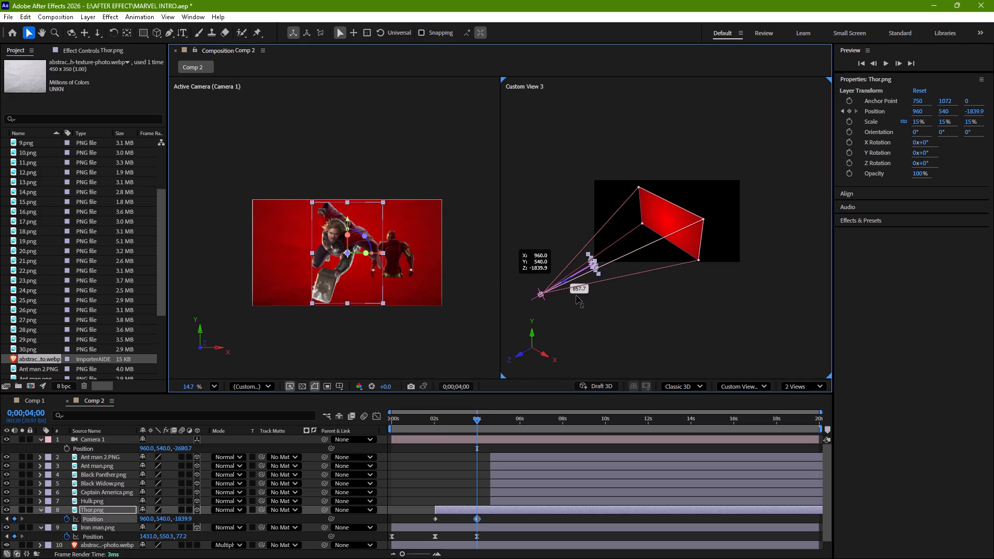
left_click_drag(576, 296, 577, 296)
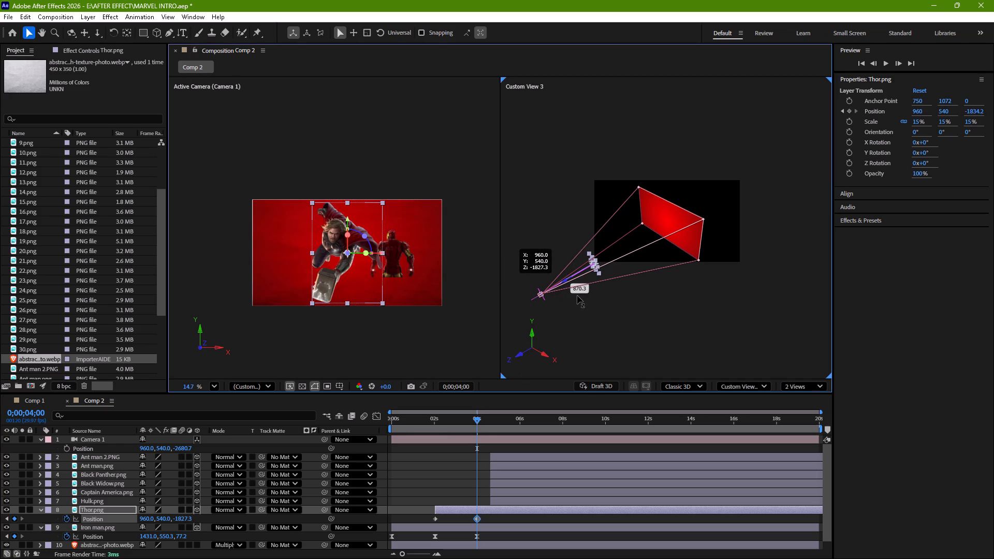
left_click_drag(577, 296, 578, 296)
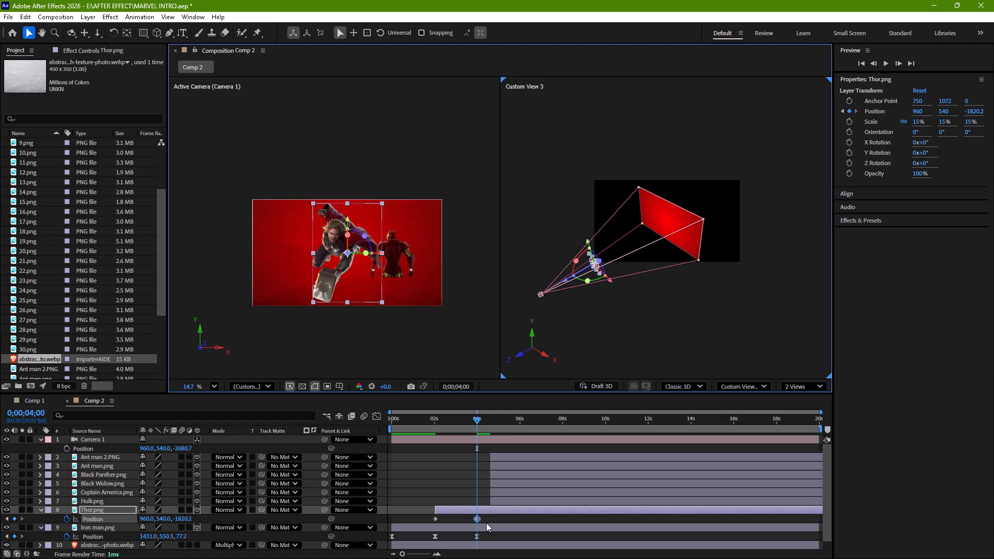
Apply Easy Ease to both Position keyframes of Thor.png.
left_click_drag(490, 517, 428, 527)
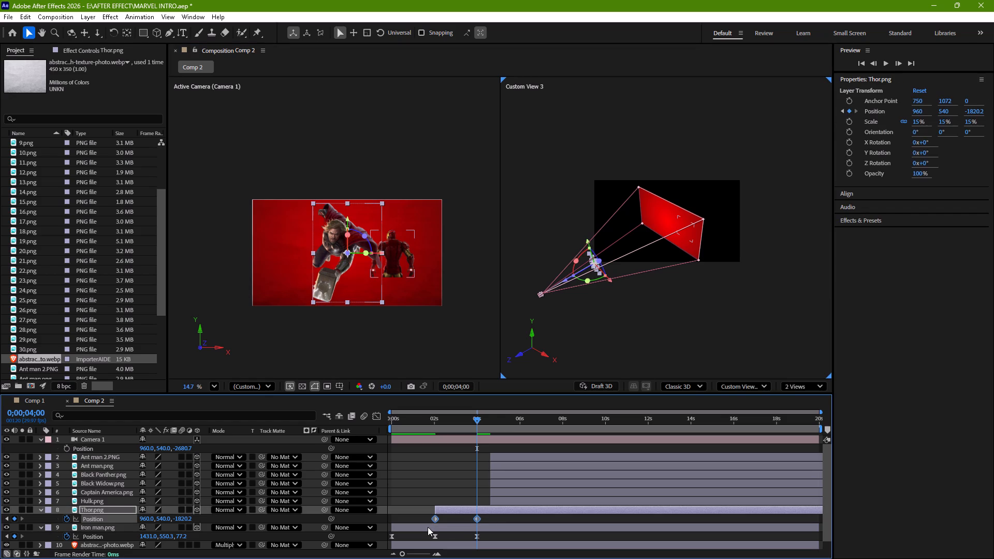
key("F9")
Reshape Thor.png's Position speed graph to peak early and slow gradually into the second keyframe, and preview from the composition start.
left_click(378, 419)
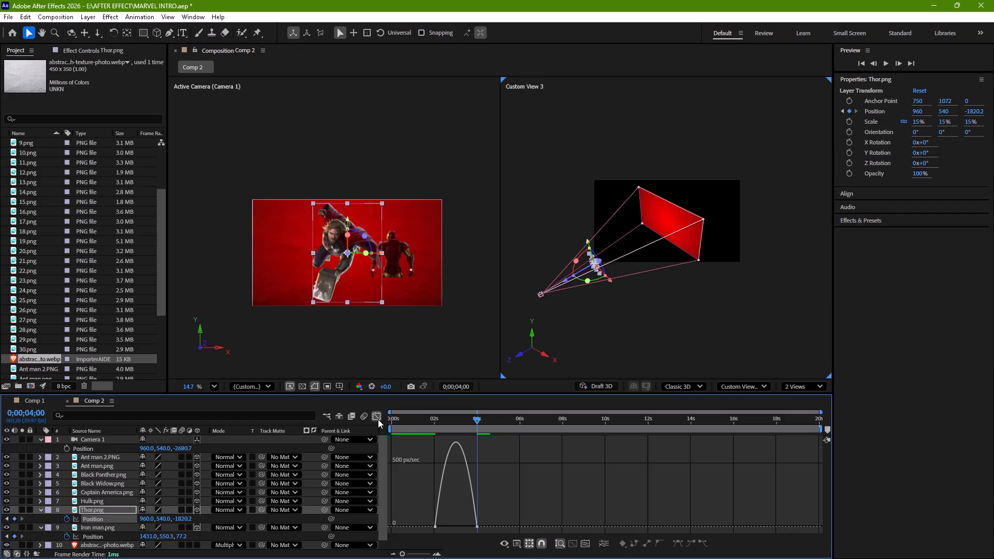
left_click_drag(493, 504, 464, 536)
left_click_drag(470, 526, 460, 526)
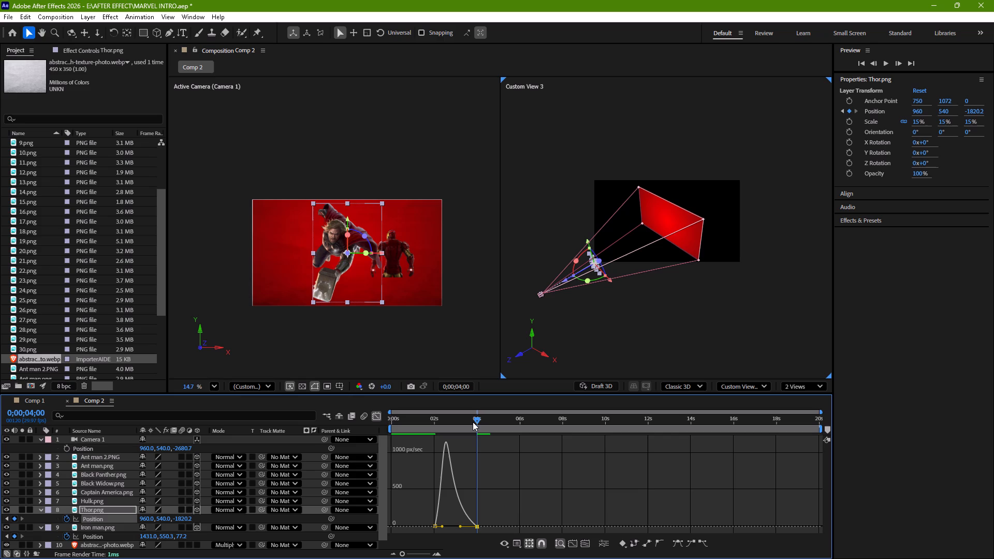
left_click(460, 527)
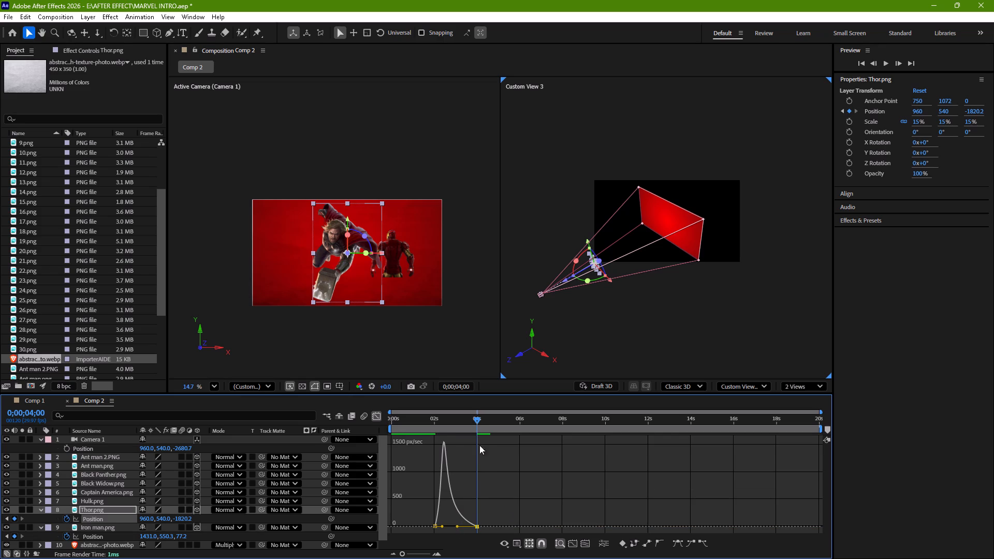
left_click_drag(476, 419, 362, 447)
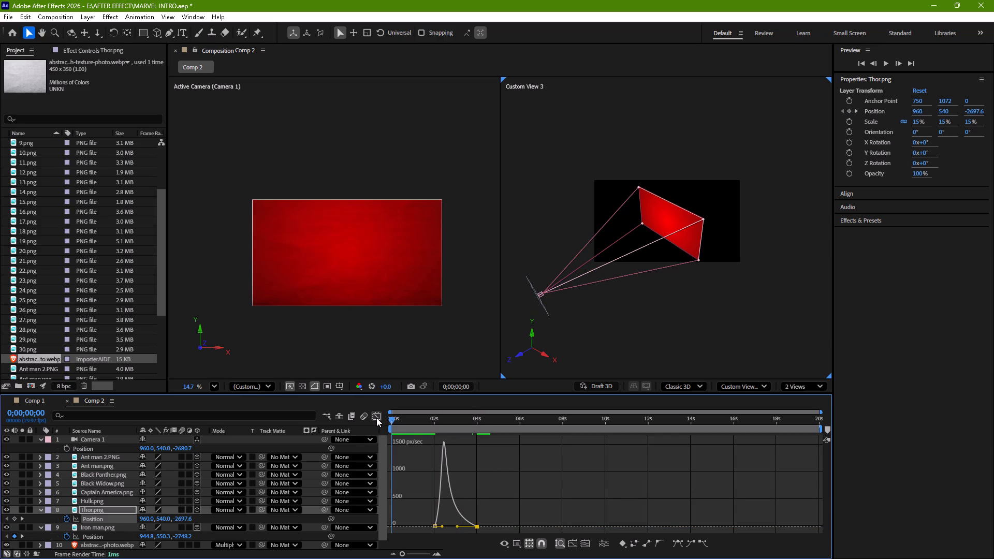
left_click(376, 418)
key("space")
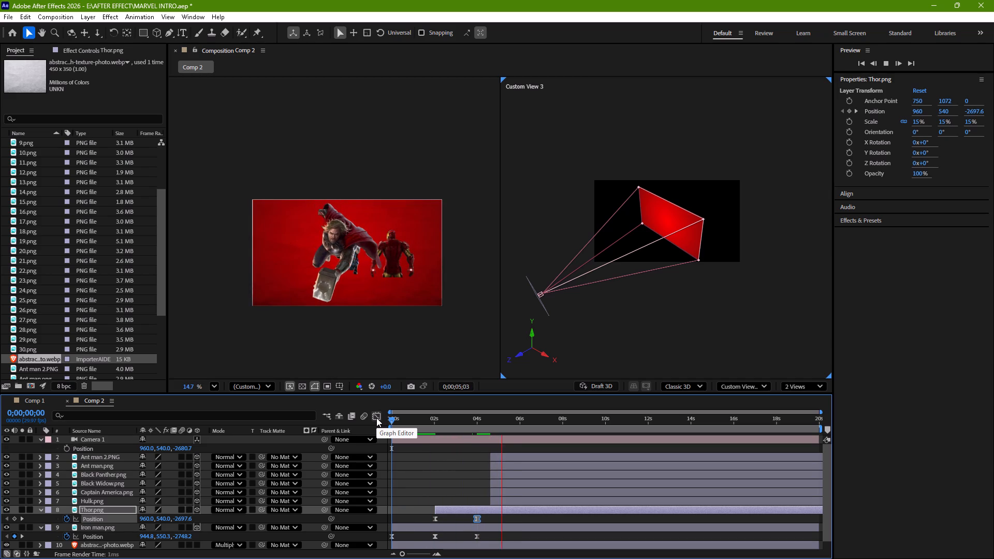
key("space")
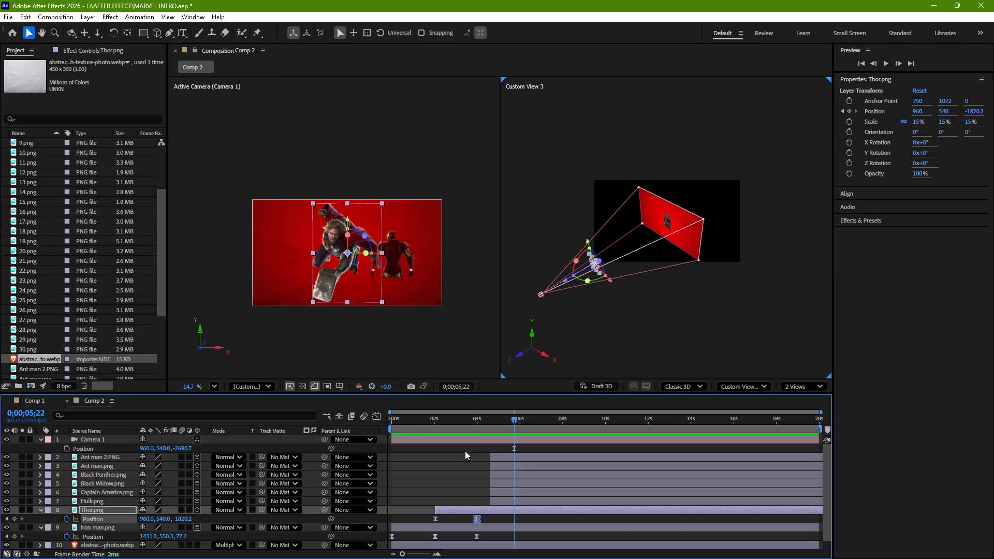
Preview the Iron man.png and Thor.png fly-ins from the composition start several times to examine their timing.
left_click(476, 507)
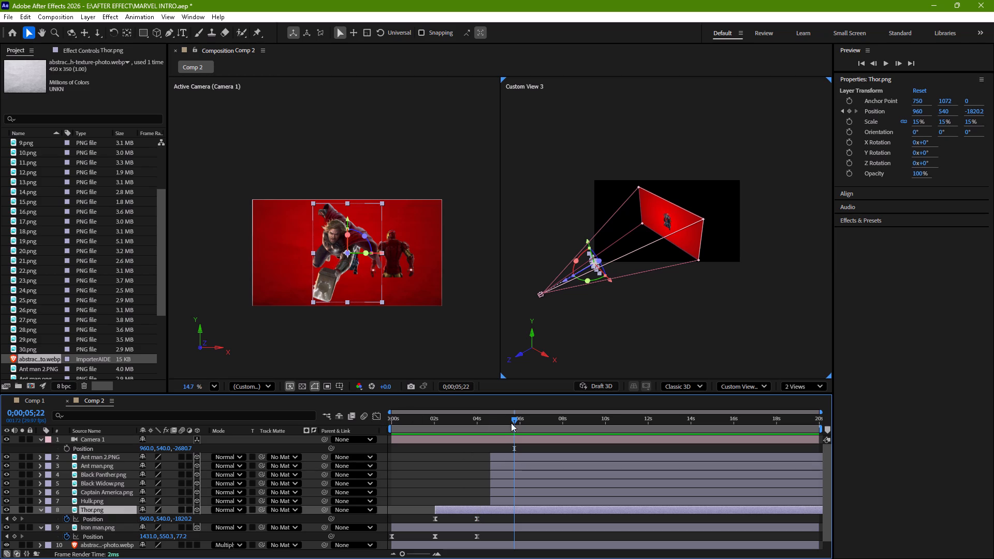
left_click_drag(513, 419, 520, 420)
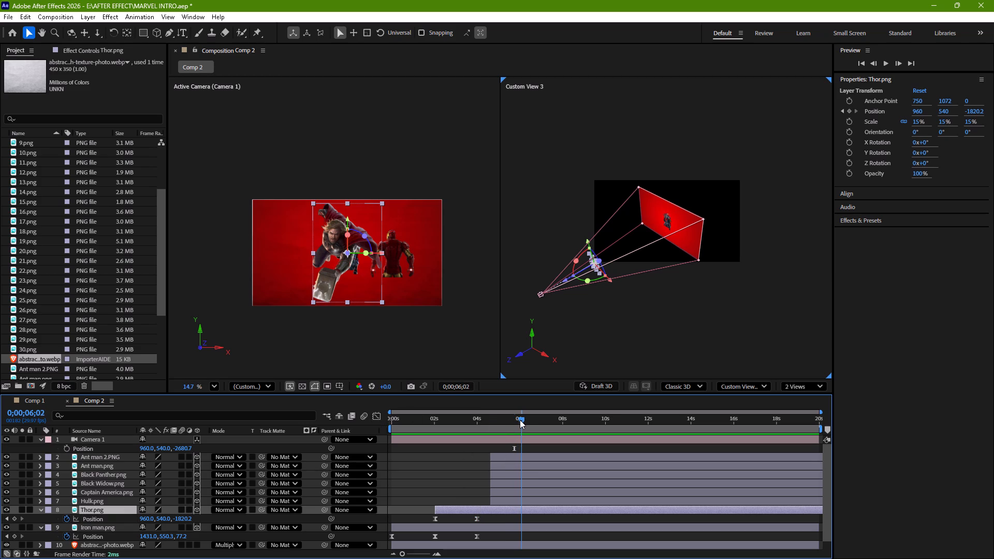
left_click_drag(520, 420, 519, 422)
left_click_drag(519, 422, 502, 428)
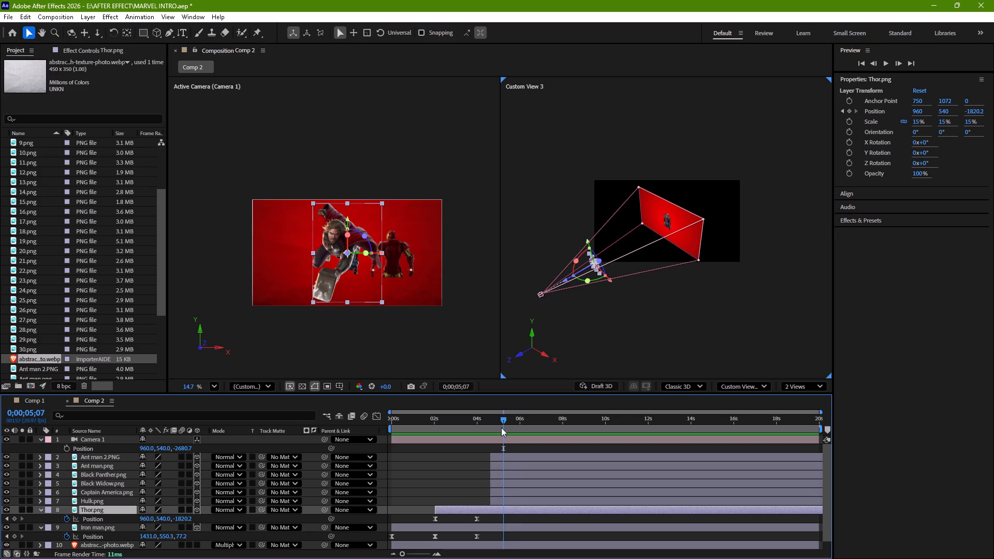
left_click_drag(502, 421, 347, 457)
key("space")
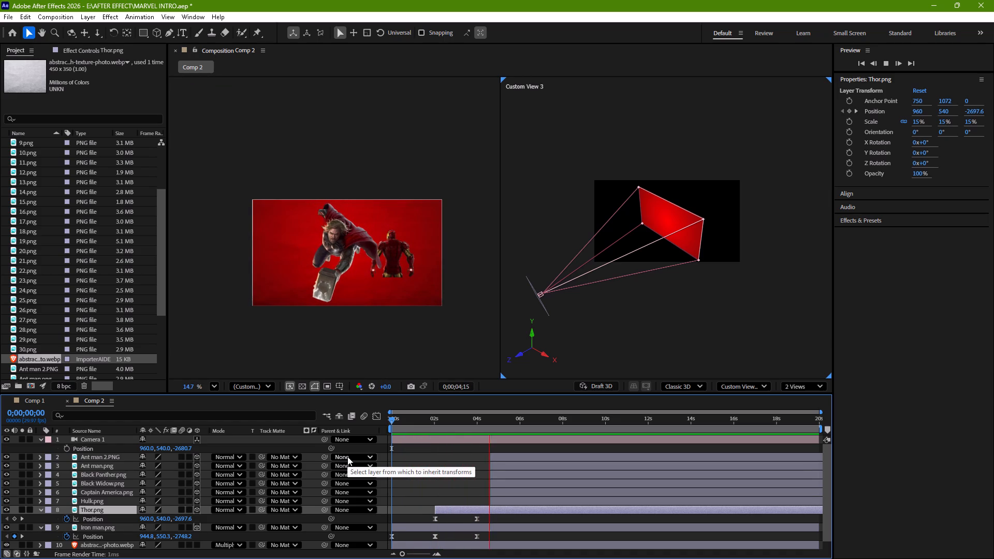
key("space")
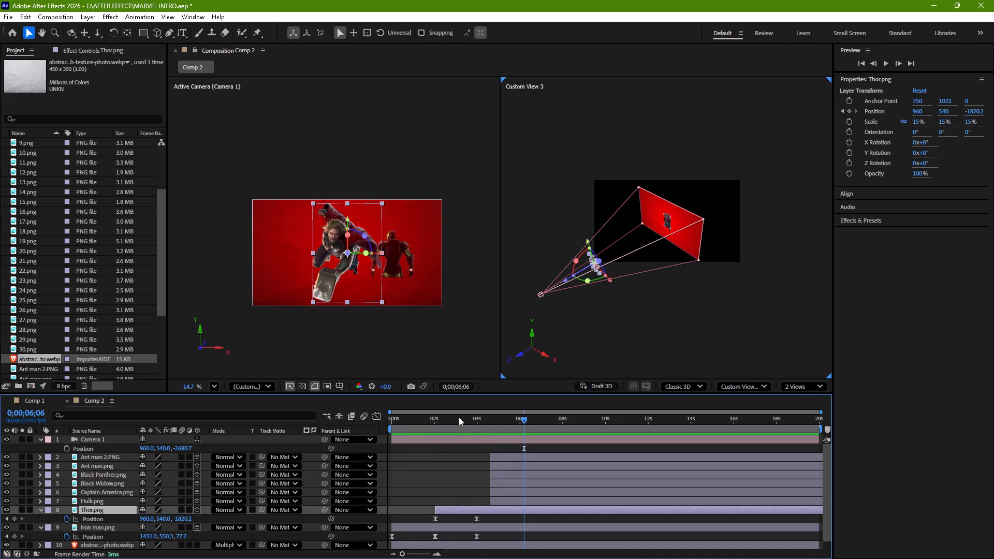
left_click_drag(521, 418, 297, 480)
key("space")
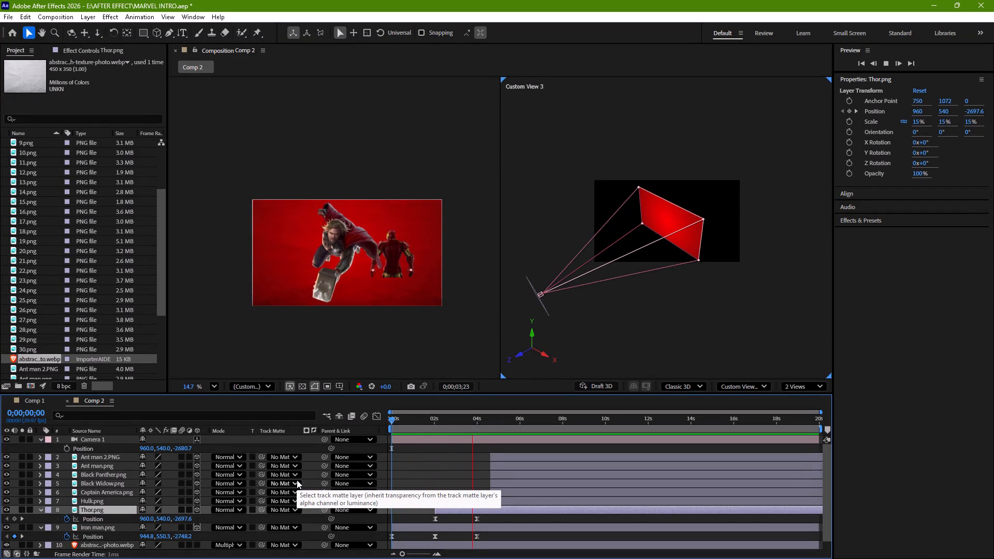
key("space")
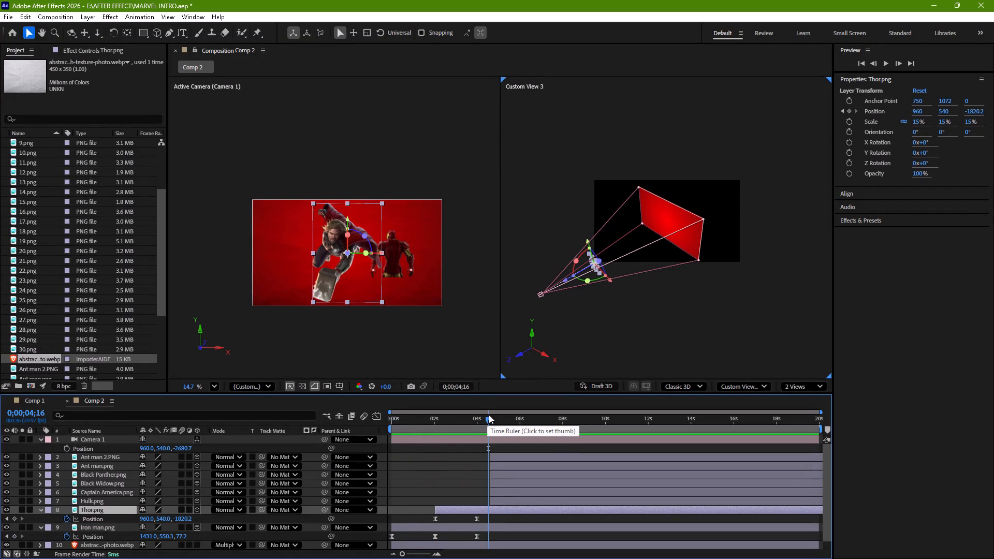
left_click_drag(489, 418, 290, 463)
key("space")
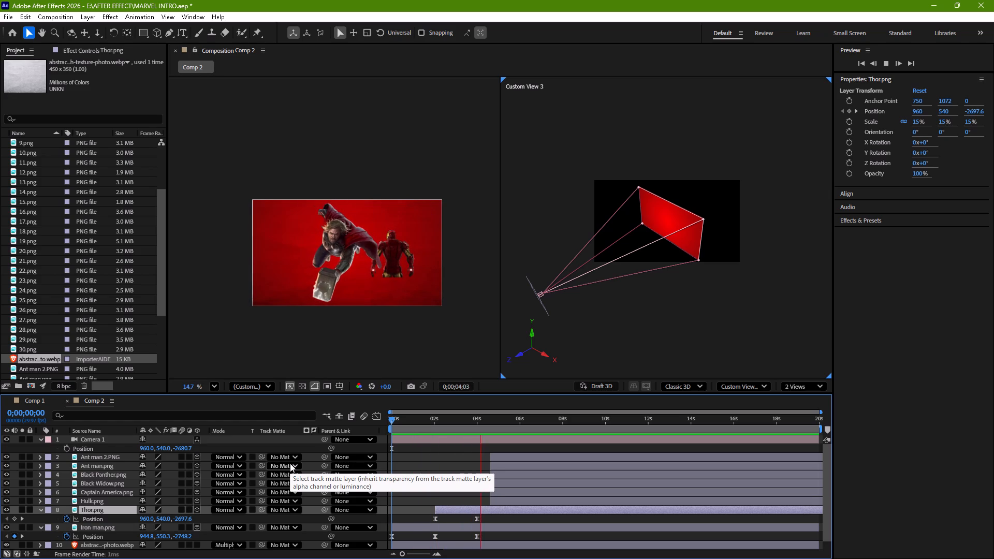
key("space")
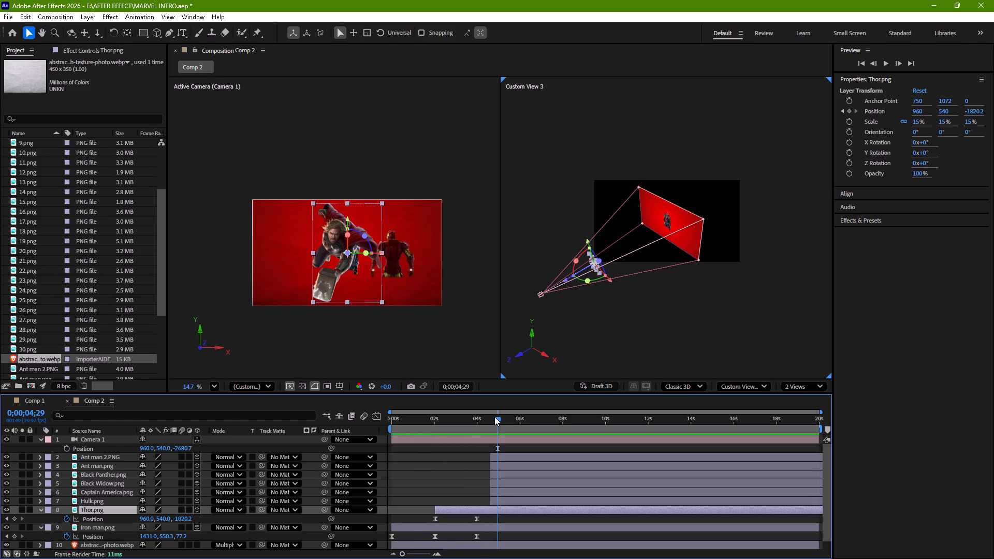
Move the current time to 0;00;06;00 and save the project.
left_click_drag(499, 418, 523, 419)
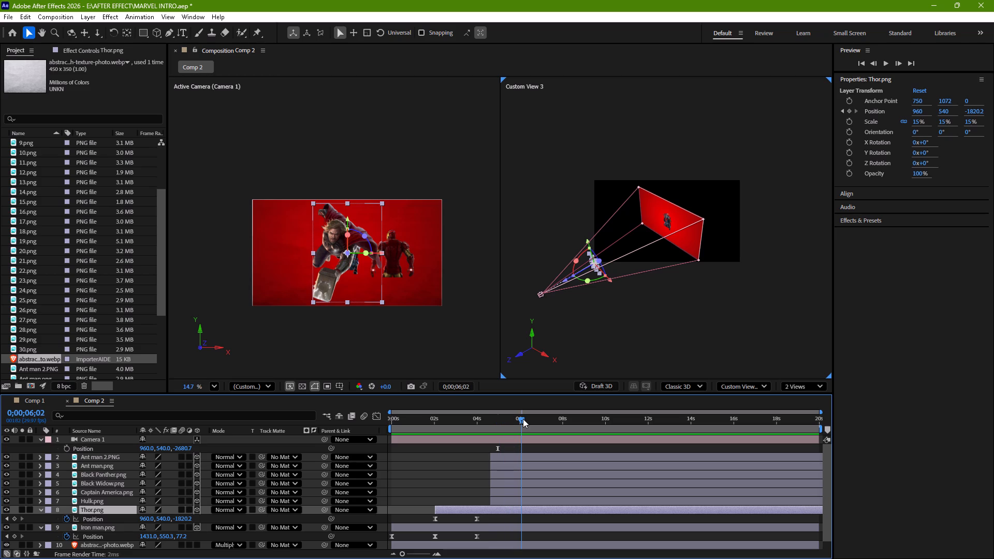
left_click_drag(523, 419, 523, 423)
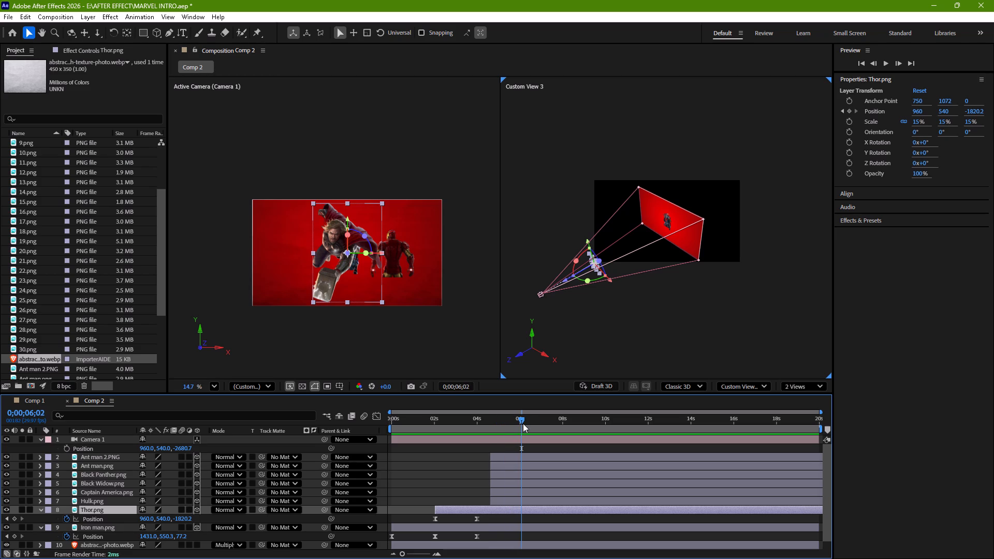
left_click(522, 419)
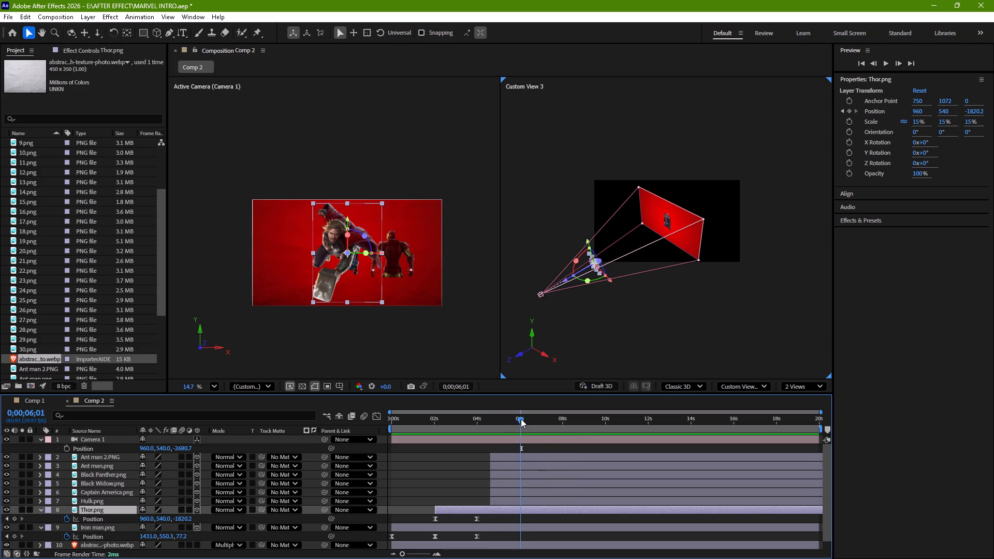
left_click(499, 509)
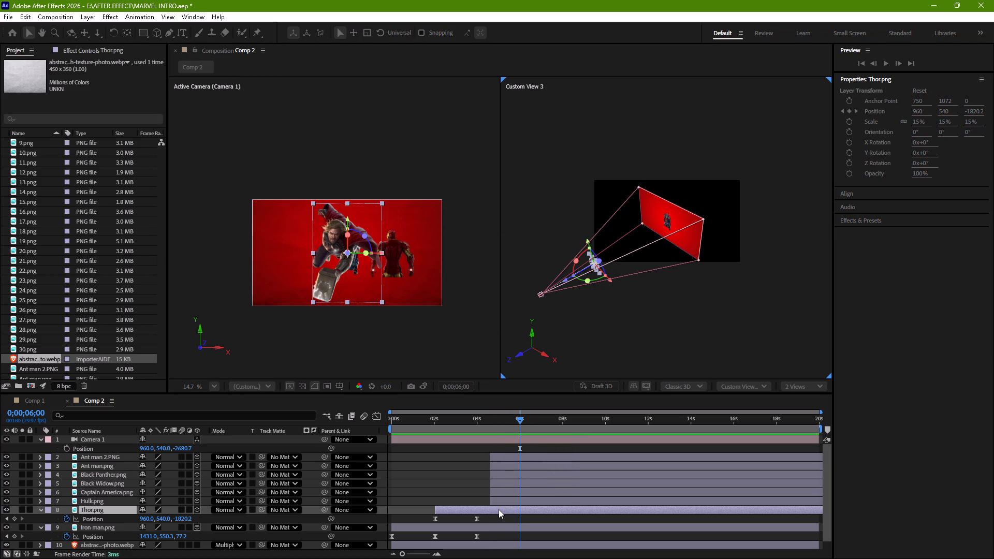
key("ctrl+s")
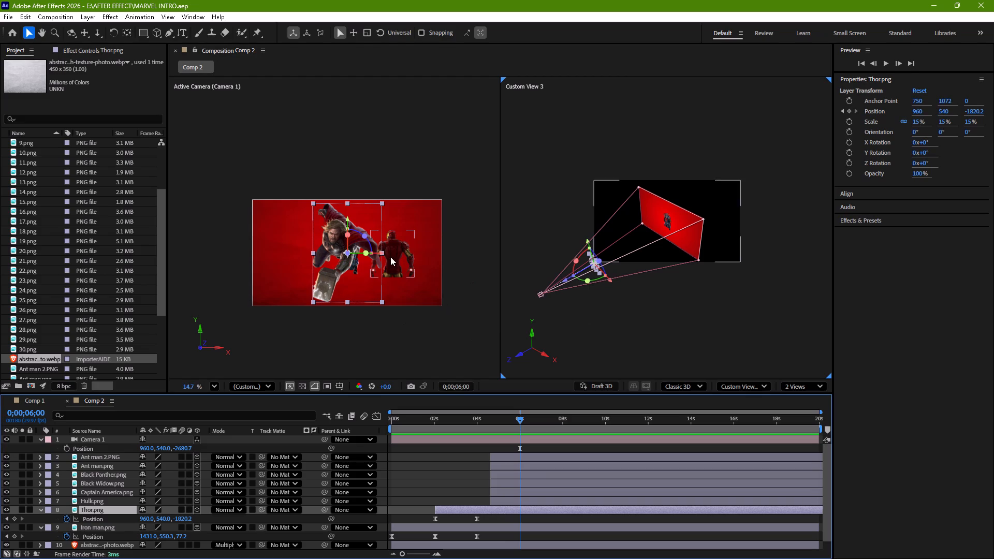
At 0;00;06;00, move Thor.png to about X 677.2, Z -1070.7 for a third Position keyframe, and preview from the composition start.
left_click_drag(379, 254, 341, 259)
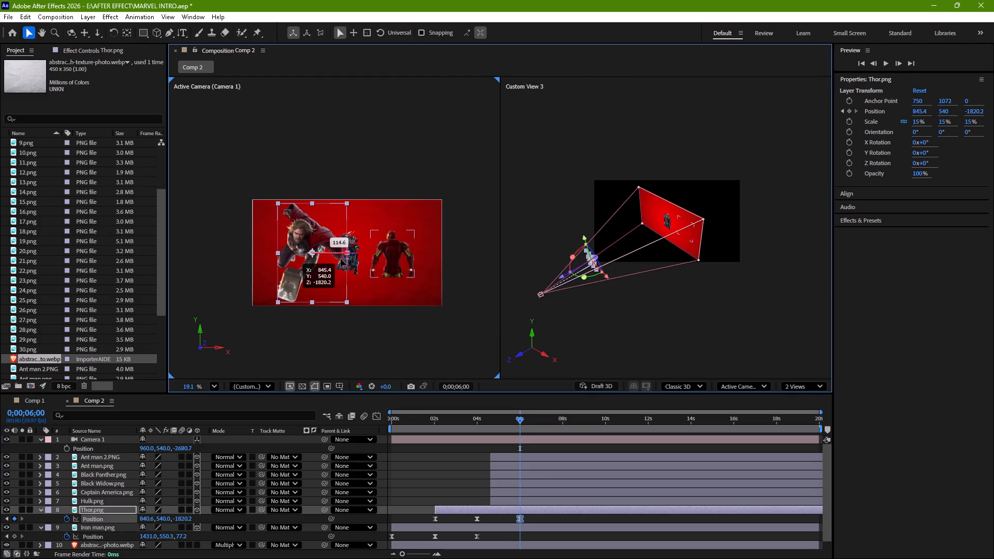
left_click_drag(341, 259, 334, 261)
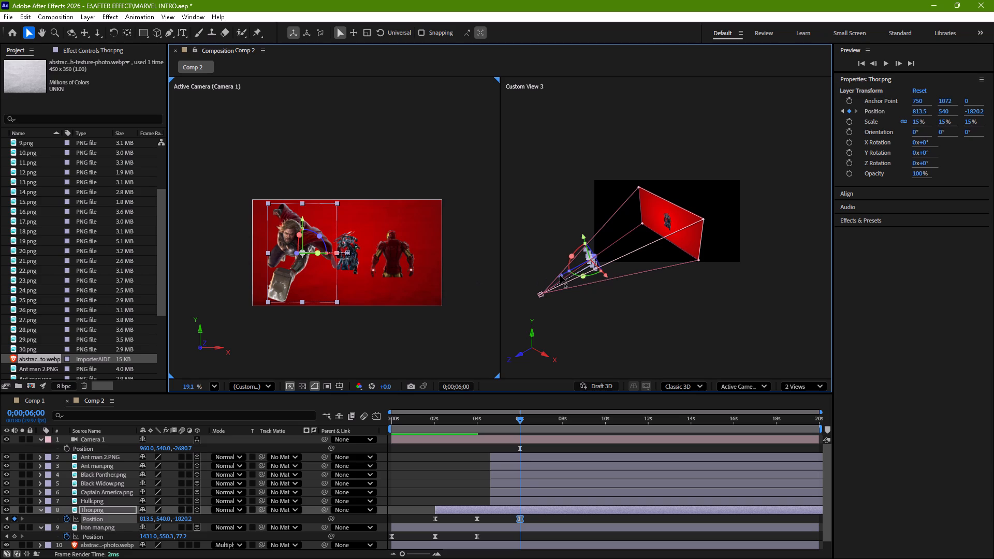
left_click_drag(560, 275, 595, 264)
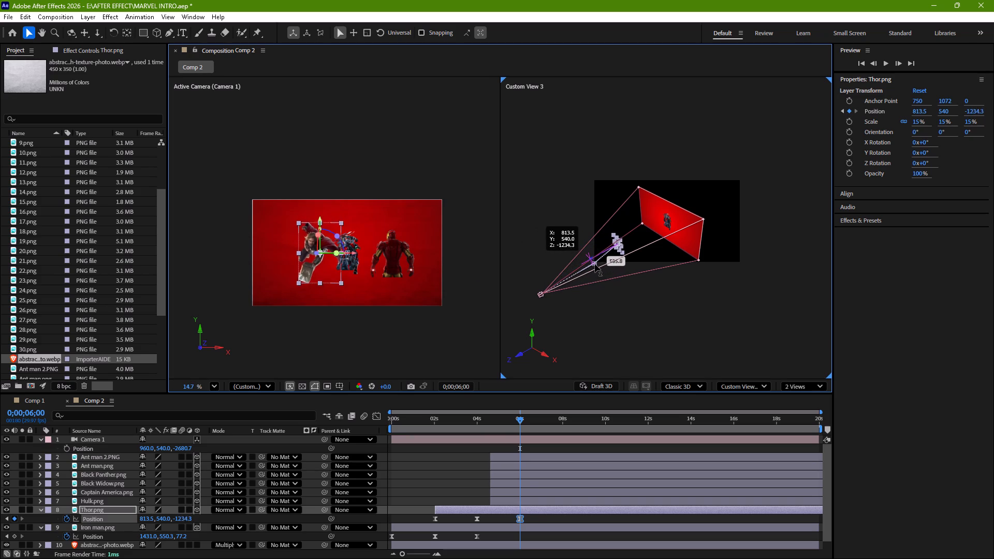
left_click_drag(595, 264, 608, 263)
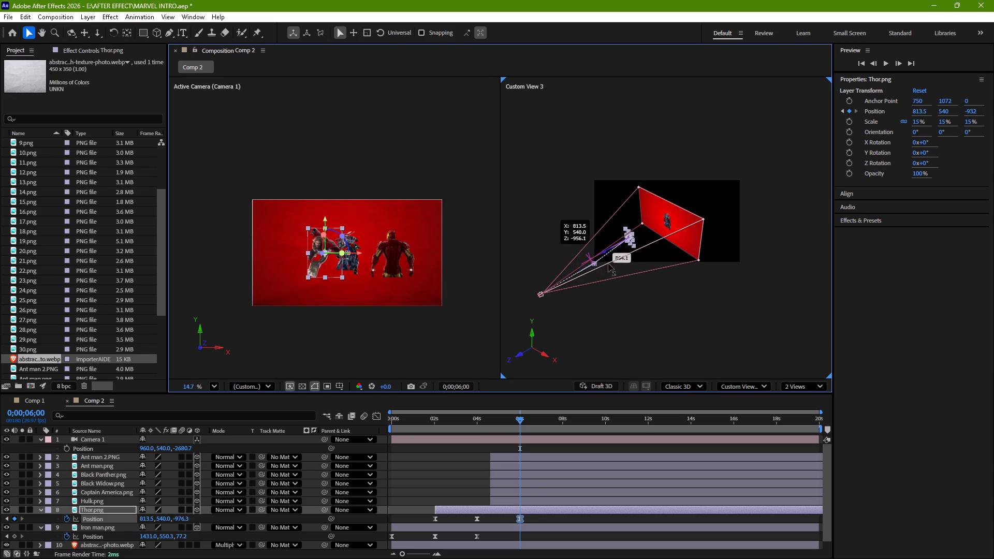
left_click_drag(608, 263, 605, 267)
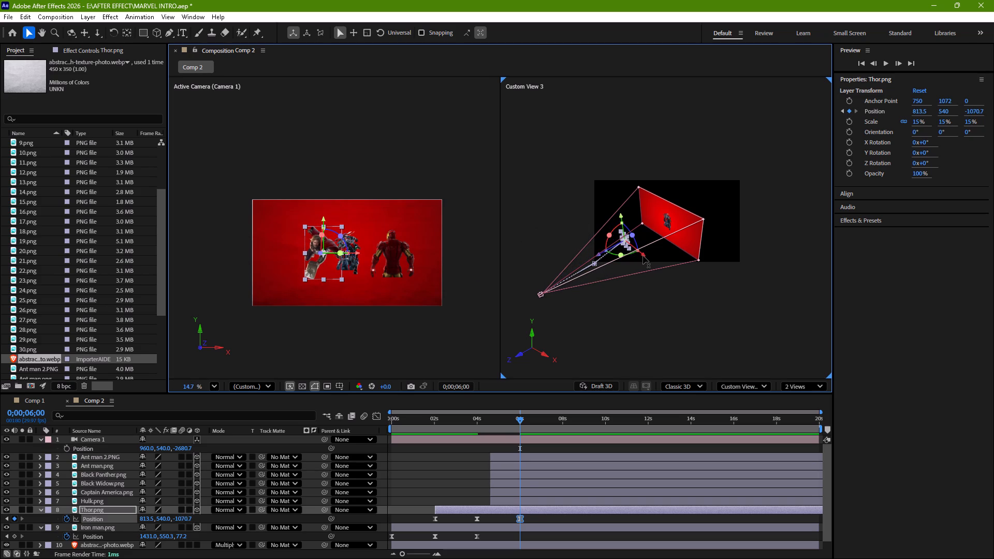
left_click_drag(643, 256, 639, 252)
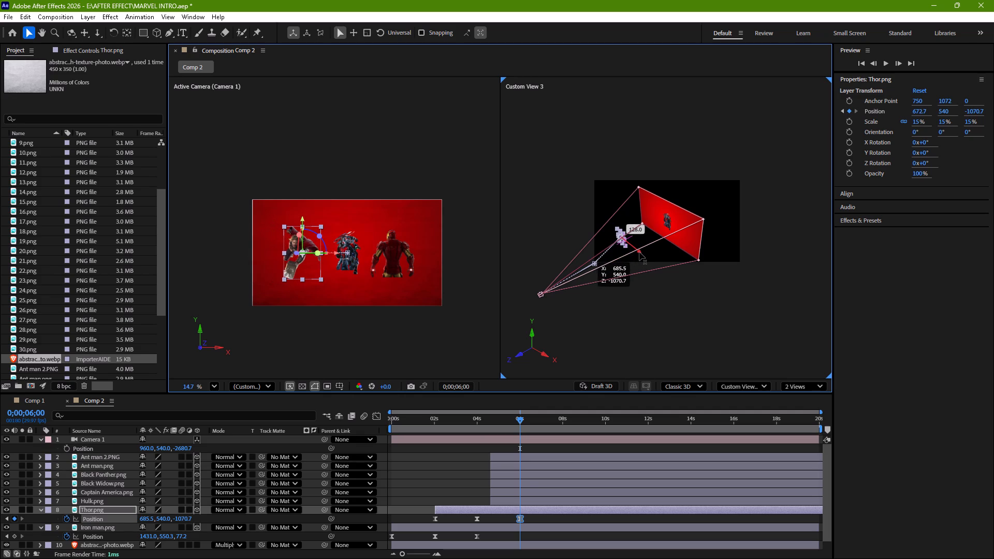
left_click_drag(639, 252, 636, 253)
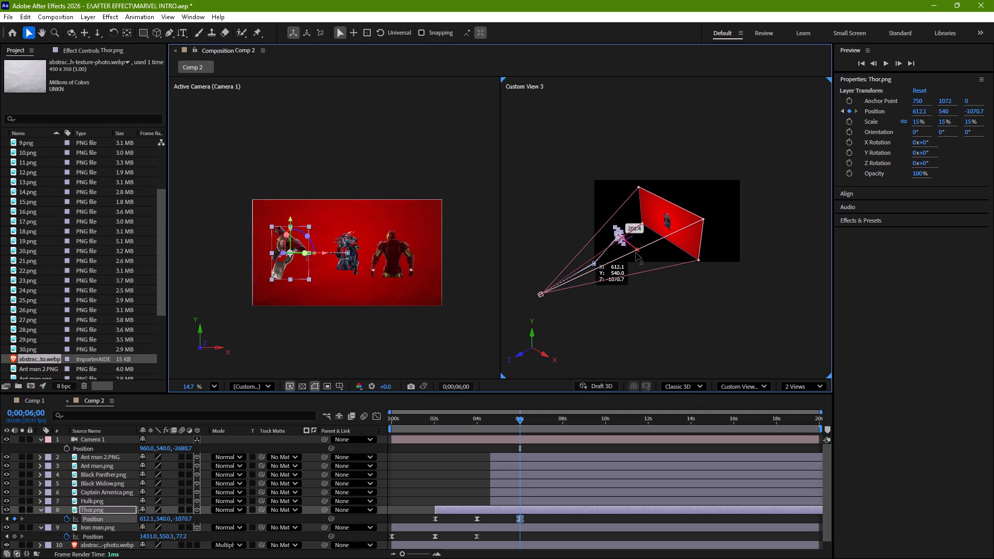
left_click_drag(636, 253, 638, 253)
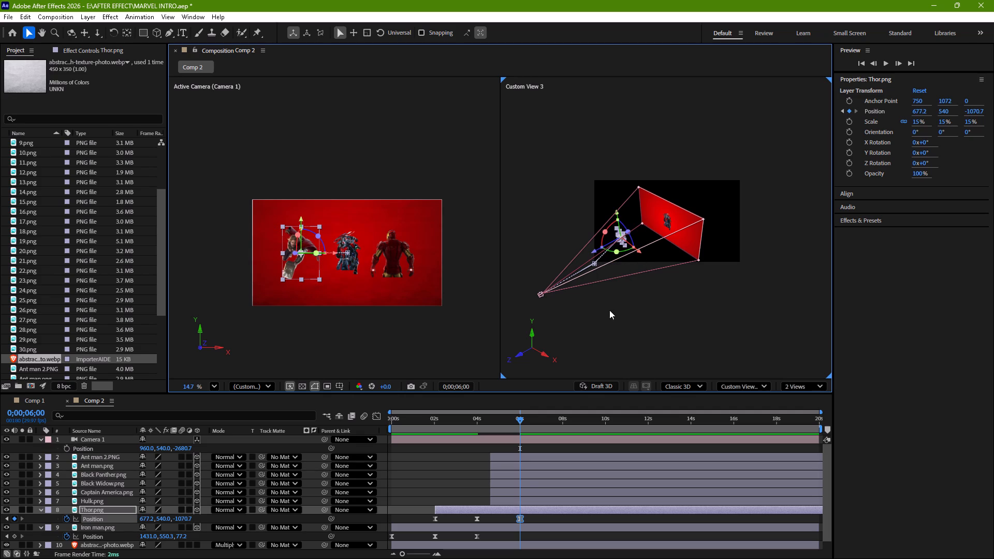
left_click_drag(520, 420, 382, 461)
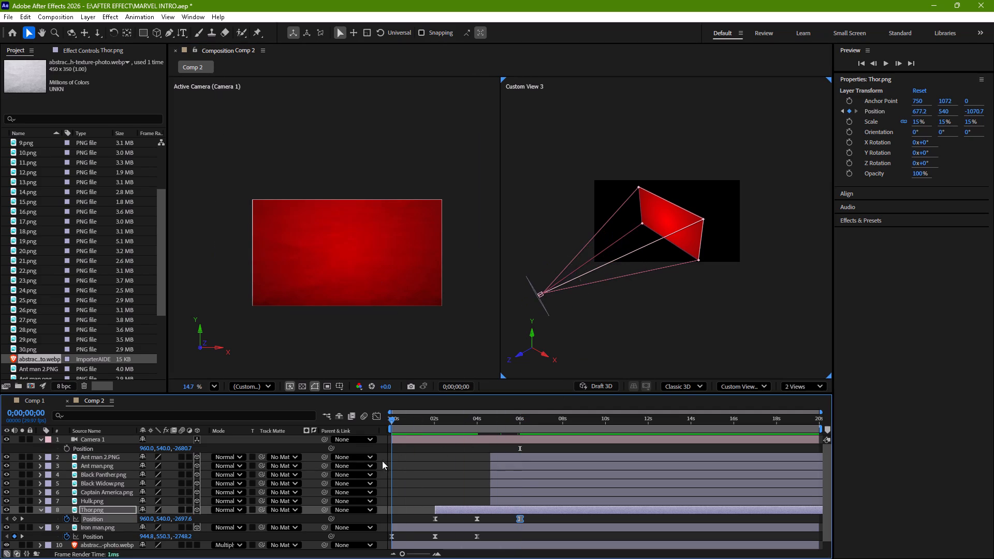
left_click_drag(382, 461, 368, 467)
key("space")
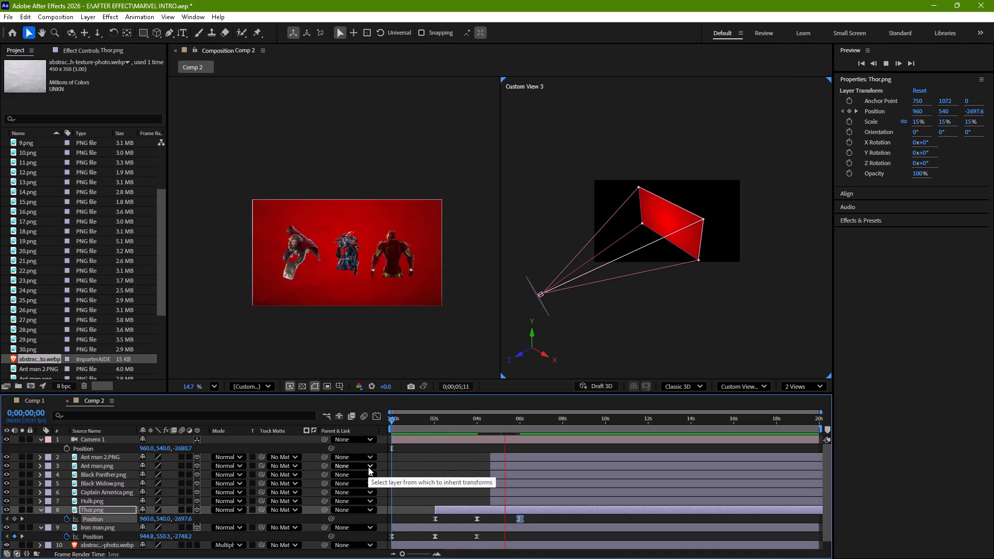
key("space")
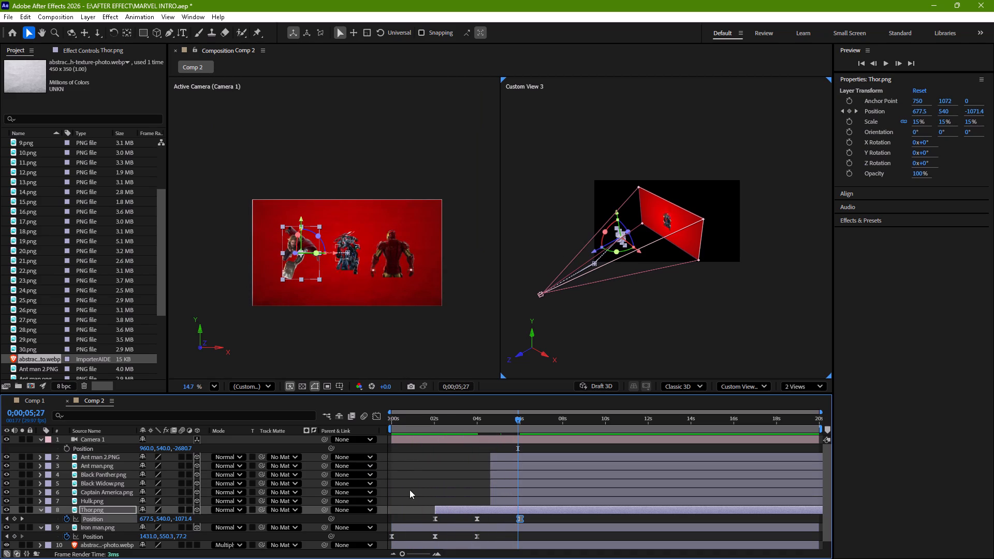
Place Captain America.png directly above Thor.png in the layer order and shift it to start at 0;00;03;29.
left_click_drag(518, 422, 482, 433)
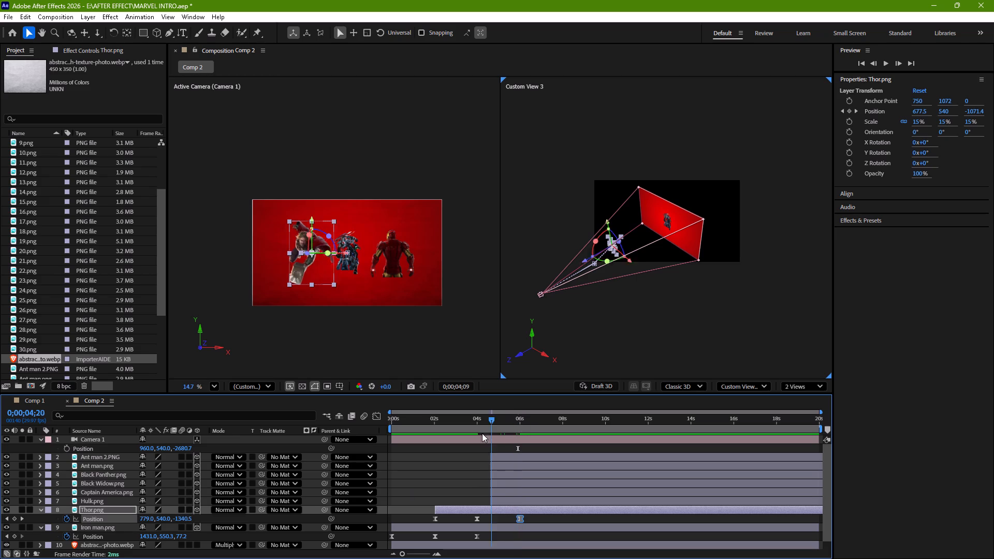
left_click_drag(482, 433, 479, 435)
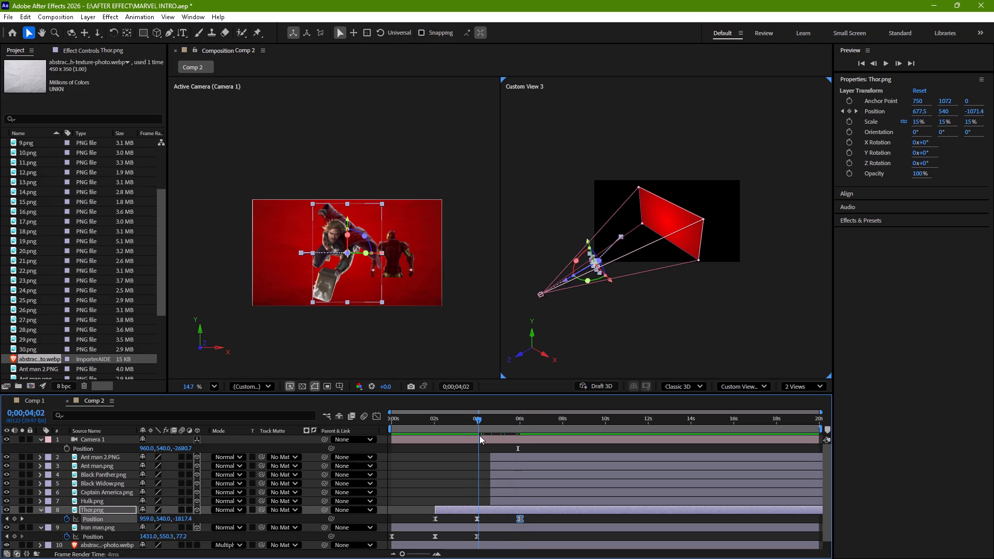
left_click_drag(479, 435, 477, 436)
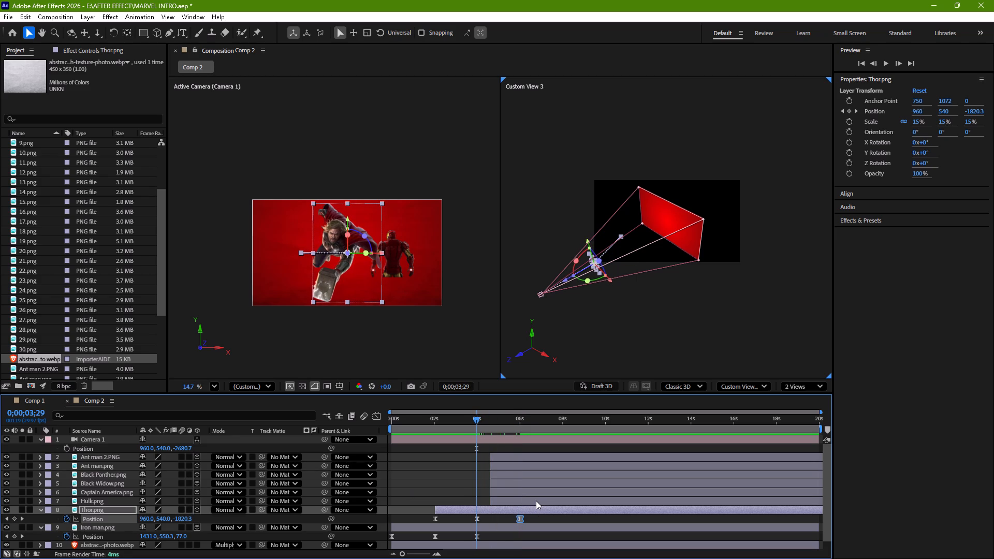
left_click(536, 501)
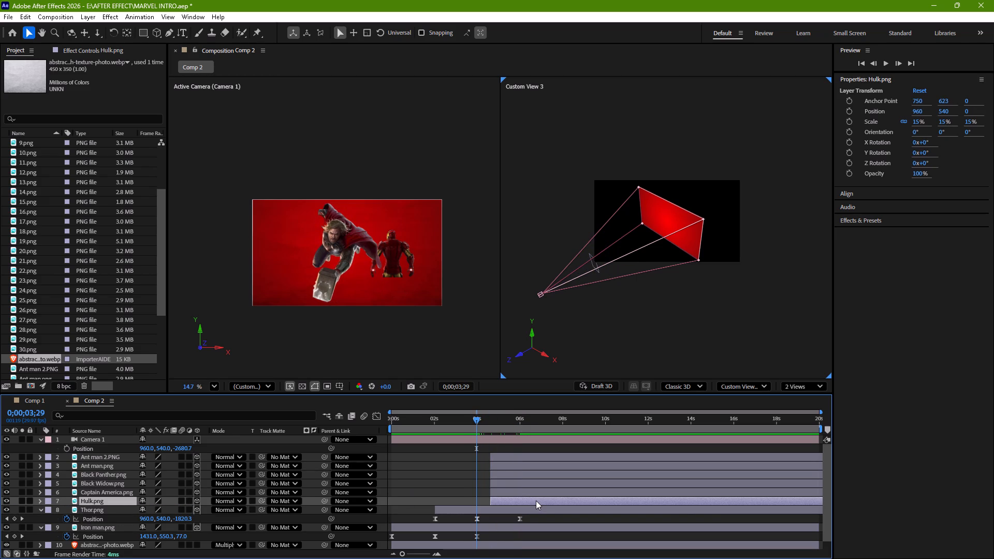
left_click(123, 491)
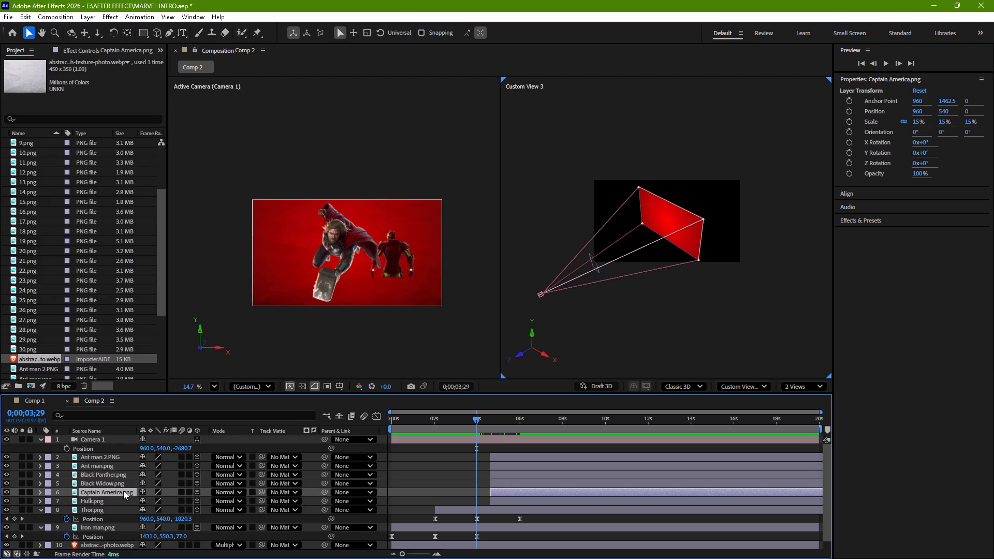
left_click_drag(123, 491, 125, 503)
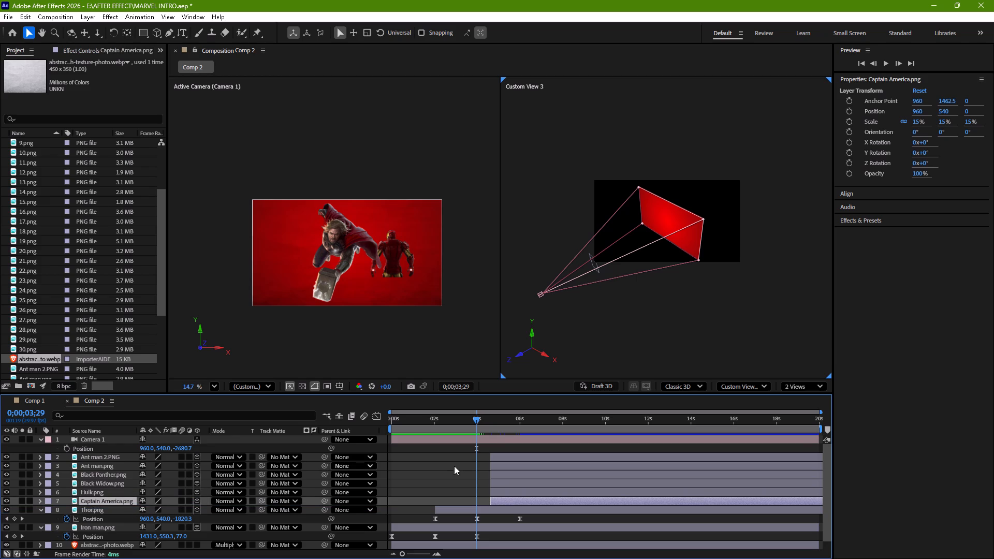
left_click_drag(505, 501, 490, 502)
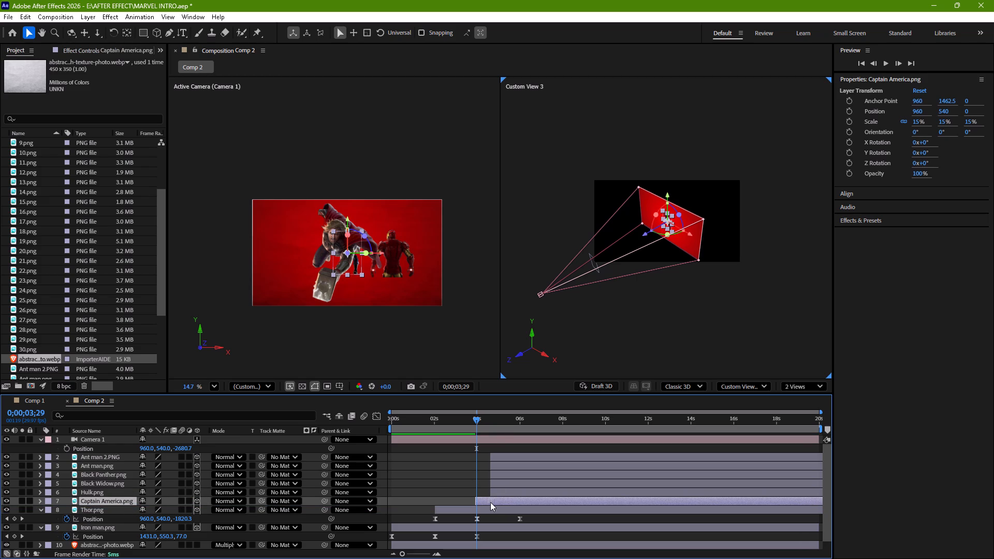
left_click_drag(490, 502, 492, 503)
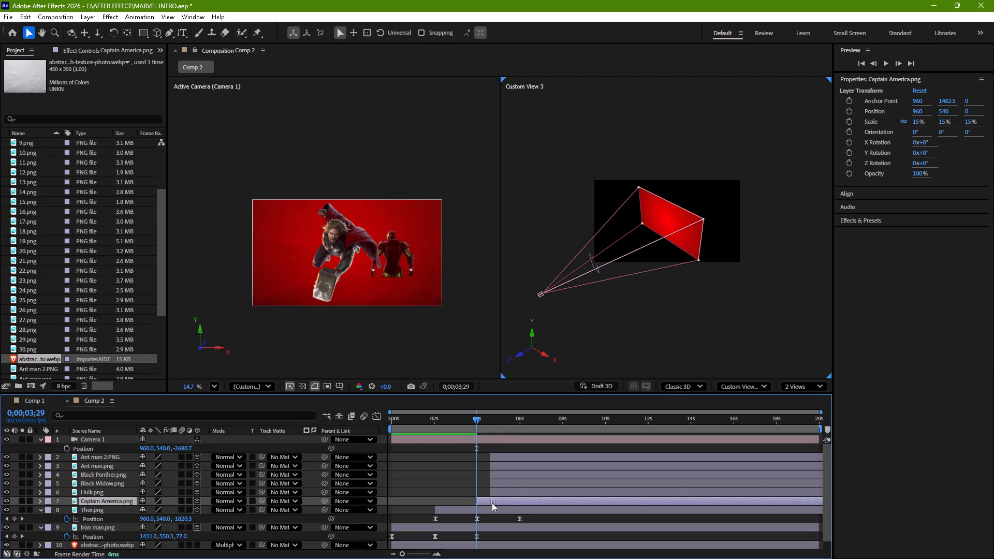
left_click_drag(492, 503, 491, 504)
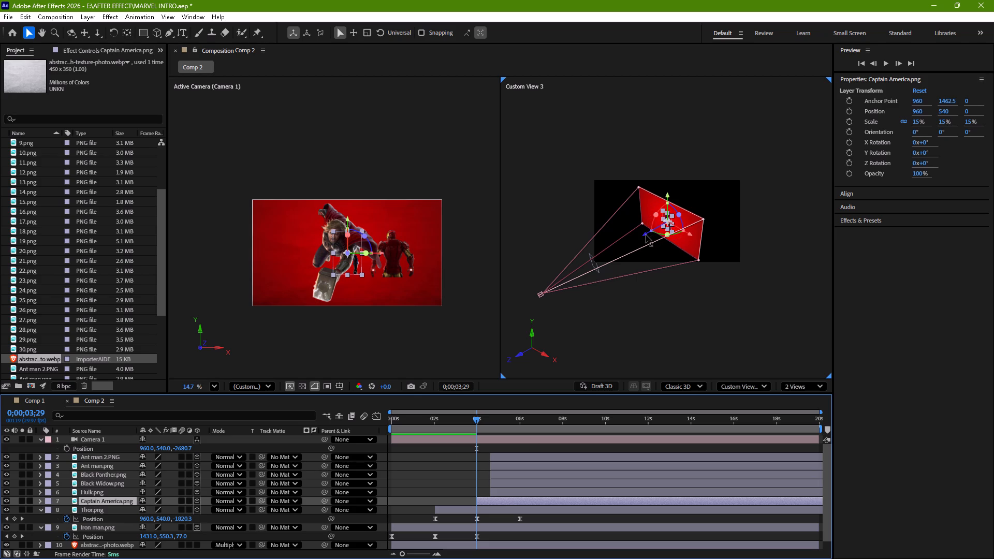
Move Captain America.png behind the camera to about Z -2691.6 and set its first Position keyframe at 0;00;03;29.
left_click_drag(646, 234, 545, 323)
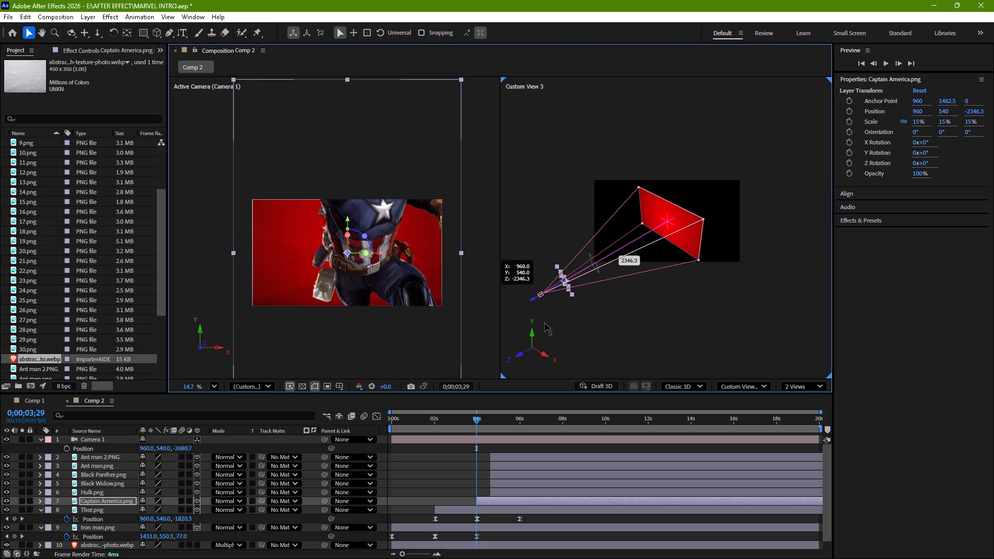
left_click_drag(545, 323, 524, 423)
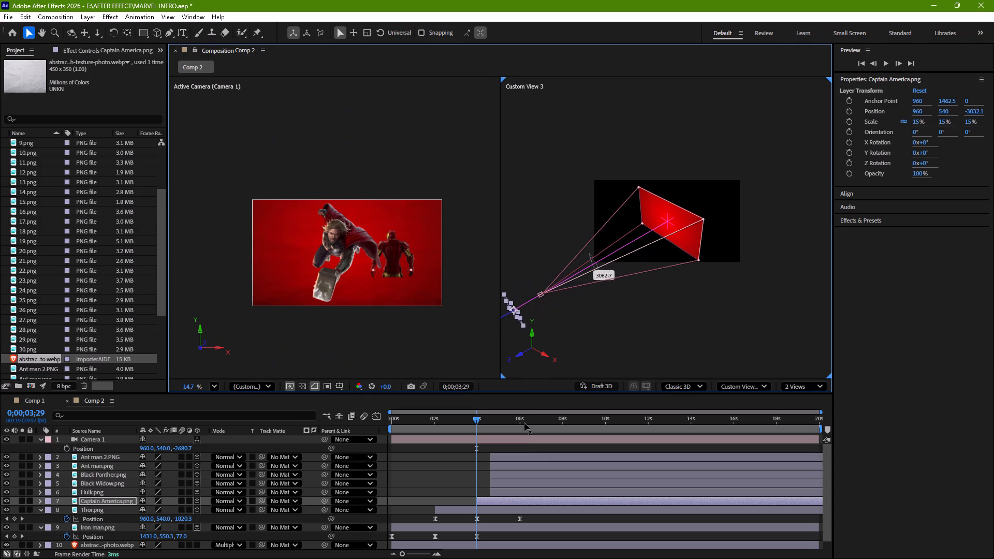
left_click_drag(524, 423, 566, 430)
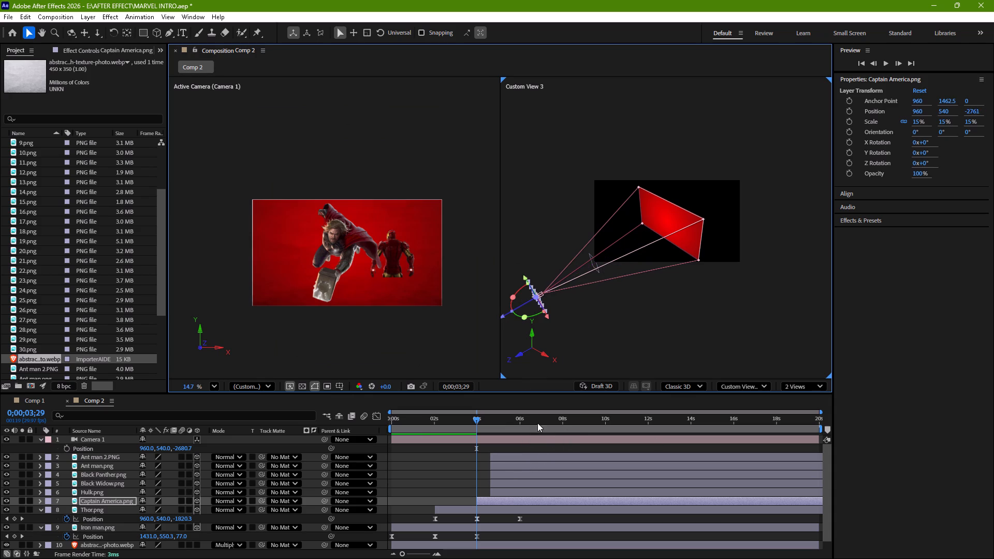
left_click_drag(506, 317, 520, 315)
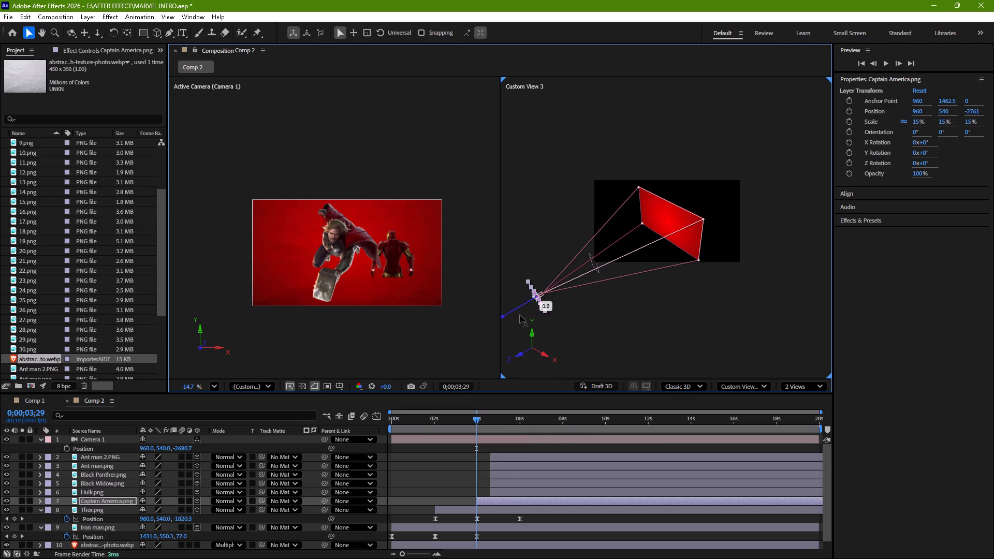
left_click_drag(520, 315, 580, 298)
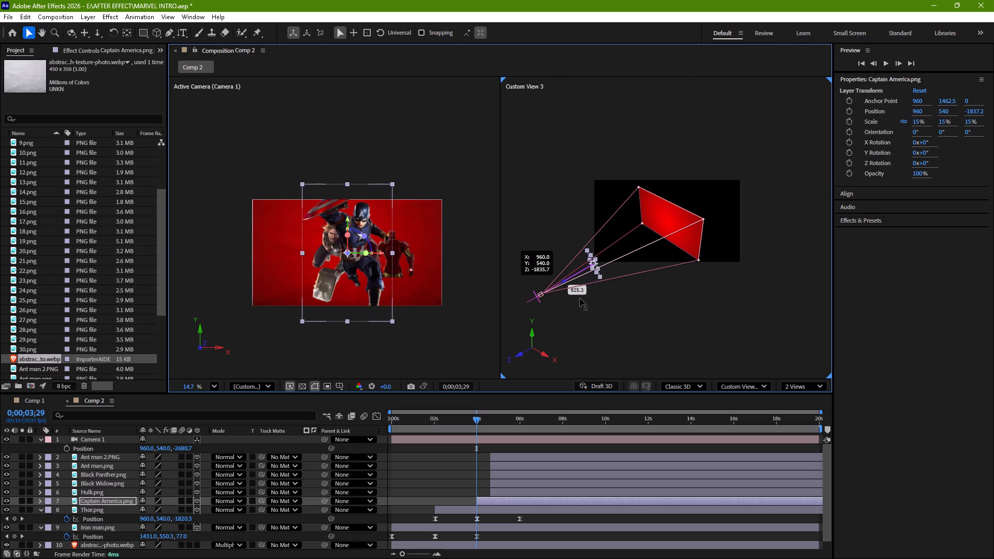
left_click_drag(580, 298, 530, 336)
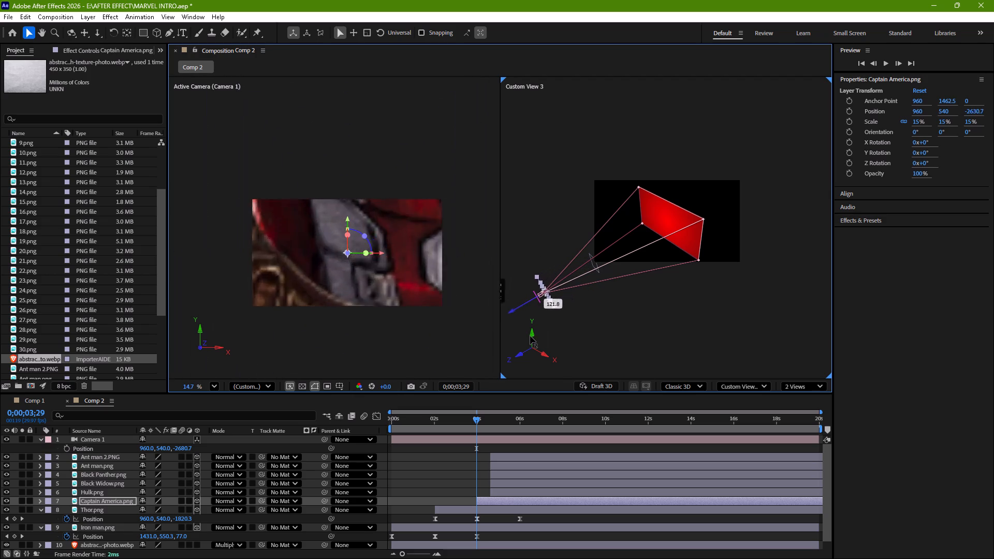
left_click_drag(530, 336, 529, 339)
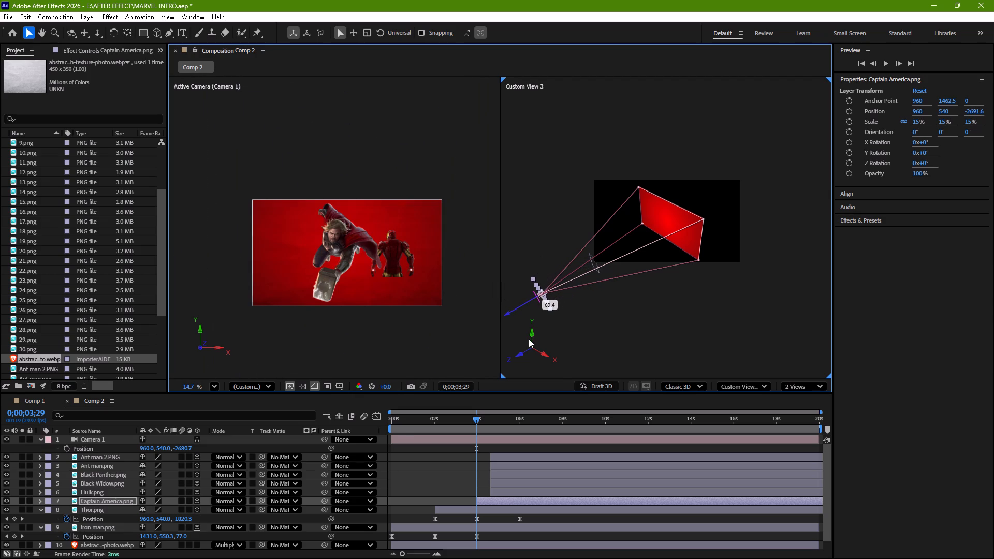
key("p")
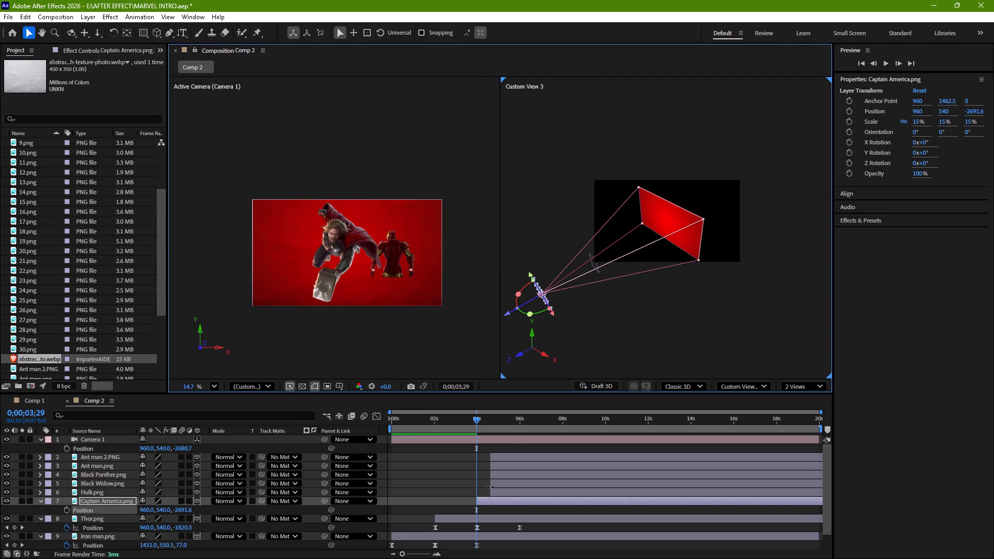
left_click(69, 509)
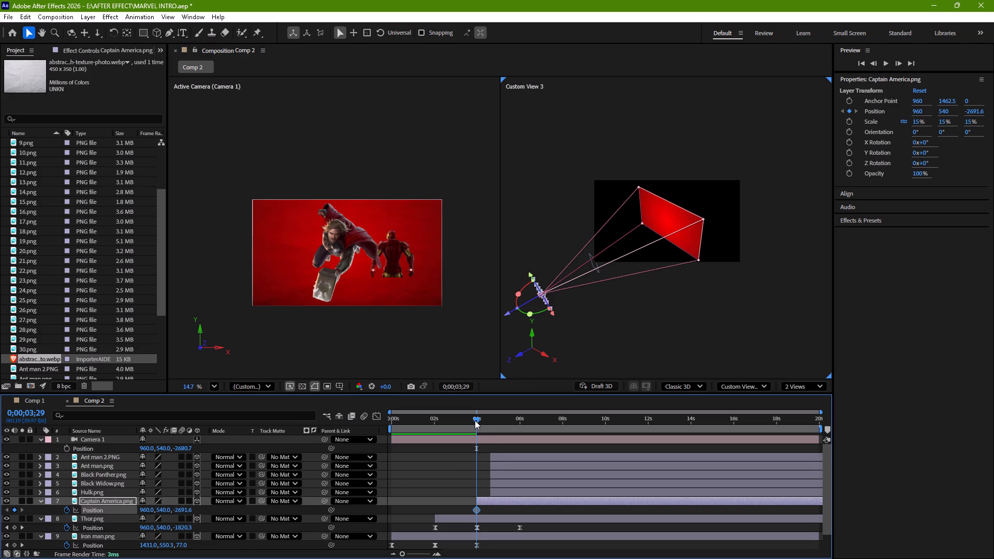
At 0;00;06;01, move Captain America.png to about X 915.2, Z -1534.8 for a second Position keyframe, and preview the move.
left_click_drag(475, 420, 511, 424)
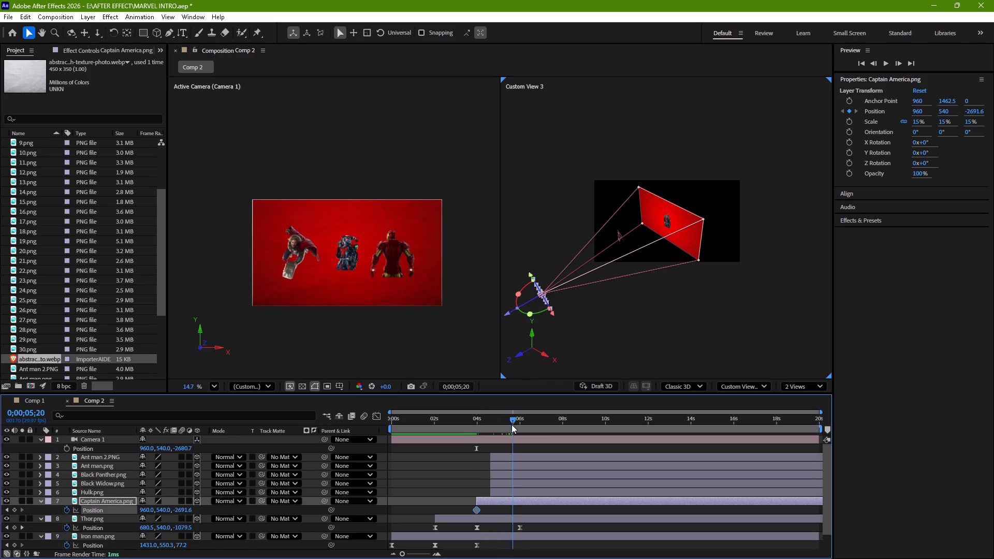
left_click_drag(511, 424, 517, 424)
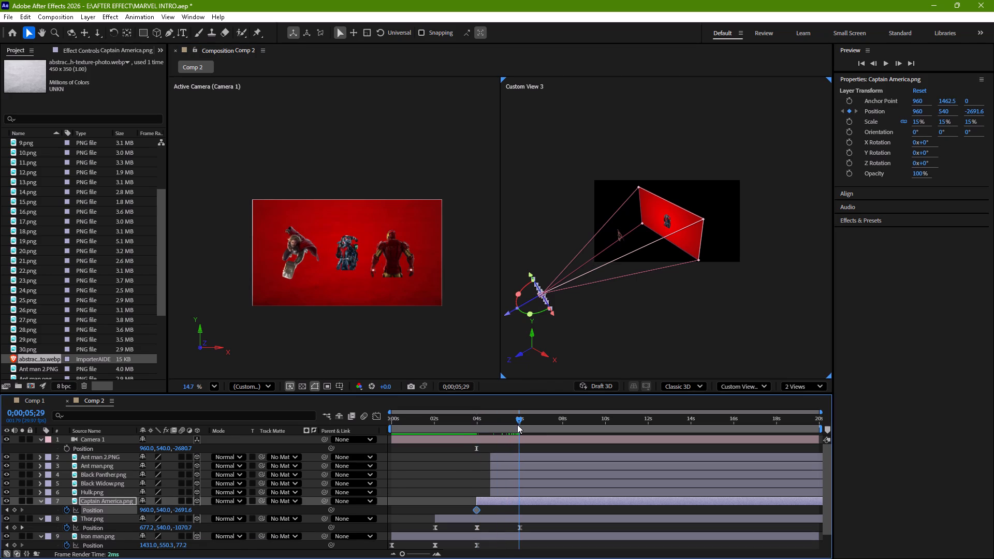
left_click_drag(517, 424, 519, 425)
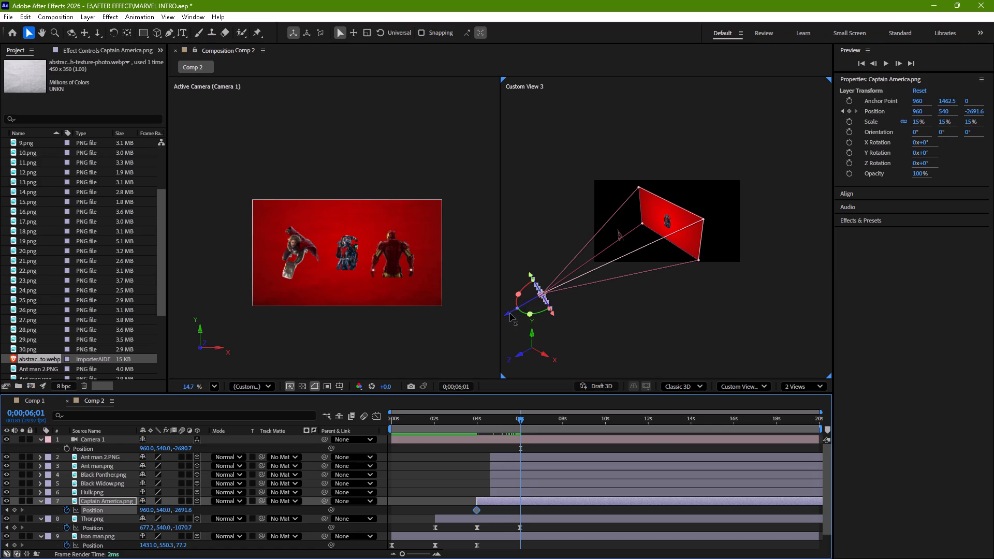
left_click_drag(510, 314, 556, 296)
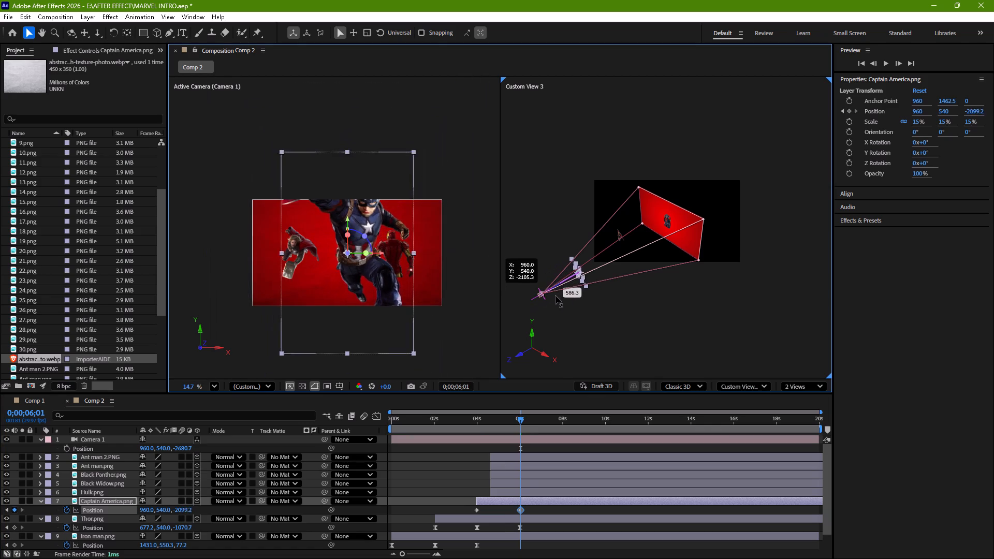
left_click_drag(556, 296, 581, 287)
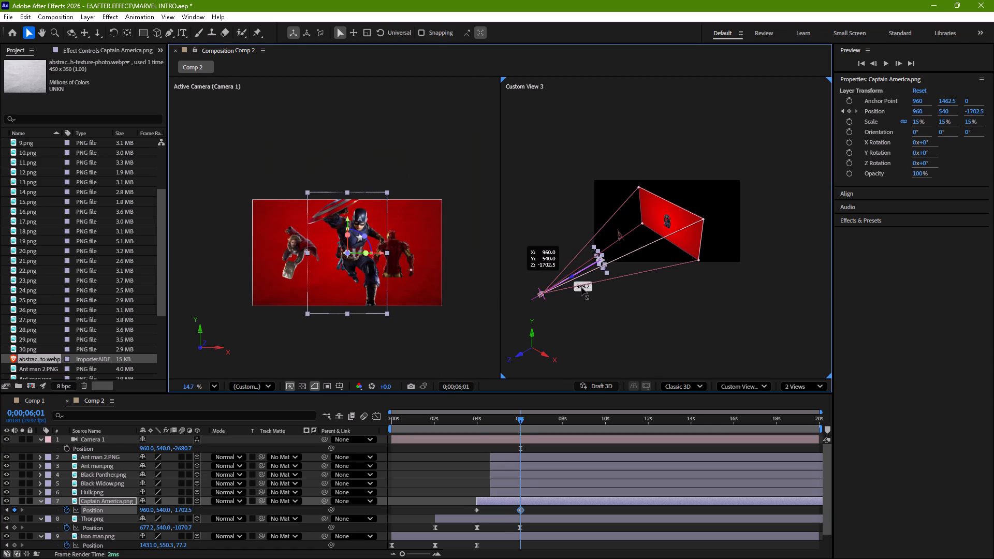
left_click_drag(581, 287, 587, 286)
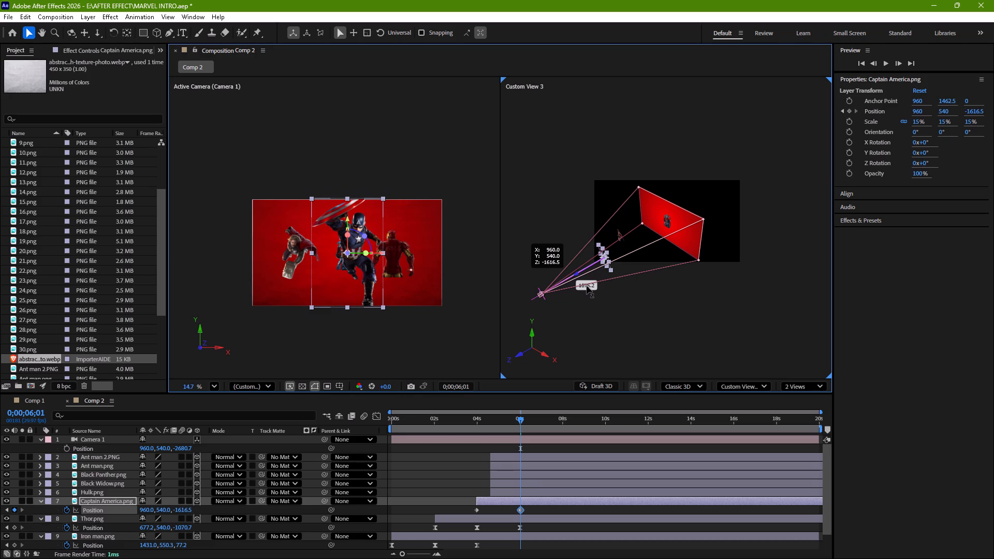
left_click_drag(587, 286, 591, 284)
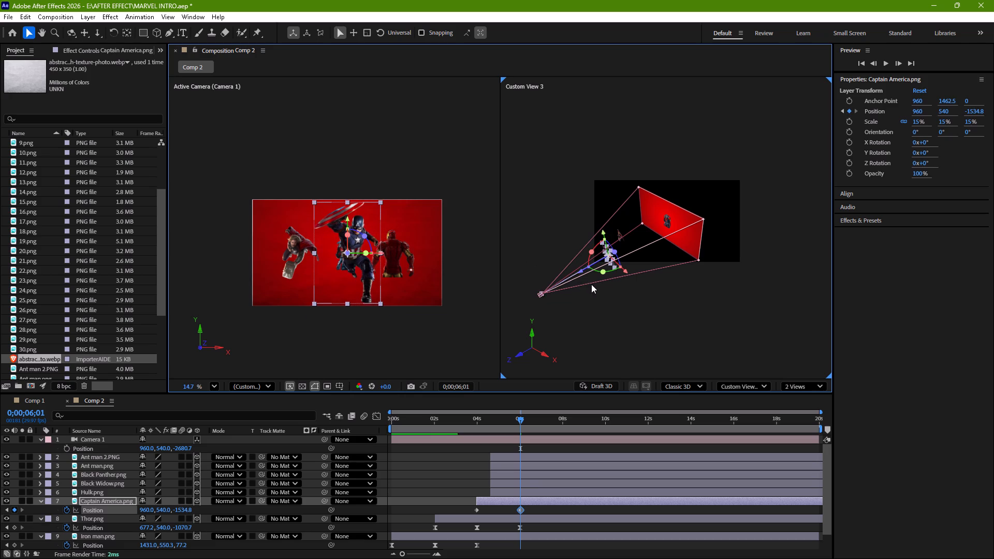
left_click(624, 271)
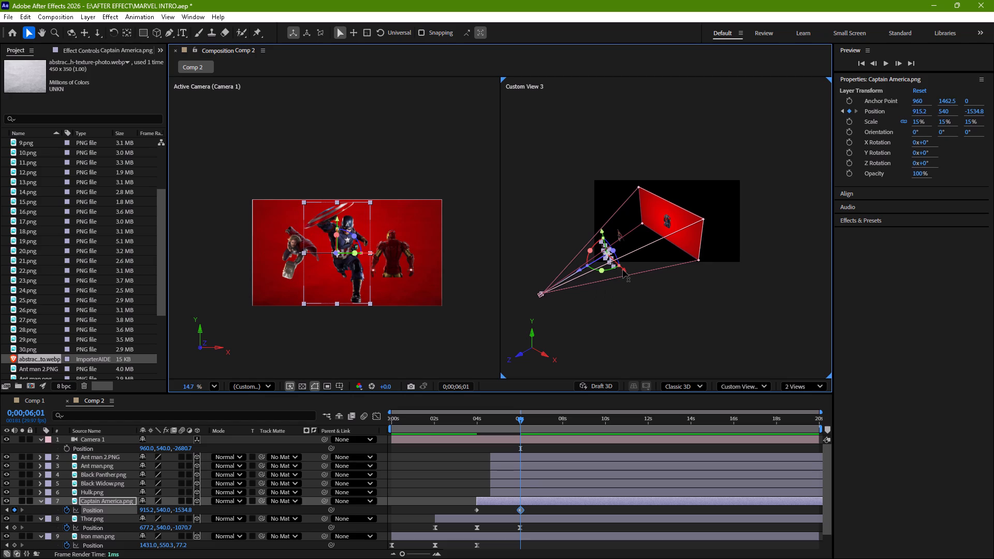
left_click_drag(521, 418, 493, 428)
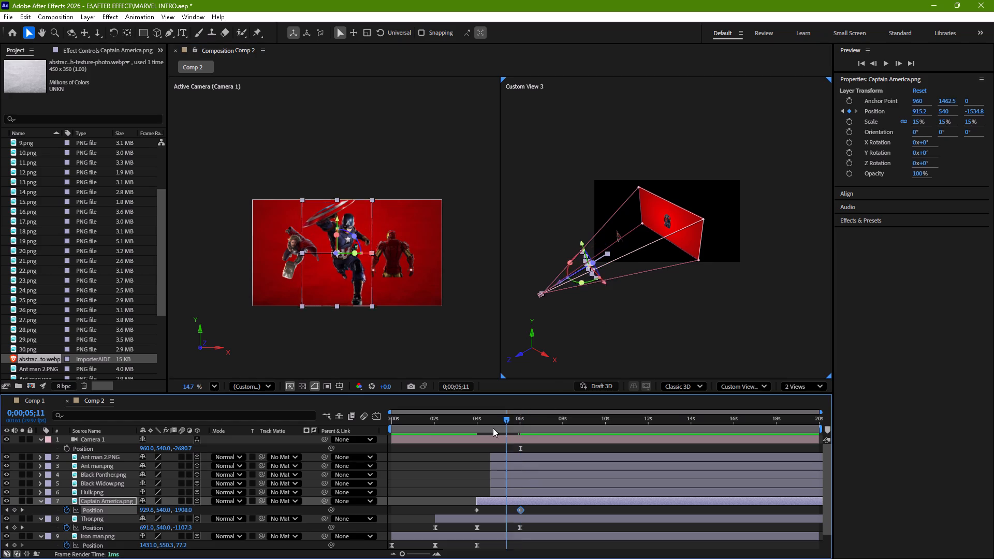
left_click_drag(493, 428, 478, 430)
key("space")
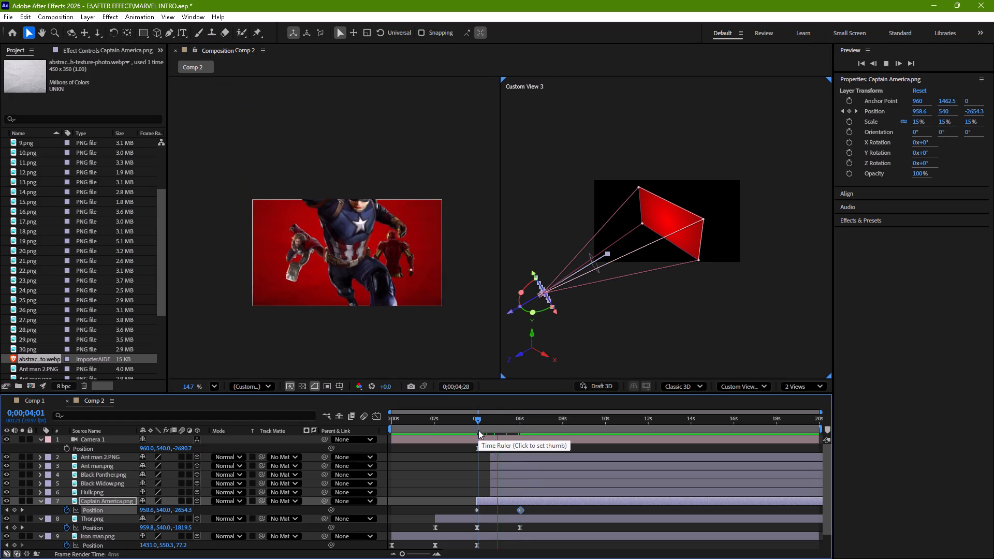
key("space")
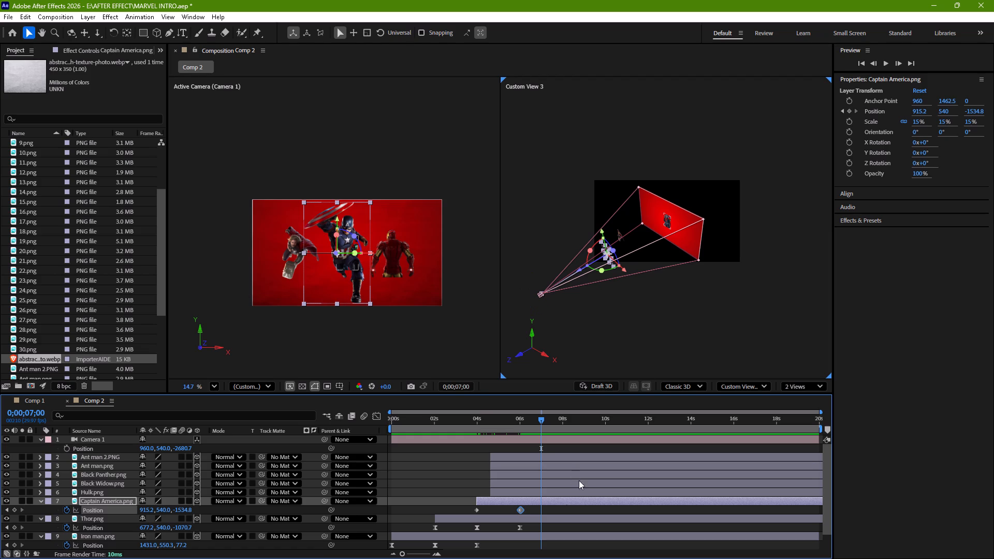
Easy-ease both Captain America.png Position keyframes, raise the second one's incoming speed influence to about 85%, and preview the fly-in.
left_click_drag(527, 509, 469, 510)
key("F9")
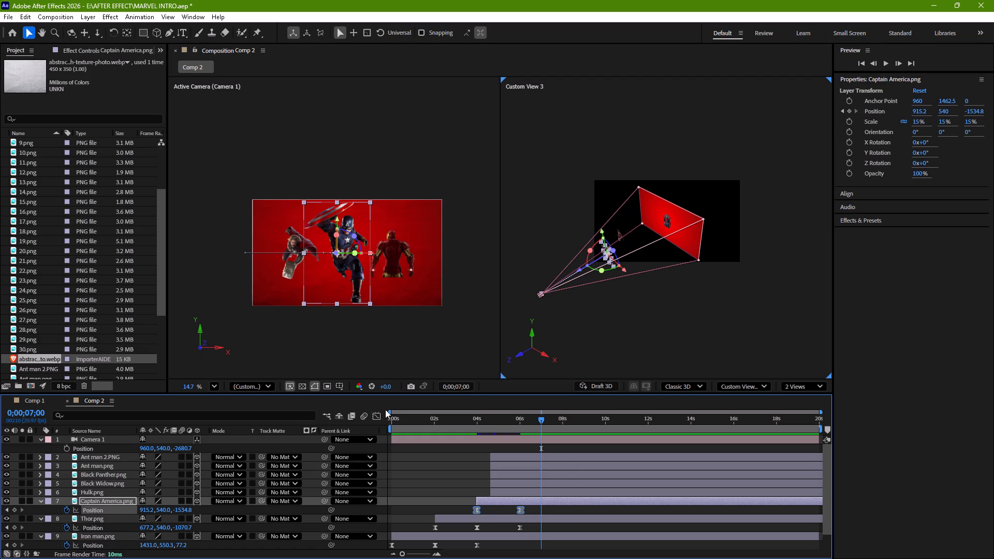
left_click(377, 412)
left_click_drag(538, 506, 509, 538)
left_click_drag(513, 528, 501, 528)
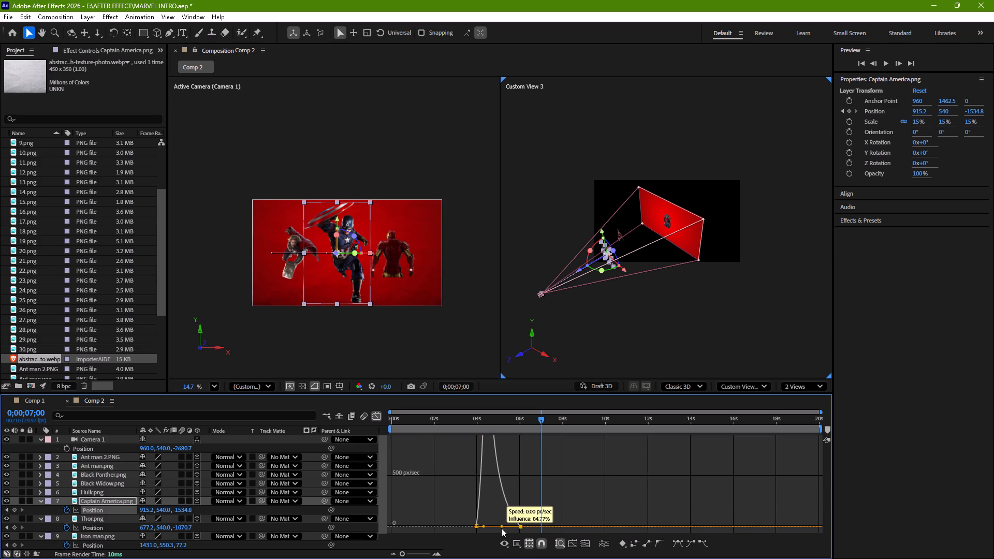
left_click_drag(501, 528, 500, 528)
left_click_drag(538, 421, 424, 437)
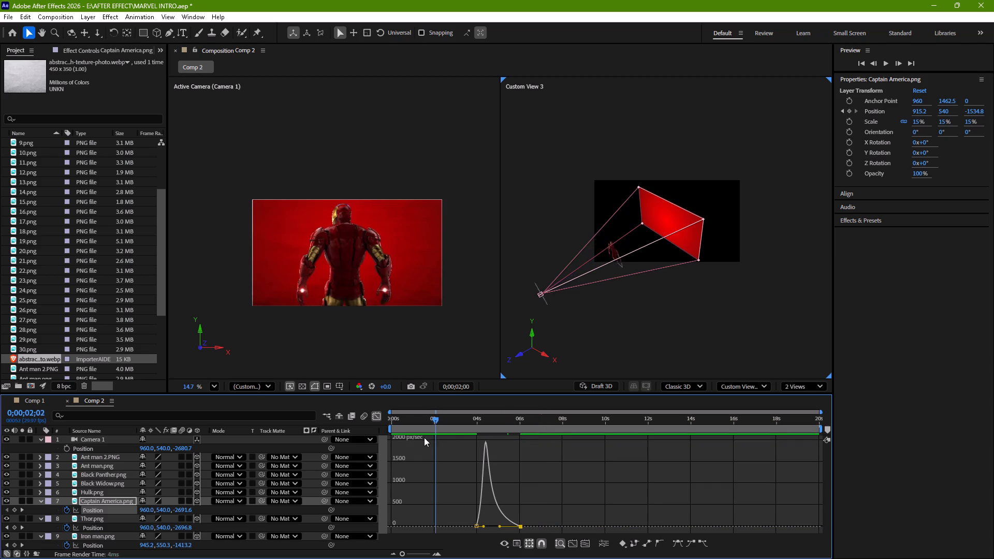
left_click_drag(424, 437, 409, 440)
left_click(375, 413)
key("space")
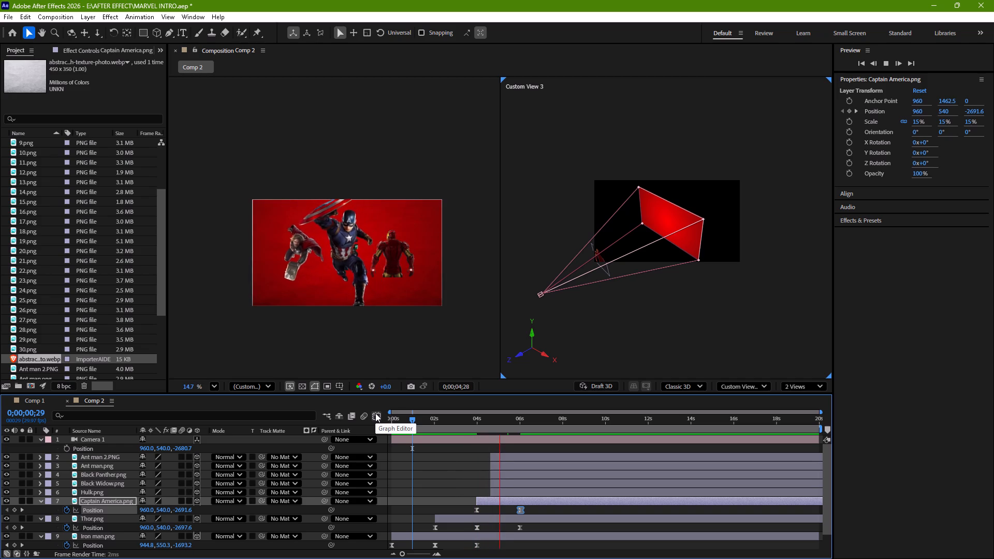
key("space")
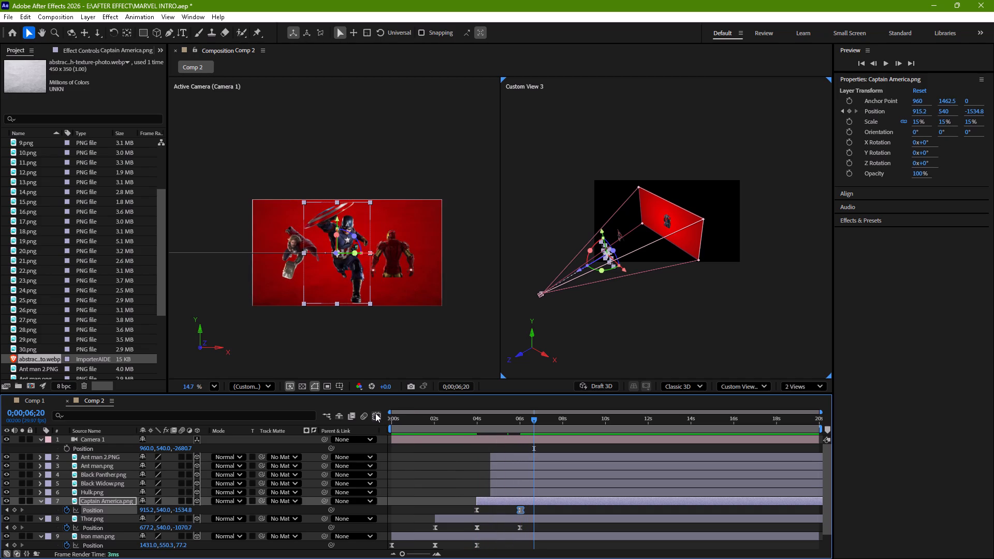
At 0;00;08;00, move Captain America.png to about X 773.5, Z -872.5 for a third Position keyframe.
left_click_drag(534, 419, 561, 424)
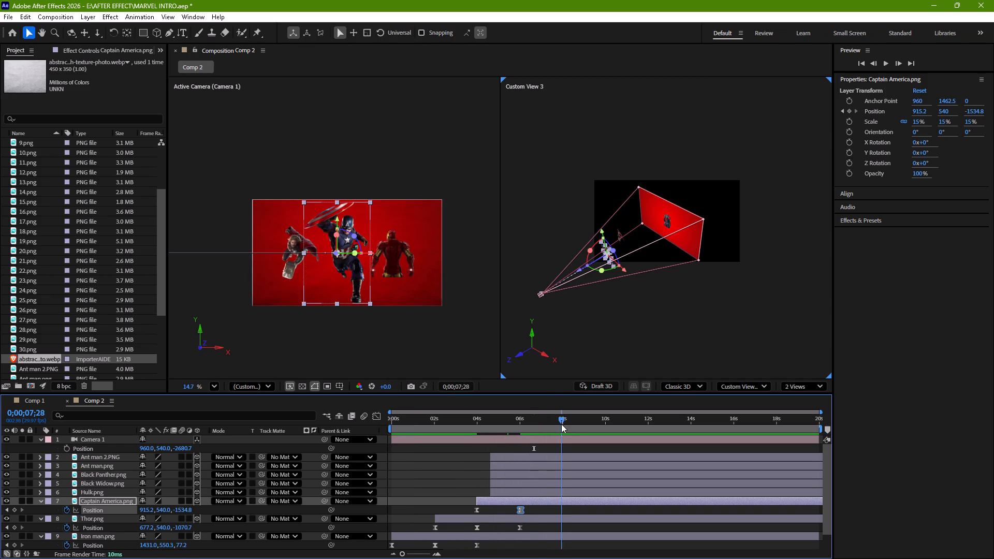
left_click_drag(561, 424, 564, 424)
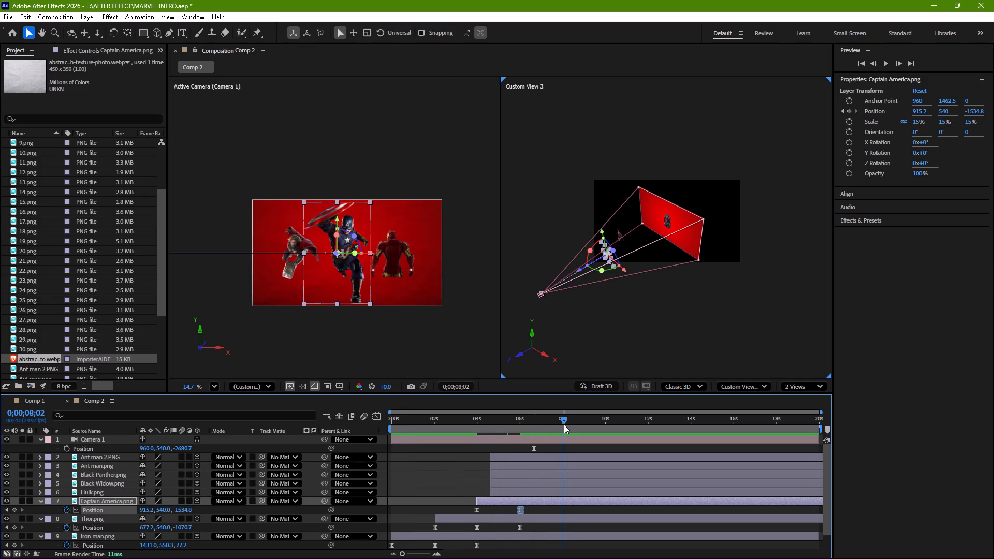
left_click_drag(564, 424, 563, 425)
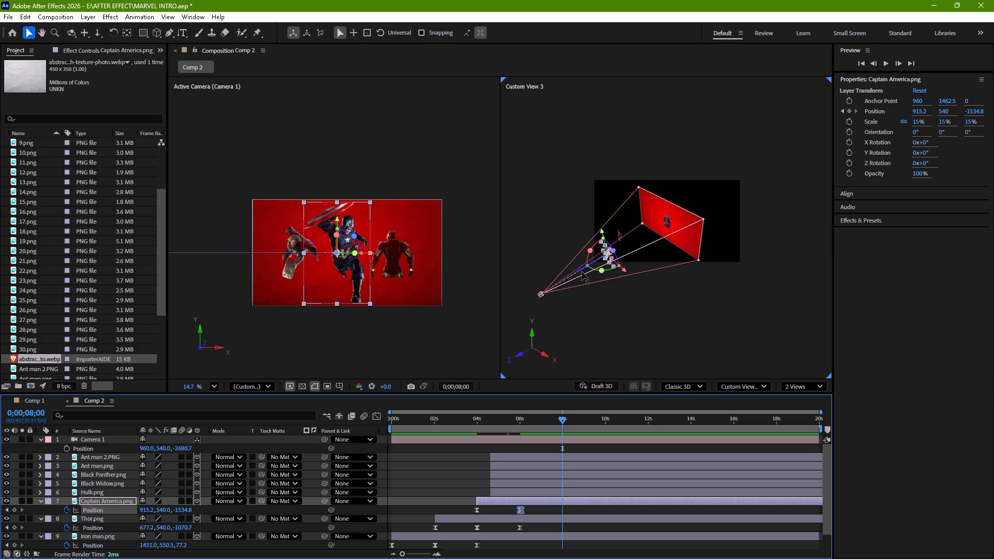
left_click_drag(582, 272, 604, 269)
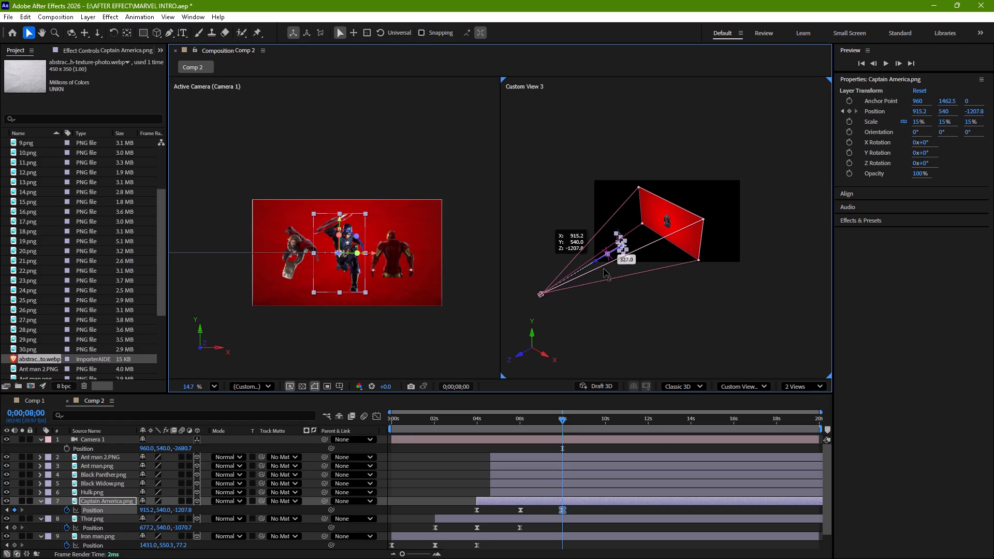
left_click_drag(604, 269, 611, 268)
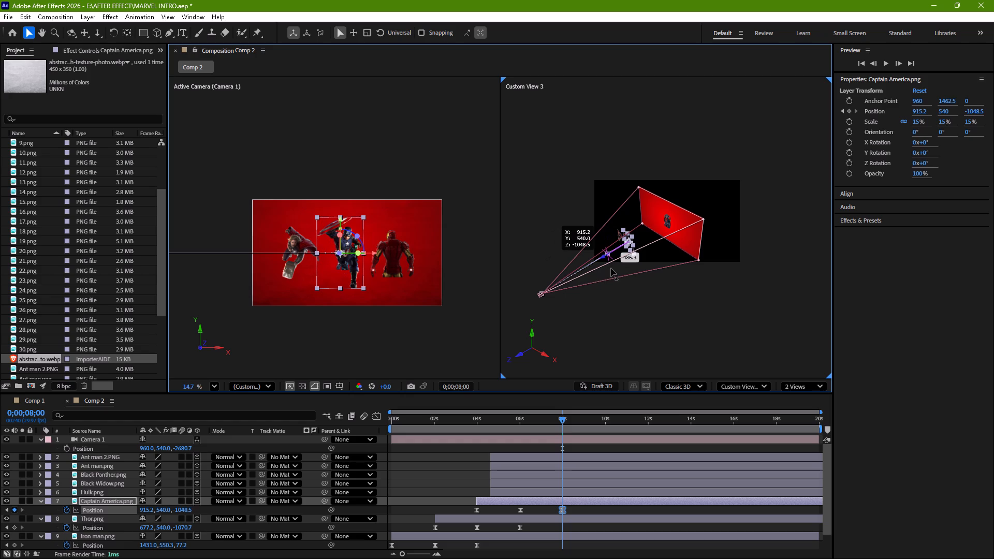
left_click_drag(611, 268, 618, 268)
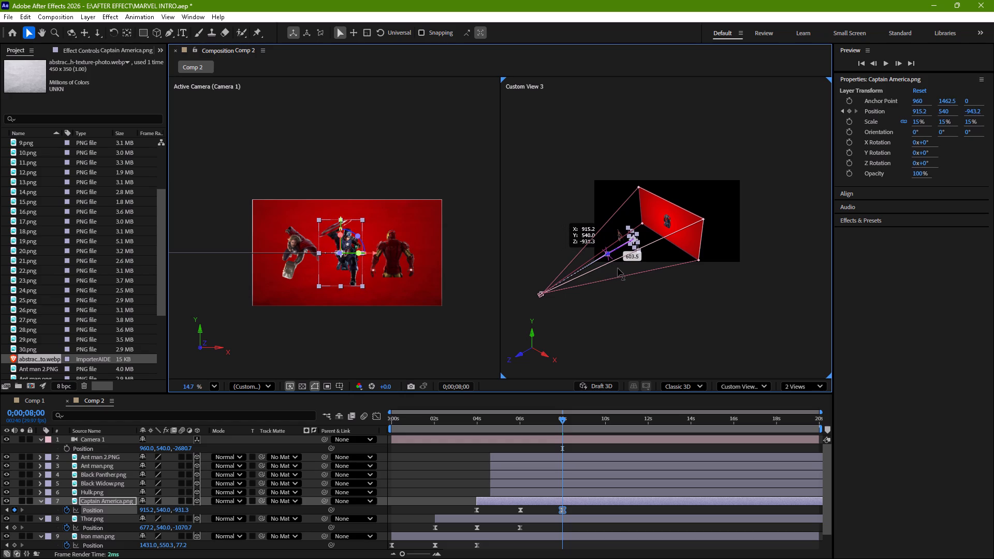
left_click_drag(618, 268, 620, 266)
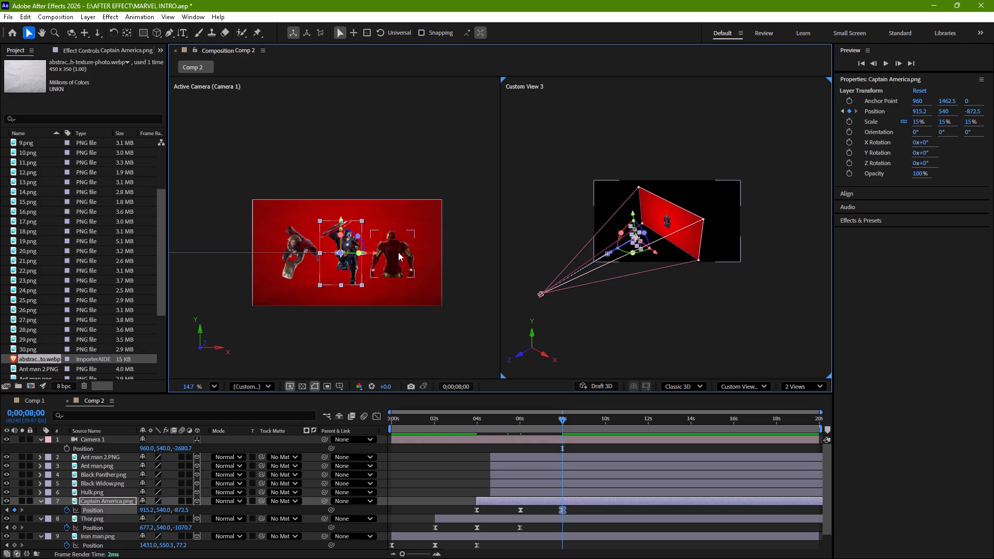
left_click_drag(377, 253, 396, 255)
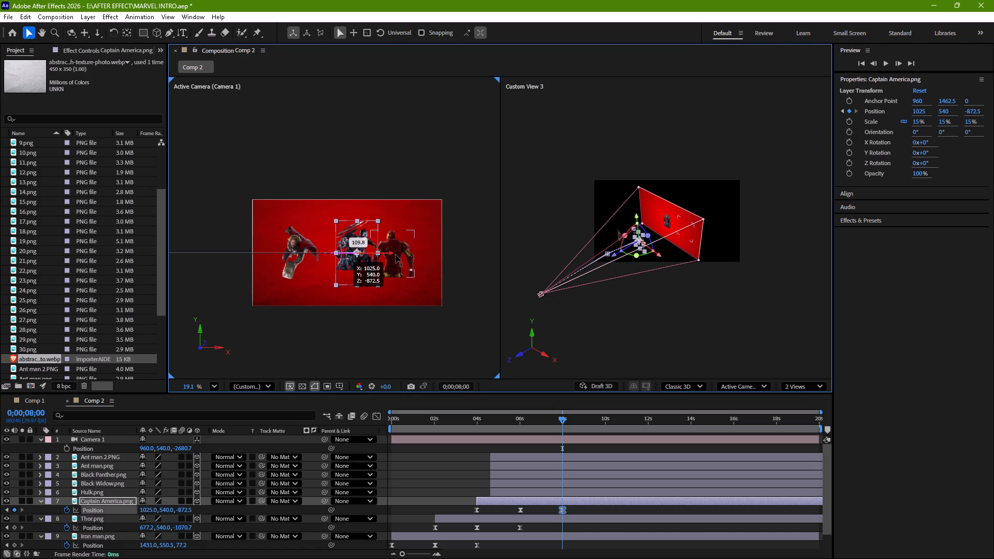
left_click_drag(396, 255, 357, 262)
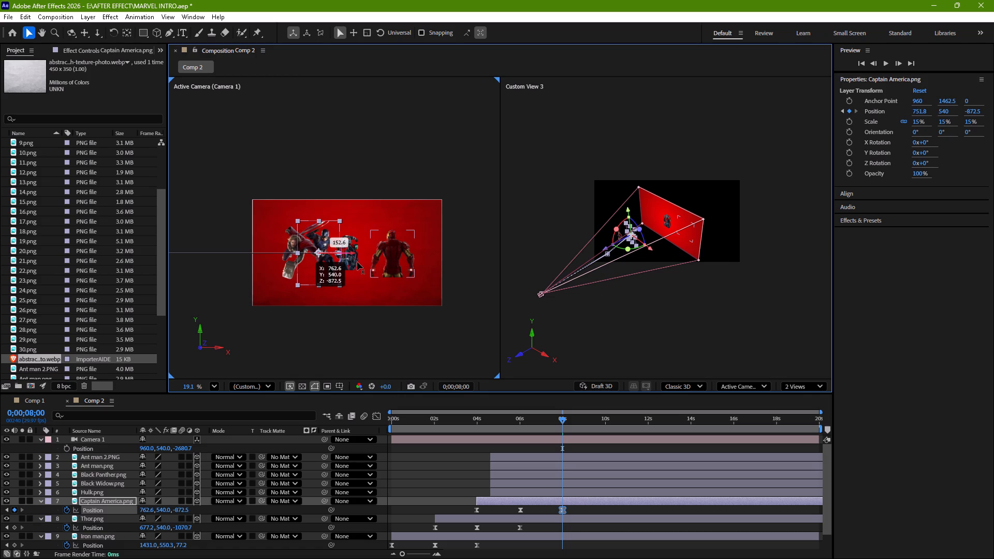
left_click_drag(357, 262, 355, 261)
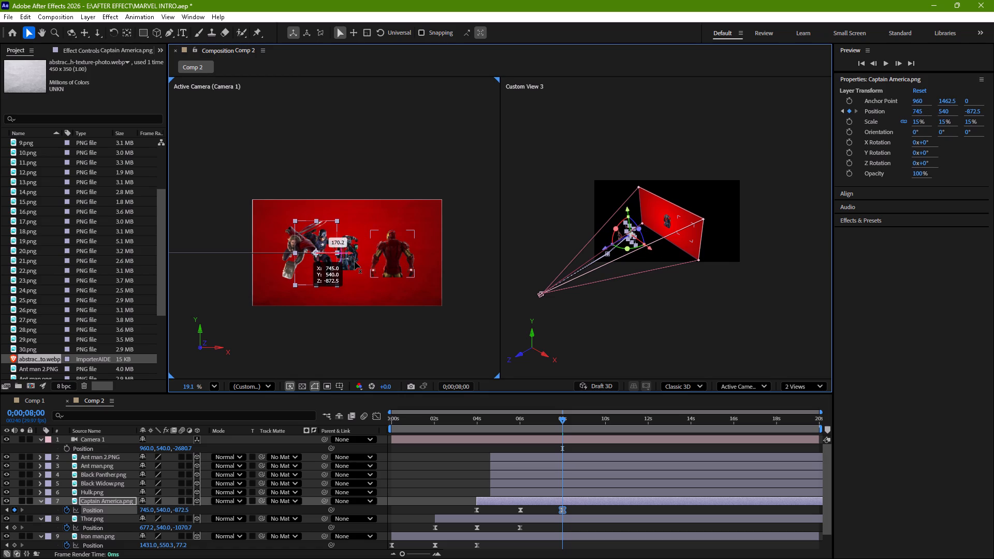
left_click_drag(355, 261, 359, 261)
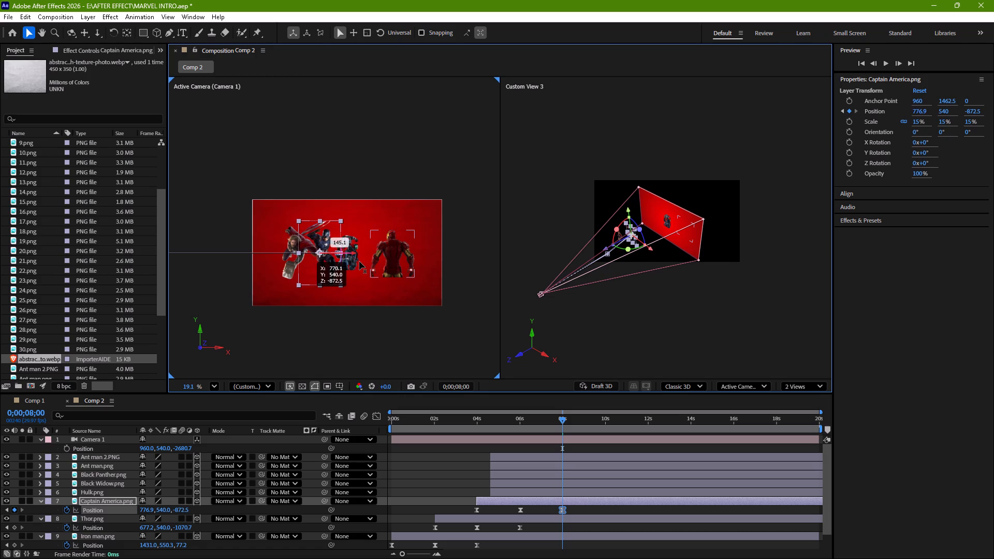
left_click_drag(359, 261, 359, 261)
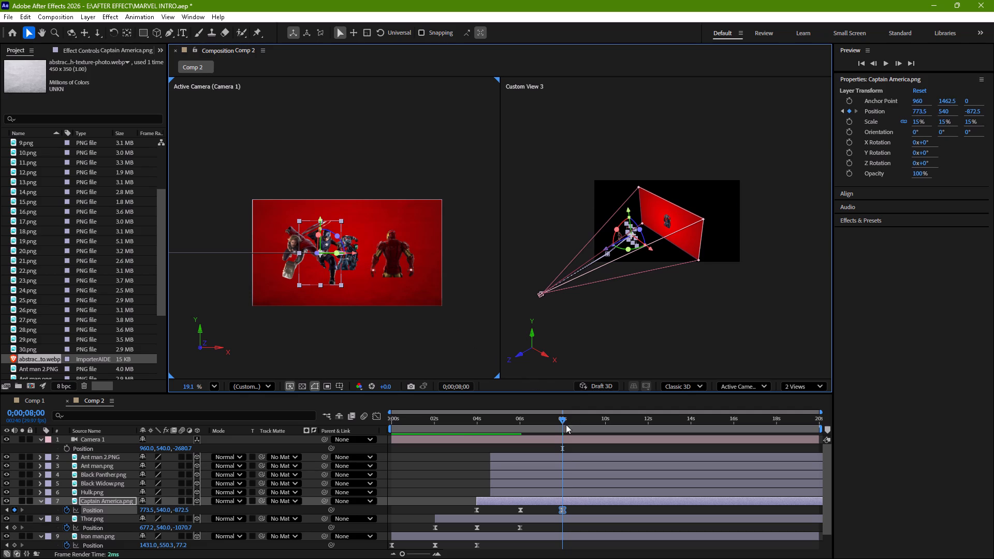
Shift Thor.png's Position keyframe at 0;00;06;00 to about X 513 and preview the animation from 0;00;04;01.
left_click(520, 528)
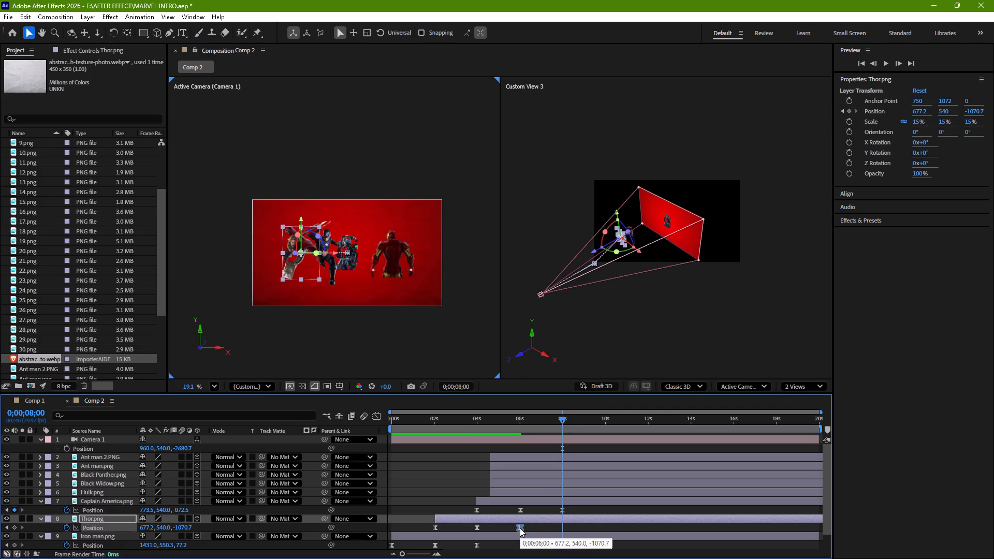
left_click_drag(562, 420, 561, 420)
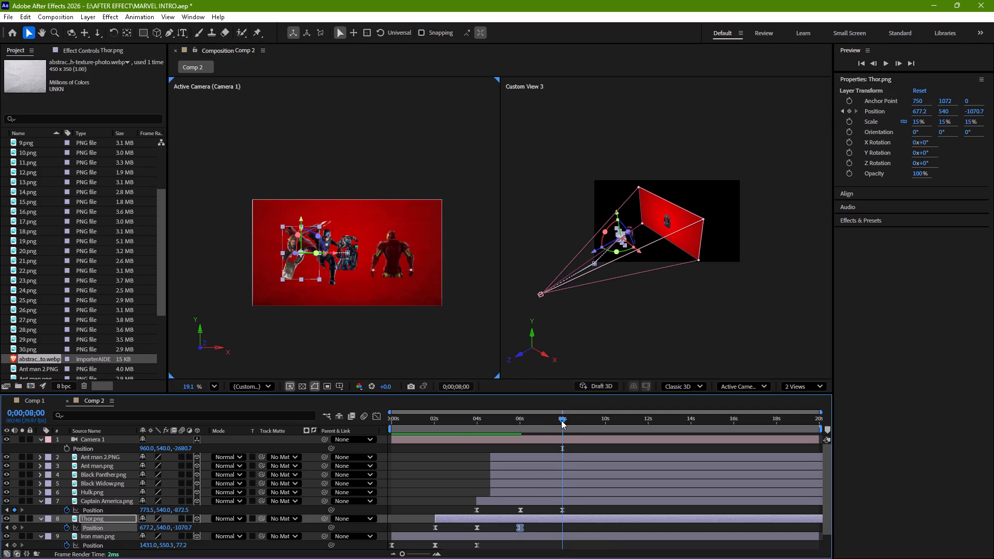
left_click_drag(561, 420, 519, 438)
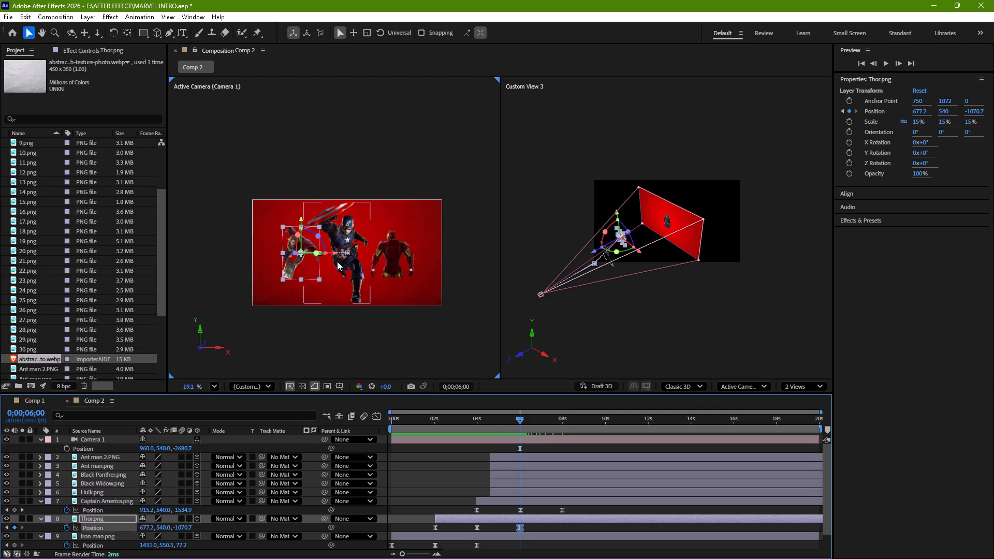
left_click_drag(333, 253, 316, 255)
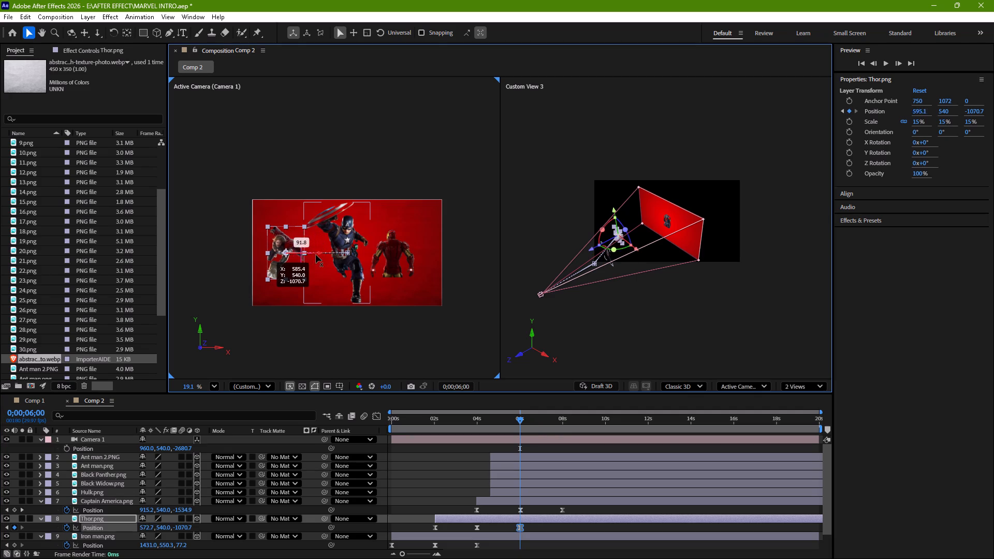
left_click_drag(316, 255, 313, 256)
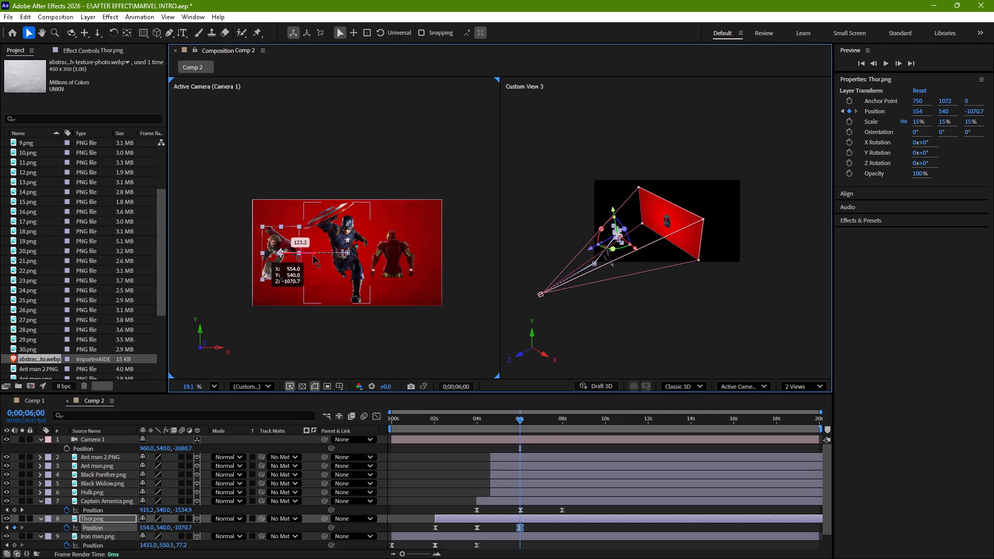
left_click_drag(313, 256, 306, 261)
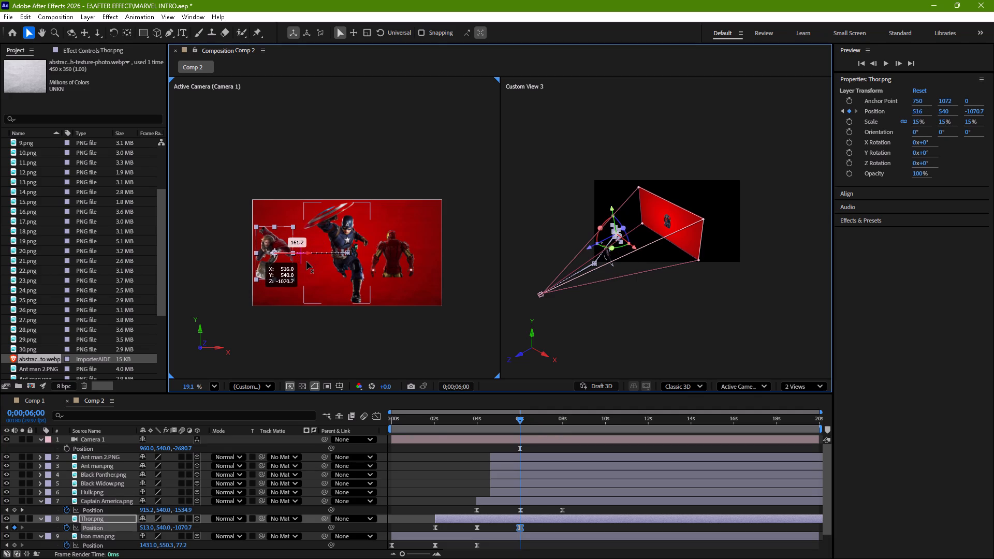
left_click_drag(306, 261, 306, 262)
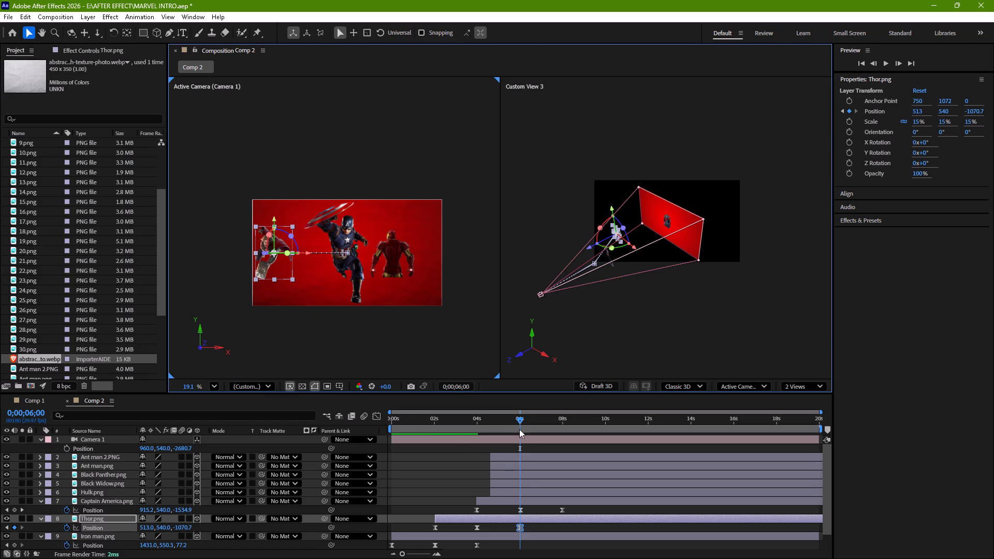
left_click_drag(520, 417, 478, 431)
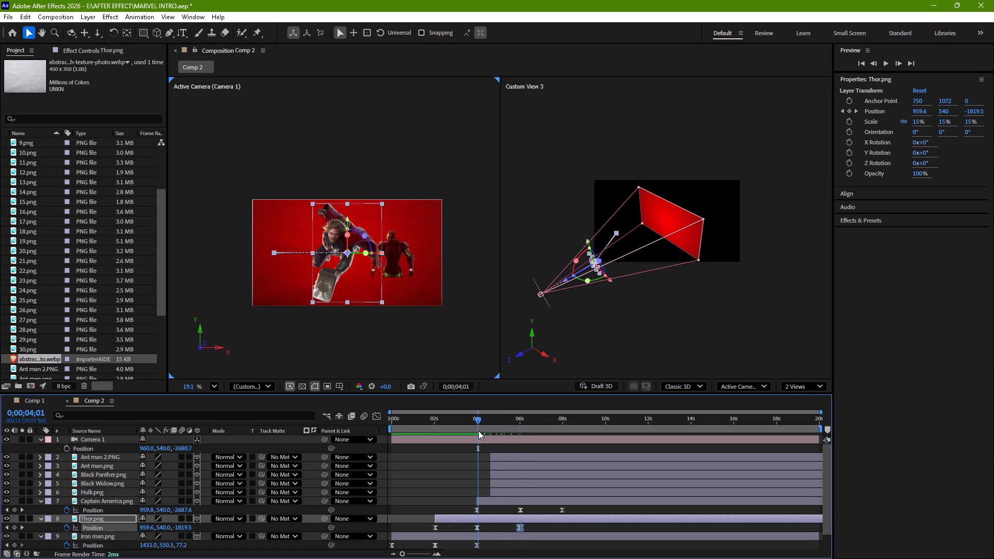
key("space")
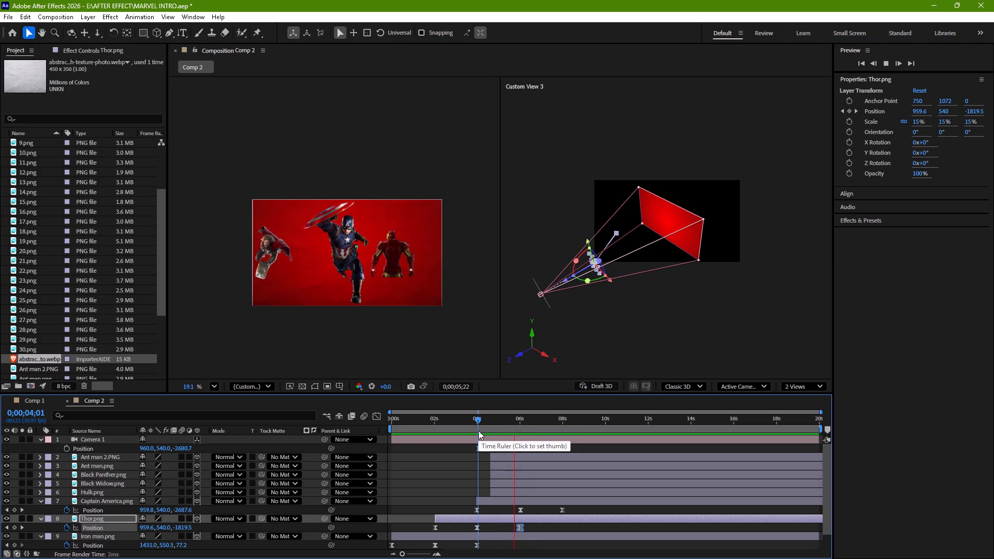
key("space")
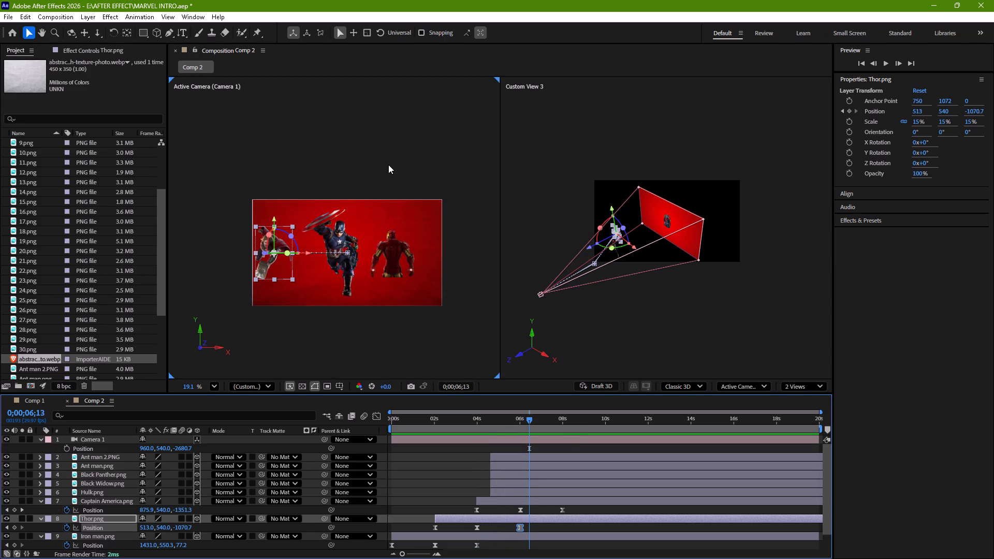
Scale the abstract paper texture layer up to about 464.9, 332.6%.
scroll(387, 163, "up", 13, "ctrl")
scroll(387, 163, "down", 13, "ctrl")
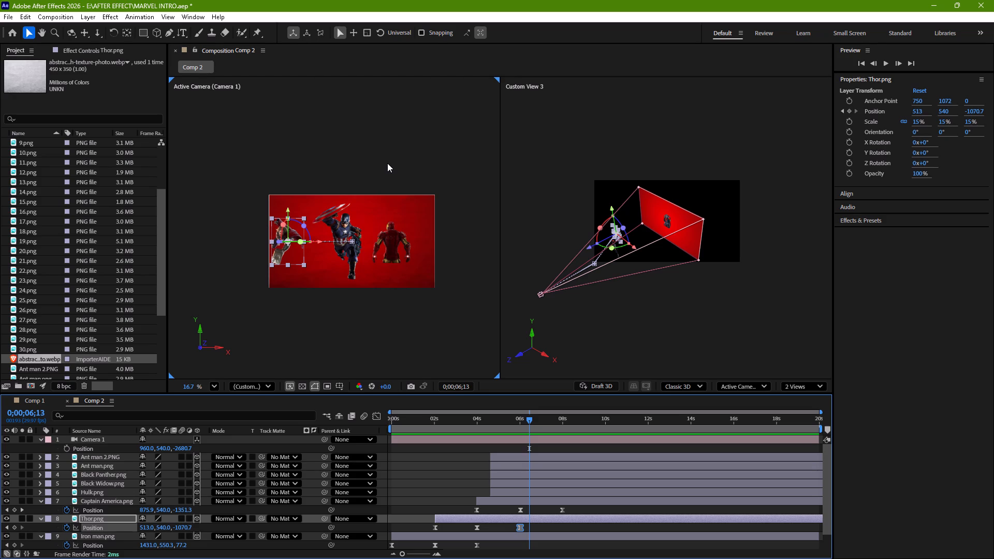
scroll(137, 467, "down", 4)
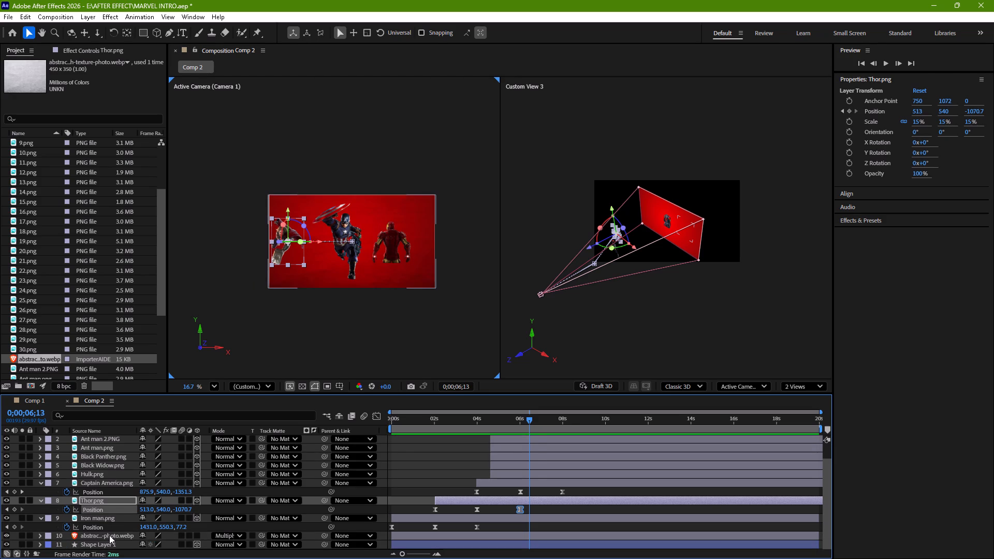
left_click(109, 535)
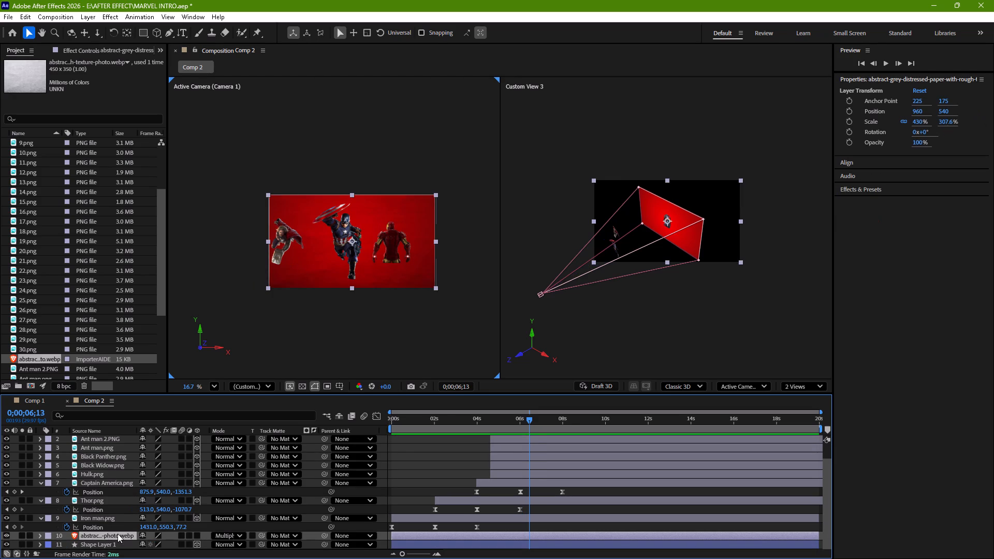
key("s")
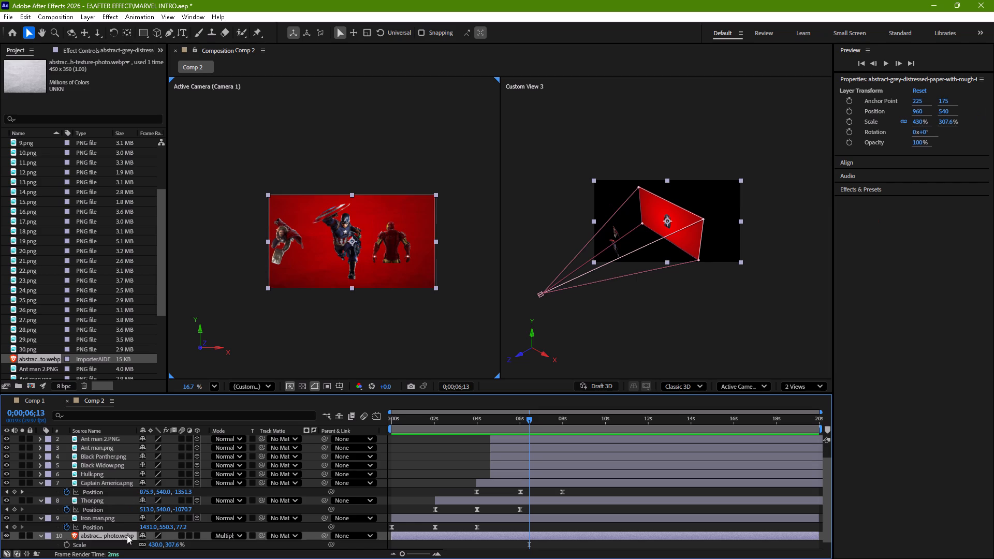
left_click_drag(166, 544, 176, 544)
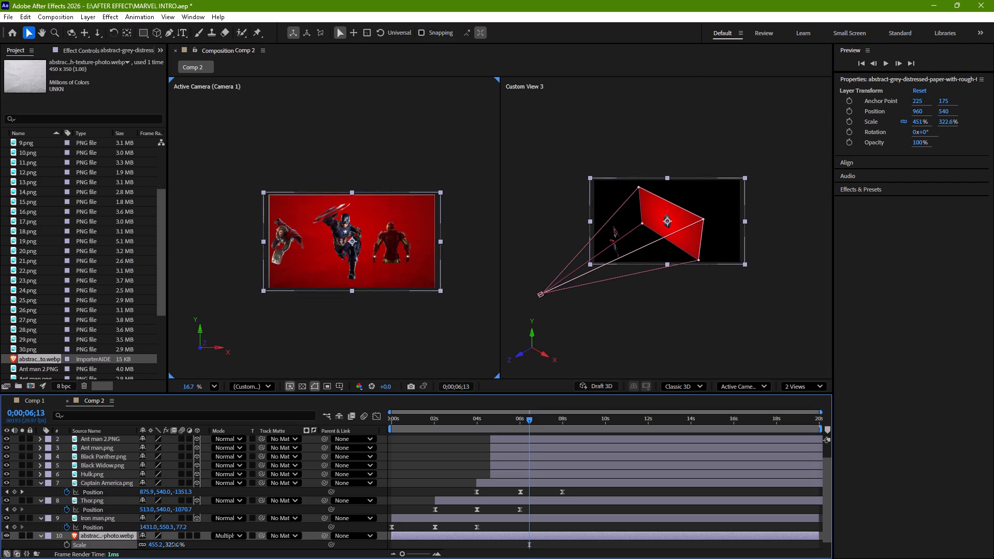
left_click_drag(176, 544, 179, 545)
Scale Shape Layer 1, the red background, up to 132% and collapse both background layers' Scale properties.
scroll(92, 499, "down", 3)
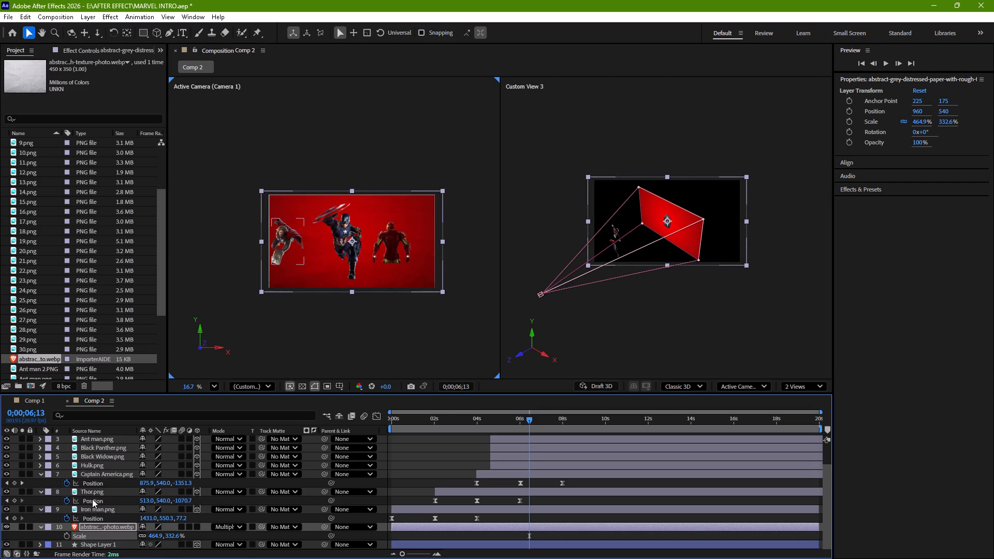
left_click(103, 543)
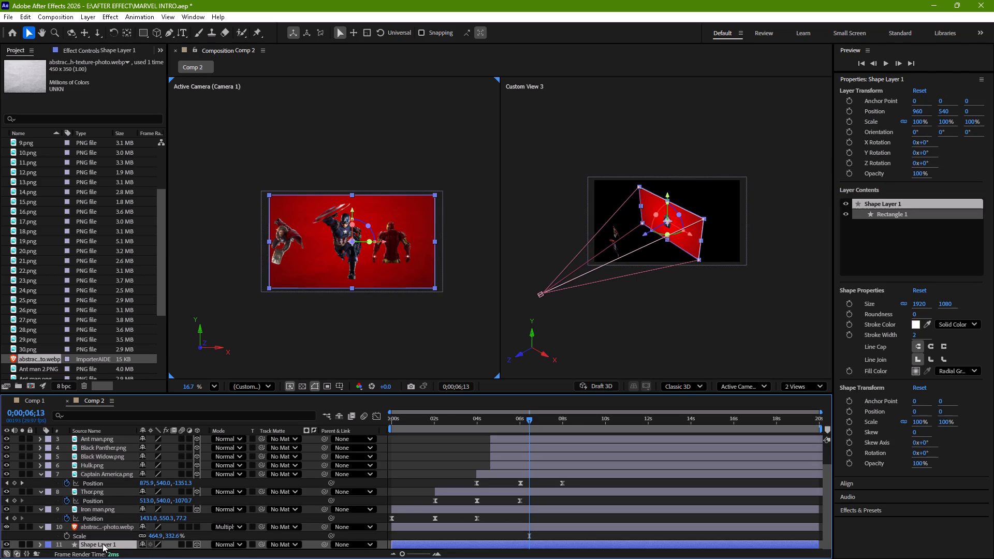
key("s")
scroll(111, 500, "down", 3)
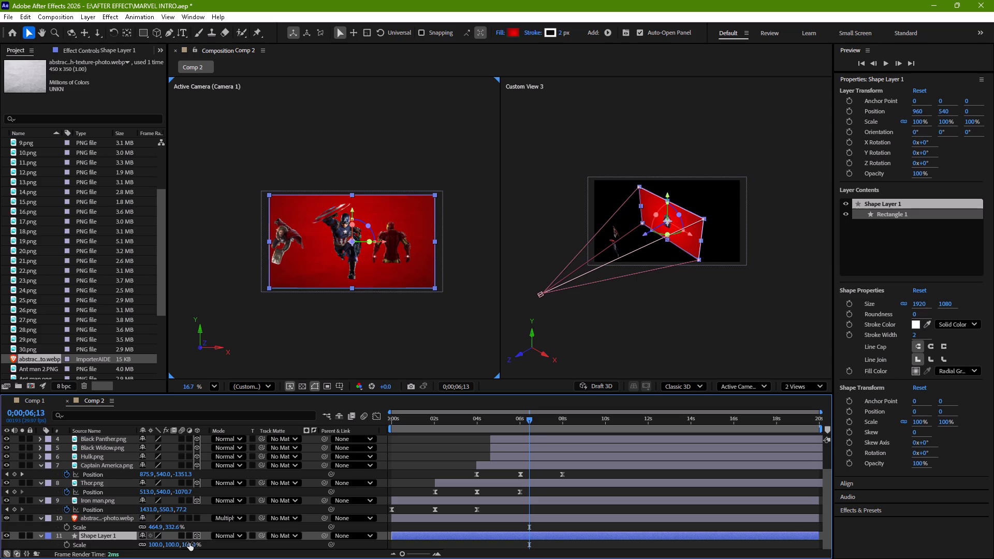
left_click_drag(189, 545, 206, 545)
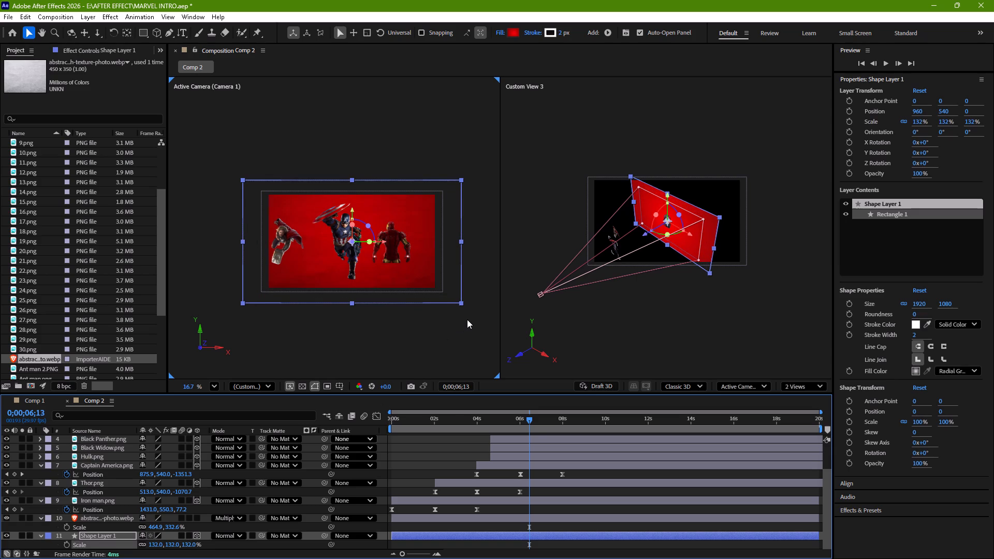
left_click(467, 319)
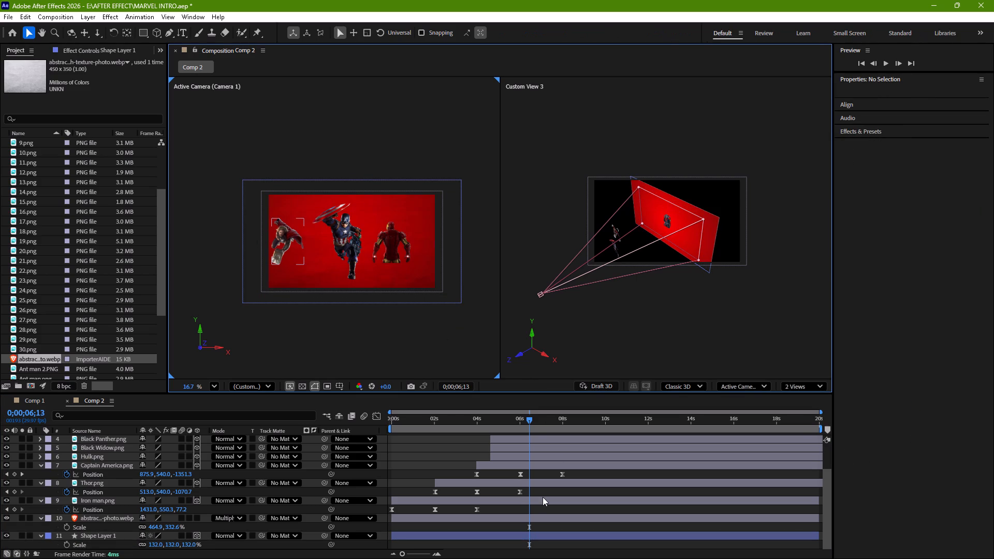
left_click(44, 537)
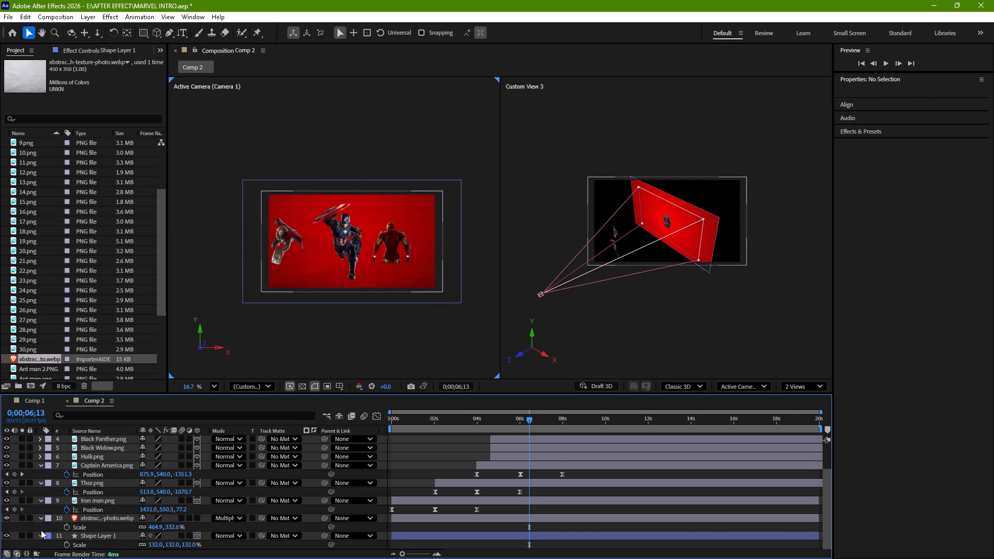
left_click(40, 536)
left_click(41, 524)
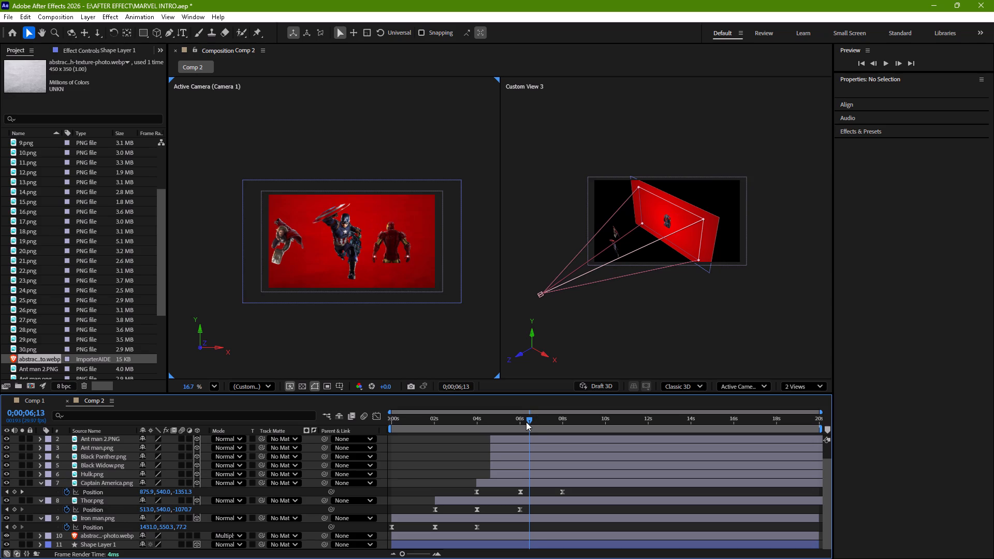
Preview the hero fly-in animation from 0;00;00;00.
left_click_drag(529, 421, 330, 461)
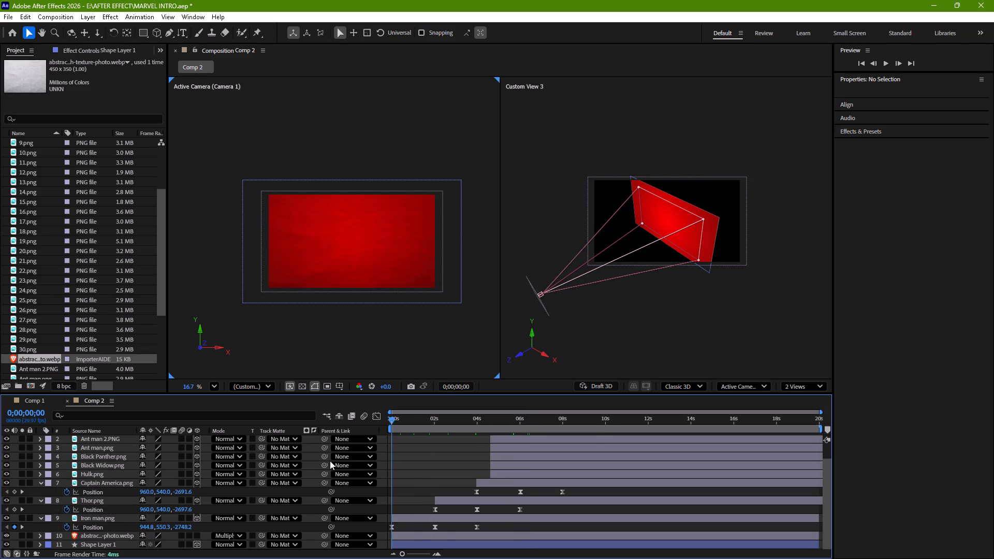
key("space")
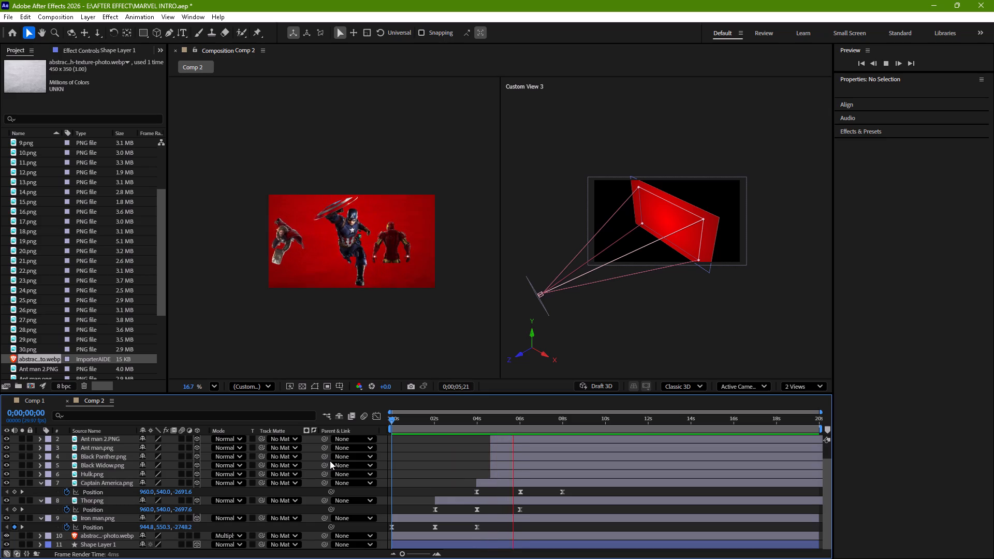
key("space")
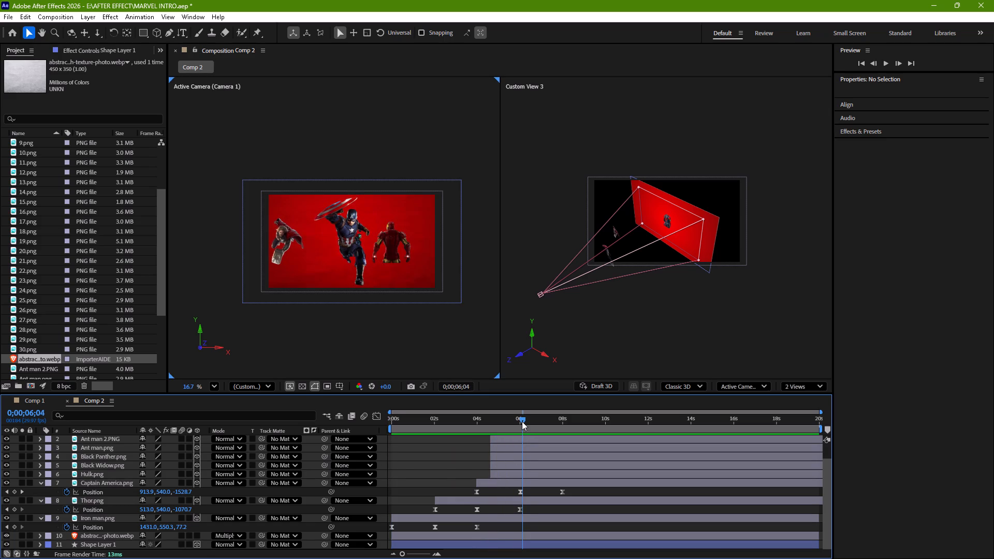
At 0;00;04;00, shift Iron man.png's Position keyframe to about X 1622 and preview the animation from there.
left_click_drag(522, 421, 452, 454)
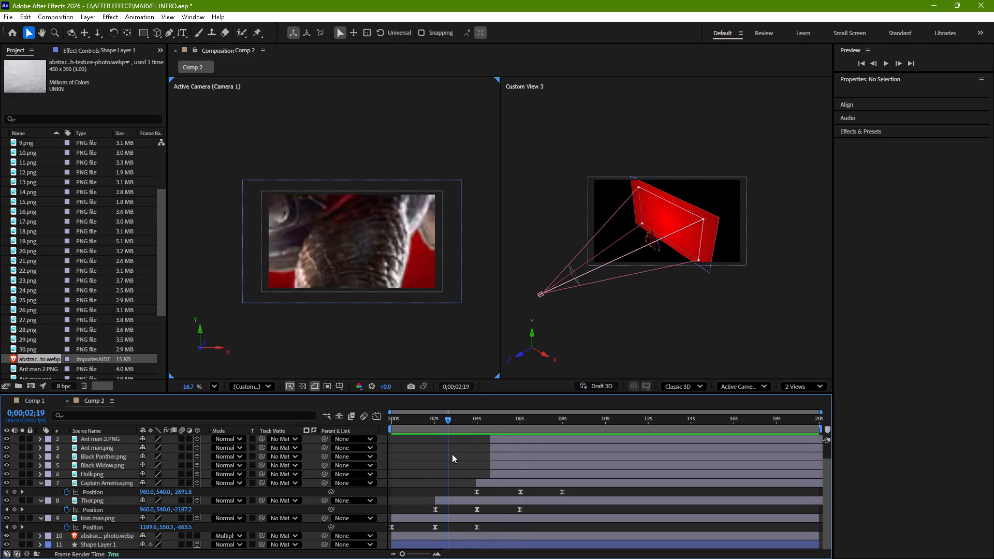
left_click_drag(452, 454, 476, 453)
left_click(483, 522)
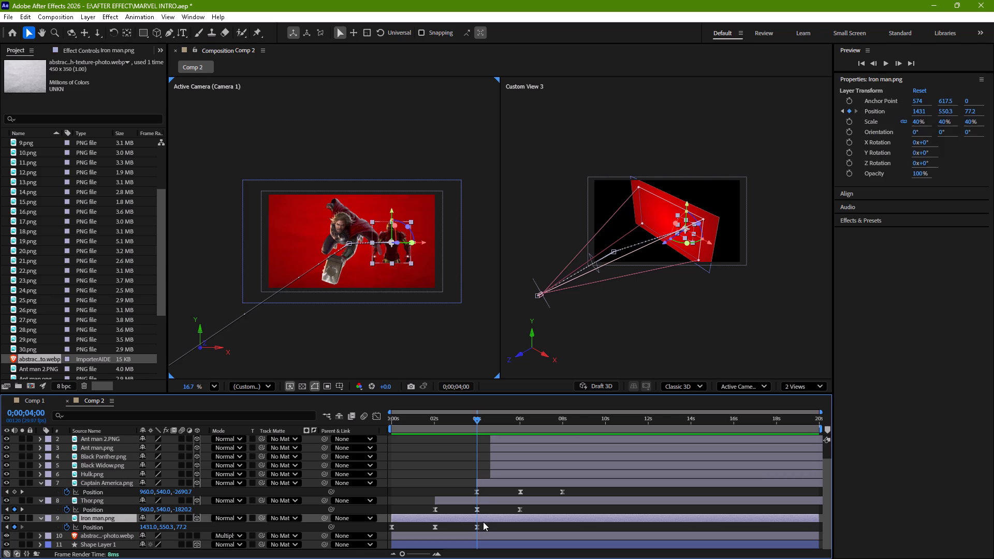
left_click_drag(422, 243, 430, 242)
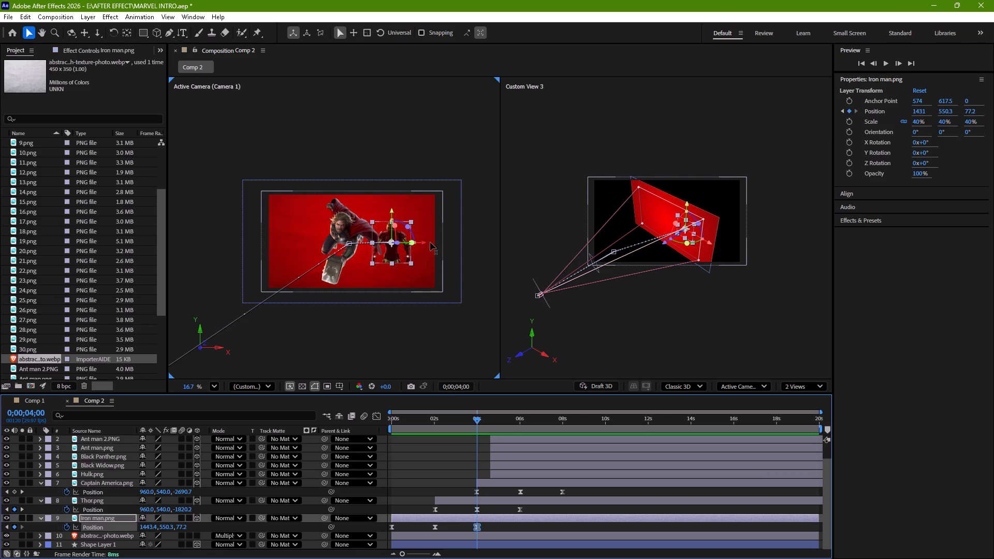
left_click_drag(430, 242, 438, 242)
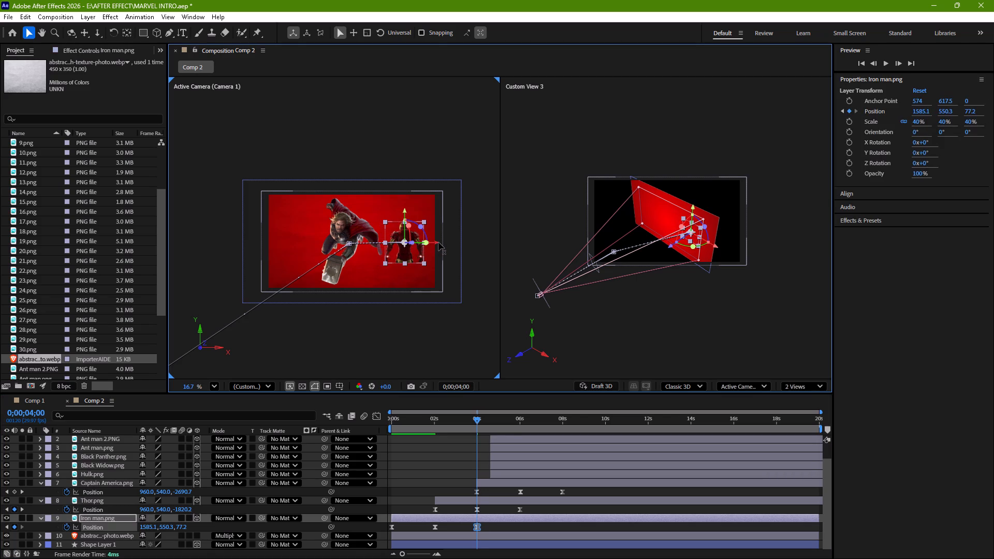
key("ctrl+z")
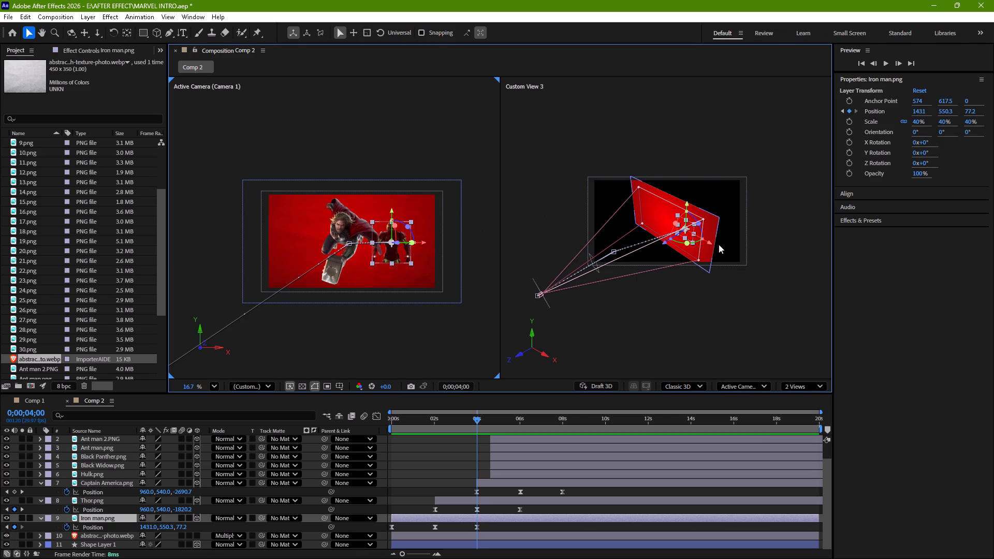
left_click_drag(710, 243, 723, 245)
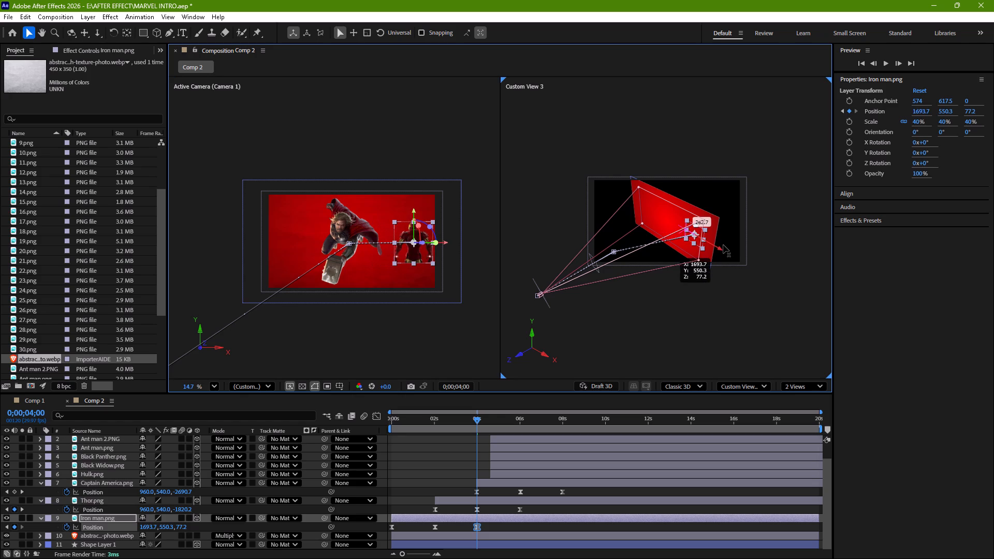
left_click_drag(723, 245, 719, 245)
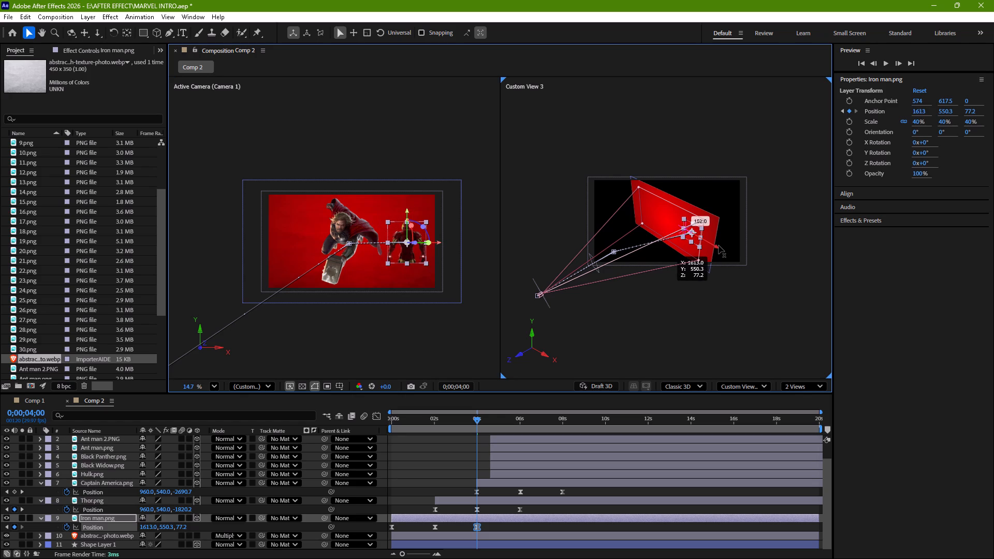
left_click_drag(719, 245, 719, 245)
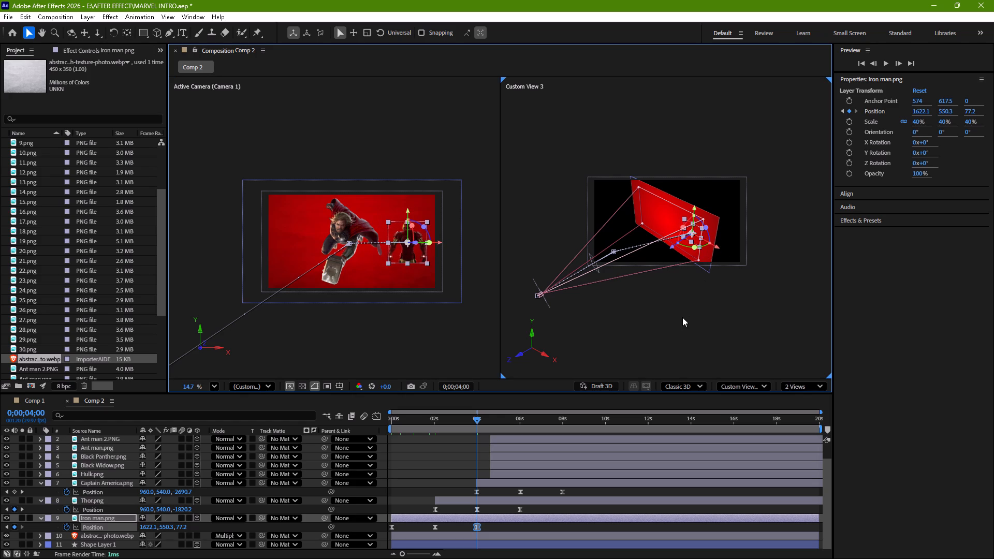
key("space")
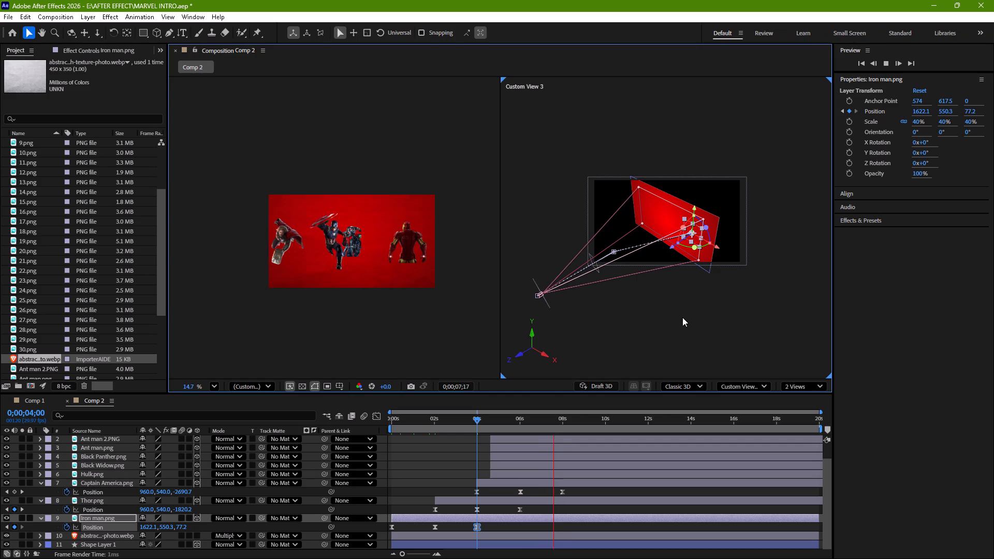
key("space")
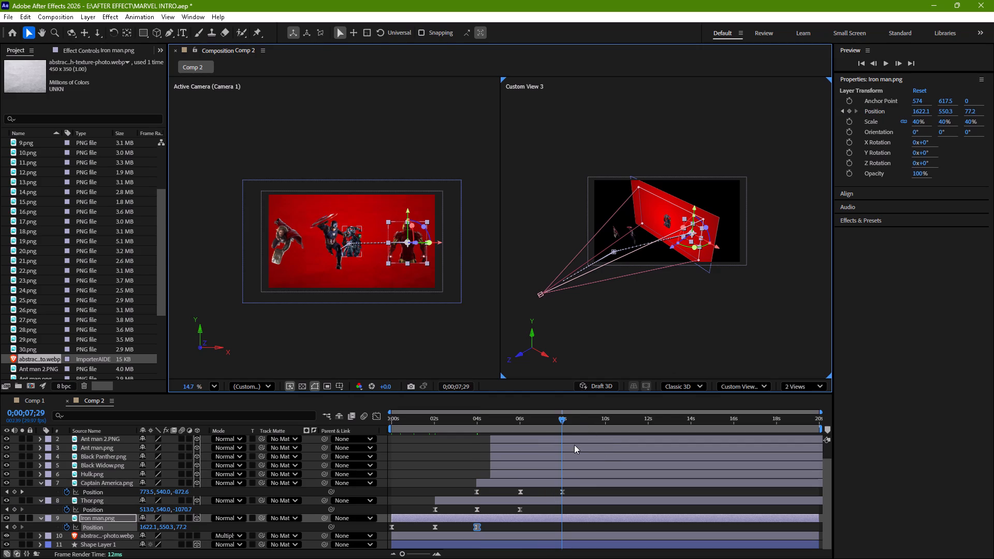
Delete Captain America.png's third Position keyframe and create a new one at 0;00;07;29 at about X 613, Z -752.
left_click(579, 481)
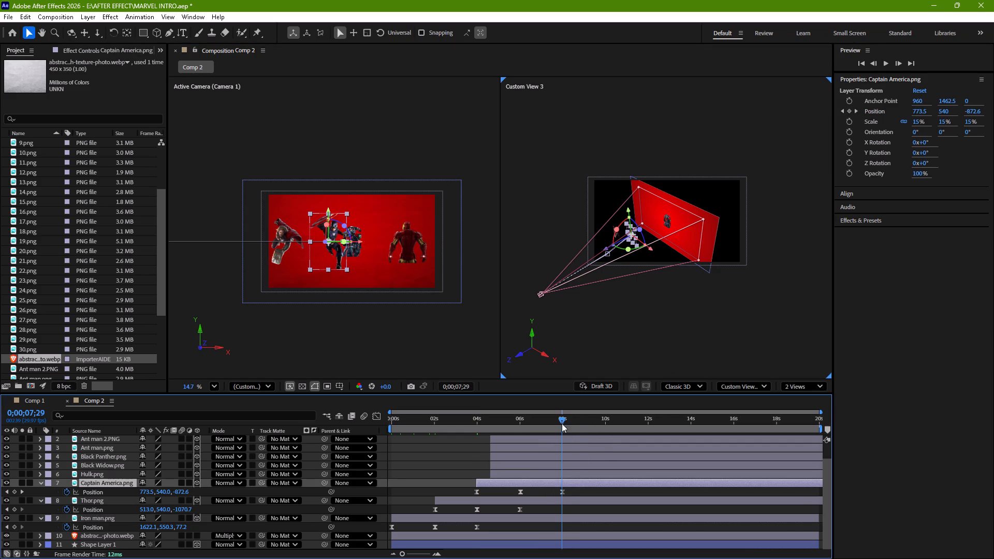
left_click(563, 491)
key("Delete")
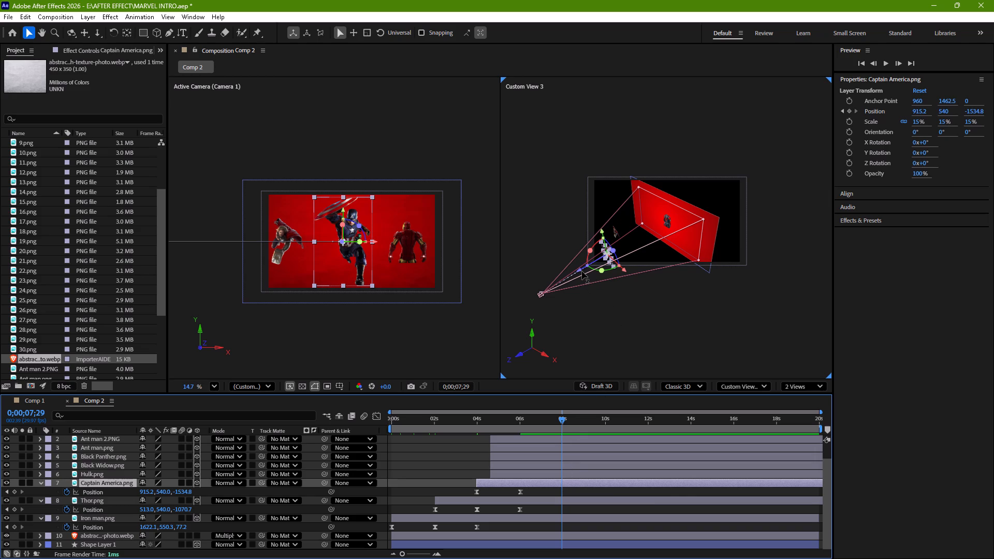
left_click_drag(582, 271, 622, 251)
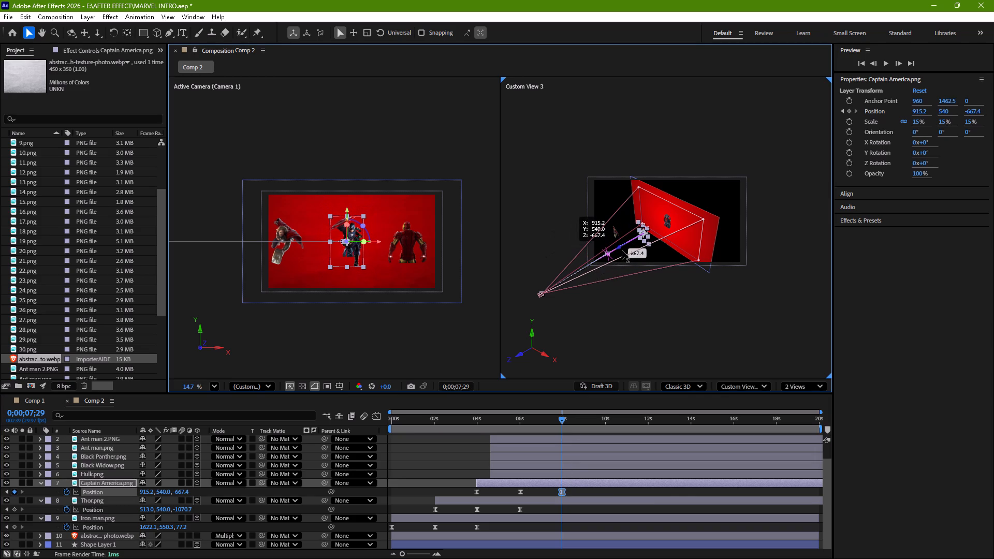
left_click_drag(622, 251, 619, 253)
left_click_drag(661, 250, 628, 247)
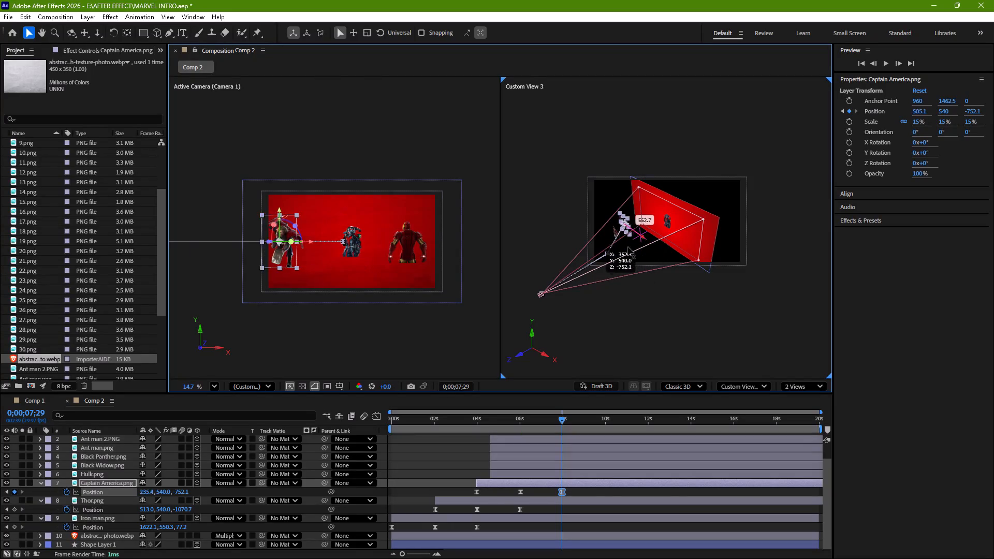
left_click_drag(628, 247, 644, 251)
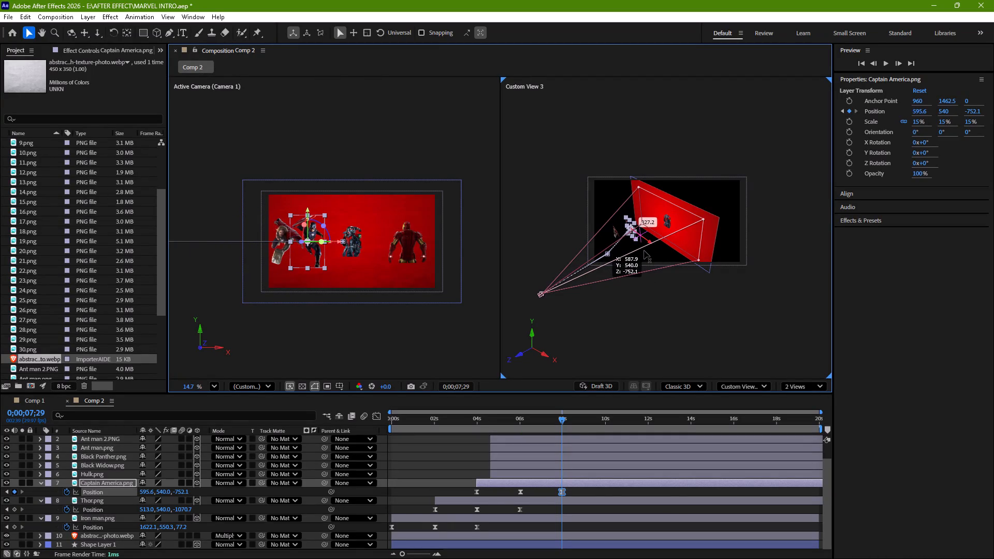
left_click_drag(644, 251, 646, 251)
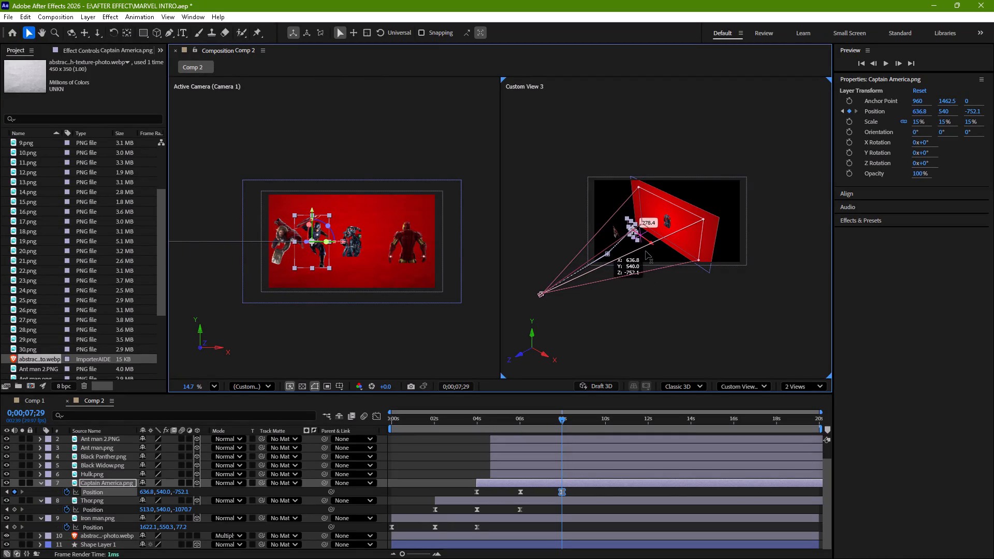
left_click_drag(646, 251, 645, 251)
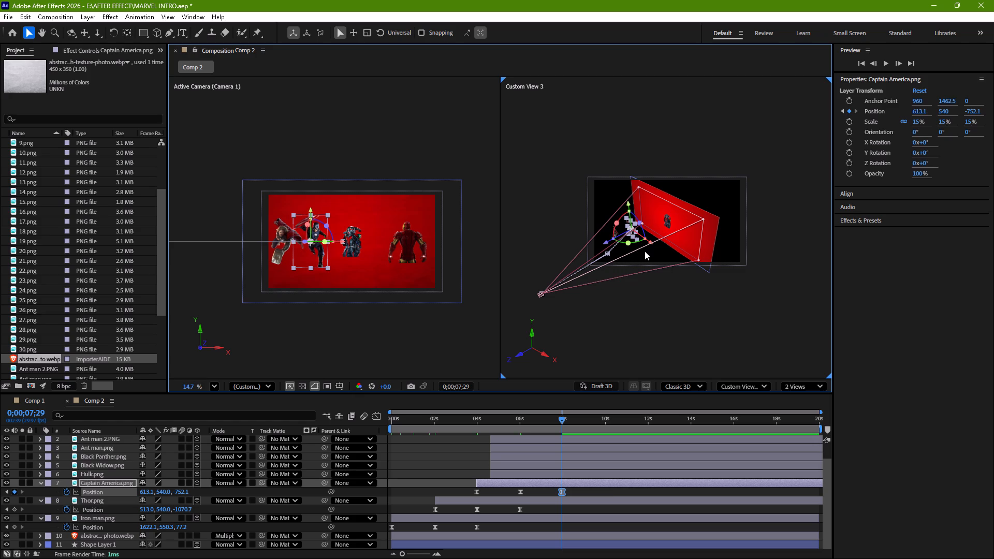
Shift the Hulk.png layer in time so it starts at about 0;00;06;00, aligned with Captain America.png's second Position keyframe.
left_click(604, 473)
left_click_drag(531, 473, 560, 473)
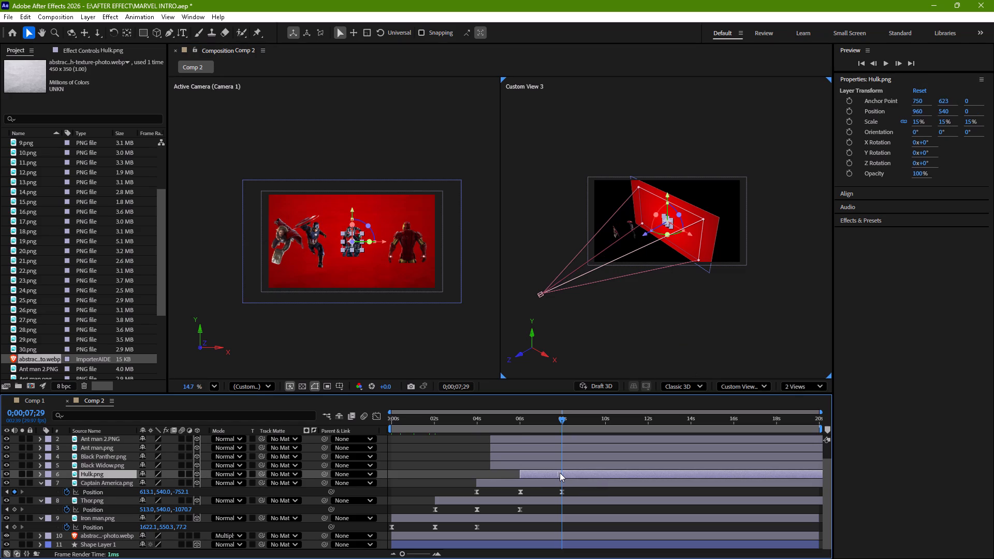
left_click_drag(560, 473, 600, 470)
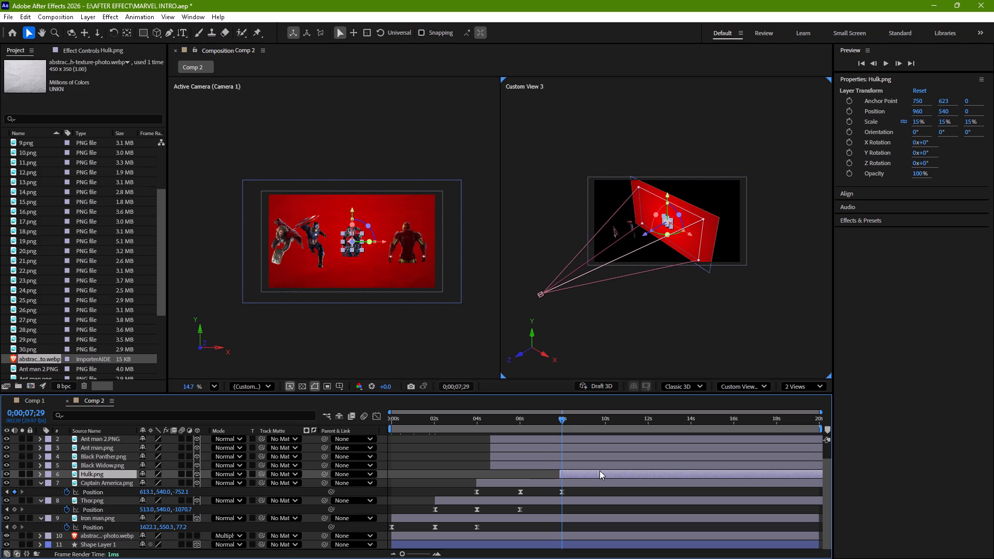
left_click_drag(600, 470, 601, 470)
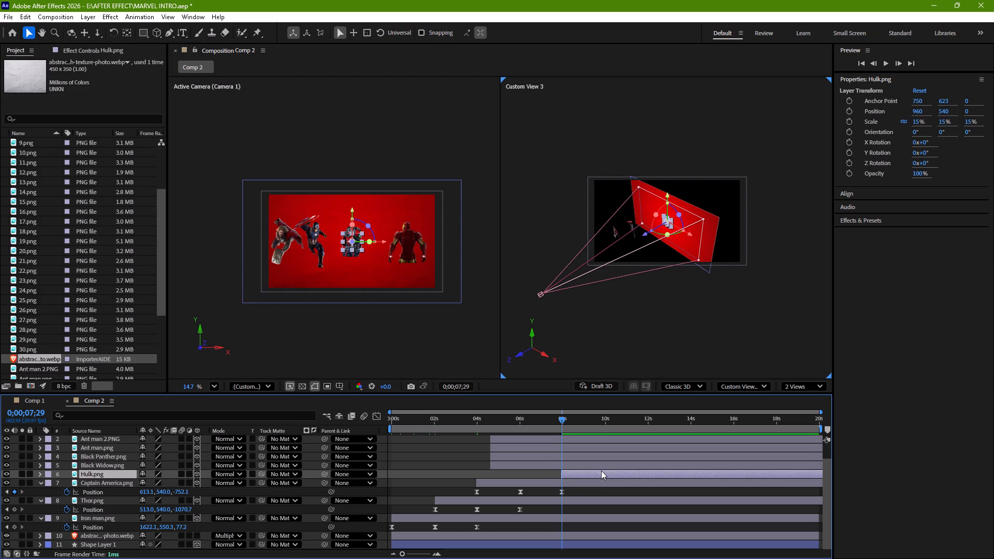
left_click_drag(601, 470, 602, 470)
left_click_drag(602, 470, 564, 470)
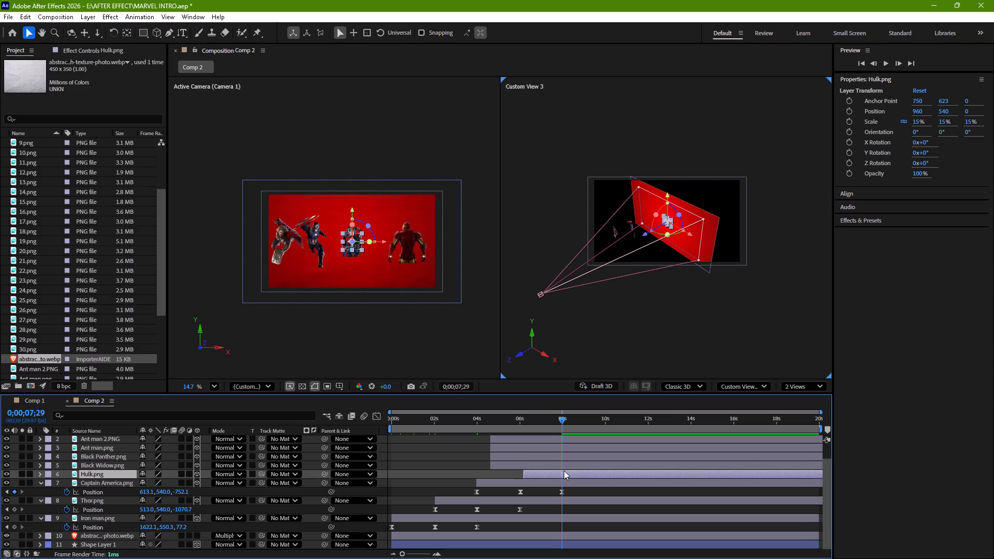
left_click_drag(564, 470, 560, 473)
Around 0;00;06;04, reveal Hulk.png's Position and pull the layer back just behind the camera, to about Z -2686.
left_click_drag(561, 420, 521, 441)
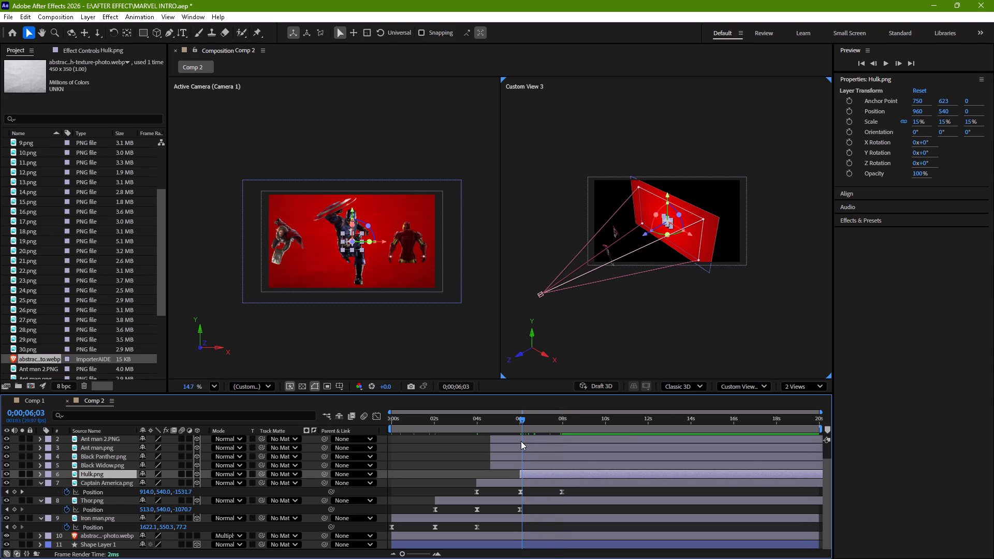
left_click_drag(521, 441, 521, 445)
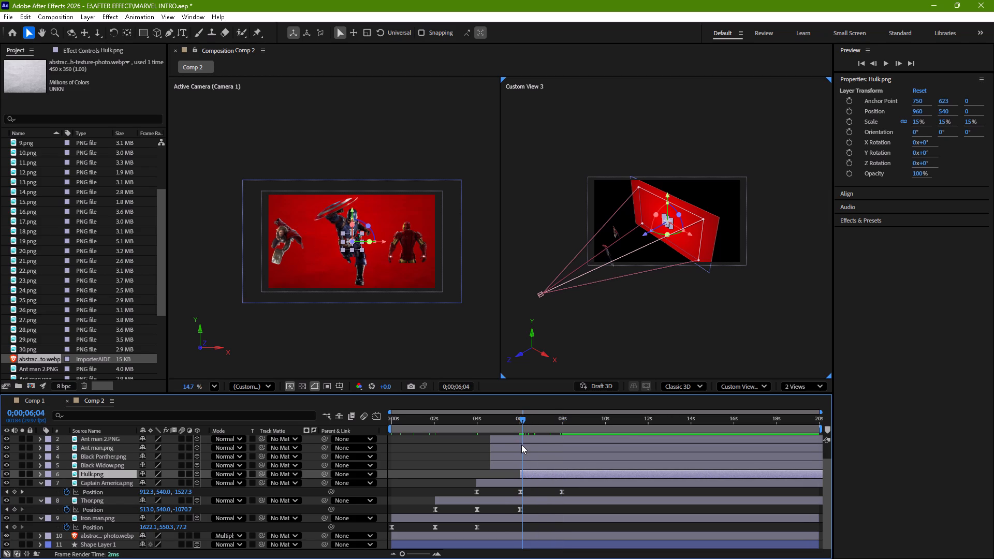
left_click(539, 471)
key("p")
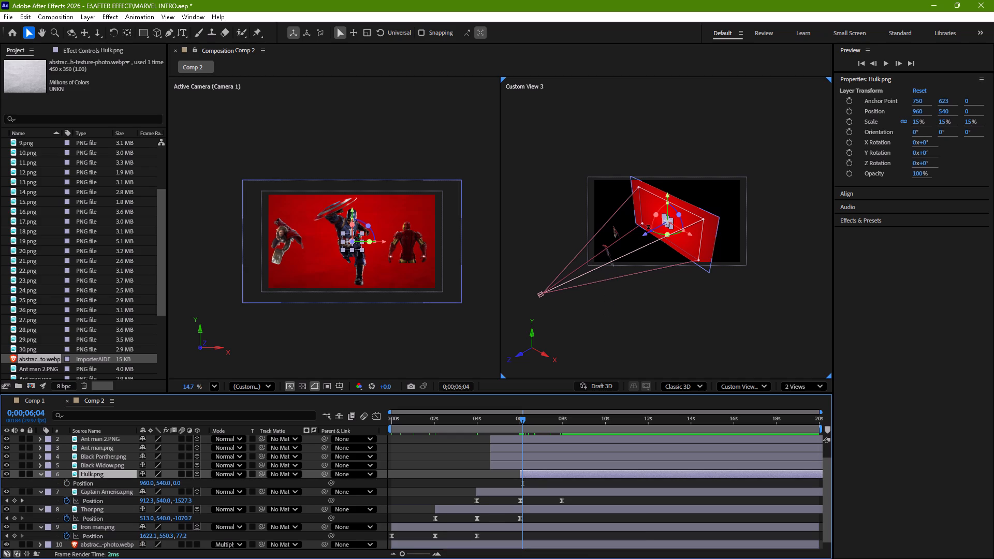
left_click_drag(645, 235, 601, 270)
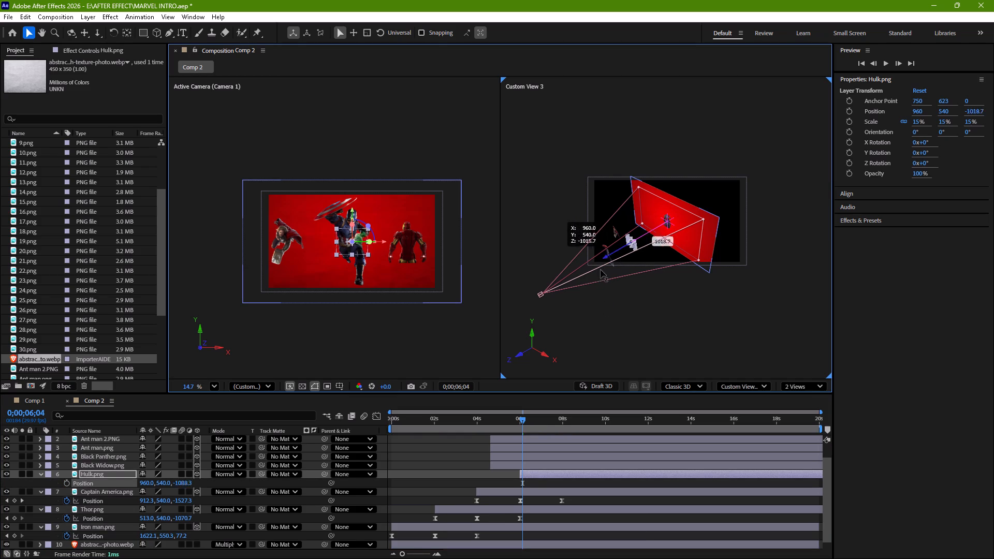
left_click_drag(601, 270, 520, 349)
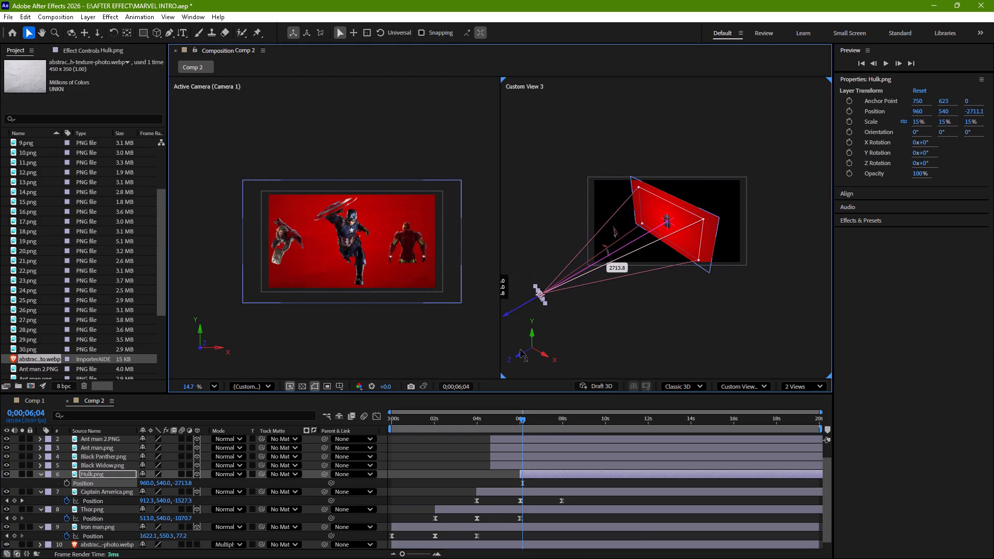
left_click_drag(520, 349, 525, 350)
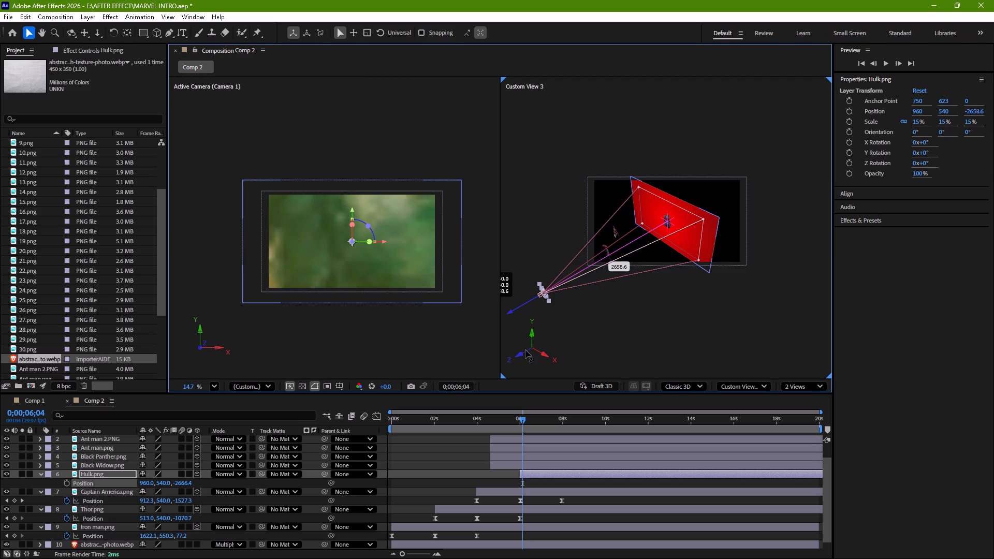
left_click_drag(525, 350, 524, 351)
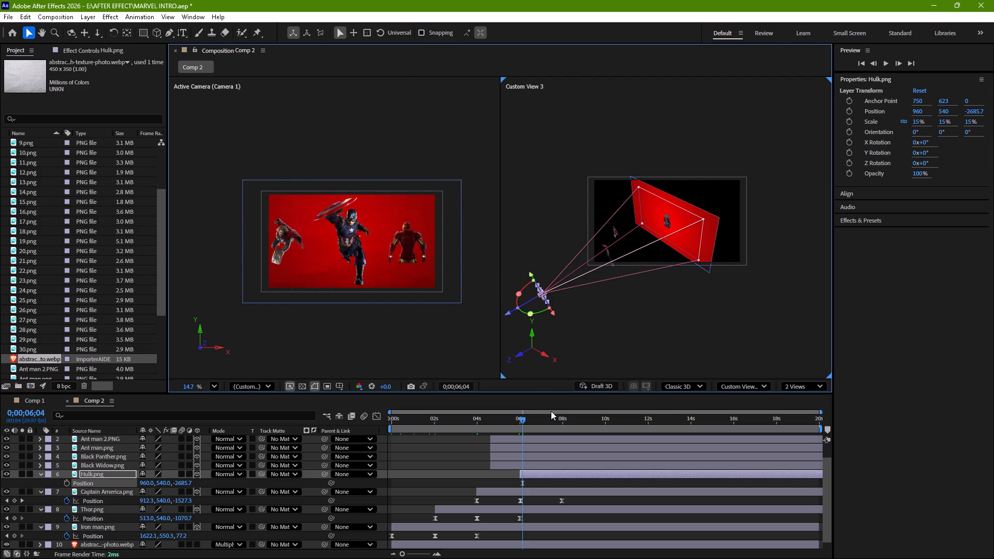
Start Position keyframing on the Hulk.png layer at 0;00;06;01, with the layer just behind the camera.
left_click(542, 474)
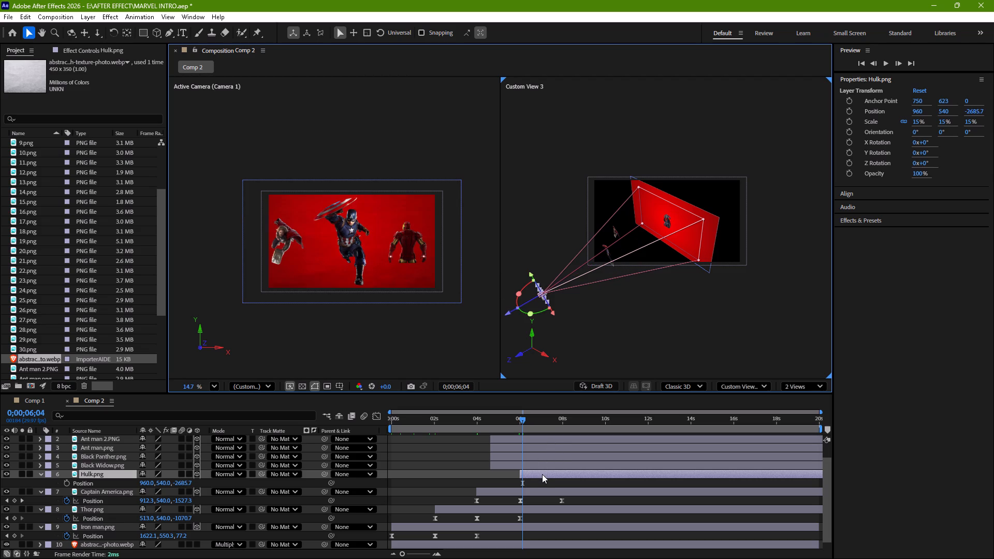
left_click(522, 420)
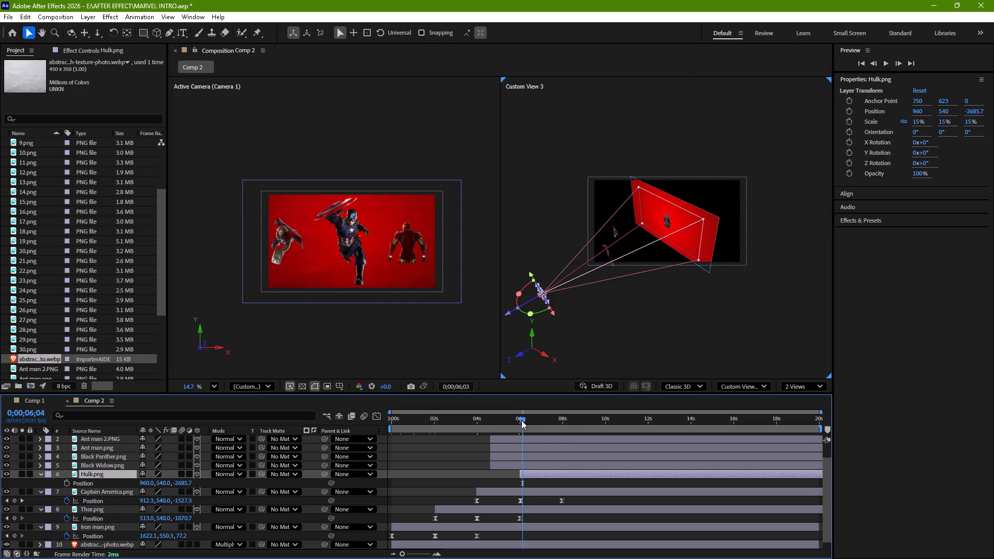
left_click(552, 476)
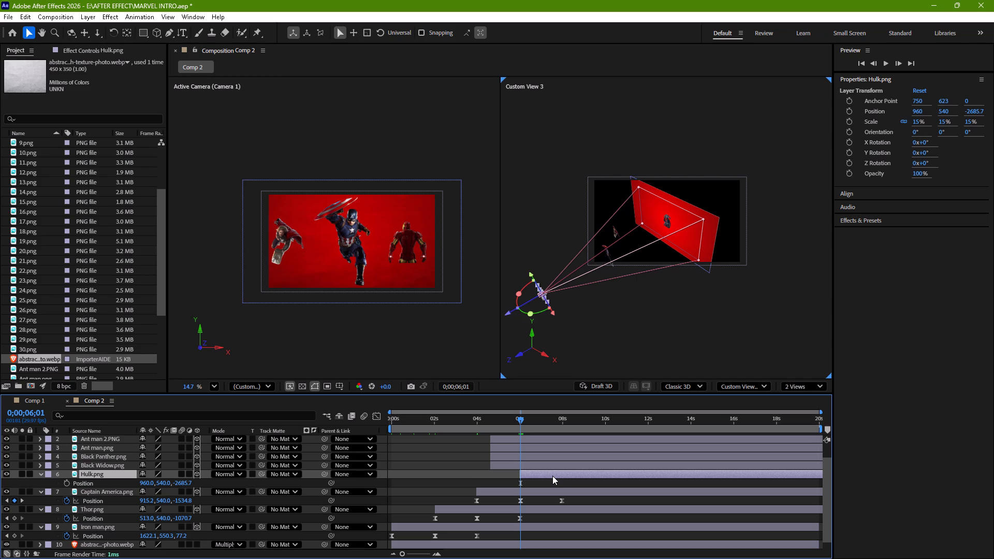
key("p")
key("p")
left_click(68, 482)
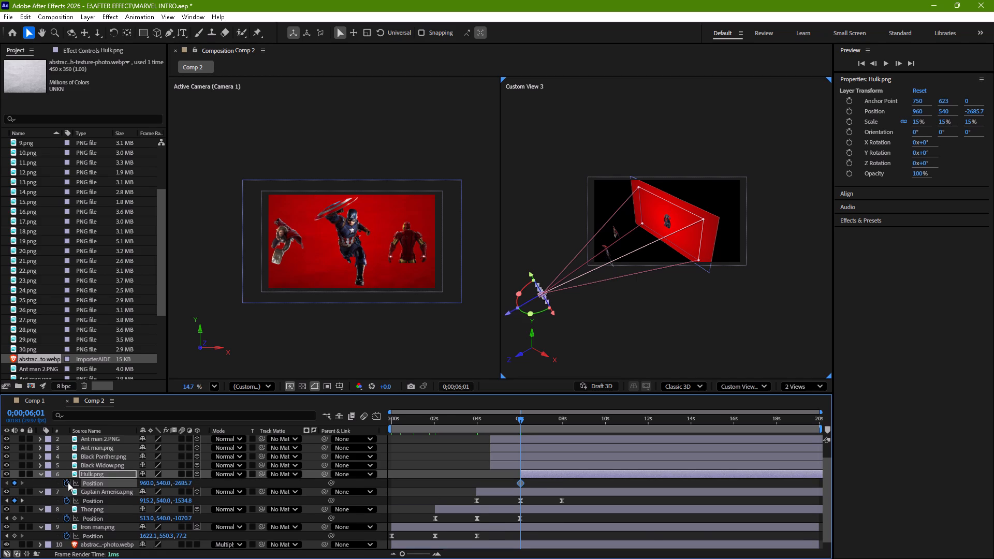
At 0;00;07;29, move Hulk.png forward in front of the camera to about Z -2225 and preview the animation from 0;00;05;29.
left_click_drag(520, 420, 561, 421)
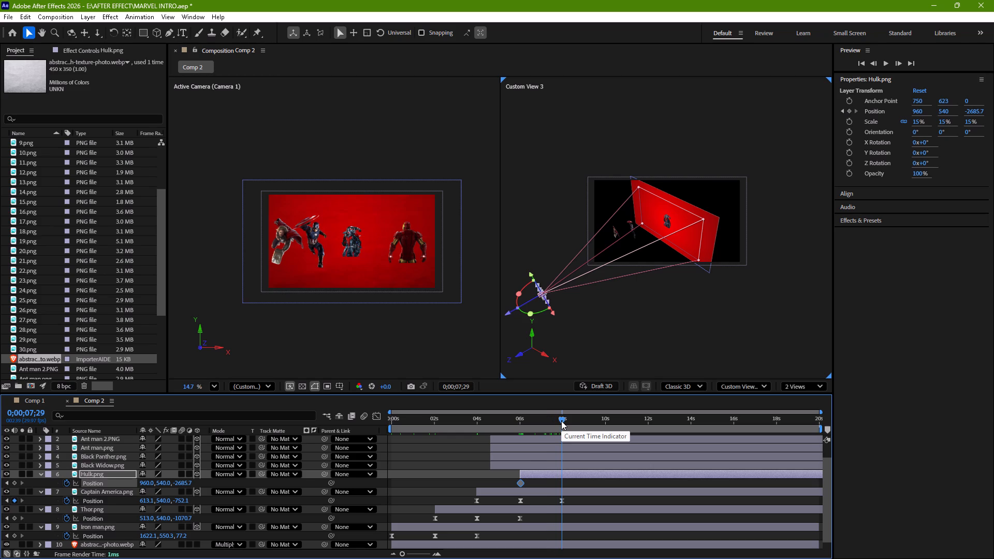
left_click_drag(509, 313, 561, 298)
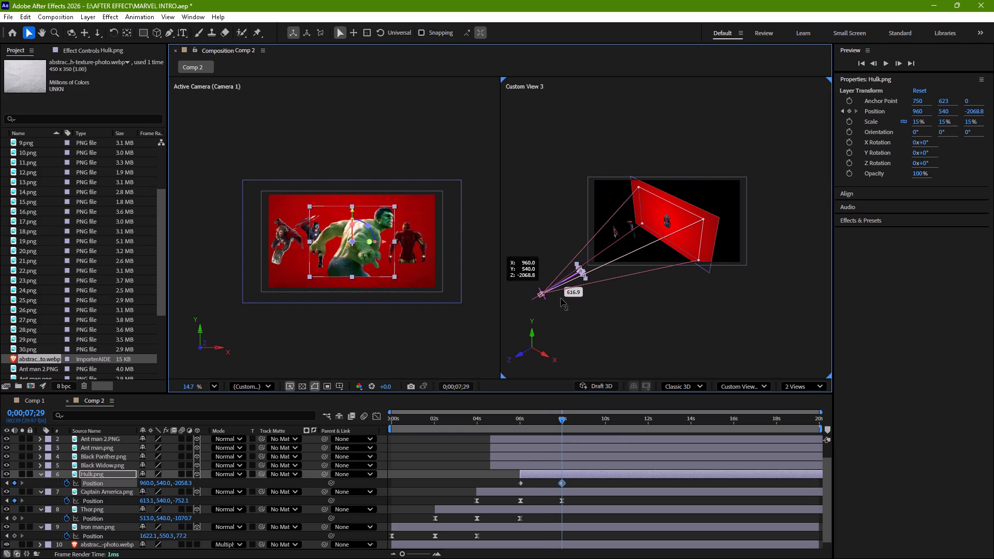
left_click_drag(561, 298, 556, 300)
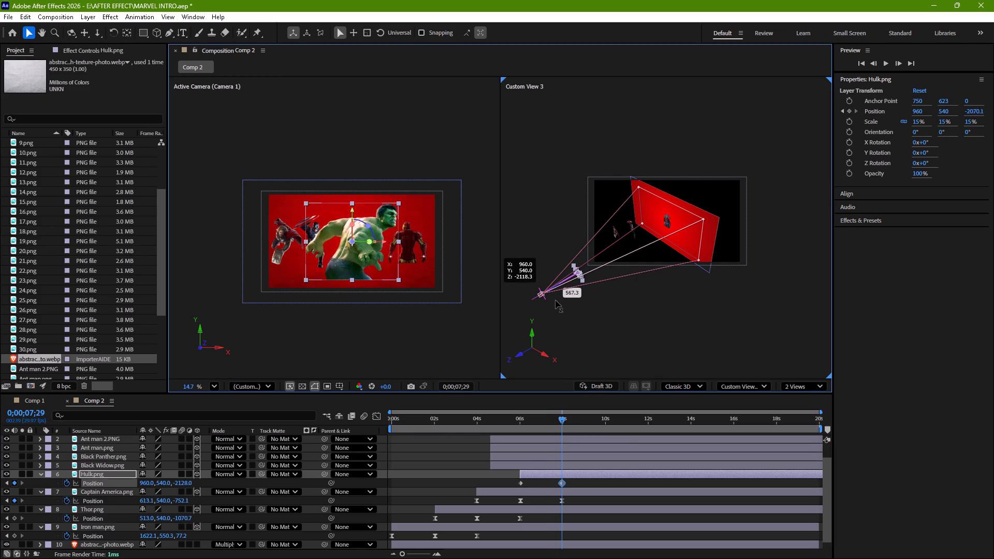
left_click_drag(556, 300, 549, 305)
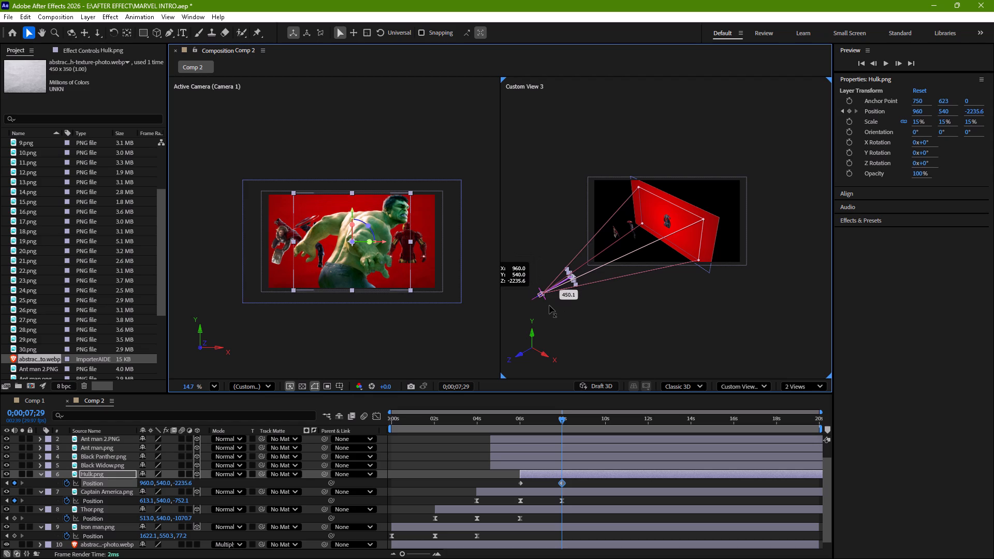
left_click_drag(549, 305, 552, 308)
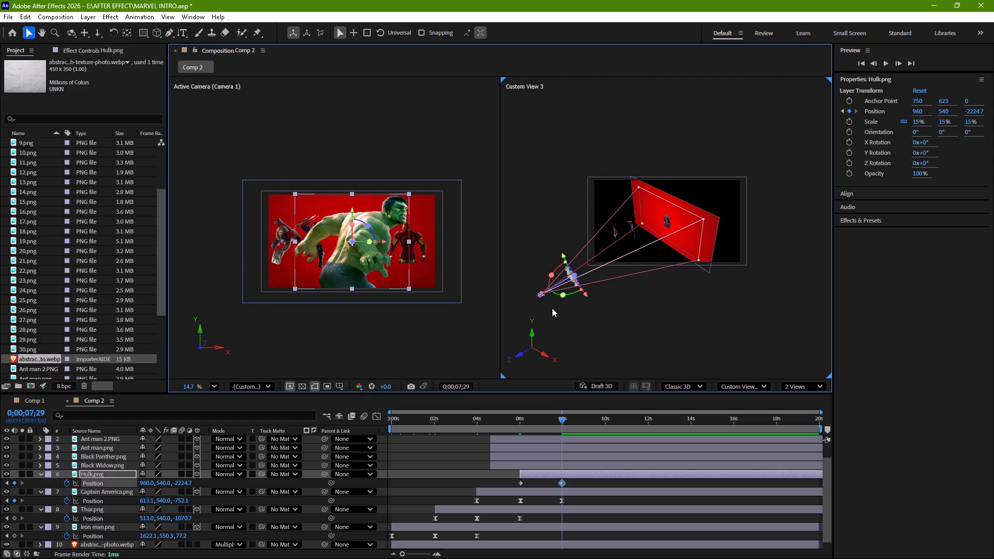
left_click_drag(560, 422, 517, 434)
key("space")
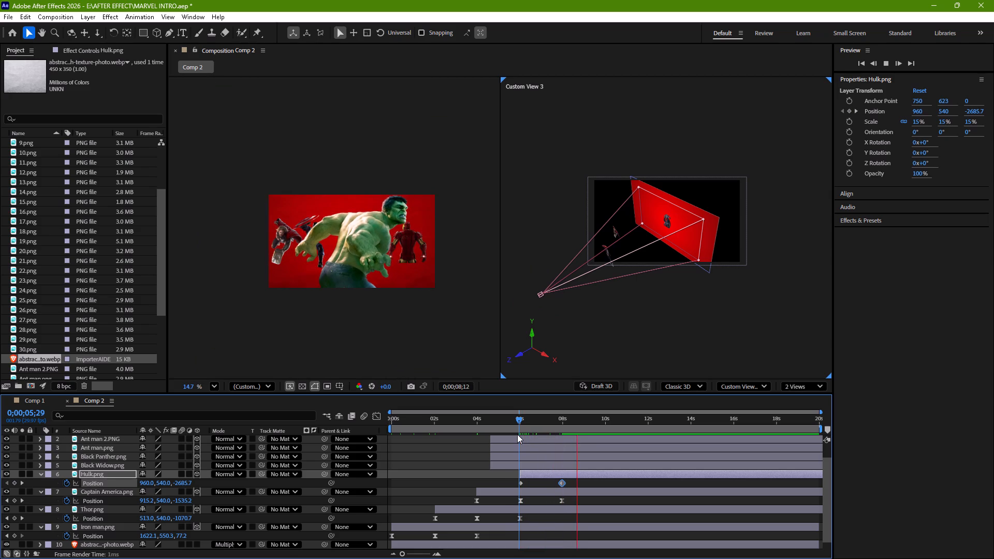
key("space")
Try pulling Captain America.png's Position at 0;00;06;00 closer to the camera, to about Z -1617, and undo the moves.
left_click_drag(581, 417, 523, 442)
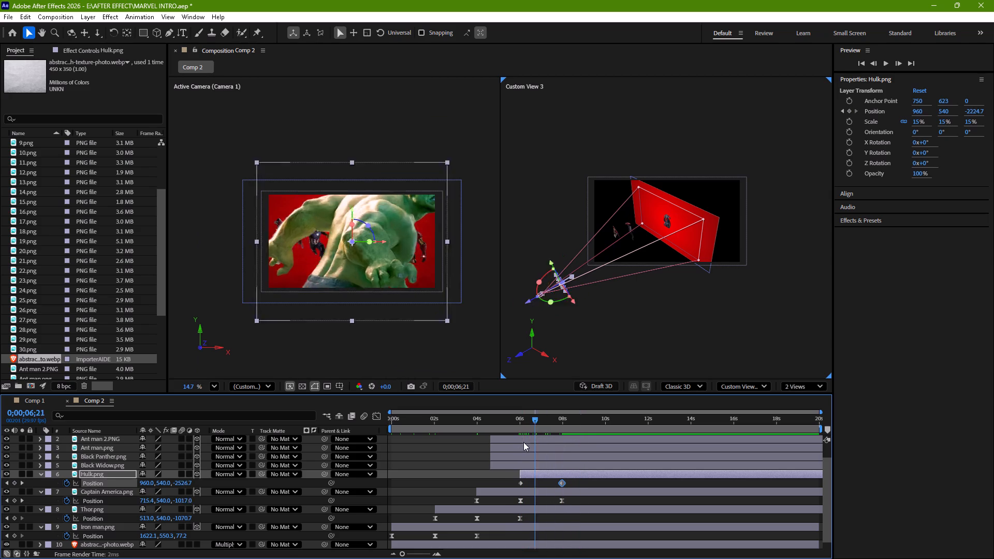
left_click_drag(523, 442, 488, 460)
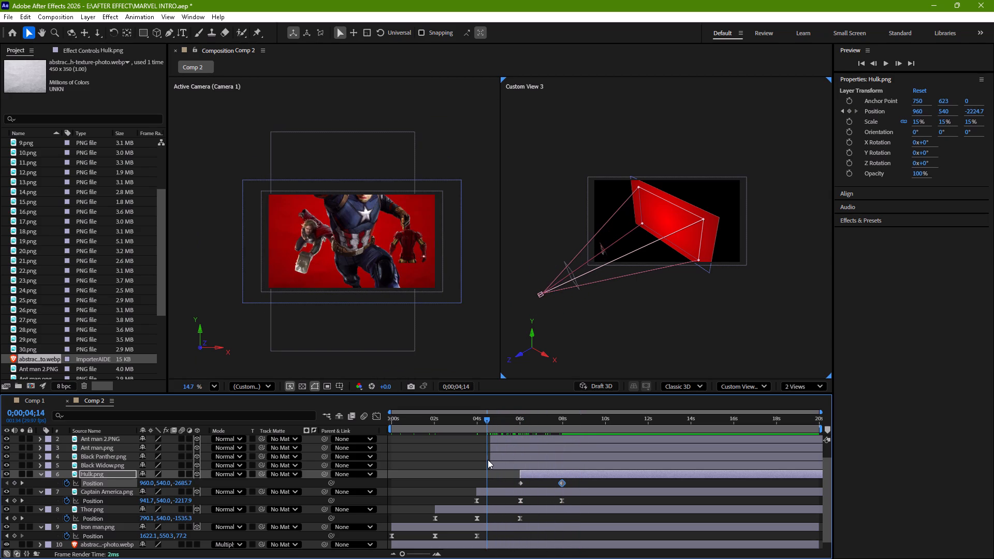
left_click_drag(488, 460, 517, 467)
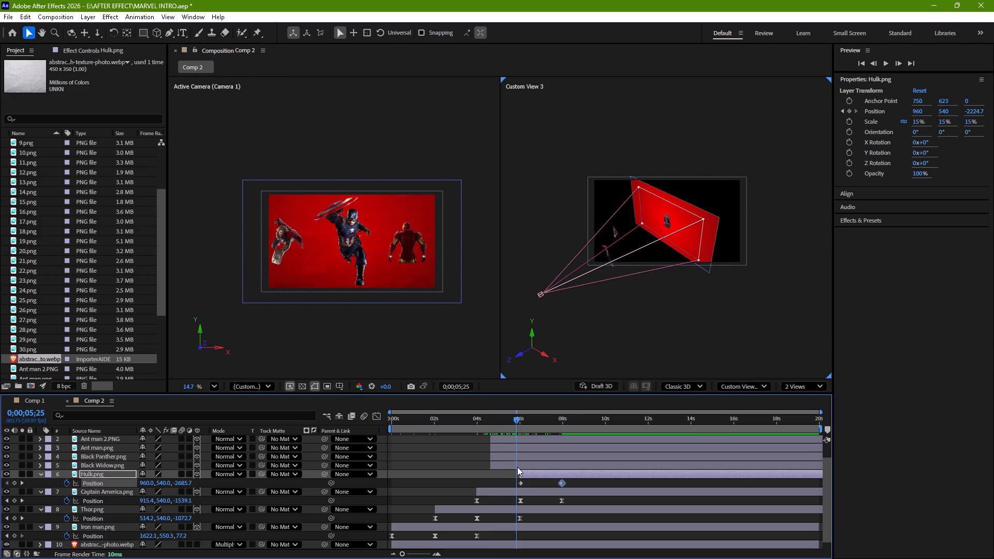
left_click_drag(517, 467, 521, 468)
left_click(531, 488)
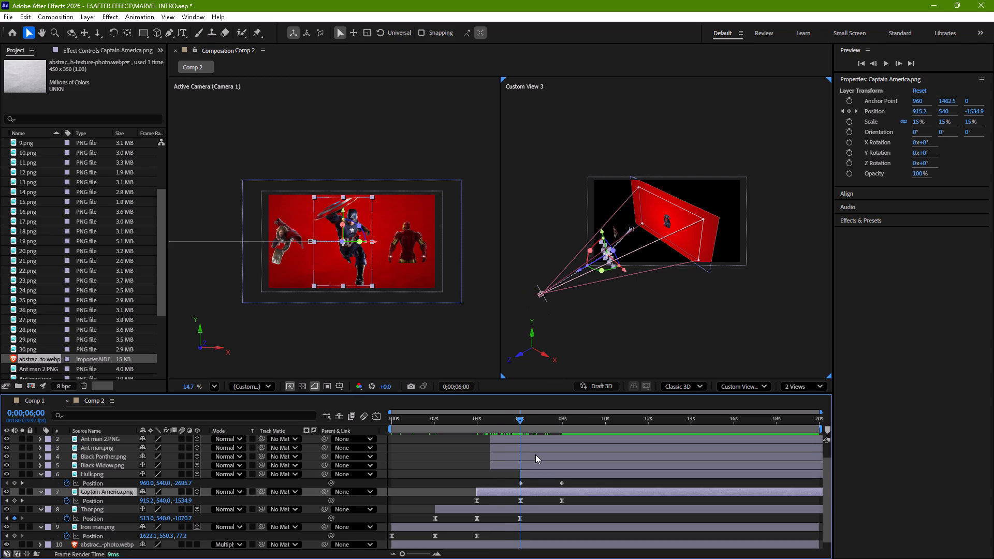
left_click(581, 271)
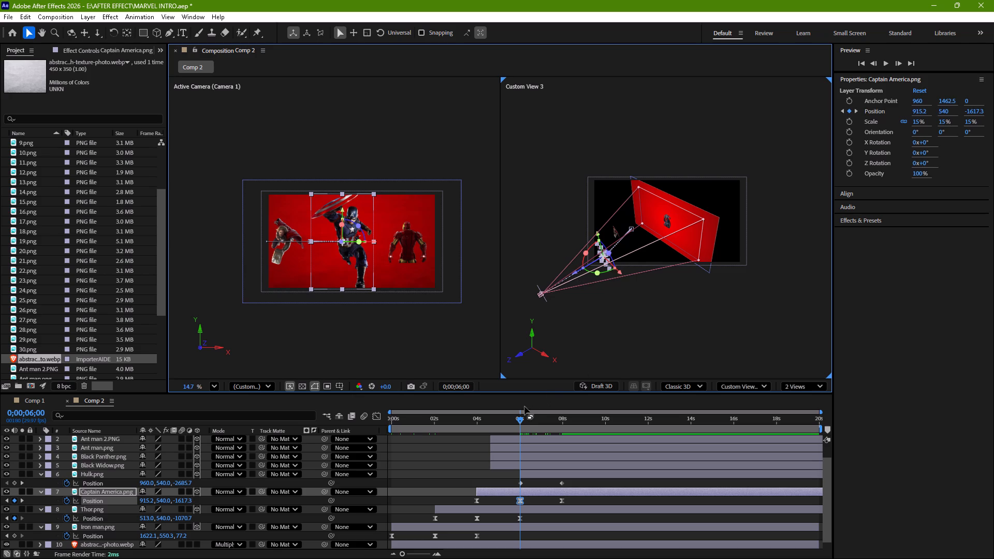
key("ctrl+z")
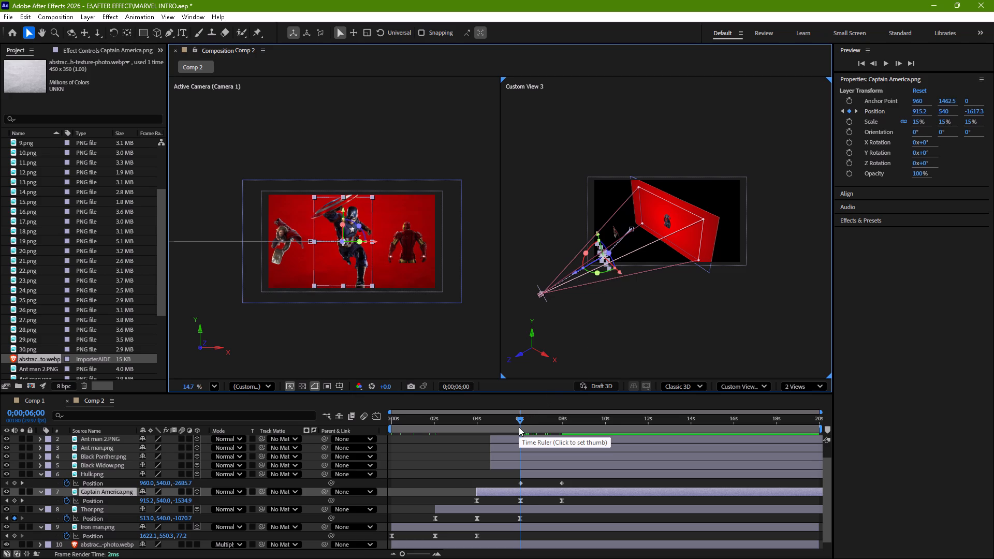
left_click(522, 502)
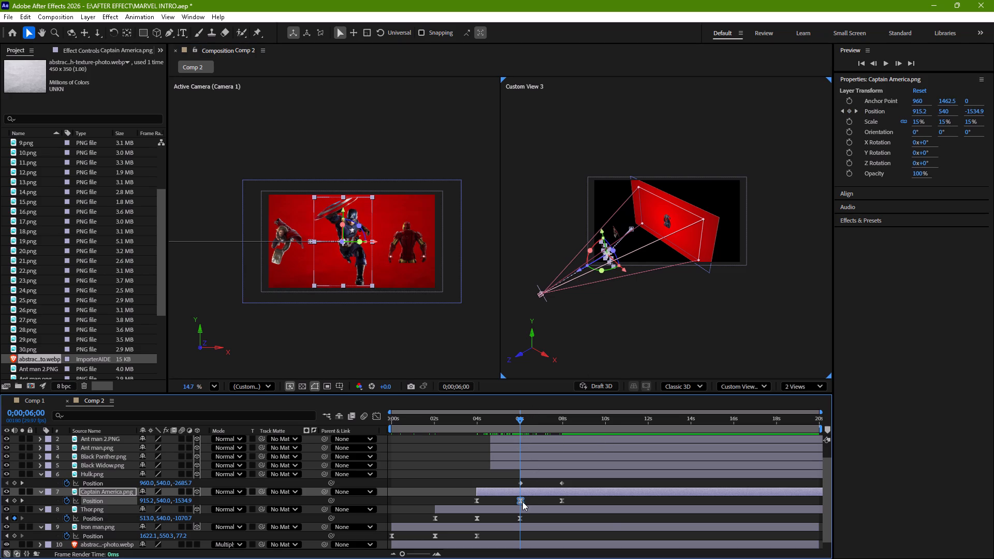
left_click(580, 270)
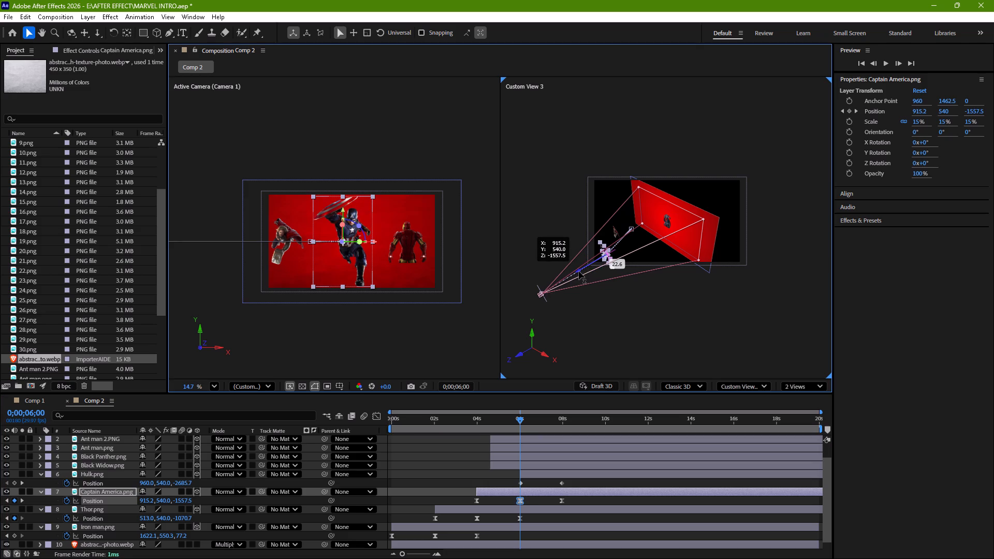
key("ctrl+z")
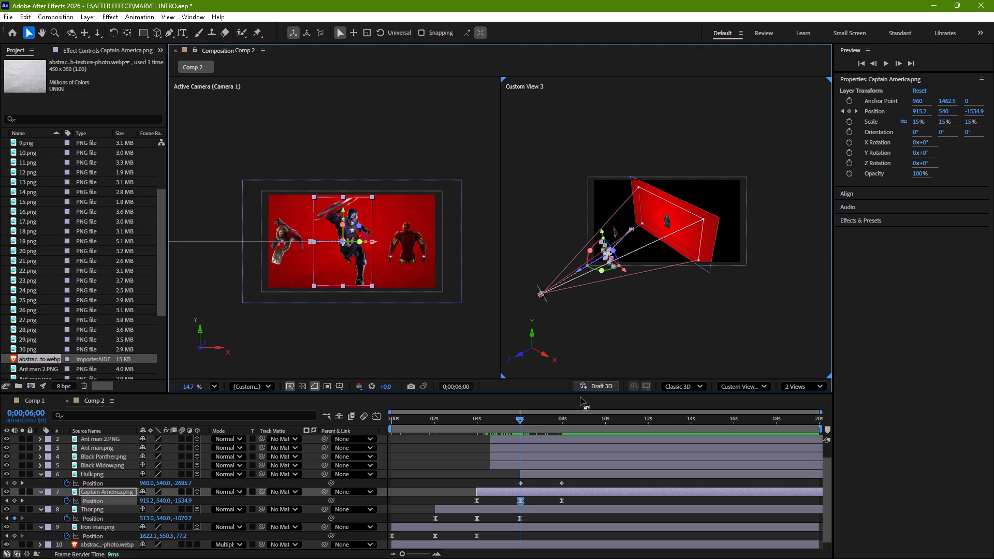
Pull Captain America.png's Position keyframe at 0;00;06;01 closer to the camera, to about Z -1610, and preview from 0;00;05;08.
left_click(520, 419)
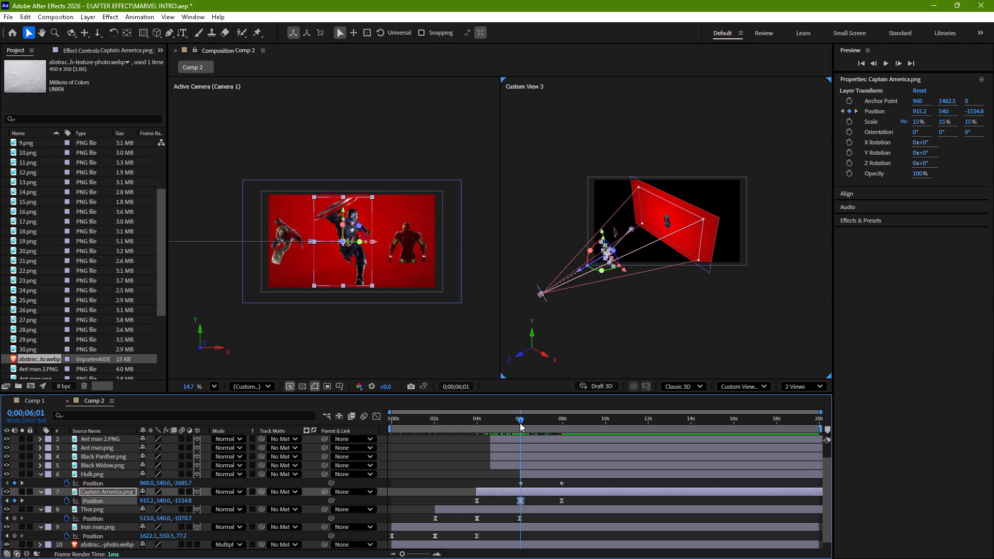
left_click_drag(580, 269, 580, 270)
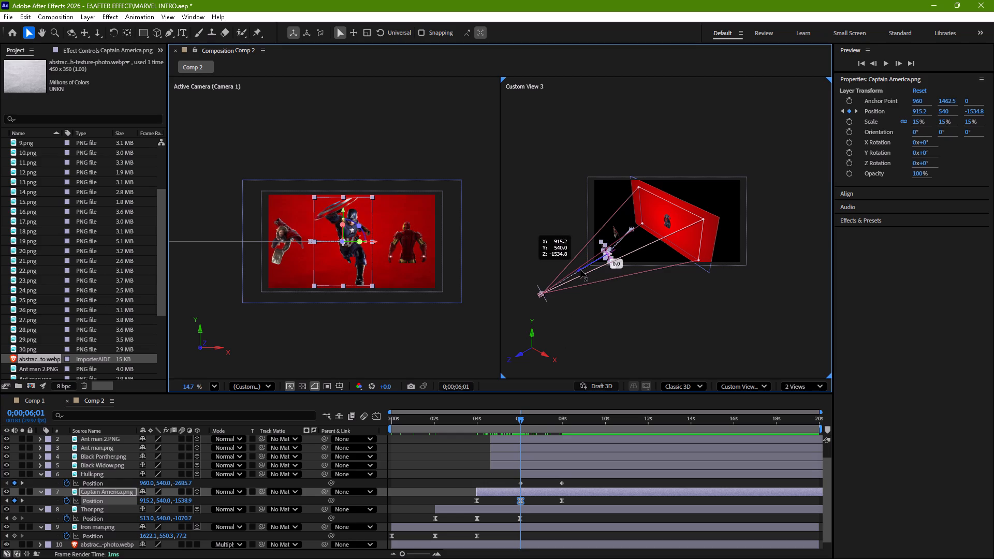
left_click_drag(580, 270, 579, 276)
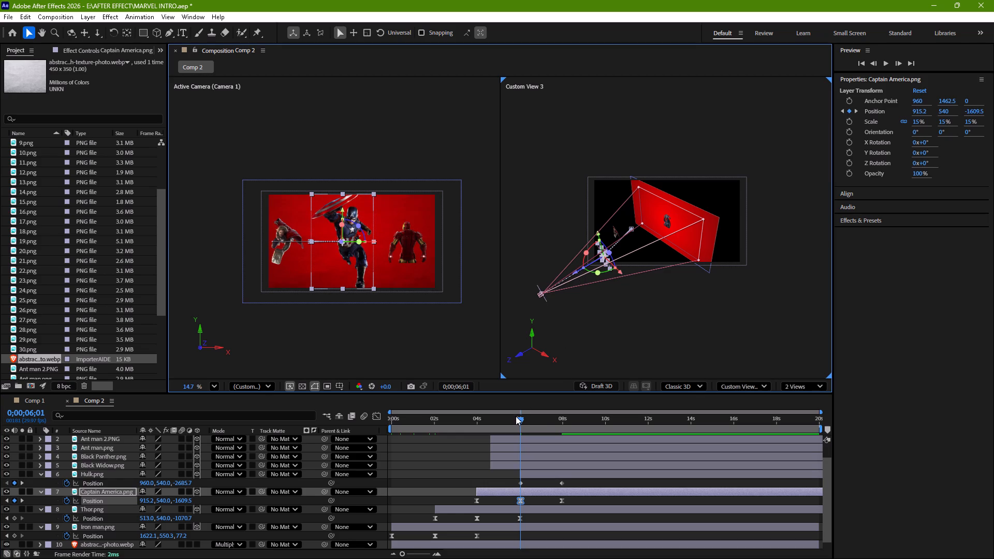
left_click_drag(520, 420, 504, 422)
key("space")
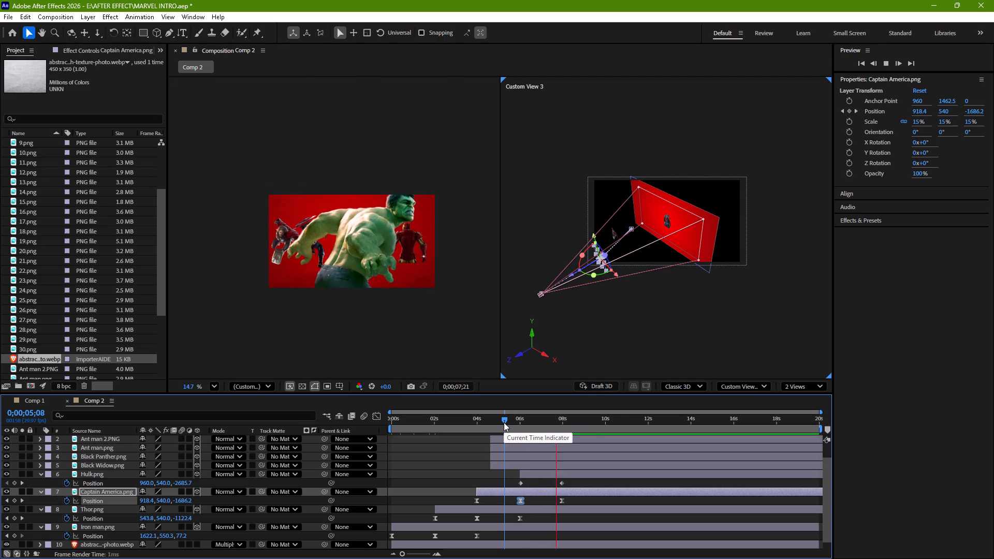
key("space")
Pull Thor.png's Position keyframe at 0;00;04;00 closer to the camera, to about Z -1917.
left_click_drag(559, 420, 444, 463)
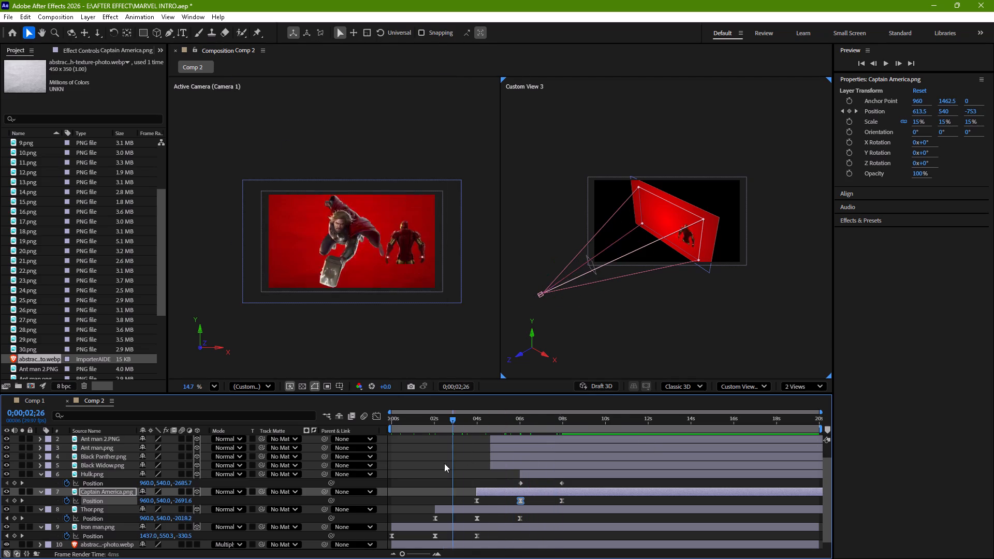
left_click_drag(444, 463, 469, 469)
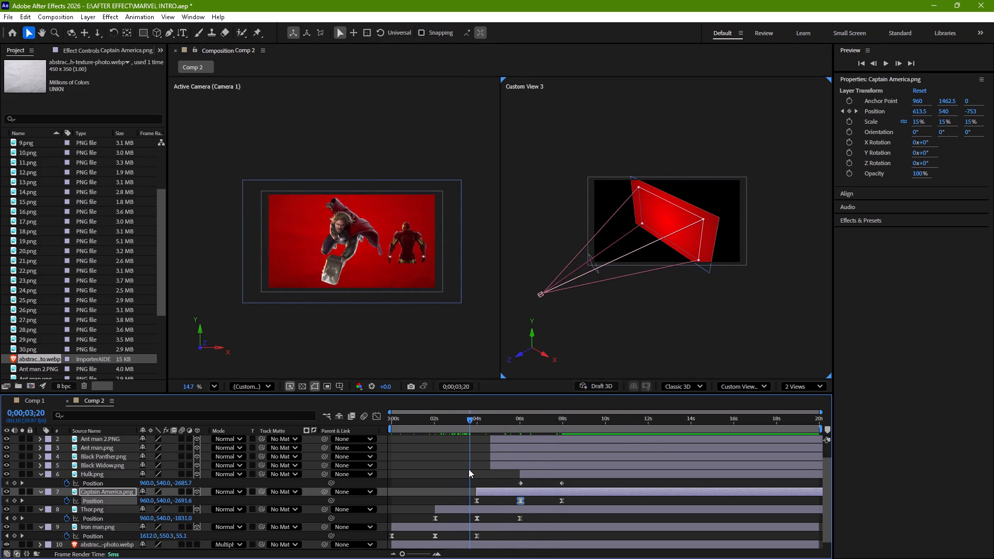
left_click_drag(469, 469, 477, 470)
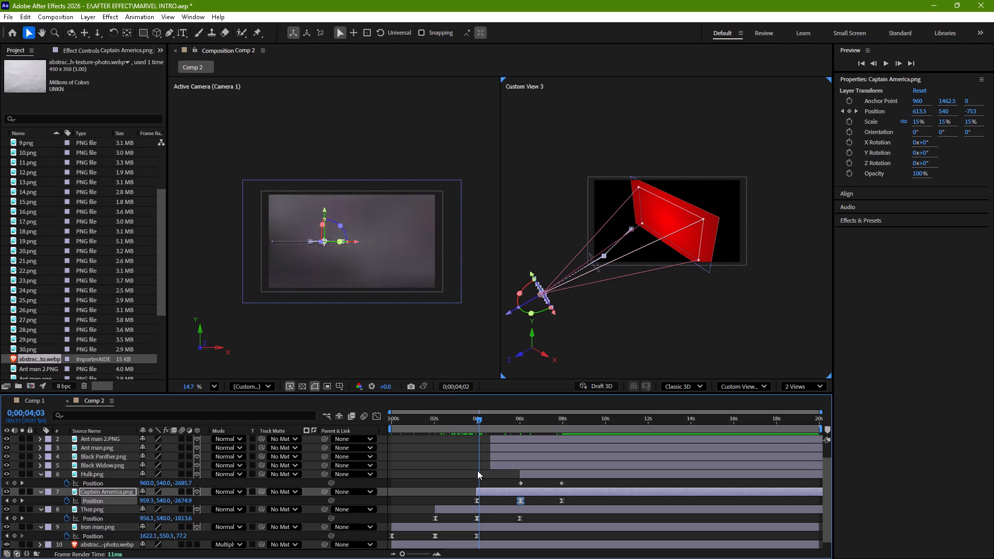
left_click_drag(477, 470, 475, 471)
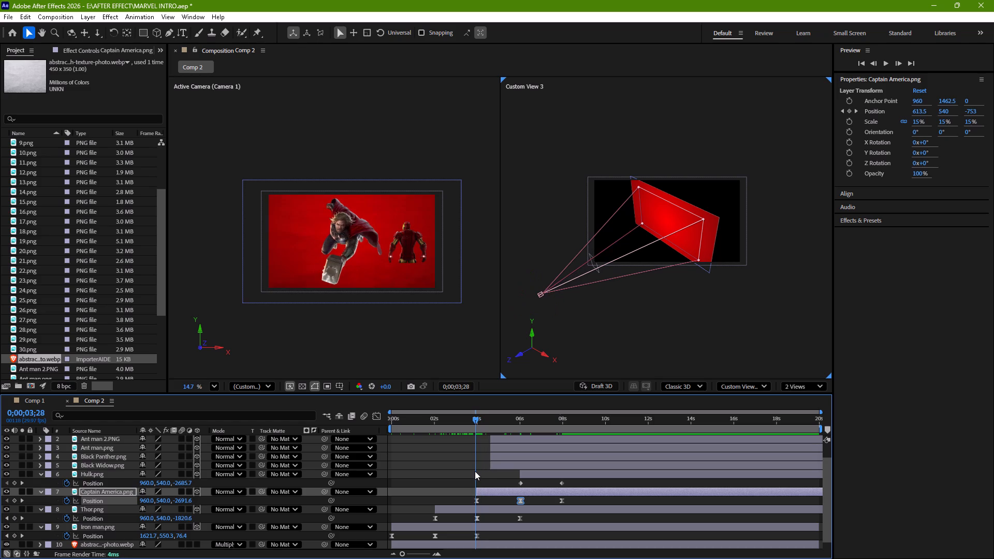
left_click_drag(475, 471, 476, 473)
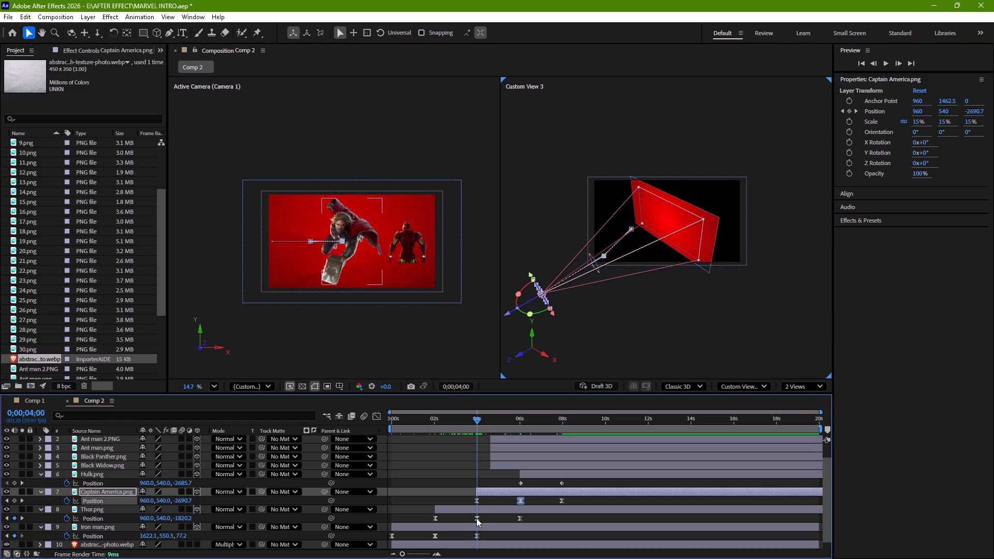
left_click(476, 518)
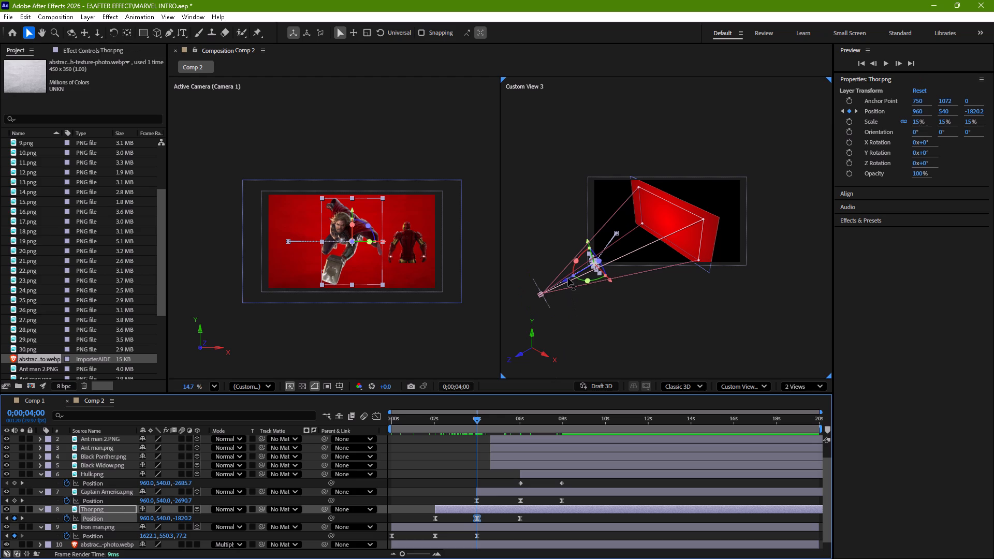
left_click_drag(568, 278, 565, 286)
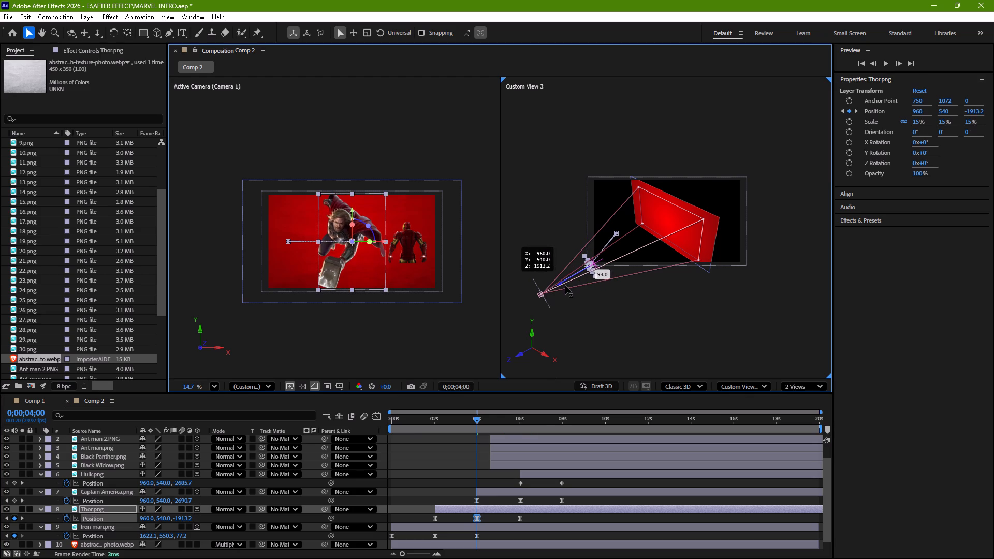
left_click_drag(565, 286, 565, 286)
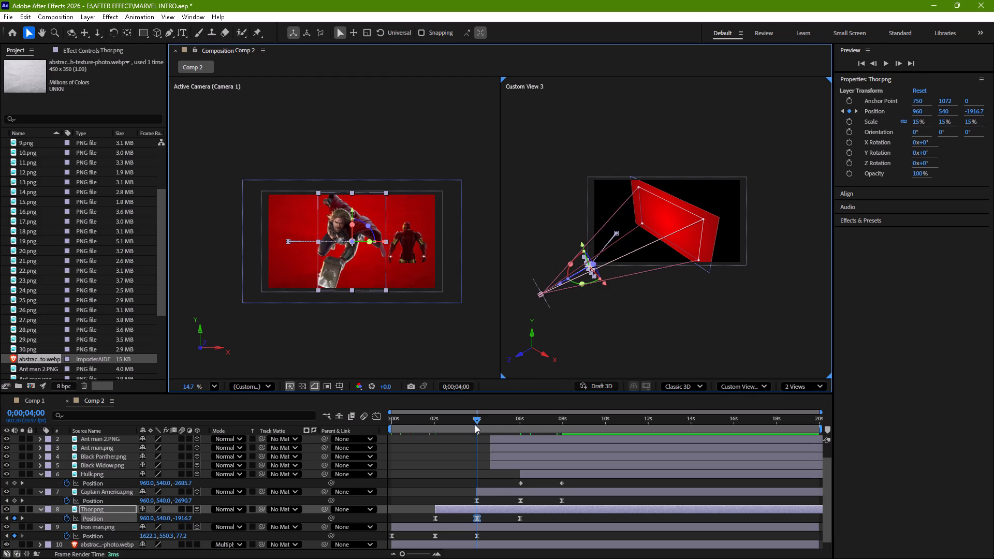
Preview the hero fly-in sequence from the start of the composition at 0;00;00;00.
left_click_drag(480, 419, 438, 439)
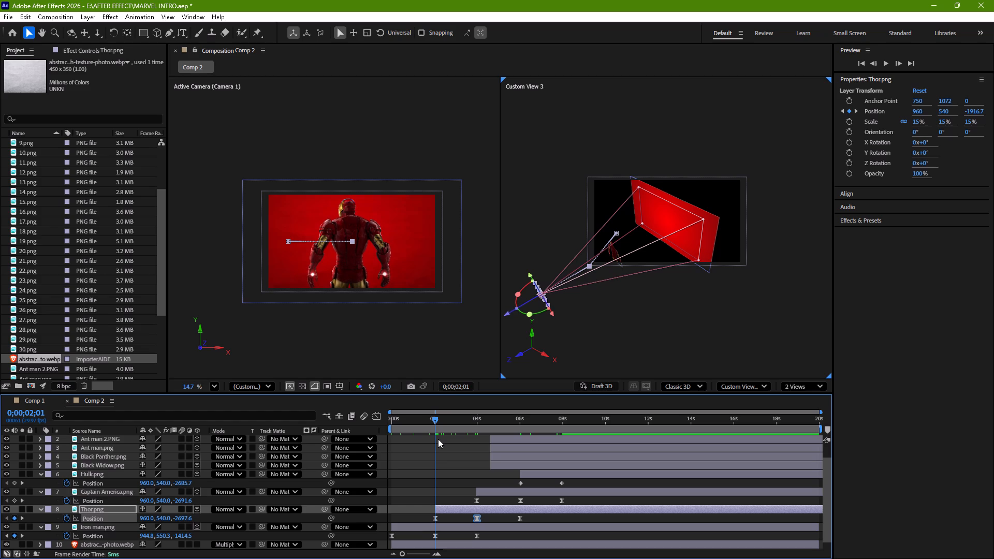
left_click_drag(438, 439, 285, 535)
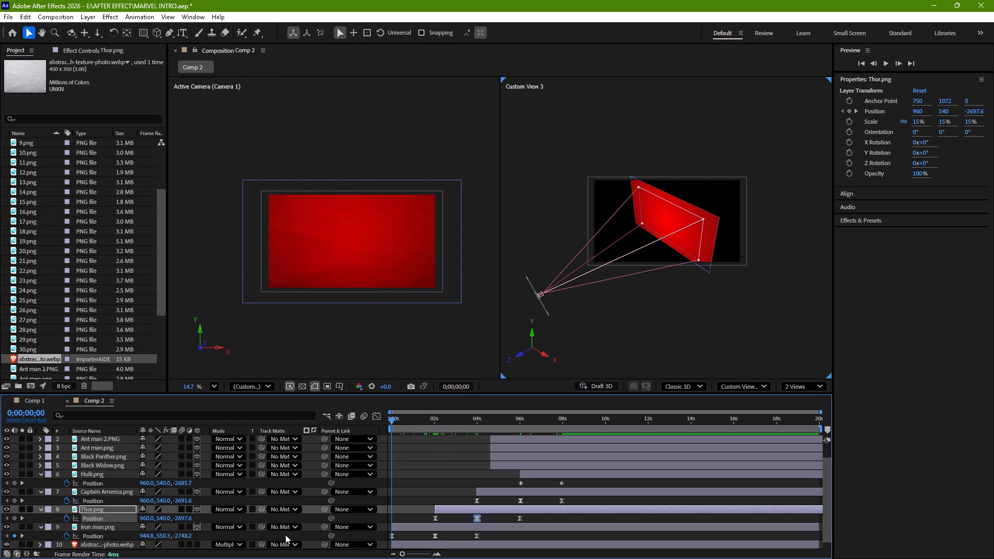
key("space")
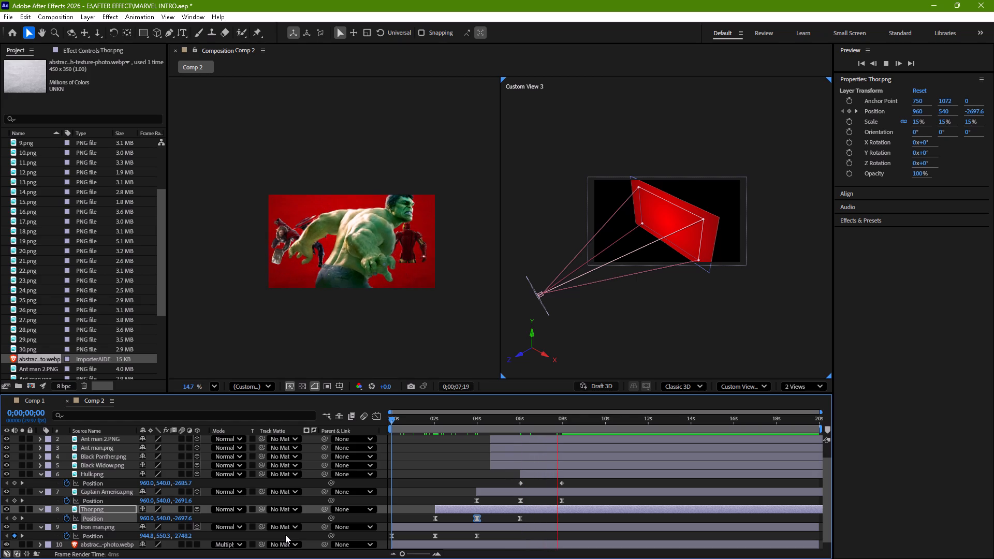
Apply Easy Ease to both of Hulk.png's Position keyframes, at about 0;00;06;00 and 0;00;08;00.
key("space")
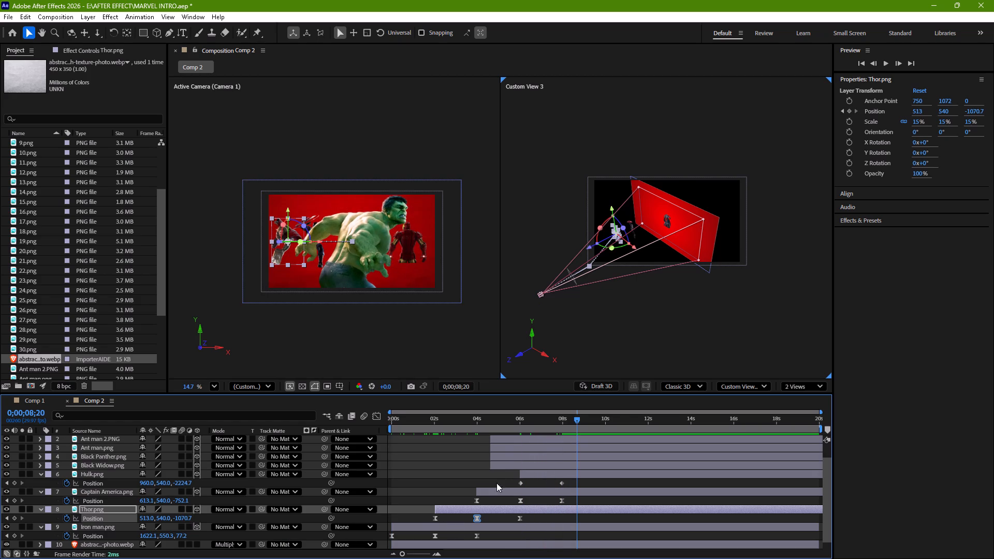
left_click_drag(578, 417, 566, 425)
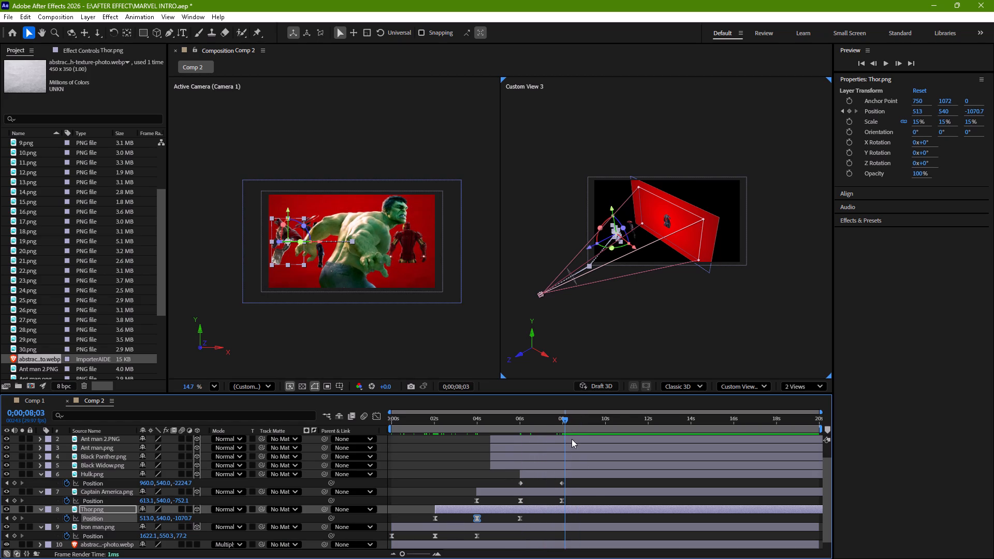
left_click_drag(583, 480, 514, 489)
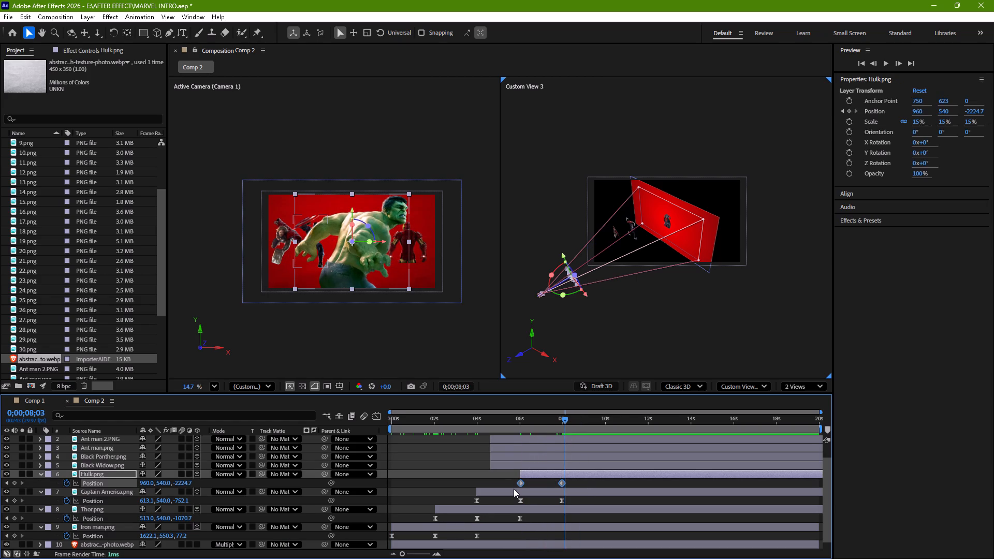
key("F9")
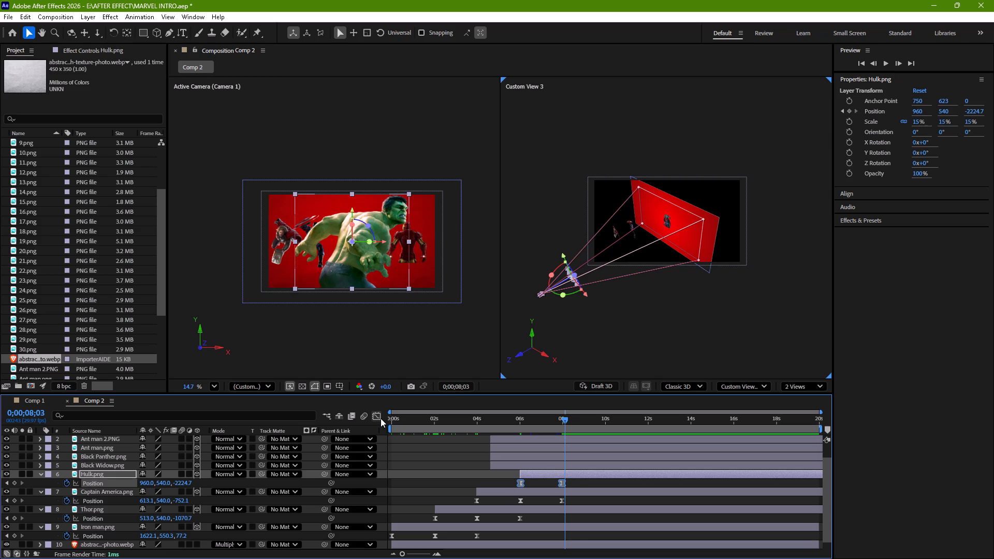
Reshape Hulk.png's Position speed graph, pulling the ease handle of the last keyframe back toward the middle of the curve.
left_click(381, 418)
left_click_drag(584, 514, 554, 532)
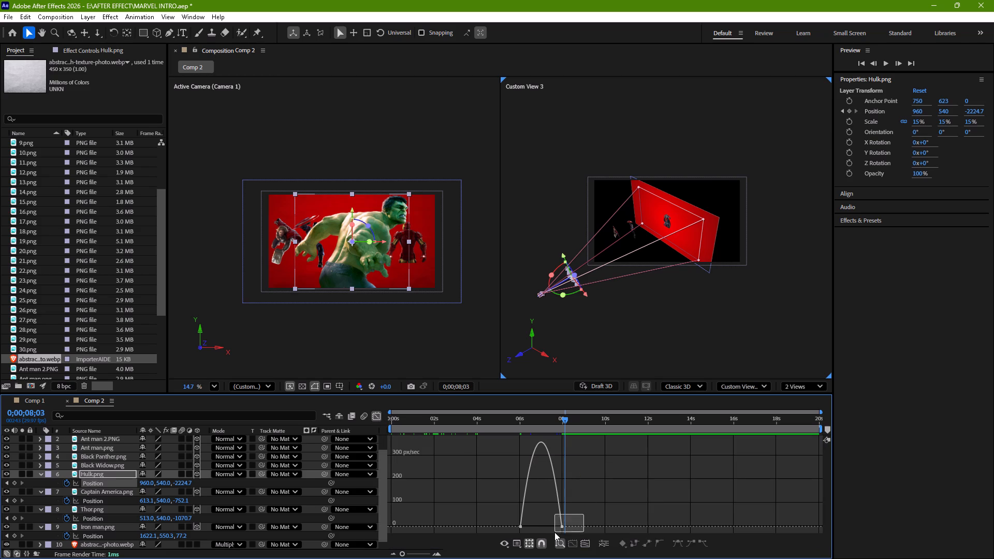
left_click_drag(554, 532, 554, 532)
left_click_drag(556, 526, 540, 527)
Close the speed graph and preview the hero fly-in sequence from the start of the composition.
left_click_drag(562, 419, 323, 453)
left_click(373, 418)
key("space")
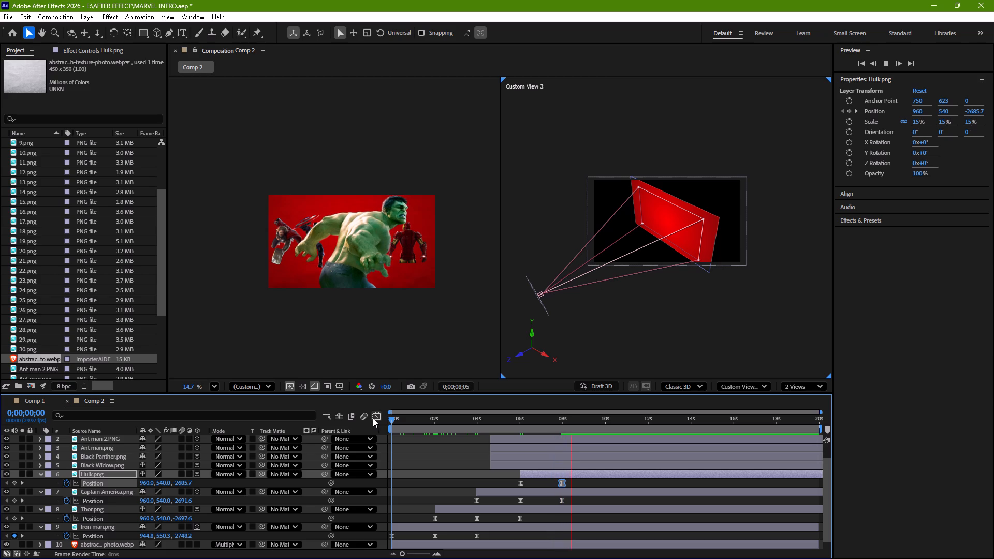
key("space")
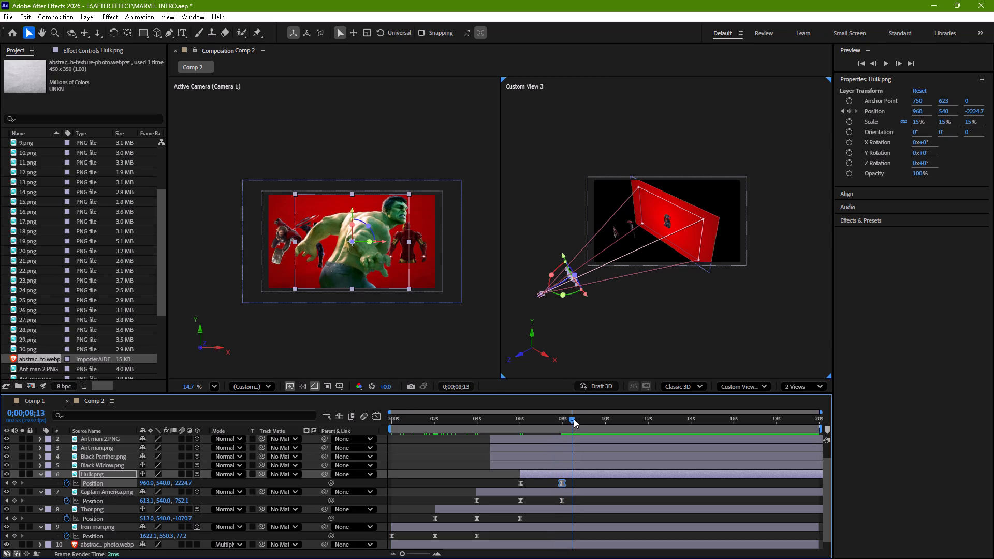
Add a Position keyframe to Hulk.png at 0;00;10;01, pushing the layer away from the camera to about Z -1027.
left_click_drag(572, 420, 606, 425)
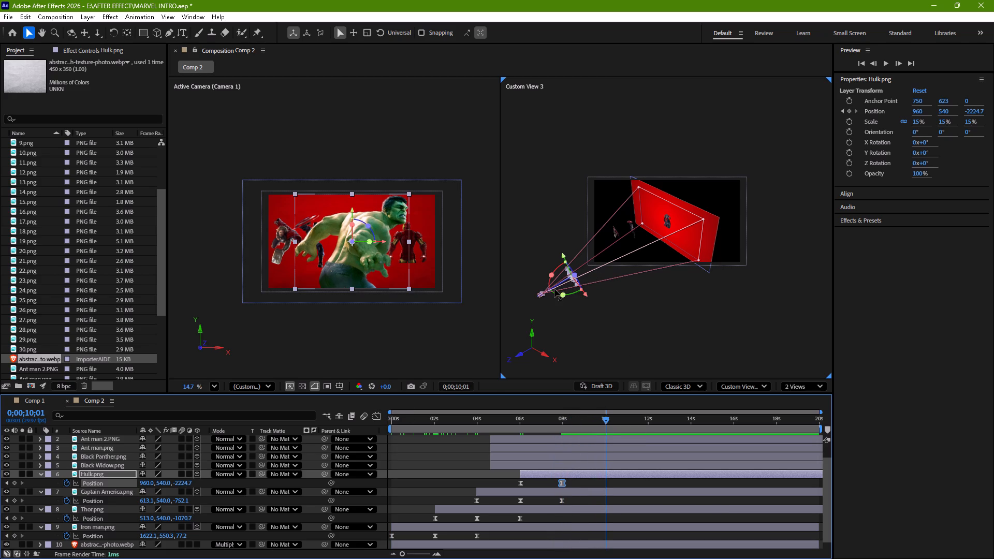
left_click(590, 475)
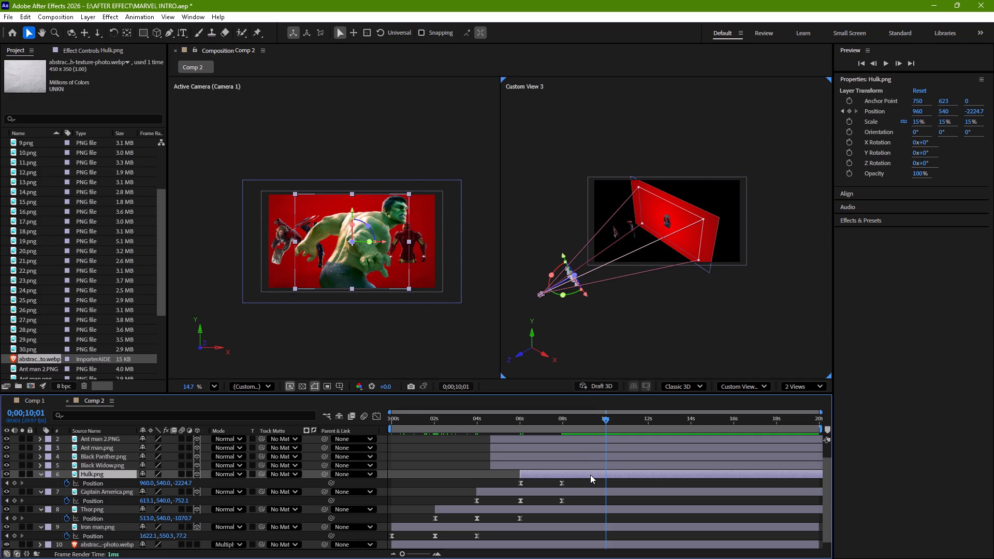
left_click_drag(560, 286, 572, 282)
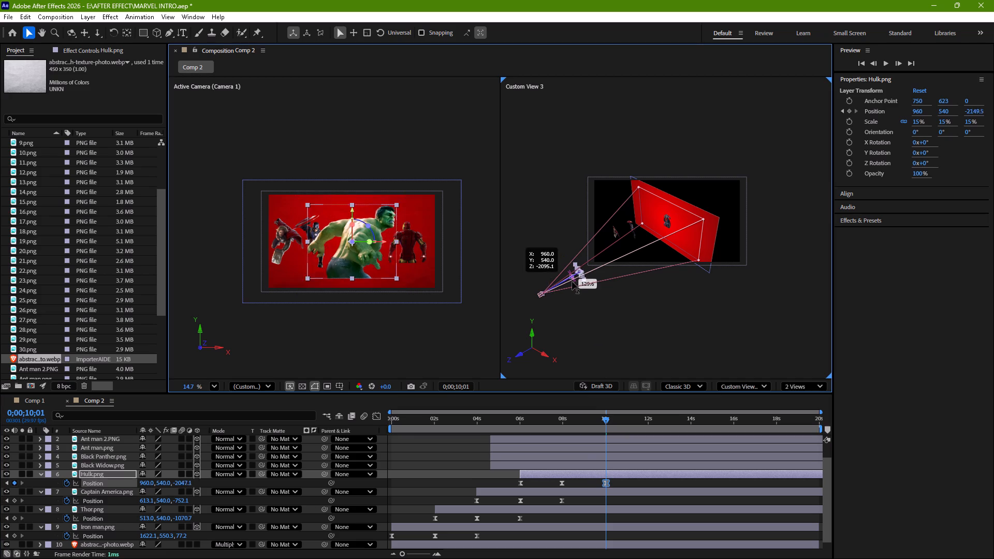
left_click_drag(572, 282, 594, 275)
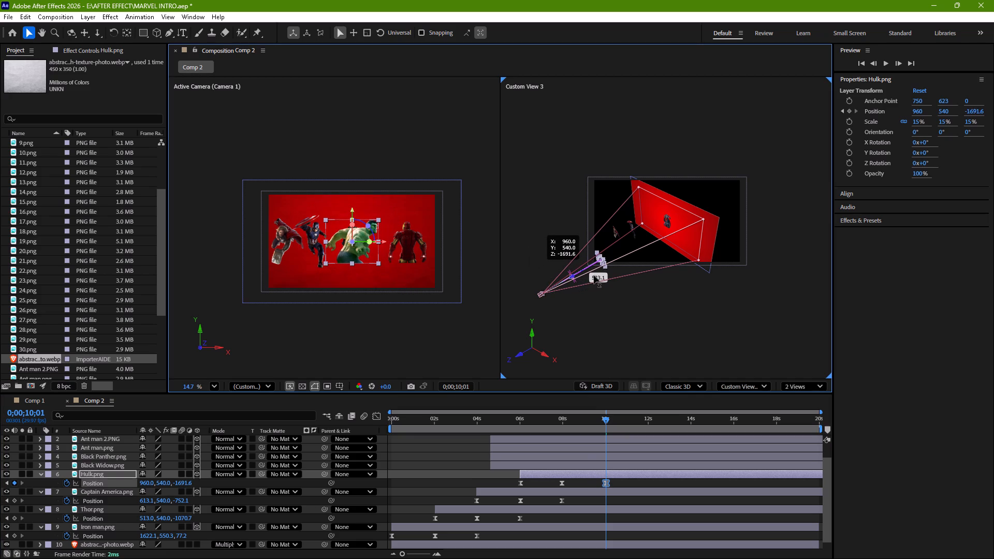
left_click_drag(594, 275, 594, 276)
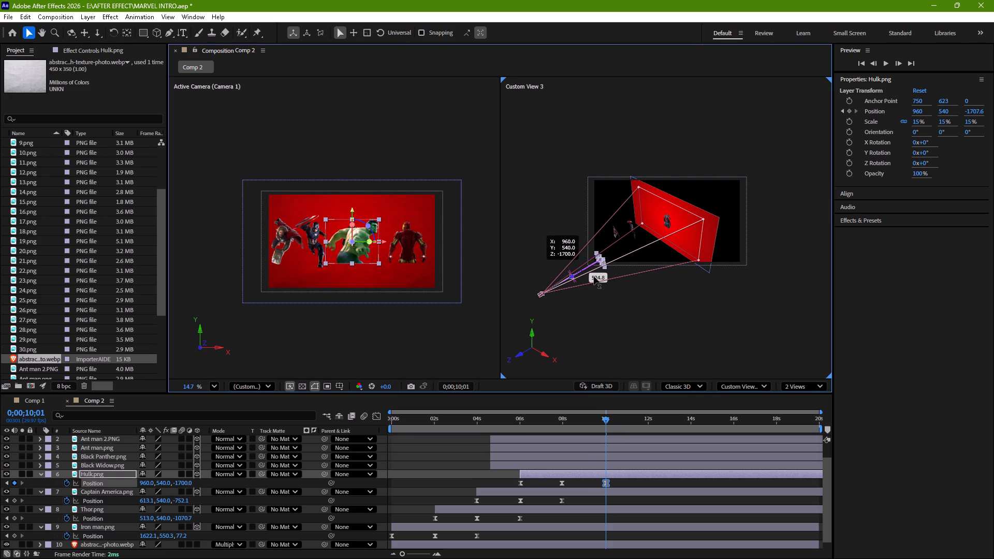
left_click_drag(594, 276, 600, 274)
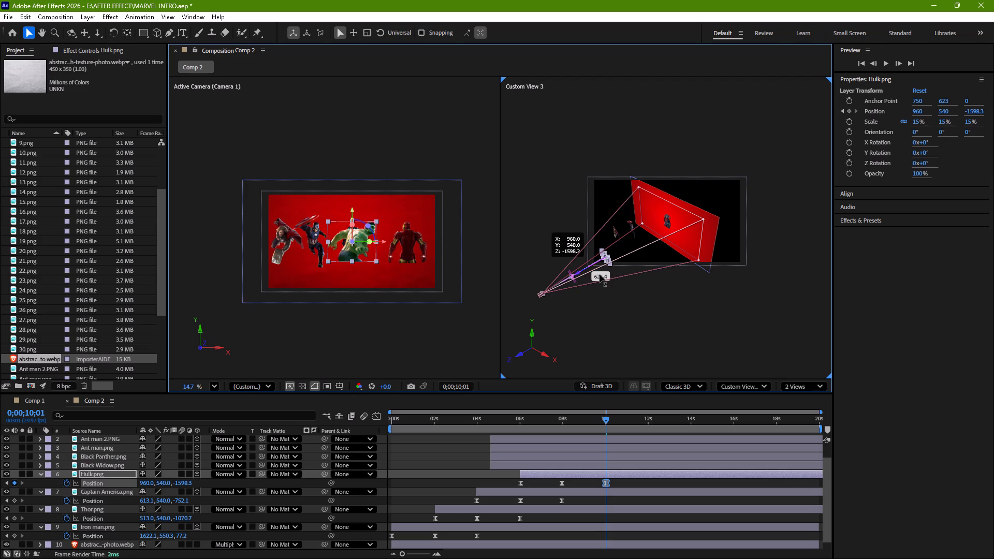
left_click_drag(600, 274, 642, 255)
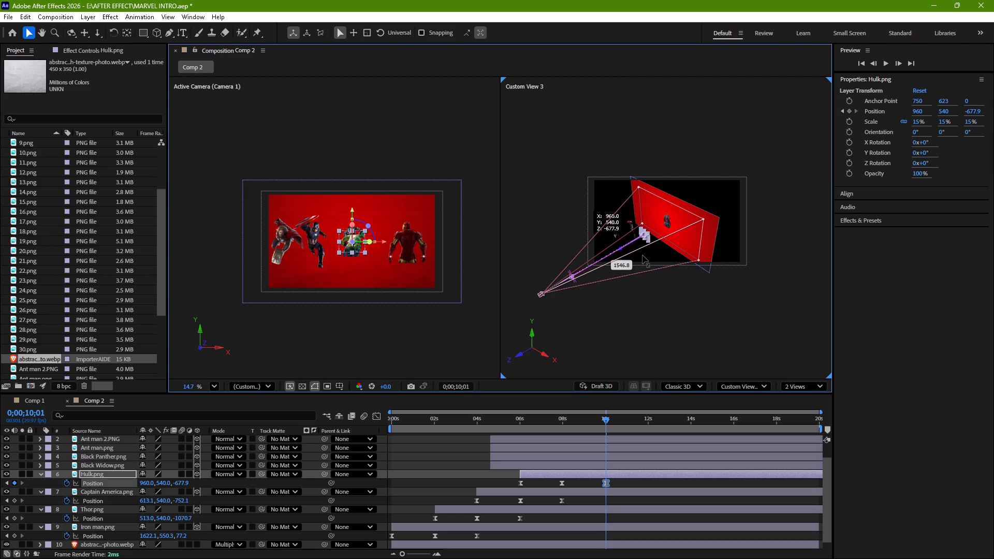
left_click_drag(642, 255, 635, 263)
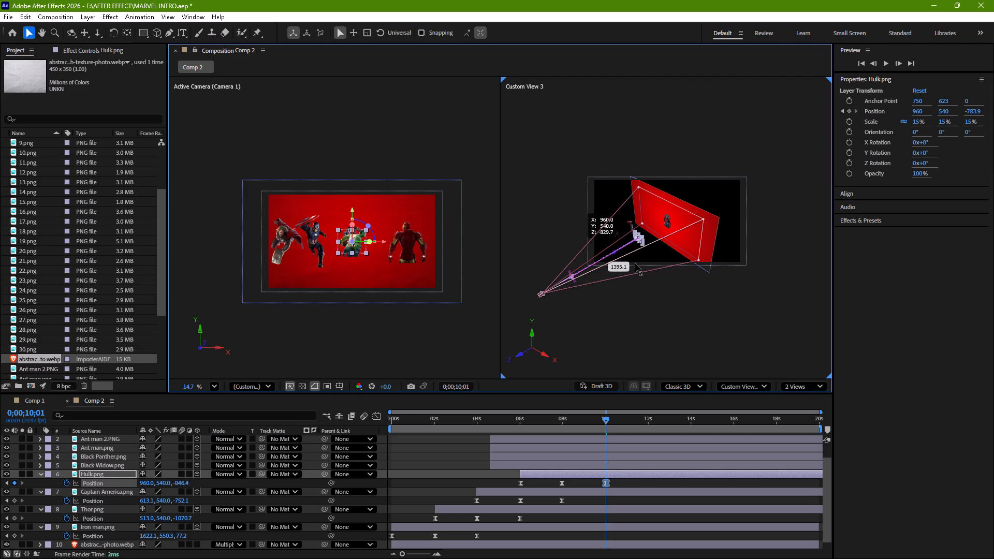
left_click_drag(635, 263, 631, 268)
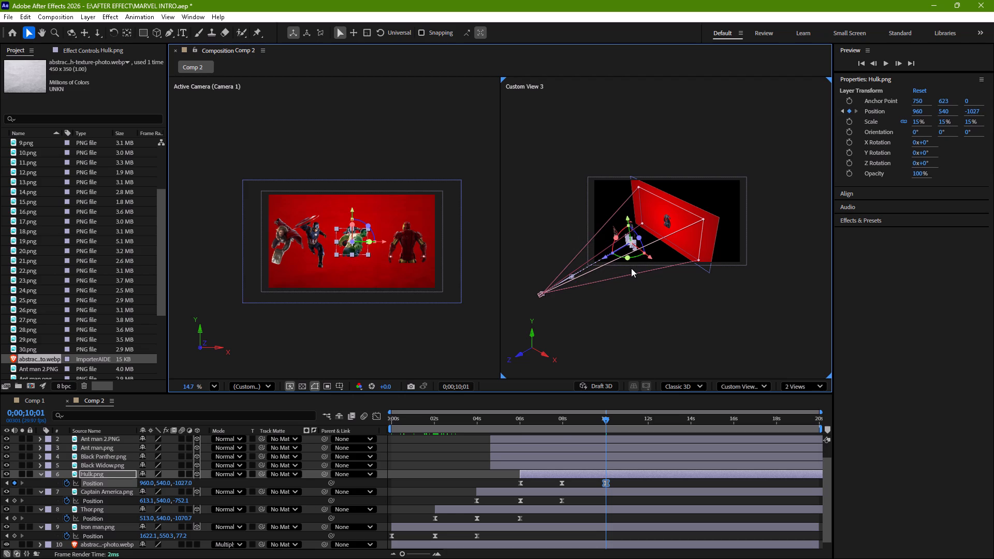
Reposition Hulk.png at 0;00;10;01 beside Iron Man, to about X 1090 and Z -1472.
left_click_drag(649, 258, 649, 258)
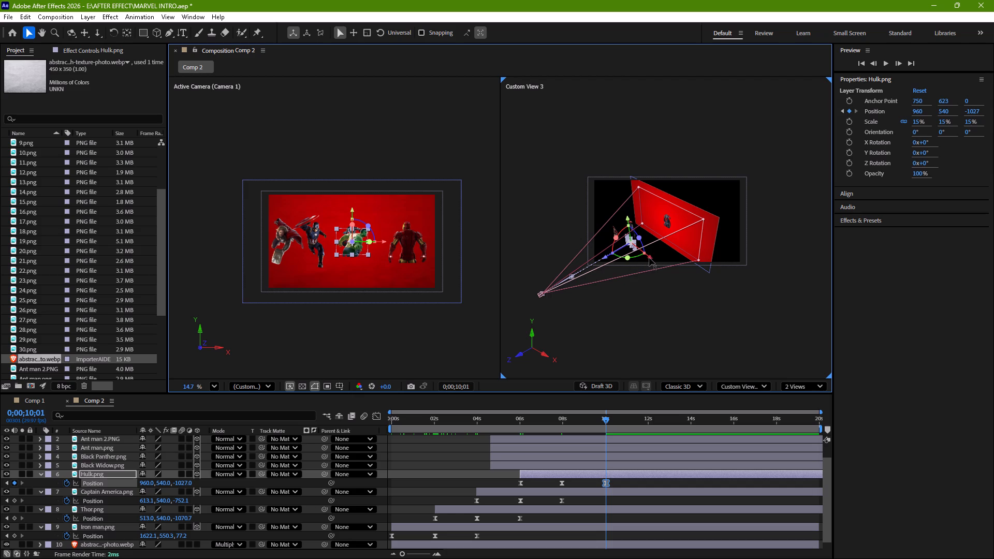
left_click_drag(649, 258, 659, 260)
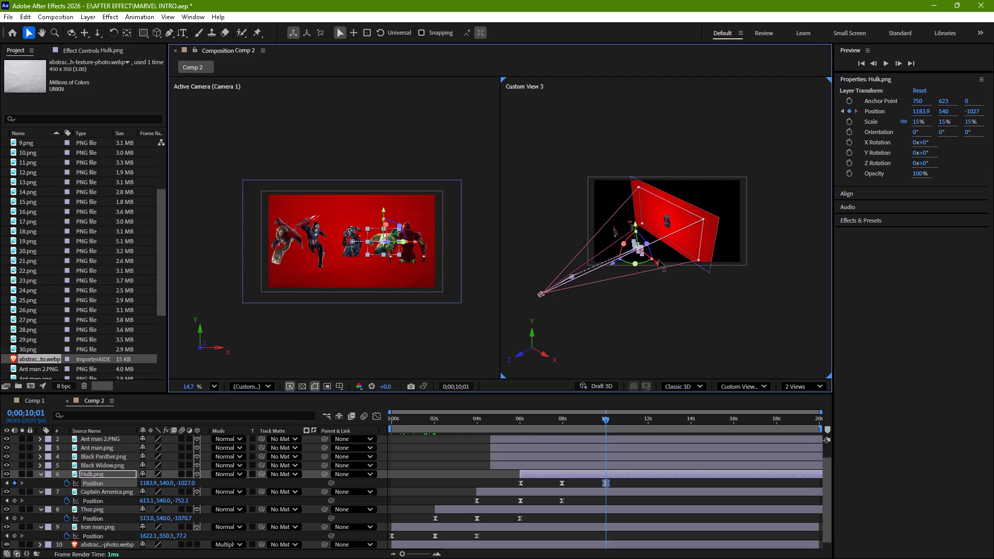
left_click_drag(615, 265, 606, 271)
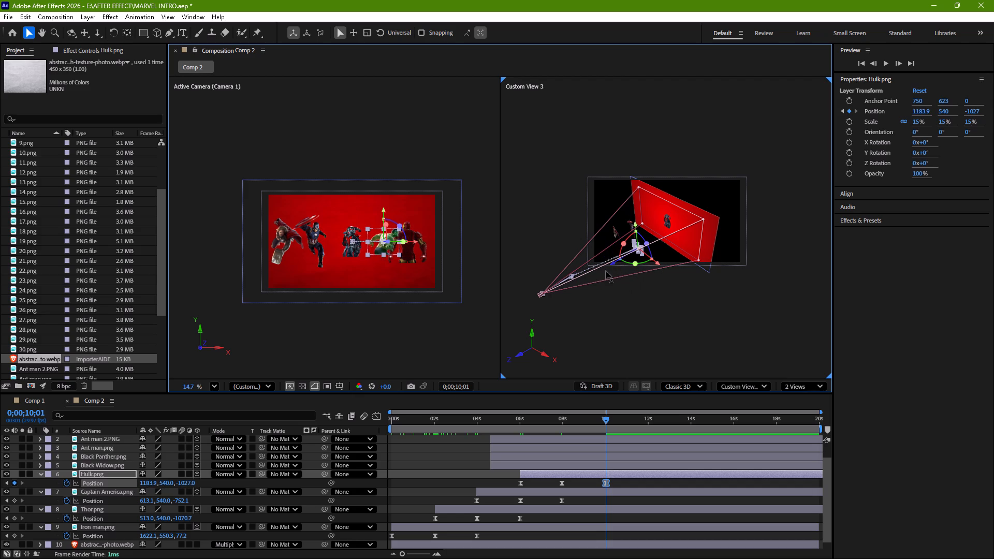
left_click_drag(606, 271, 588, 291)
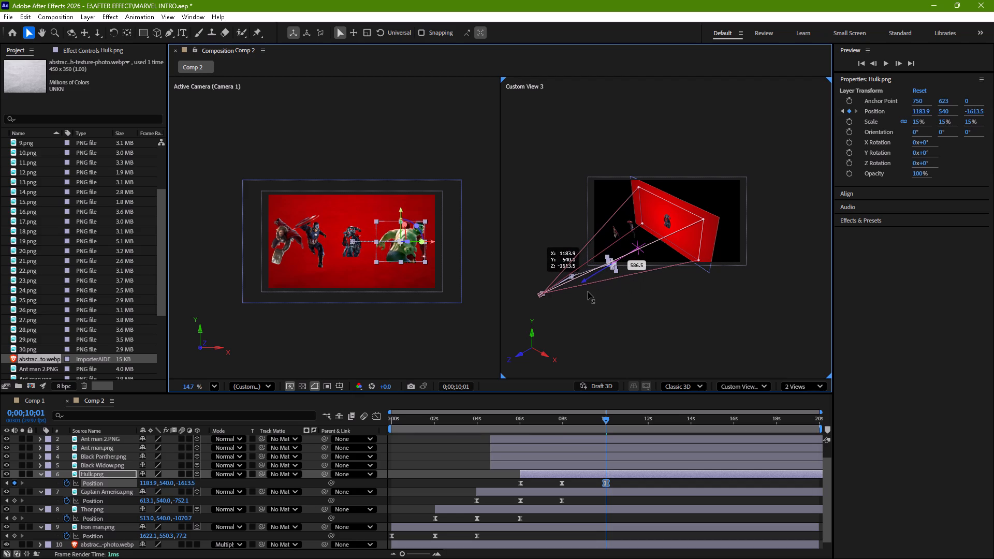
left_click_drag(588, 291, 590, 293)
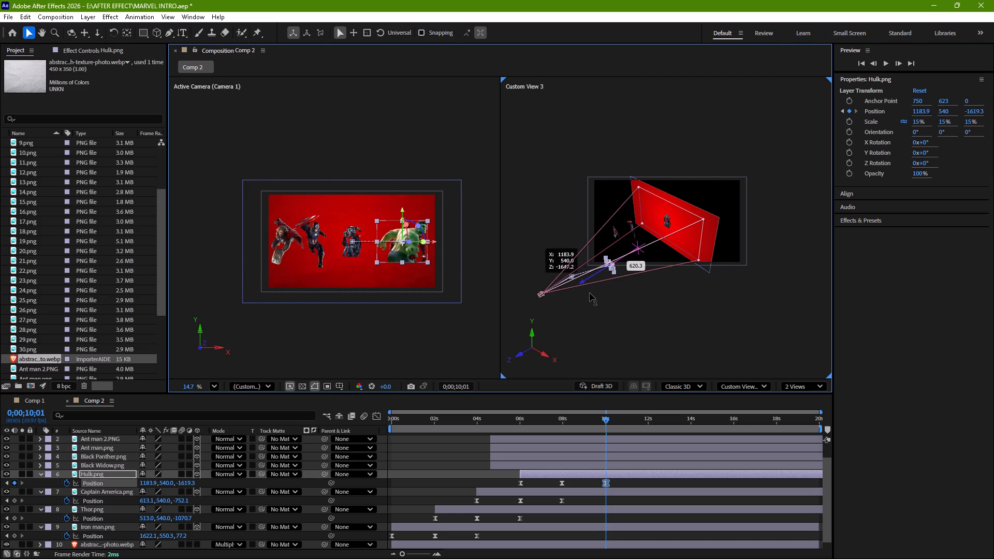
left_click_drag(590, 293, 584, 302)
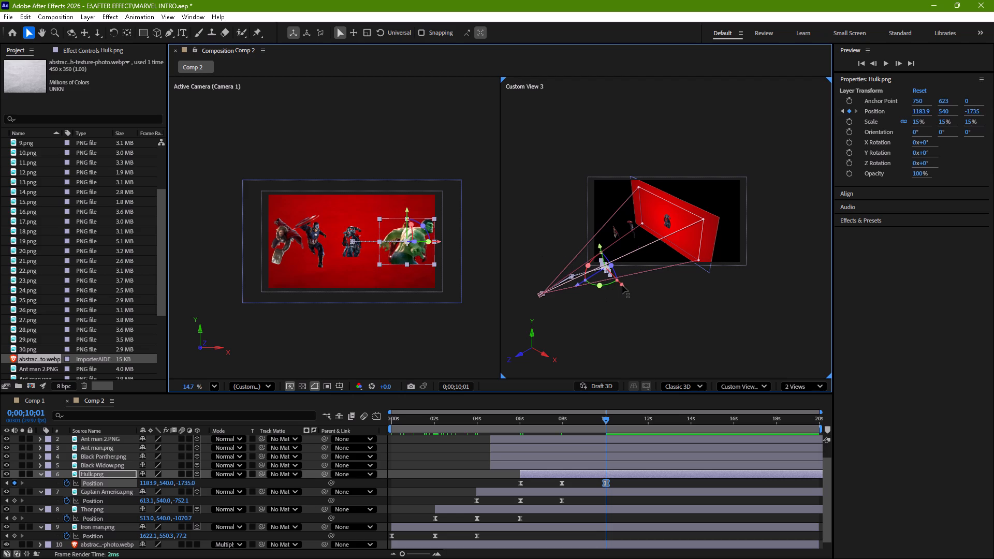
left_click_drag(622, 285, 609, 288)
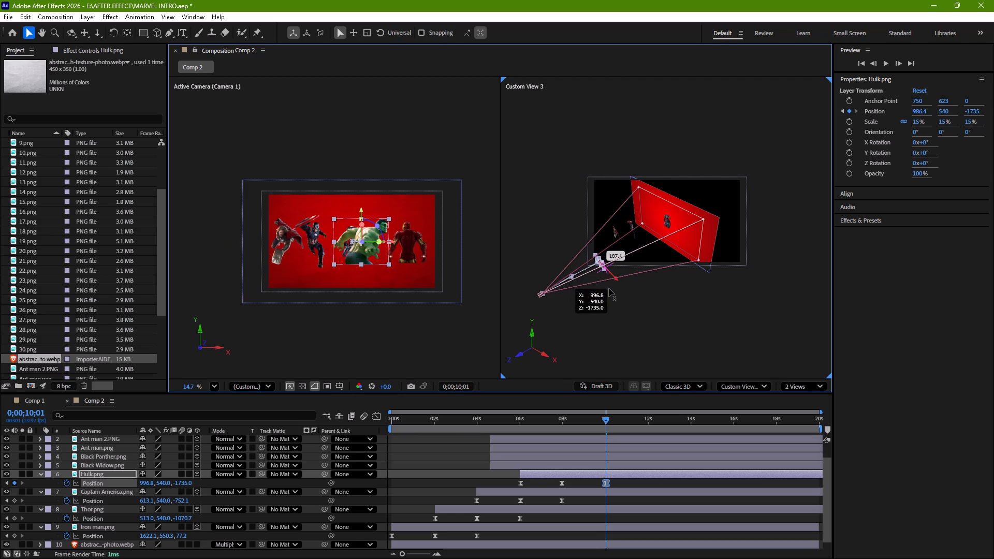
left_click_drag(609, 288, 612, 288)
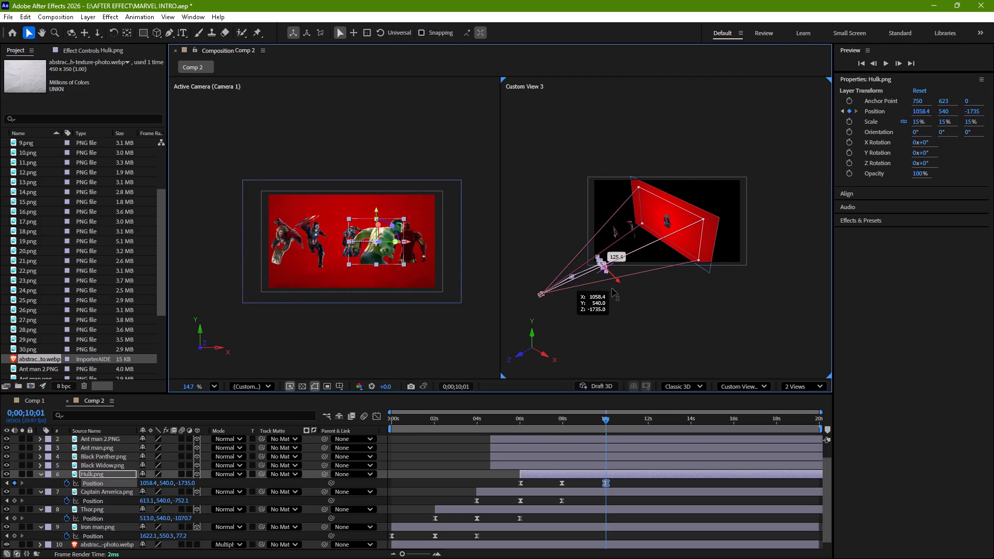
left_click_drag(612, 288, 611, 291)
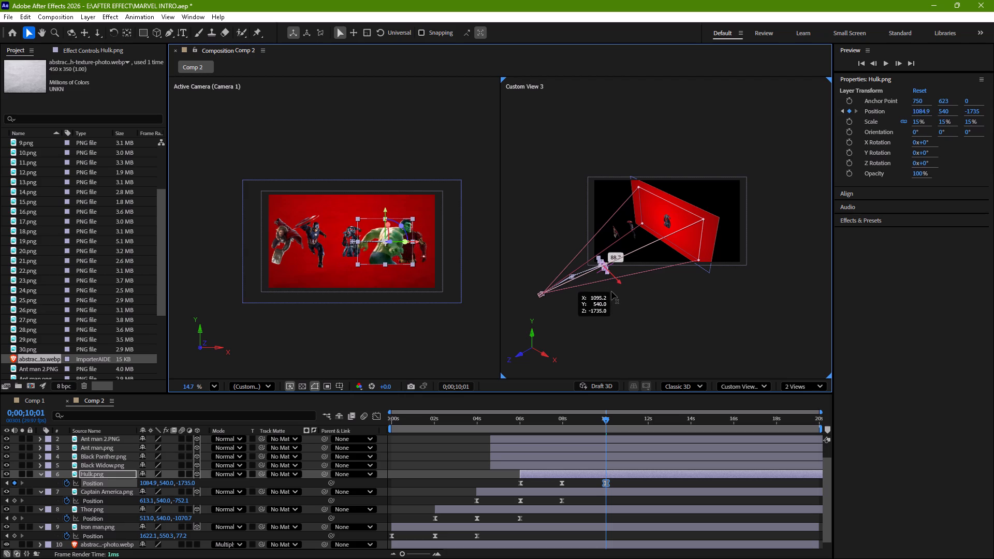
left_click_drag(611, 291, 609, 292)
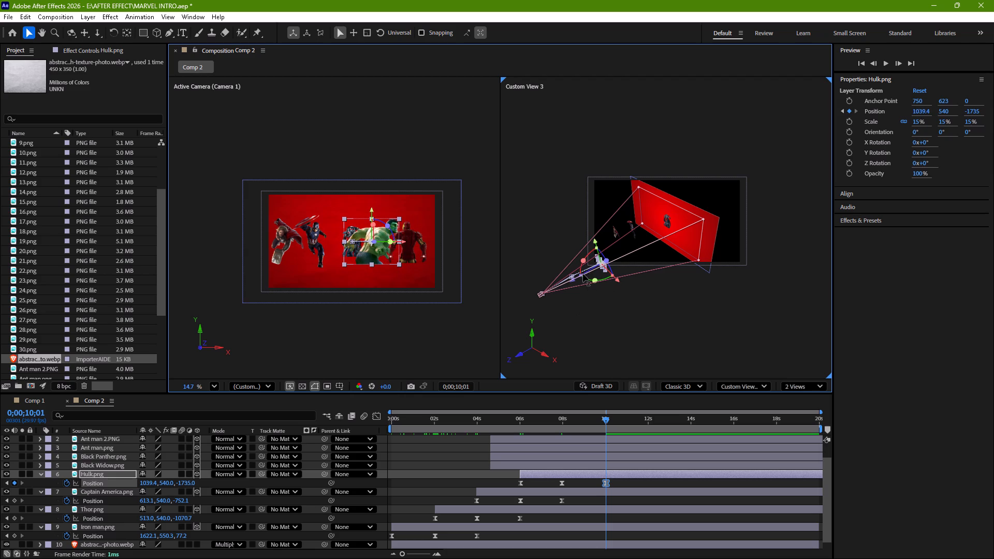
left_click_drag(578, 278, 581, 278)
left_click_drag(581, 278, 593, 275)
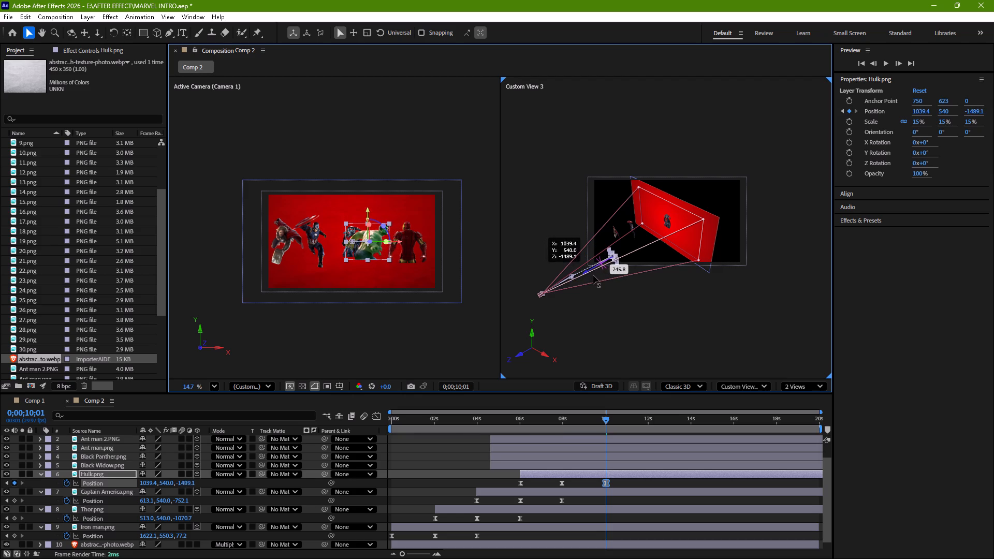
left_click_drag(593, 275, 594, 272)
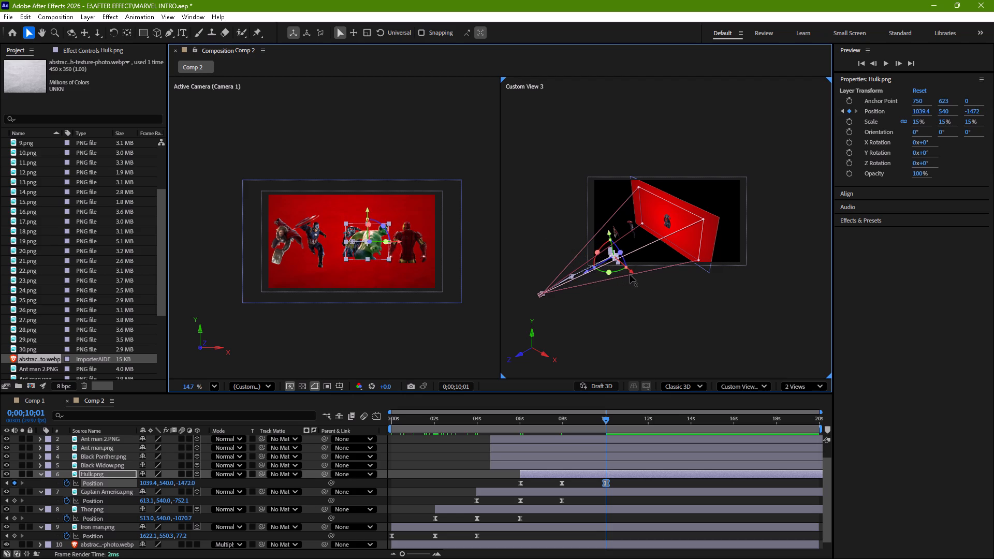
left_click(631, 272)
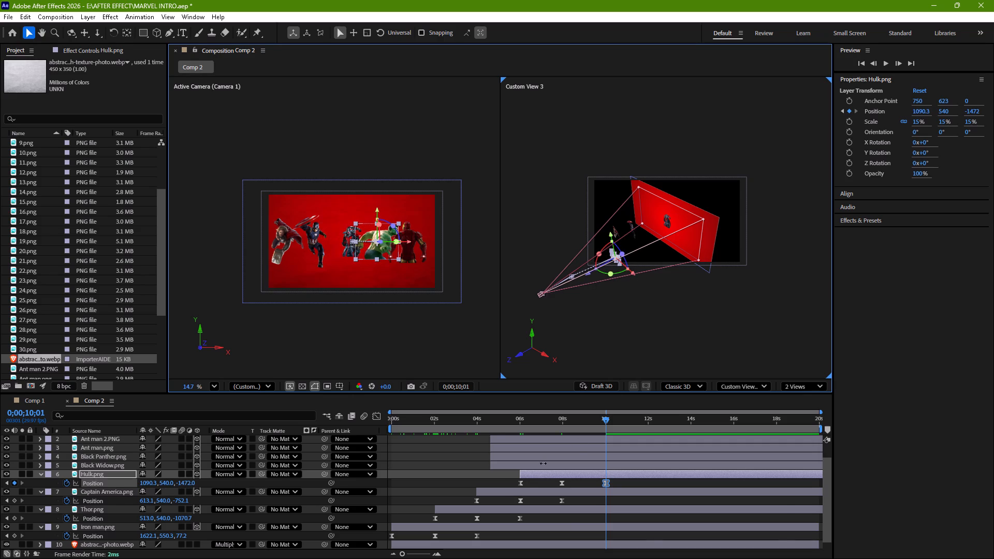
Shift the Ant man 2.PNG, Ant man.png, Black Panther.png and Black Widow.png layers in time to start at 0;00;10;01.
scroll(510, 480, "up", 1)
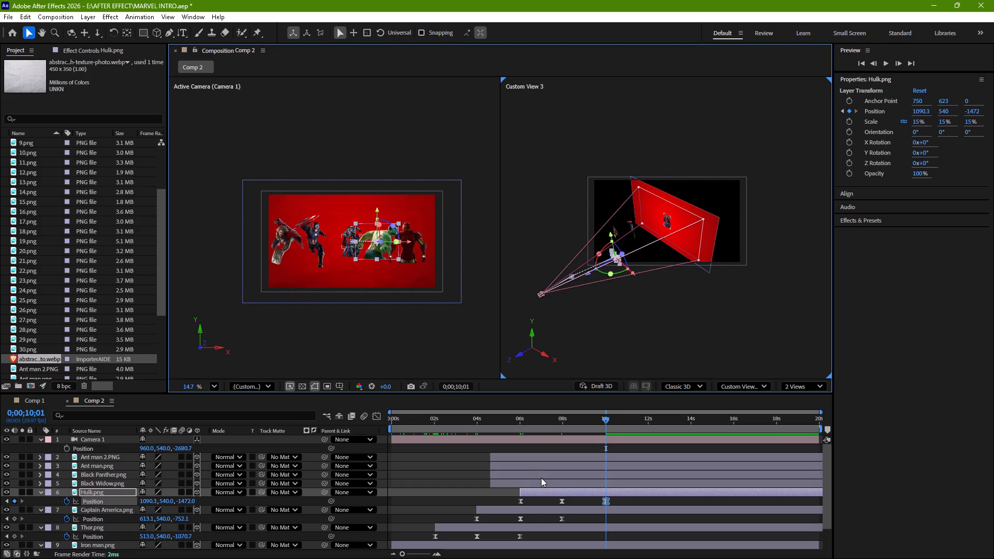
left_click(543, 483)
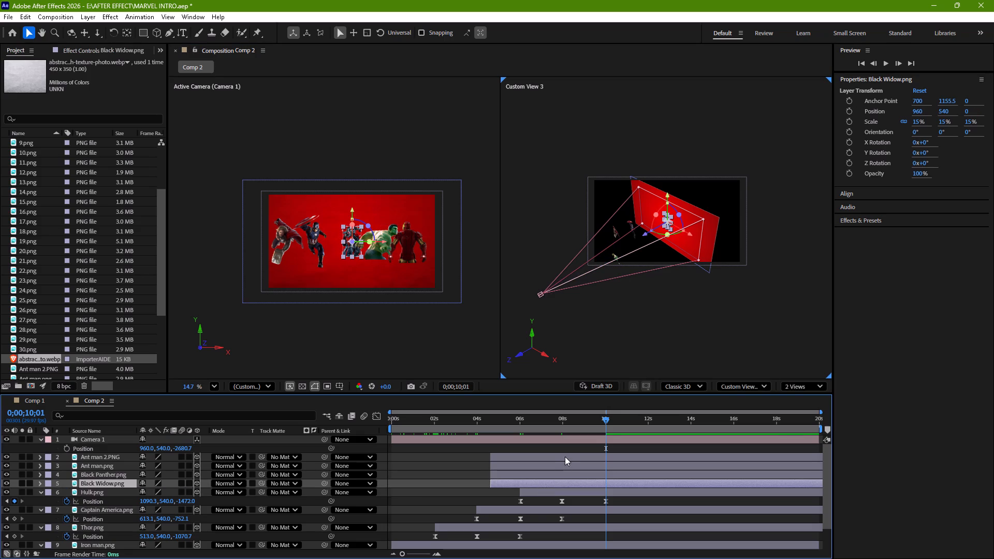
left_click(565, 457, "shift")
left_click_drag(567, 463, 667, 462)
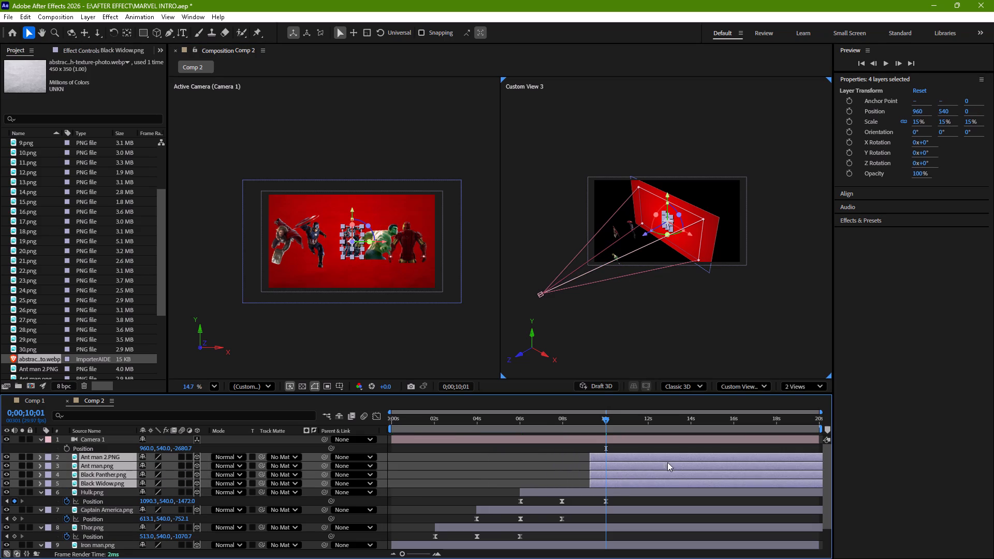
left_click_drag(667, 462, 684, 461)
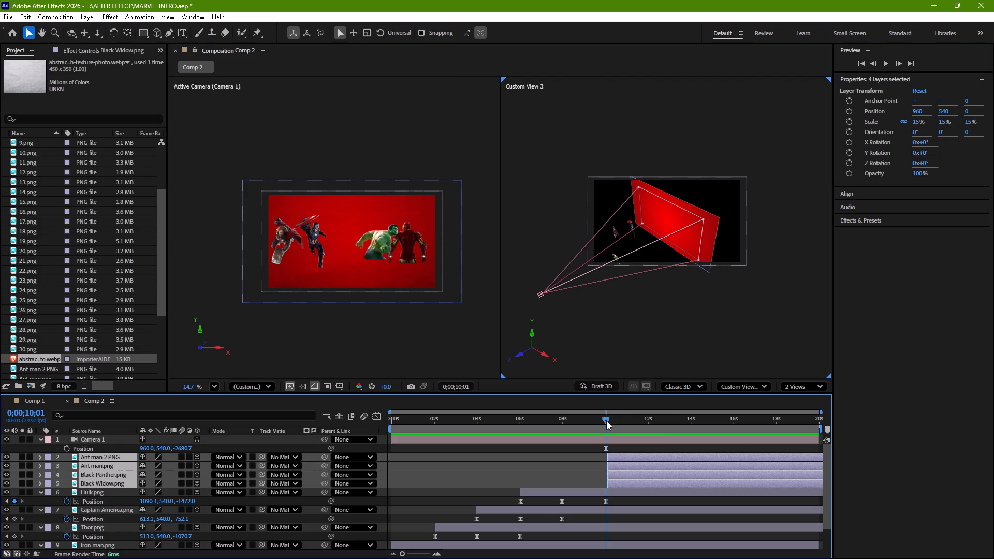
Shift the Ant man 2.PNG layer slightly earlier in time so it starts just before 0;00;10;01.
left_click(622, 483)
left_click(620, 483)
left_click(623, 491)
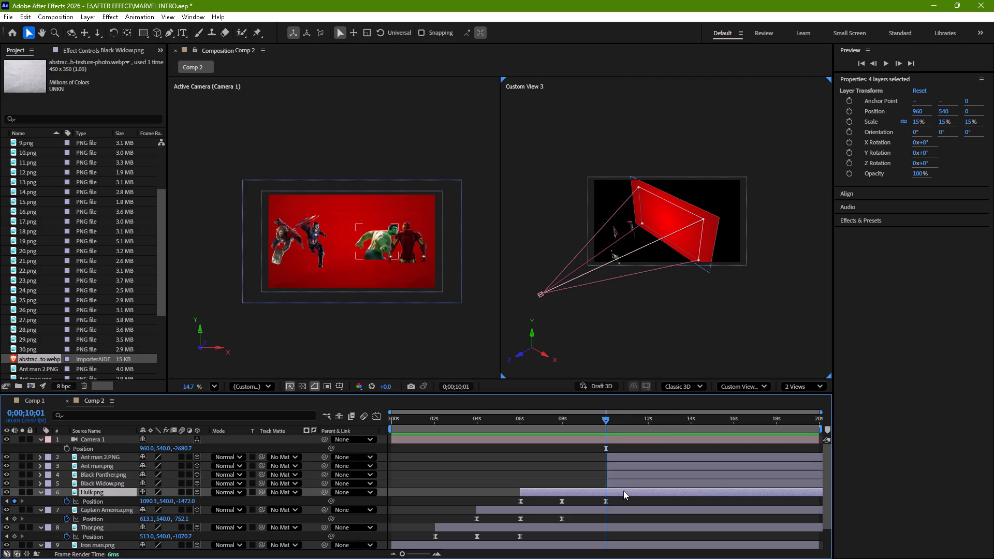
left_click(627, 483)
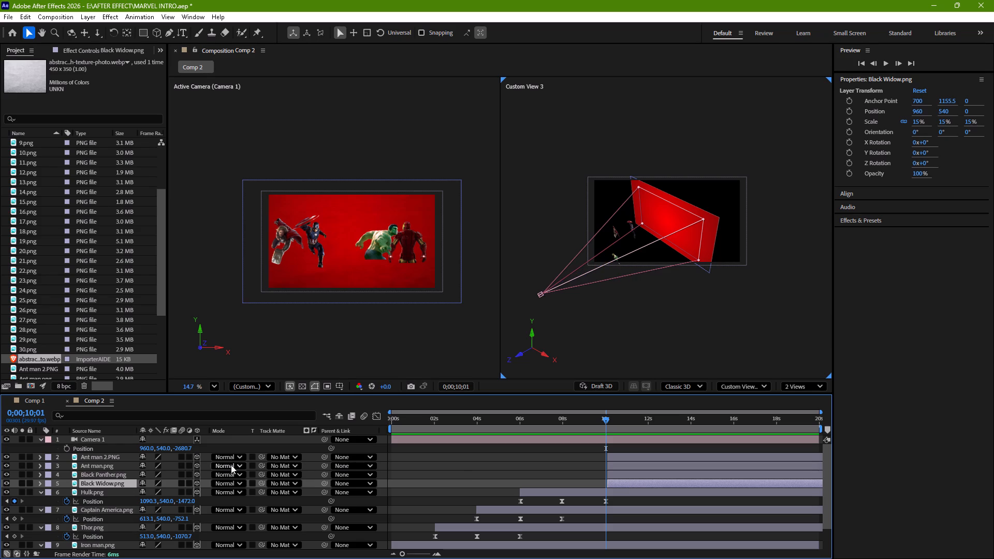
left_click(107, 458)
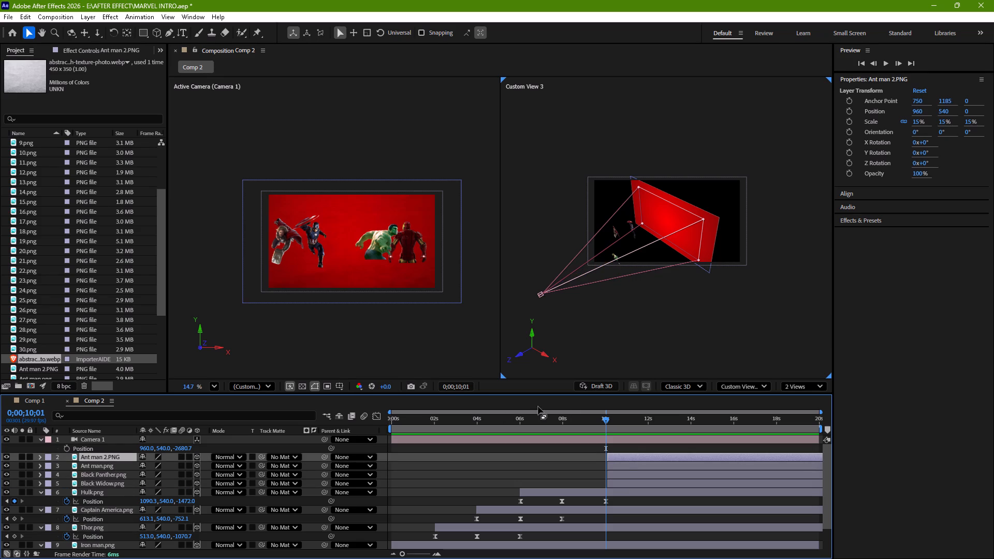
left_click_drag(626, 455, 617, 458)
Delete the Ant man.png layer from Comp 2.
left_click(625, 464)
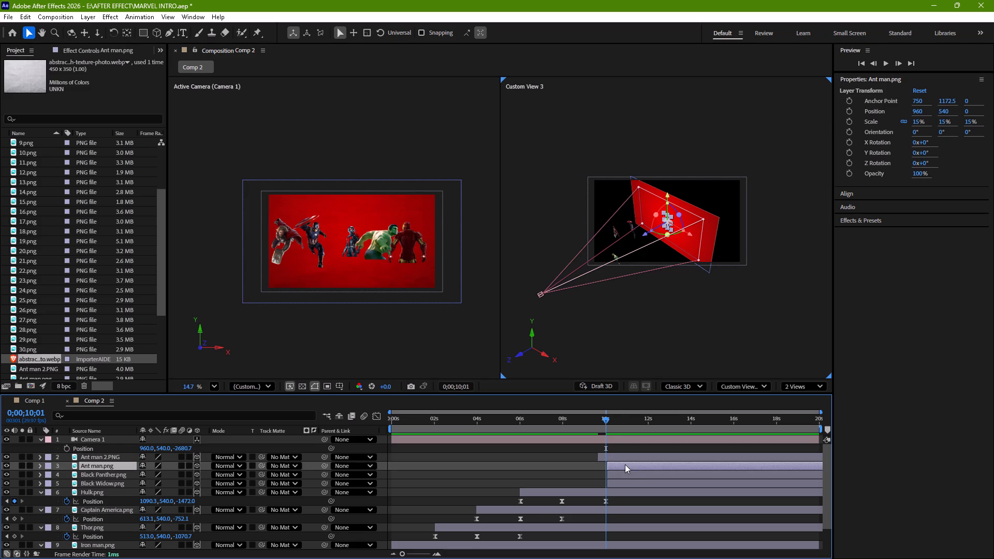
key("Delete")
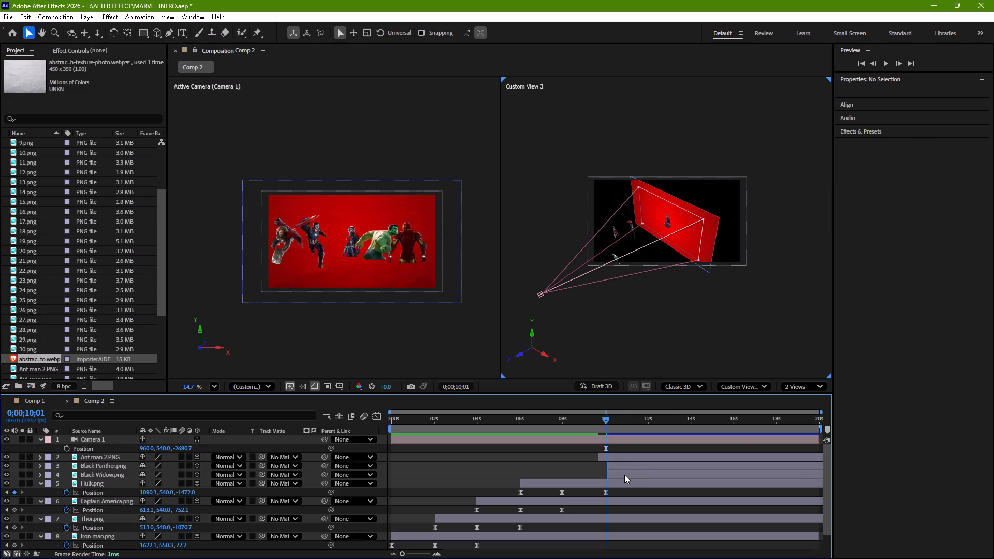
Move the Black Widow.png layer above Ant man 2.PNG, directly below Camera 1 in the layer stack.
left_click_drag(123, 475, 123, 462)
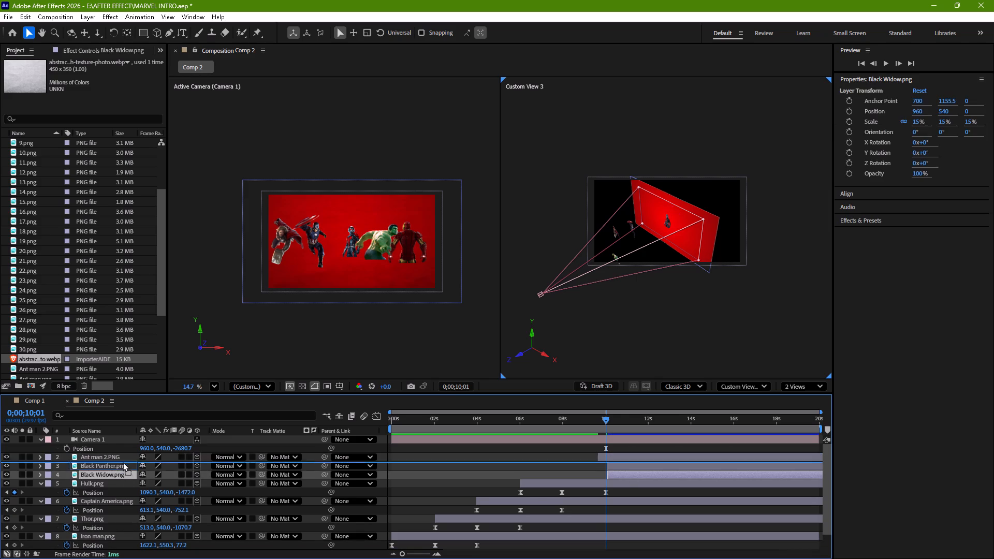
left_click_drag(123, 462, 122, 455)
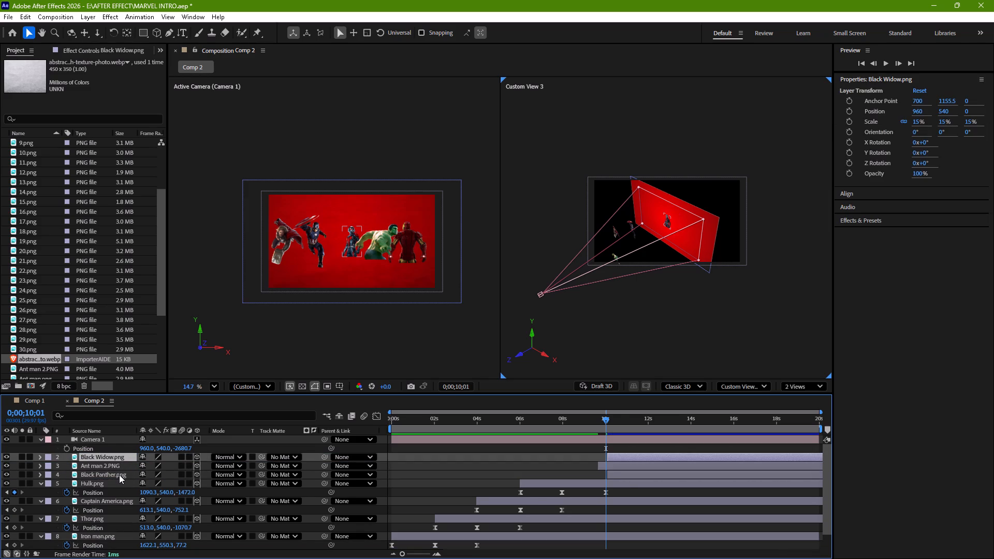
Stagger the layer starts, shifting Ant man 2.PNG to just before 12 seconds and Black Widow.png to about 14 seconds.
left_click(119, 475)
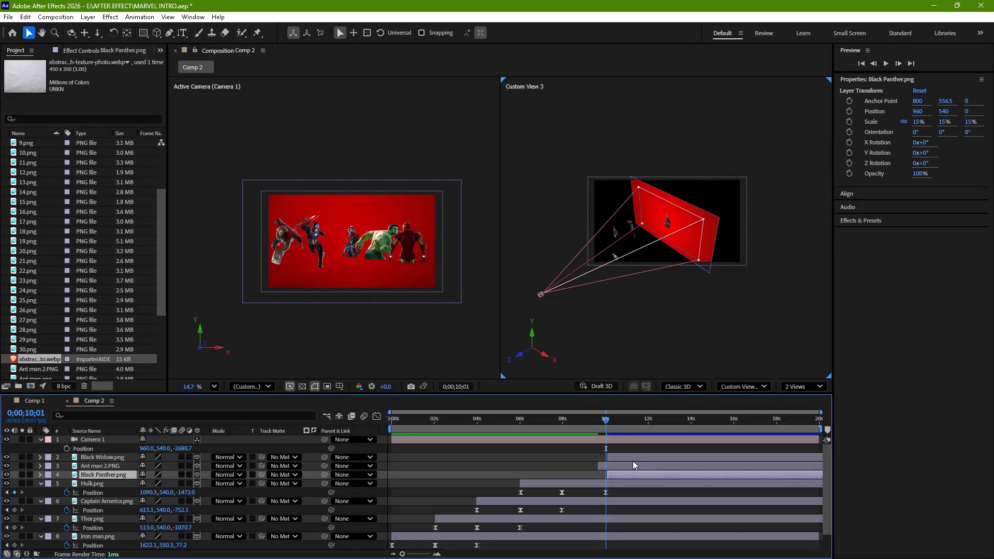
left_click_drag(631, 464, 676, 463)
left_click_drag(638, 455, 675, 451)
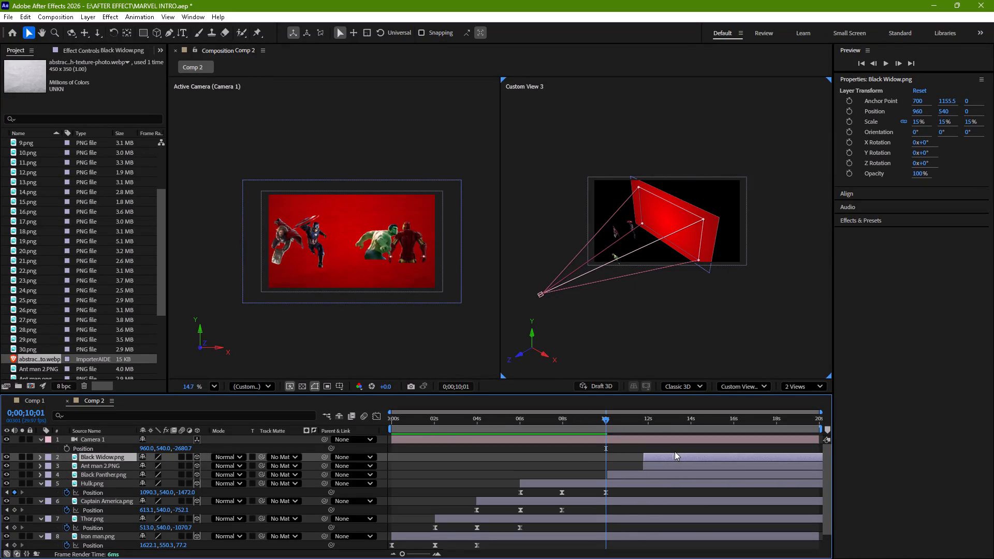
left_click_drag(675, 451, 722, 449)
Place Black Panther.png behind the camera at about Z -2766 and set its first Position keyframe.
left_click(633, 474)
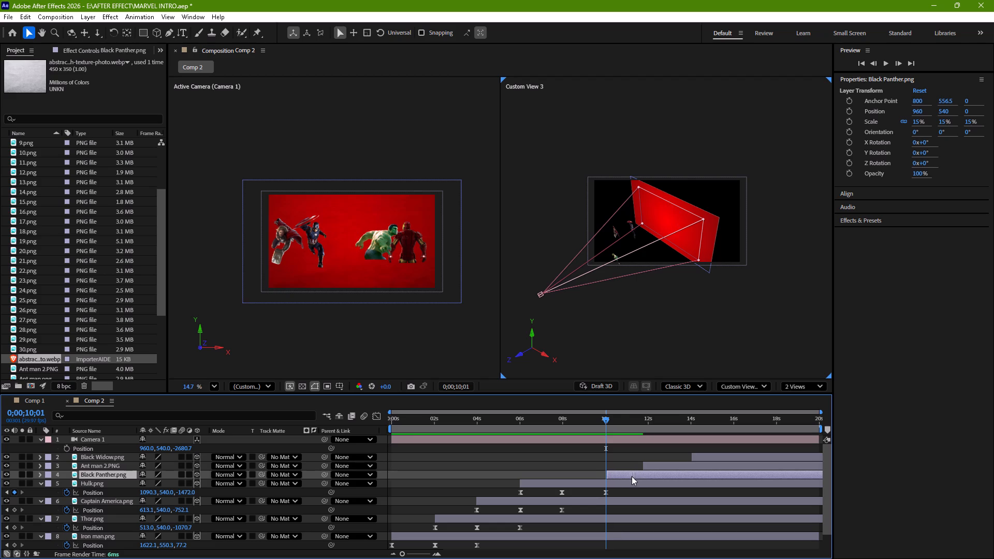
left_click(631, 477)
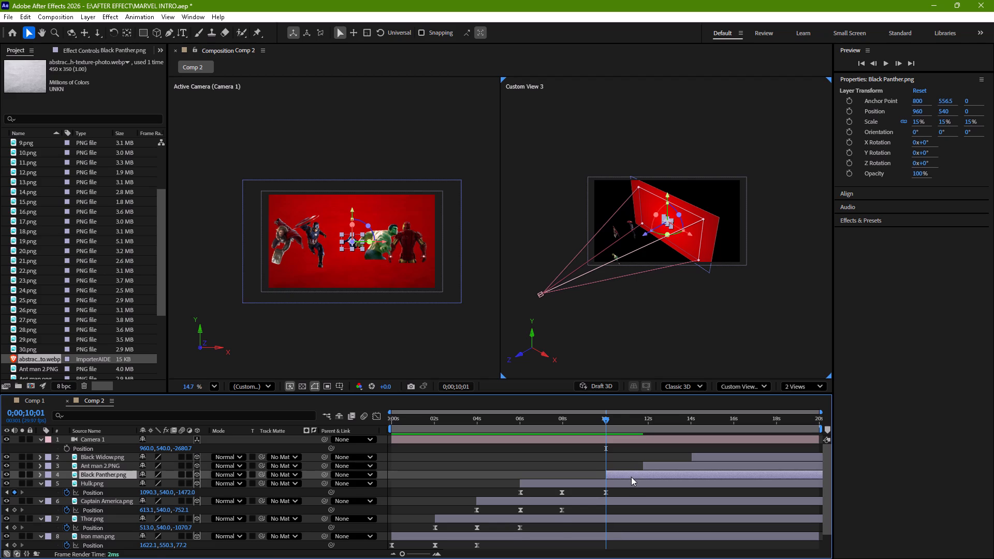
key("p")
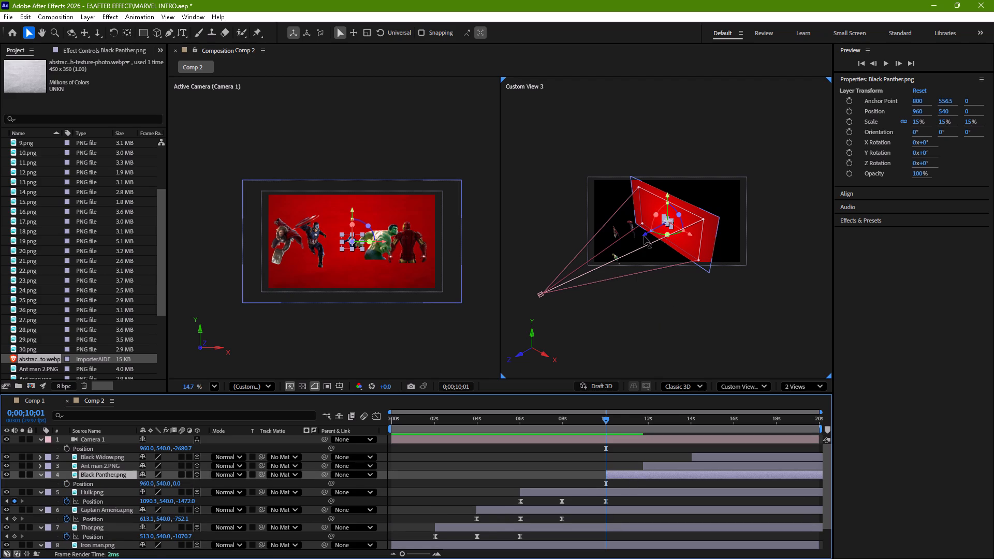
left_click_drag(644, 236, 525, 418)
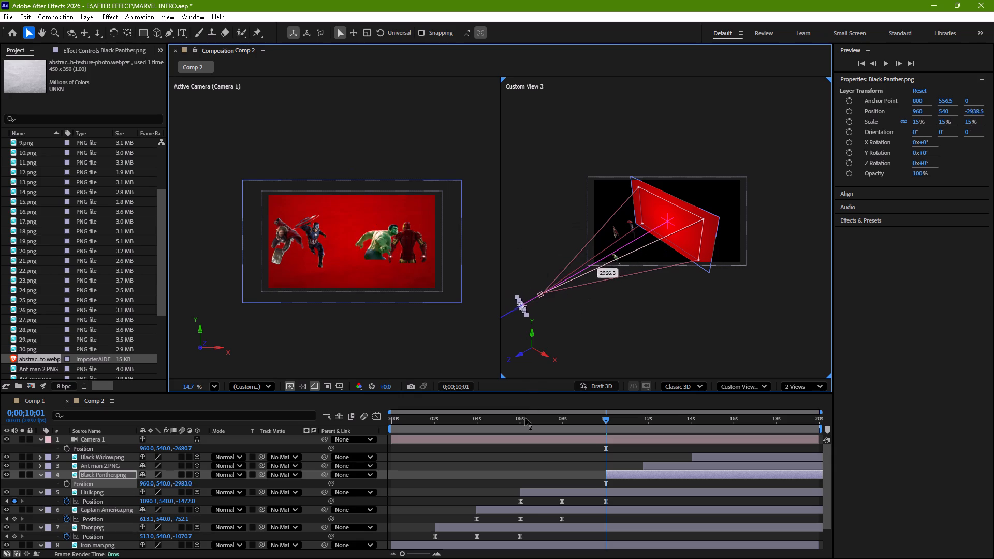
left_click_drag(525, 418, 578, 387)
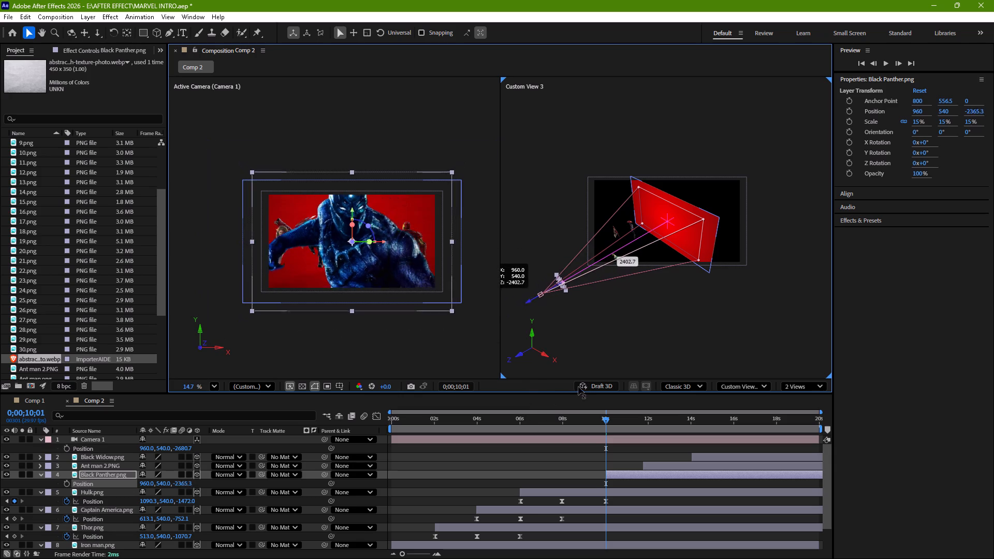
left_click_drag(578, 387, 574, 409)
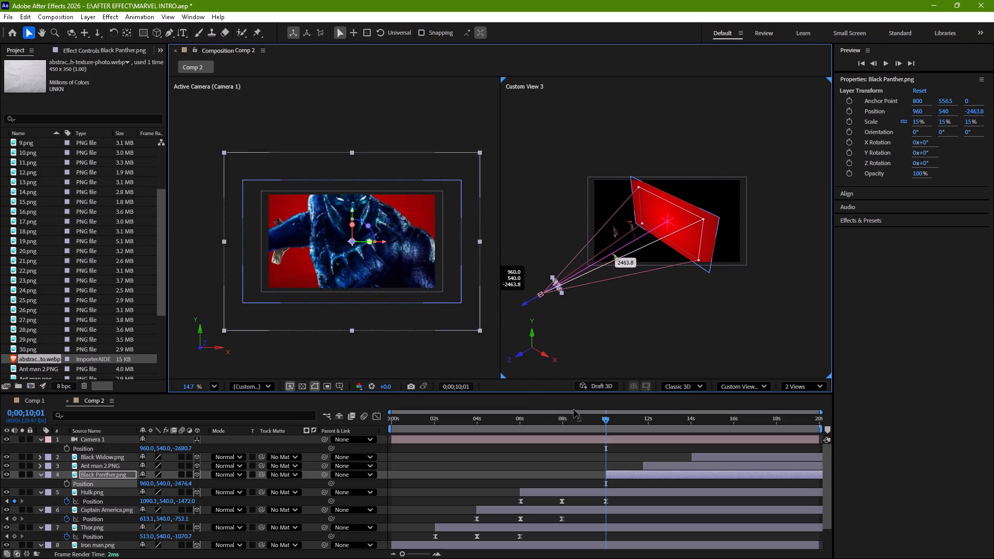
left_click_drag(574, 409, 595, 506)
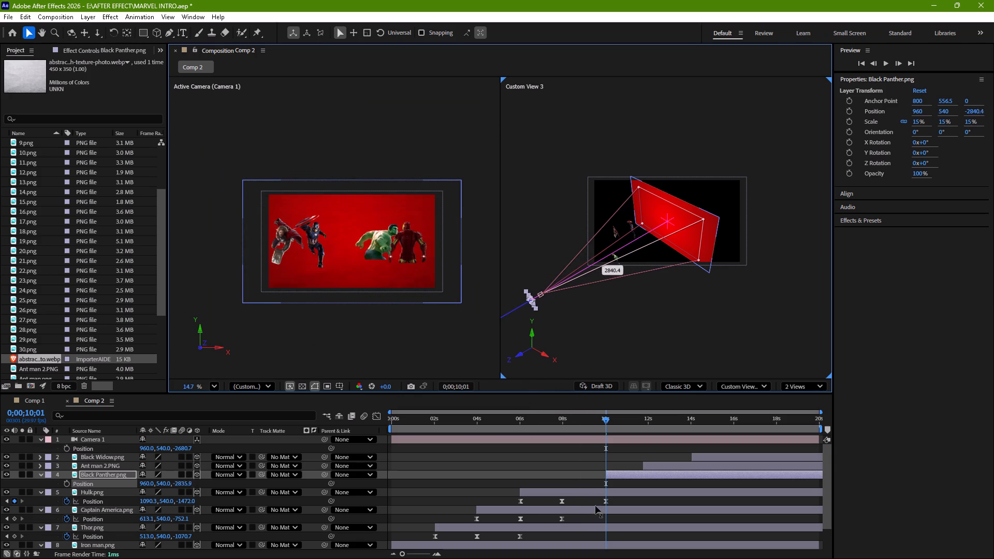
left_click_drag(595, 506, 601, 502)
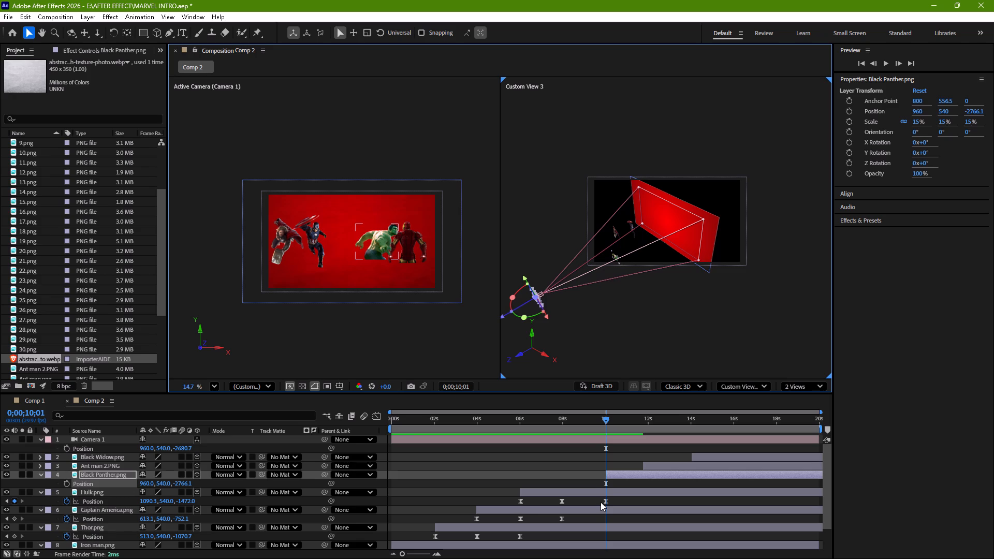
left_click(68, 483)
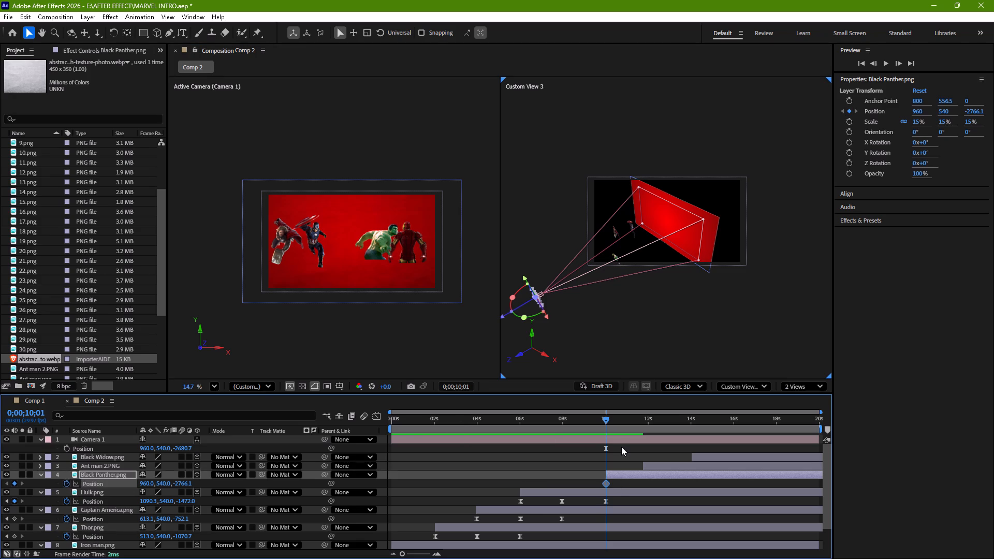
Shift the Black Panther.png layer with its Position keyframe earlier in time to start at 0;00;08;00.
left_click_drag(637, 473, 597, 485)
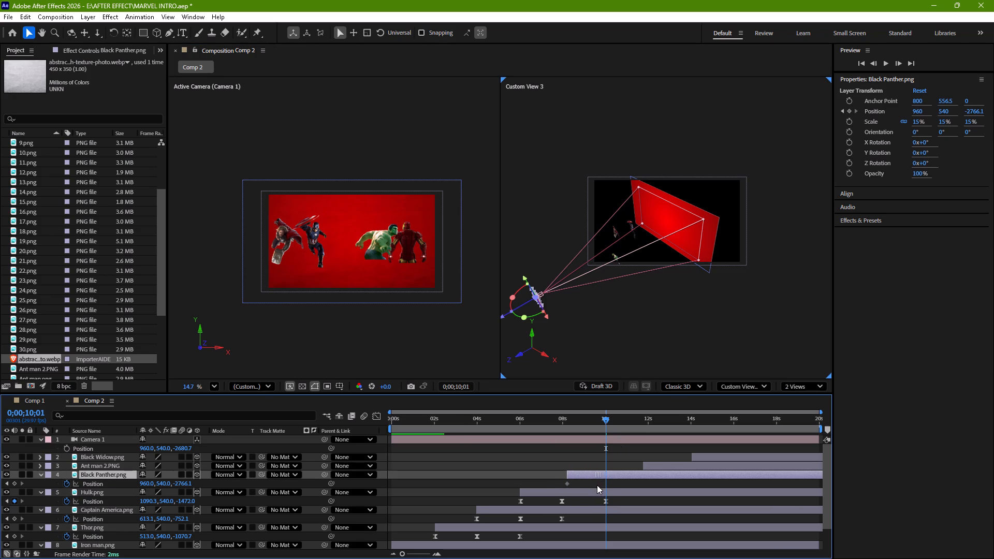
left_click_drag(597, 485, 593, 487)
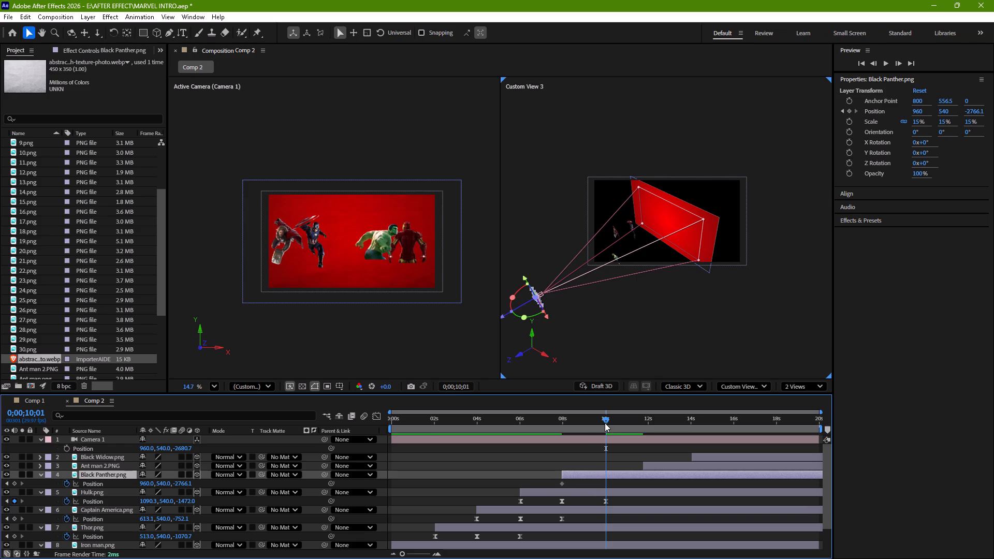
left_click_drag(605, 423, 562, 444)
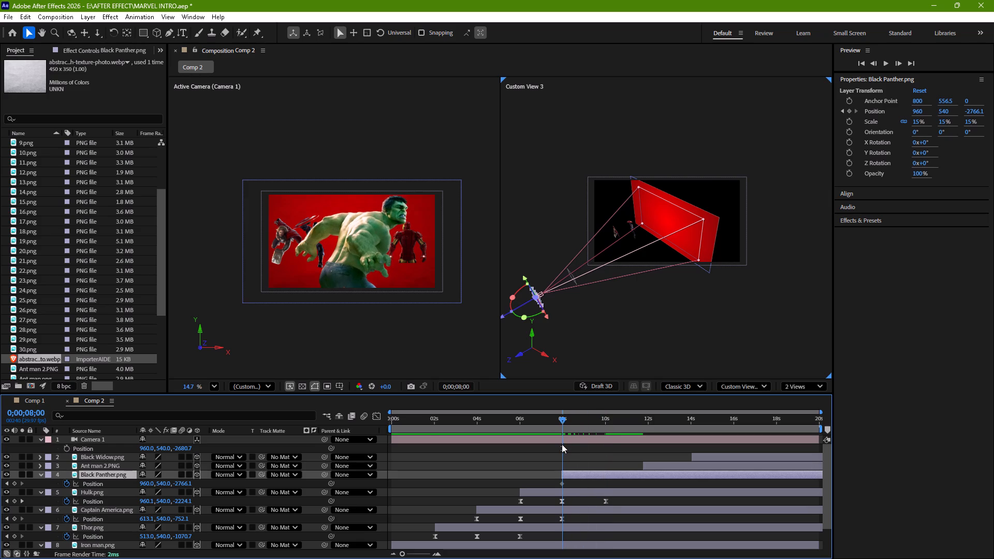
left_click(576, 473)
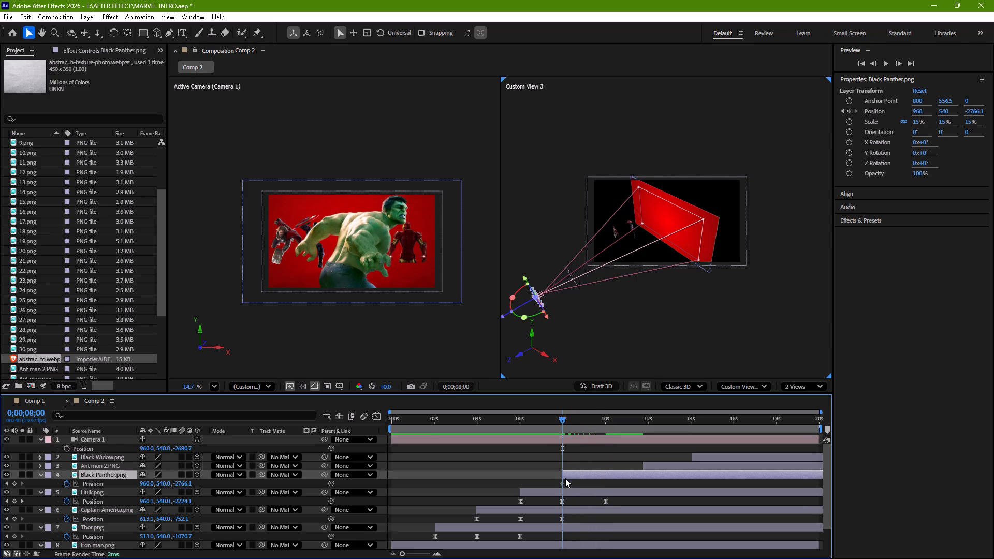
left_click(562, 482)
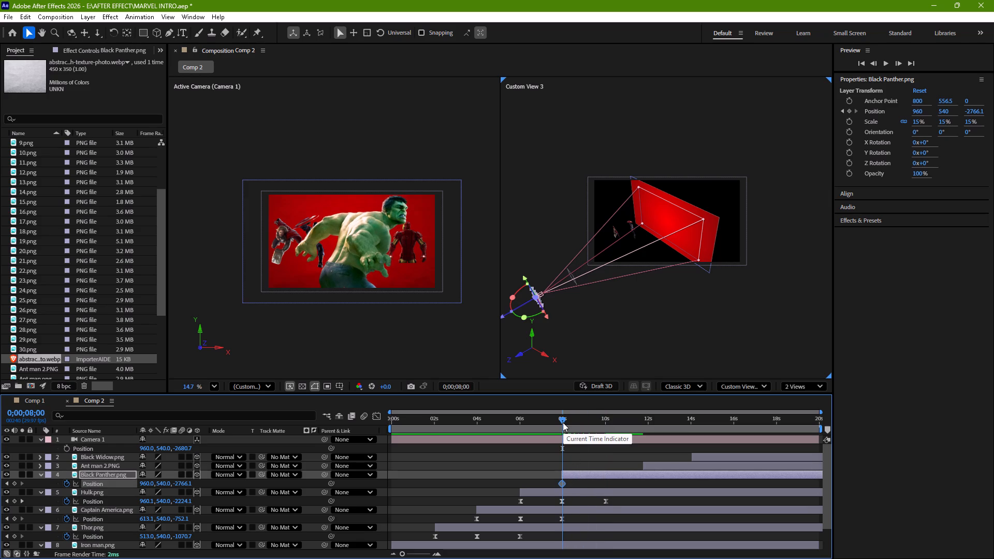
Add a Position keyframe to Black Panther.png at 0;00;10;01, bringing it in front of the camera at about Z -2279.
left_click_drag(563, 419, 604, 426)
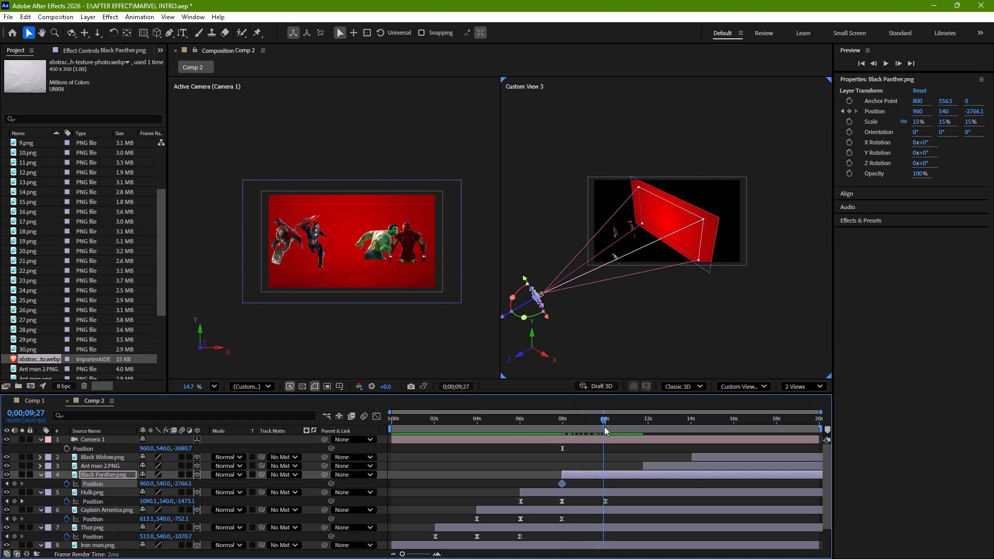
left_click_drag(604, 426, 607, 428)
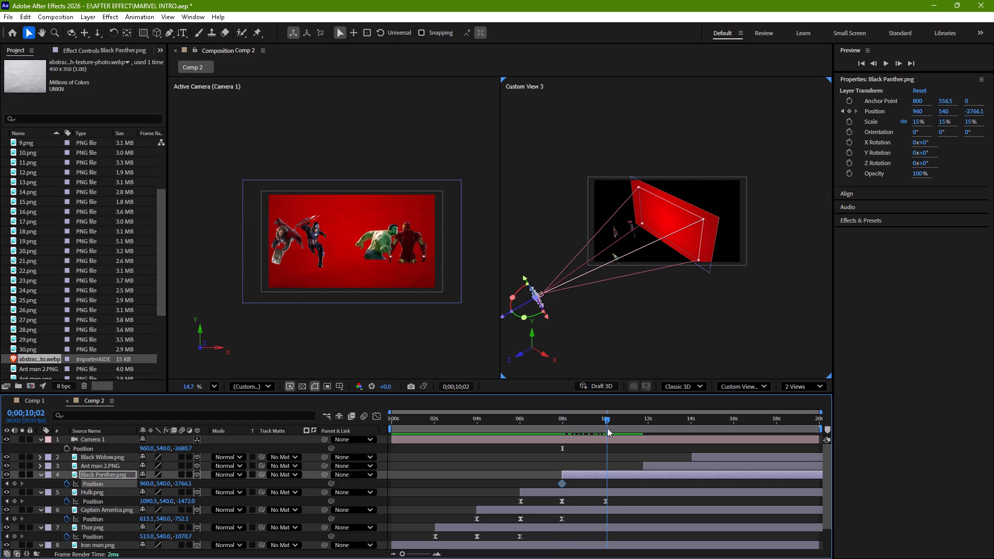
left_click_drag(607, 428, 607, 429)
left_click_drag(504, 318, 554, 308)
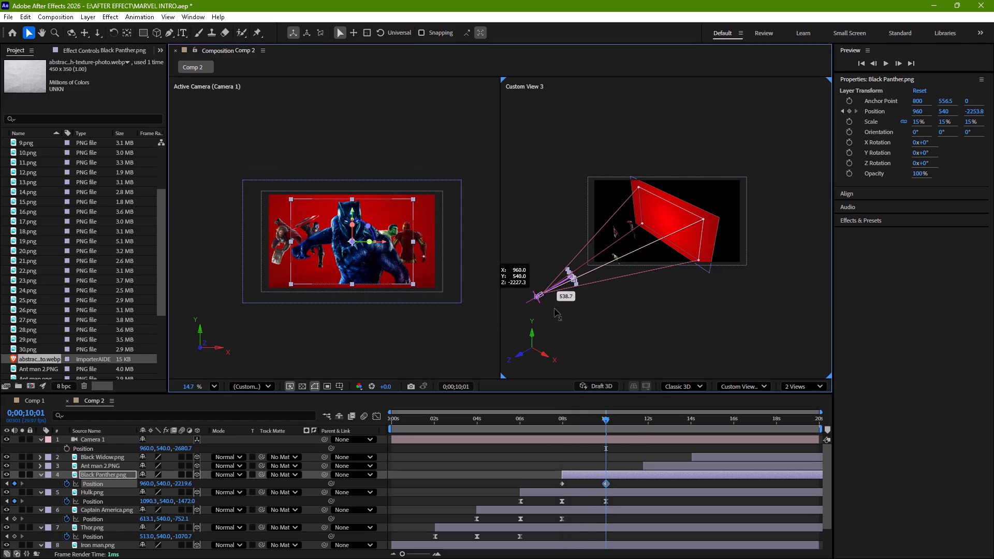
left_click_drag(554, 308, 551, 312)
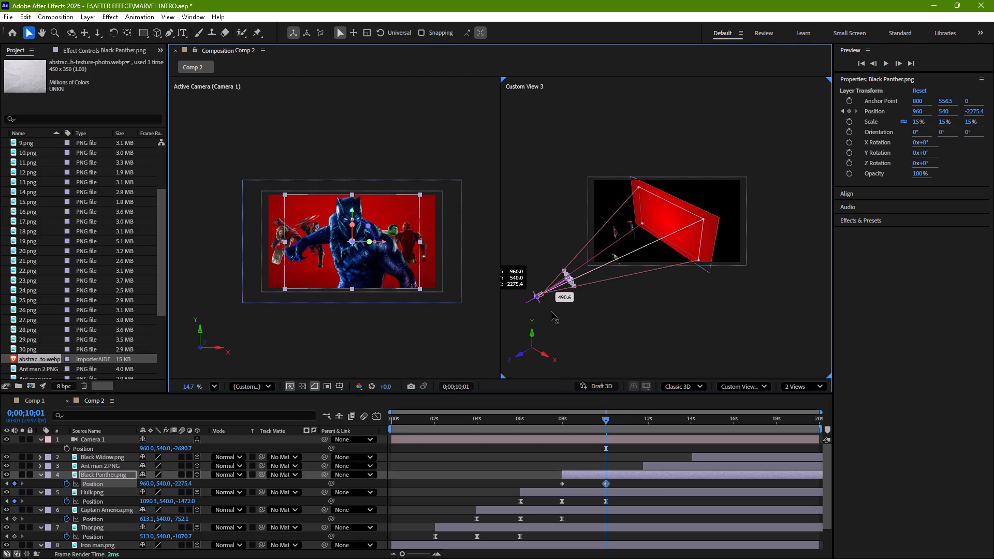
left_click_drag(551, 312, 551, 312)
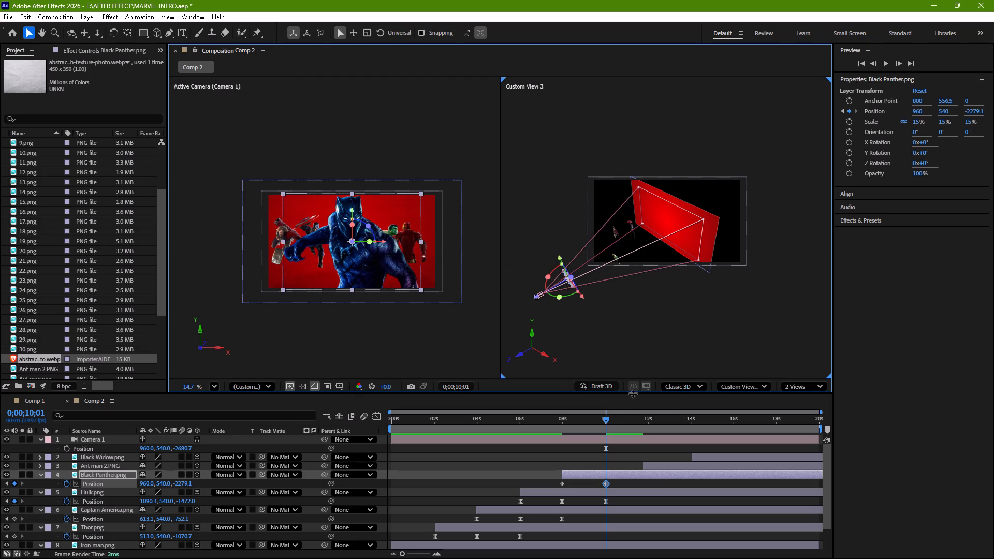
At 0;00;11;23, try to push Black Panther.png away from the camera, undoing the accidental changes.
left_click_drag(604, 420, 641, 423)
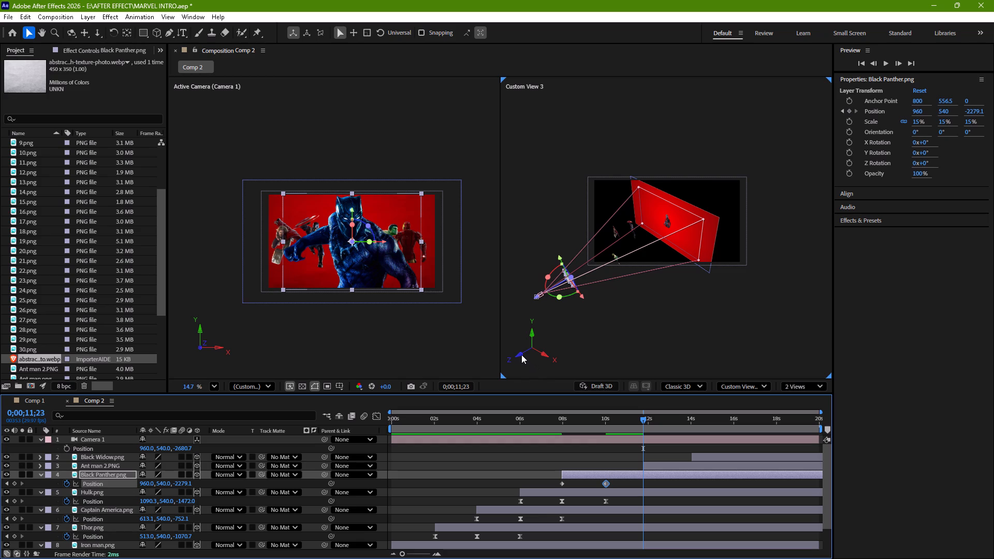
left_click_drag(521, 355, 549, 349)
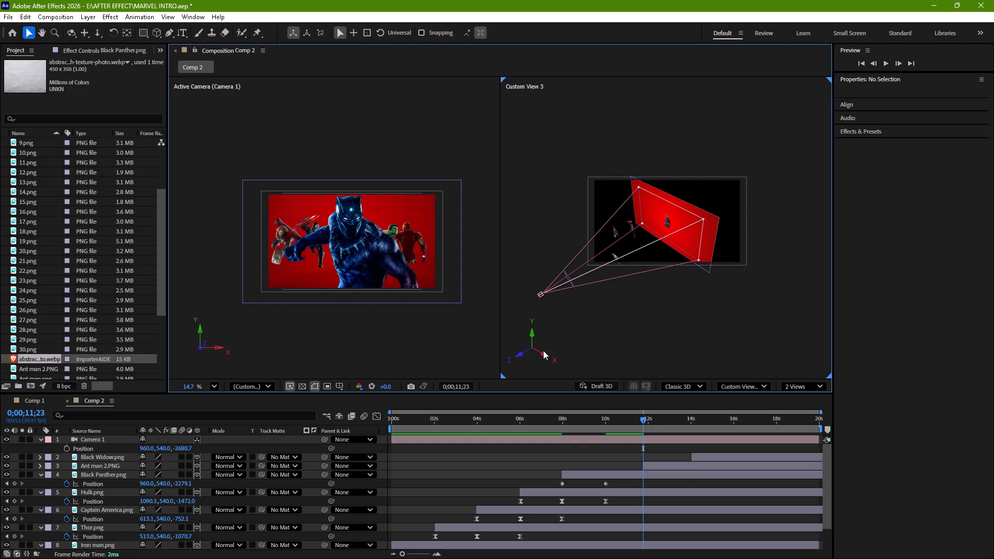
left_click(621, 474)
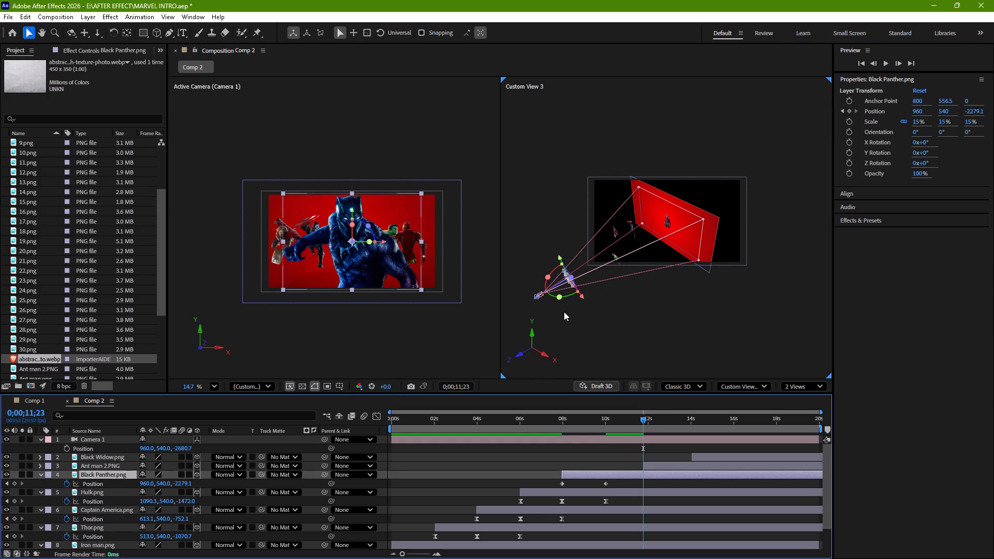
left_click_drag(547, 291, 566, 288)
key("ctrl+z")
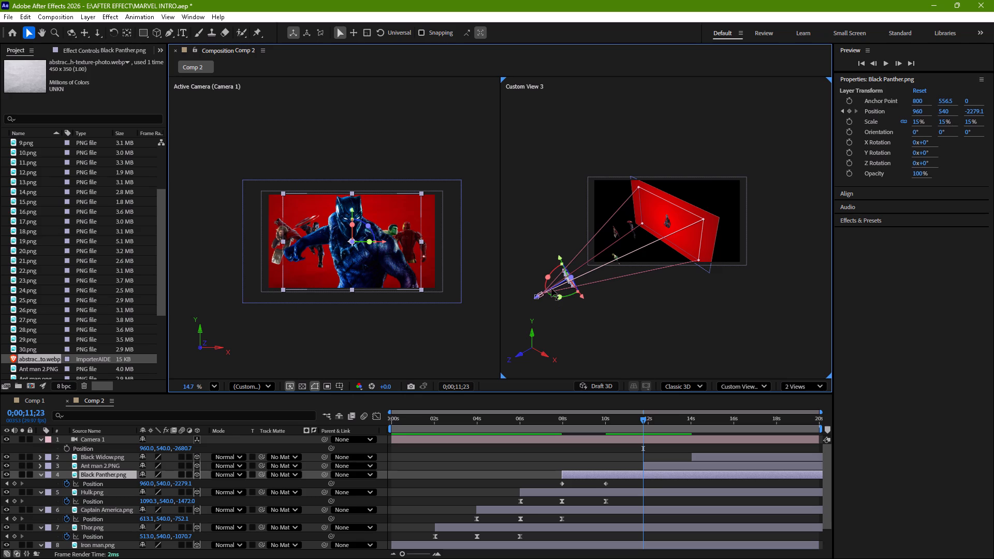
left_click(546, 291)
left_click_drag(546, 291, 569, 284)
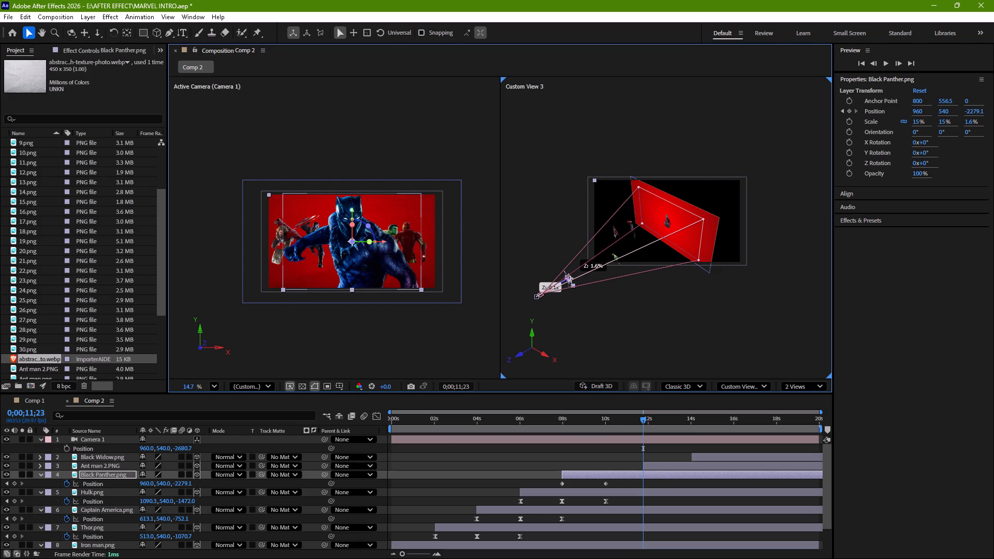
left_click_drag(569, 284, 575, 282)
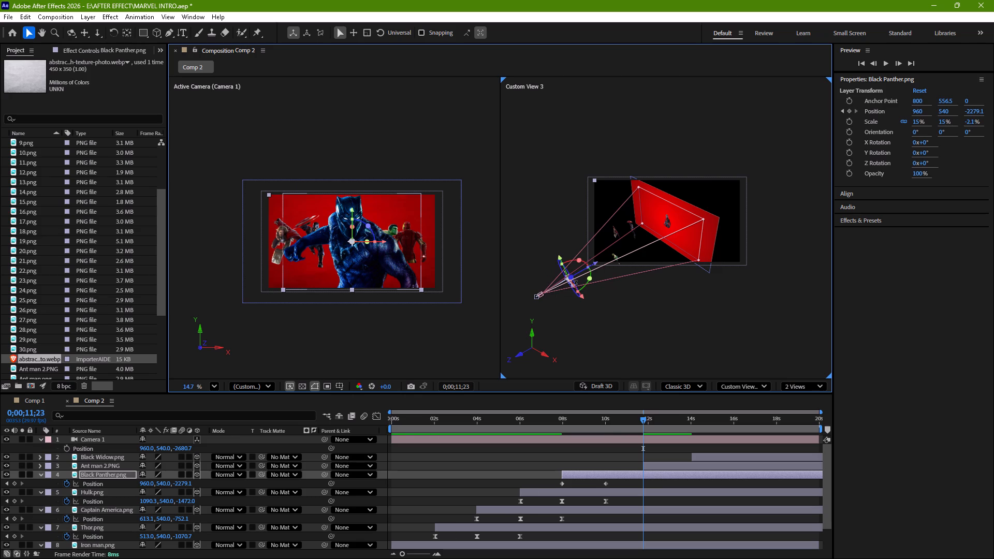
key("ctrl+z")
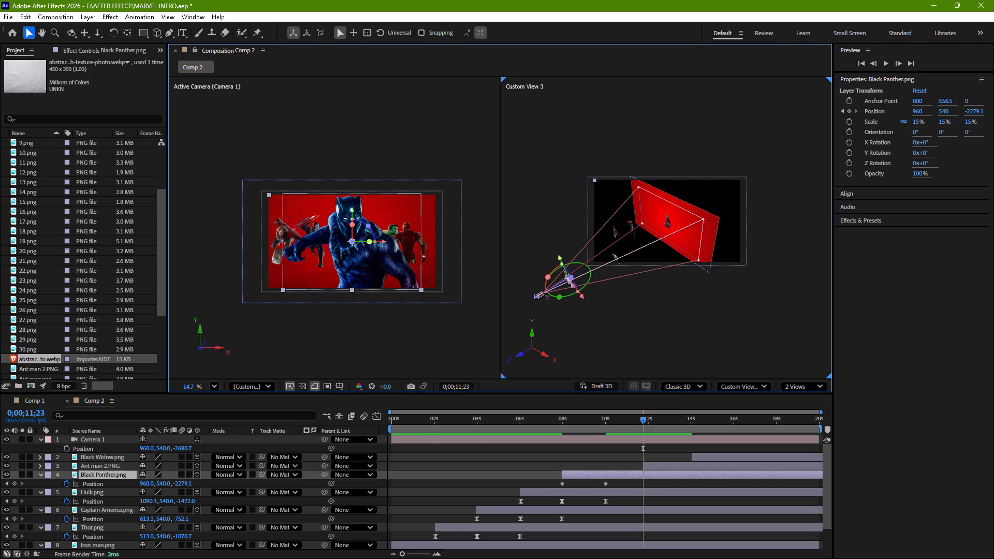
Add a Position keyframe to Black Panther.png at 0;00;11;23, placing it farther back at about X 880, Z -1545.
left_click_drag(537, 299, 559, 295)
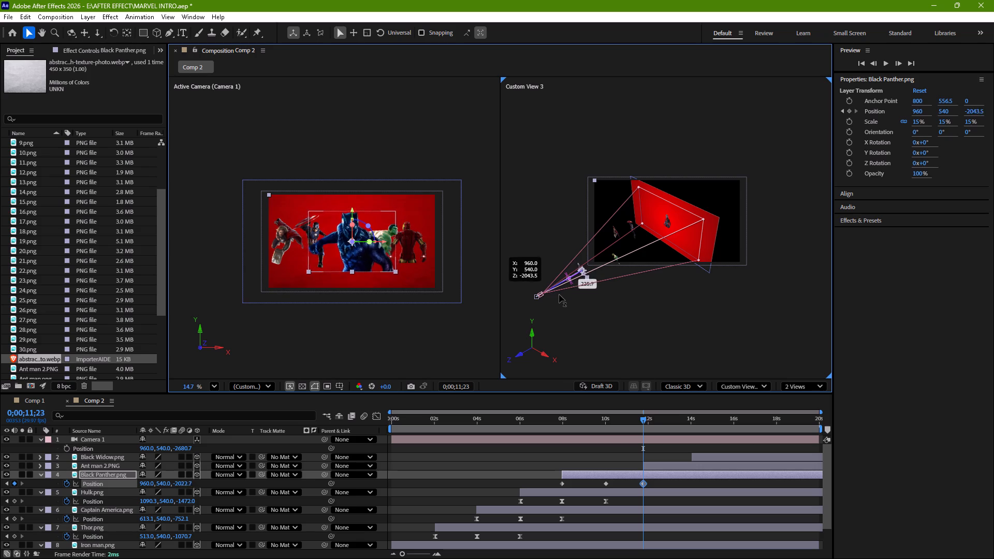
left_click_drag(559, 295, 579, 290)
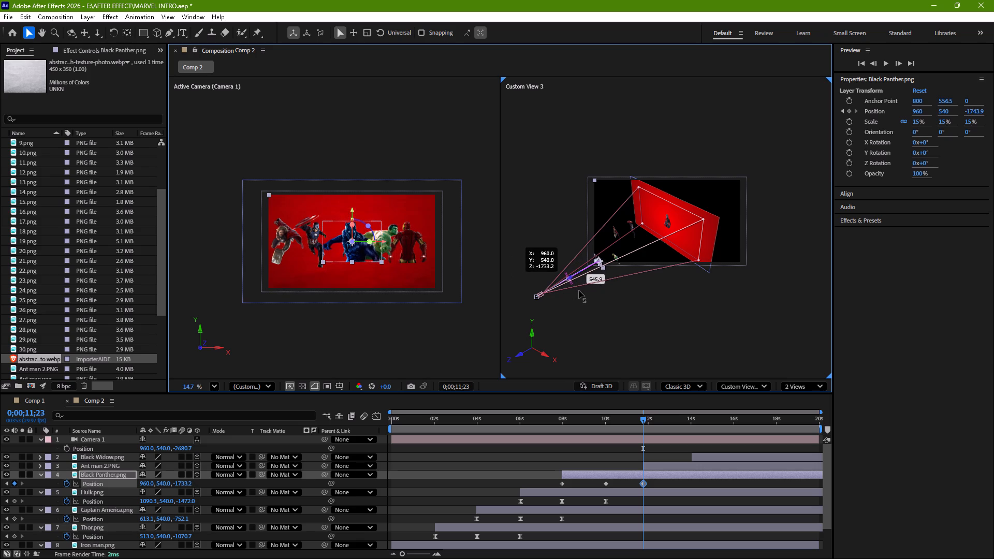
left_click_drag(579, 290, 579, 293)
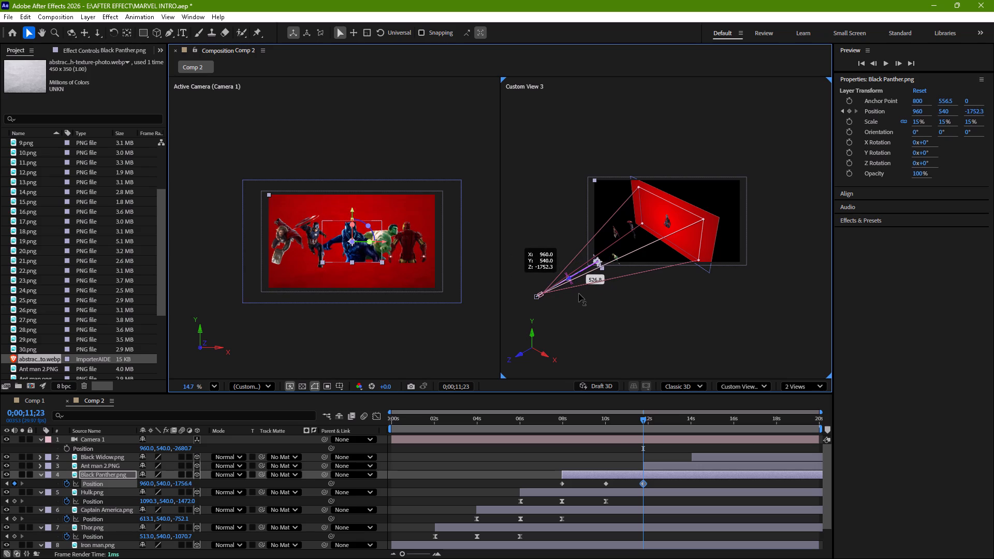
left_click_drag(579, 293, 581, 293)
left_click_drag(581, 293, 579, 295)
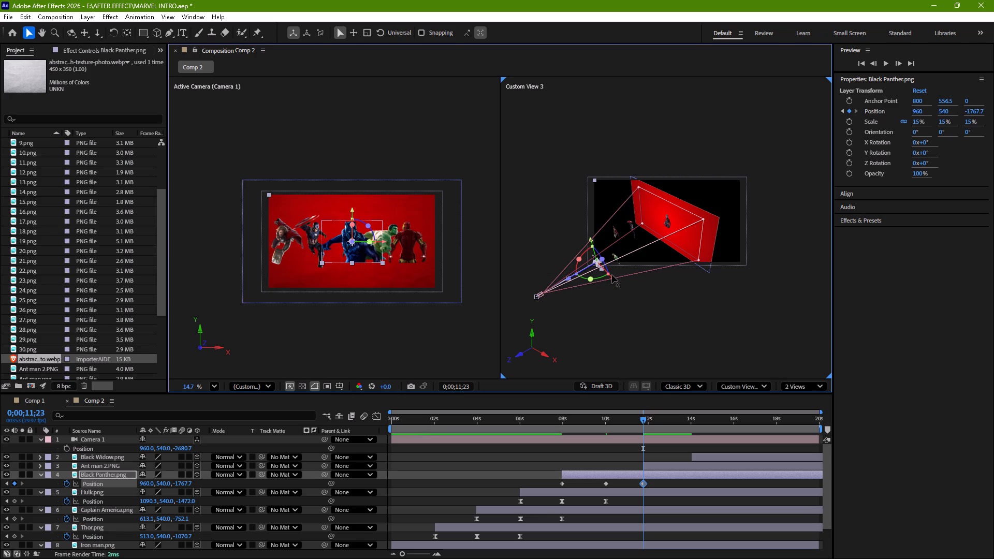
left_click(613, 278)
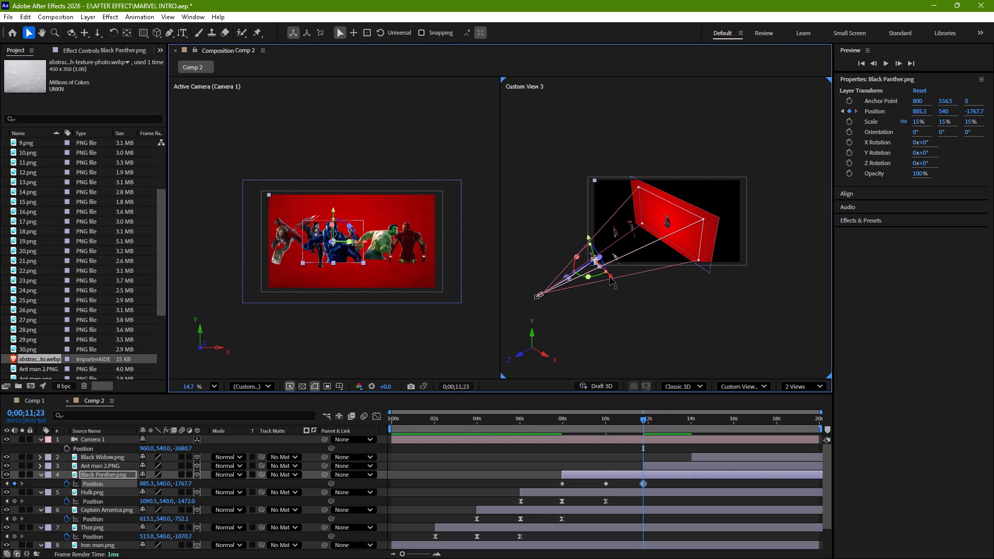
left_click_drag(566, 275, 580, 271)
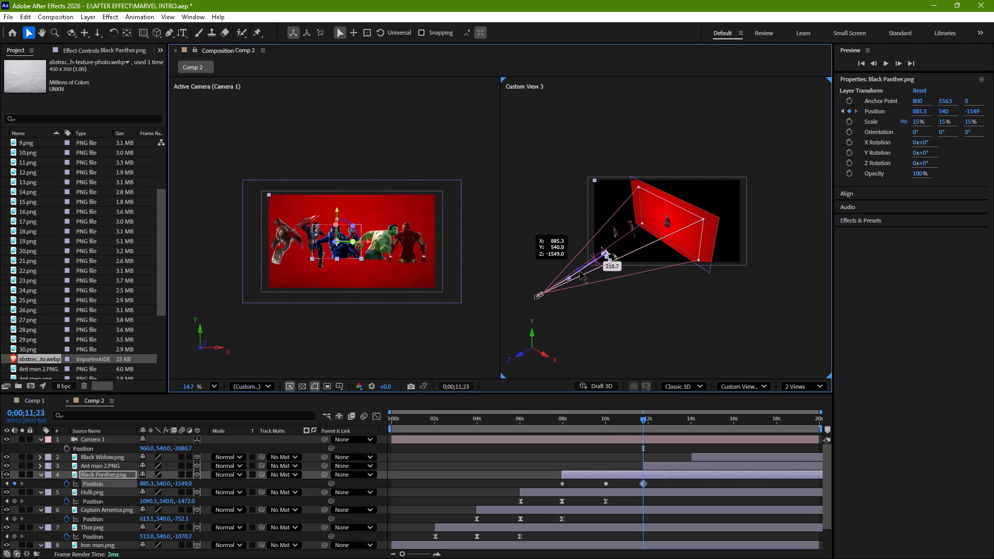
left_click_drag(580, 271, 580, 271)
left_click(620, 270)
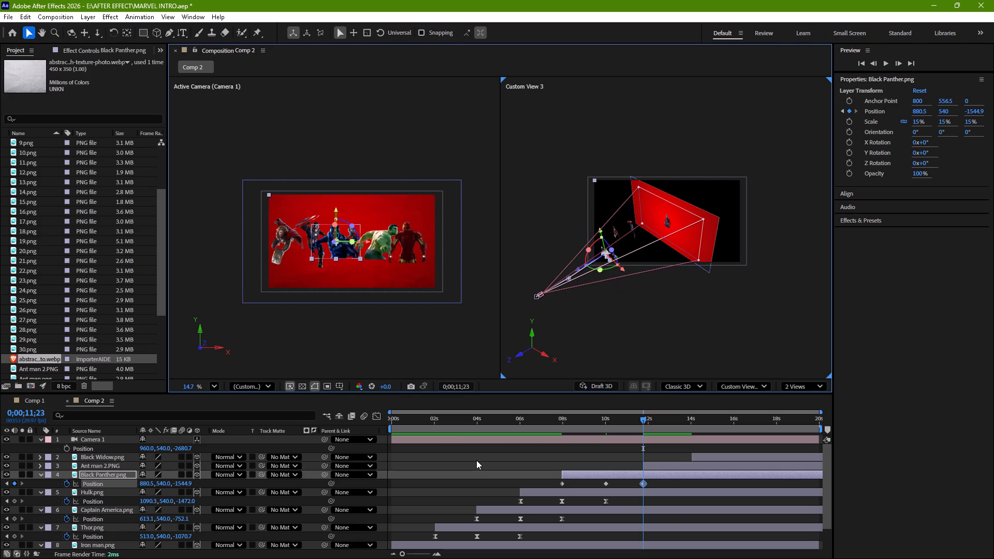
Shift Captain America.png along the X axis to about X 563 at 0;00;07;28.
left_click(488, 510)
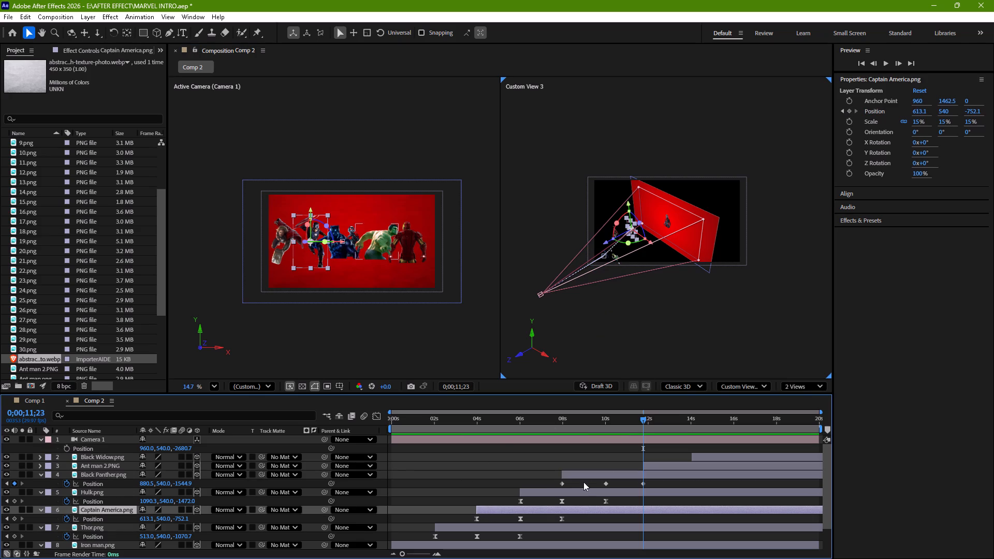
left_click_drag(644, 420, 564, 459)
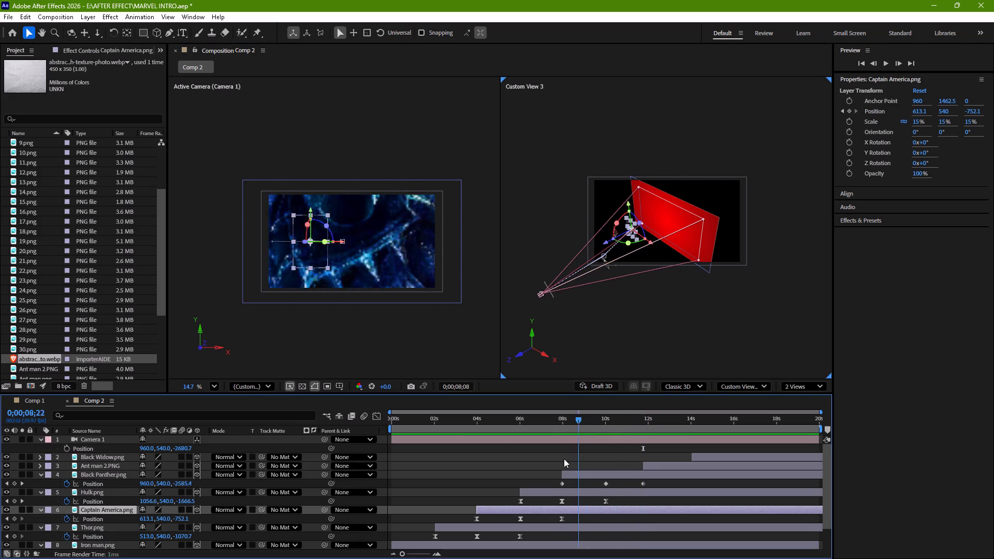
left_click_drag(564, 459, 561, 461)
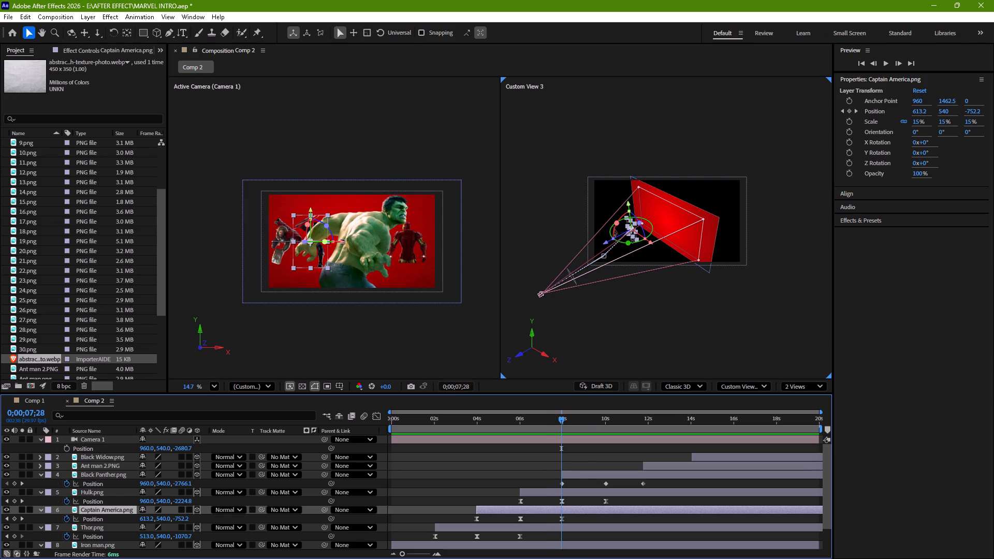
left_click(651, 241)
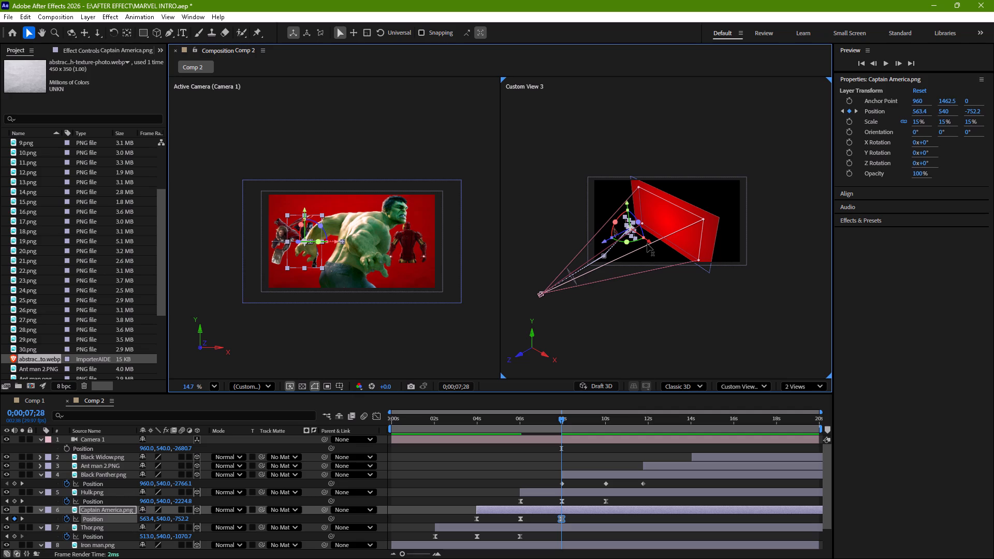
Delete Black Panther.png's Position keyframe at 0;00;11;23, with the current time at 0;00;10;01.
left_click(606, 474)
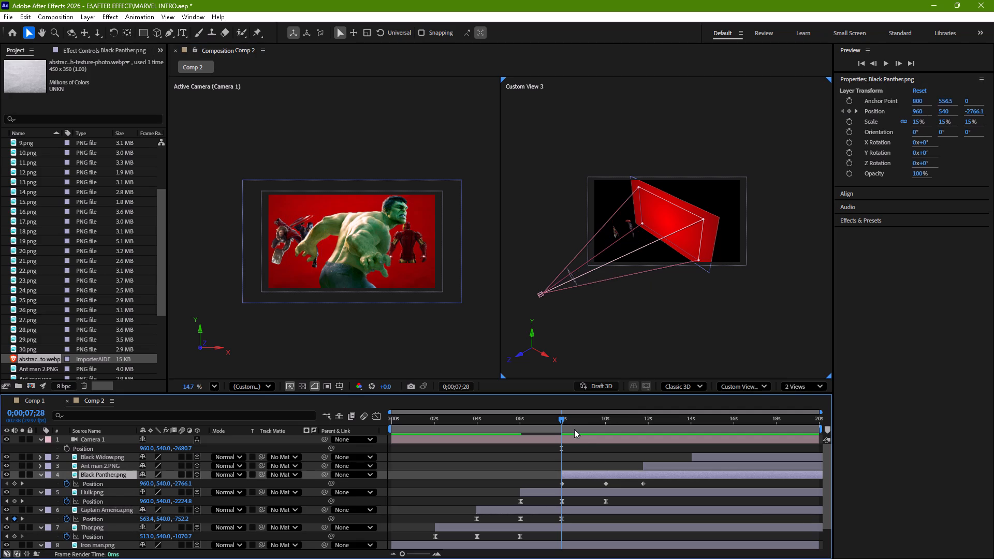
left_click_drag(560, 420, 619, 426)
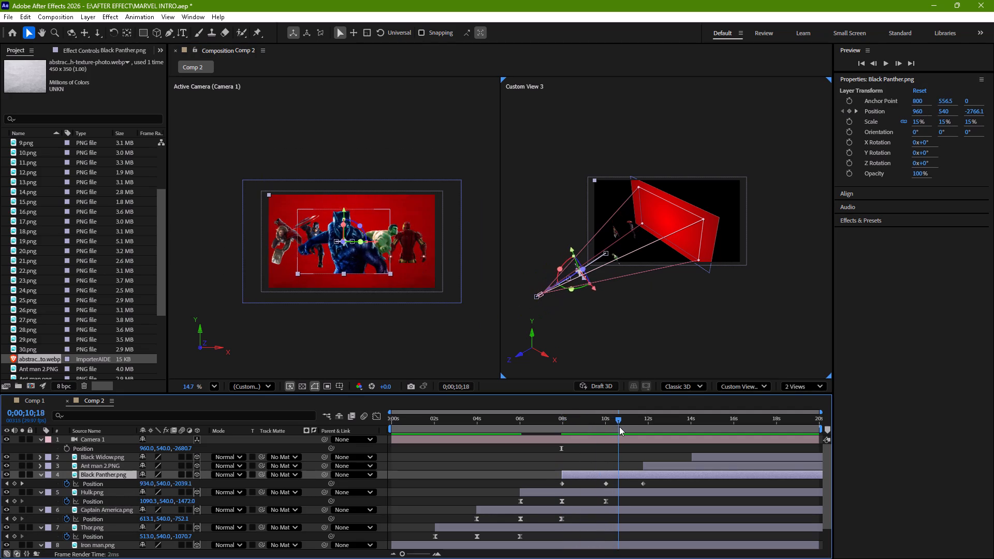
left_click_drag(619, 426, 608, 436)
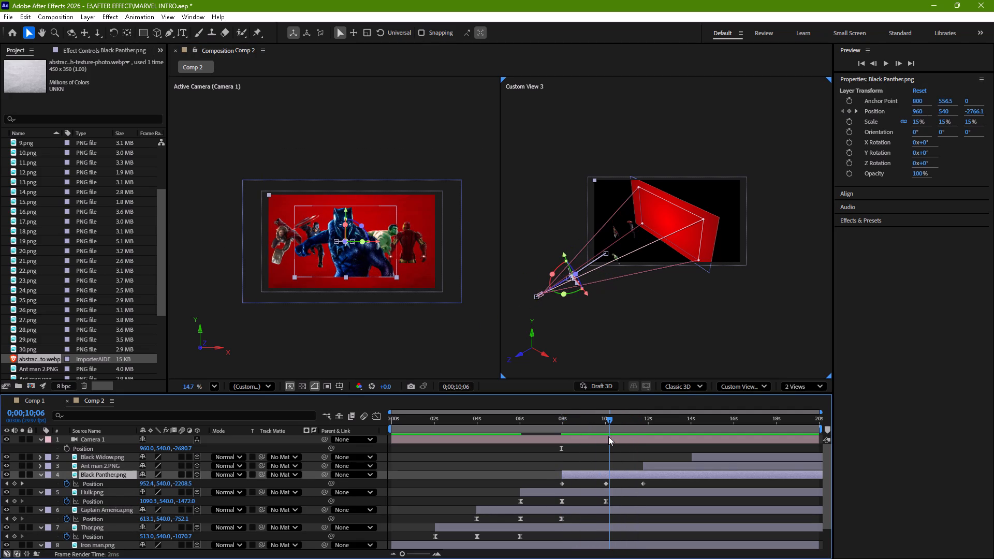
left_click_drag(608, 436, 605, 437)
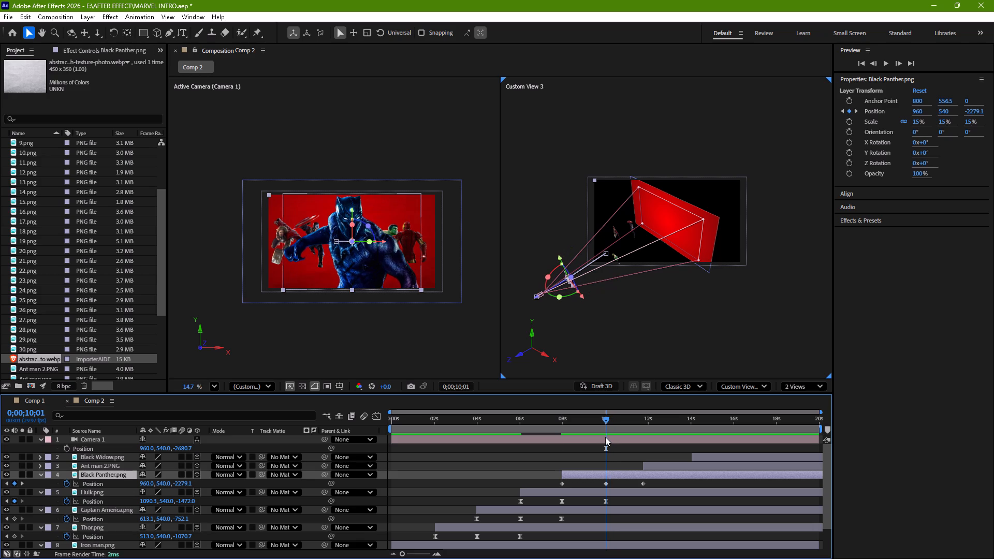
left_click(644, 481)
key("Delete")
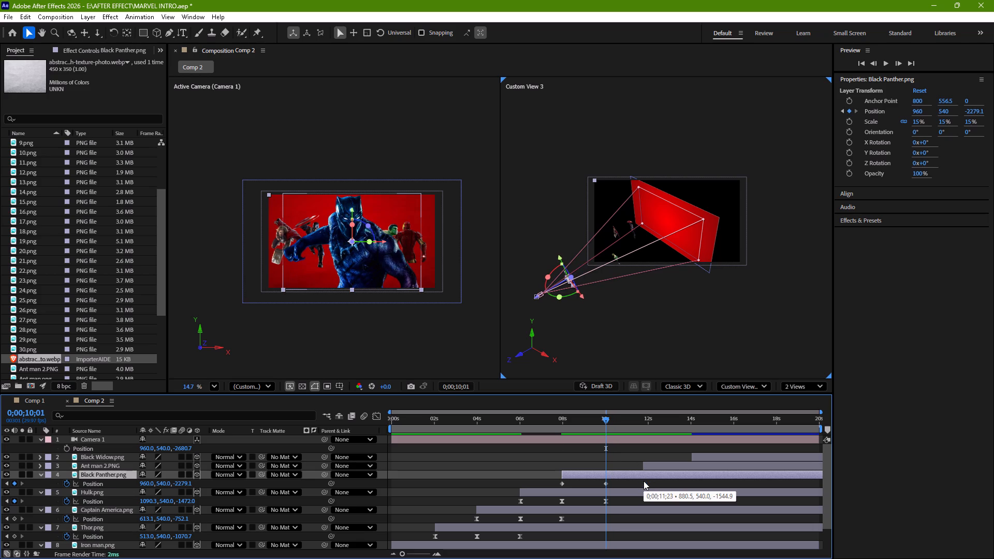
Apply Easy Ease to both Black Panther.png Position keyframes and reshape the speed graph into an early peak with a long slow-down.
left_click_drag(618, 484, 552, 491)
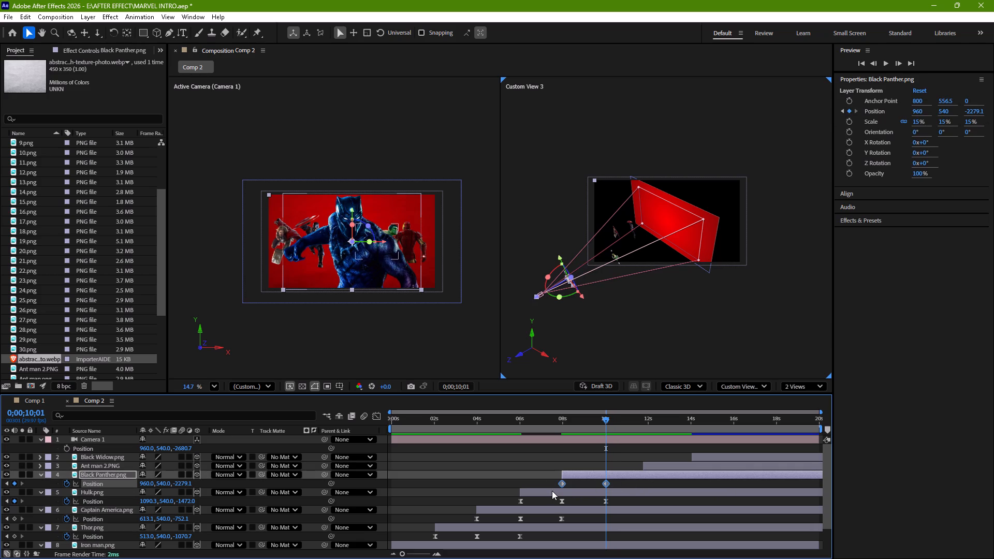
key("F9")
left_click(375, 409)
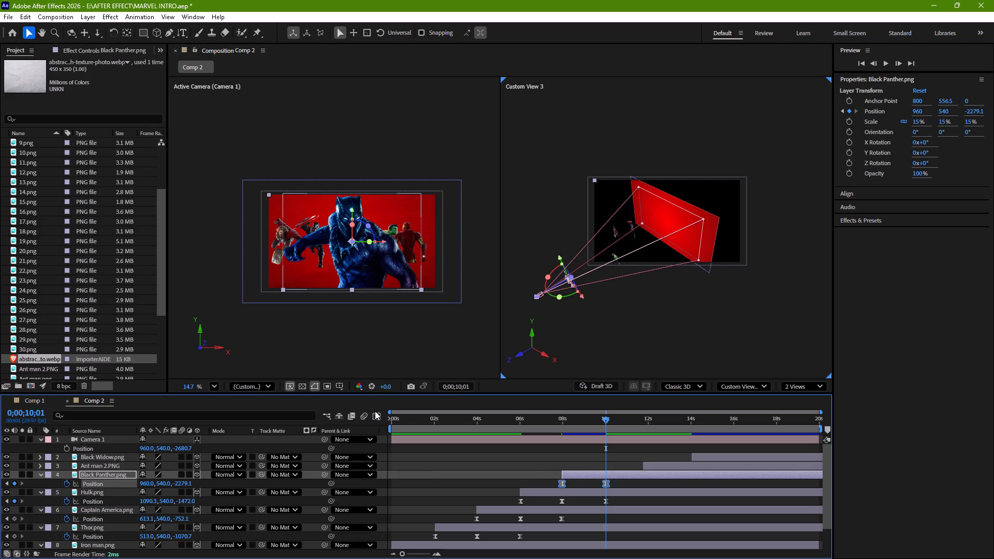
left_click(376, 417)
left_click_drag(634, 506, 566, 534)
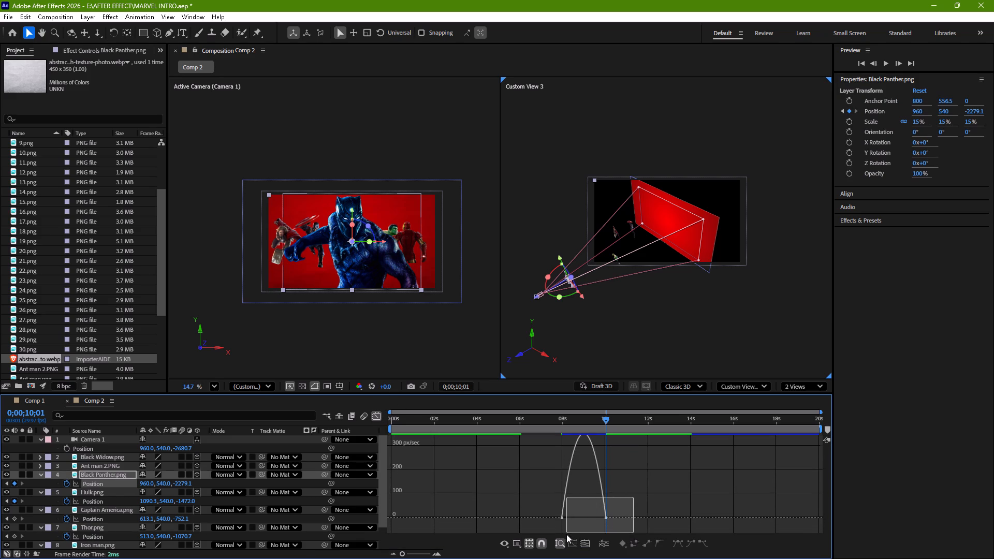
left_click_drag(566, 534, 591, 531)
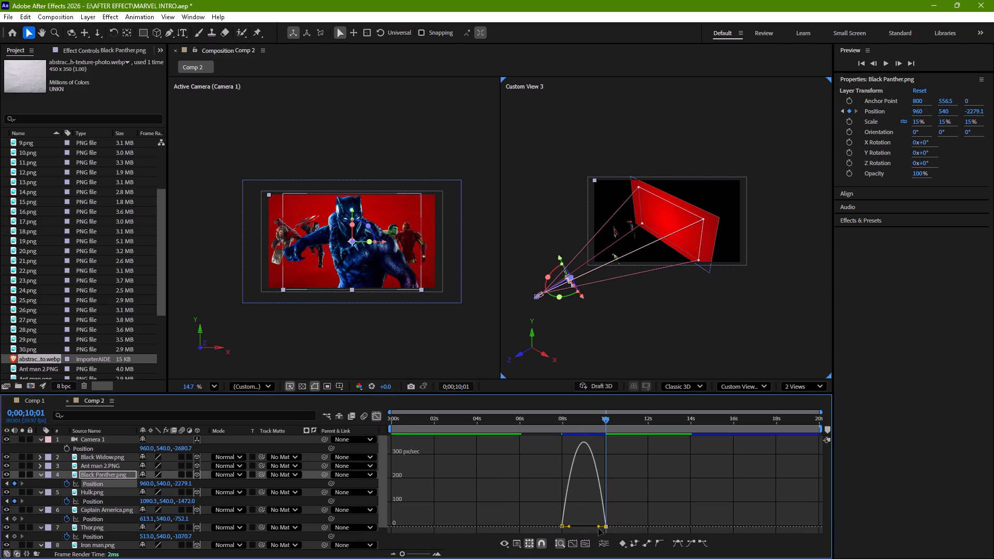
left_click_drag(598, 527, 584, 528)
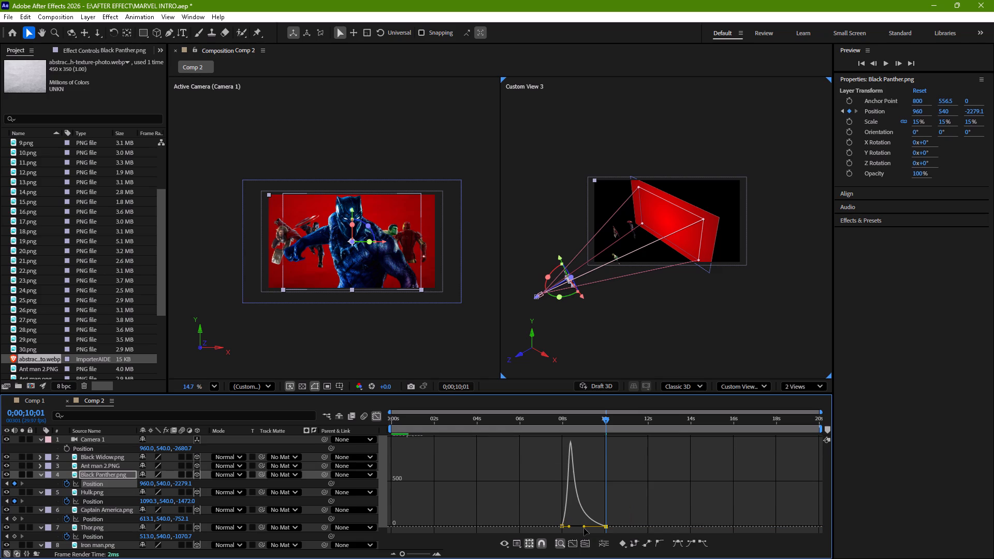
left_click(375, 417)
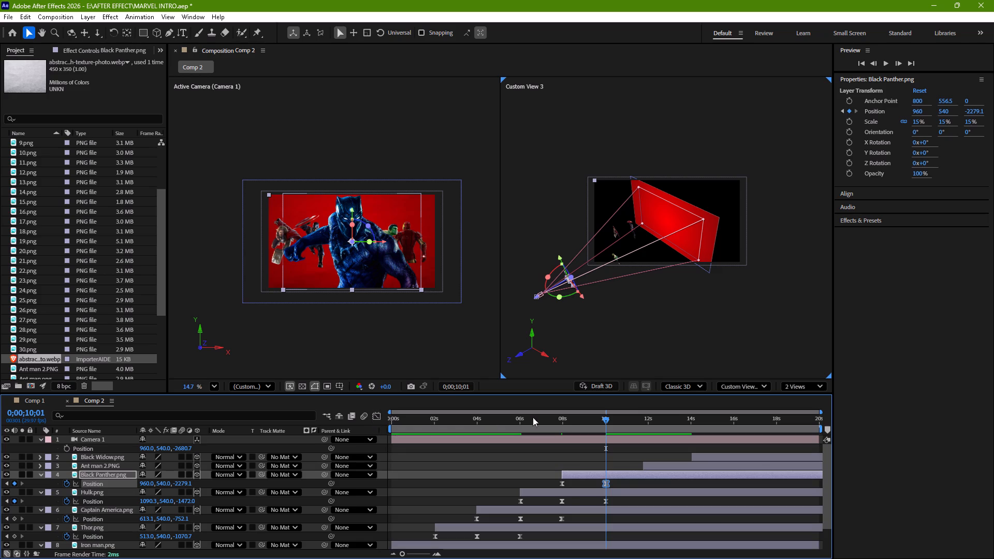
Preview Black Panther's entrance from 0;00;07;26, and replay the whole hero sequence from the start.
left_click_drag(605, 417, 558, 427)
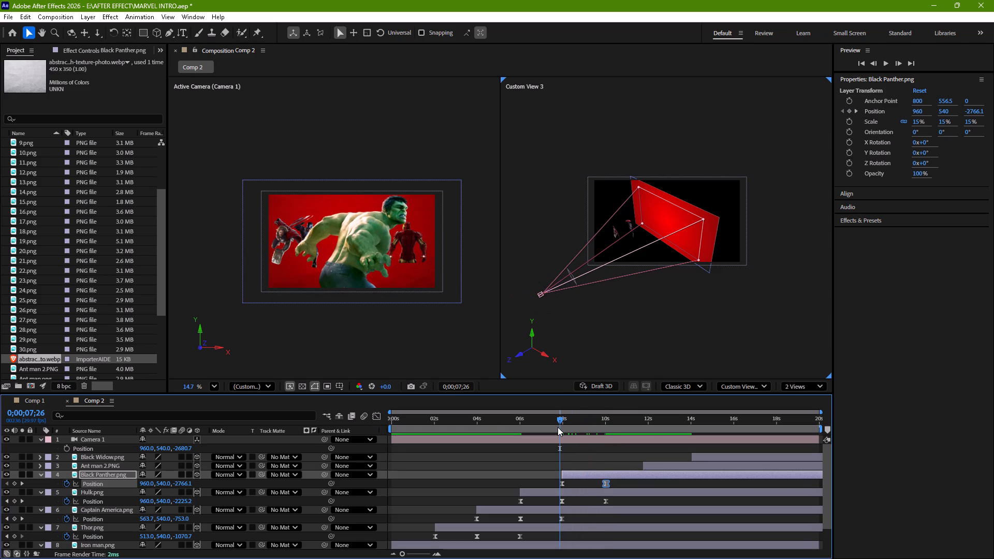
key("space")
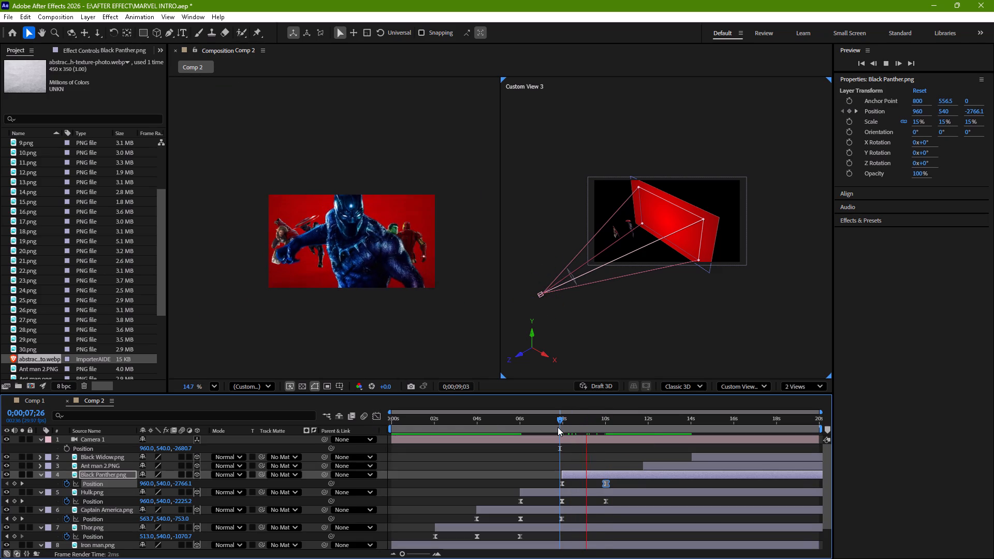
key("space")
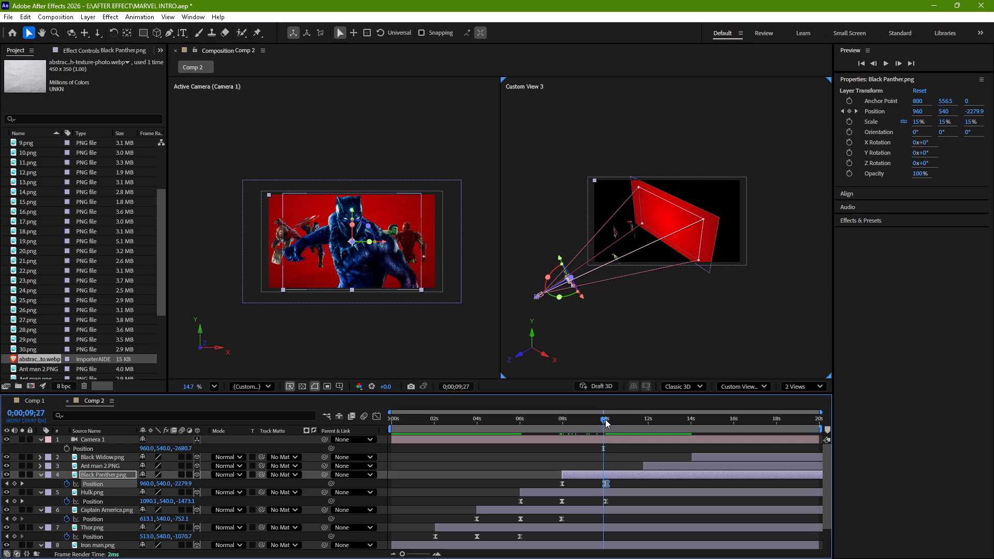
left_click_drag(605, 419, 347, 468)
key("space")
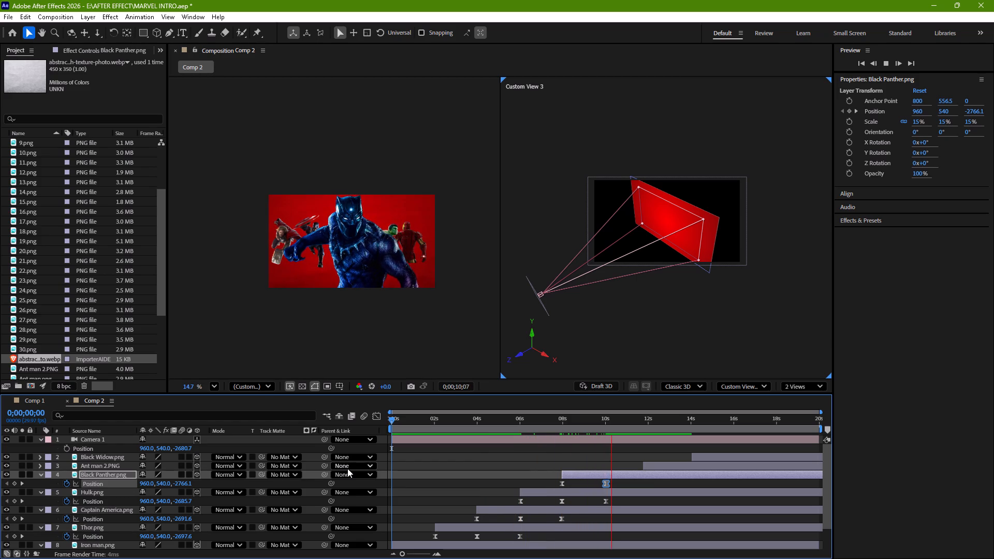
Stop the preview, move the current time to 0;00;08;00, and hide Black Panther.png and Hulk.png.
key("space")
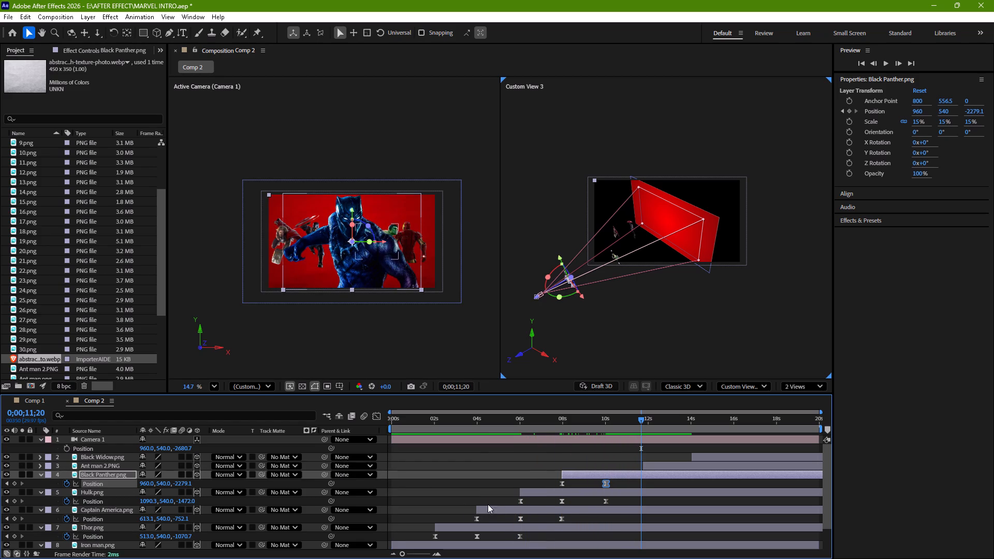
left_click(552, 510)
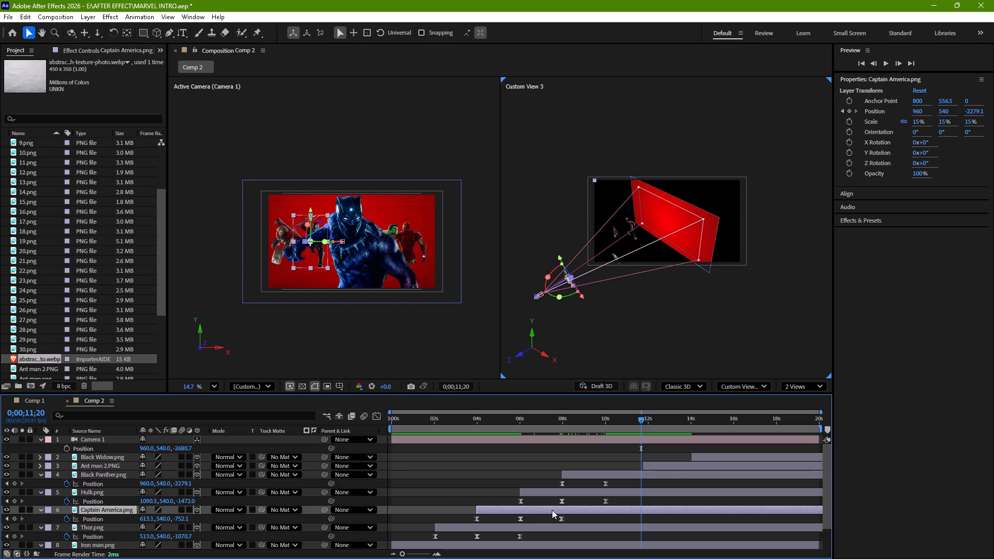
left_click_drag(639, 419, 559, 447)
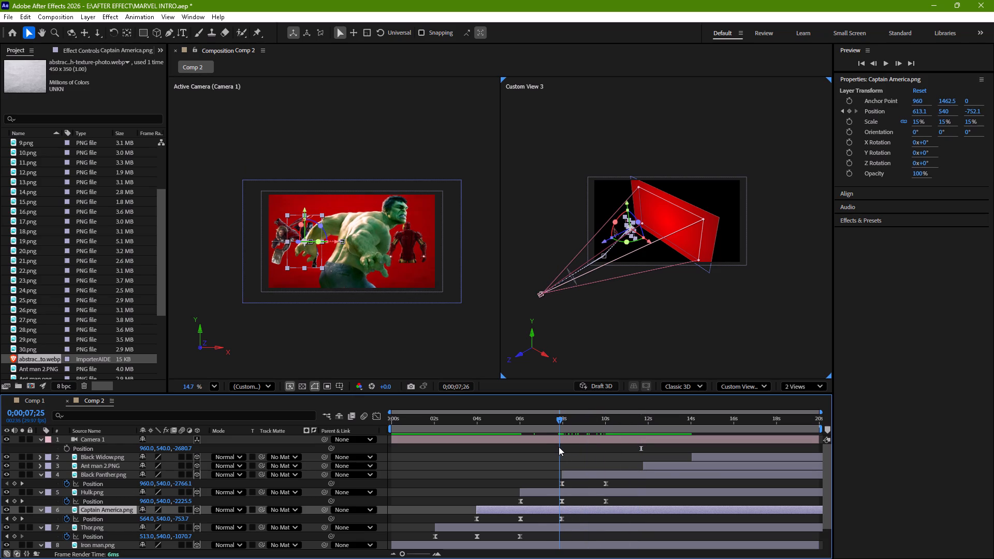
left_click_drag(559, 447, 561, 447)
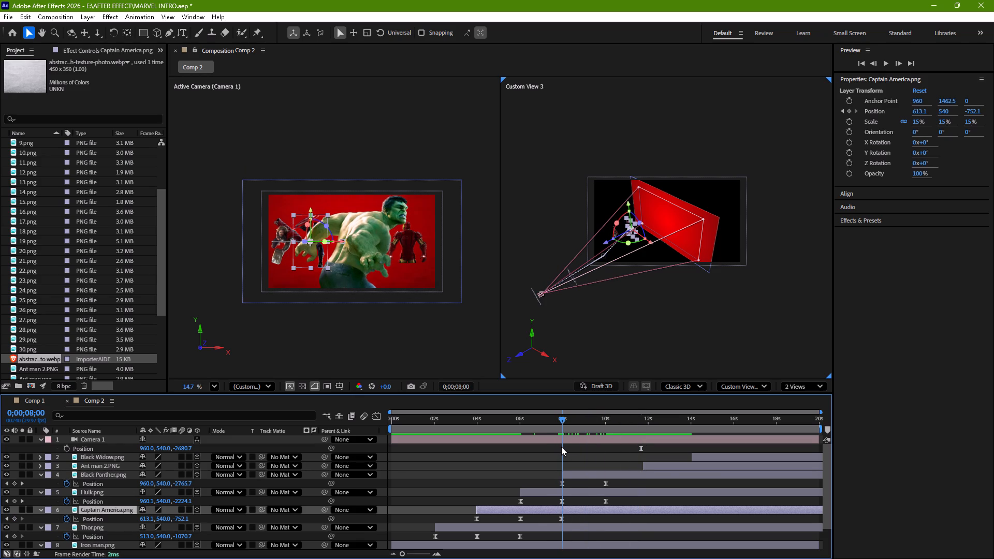
left_click_drag(561, 447, 561, 448)
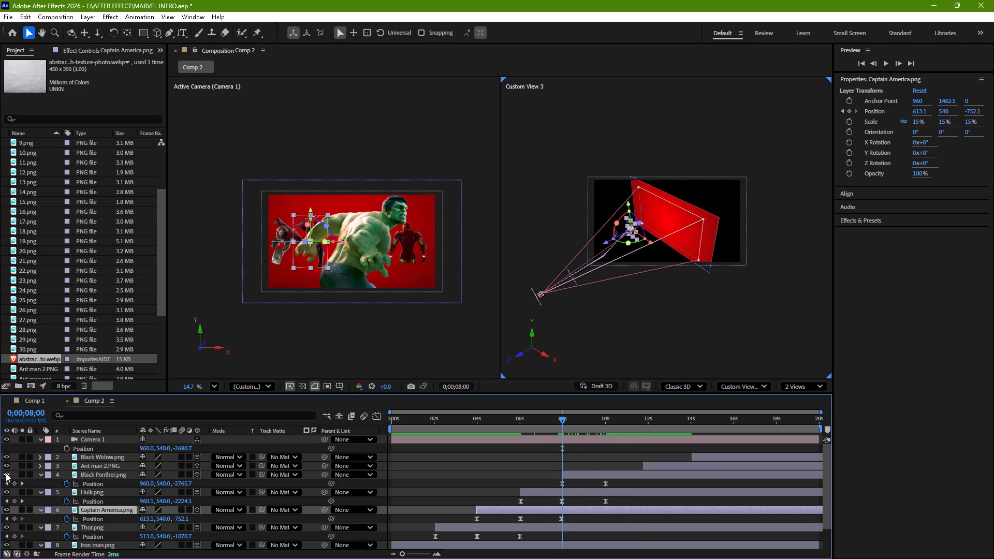
left_click(6, 473)
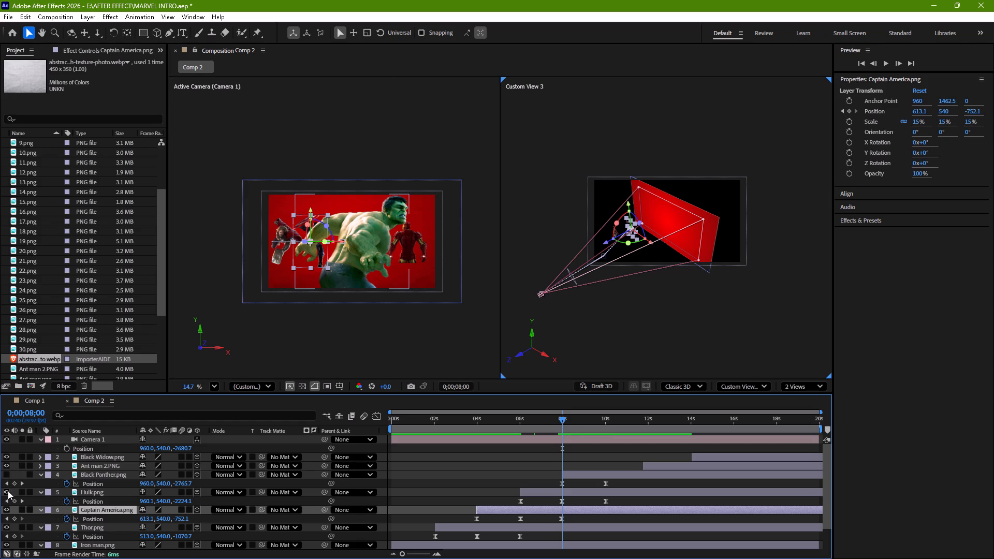
left_click(8, 491)
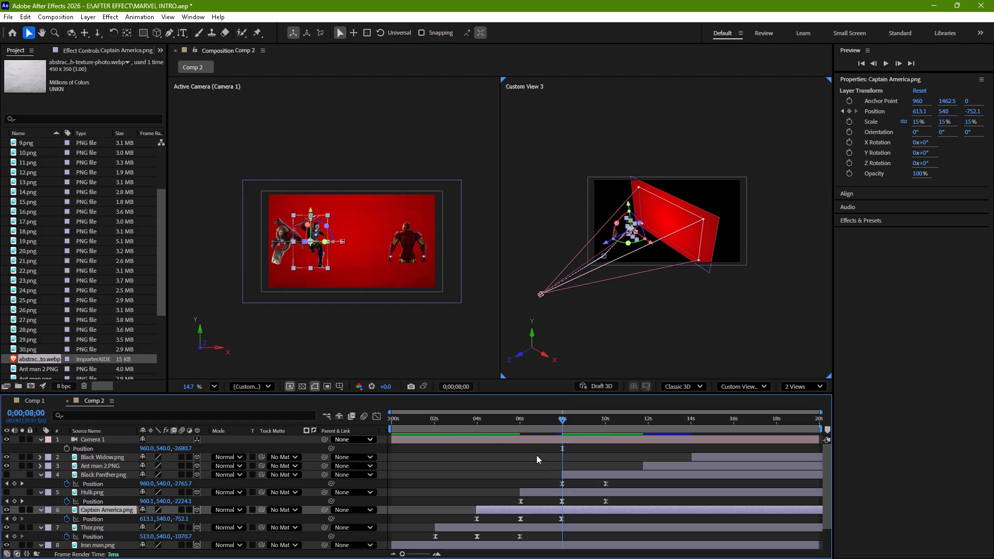
Delete Captain America.png's two adjacent Position keyframes around 0;00;08;00.
left_click(562, 519)
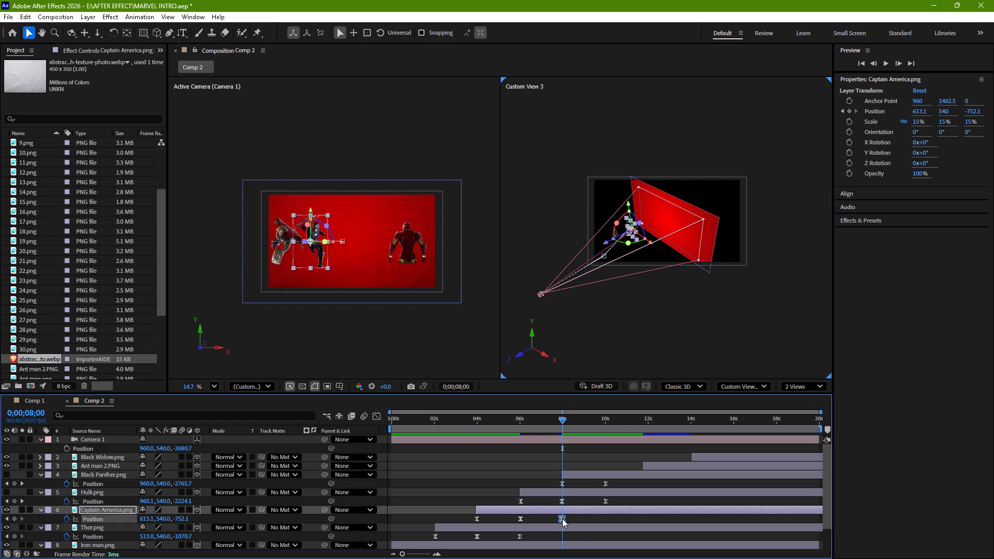
key("Delete")
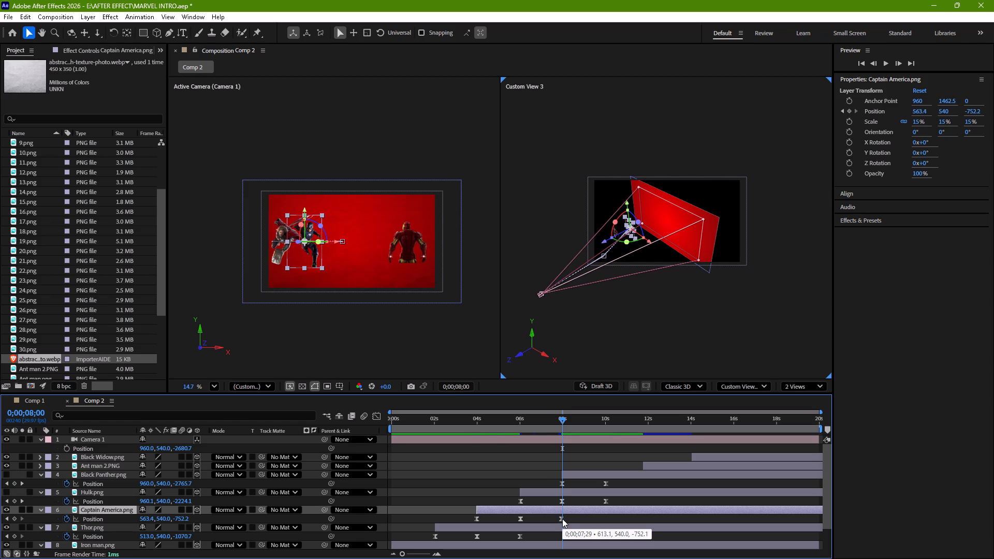
left_click(560, 519)
key("Delete")
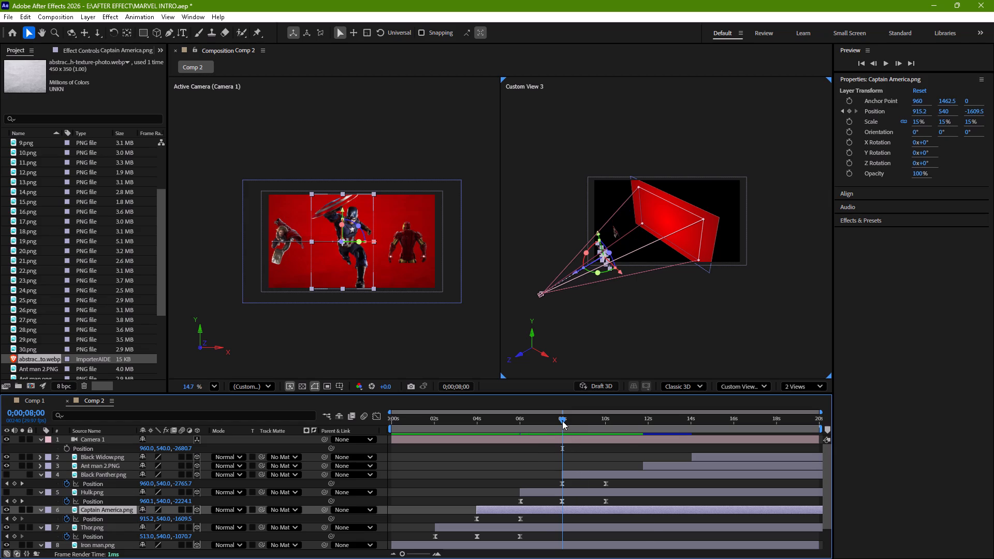
Move Captain America.png back in depth and sideways at 0;00;08;00, to about X 591, Z -827.
left_click_drag(577, 271, 616, 256)
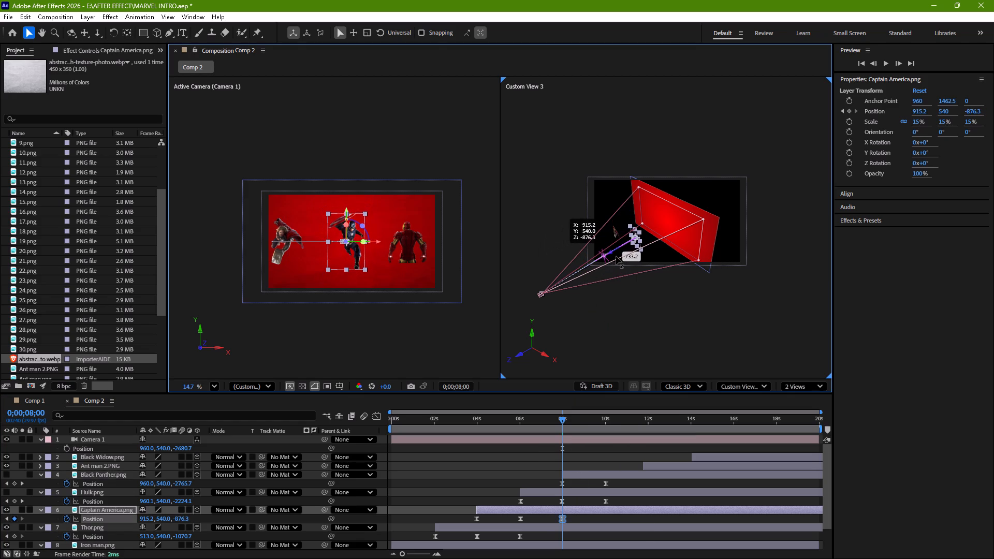
left_click_drag(616, 256, 618, 255)
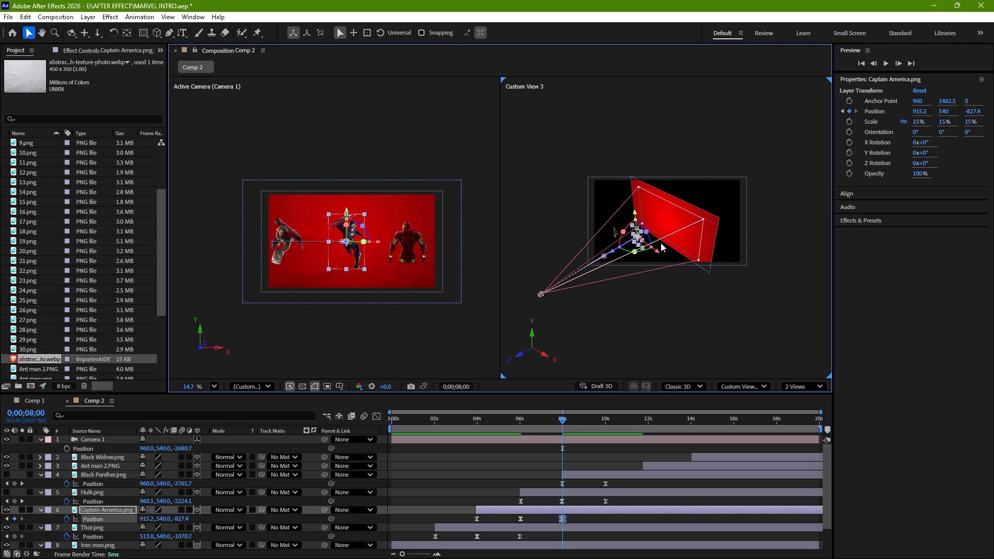
left_click_drag(658, 253, 642, 252)
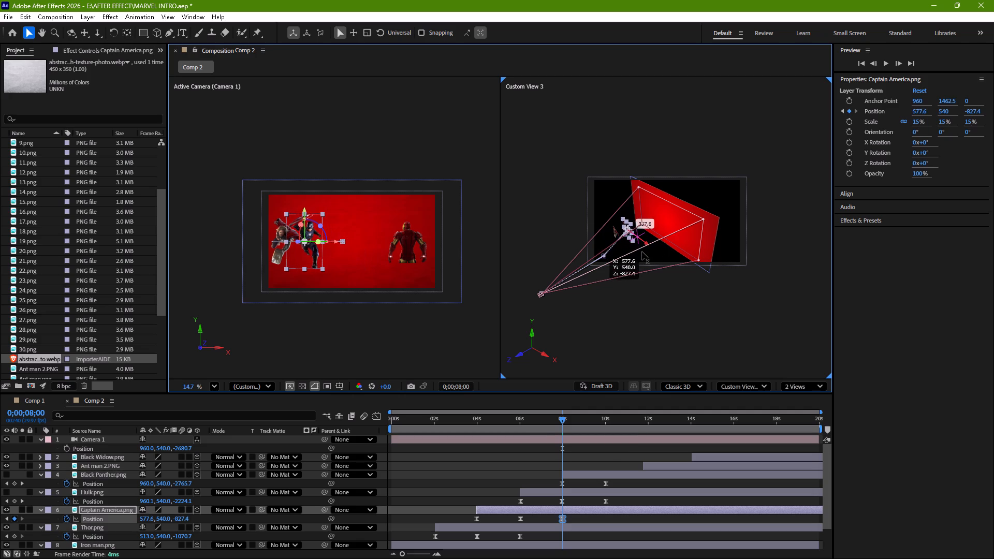
left_click_drag(642, 252, 642, 251)
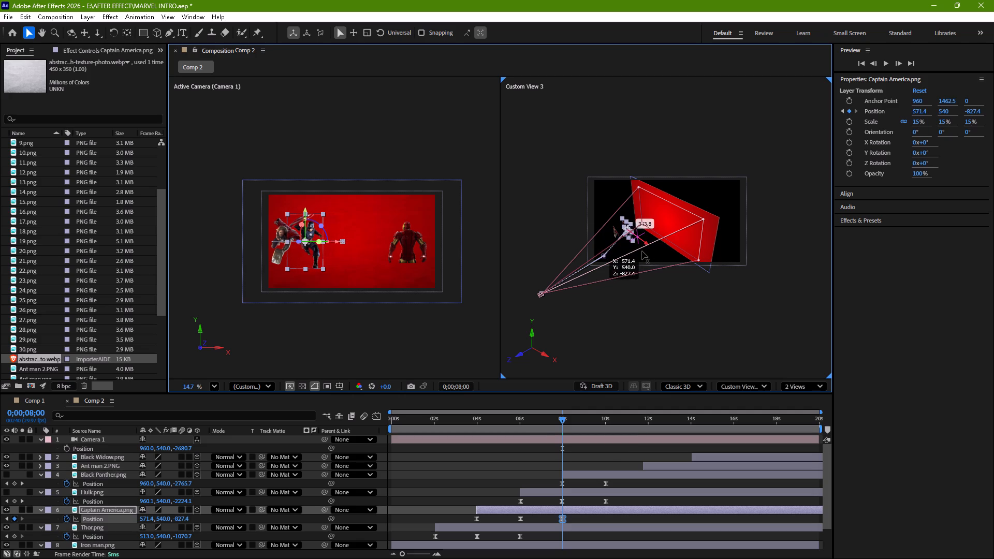
left_click_drag(642, 251, 642, 251)
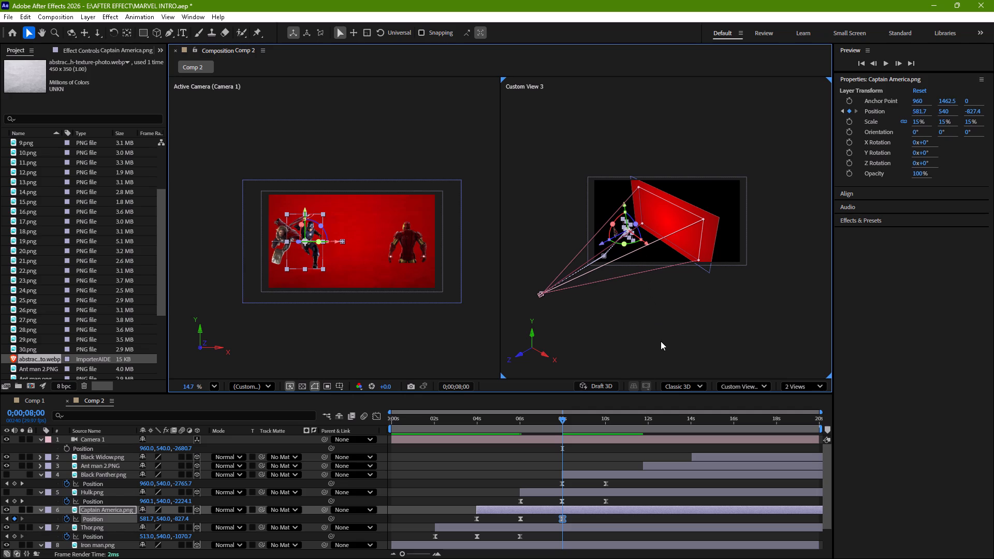
left_click(647, 244)
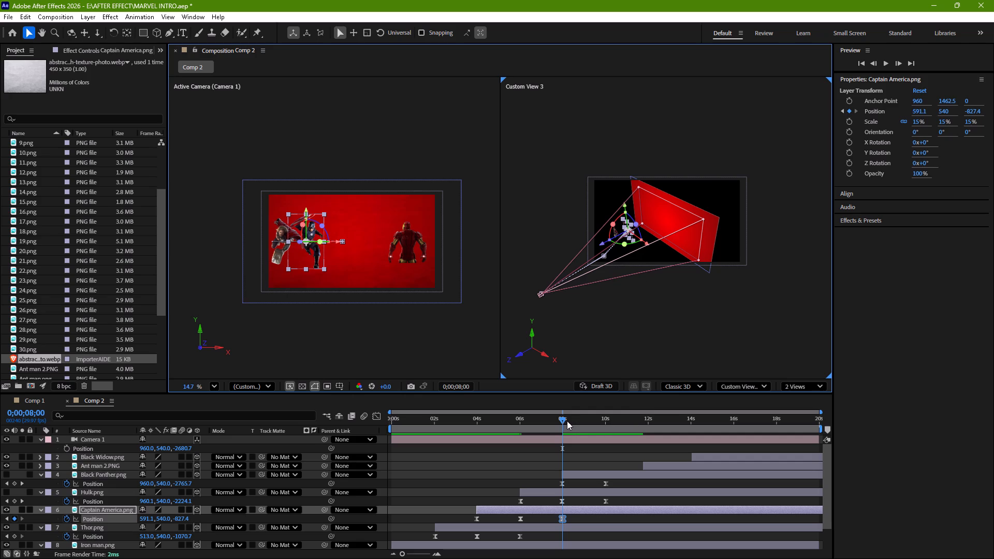
Show Hulk.png and Black Panther.png again.
left_click(5, 492)
left_click(6, 474)
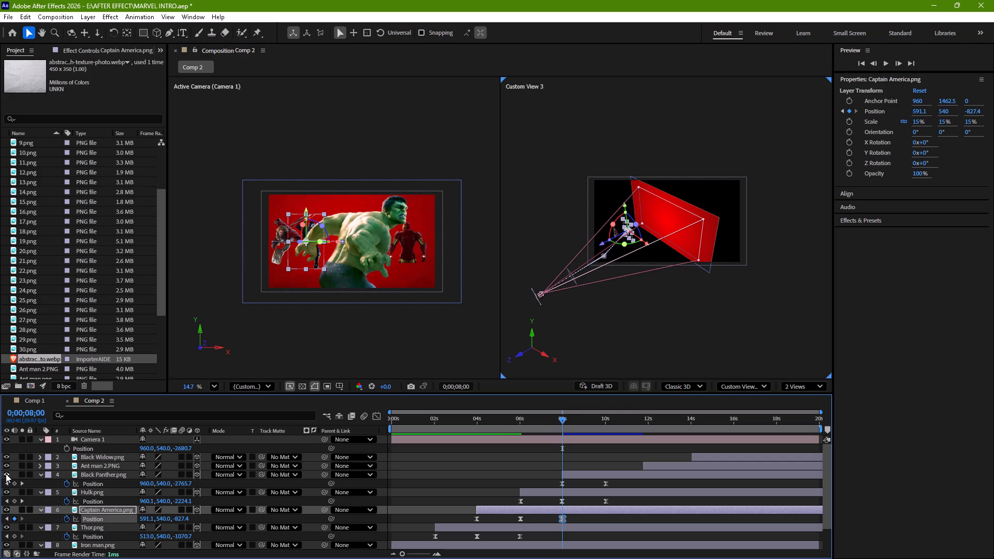
At 0;00;12;00, move Black Panther.png back along the Z axis to about Z -1689.
left_click_drag(562, 418, 589, 419)
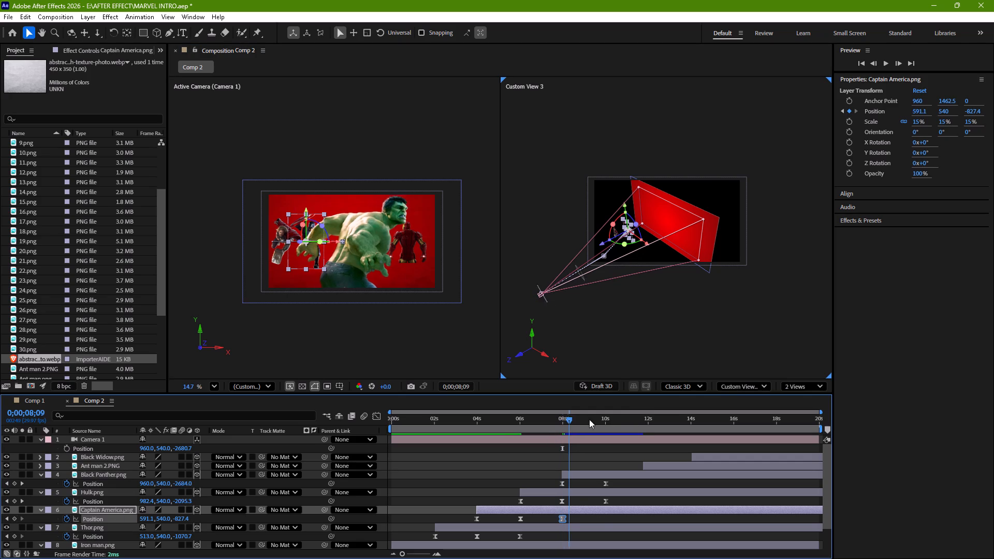
left_click_drag(589, 419, 643, 425)
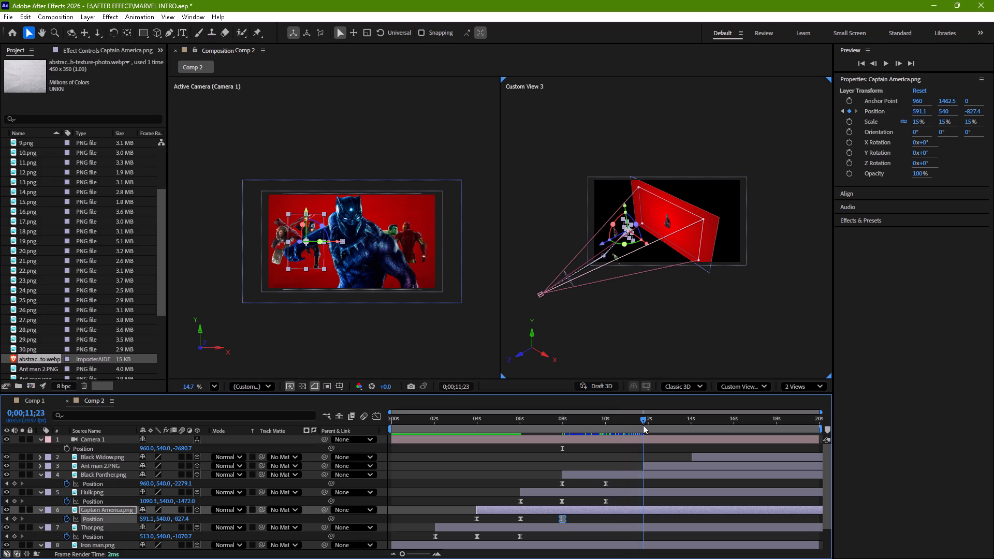
left_click_drag(643, 425, 649, 428)
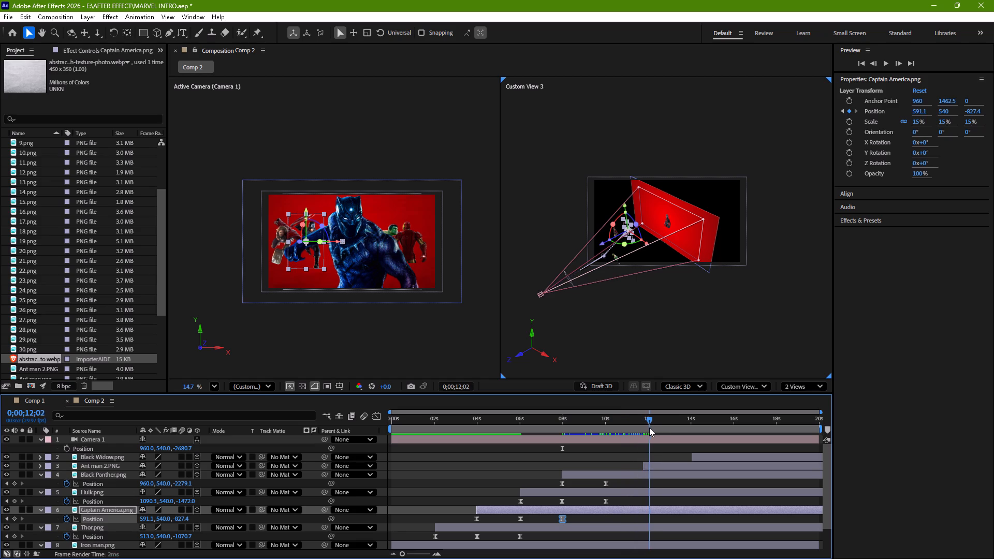
left_click_drag(649, 428, 648, 428)
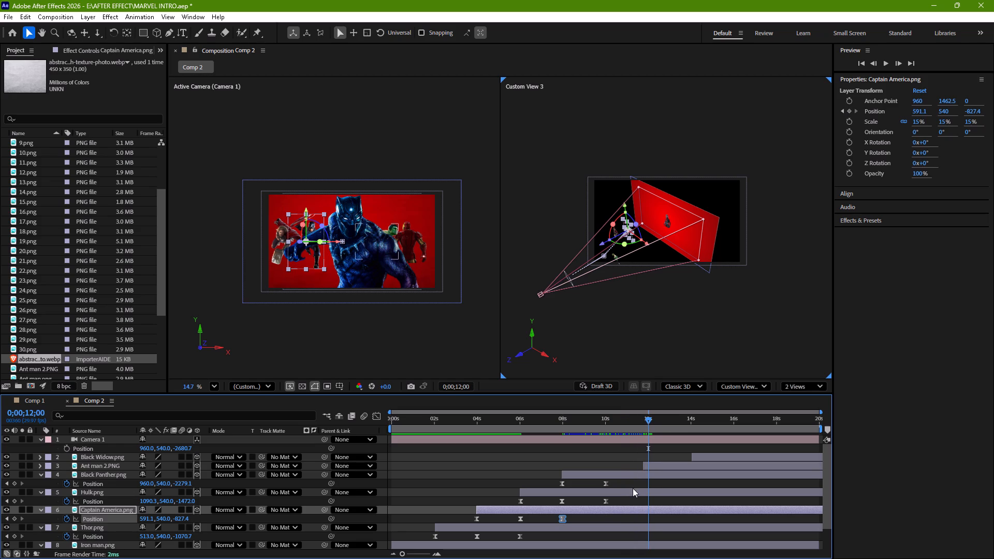
left_click(634, 476)
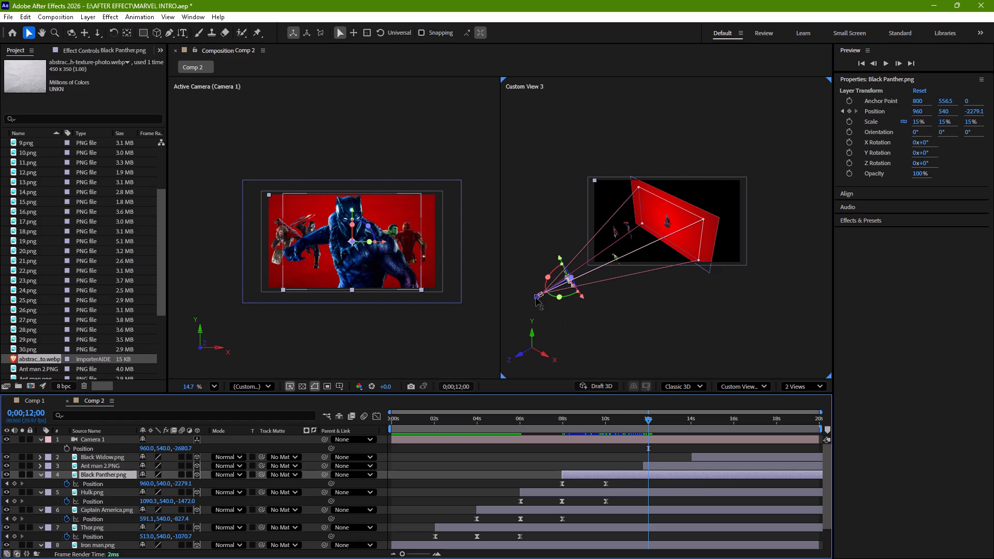
left_click_drag(535, 298, 575, 288)
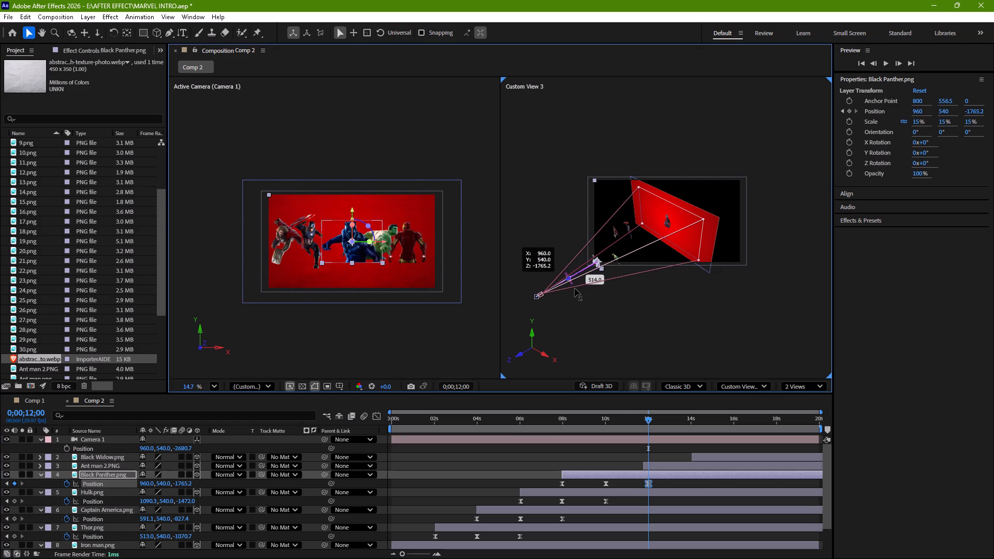
left_click_drag(575, 288, 579, 288)
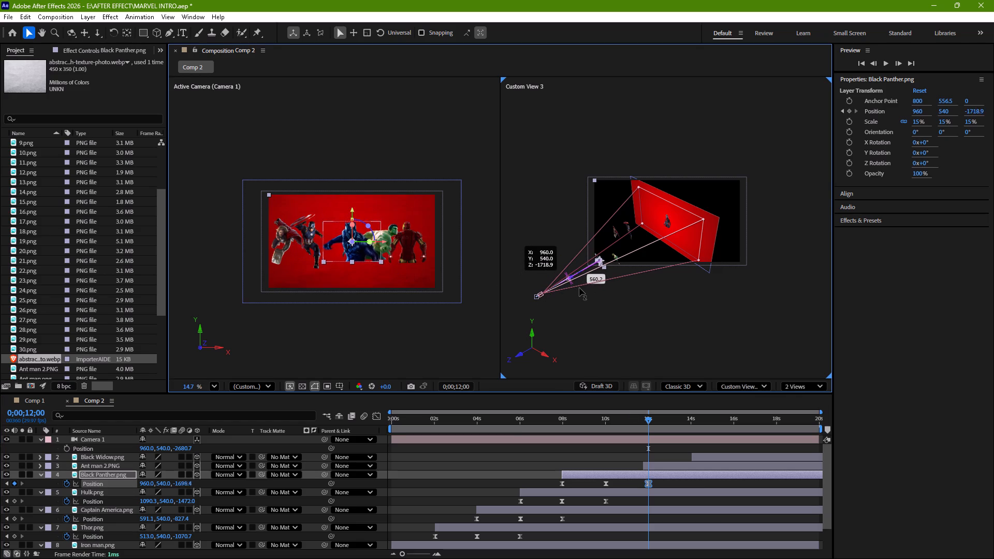
left_click_drag(579, 288, 584, 288)
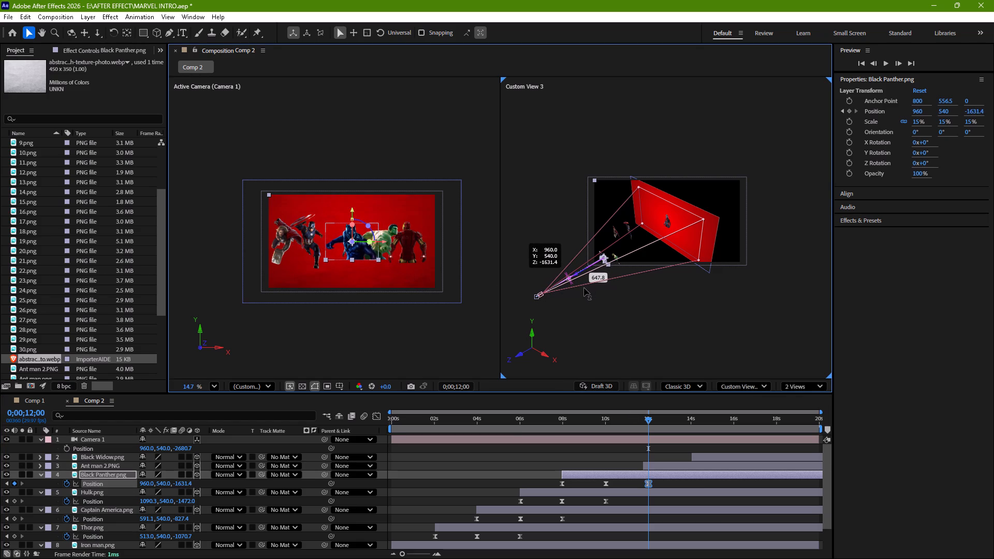
left_click_drag(584, 288, 579, 290)
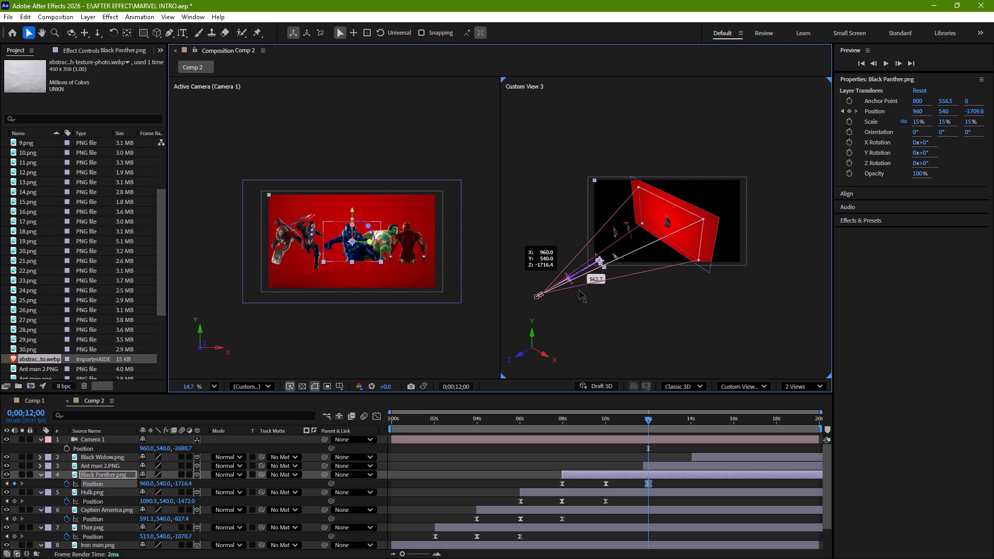
left_click_drag(579, 290, 582, 291)
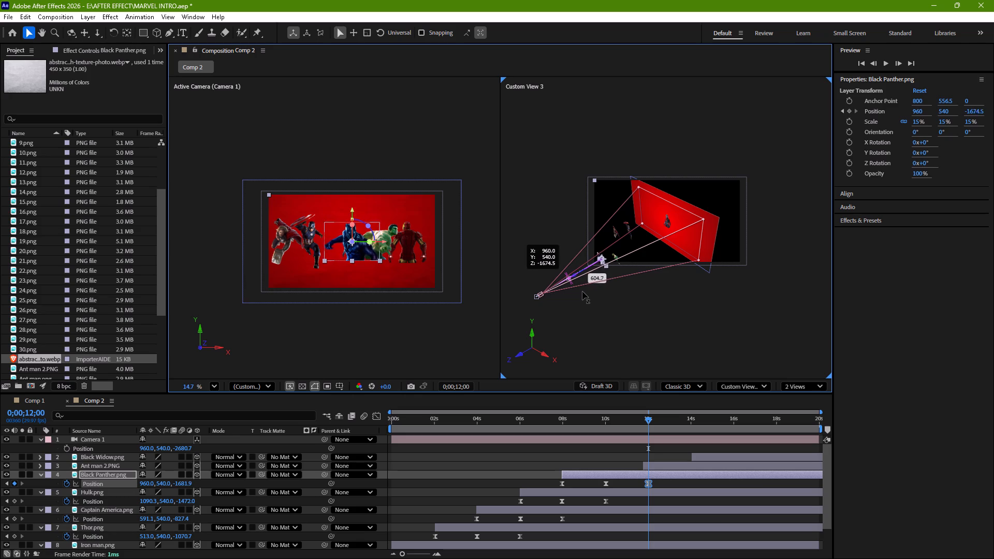
left_click_drag(582, 291, 582, 291)
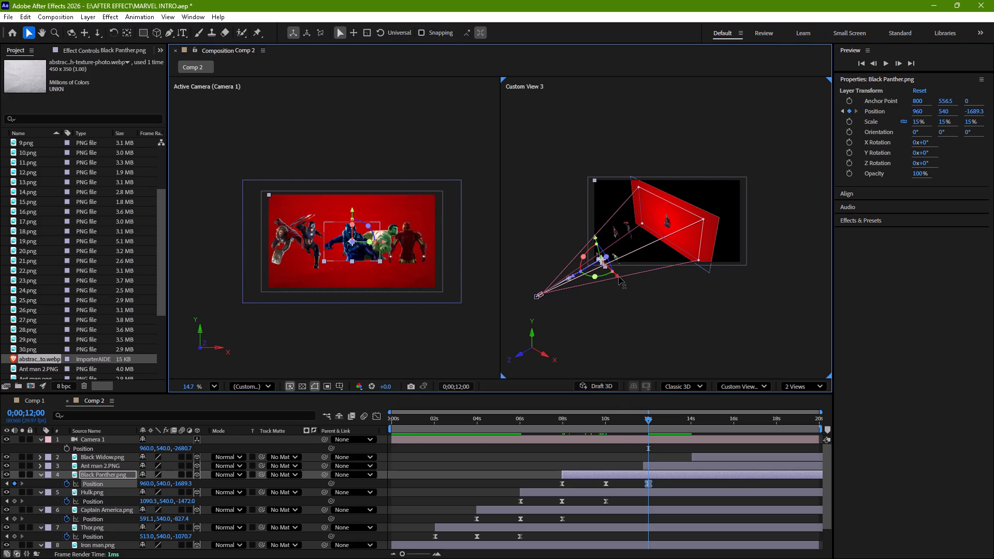
Shift Black Panther.png along the X axis to about X 890 at 0;00;12;00.
left_click_drag(619, 276, 611, 276)
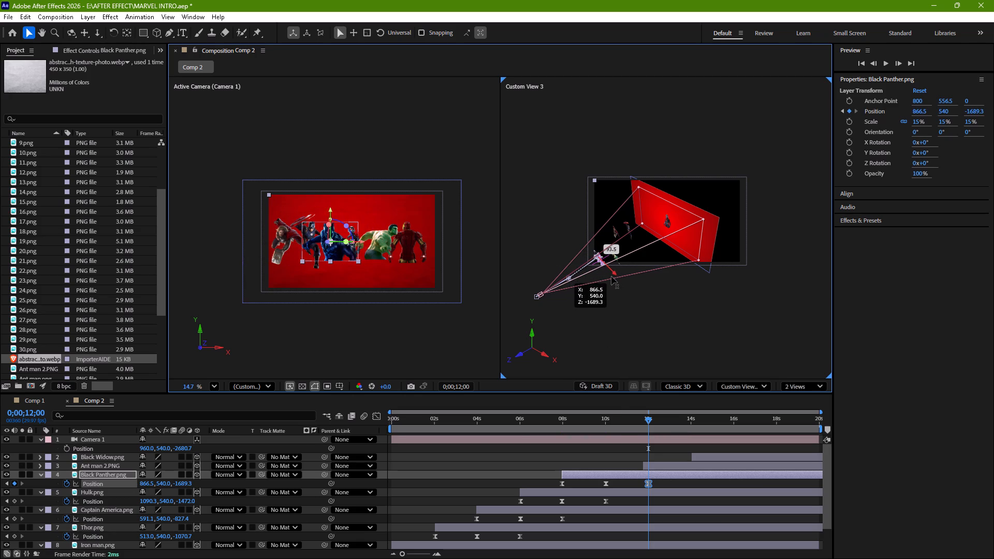
left_click_drag(611, 276, 610, 276)
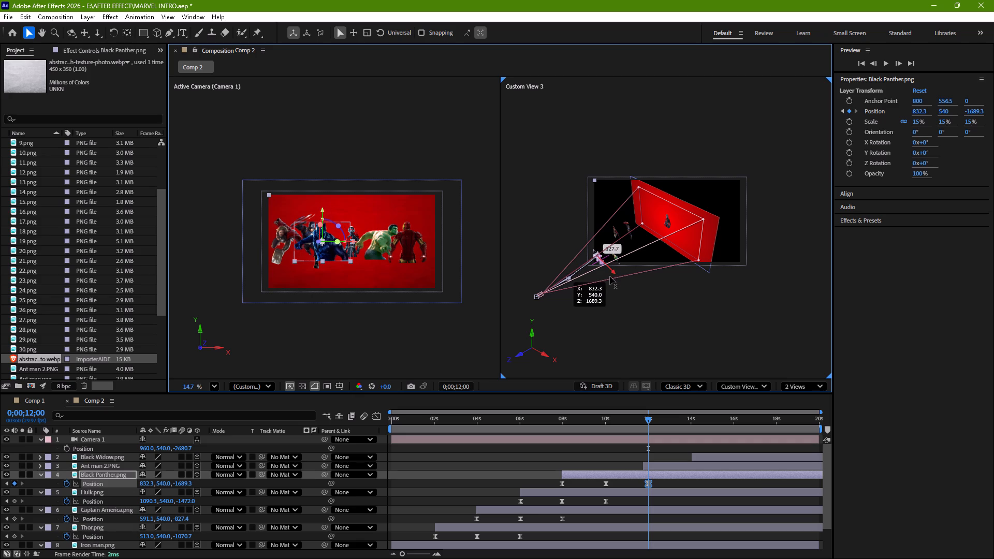
left_click_drag(610, 276, 613, 276)
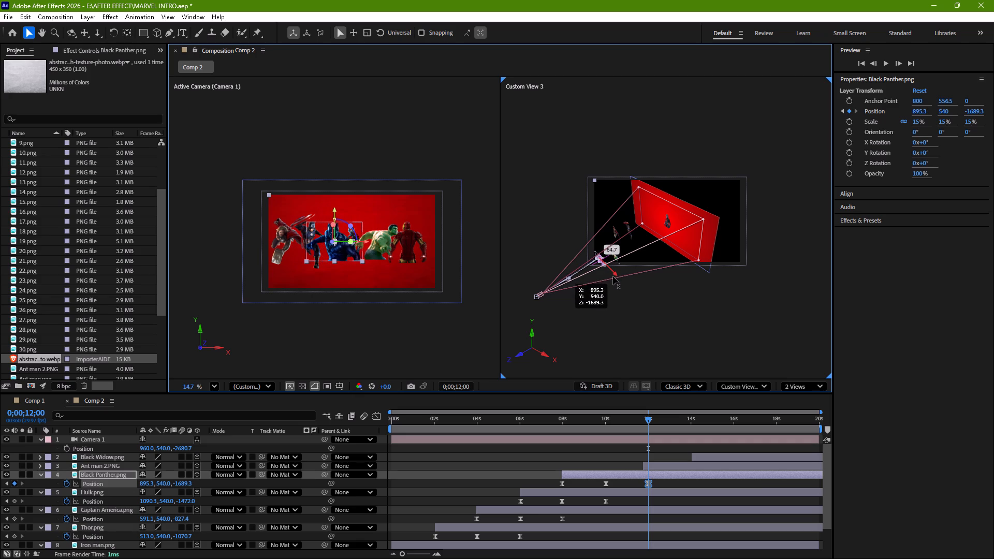
left_click_drag(613, 276, 611, 276)
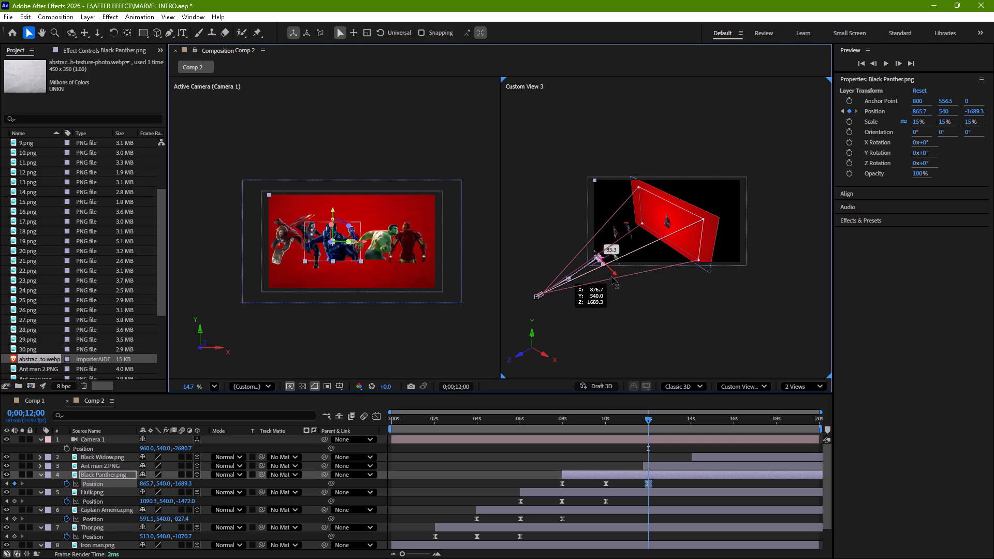
left_click_drag(611, 276, 612, 276)
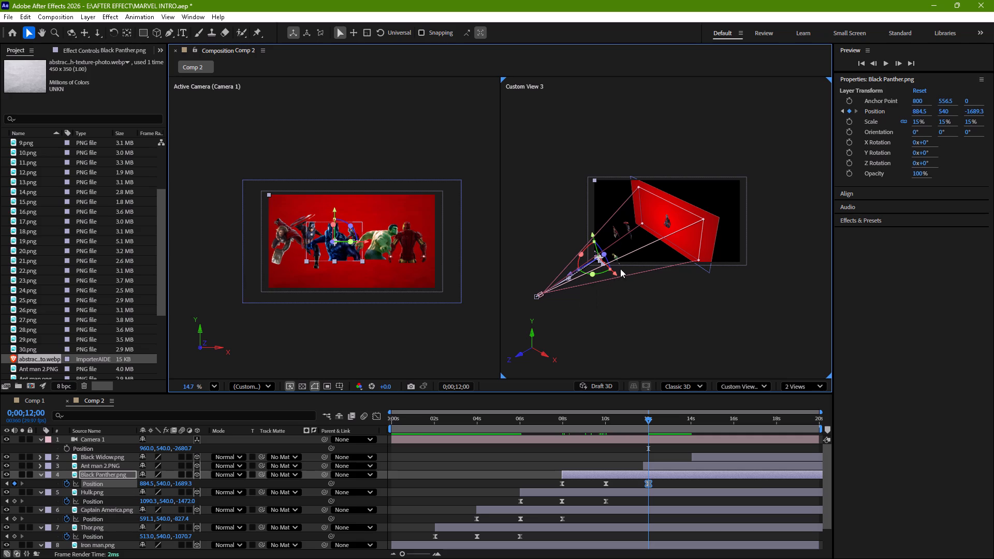
left_click(616, 272)
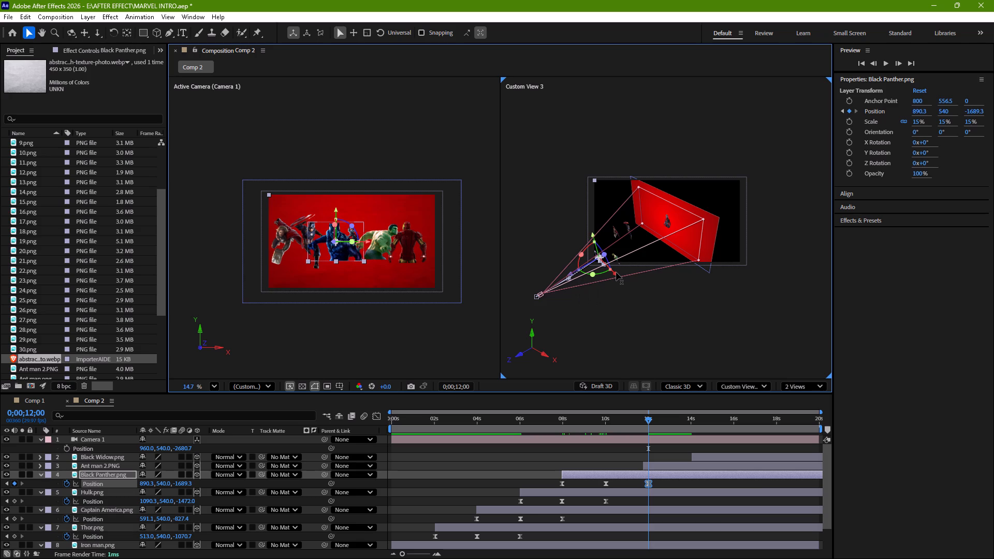
Move the Ant man 2.PNG layer in time so it starts at 0;00;12;00.
left_click(677, 466)
left_click_drag(665, 466, 670, 466)
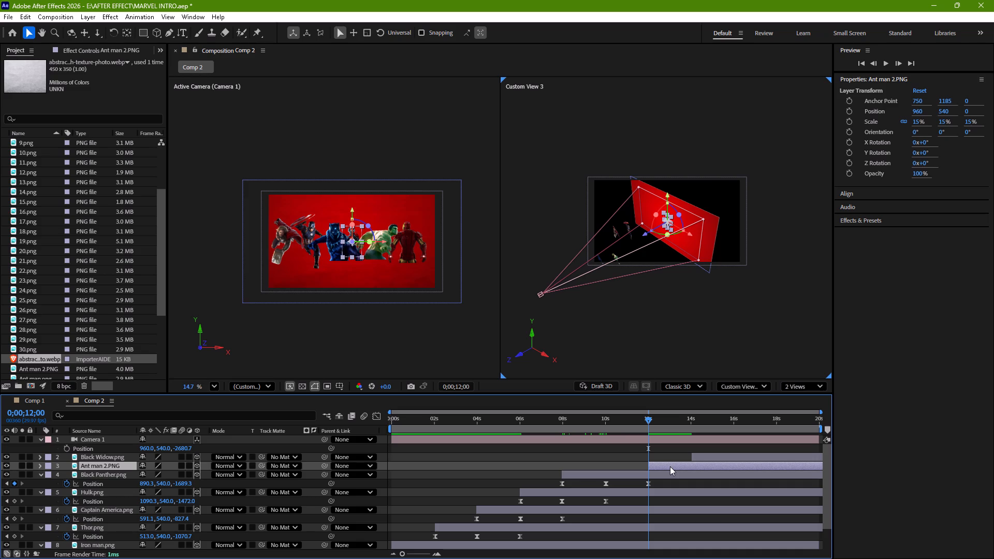
Bring Ant man 2.PNG forward along Z to about -2697 and set its first Position keyframe at 0;00;12;00.
key("p")
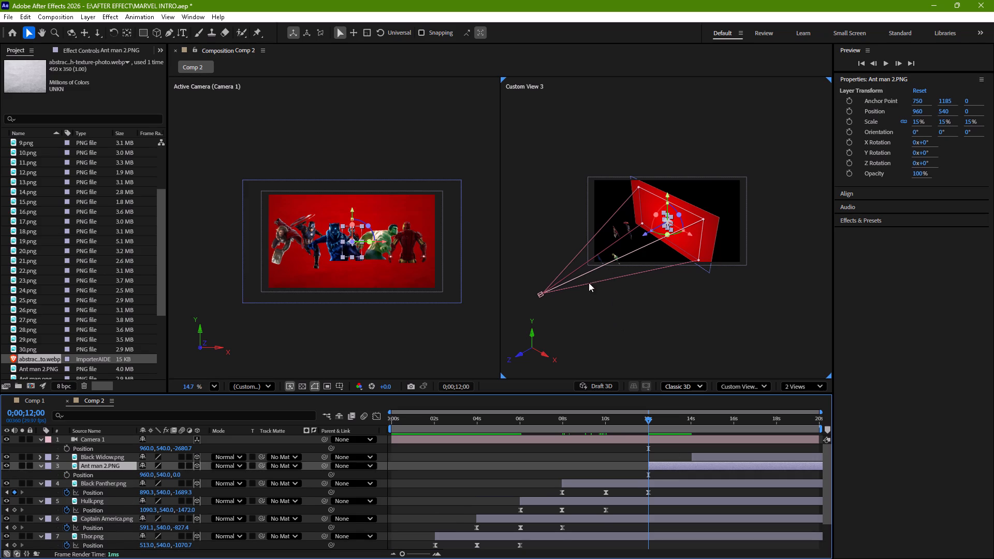
left_click_drag(647, 233, 643, 237)
left_click_drag(643, 237, 567, 421)
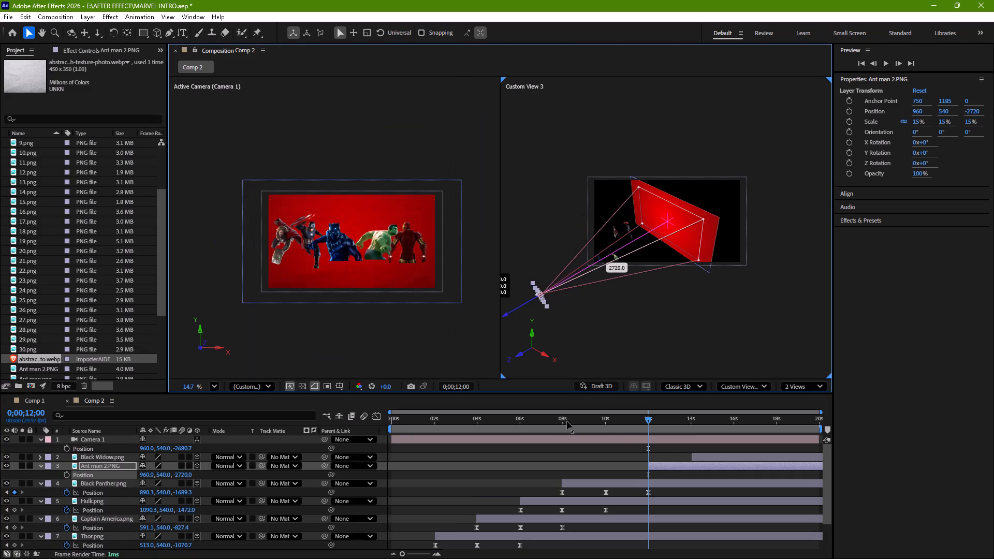
left_click_drag(567, 421, 568, 417)
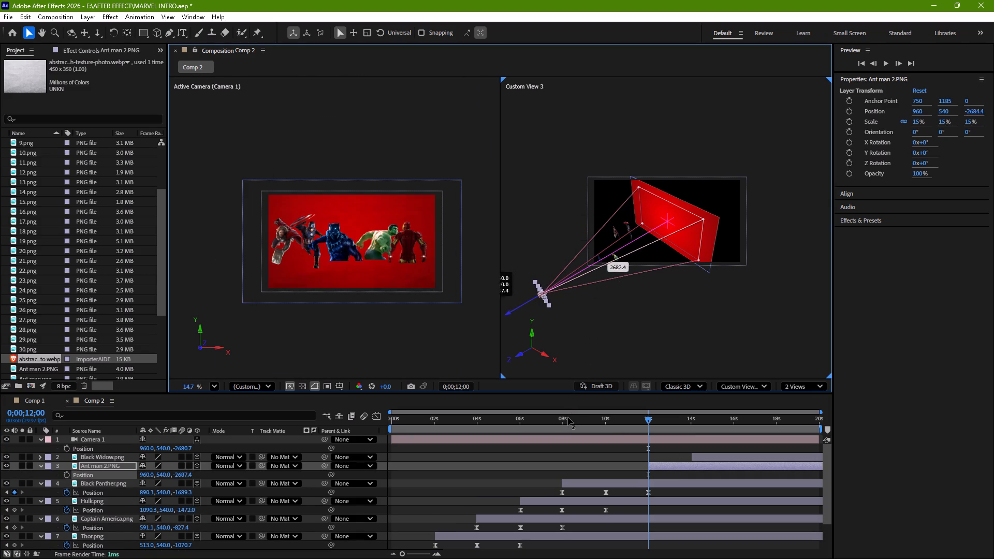
left_click_drag(568, 417, 567, 418)
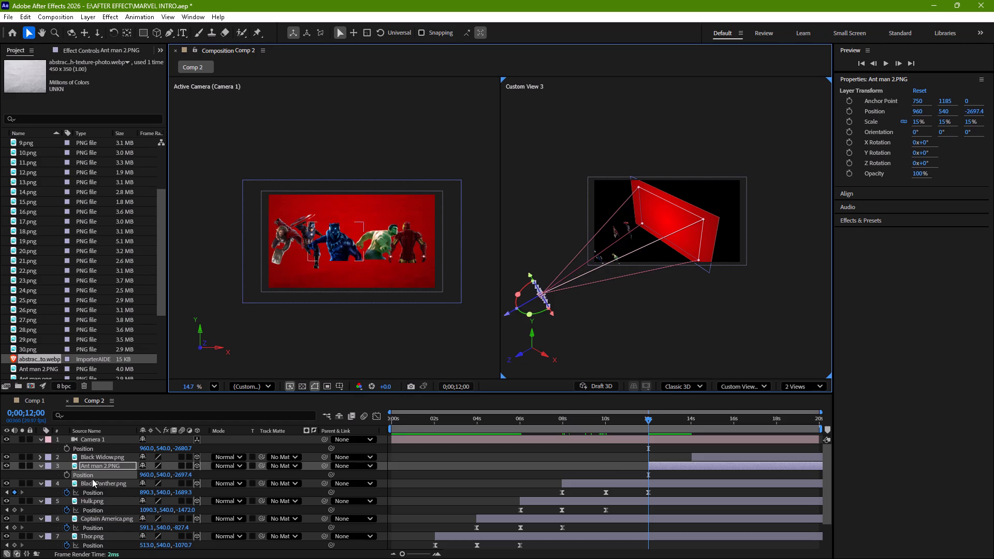
left_click(67, 476)
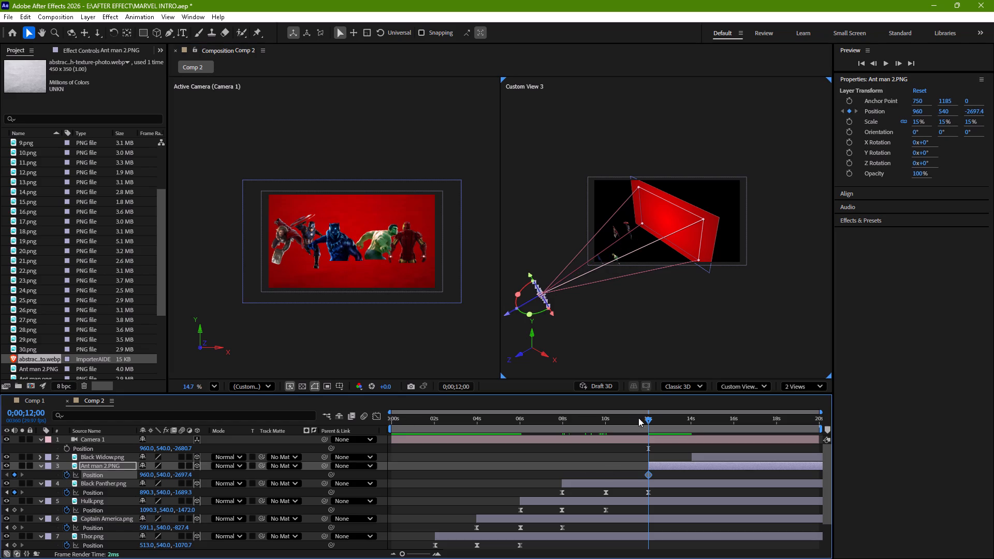
Move the Ant man 2.PNG layer earlier so that it starts at the 10-second mark.
left_click_drag(665, 466, 623, 484)
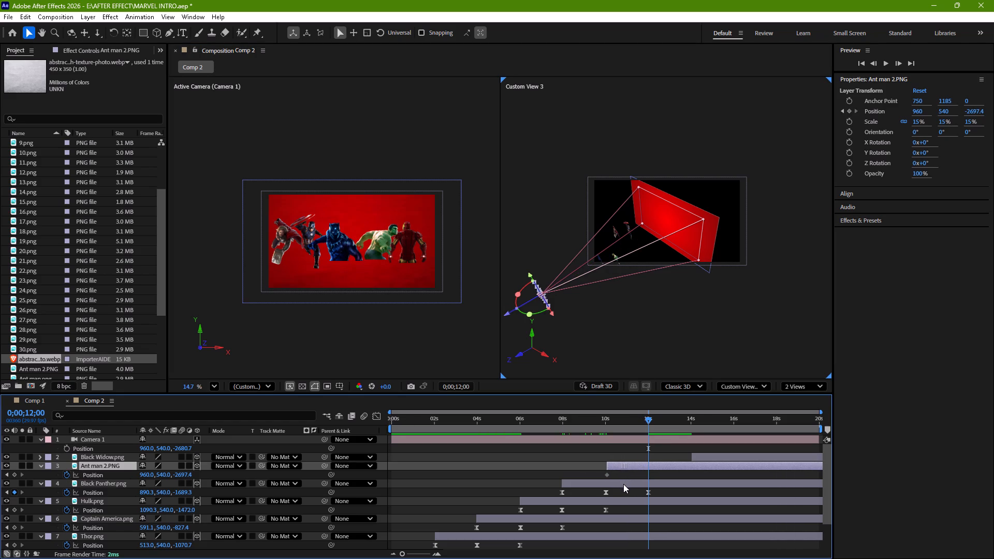
left_click_drag(623, 484, 622, 484)
At 0;00;12;00, move Ant man 2.PNG back along the Z axis to about Z -1809.
left_click(621, 465)
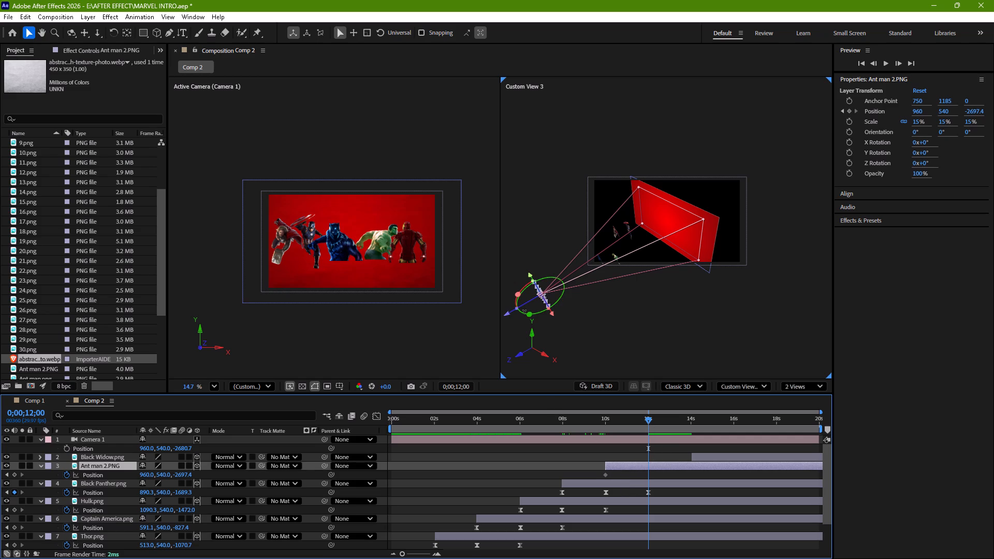
left_click_drag(507, 316, 548, 305)
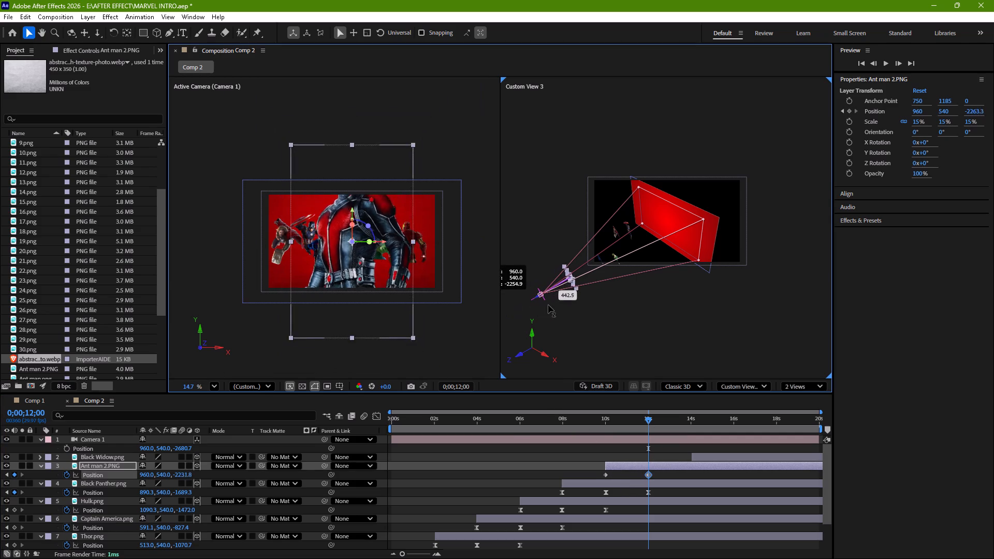
left_click_drag(548, 305, 568, 298)
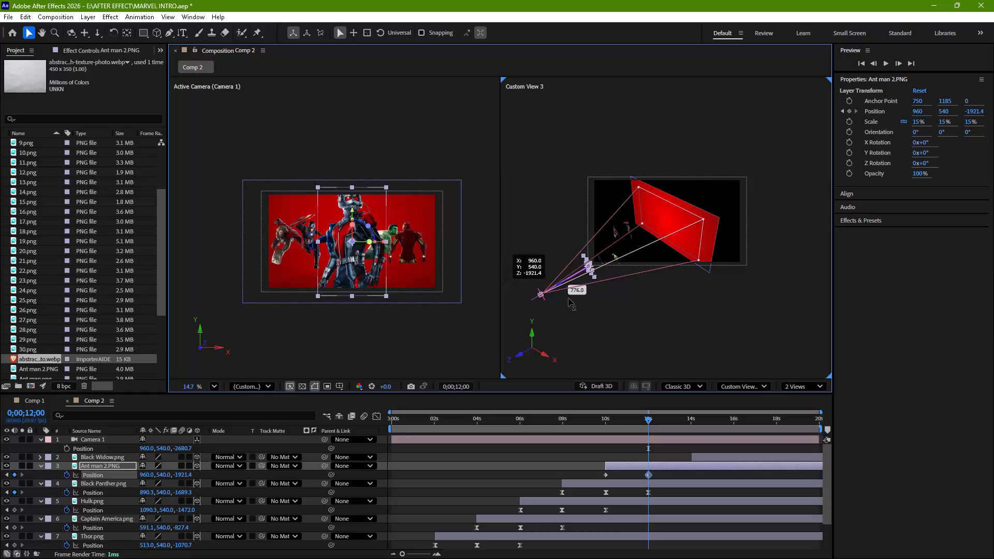
left_click_drag(568, 298, 575, 295)
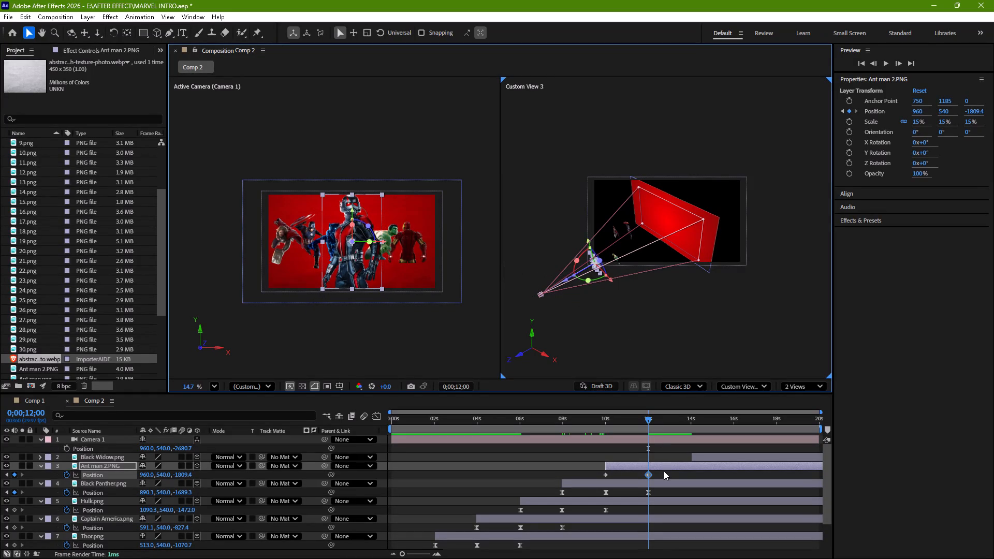
Apply Easy Ease to both Ant man 2.PNG Position keyframes and lengthen the second keyframe's incoming influence in the speed graph to over 66%.
left_click_drag(664, 471, 599, 481)
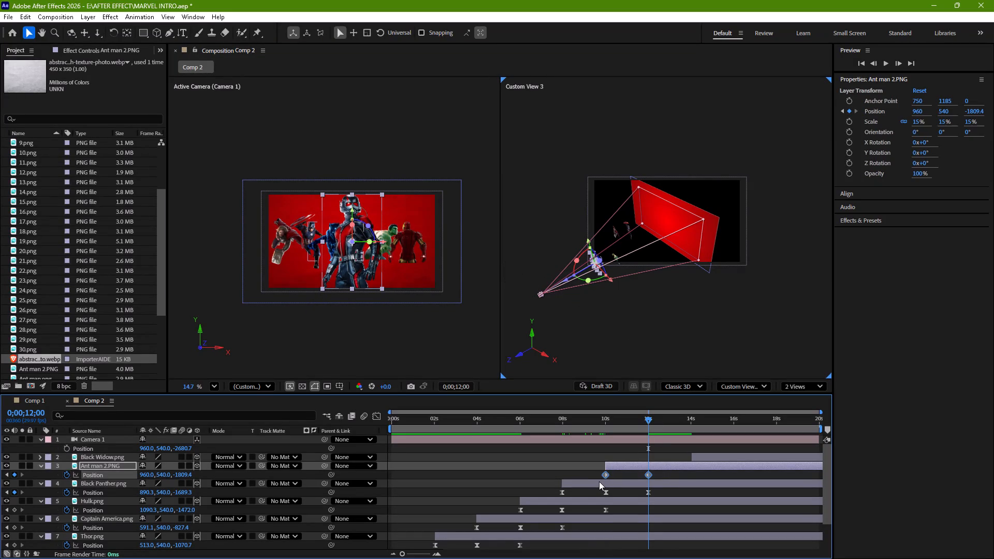
key("F9")
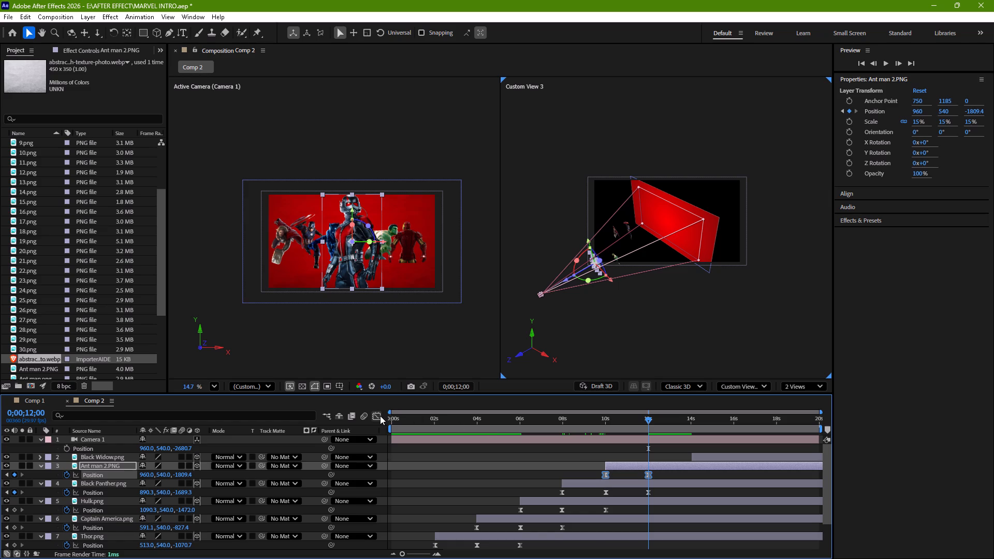
left_click(380, 416)
left_click_drag(665, 493, 645, 526)
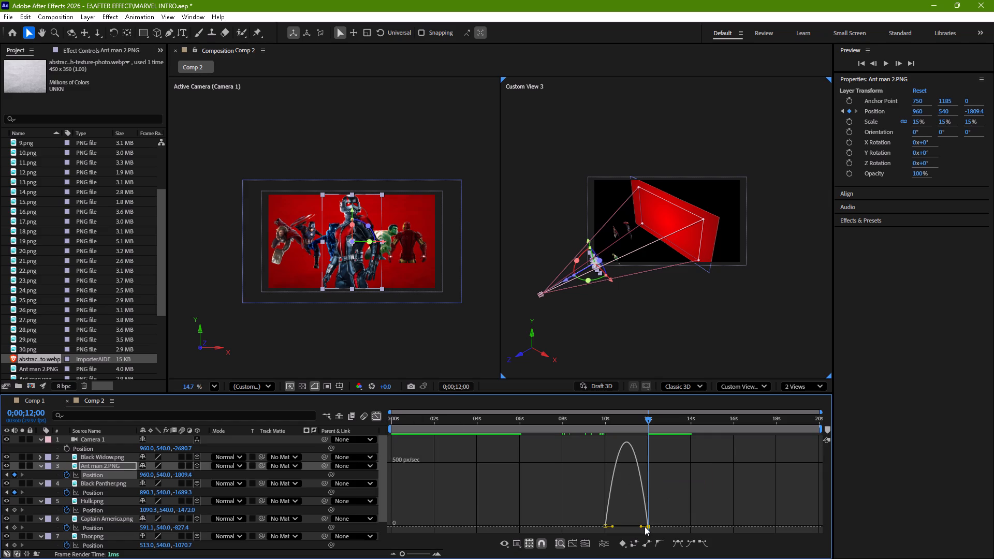
left_click_drag(642, 526, 631, 527)
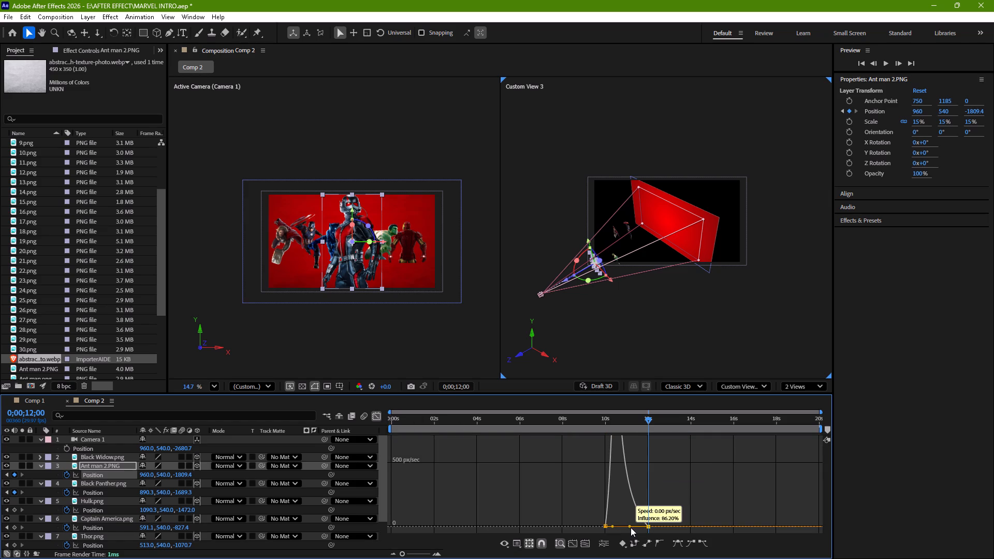
left_click_drag(631, 527, 628, 529)
Leave the speed graph and preview Ant-Man's fly-in from about the 10-second mark.
left_click_drag(648, 420, 610, 436)
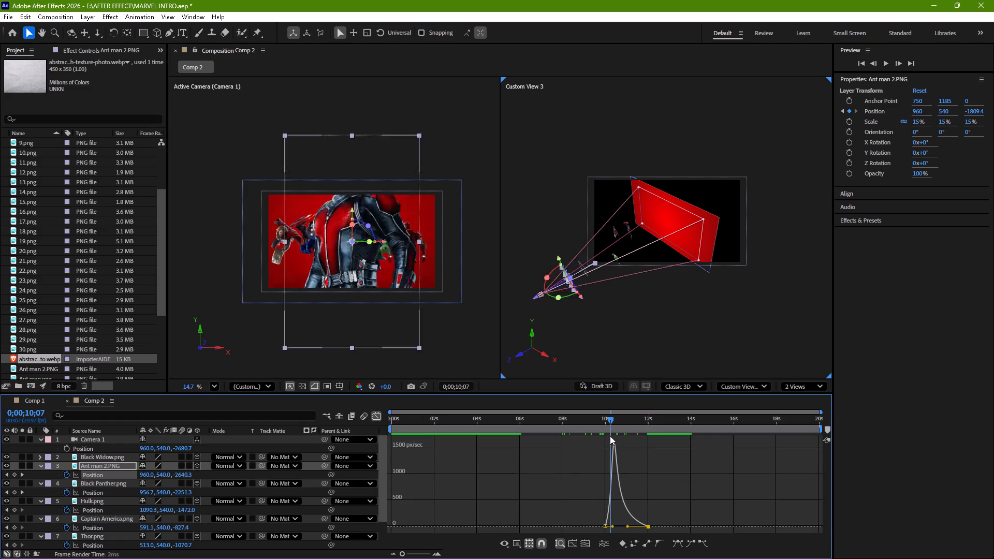
left_click_drag(610, 436, 605, 438)
left_click(376, 420)
key("space")
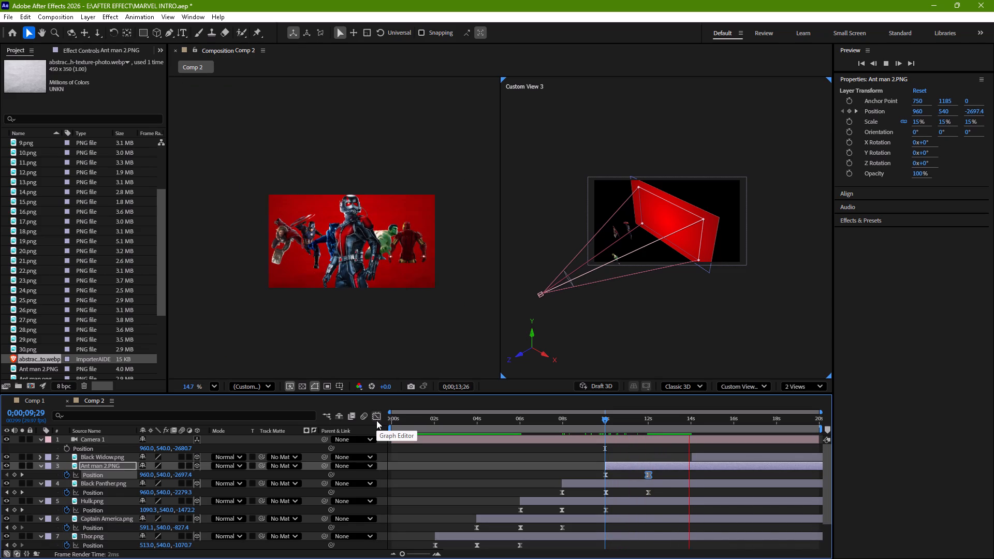
key("space")
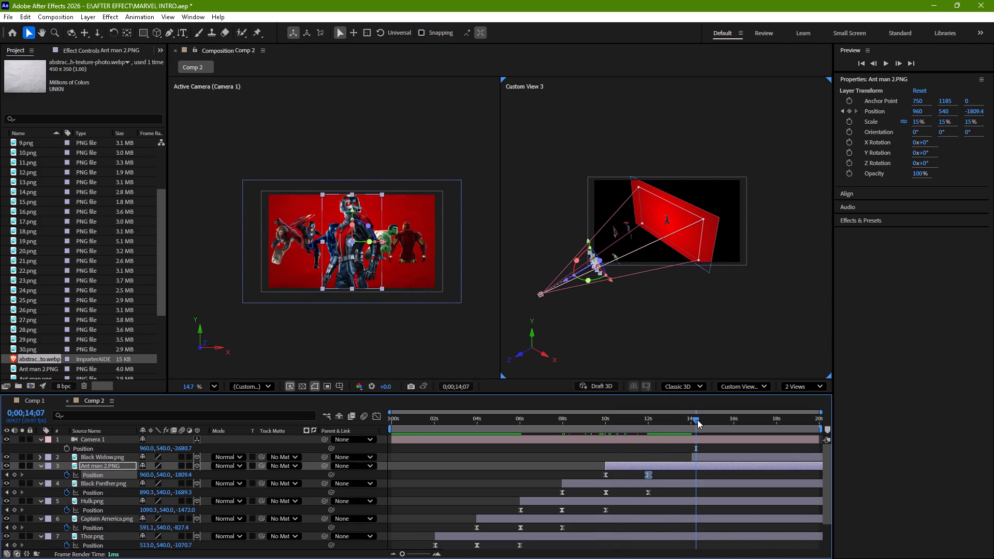
At 0;00;14;01, move Ant man 2.PNG back along the Z axis to about Z -644.
left_click_drag(696, 420, 691, 421)
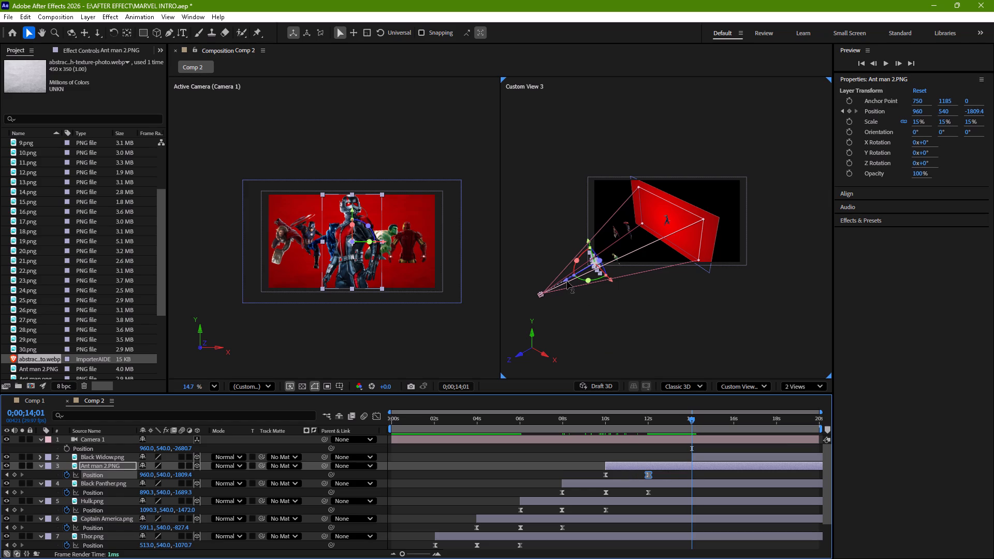
left_click_drag(567, 281, 604, 263)
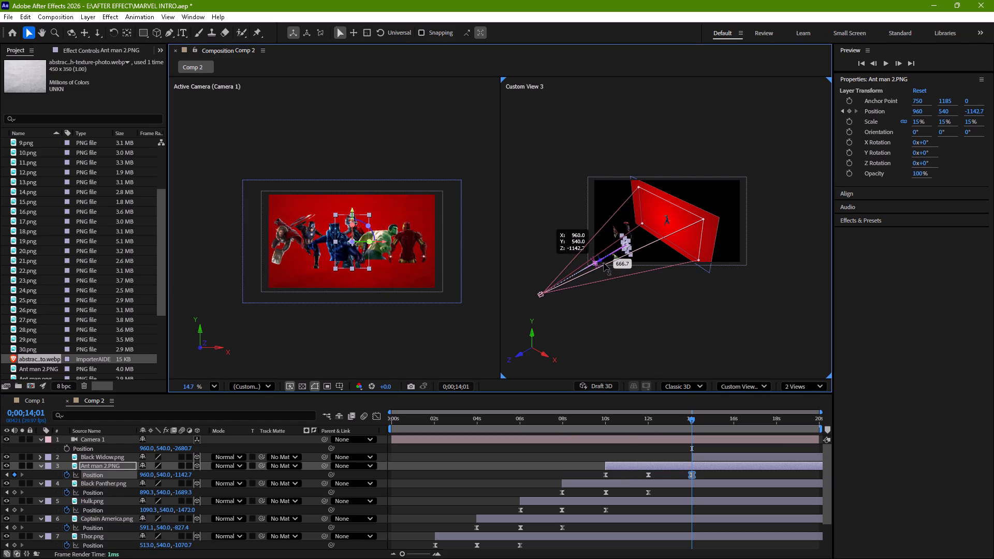
left_click_drag(604, 263, 592, 276)
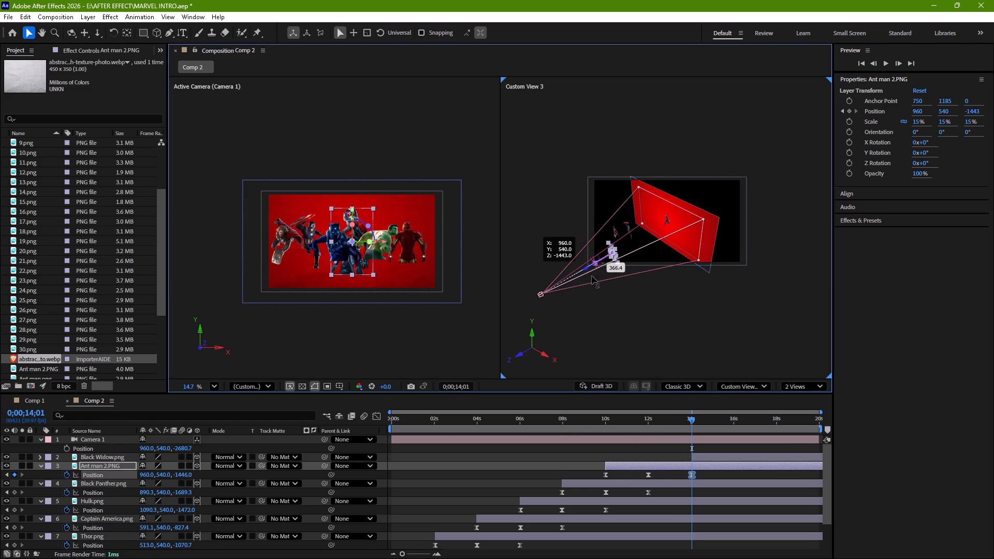
left_click_drag(592, 276, 565, 302)
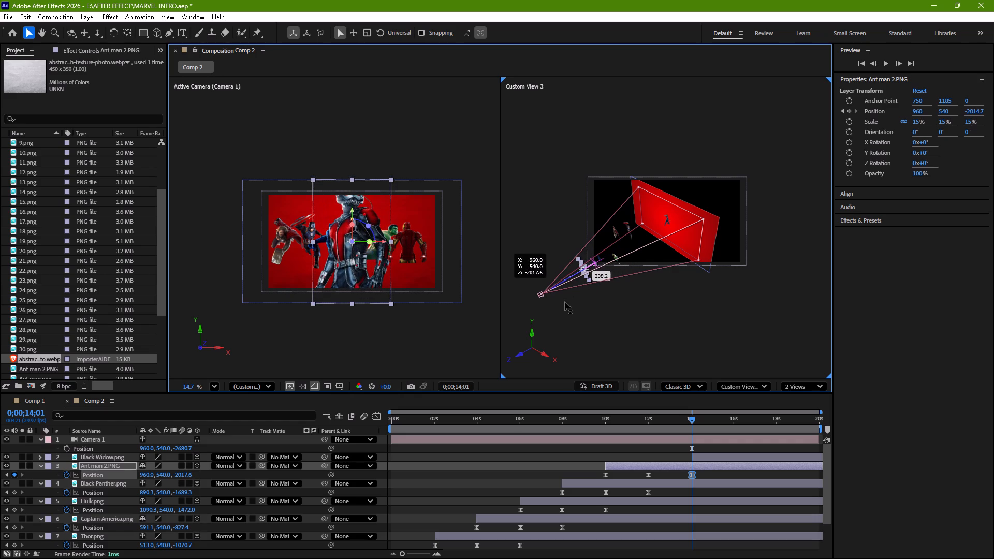
left_click_drag(565, 302, 578, 297)
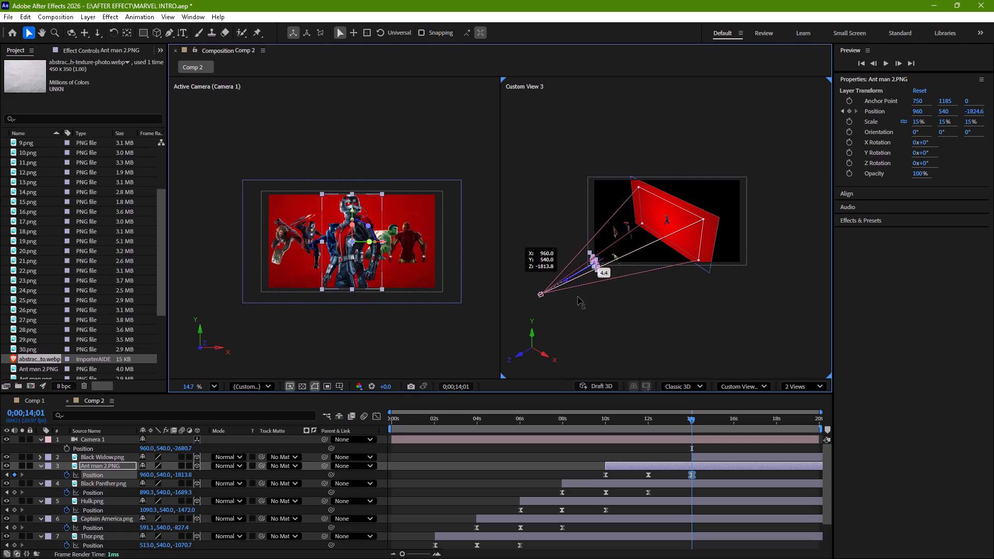
left_click_drag(578, 297, 615, 283)
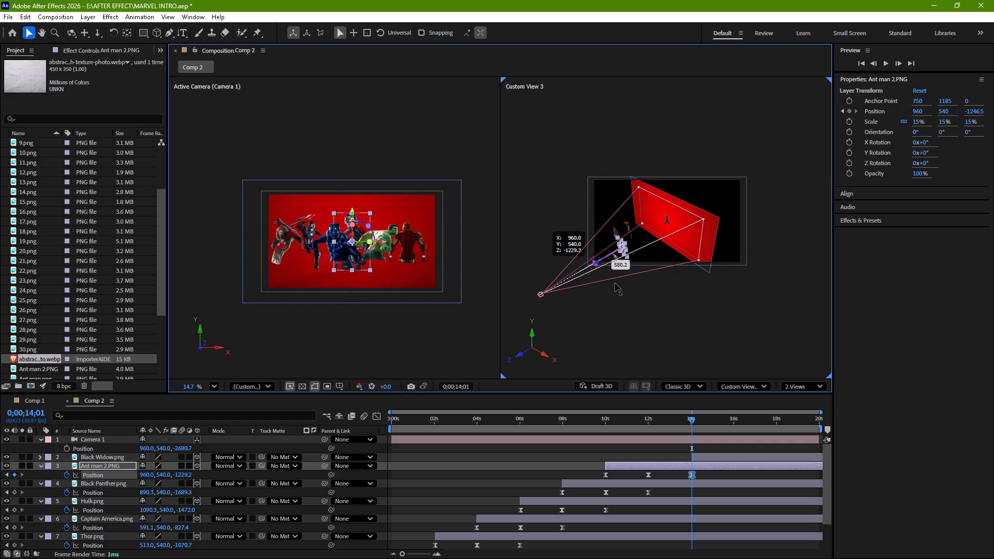
left_click_drag(615, 283, 648, 272)
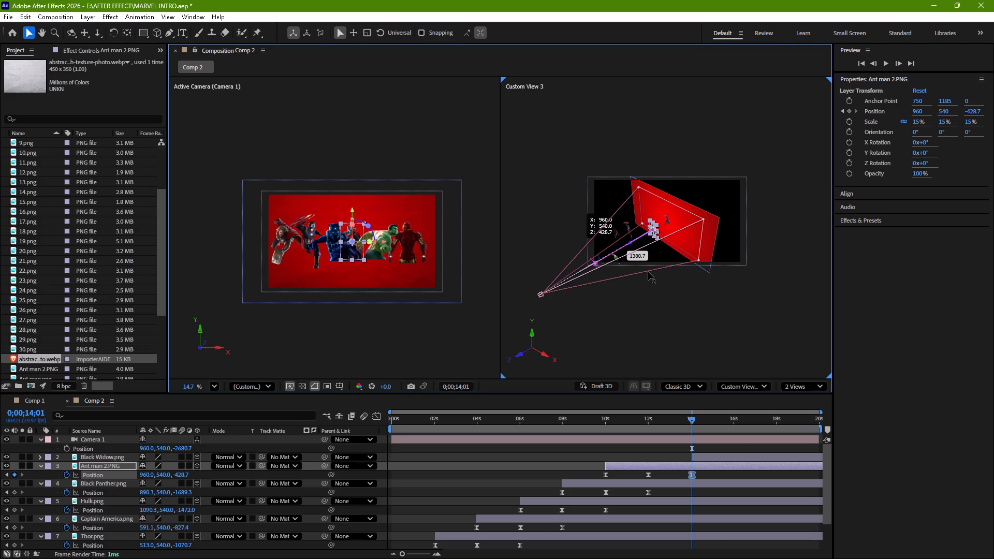
left_click_drag(648, 272, 644, 275)
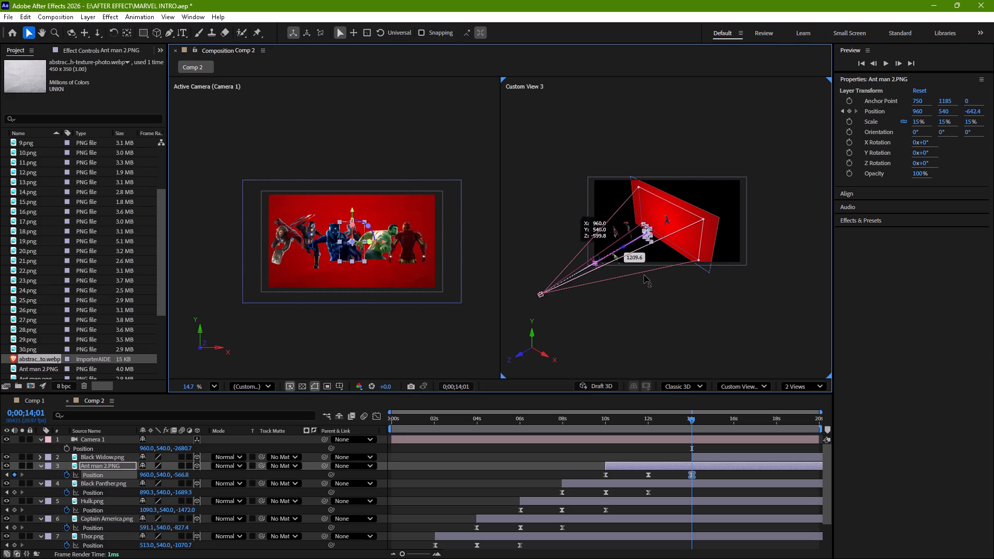
left_click_drag(644, 275, 638, 282)
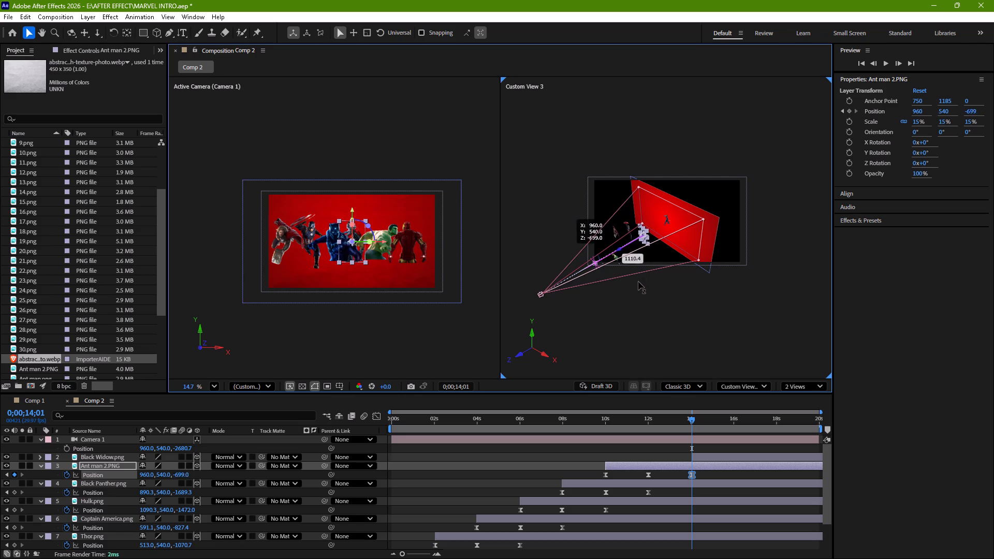
left_click_drag(638, 282, 650, 276)
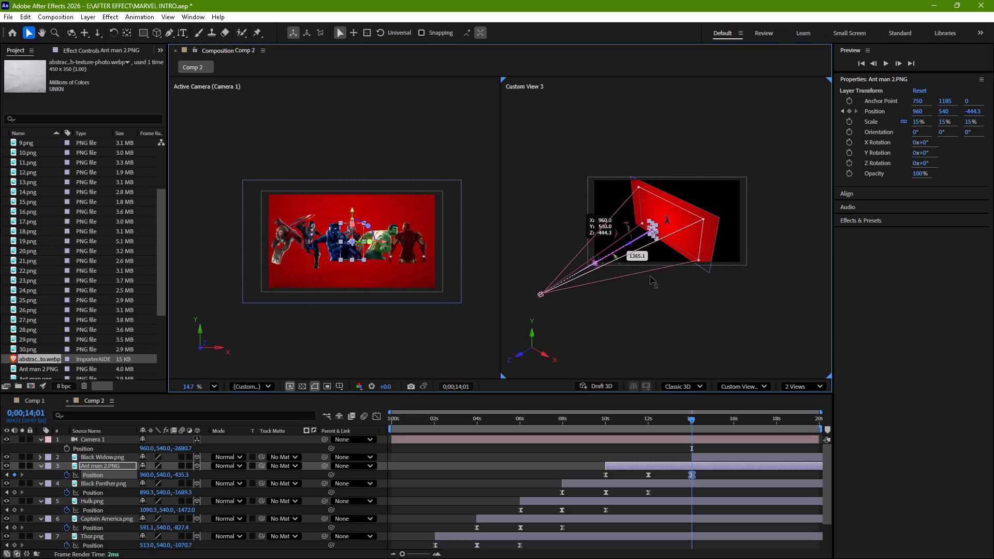
left_click_drag(650, 276, 654, 277)
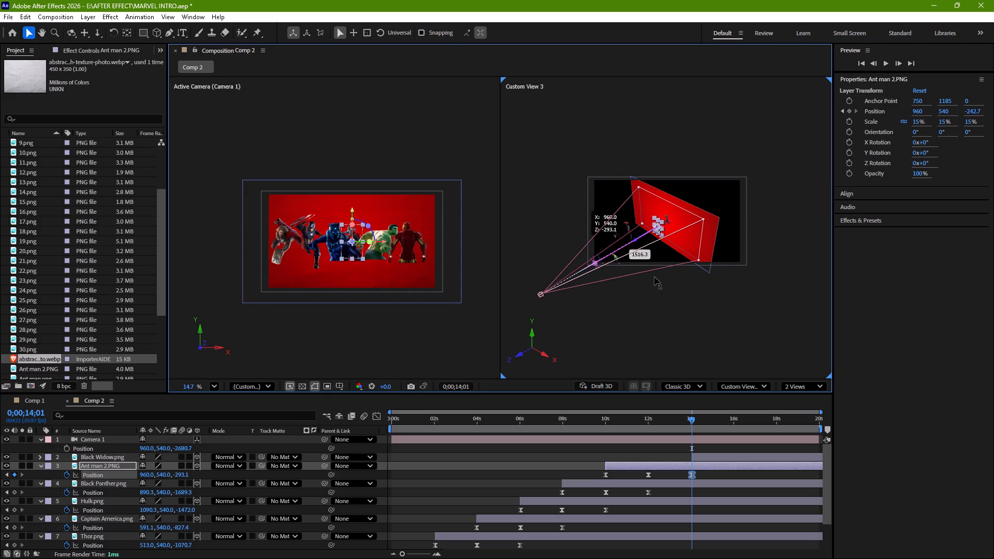
left_click_drag(654, 277, 644, 283)
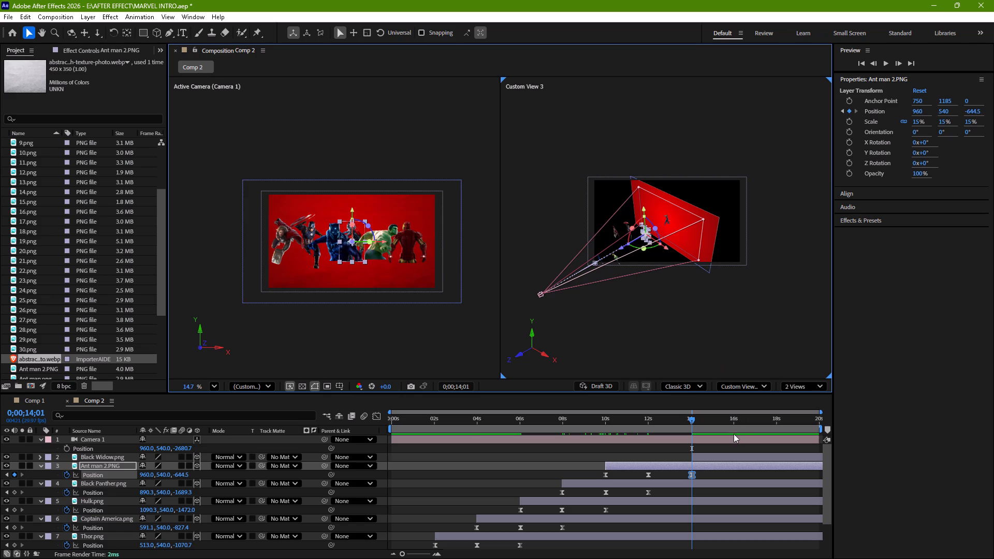
Set a Position keyframe on Black Widow.png at 0;00;14;01, leaving Camera 1 without Position keyframes.
left_click(732, 455)
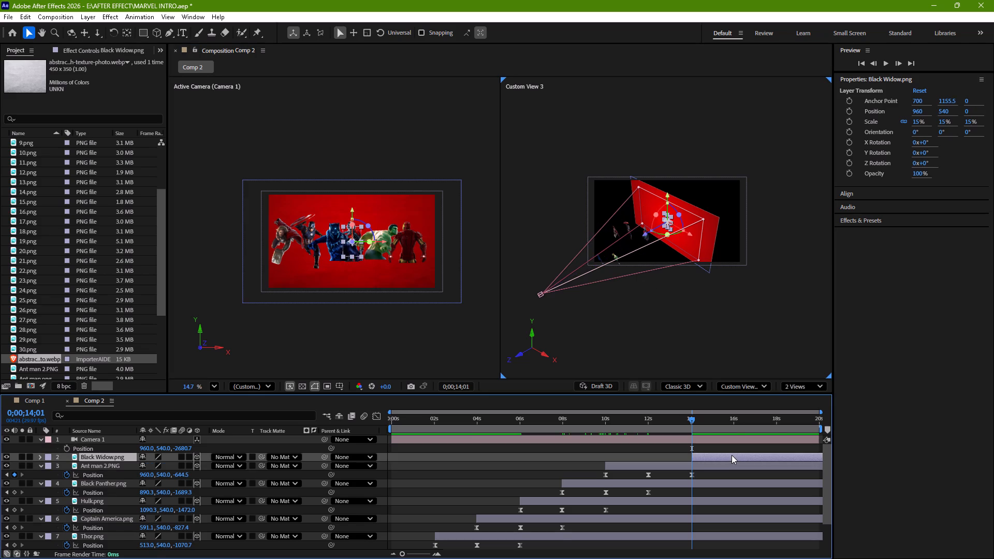
key("p")
left_click(67, 448)
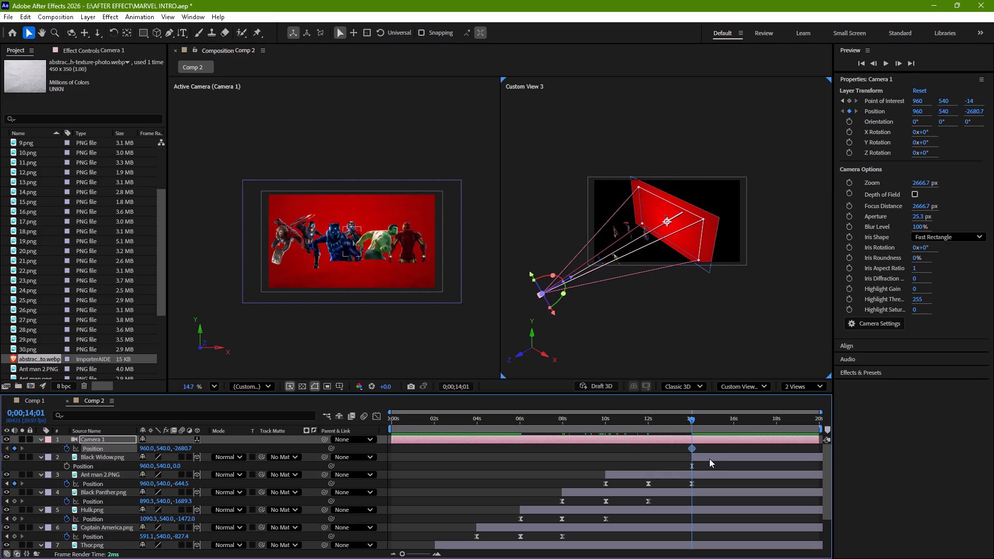
left_click(69, 447)
left_click(69, 465)
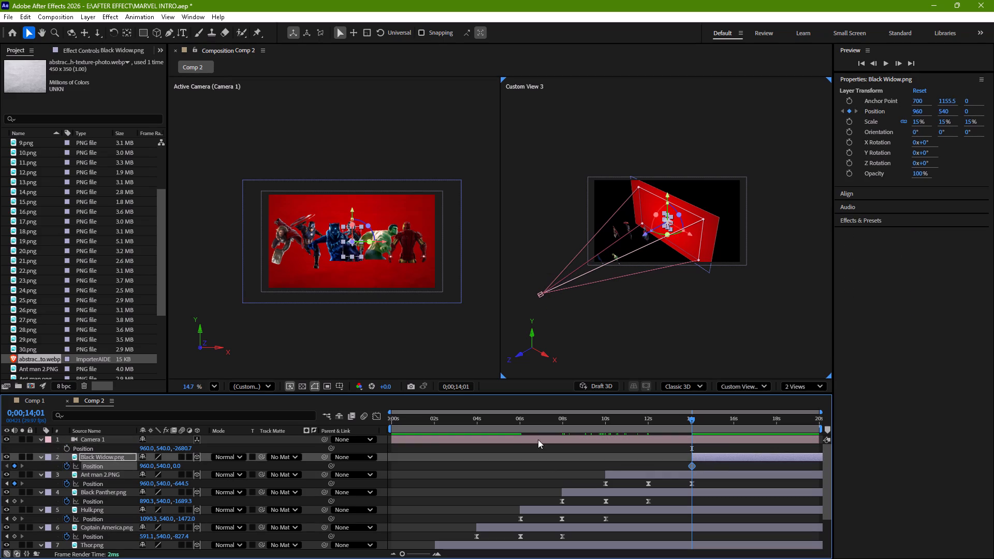
Move the Black Widow.png layer earlier so that it starts at about the 12-second mark.
left_click_drag(729, 454, 685, 468)
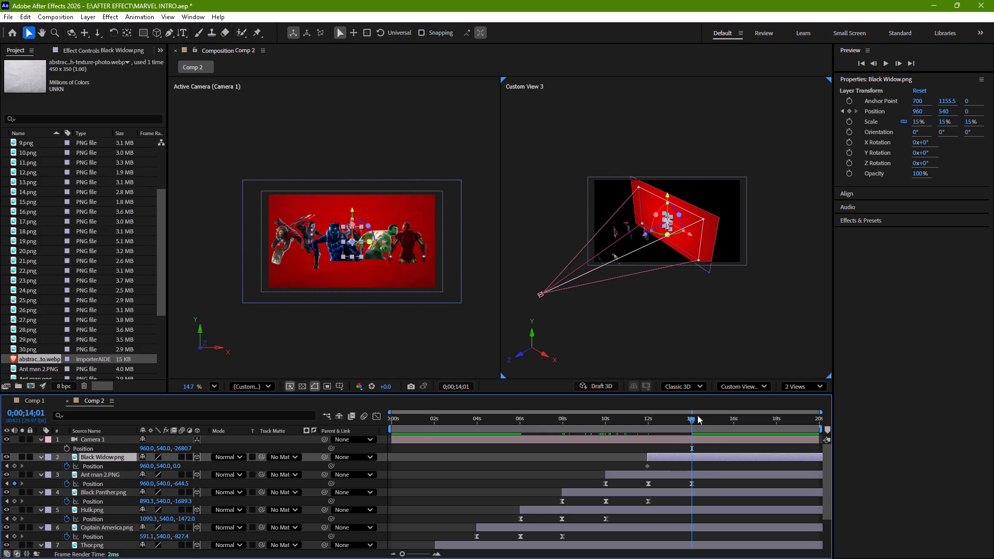
At 0;00;12;00, remove the Position keyframing from the Black Widow.png layer.
left_click(692, 421)
left_click(665, 460)
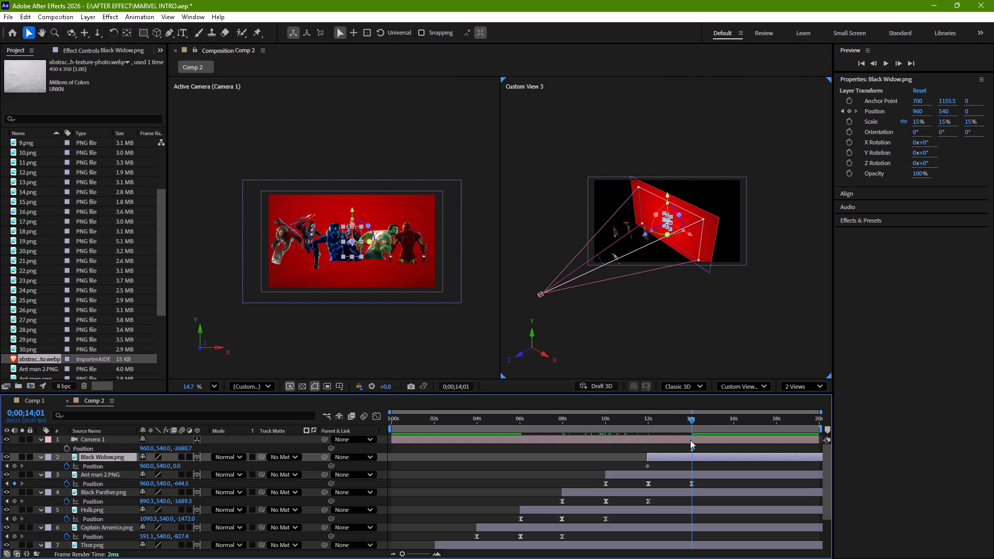
left_click_drag(690, 418, 645, 445)
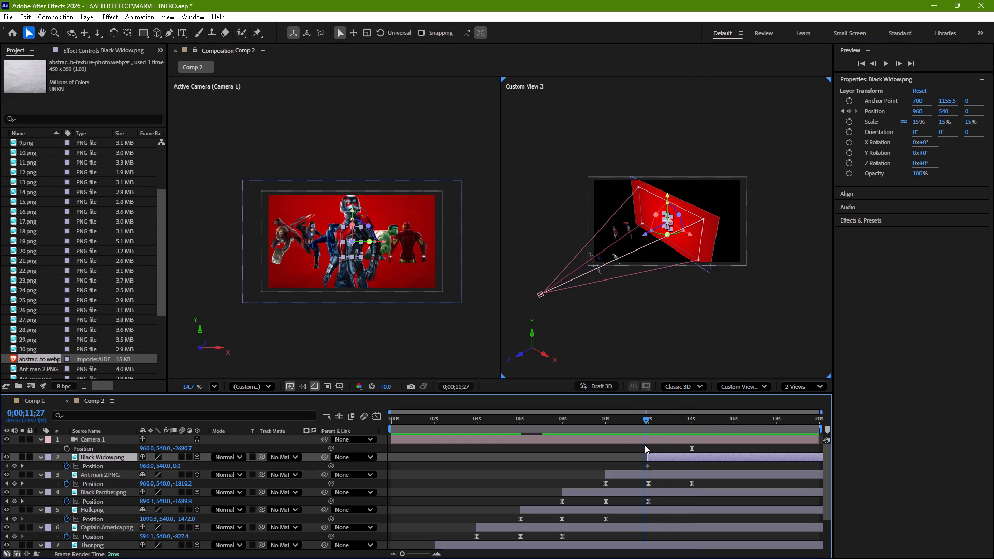
left_click_drag(645, 445, 647, 446)
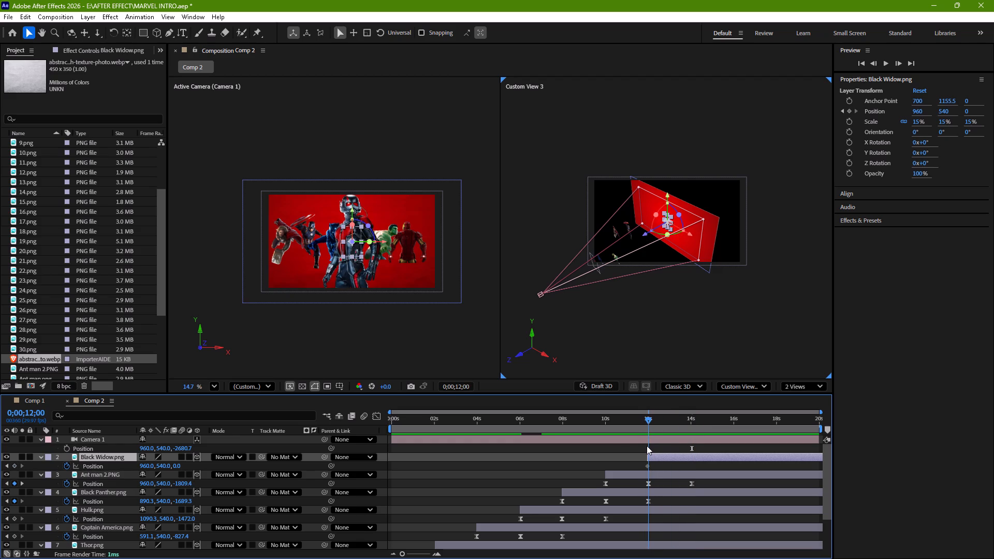
left_click_drag(647, 446, 647, 448)
left_click(64, 465)
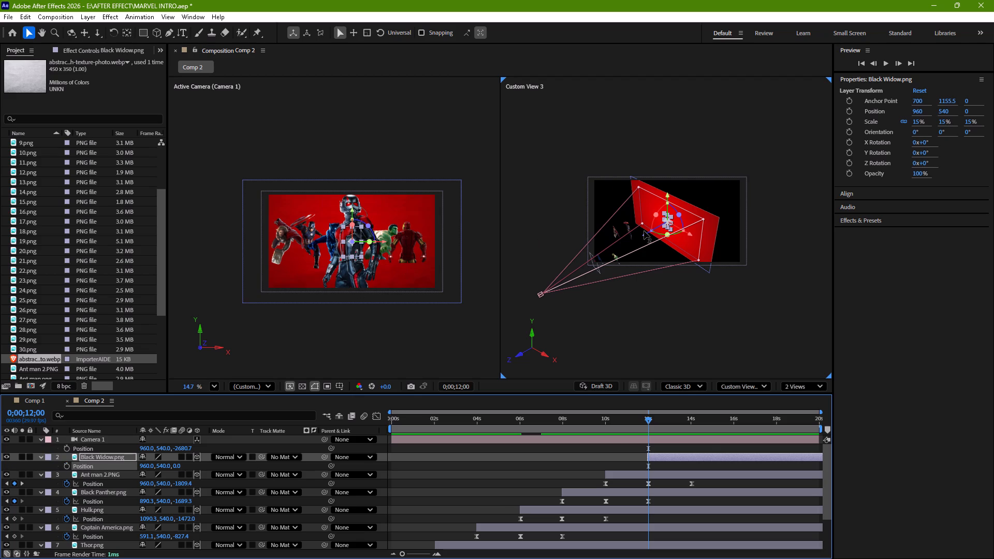
Move Black Widow.png along the Z axis to just behind the camera, about Z -2718, and set a Position keyframe at 0;00;12;00.
left_click_drag(645, 232, 545, 379)
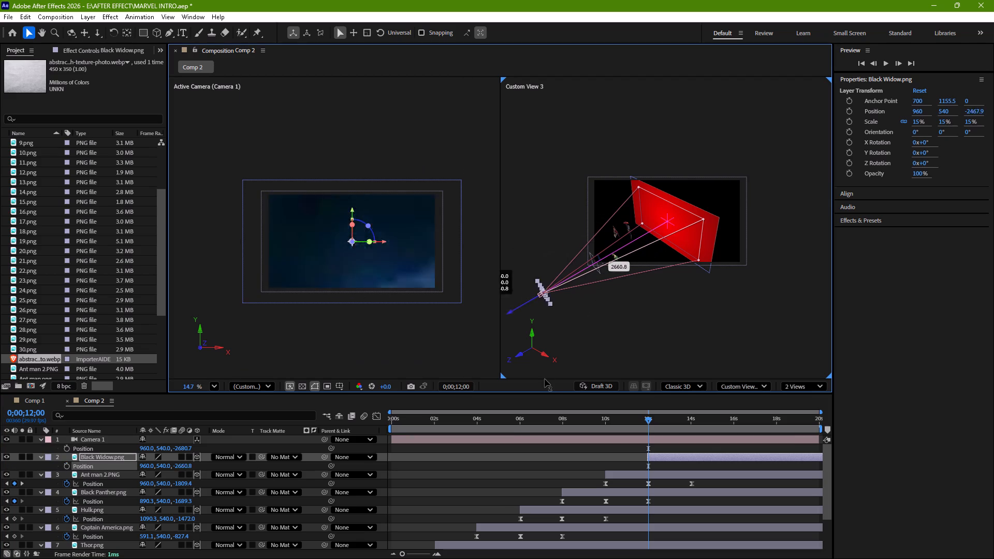
left_click_drag(545, 379, 564, 380)
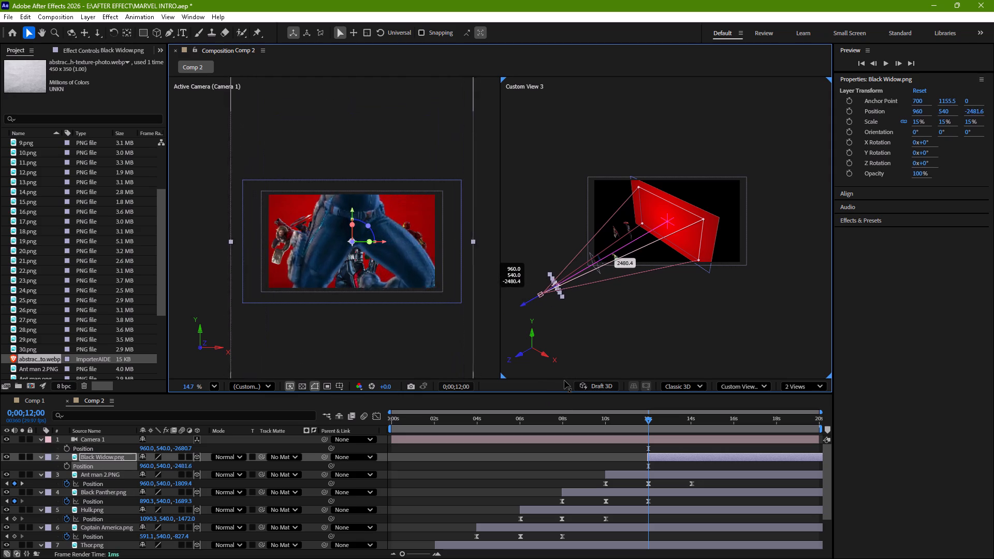
left_click_drag(564, 380, 560, 454)
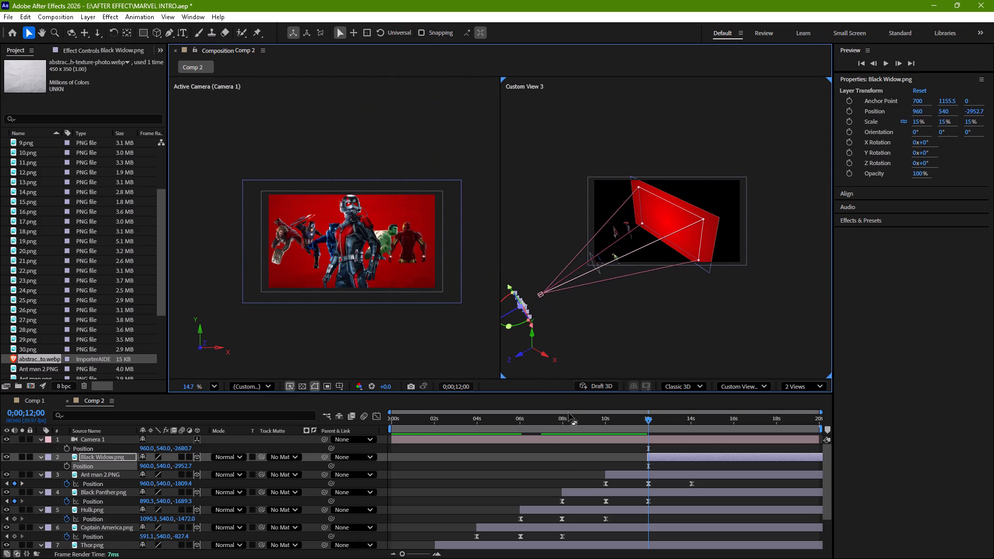
left_click_drag(507, 315, 517, 313)
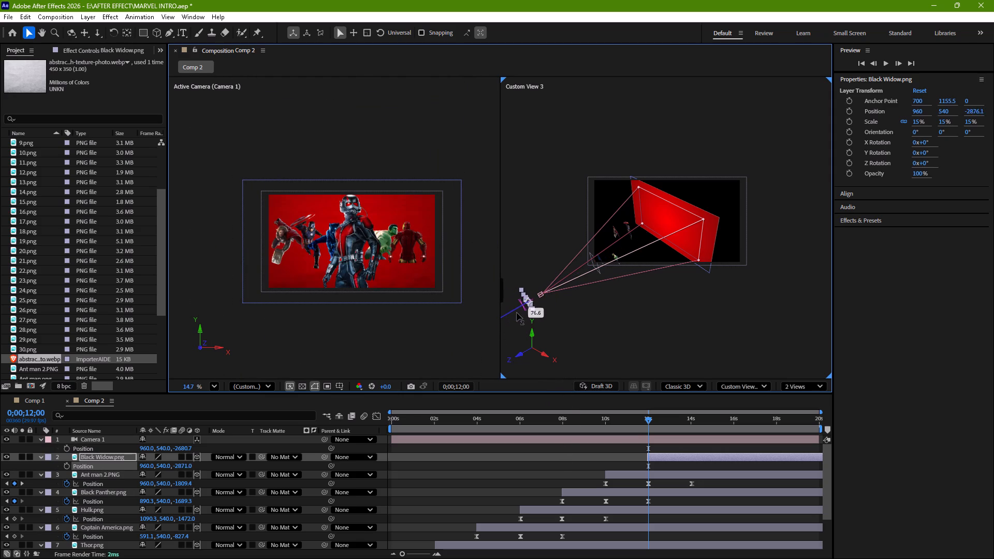
left_click_drag(517, 313, 533, 307)
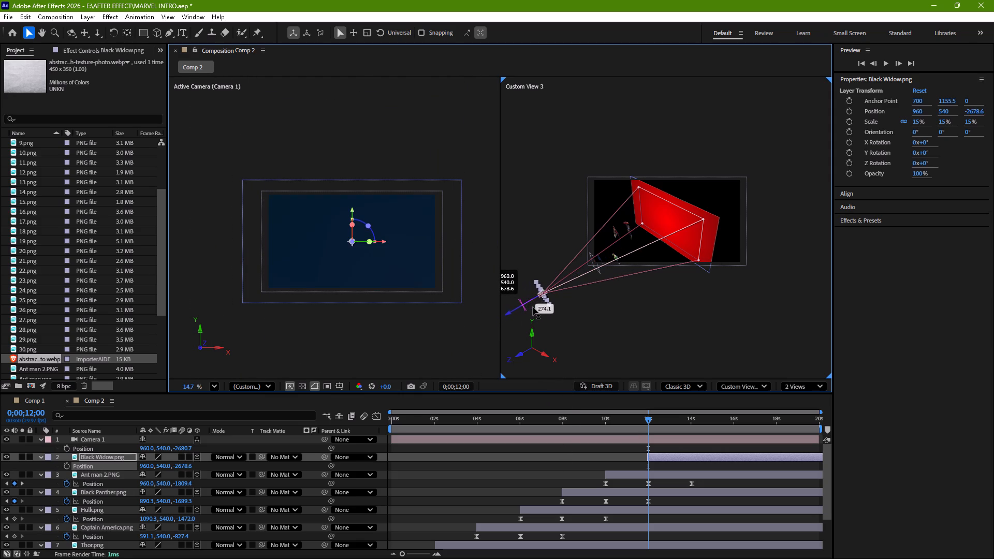
left_click_drag(533, 307, 531, 310)
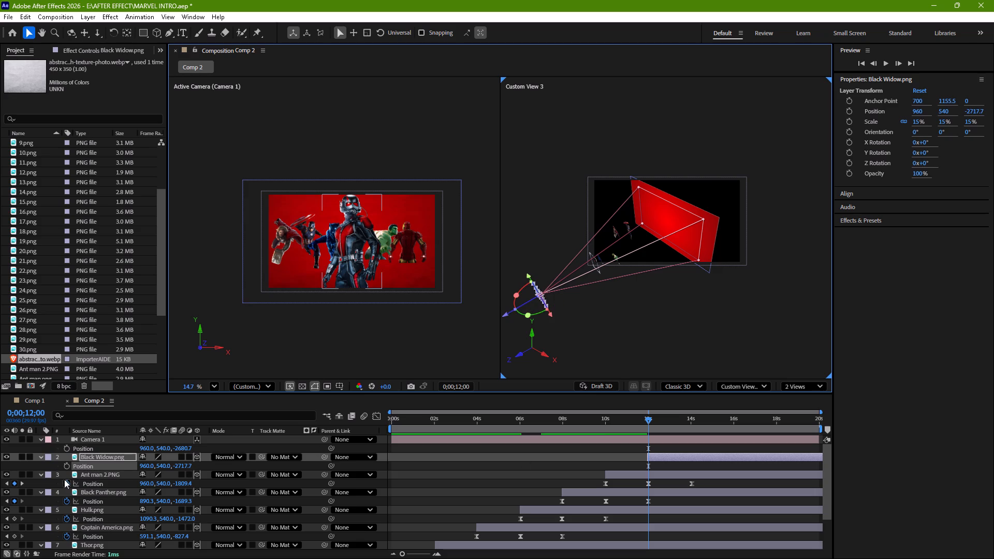
left_click(67, 467)
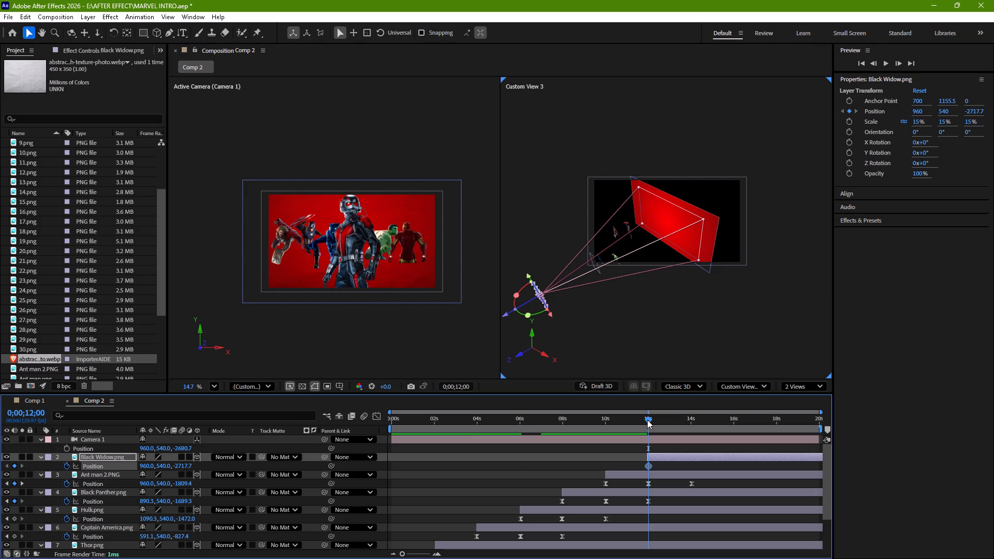
At 0;00;14;01, move Black Widow.png along the Z axis in front of the camera to about Z -1872.
left_click_drag(647, 420, 691, 422)
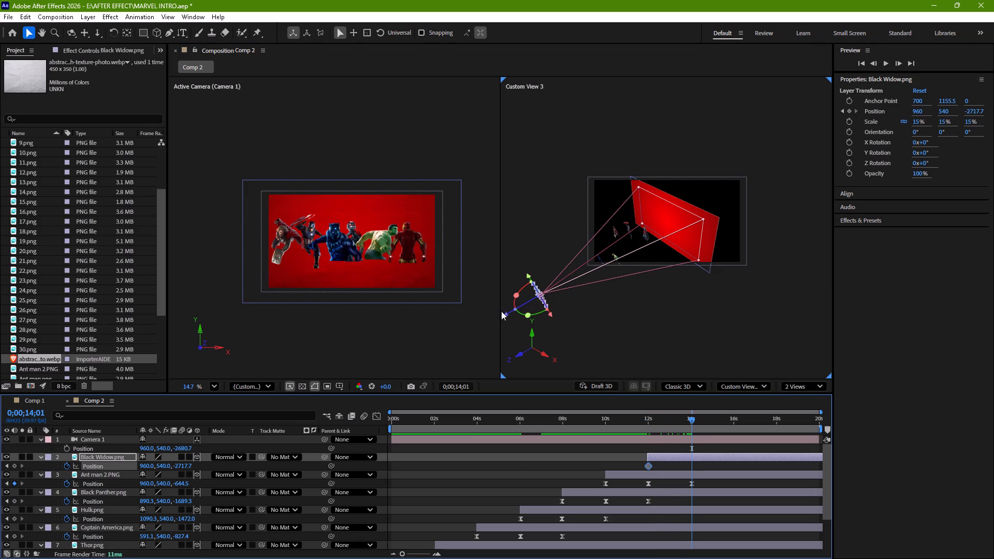
left_click_drag(505, 312, 549, 295)
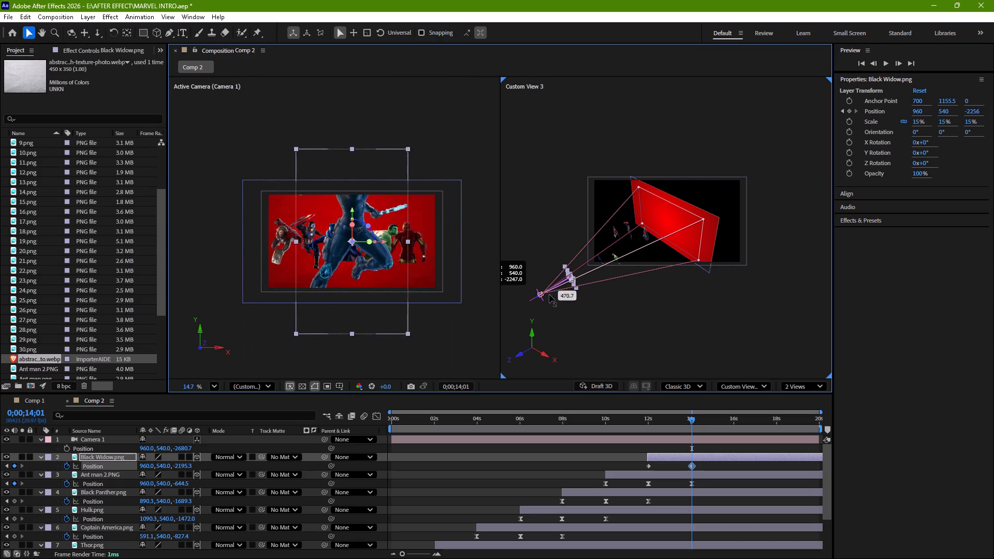
left_click_drag(549, 295, 579, 285)
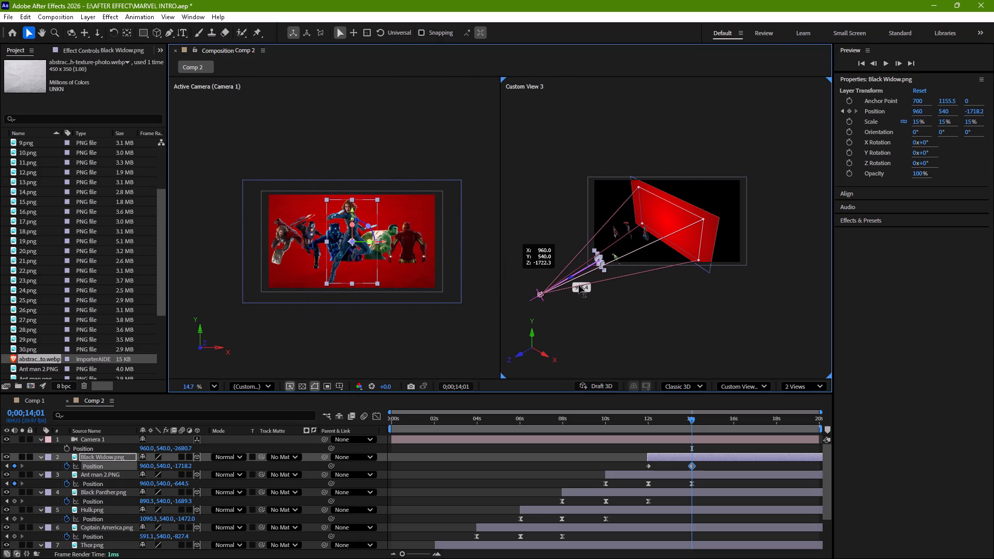
left_click_drag(579, 285, 573, 294)
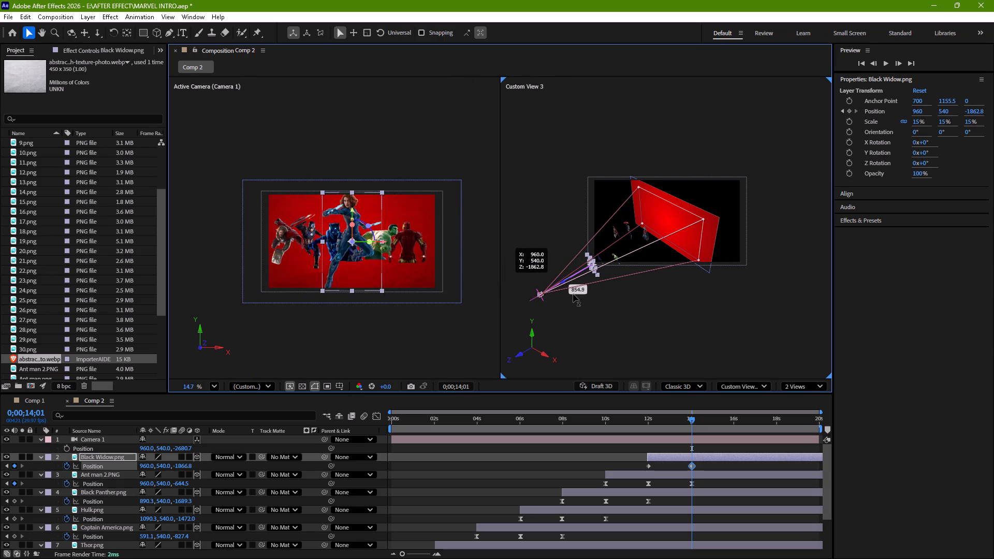
left_click_drag(573, 294, 574, 295)
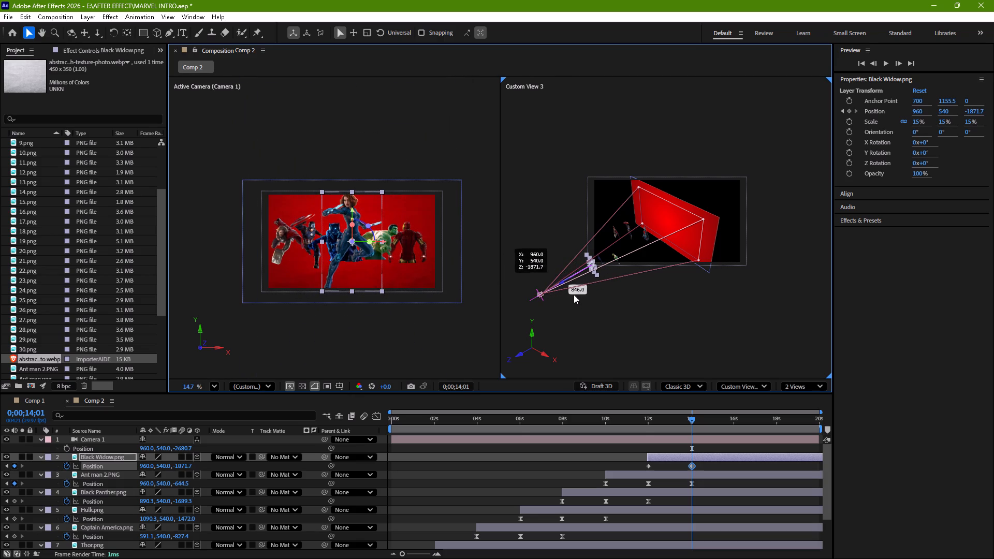
Apply Easy Ease to Black Widow.png's two Position keyframes and shape the speed graph into an early peak with a long slowdown.
left_click_drag(708, 464, 644, 471)
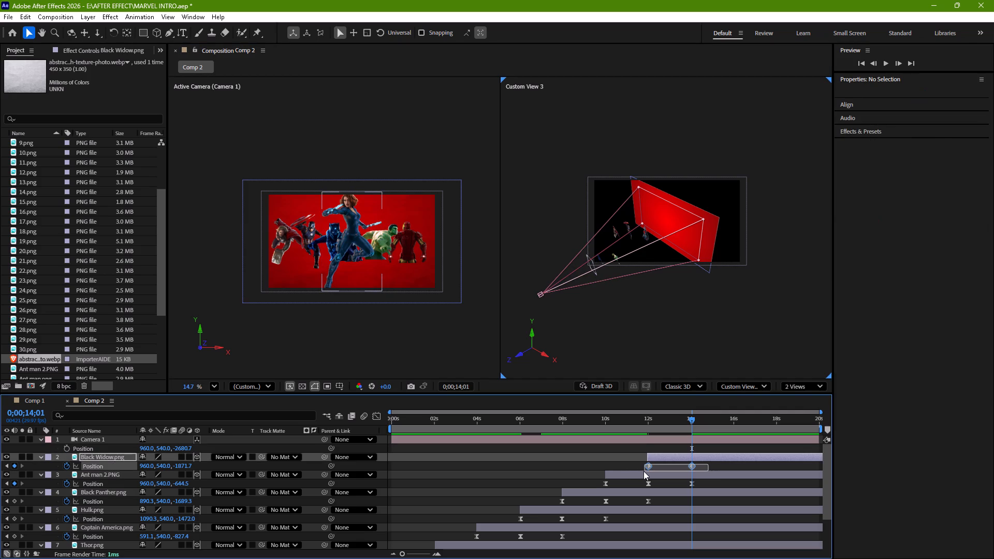
left_click_drag(644, 471, 642, 471)
key("F9")
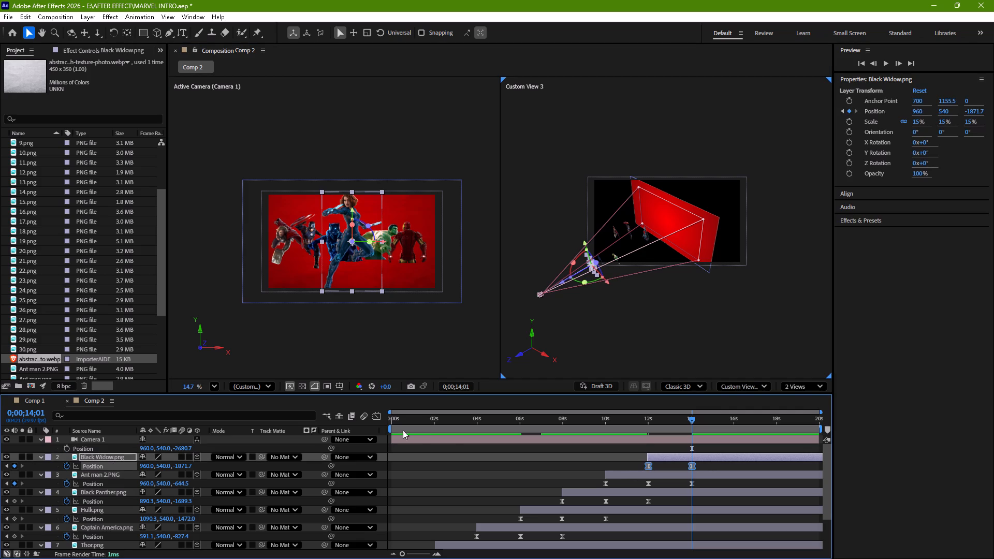
left_click(377, 417)
left_click_drag(700, 508, 683, 535)
left_click_drag(685, 526, 671, 527)
Leave the speed graph and preview Black Widow's fly-in from about the 12-second mark.
left_click_drag(692, 421, 671, 432)
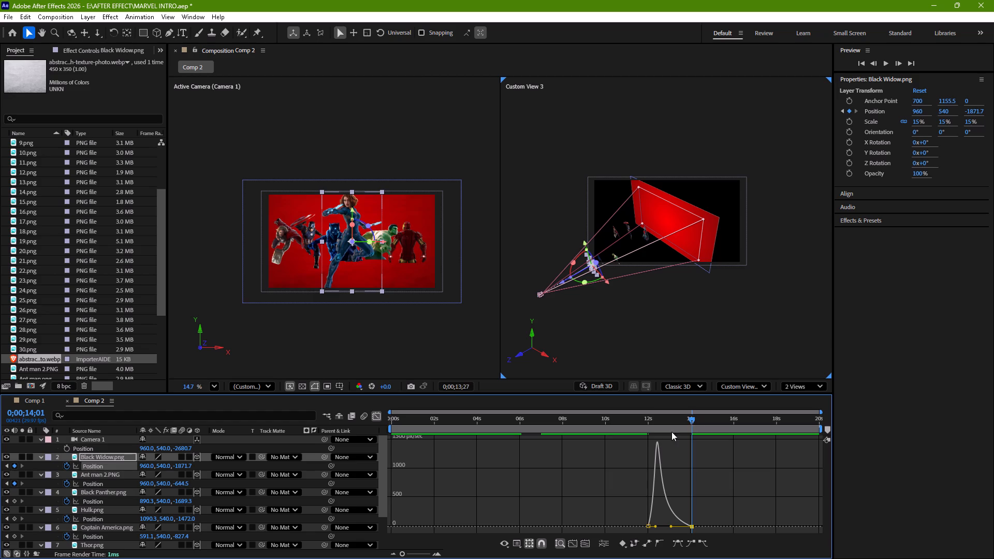
left_click_drag(671, 432, 652, 441)
left_click(376, 413)
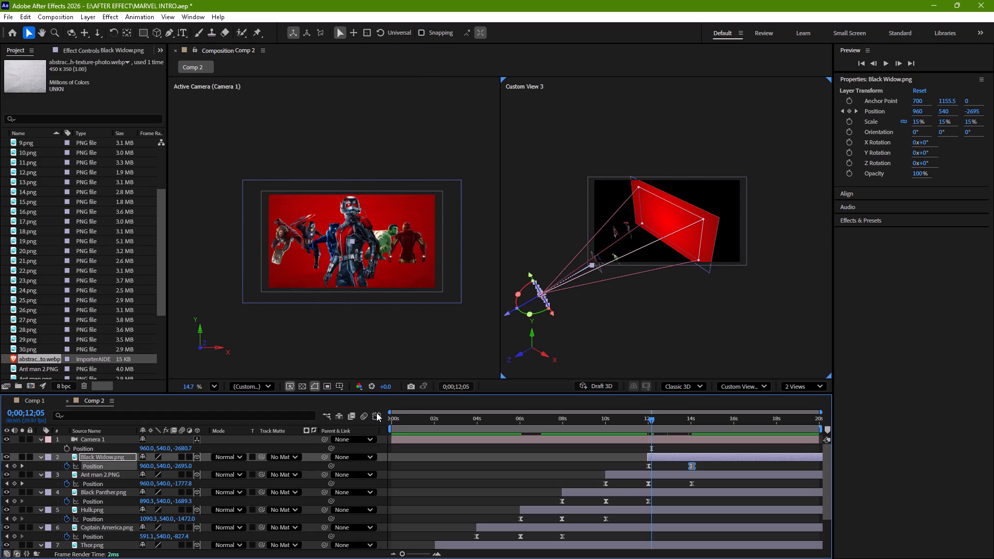
key("space")
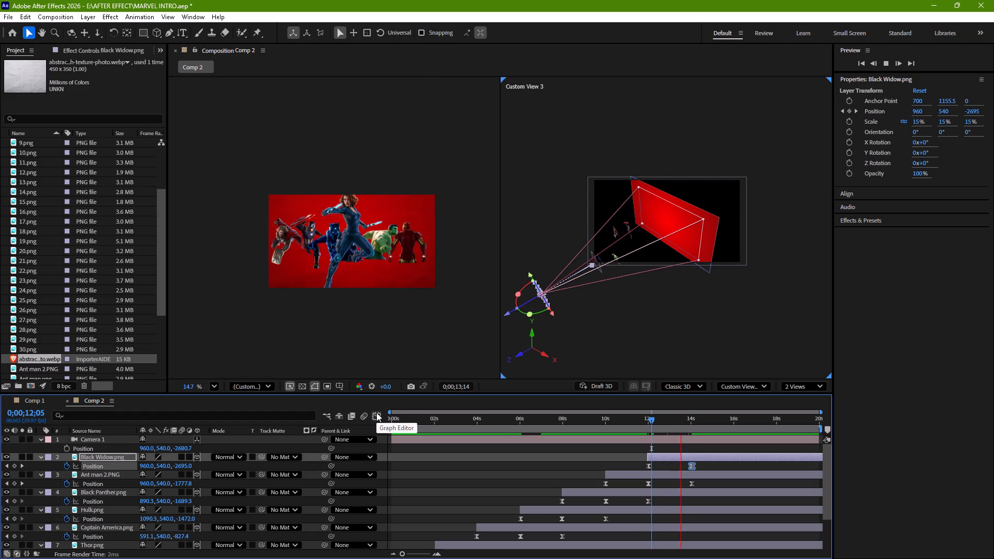
key("space")
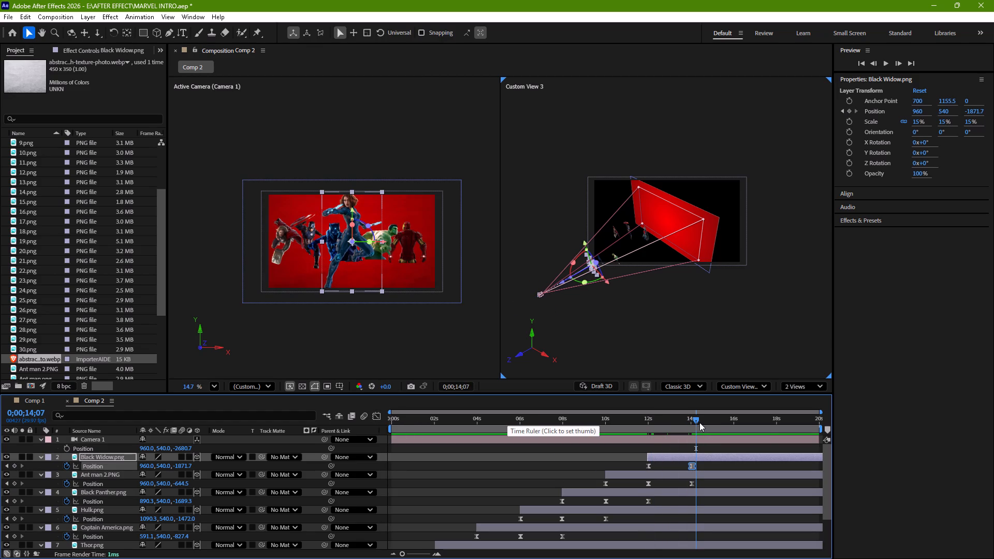
At 0;00;15;29, move Black Widow.png farther back along the Z axis to about Z -1775.
left_click_drag(696, 420, 733, 425)
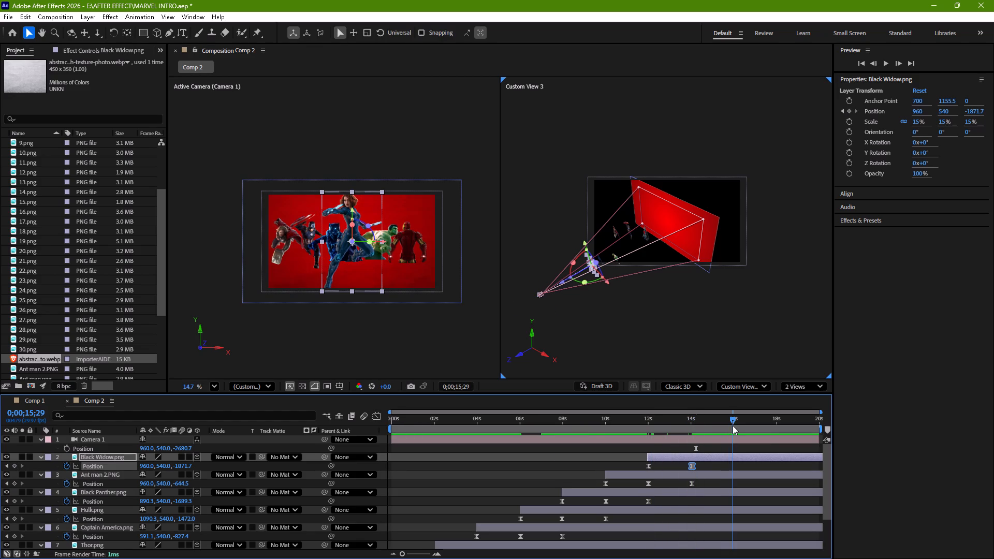
left_click_drag(564, 282, 575, 286)
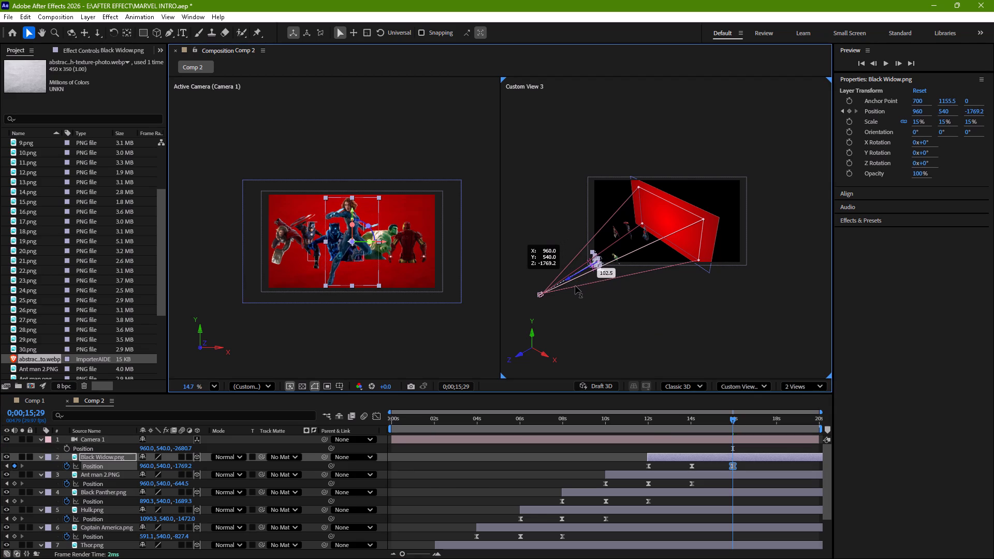
left_click_drag(575, 286, 575, 286)
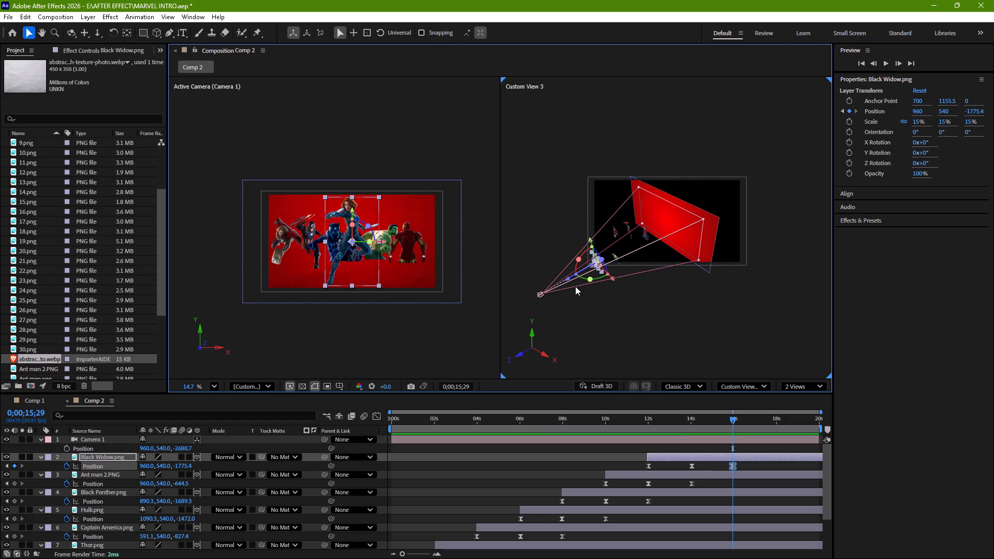
Switch the composition viewer to a single view showing Active Camera (Camera 1), after trying the four-view layout.
left_click(816, 381)
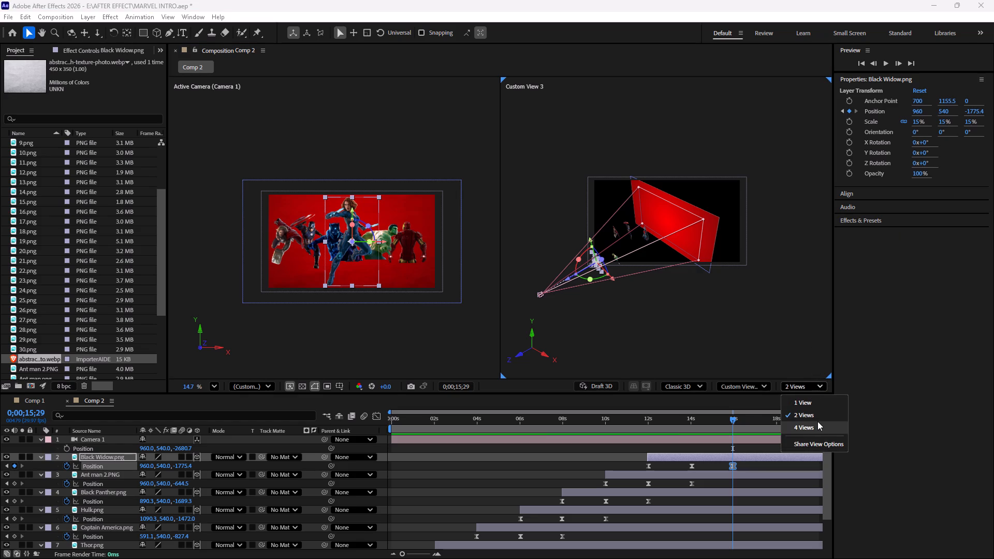
left_click(817, 421)
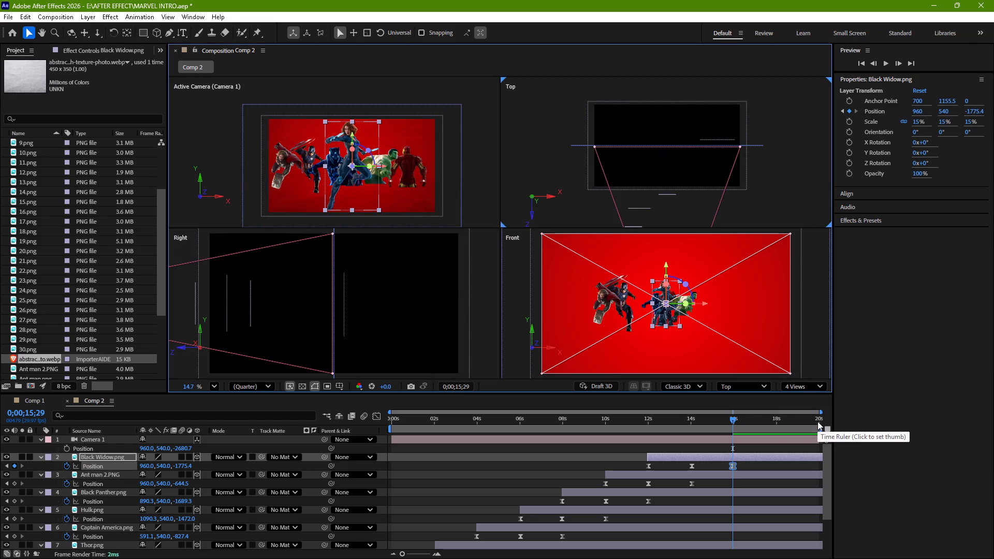
left_click(811, 385)
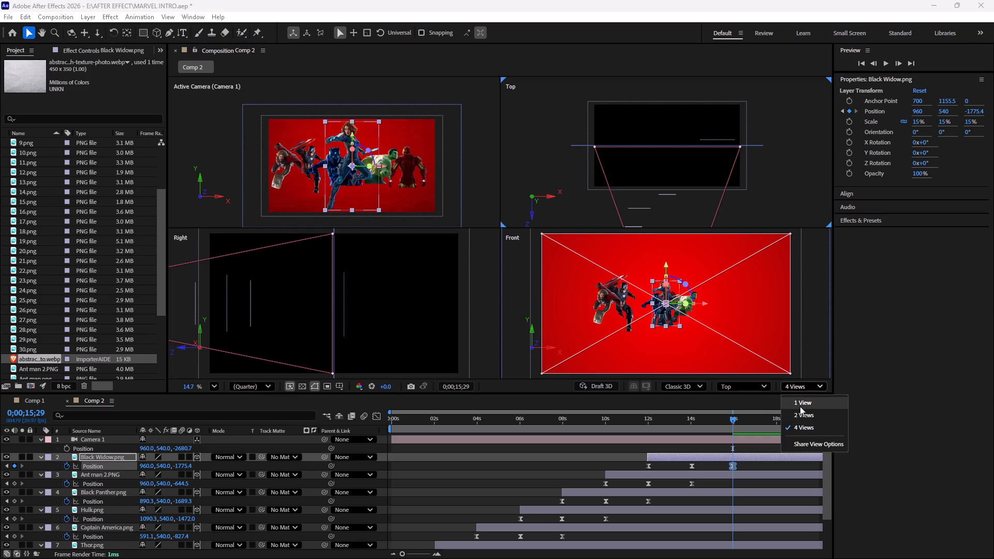
left_click(800, 406)
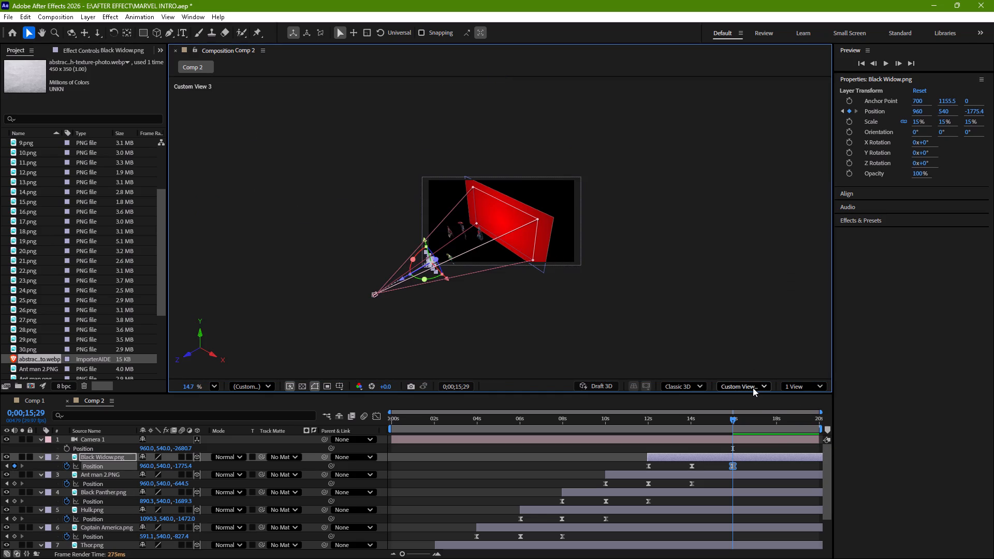
left_click(753, 388)
left_click(762, 174)
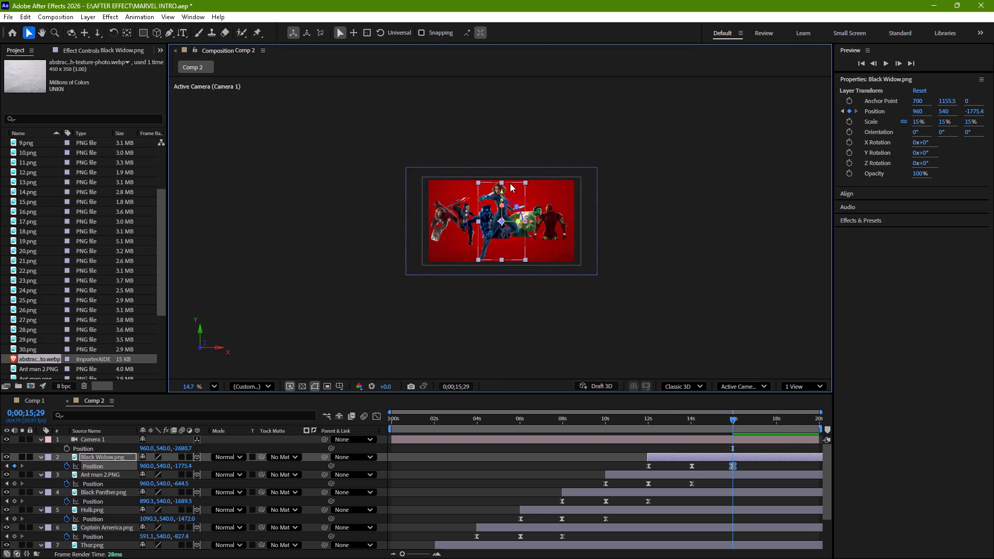
Preview the whole intro through the active camera from 0;00;00;00 to about the 16-second mark.
scroll(510, 183, "up", 6, "ctrl")
key("space")
key("space")
key("space")
key("space")
key("space")
key("space")
key("space")
key("space")
key("space")
key("space")
key("space")
key("space")
key("space")
key("space")
key("space")
key("space")
key("space")
key("space")
key("space")
key("space")
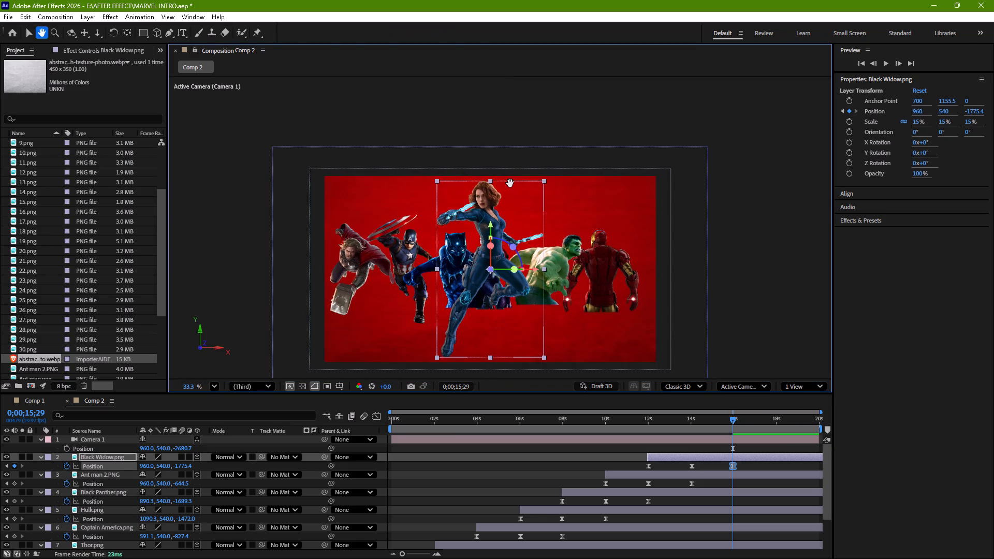
left_click_drag(510, 183, 512, 141)
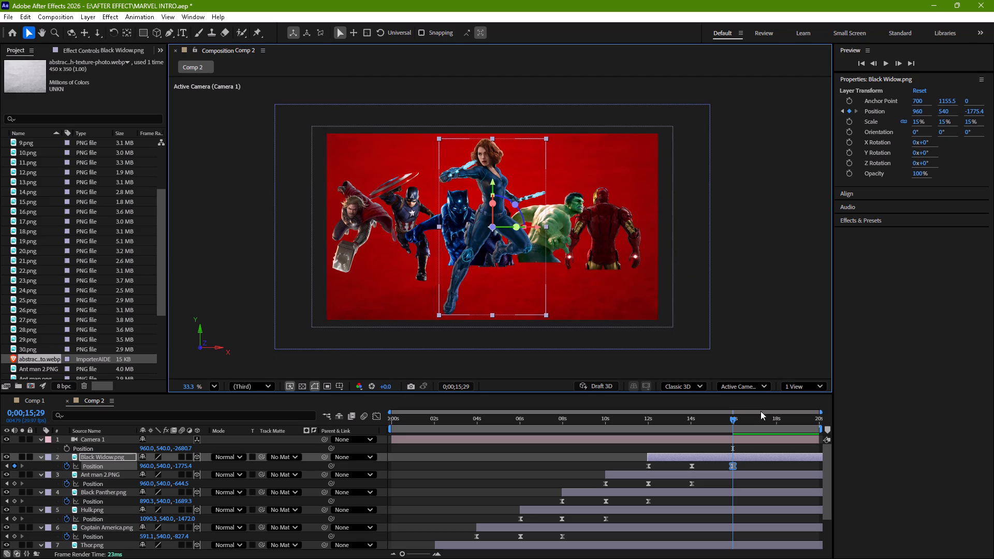
left_click_drag(732, 419, 351, 445)
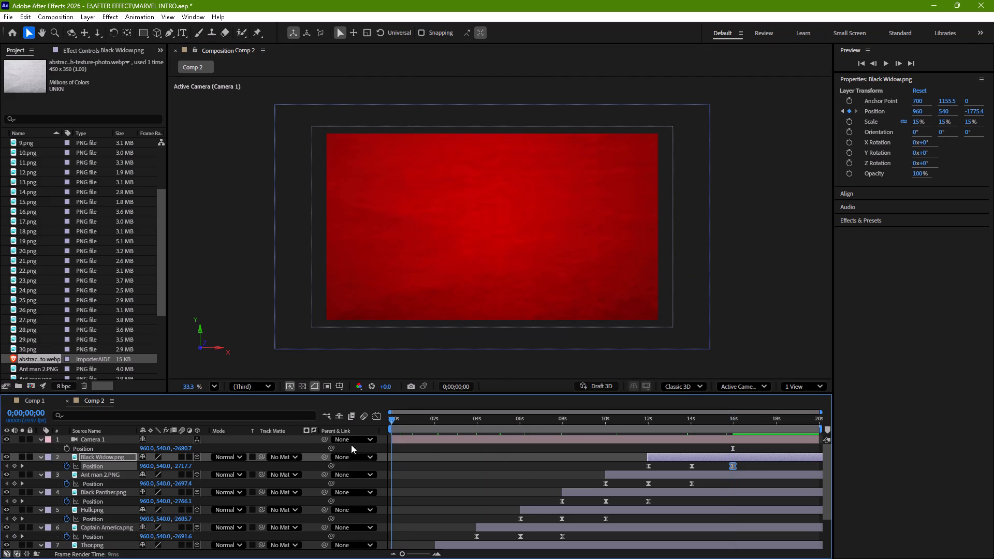
left_click_drag(351, 445, 317, 447)
key("space")
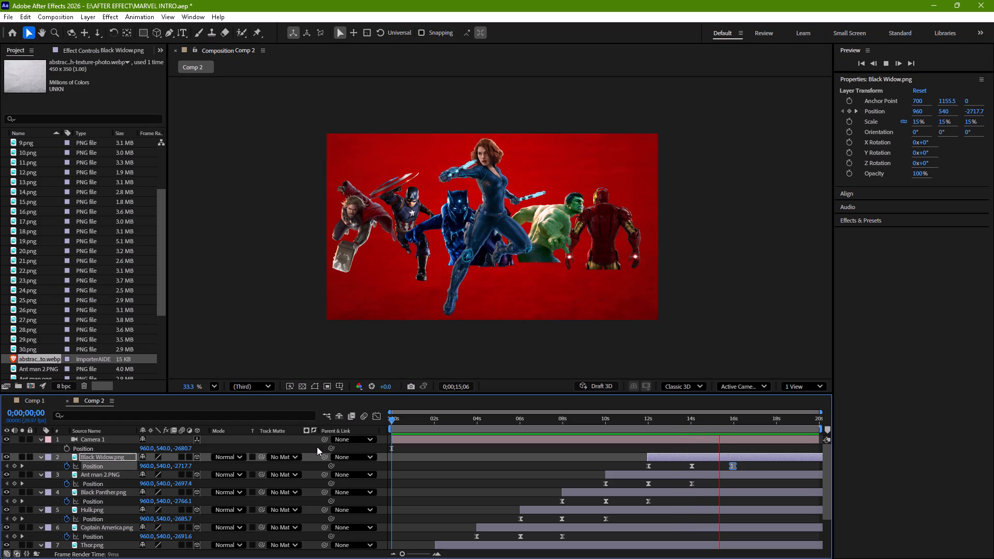
key("space")
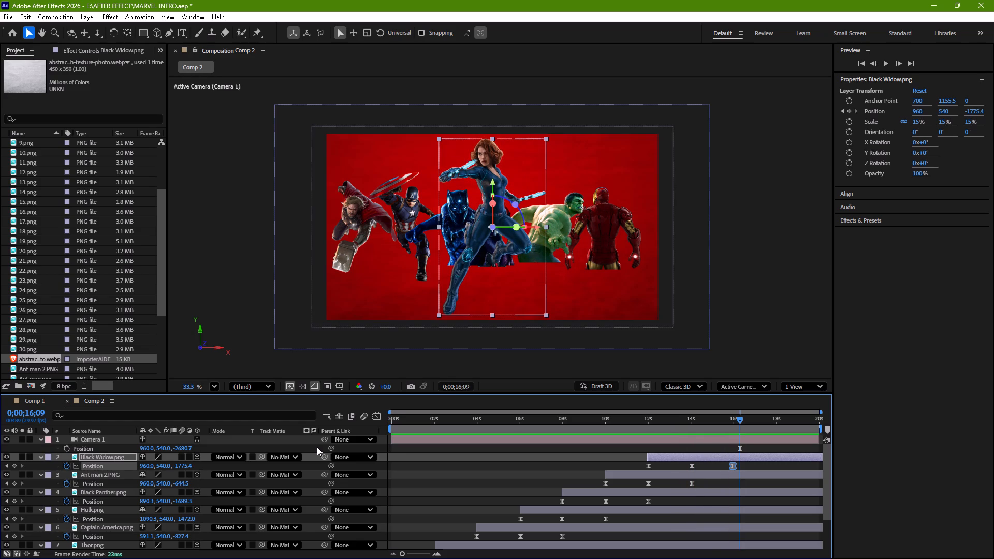
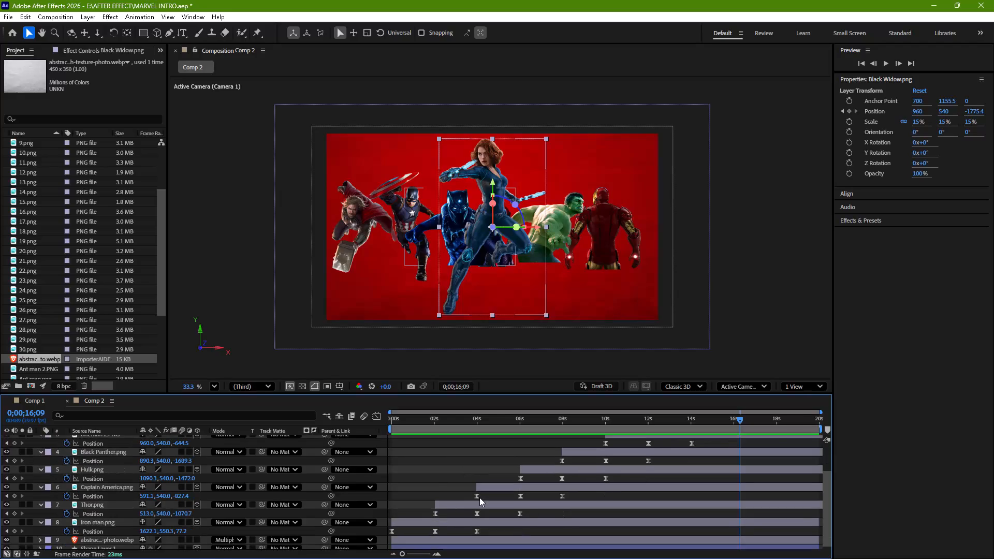
Start Scale keyframing on Iron man.png at 0;00;02;02, keeping its existing scale.
left_click(445, 519)
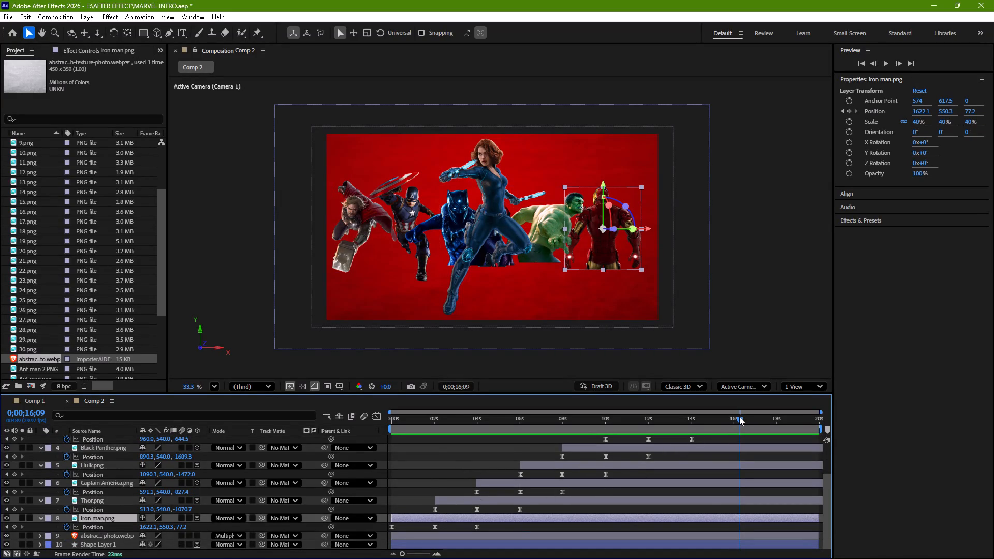
left_click_drag(739, 417, 475, 486)
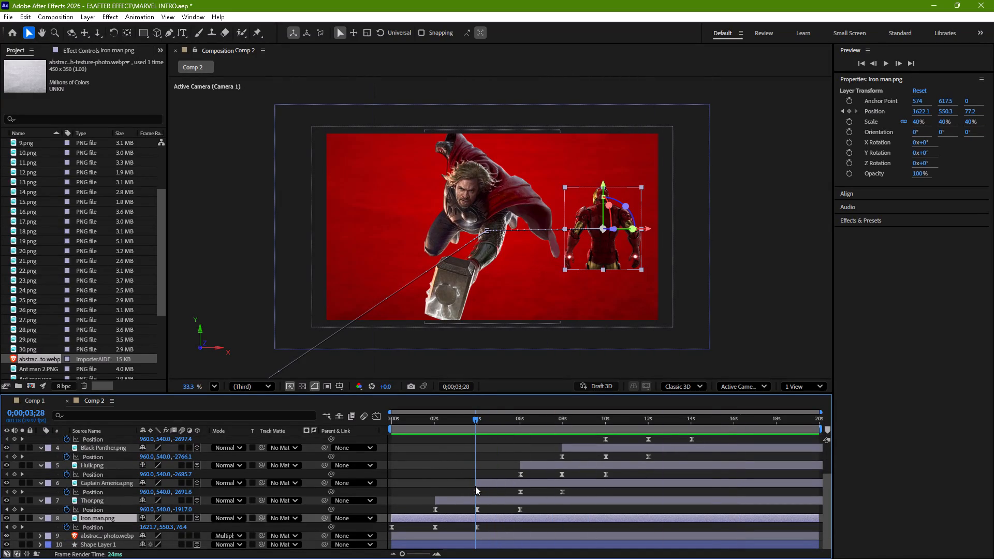
left_click_drag(475, 486, 476, 486)
left_click(495, 516)
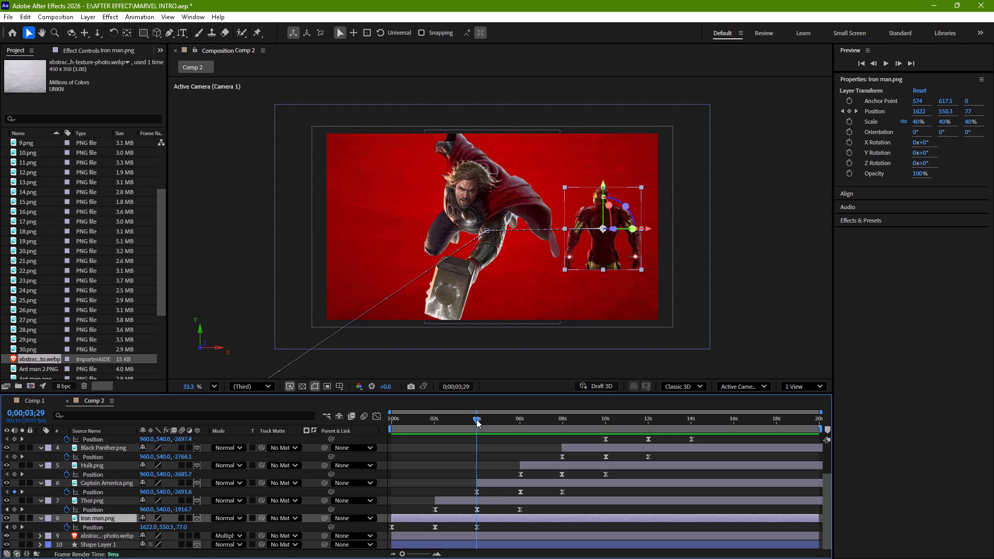
left_click_drag(476, 419, 437, 444)
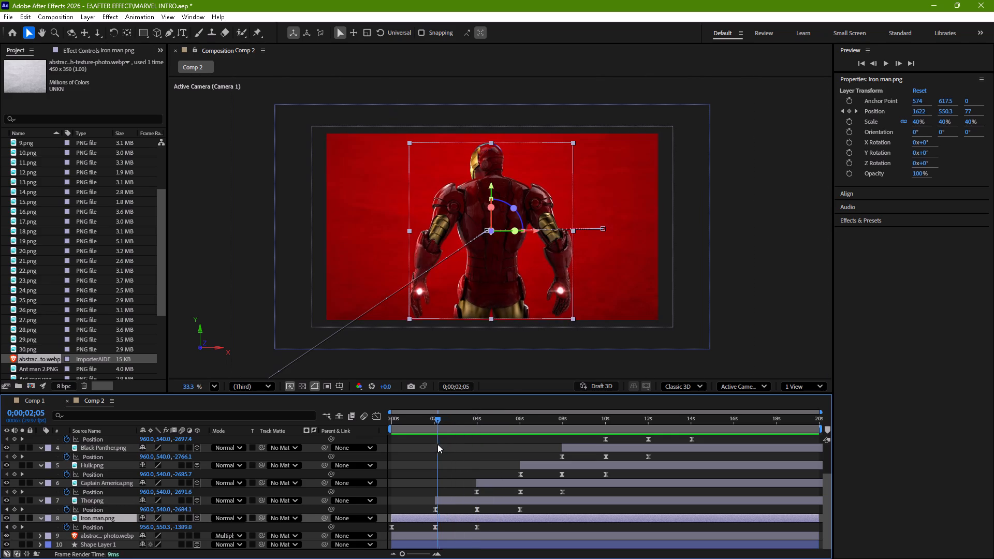
left_click_drag(437, 444, 435, 446)
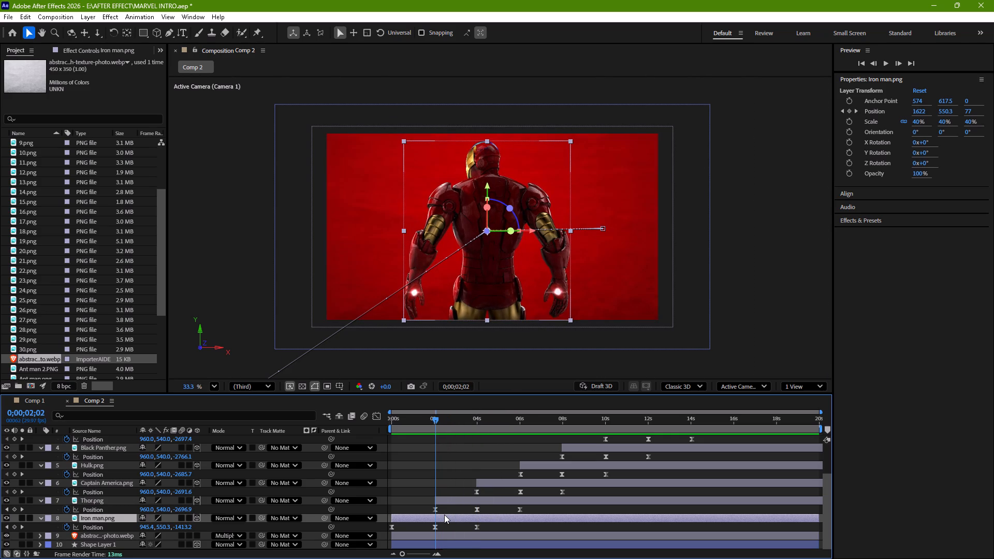
key("s")
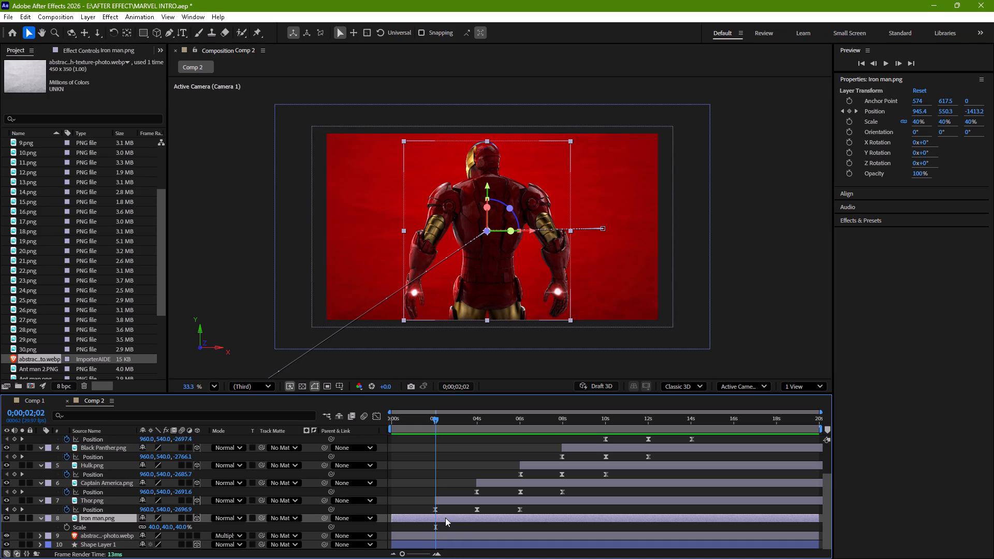
left_click(64, 528)
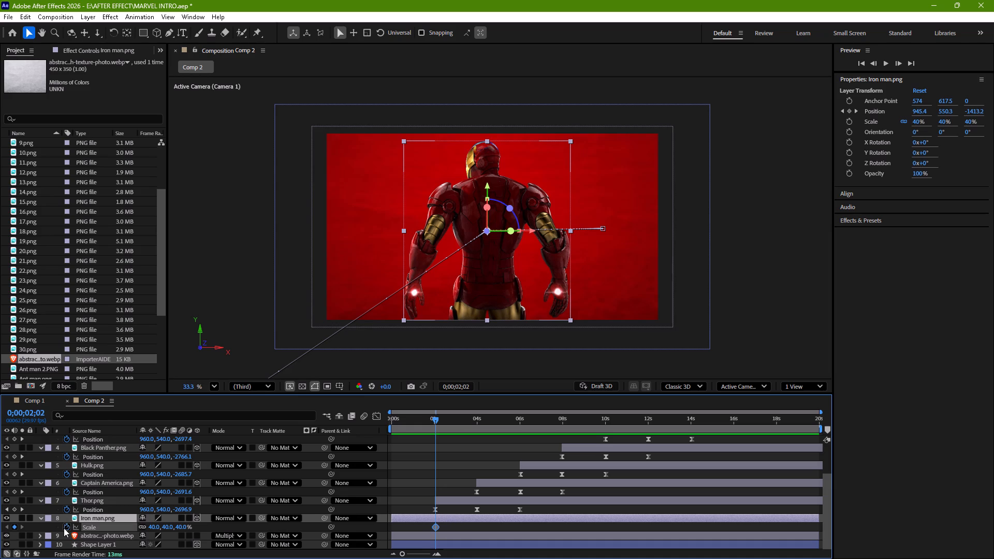
At 0;00;03;29, scale Iron man.png up to 57% on all axes.
left_click_drag(434, 419, 458, 423)
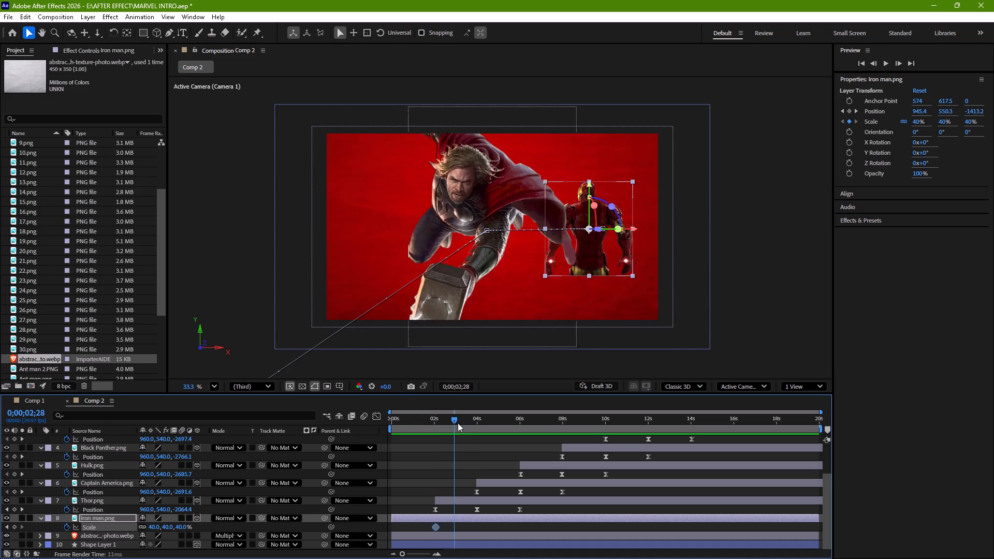
left_click_drag(458, 423, 476, 427)
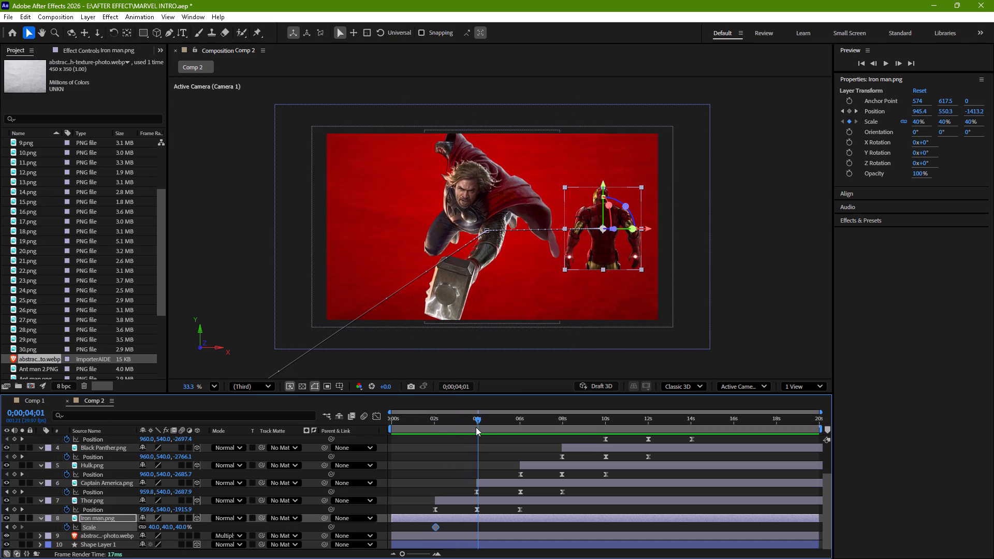
left_click_drag(476, 427, 475, 428)
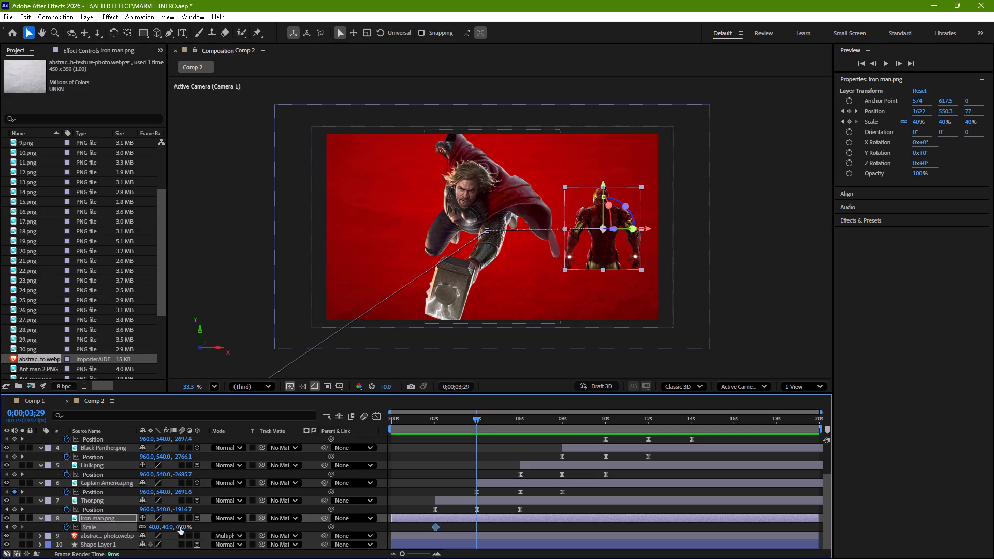
left_click_drag(181, 527, 193, 526)
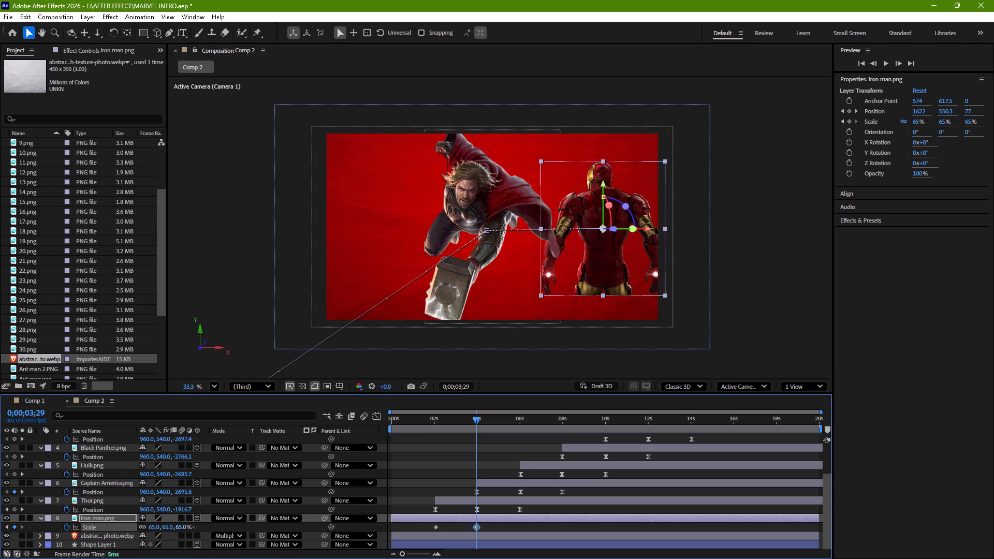
left_click_drag(193, 526, 193, 526)
left_click_drag(193, 526, 188, 526)
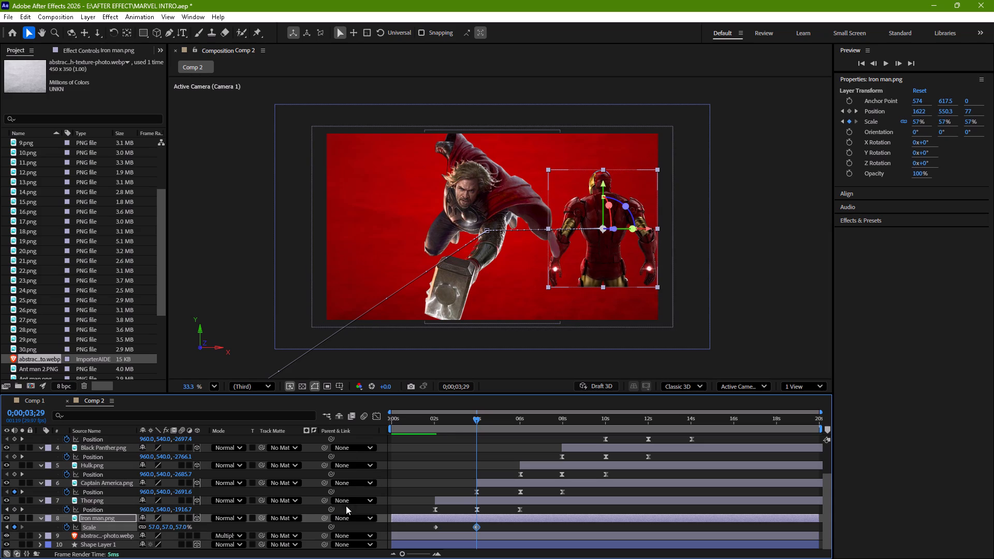
Apply Easy Ease to both Scale keyframes of Iron man.png and preview the intro from 0;00;00;00.
left_click_drag(487, 523, 435, 534)
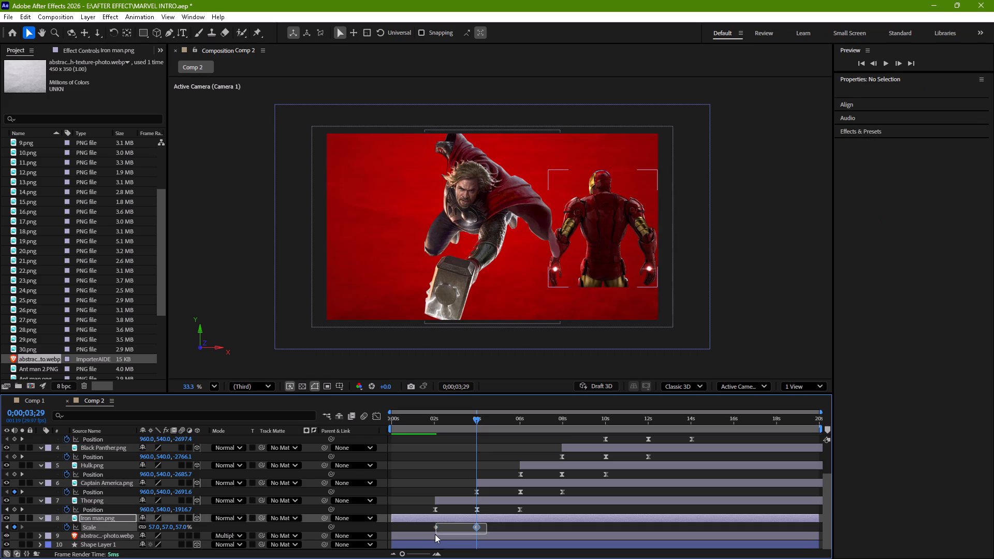
left_click_drag(435, 534, 430, 534)
key("F9")
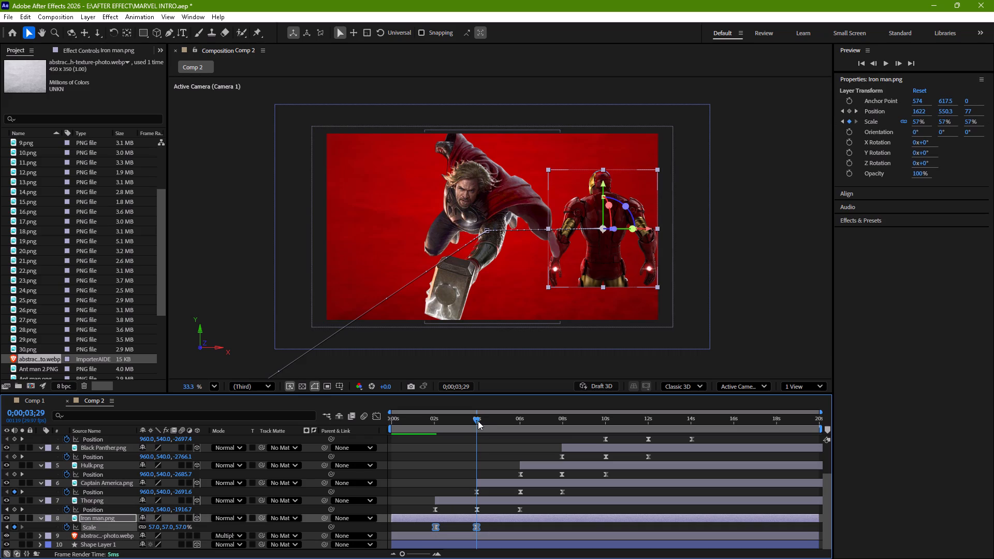
left_click_drag(475, 420, 374, 446)
key("space")
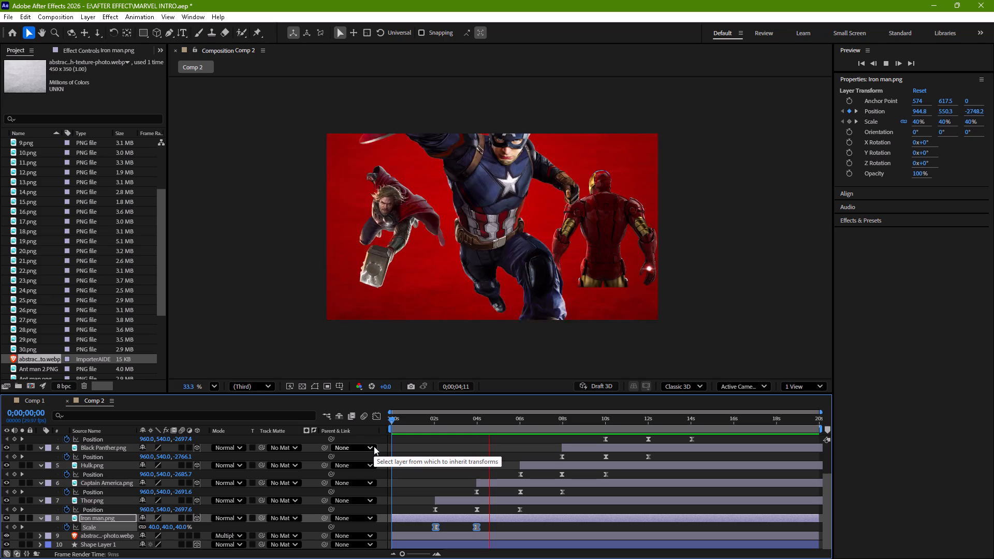
key("space")
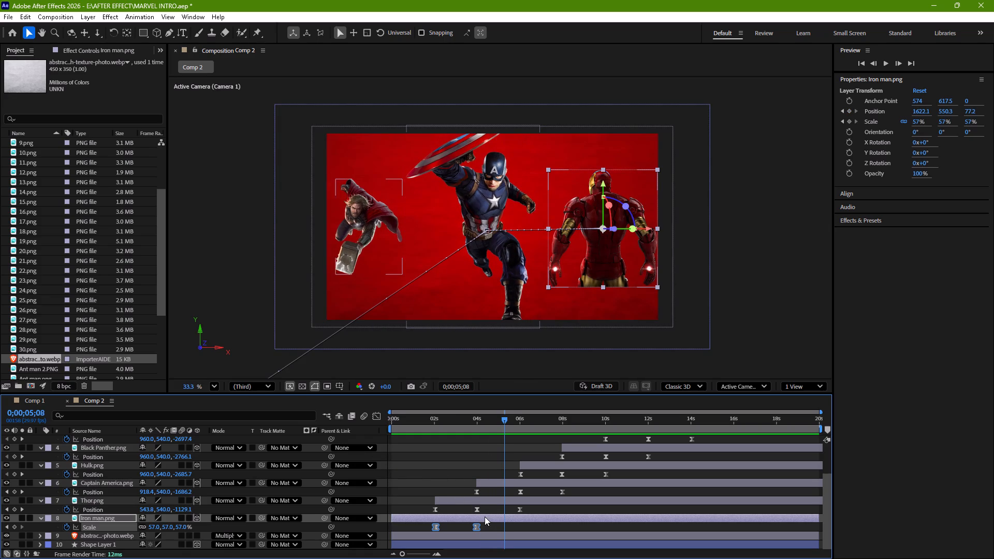
In the speed graph, make Iron man.png's Scale speed peak early and ease out toward the second keyframe, and preview from 0;00;01;29.
left_click(379, 418)
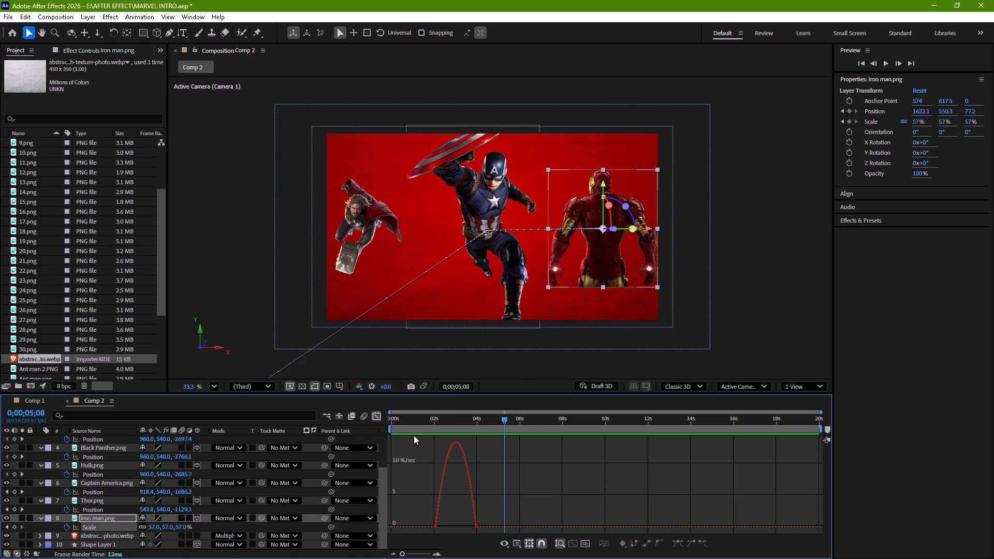
left_click_drag(492, 509, 456, 548)
left_click_drag(471, 527, 441, 529)
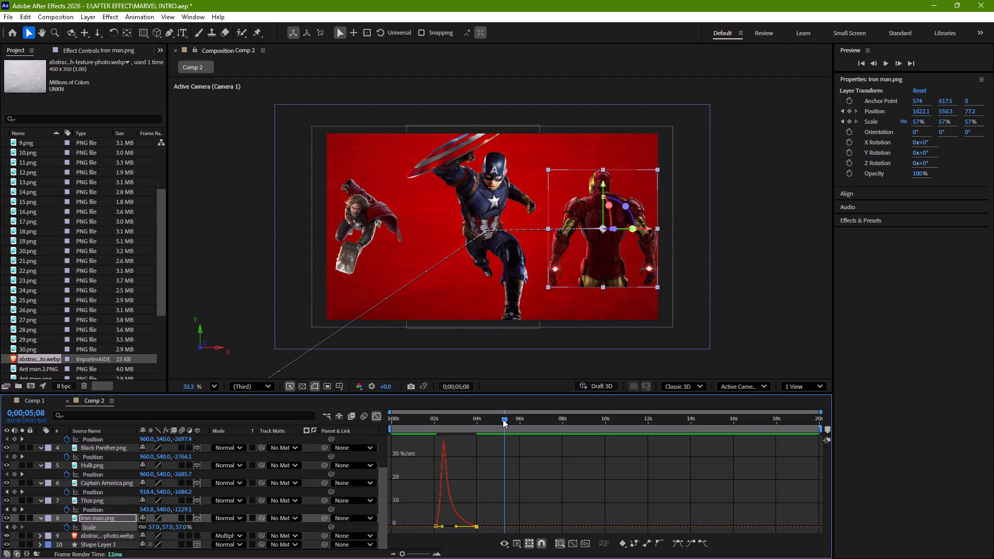
left_click_drag(503, 419, 428, 432)
key("space")
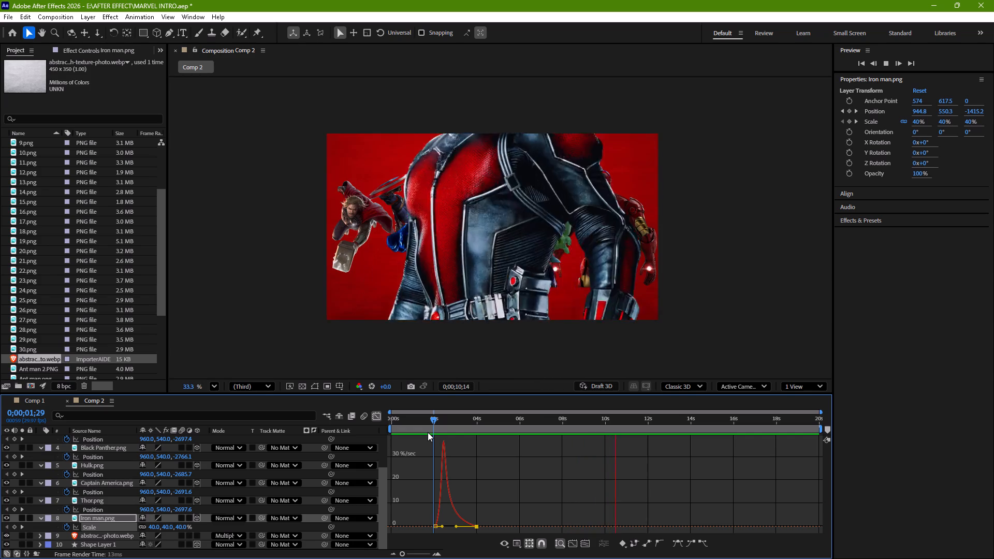
key("space")
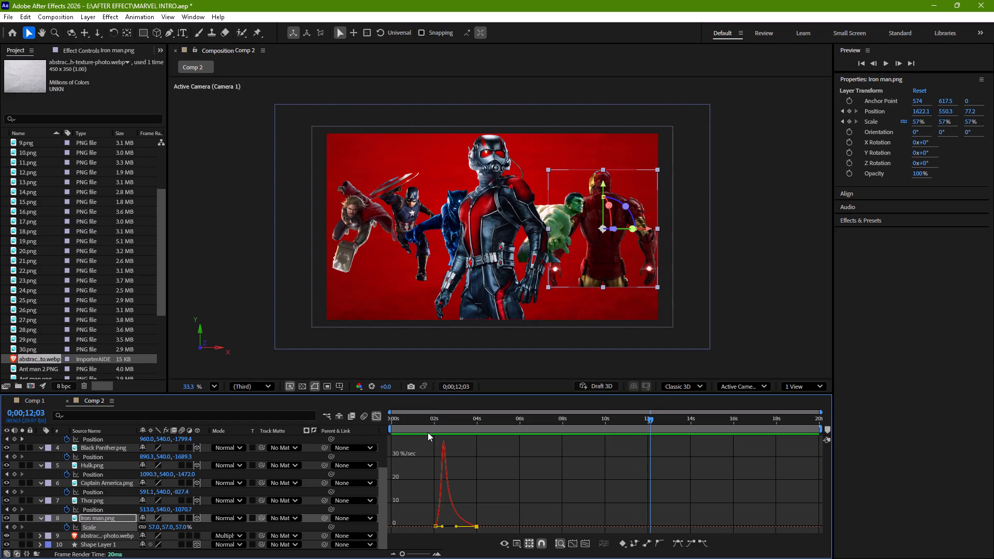
left_click(419, 481)
left_click(373, 413)
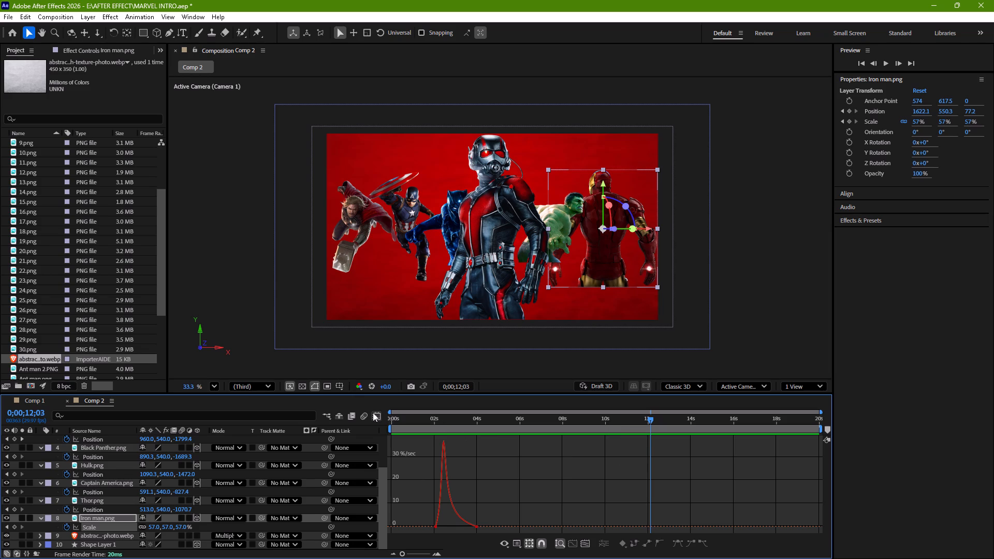
At 0;00;04;00, compare the scene in a two-view layout, trying Custom Views 2 and 1 before returning to Custom View 3 beside Active Camera.
left_click_drag(650, 419, 436, 470)
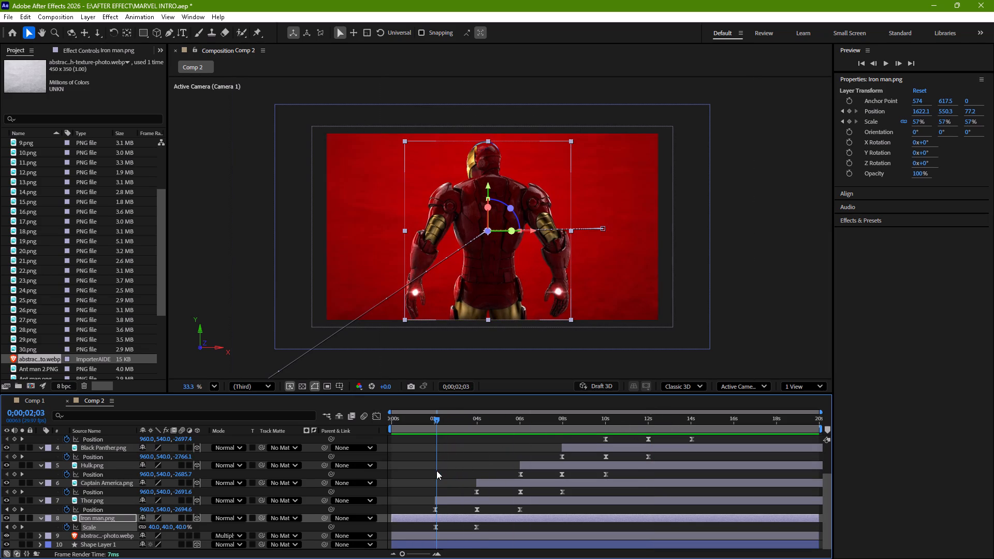
left_click_drag(436, 470, 463, 472)
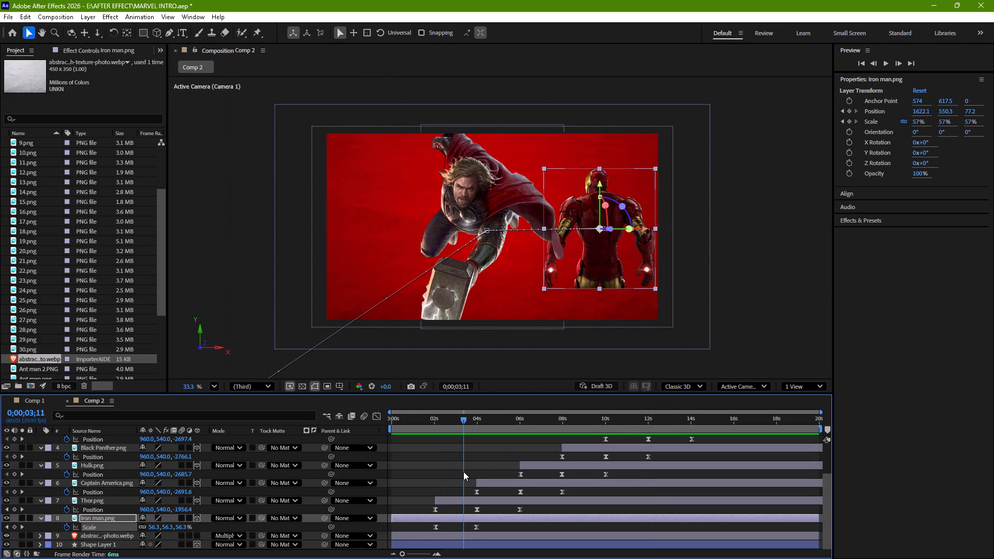
left_click_drag(463, 472, 477, 474)
left_click(796, 382)
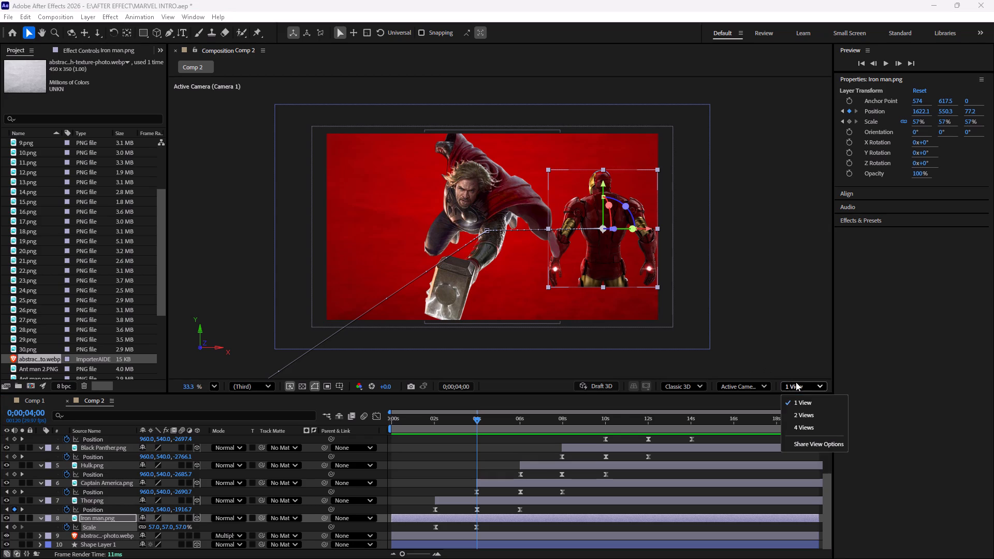
left_click(812, 410)
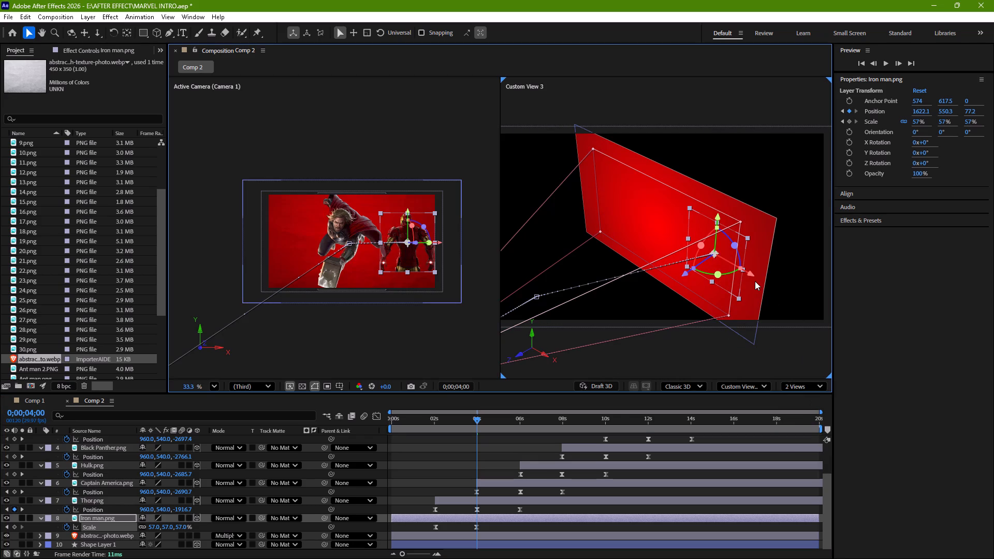
scroll(764, 307, "down", 3, "ctrl")
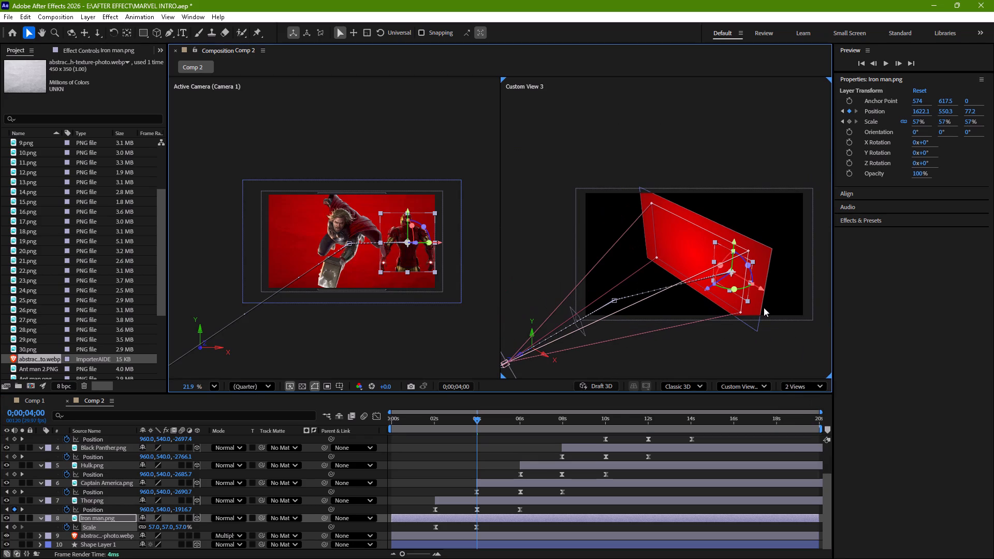
left_click(766, 386)
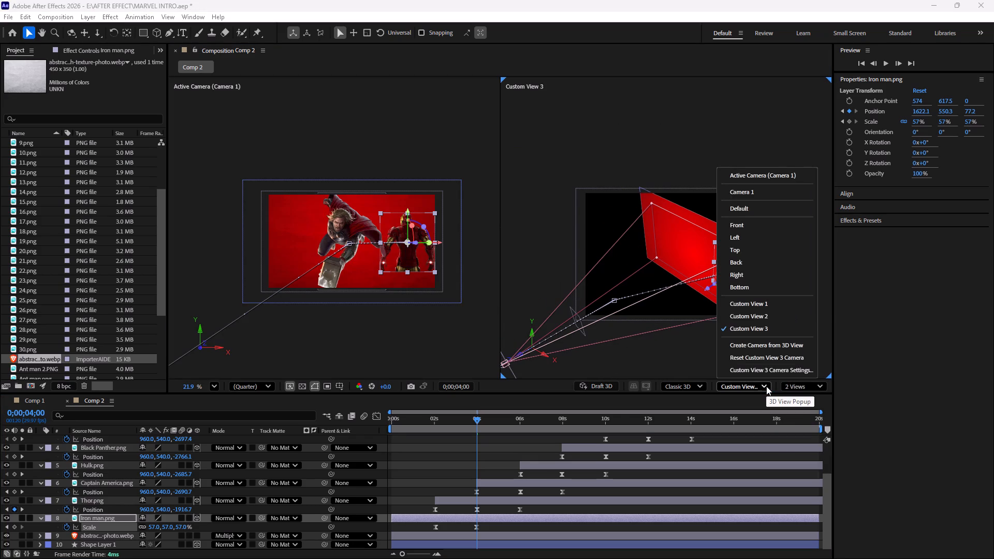
left_click(768, 316)
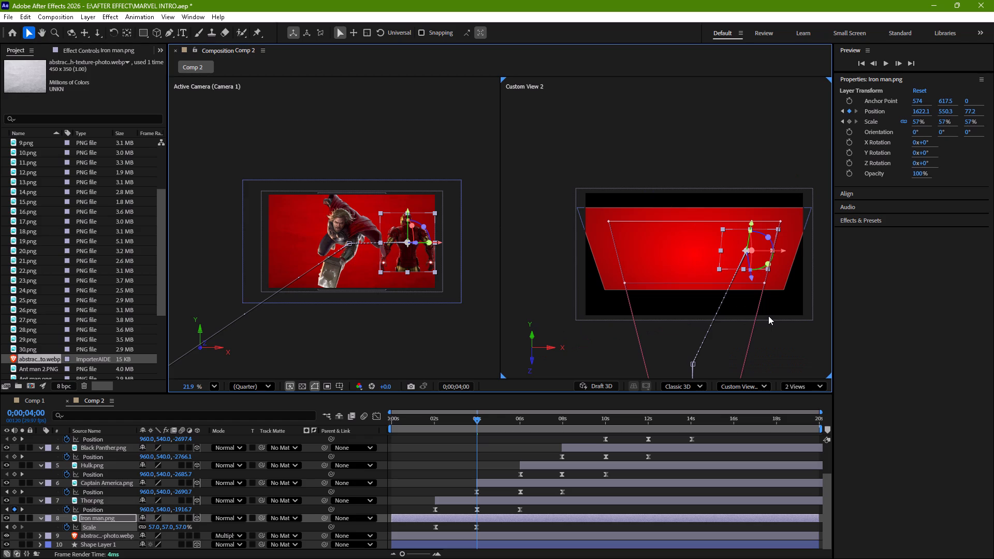
left_click(757, 383)
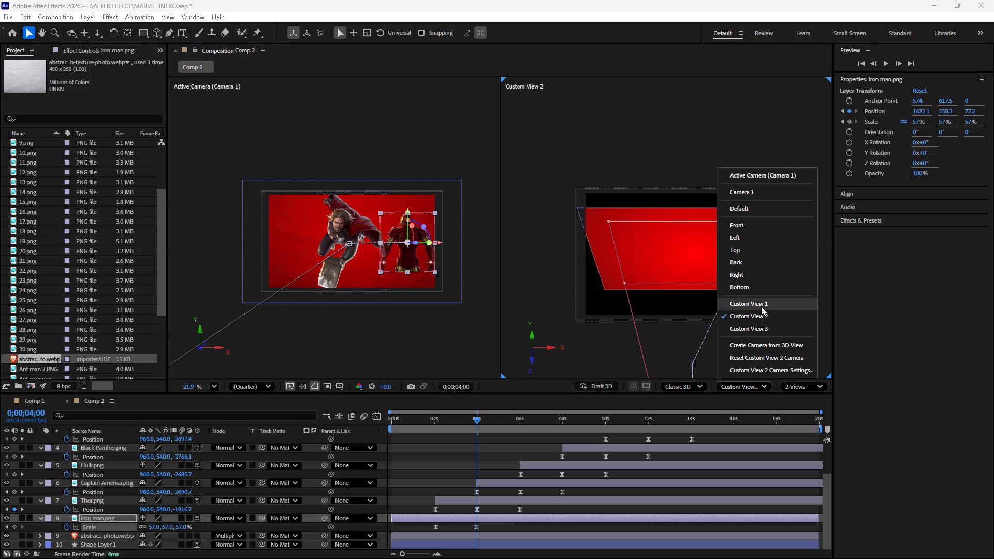
left_click(761, 306)
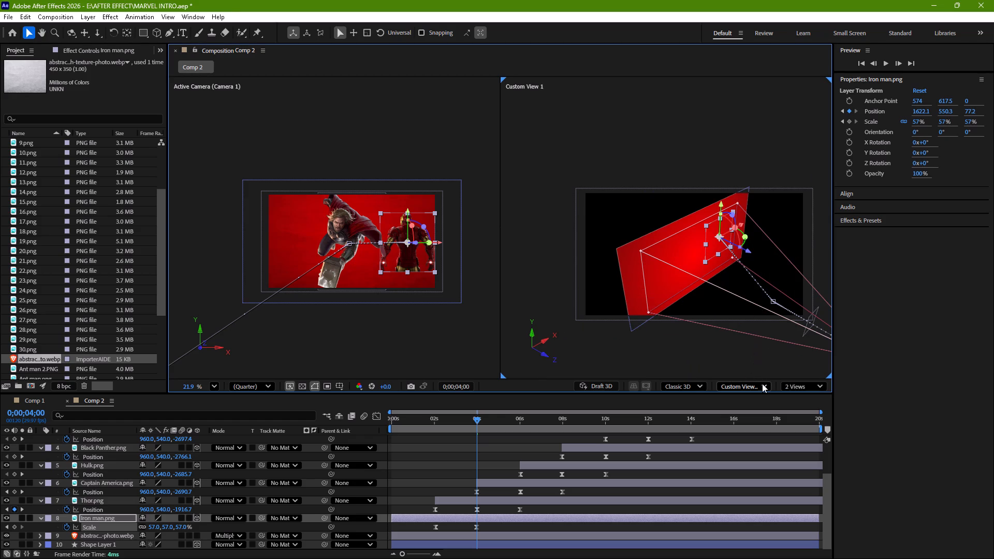
left_click(762, 384)
left_click(774, 331)
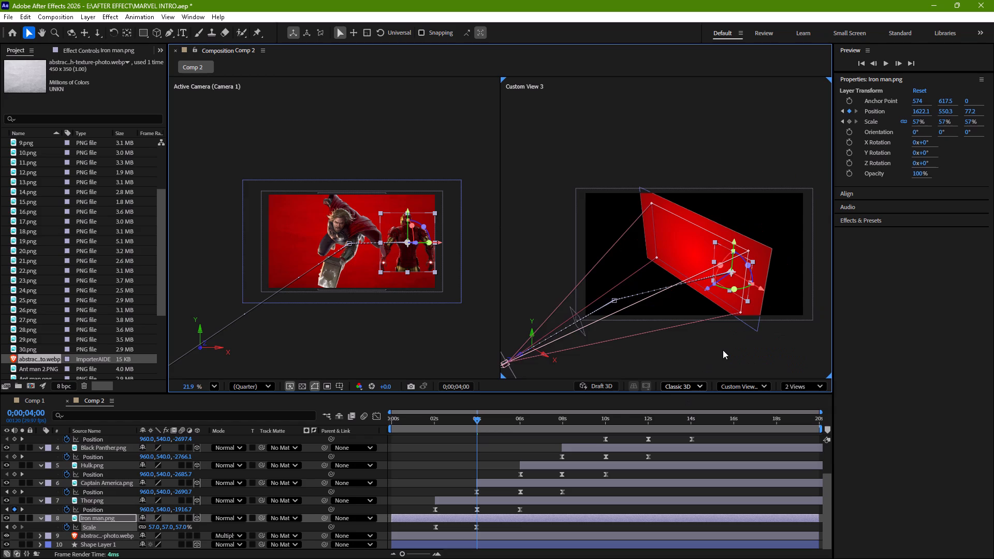
scroll(723, 350, "down", 2, "ctrl")
left_click(542, 522)
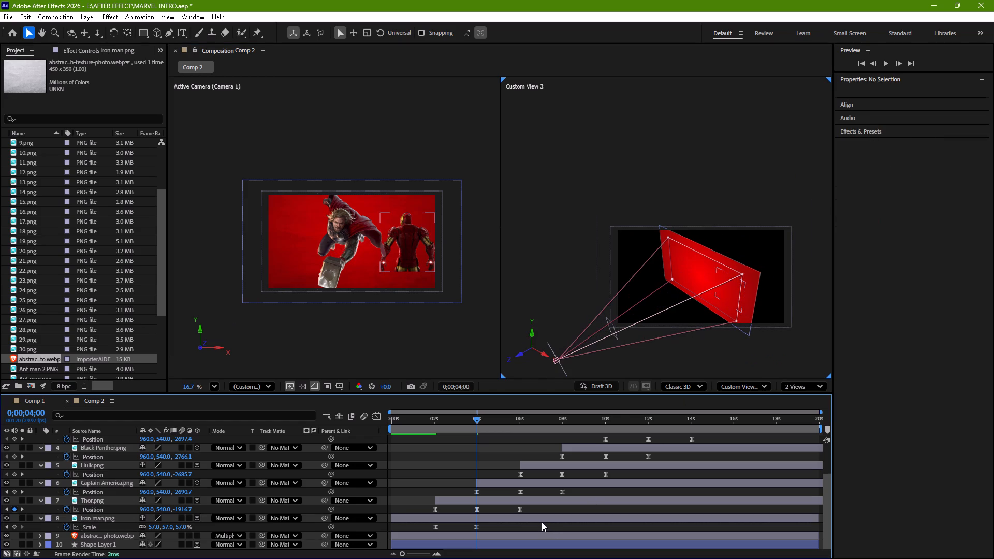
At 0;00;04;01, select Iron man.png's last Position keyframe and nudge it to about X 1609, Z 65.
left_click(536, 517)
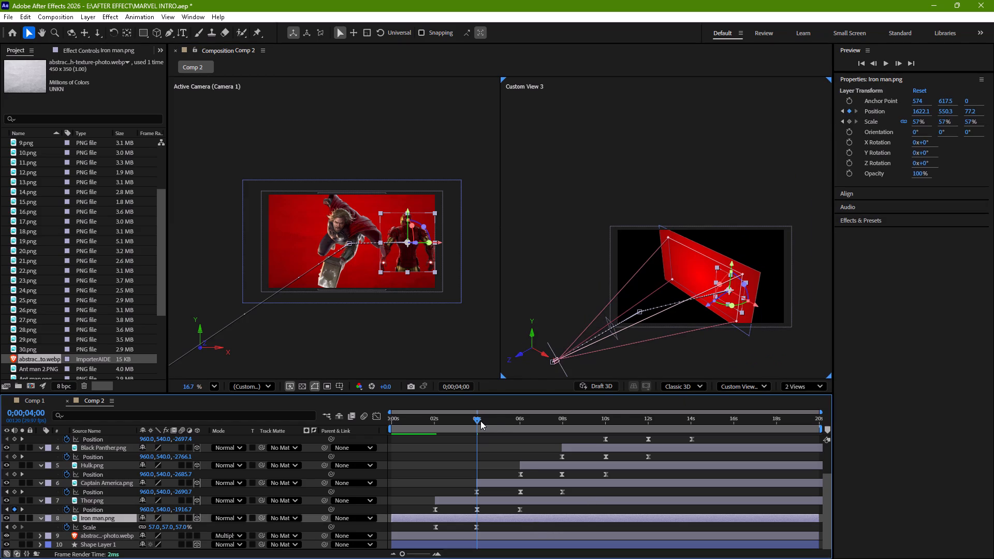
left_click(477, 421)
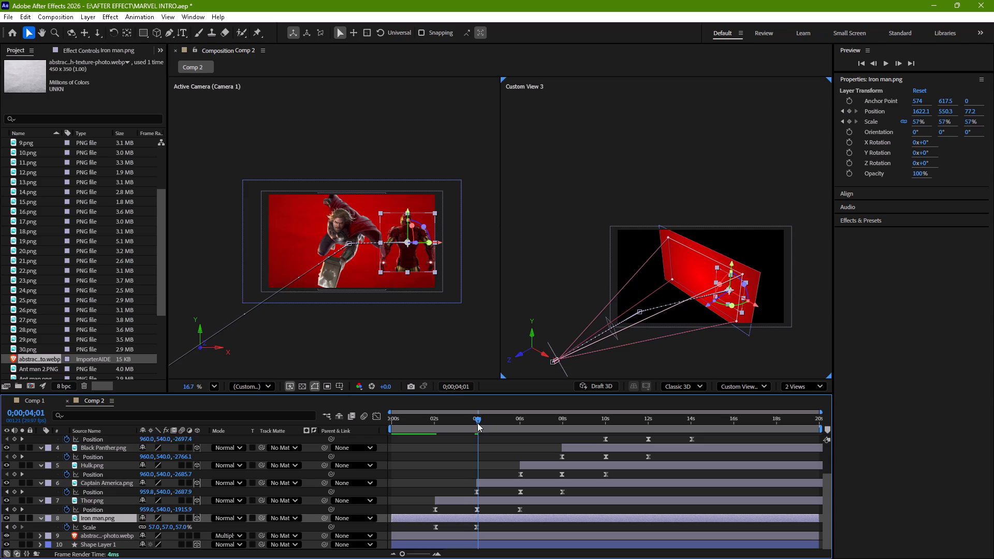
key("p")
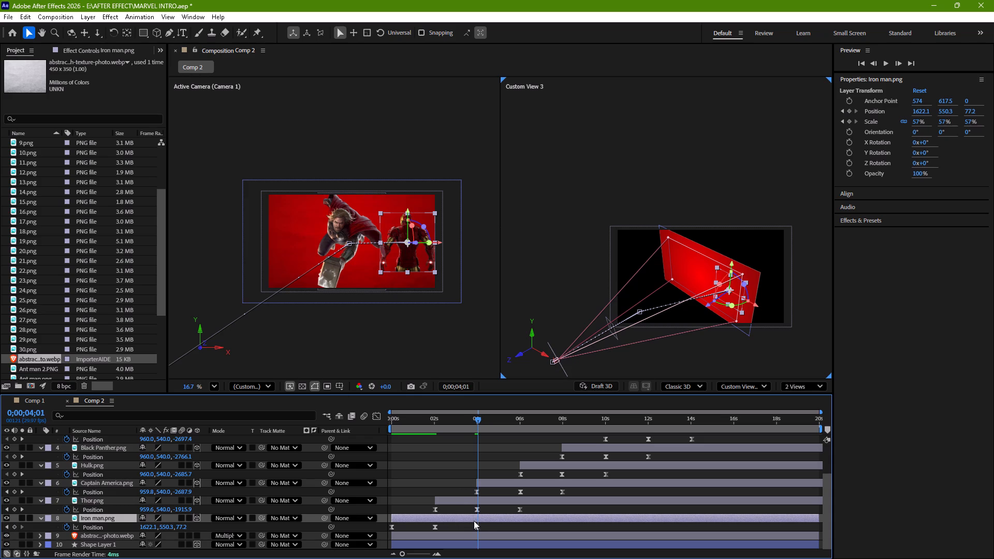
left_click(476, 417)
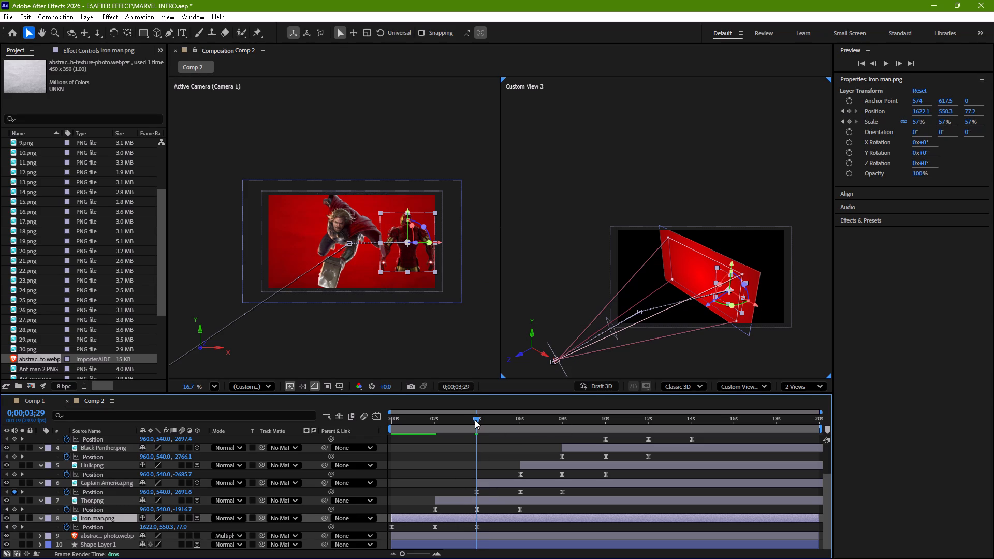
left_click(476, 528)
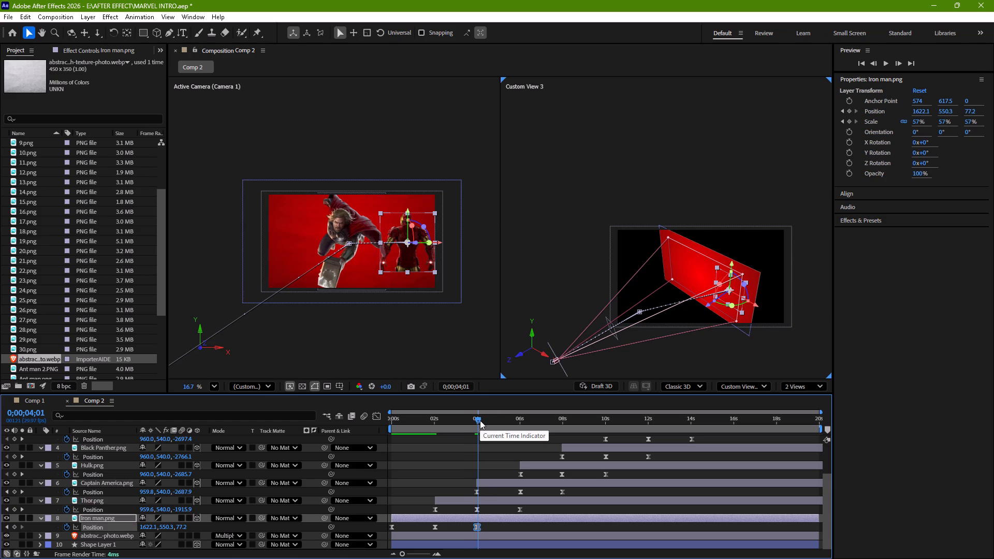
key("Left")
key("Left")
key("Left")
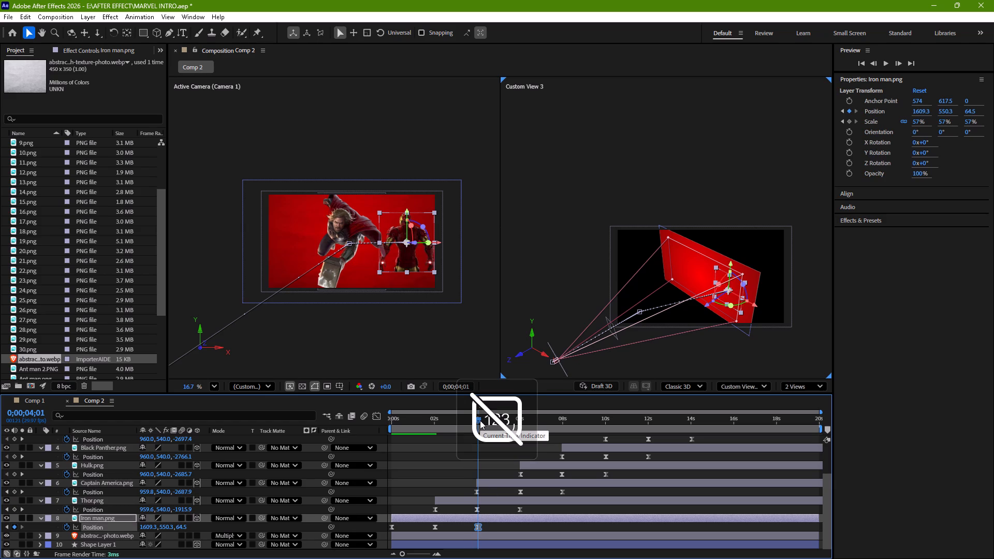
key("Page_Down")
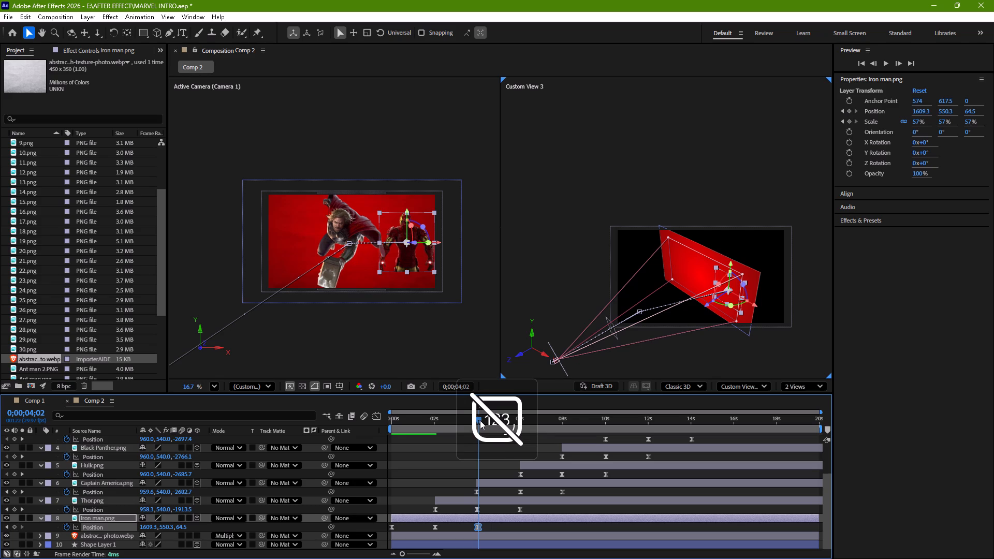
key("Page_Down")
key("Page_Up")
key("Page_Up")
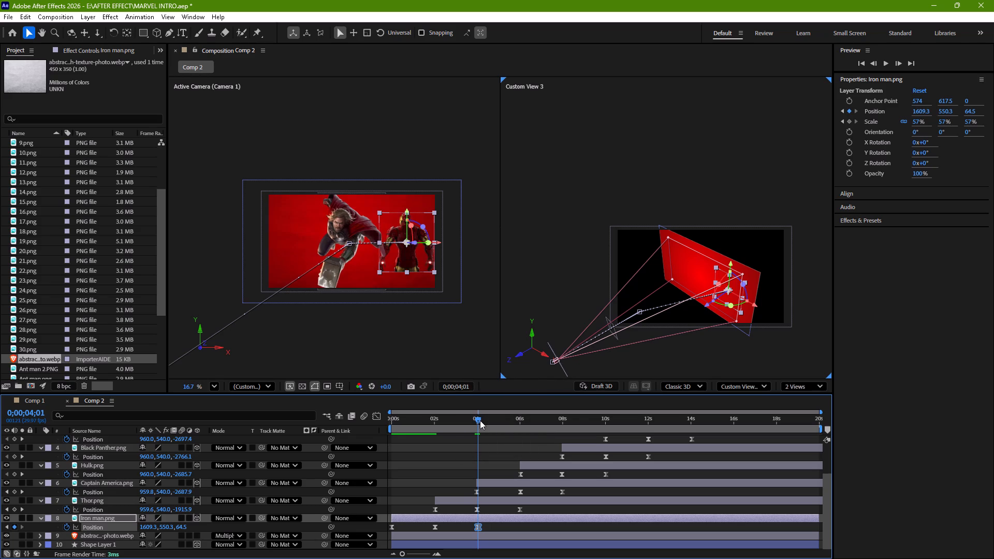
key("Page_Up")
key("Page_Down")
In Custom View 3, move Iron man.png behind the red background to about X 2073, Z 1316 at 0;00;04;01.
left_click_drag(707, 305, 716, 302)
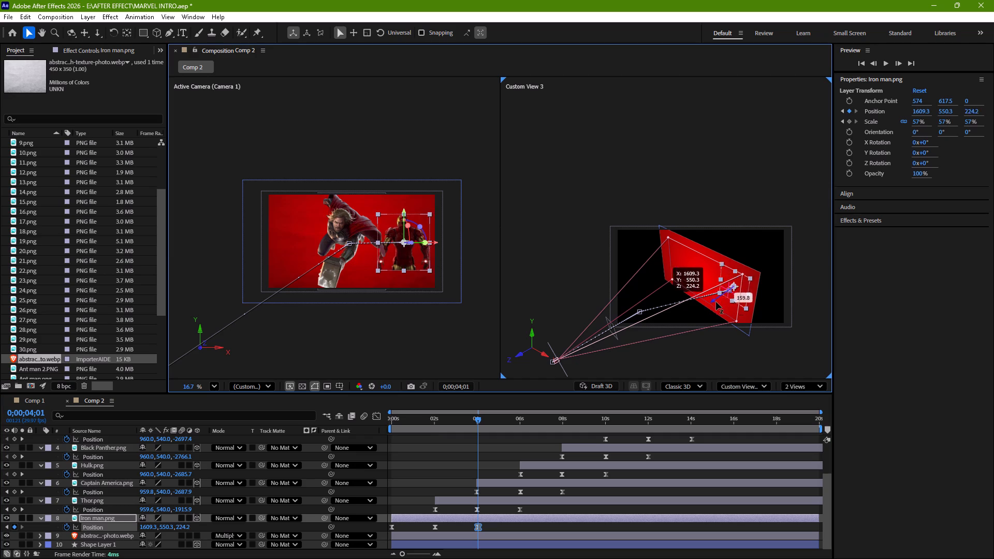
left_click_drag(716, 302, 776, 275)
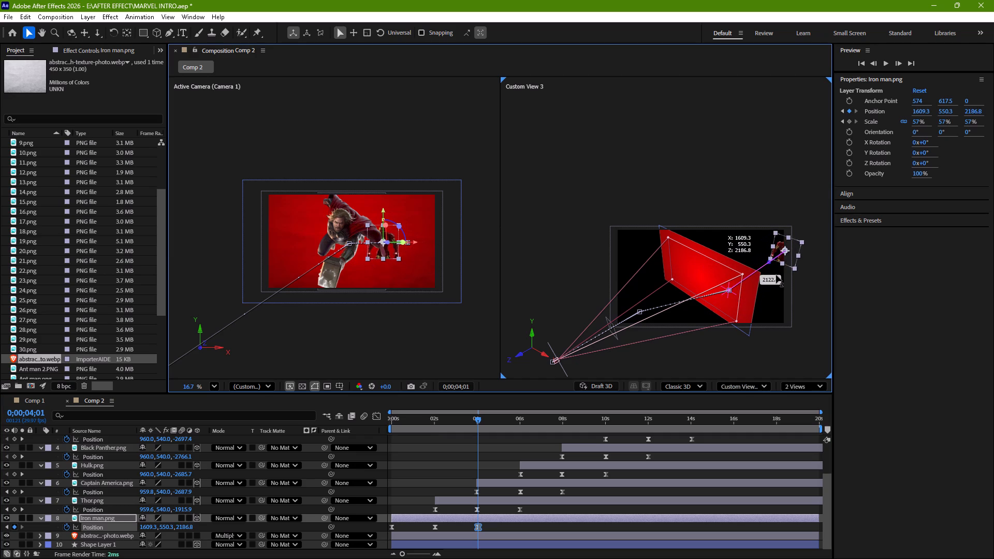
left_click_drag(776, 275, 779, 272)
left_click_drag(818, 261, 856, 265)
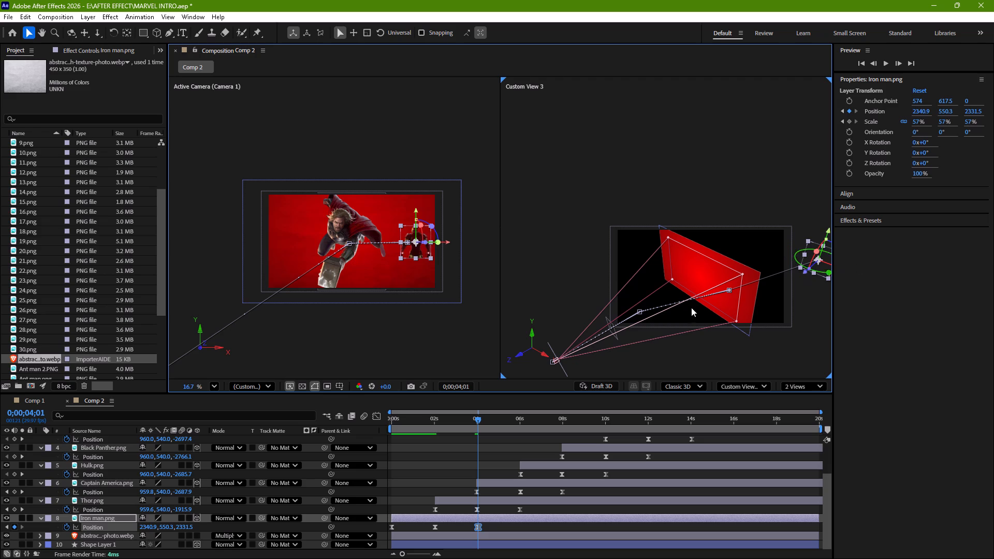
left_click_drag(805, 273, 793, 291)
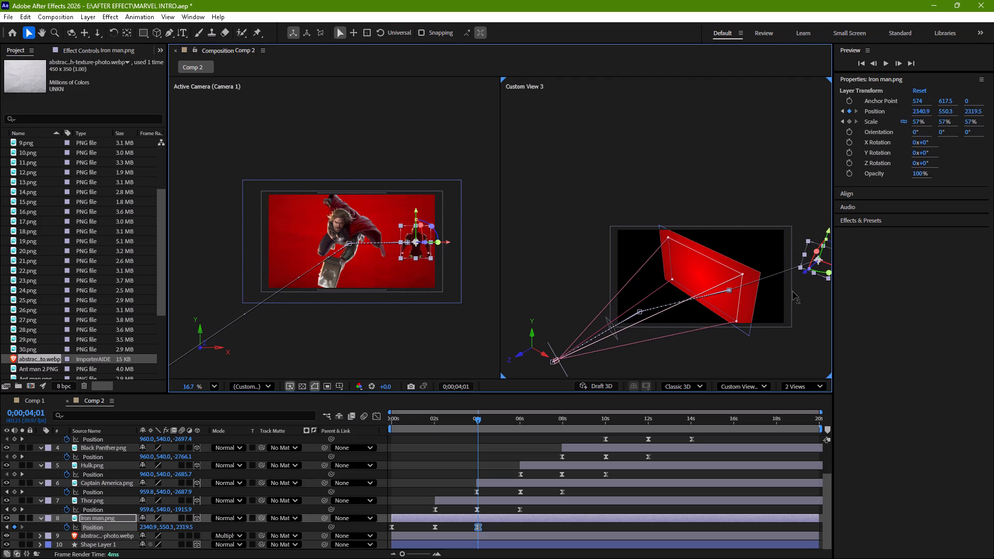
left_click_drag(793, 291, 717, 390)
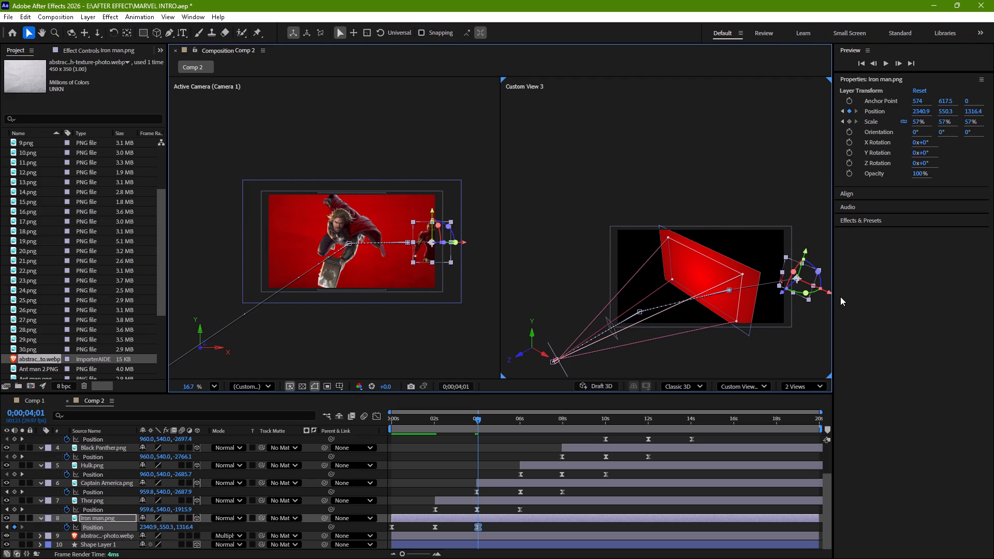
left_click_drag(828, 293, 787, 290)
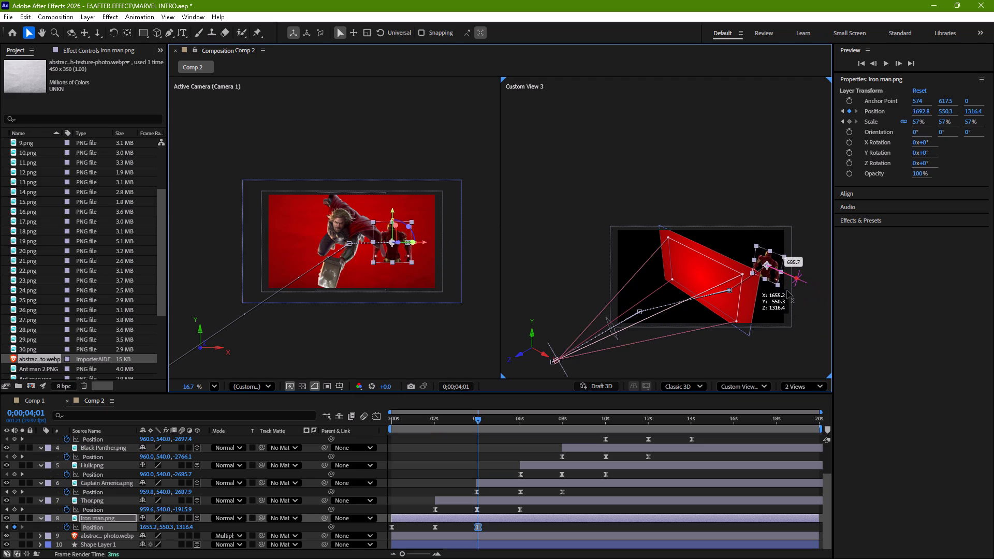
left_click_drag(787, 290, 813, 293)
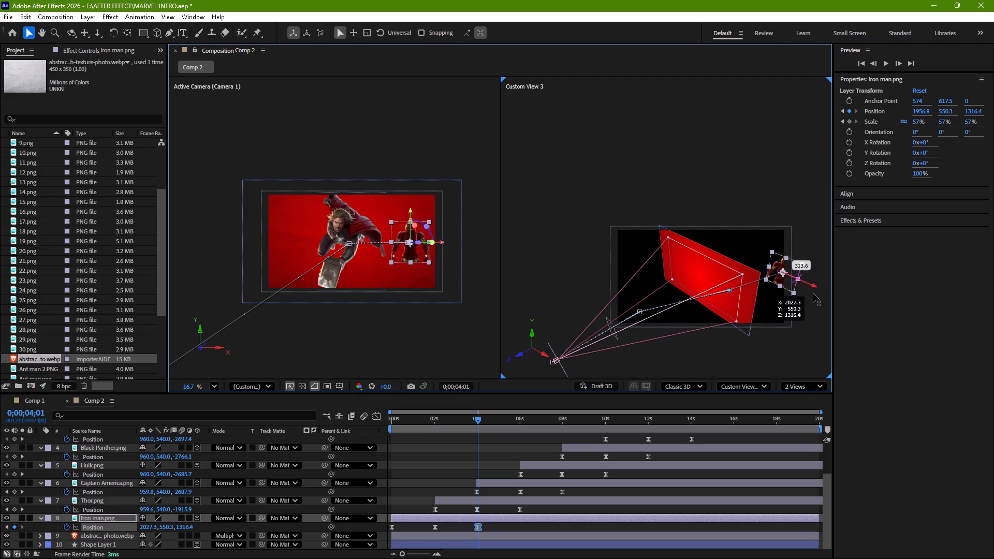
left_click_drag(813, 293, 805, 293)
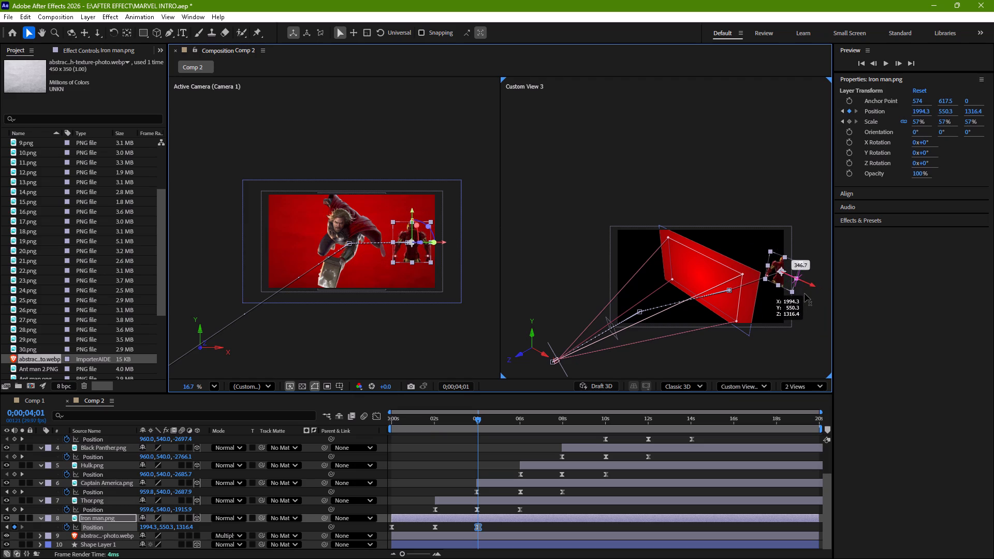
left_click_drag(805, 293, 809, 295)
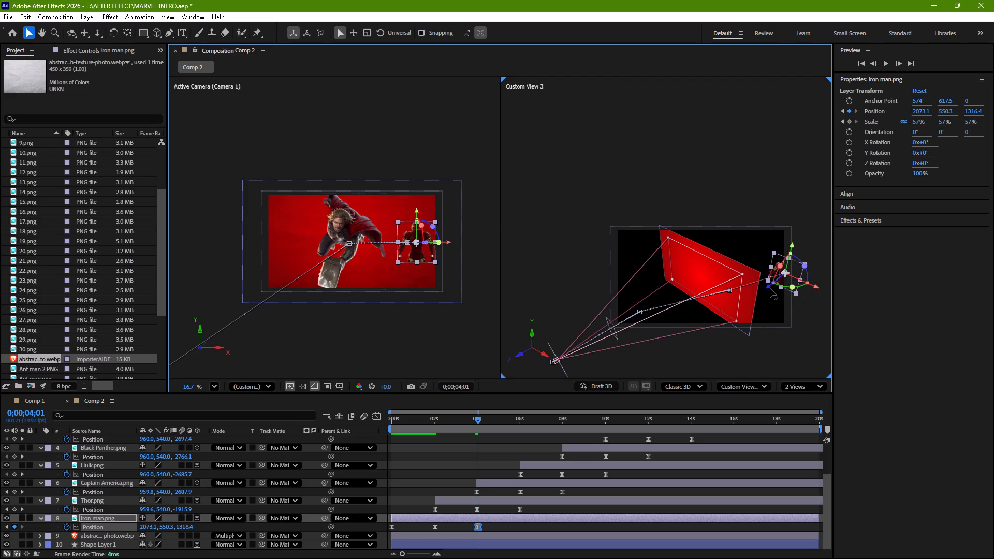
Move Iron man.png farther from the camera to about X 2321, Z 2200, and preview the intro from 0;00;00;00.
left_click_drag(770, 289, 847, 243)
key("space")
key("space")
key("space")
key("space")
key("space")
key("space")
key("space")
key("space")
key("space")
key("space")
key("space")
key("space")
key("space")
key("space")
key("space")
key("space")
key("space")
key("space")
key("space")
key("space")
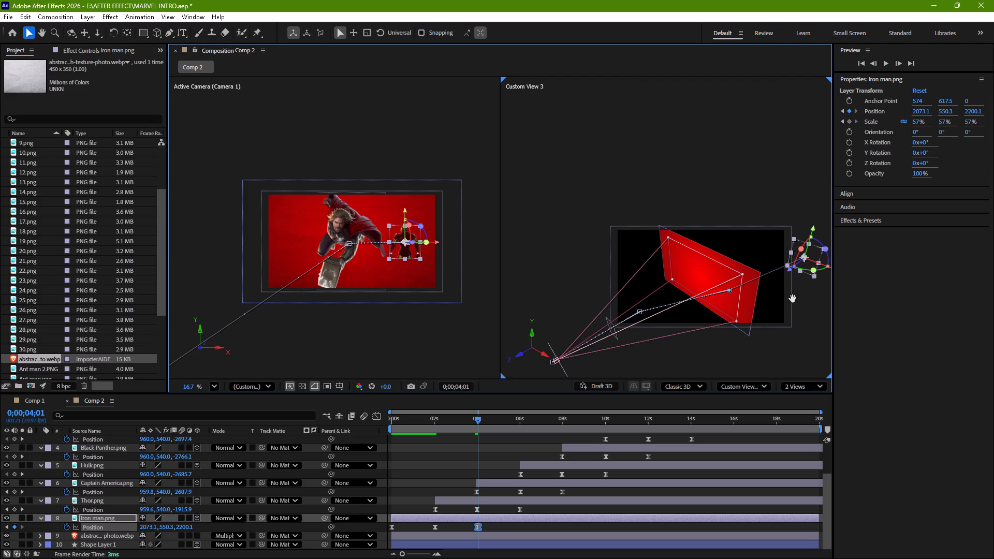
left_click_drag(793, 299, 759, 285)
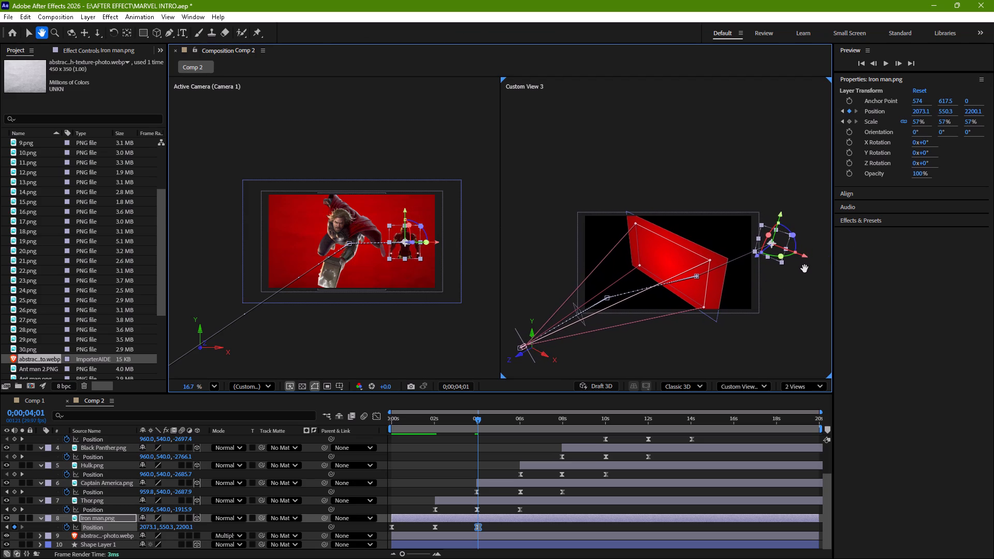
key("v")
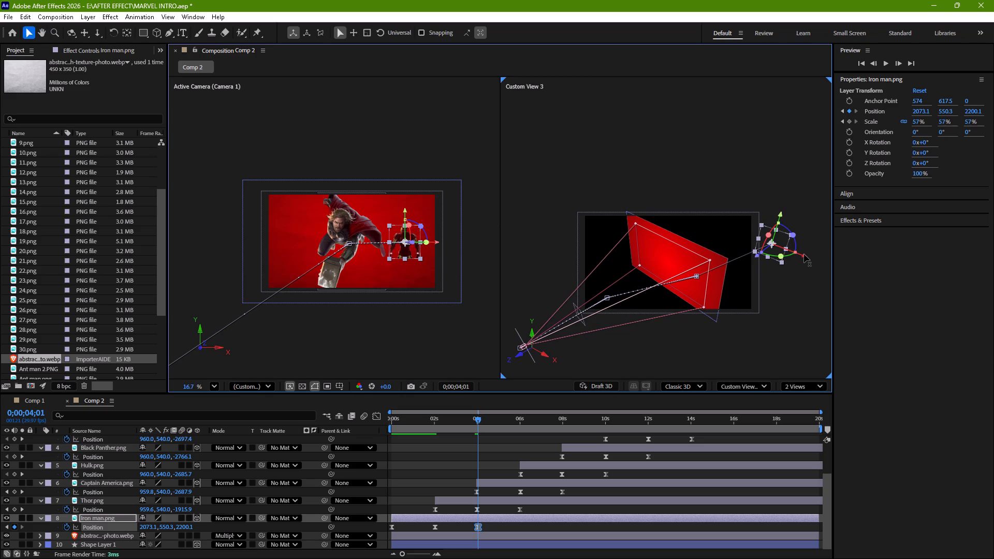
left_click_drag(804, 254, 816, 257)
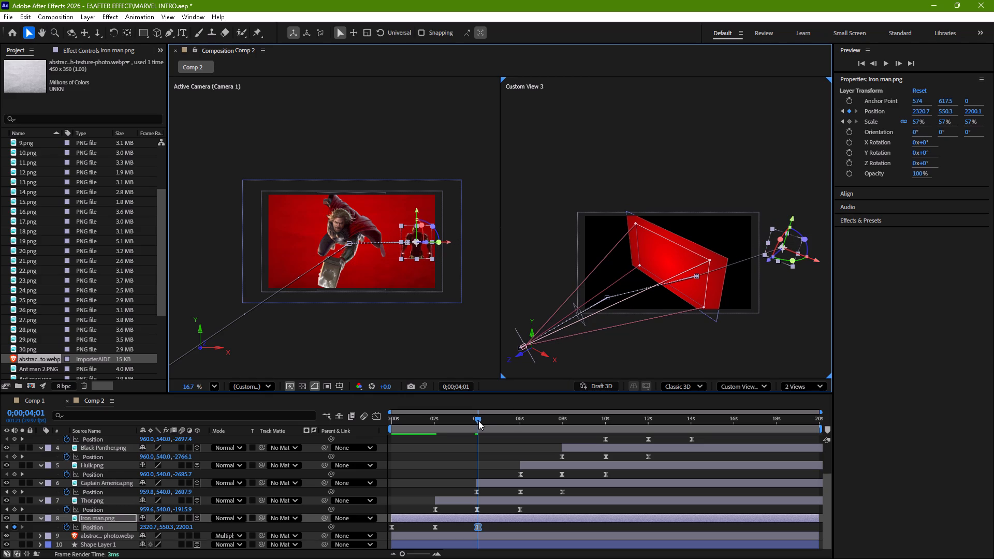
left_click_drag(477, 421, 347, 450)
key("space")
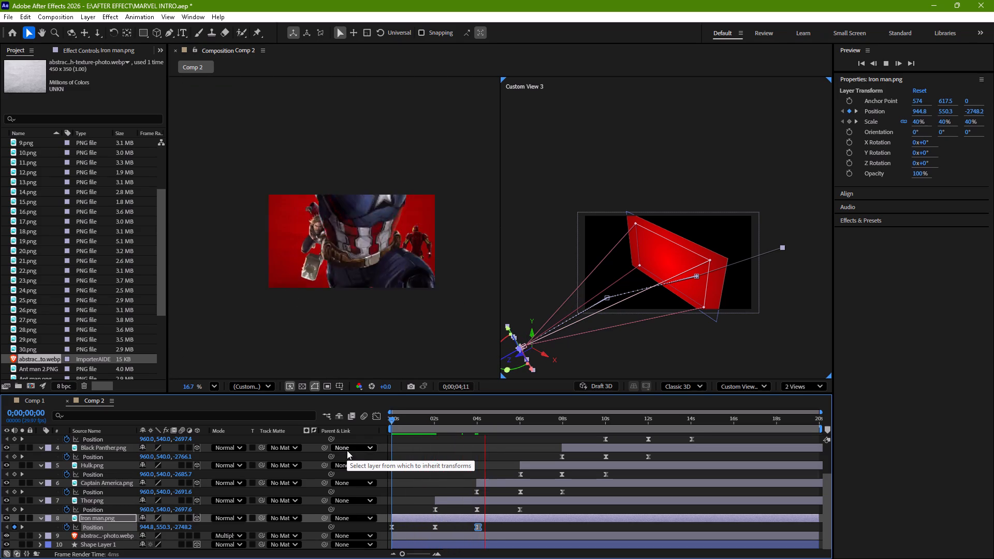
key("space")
Delete both Scale keyframes of Iron man.png and preview the intro from 0;00;00;00.
left_click(439, 519)
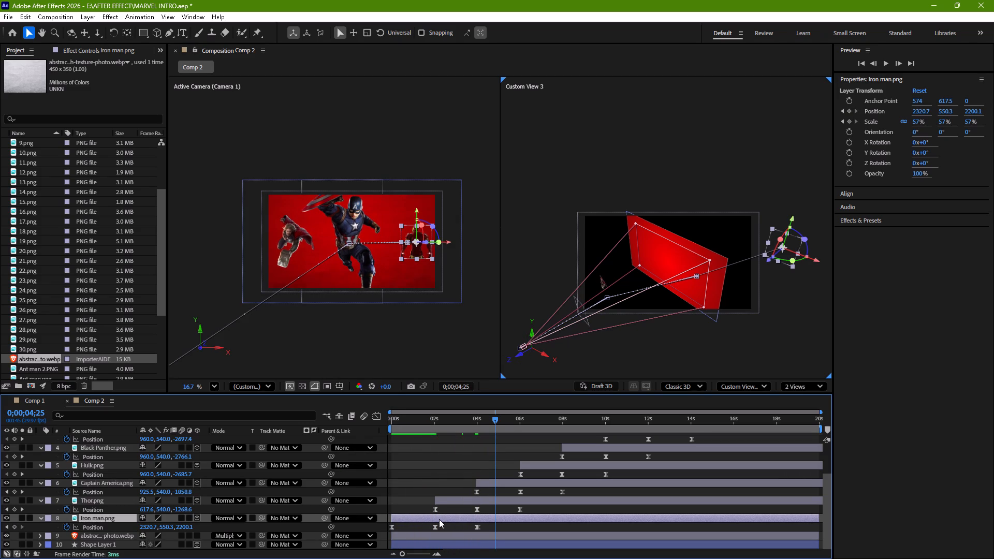
key("s")
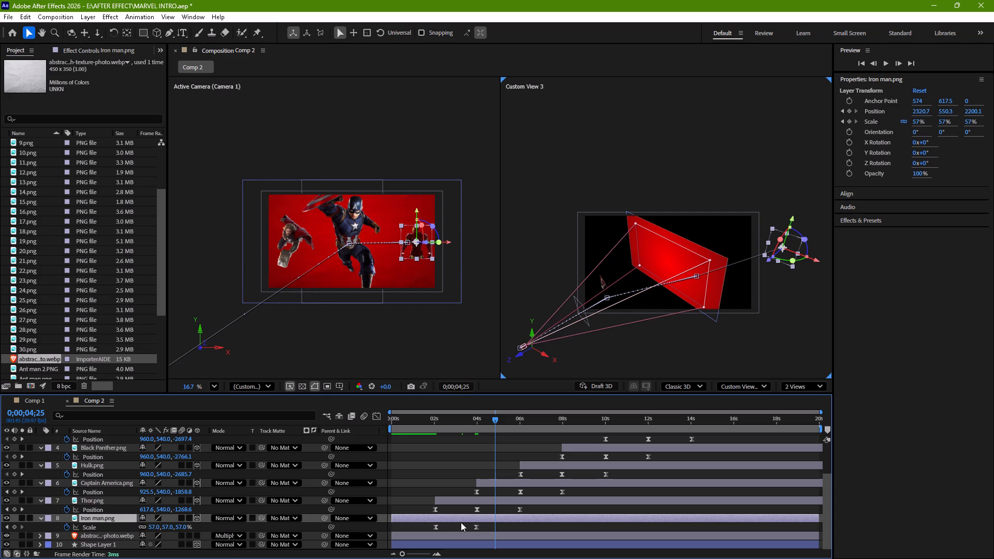
left_click_drag(483, 527, 432, 530)
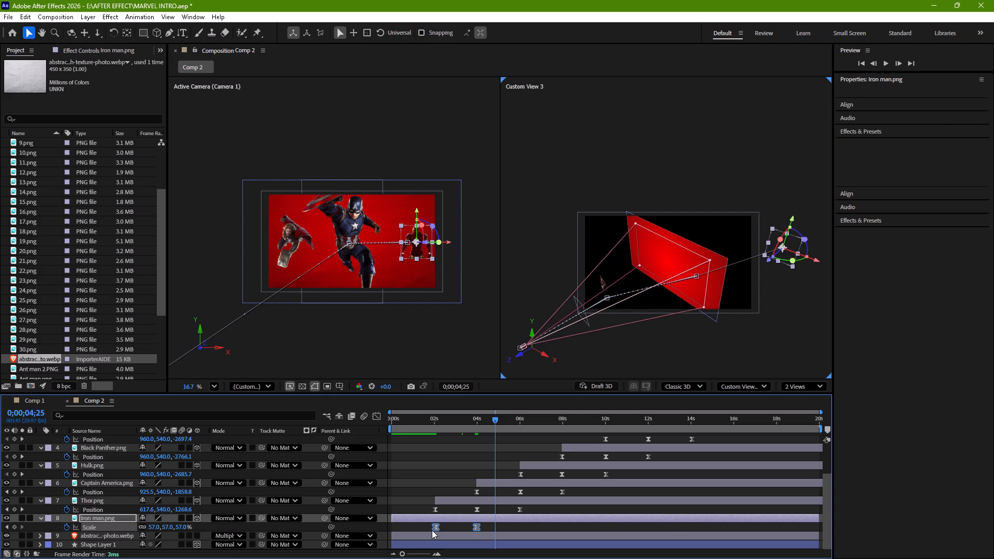
key("Delete")
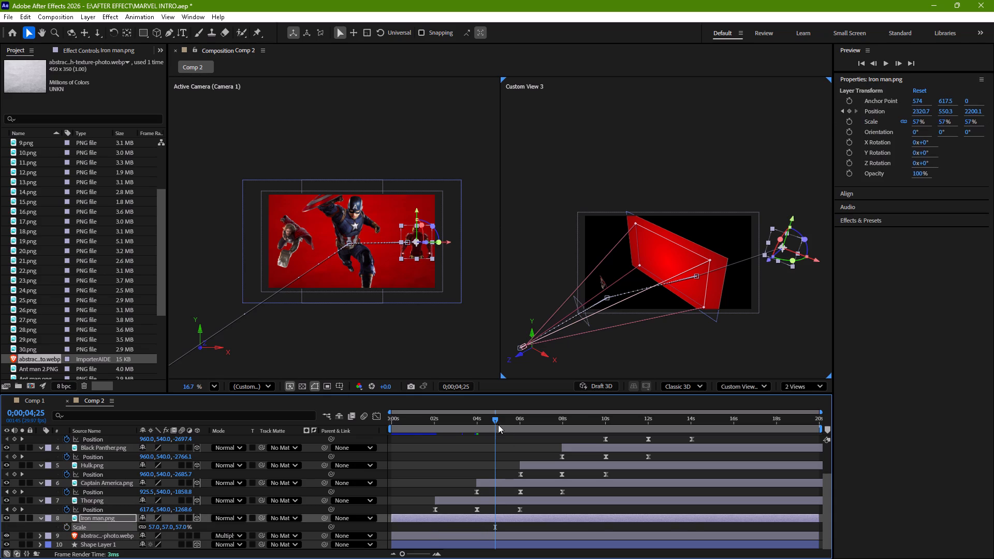
left_click_drag(493, 418, 321, 453)
key("space")
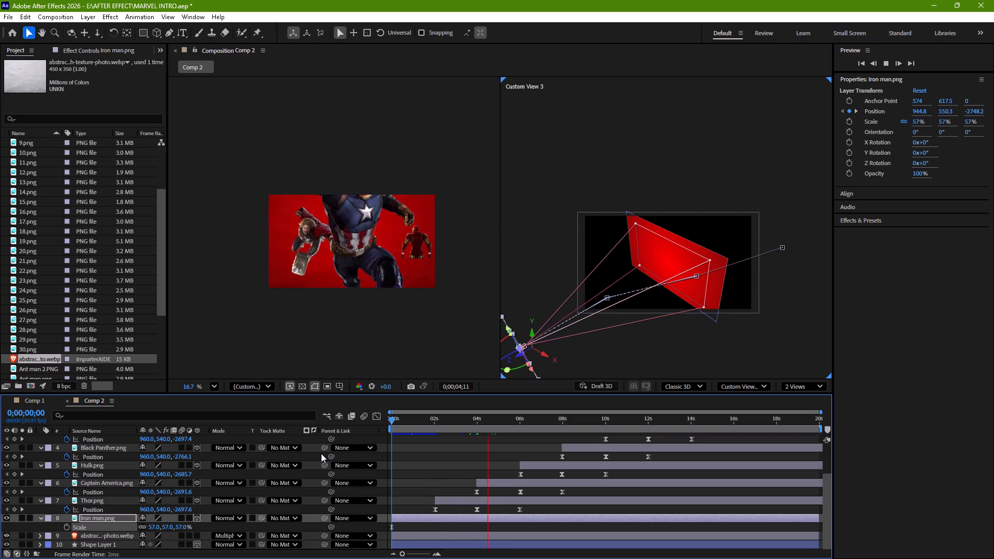
key("space")
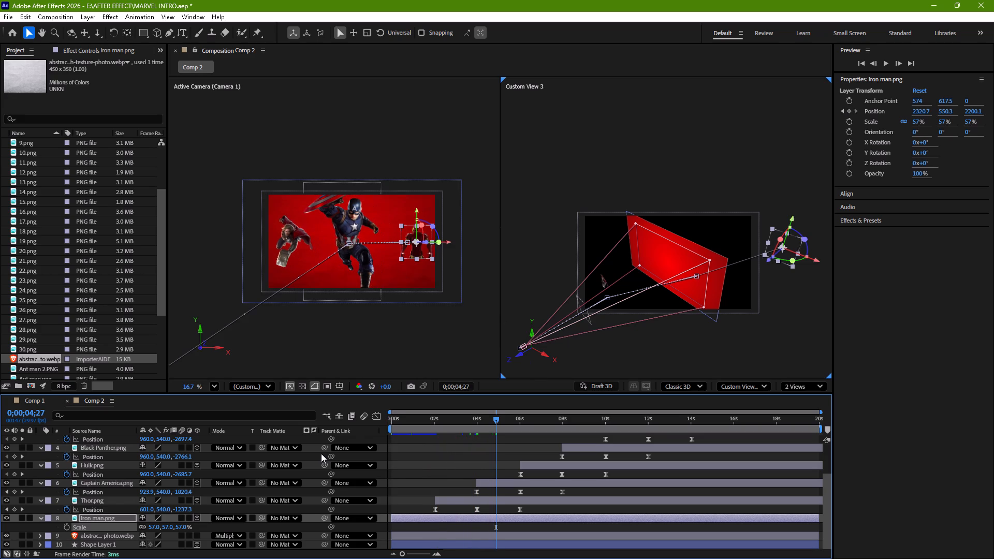
Delete Iron man.png's last Position keyframe, near 0;00;04;00.
key("p")
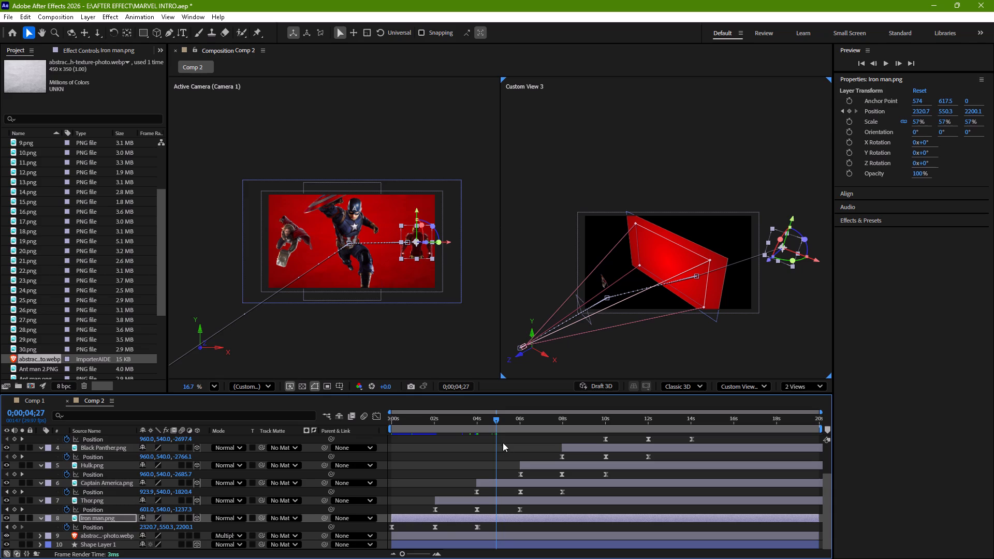
left_click_drag(494, 420, 466, 430)
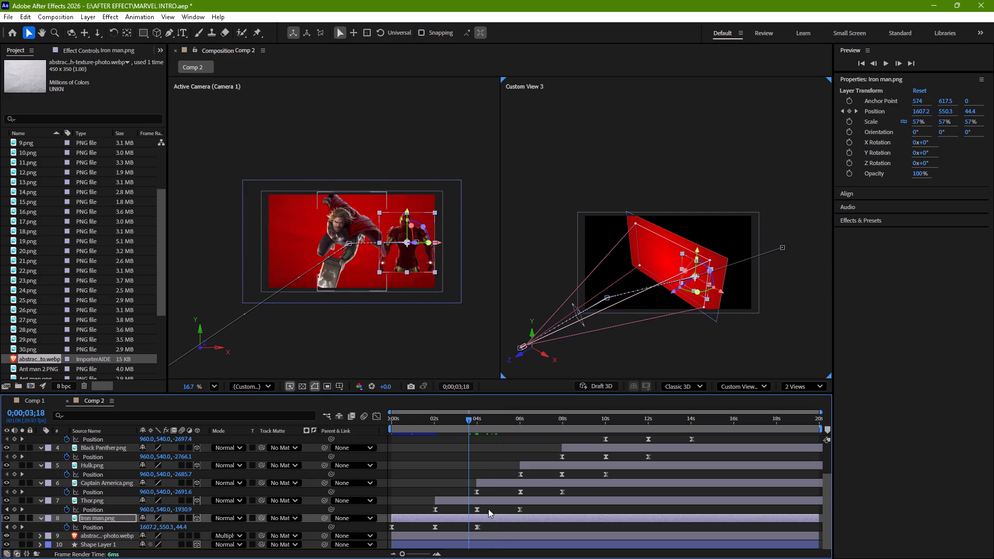
left_click_drag(490, 524, 473, 529)
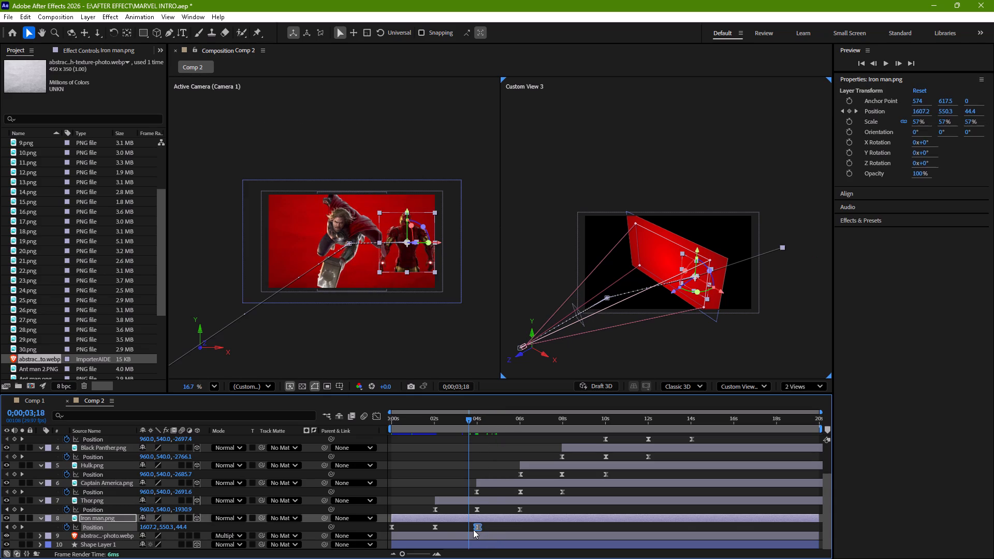
key("Delete")
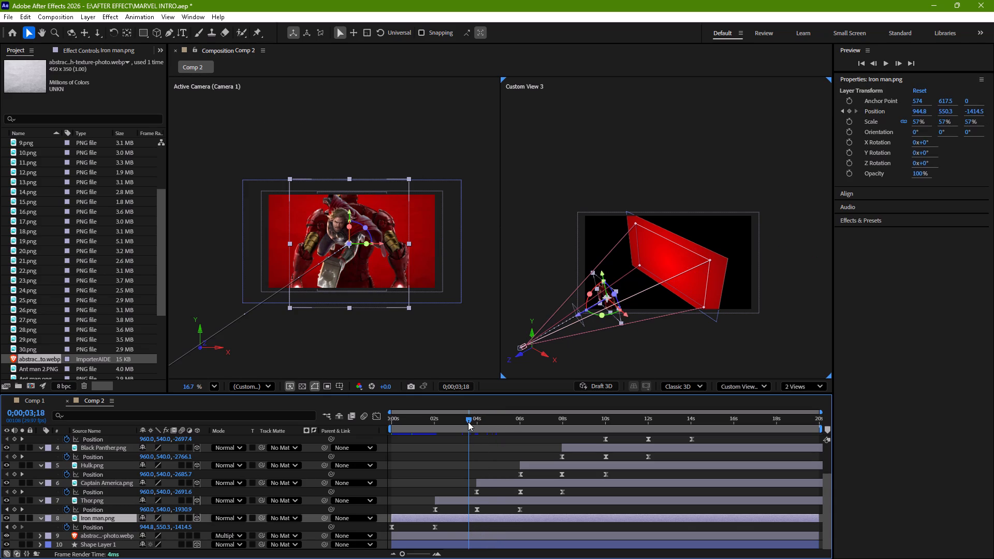
At 0;00;03;29, move Iron man.png behind the red background to about X 2013, Z 1768, and preview the intro from 0;00;00;00.
left_click_drag(468, 422, 476, 426)
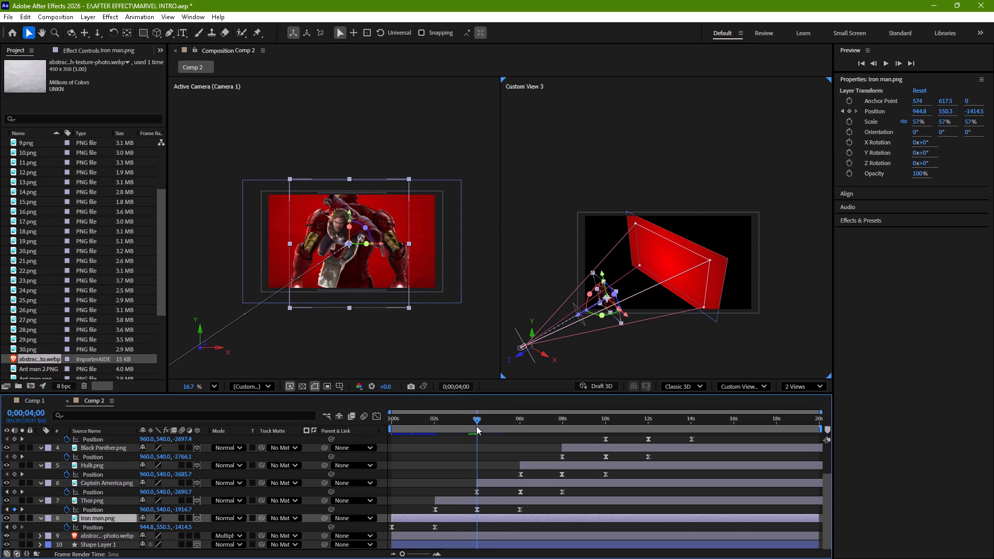
left_click_drag(476, 426, 476, 426)
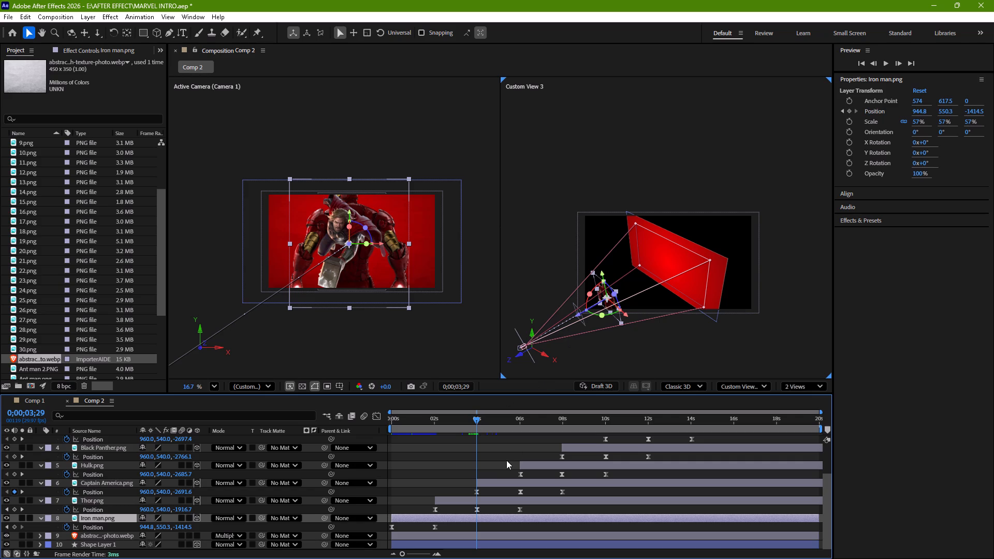
left_click(455, 519)
left_click_drag(580, 312, 605, 304)
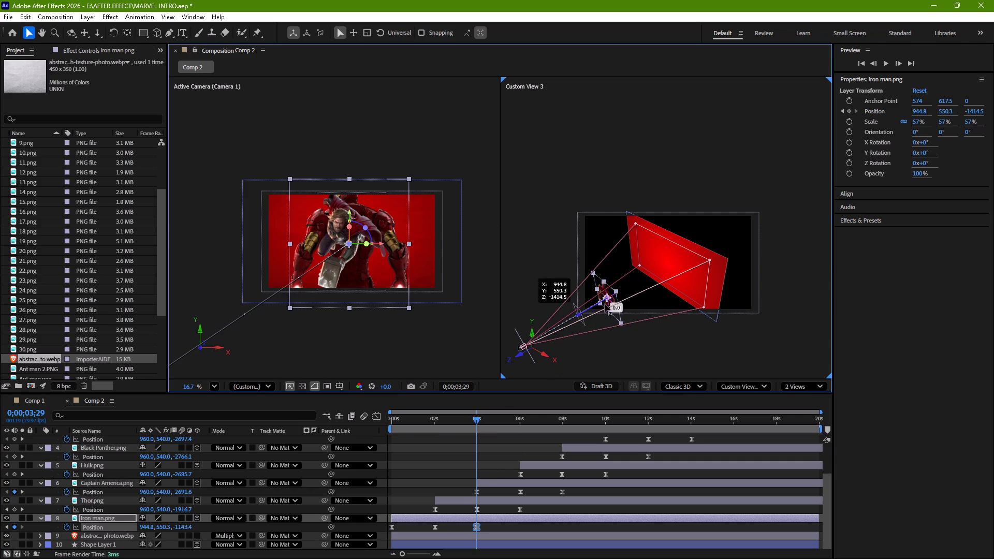
left_click_drag(605, 304, 690, 252)
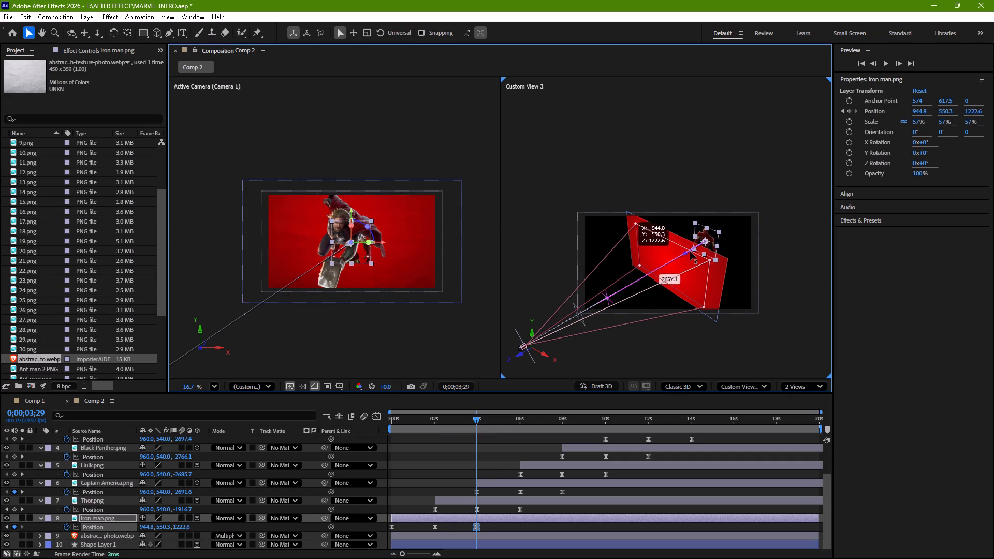
left_click_drag(690, 252, 691, 251)
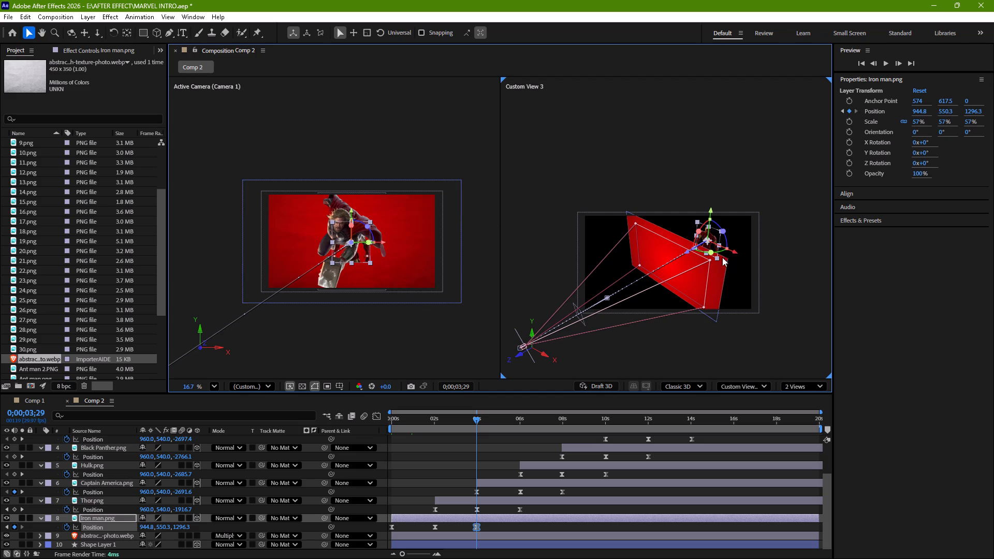
left_click_drag(689, 252, 703, 246)
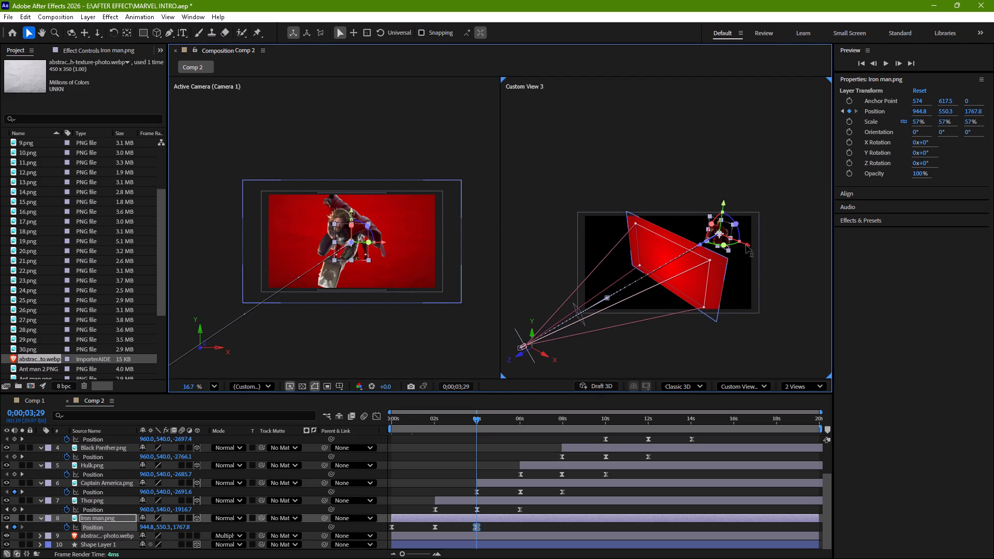
left_click_drag(746, 245, 801, 266)
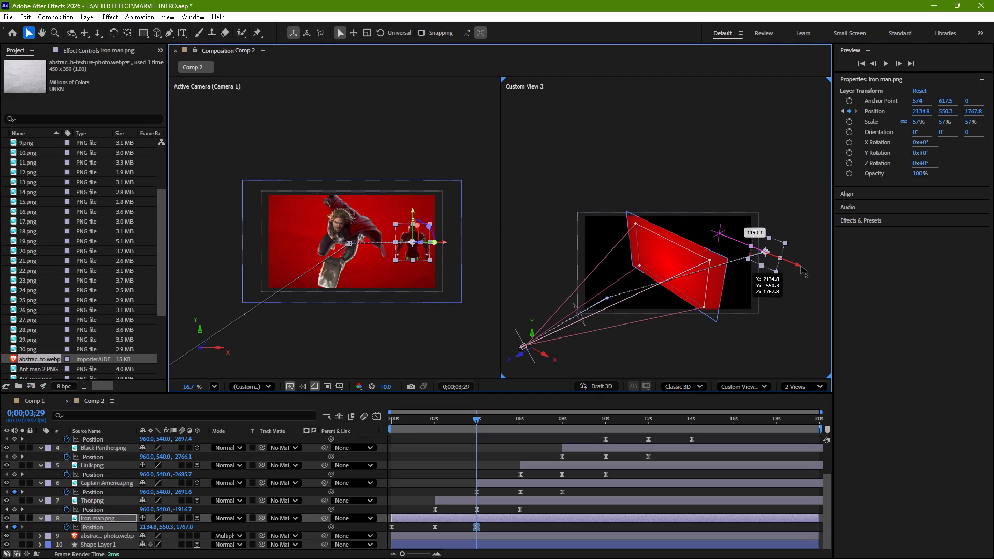
left_click_drag(801, 266, 794, 266)
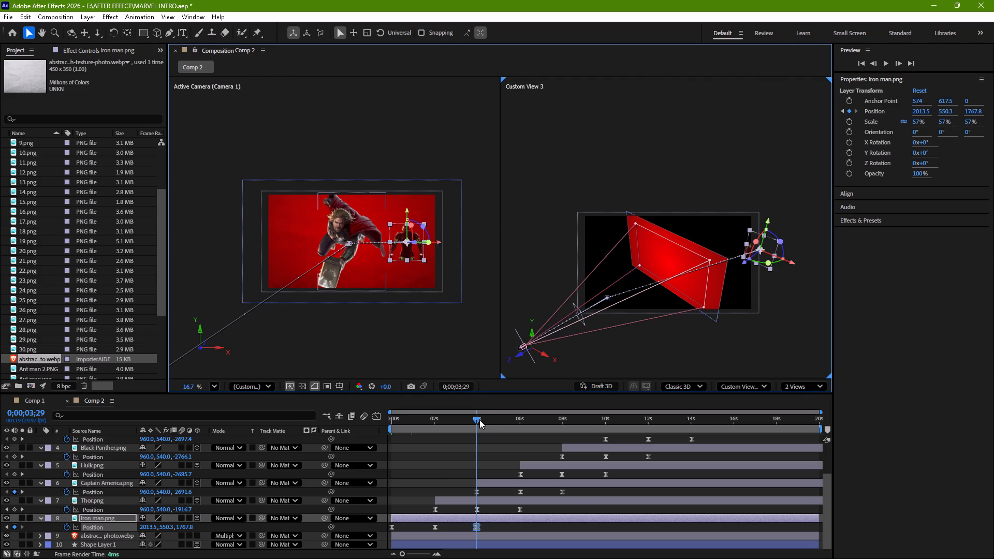
left_click_drag(477, 420, 376, 447)
key("space")
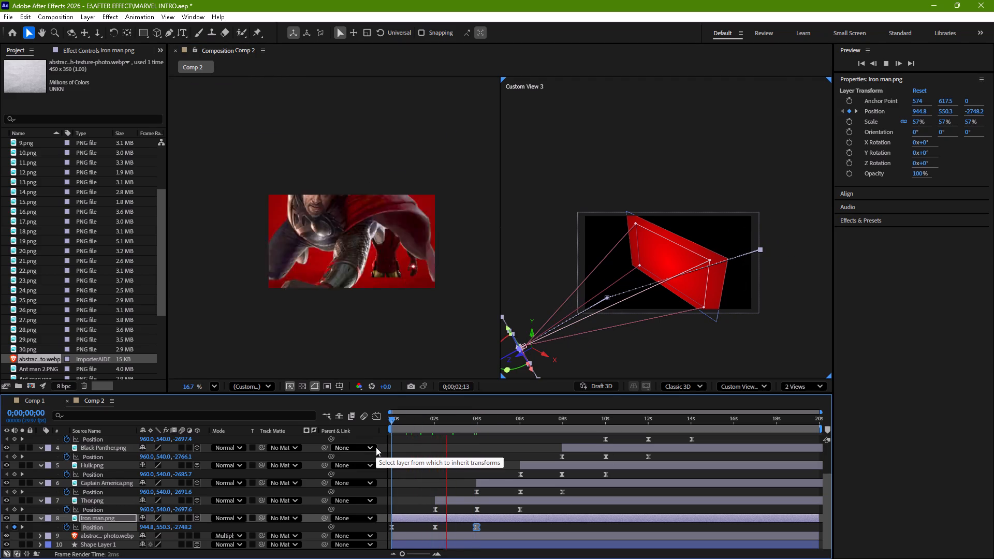
key("space")
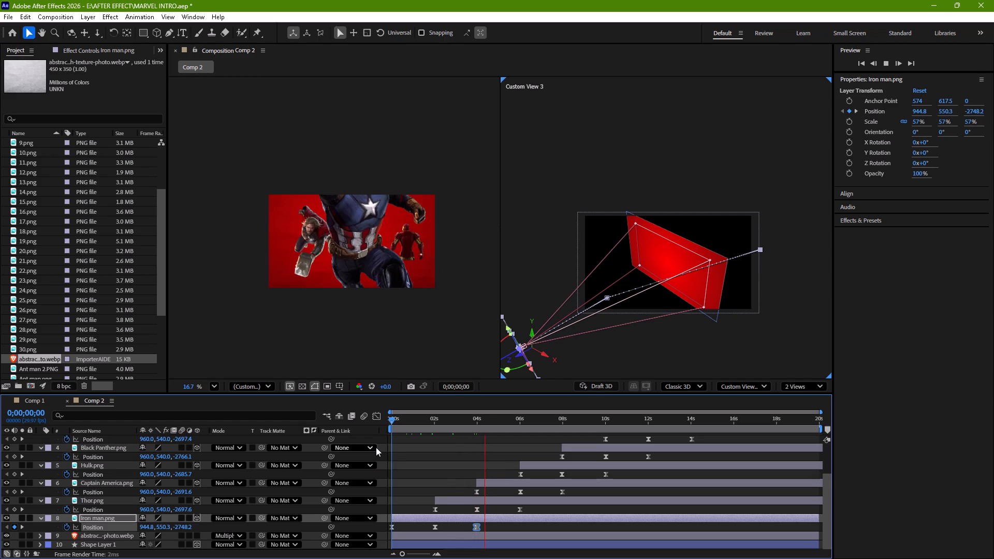
Keyframe Iron man.png's Scale at 57% at 0;00;02;02 and at 96% at 0;00;03;29.
left_click_drag(487, 419, 481, 422)
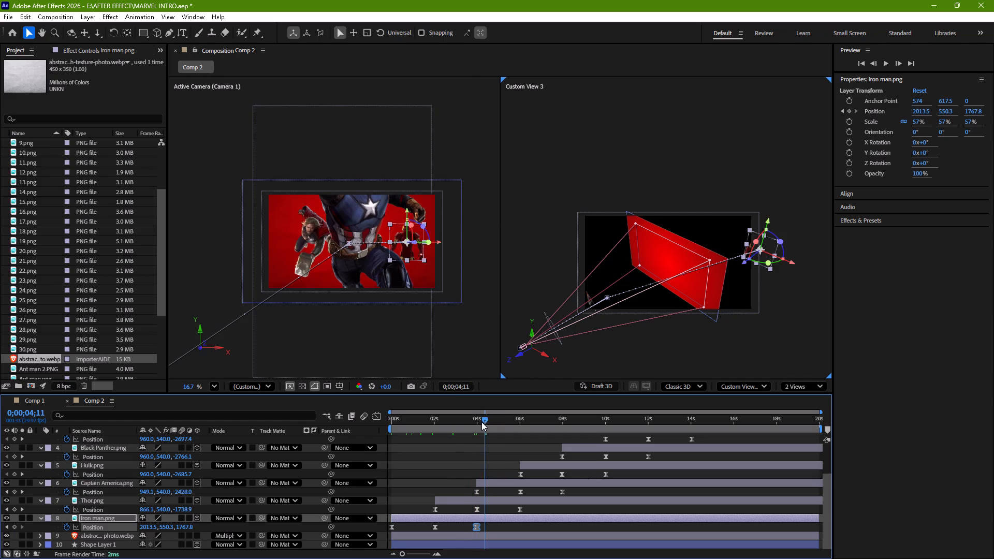
left_click_drag(481, 422, 443, 438)
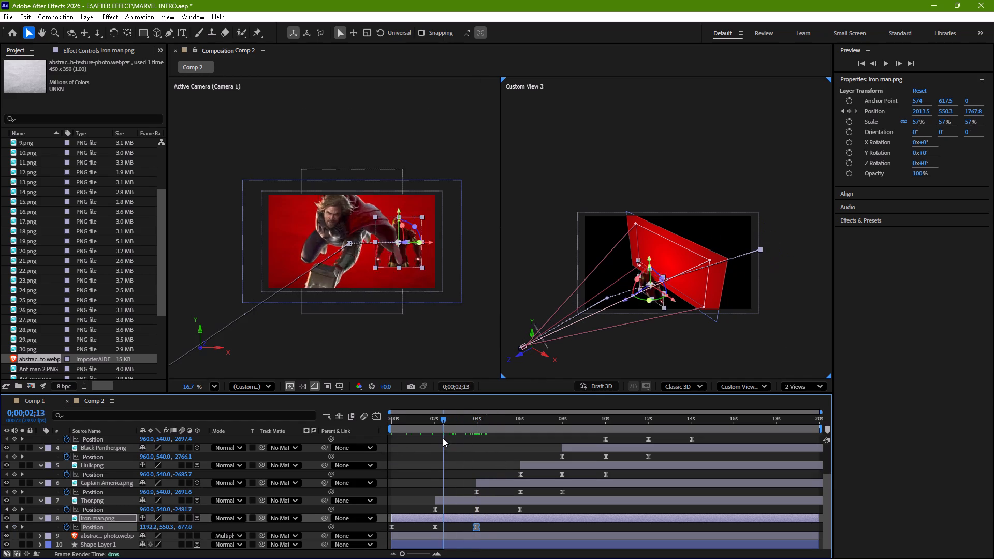
left_click_drag(443, 438, 436, 439)
left_click(447, 522)
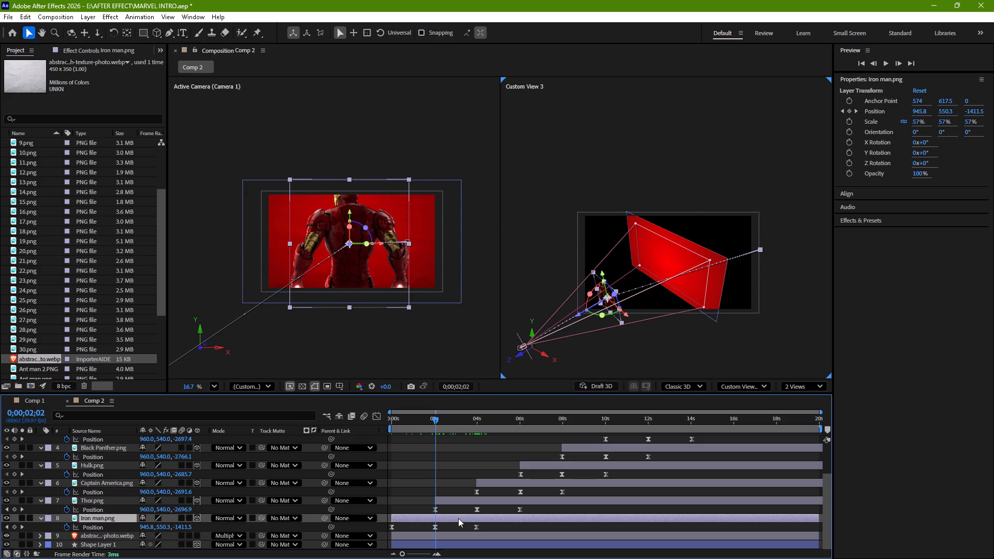
left_click(458, 518)
key("s")
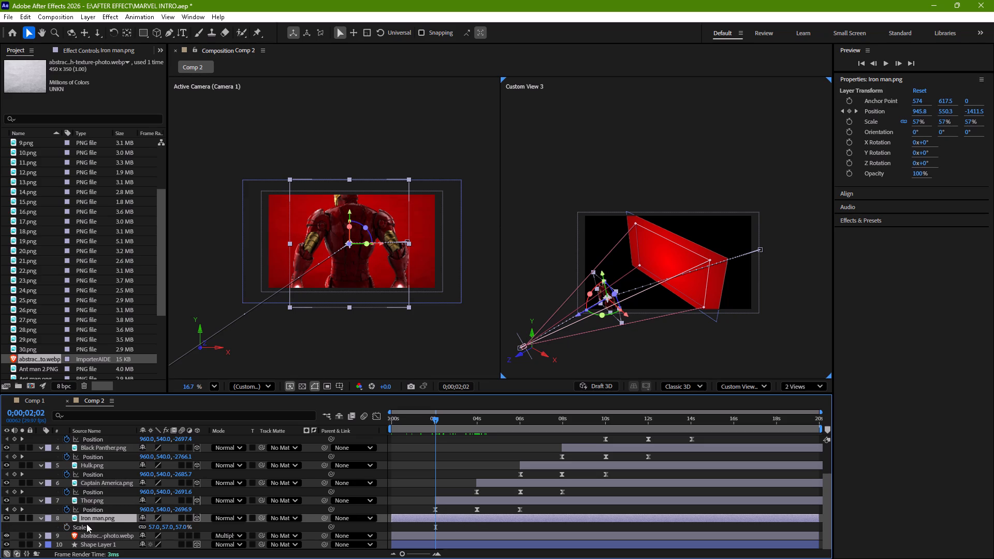
left_click(64, 527)
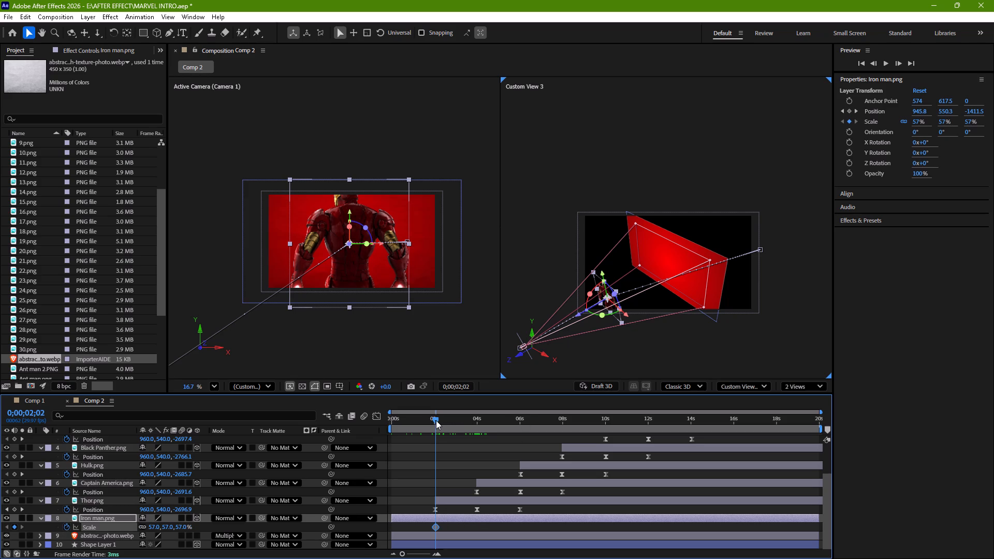
left_click_drag(435, 420, 477, 433)
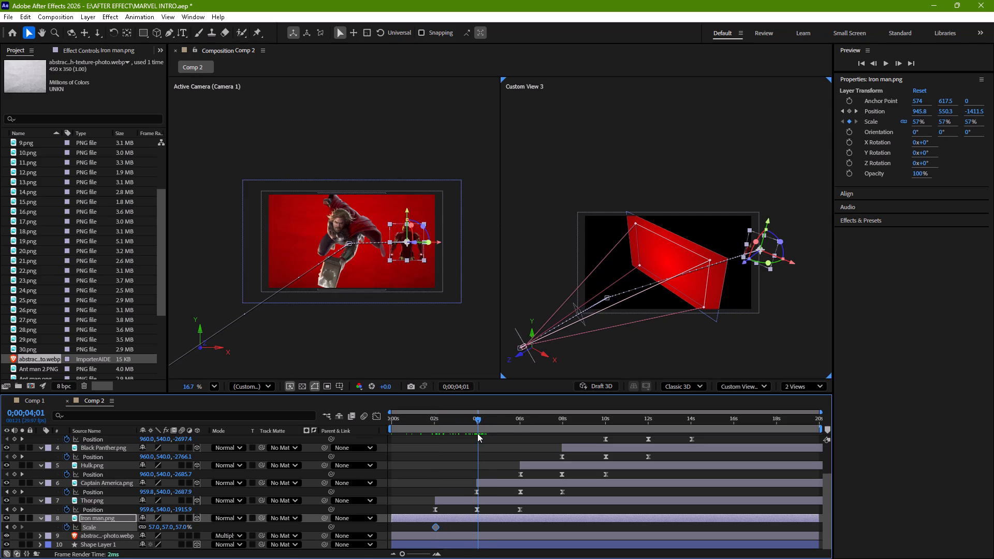
left_click_drag(477, 433, 476, 435)
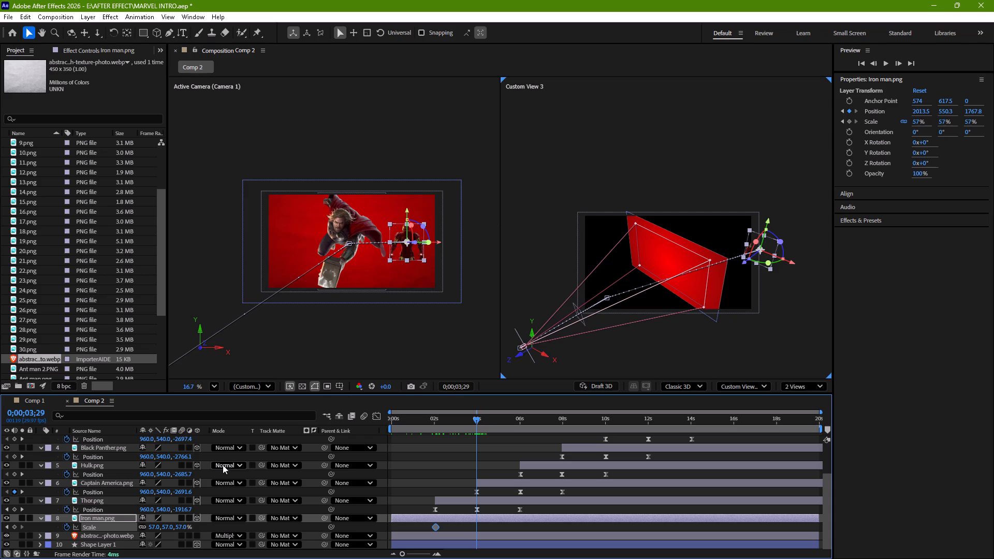
left_click_drag(179, 526, 203, 525)
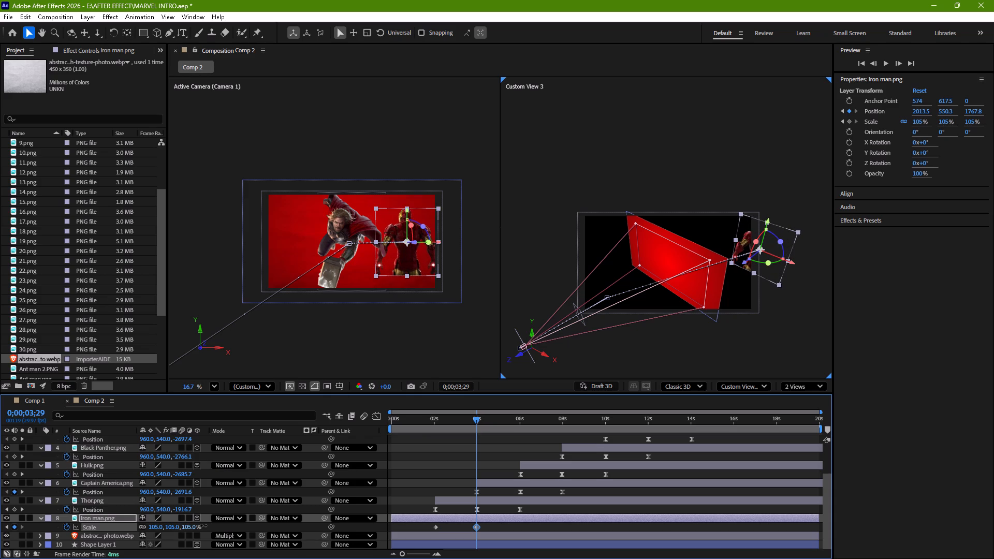
left_click_drag(203, 525, 195, 526)
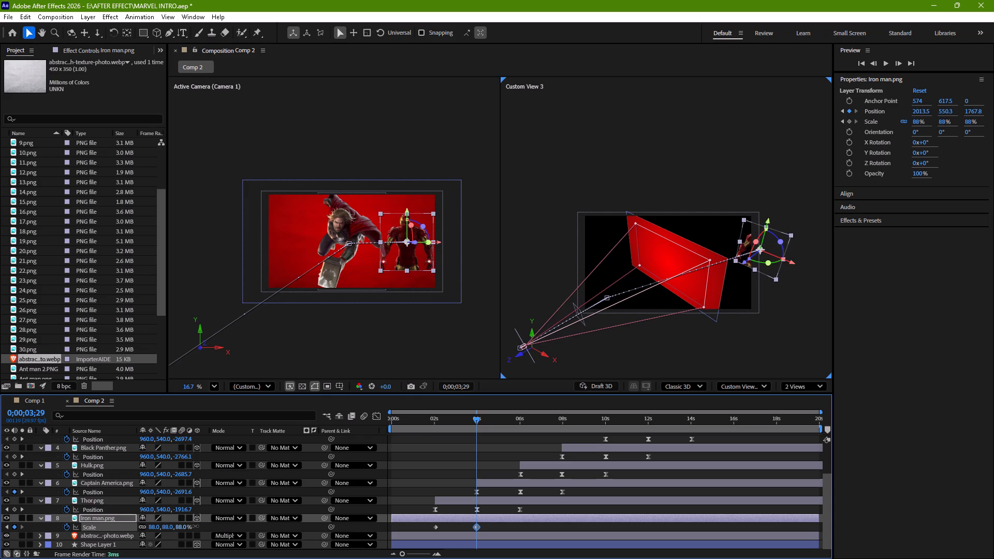
left_click_drag(195, 526, 199, 525)
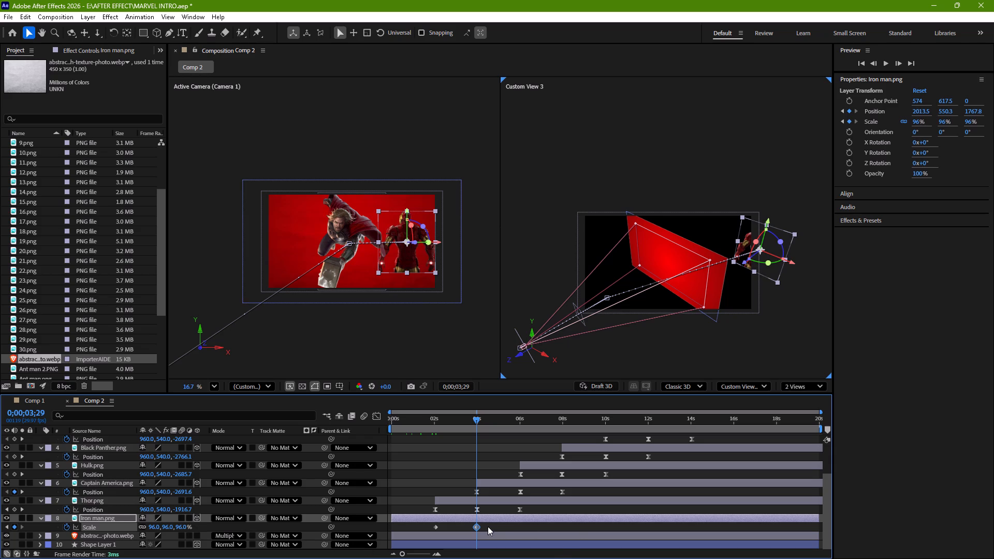
Easy Ease both Iron man.png Scale keyframes, reshape their speed graph to an early peak with a long slowdown, and preview from 0;00;00;00.
left_click_drag(485, 526, 429, 534)
key("F9")
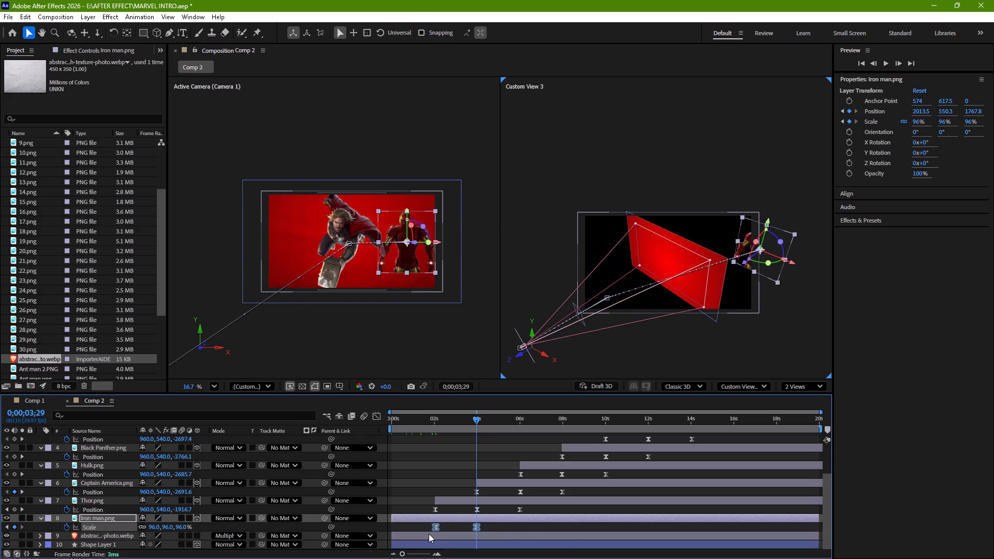
left_click(374, 419)
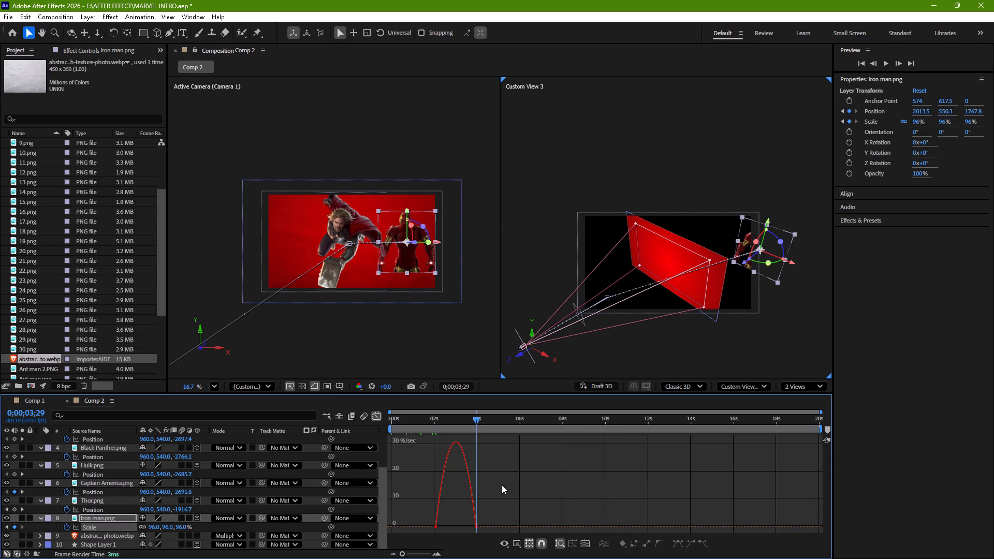
left_click_drag(493, 507, 470, 531)
left_click_drag(470, 527, 458, 529)
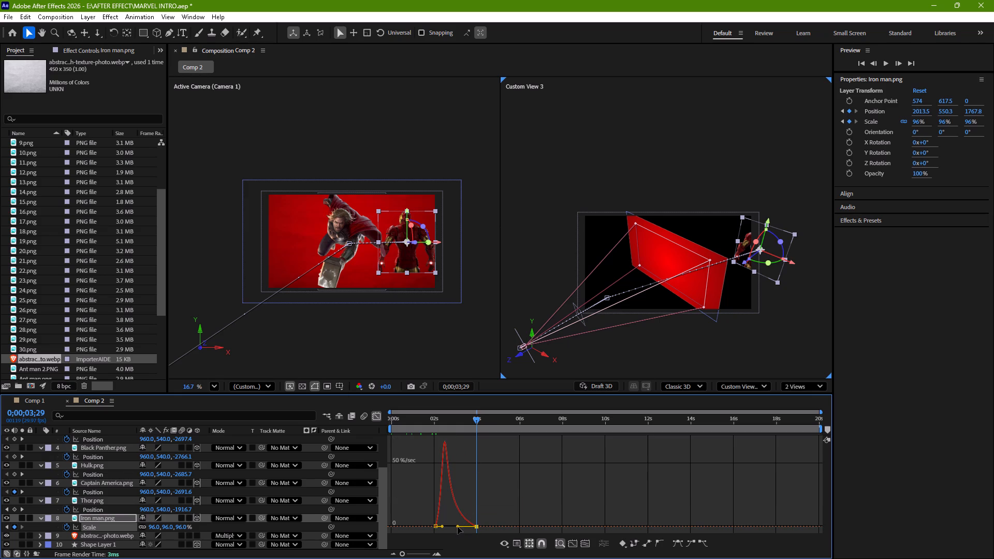
left_click_drag(456, 528, 451, 528)
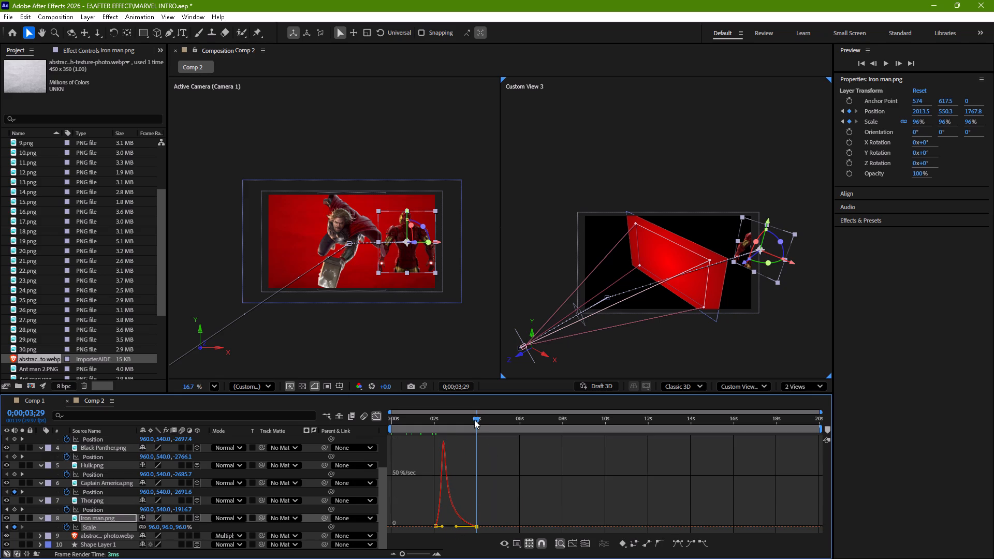
left_click_drag(474, 420, 381, 448)
key("space")
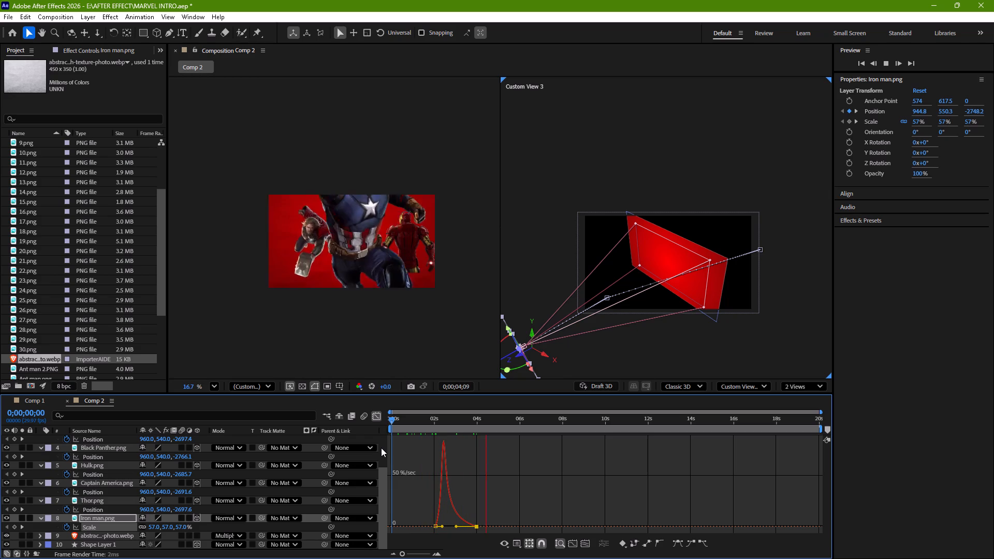
key("space")
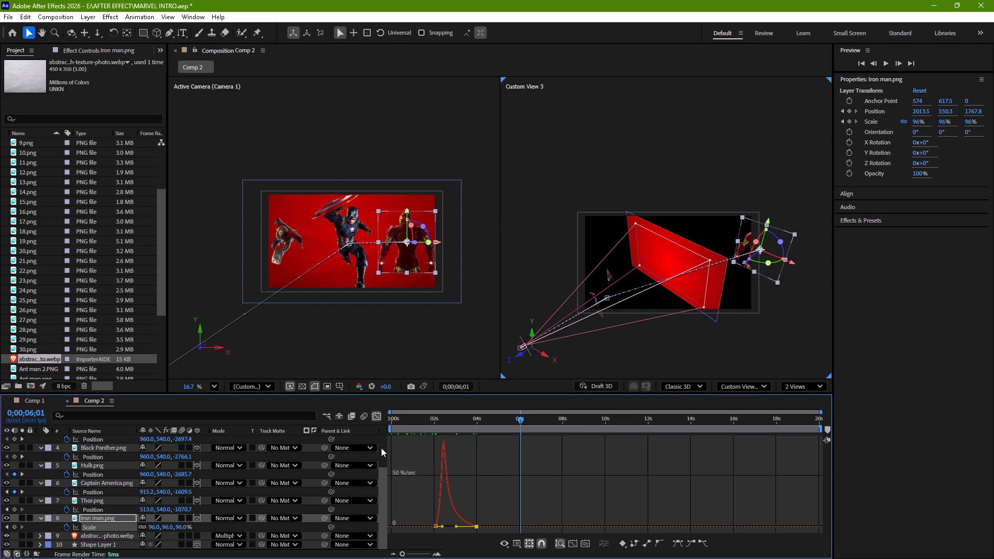
left_click(378, 420)
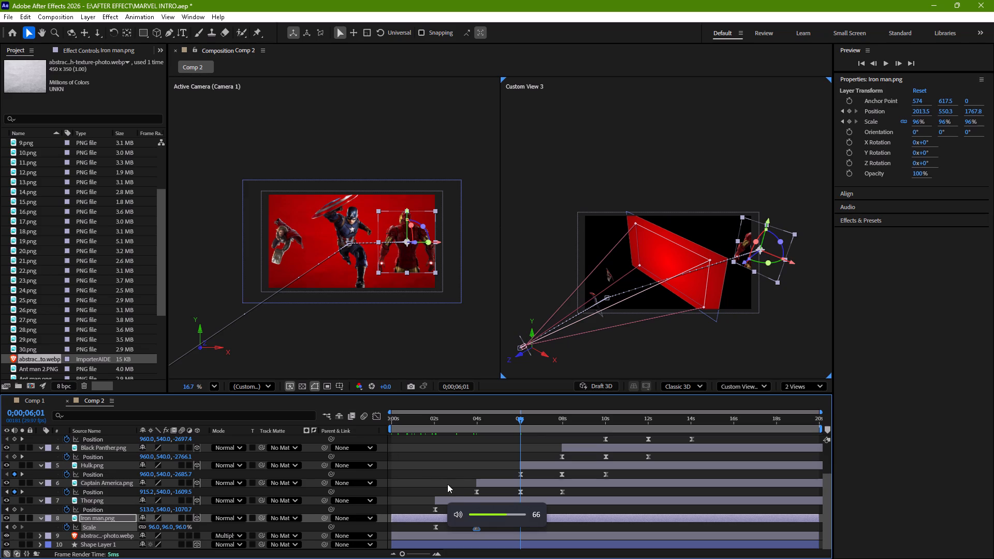
Delete Thor.png's last Position keyframe, near 0;00;06;00.
left_click(460, 500)
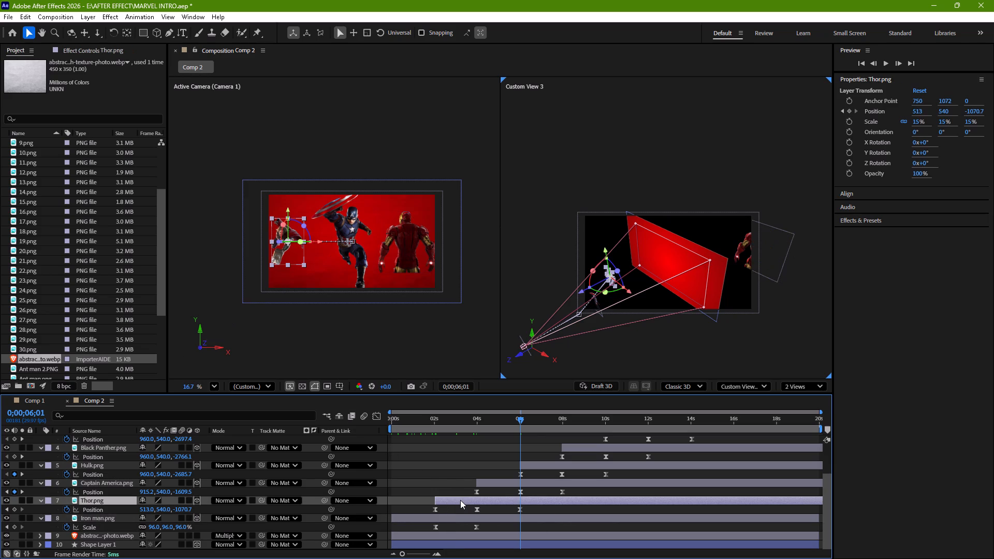
left_click(519, 510)
key("Delete")
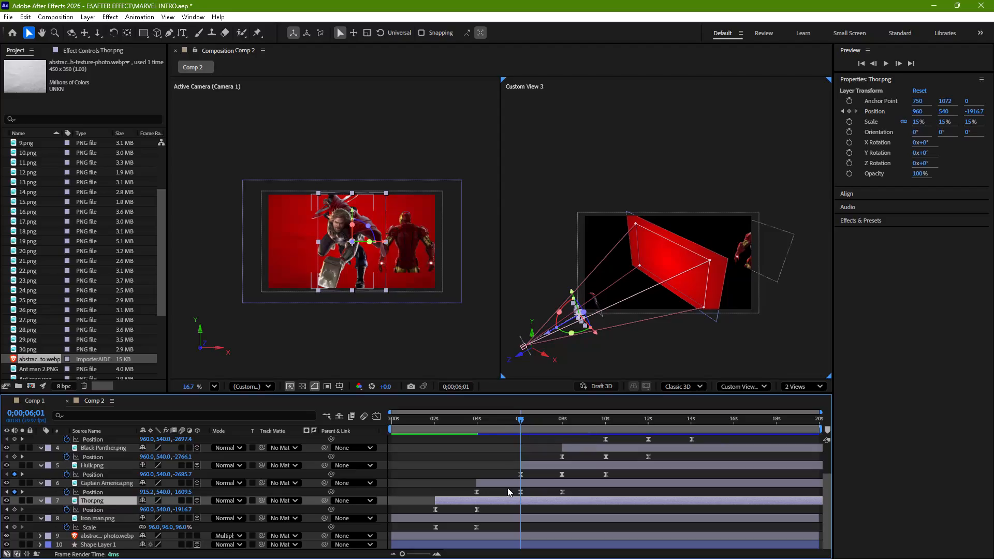
At 0;00;06;01, move Thor.png behind the red background to about X 26, Z 964.
left_click_drag(549, 332, 636, 285)
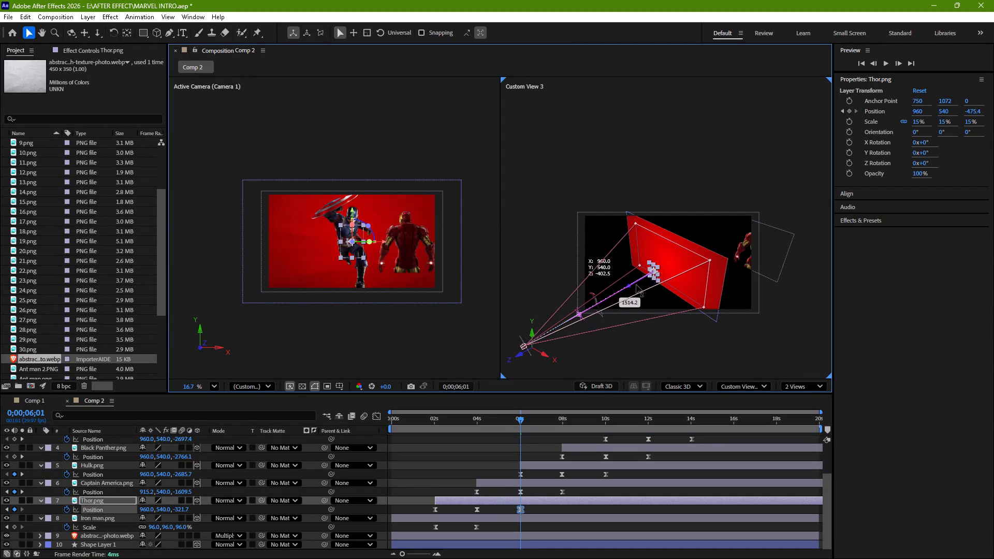
left_click_drag(636, 285, 696, 263)
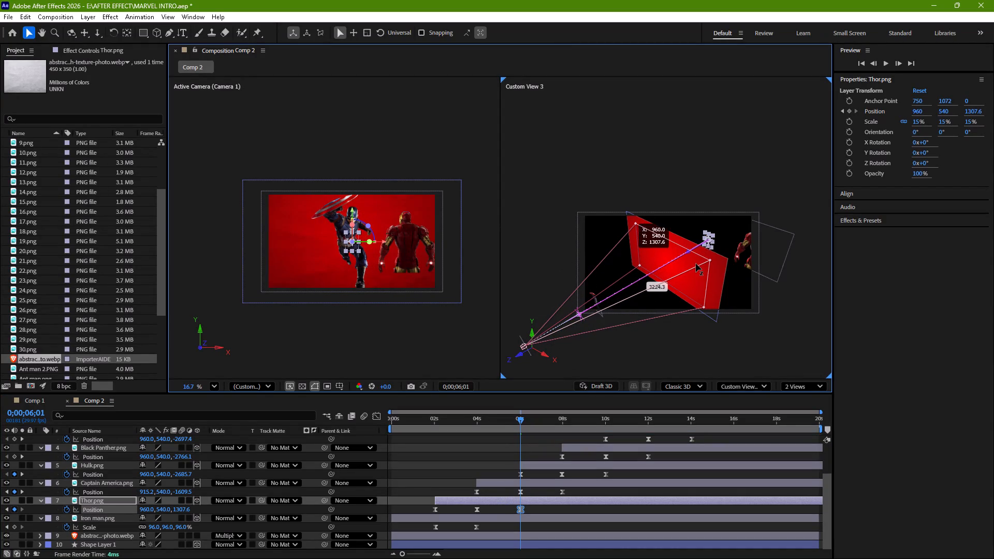
left_click_drag(696, 263, 680, 274)
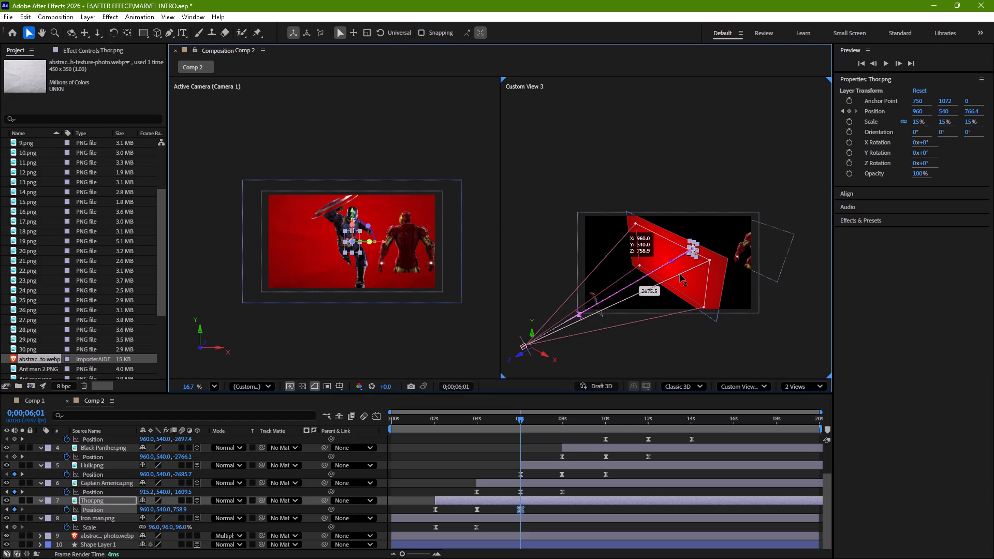
left_click_drag(680, 274, 689, 274)
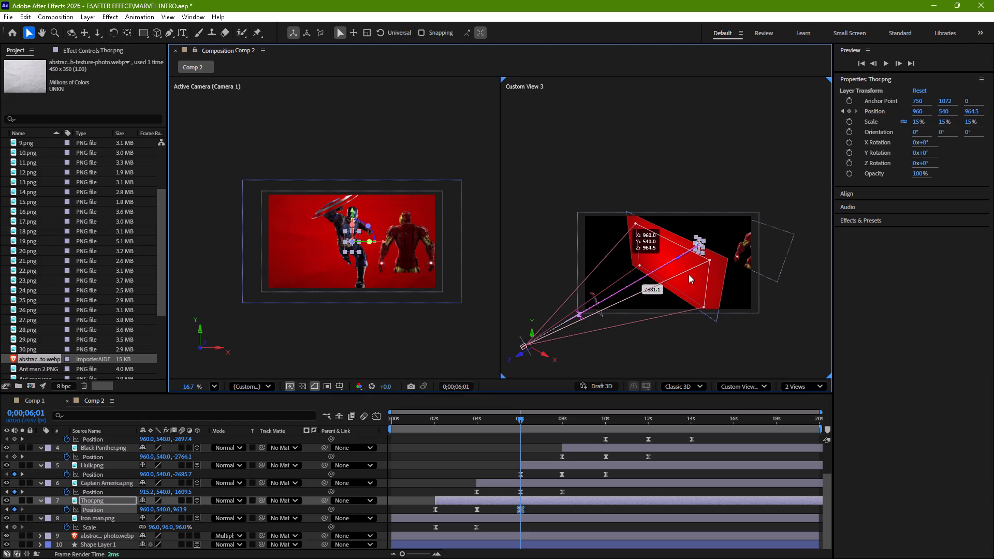
left_click_drag(726, 258, 681, 255)
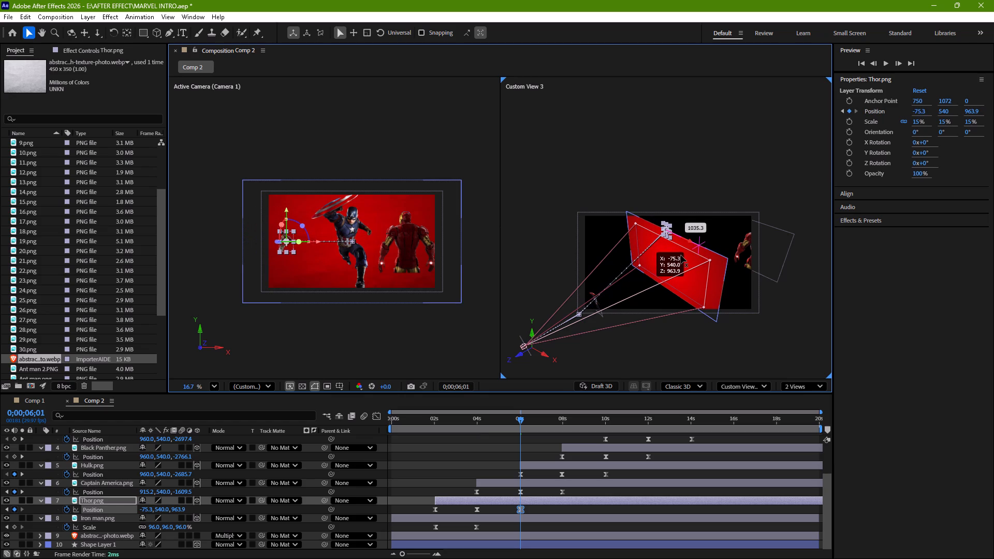
left_click_drag(681, 255, 684, 256)
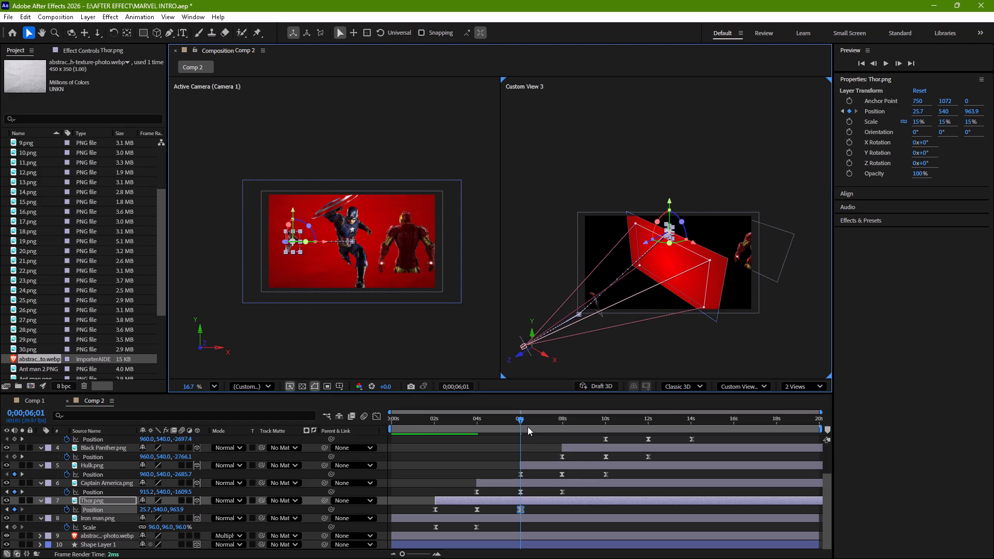
Keyframe Thor.png's Scale at 15% at 0;00;04;00 and at 50% at 0;00;06;01.
left_click_drag(519, 419, 480, 434)
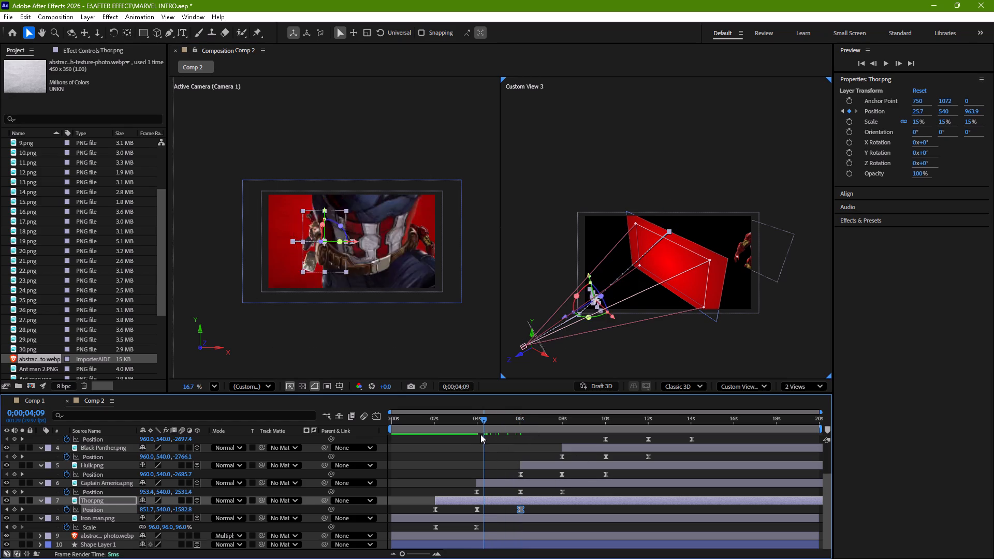
left_click_drag(480, 434, 477, 436)
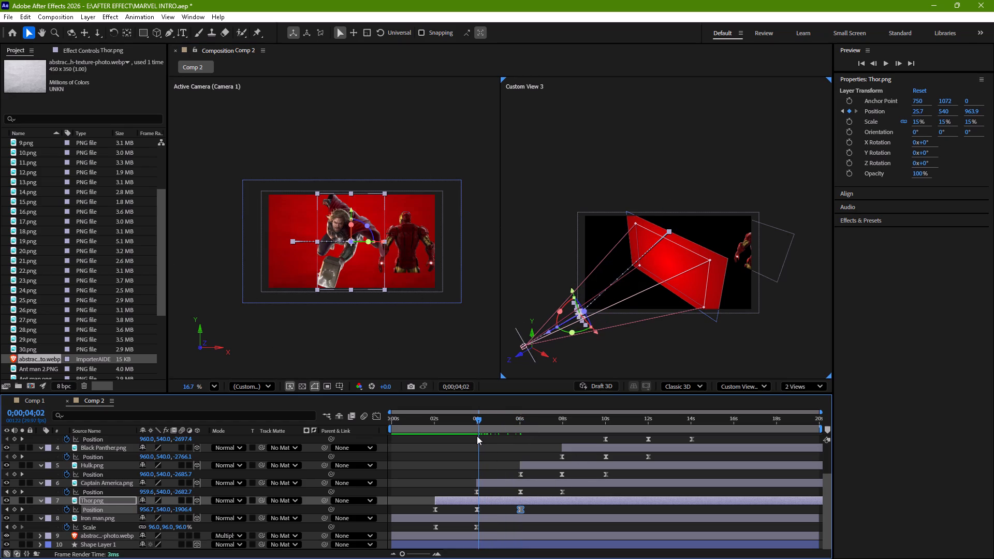
left_click_drag(477, 436, 475, 438)
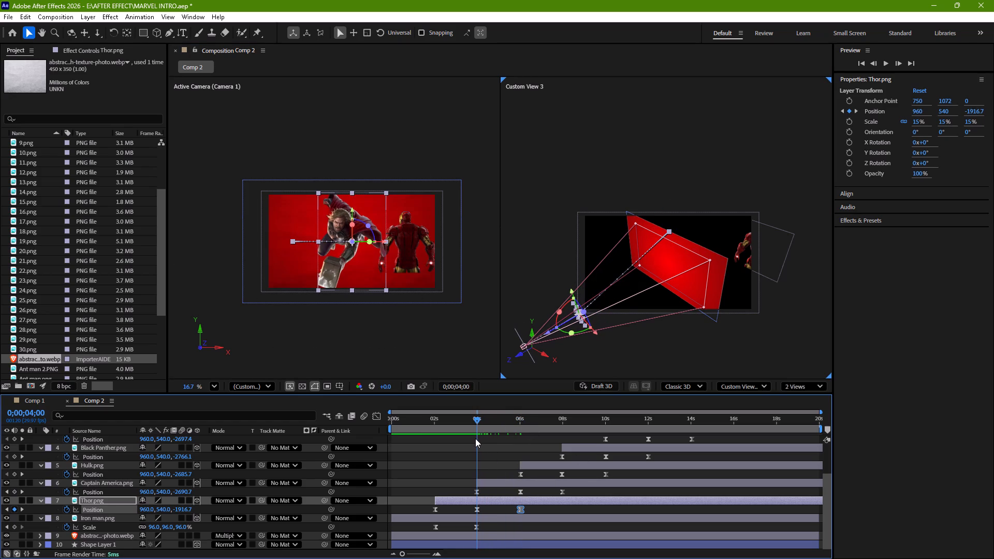
left_click(495, 501)
key("s")
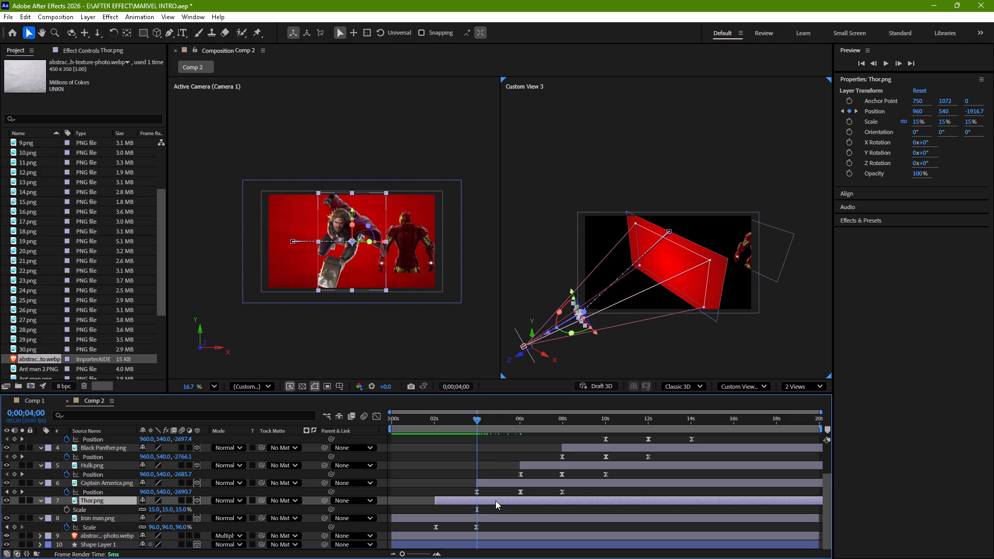
left_click(64, 510)
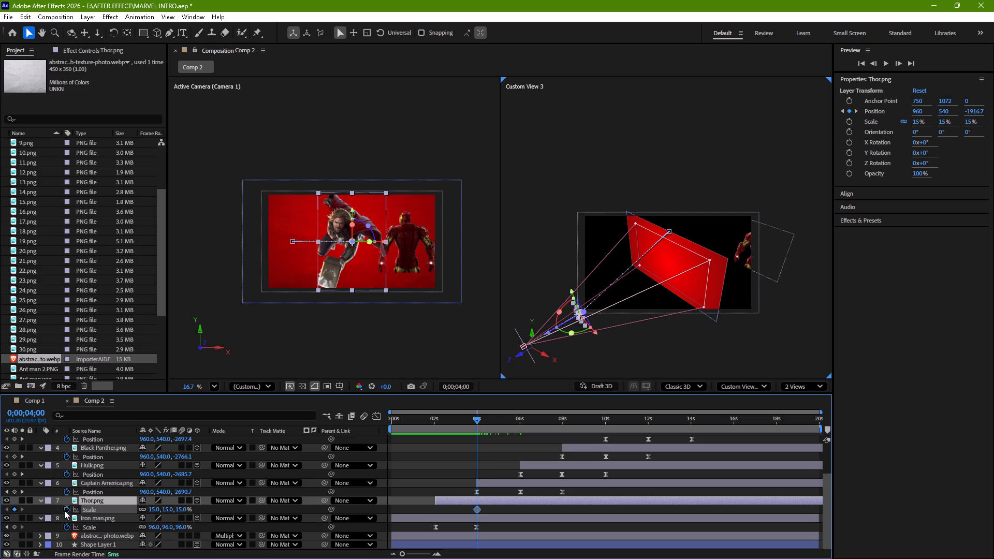
left_click_drag(478, 419, 511, 423)
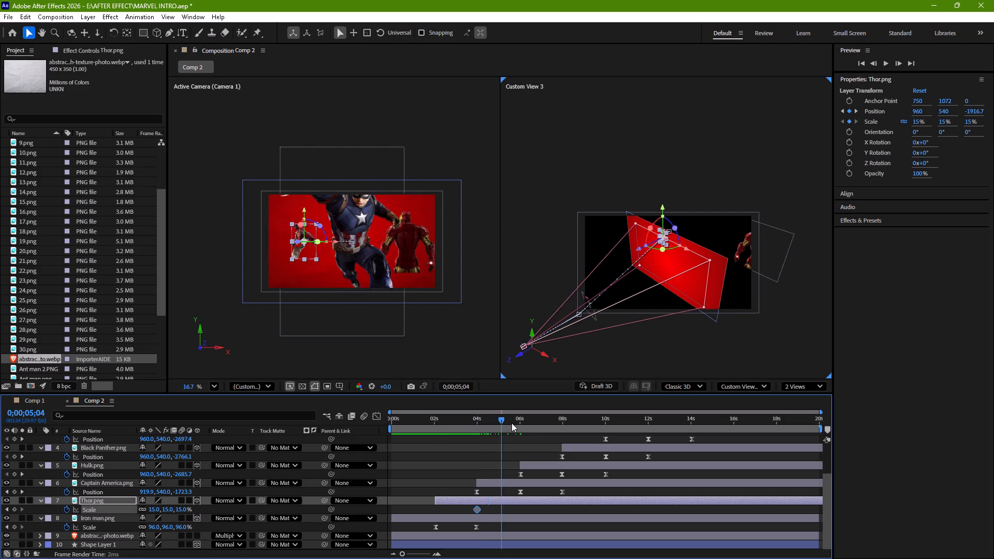
left_click_drag(511, 423, 521, 424)
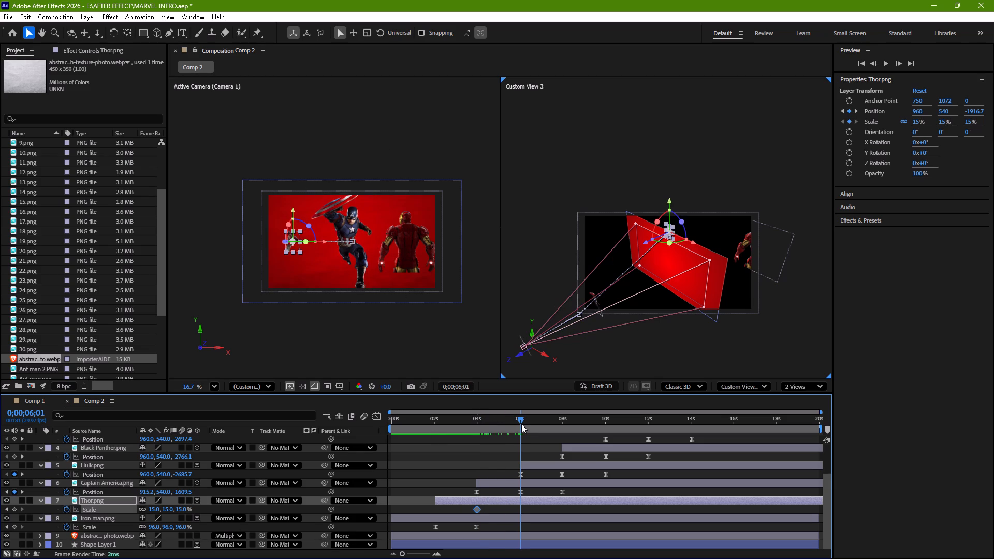
left_click_drag(521, 424, 522, 424)
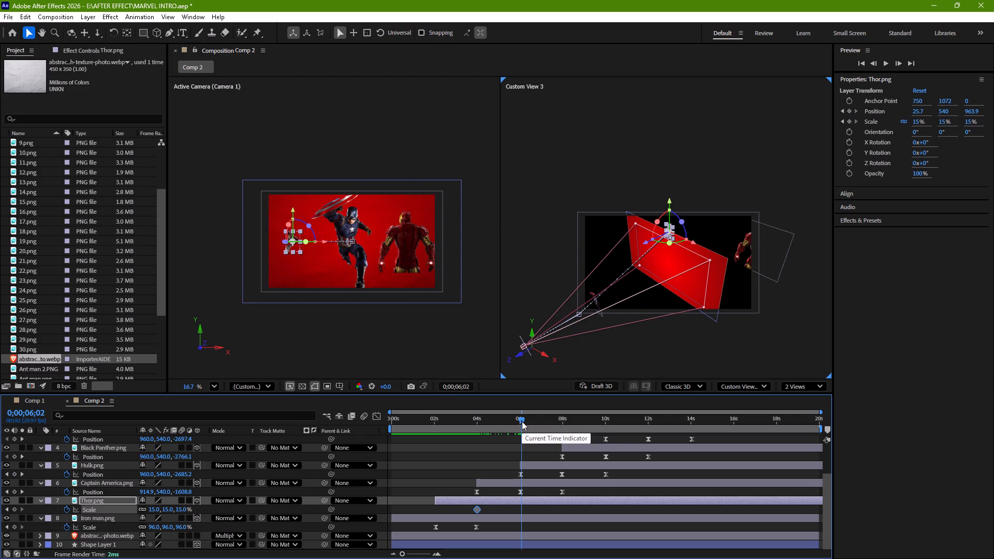
left_click(522, 419)
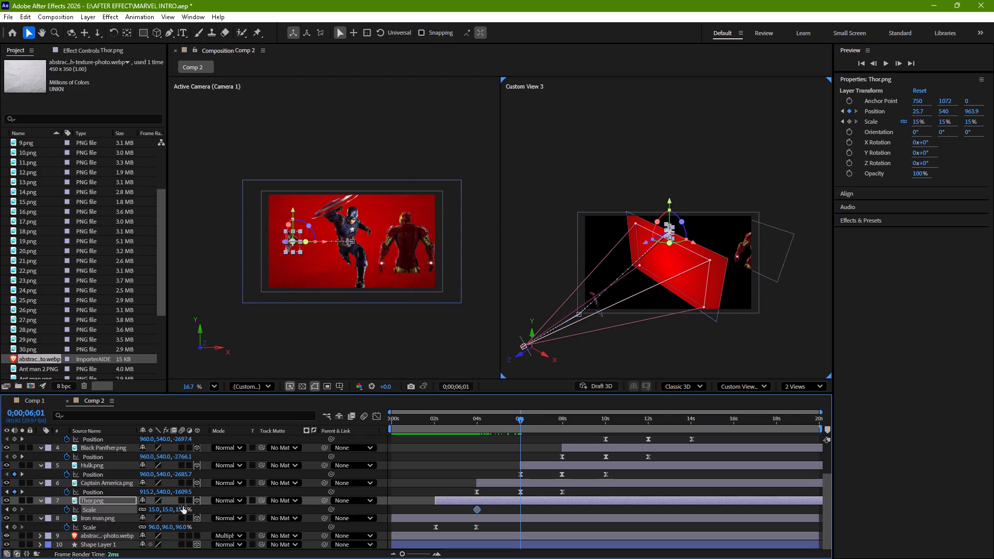
left_click_drag(180, 510, 199, 510)
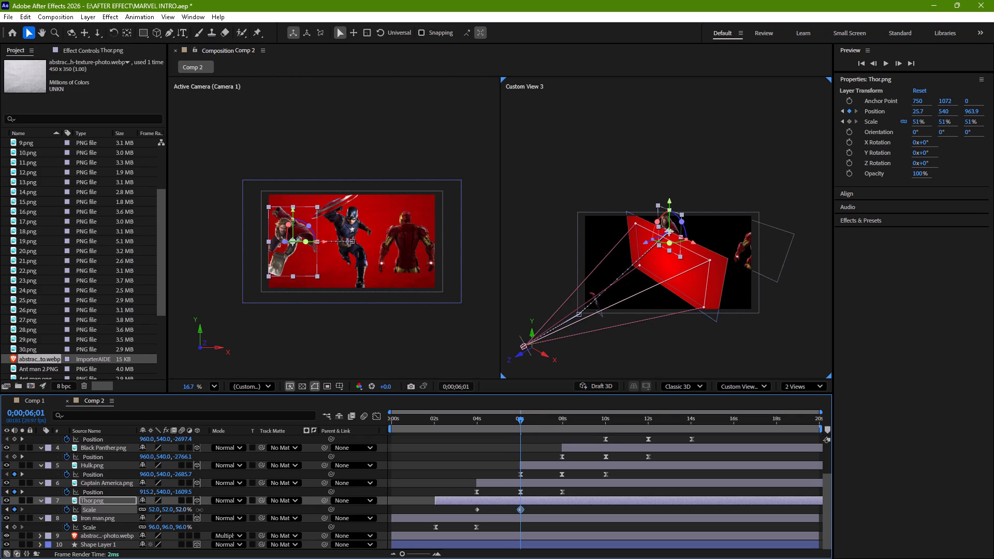
left_click_drag(199, 510, 198, 510)
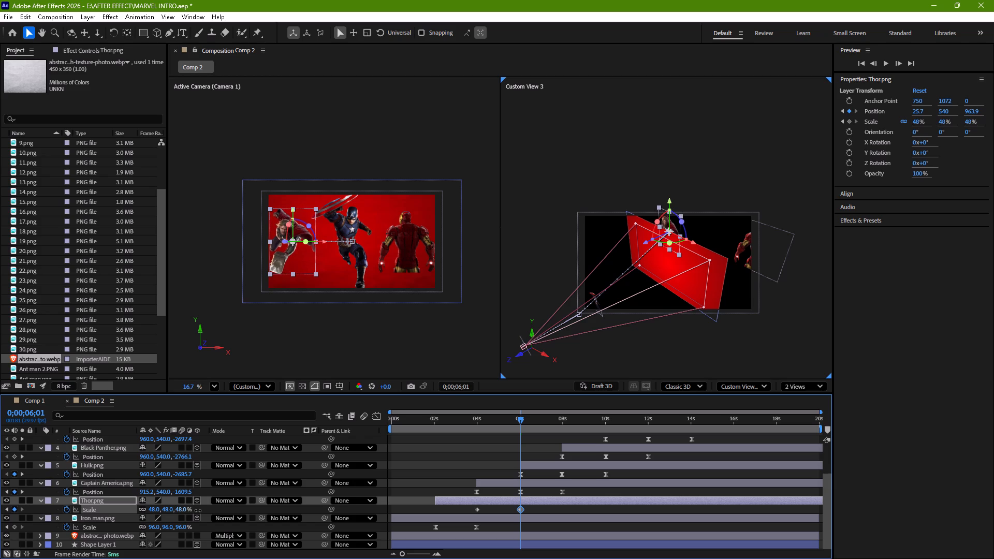
left_click_drag(198, 510, 200, 510)
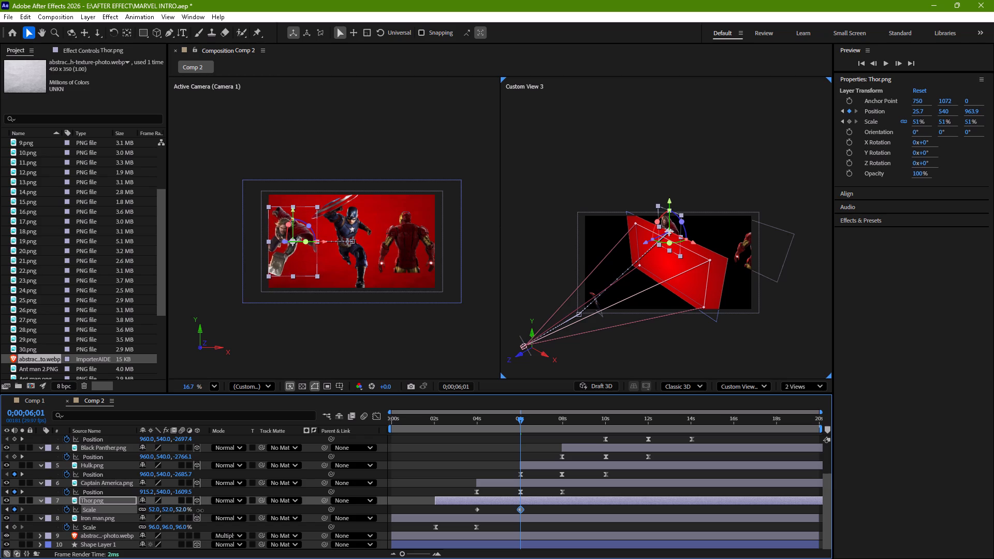
left_click_drag(200, 510, 199, 511)
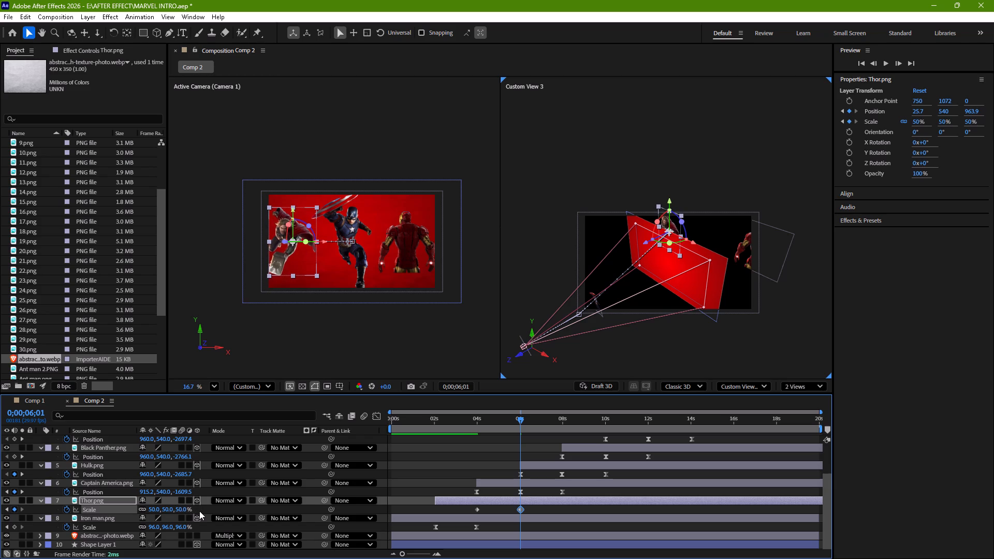
Easy Ease both Thor.png Scale keyframes and reshape their speed graph to an early peak with a long slowdown.
left_click_drag(532, 507, 514, 513)
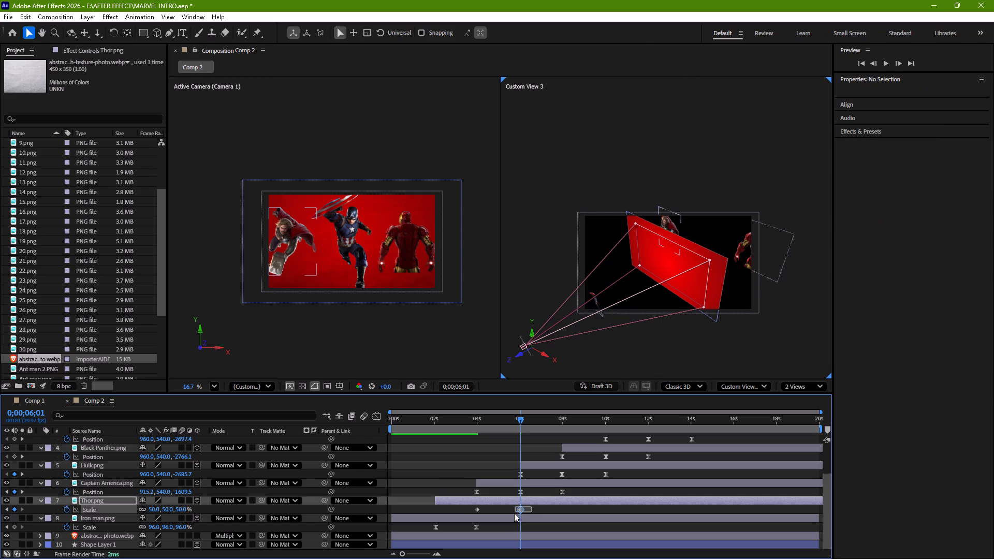
left_click_drag(514, 513, 470, 515)
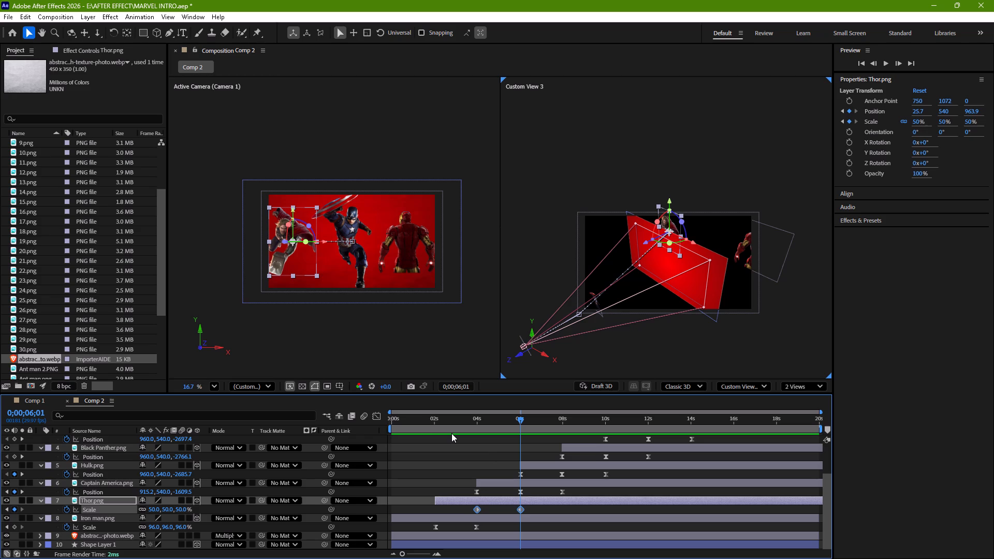
left_click(377, 415)
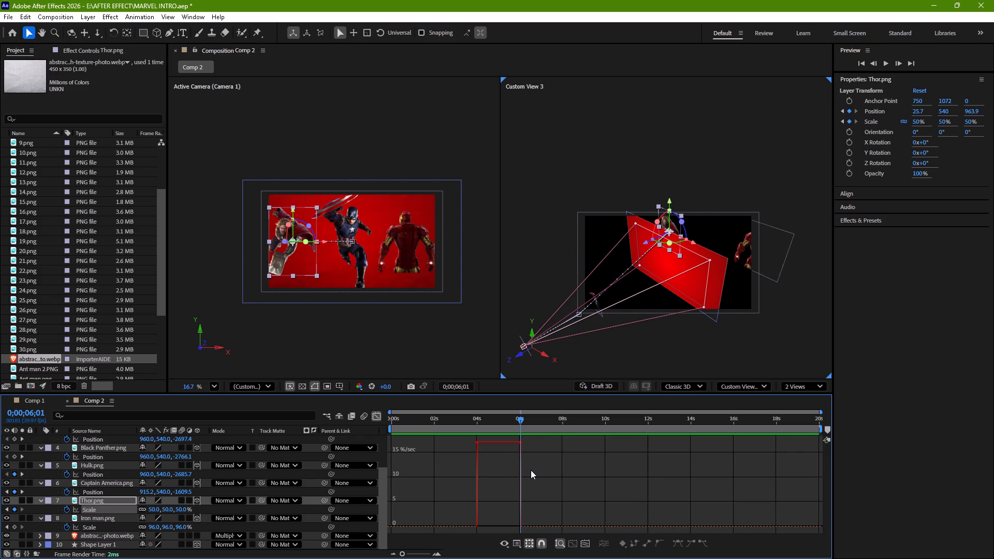
left_click(373, 415)
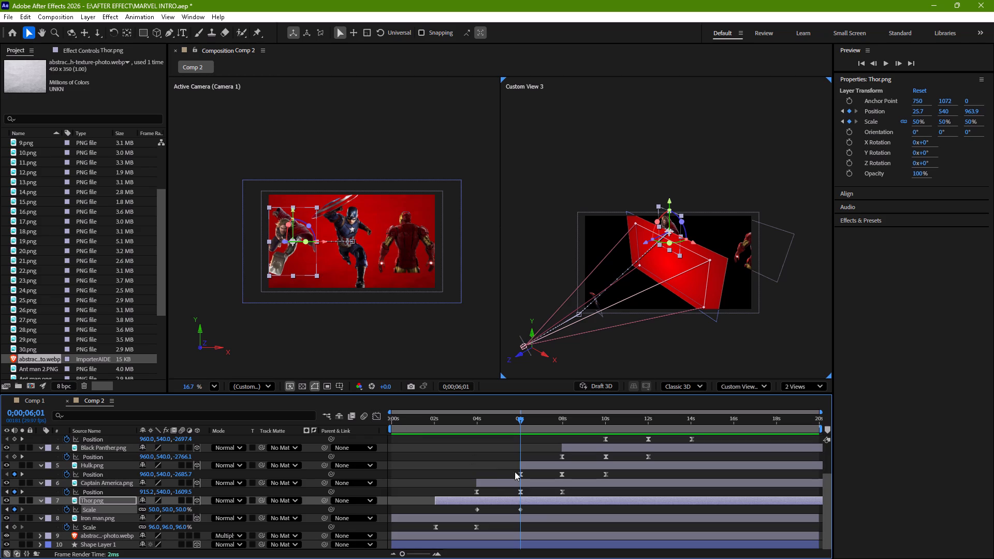
left_click_drag(532, 507, 470, 513)
key("F9")
left_click(376, 420)
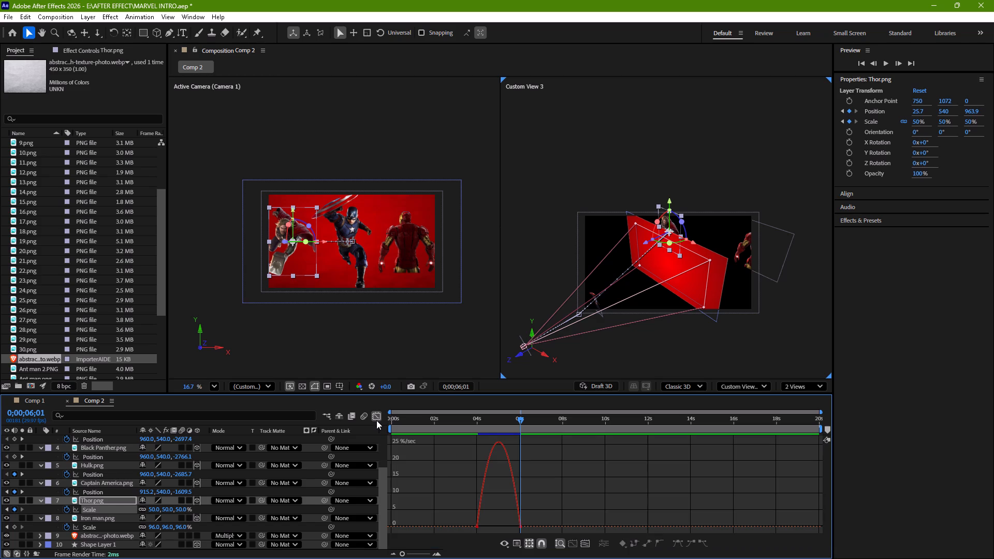
left_click_drag(540, 507, 489, 546)
left_click_drag(513, 527, 491, 527)
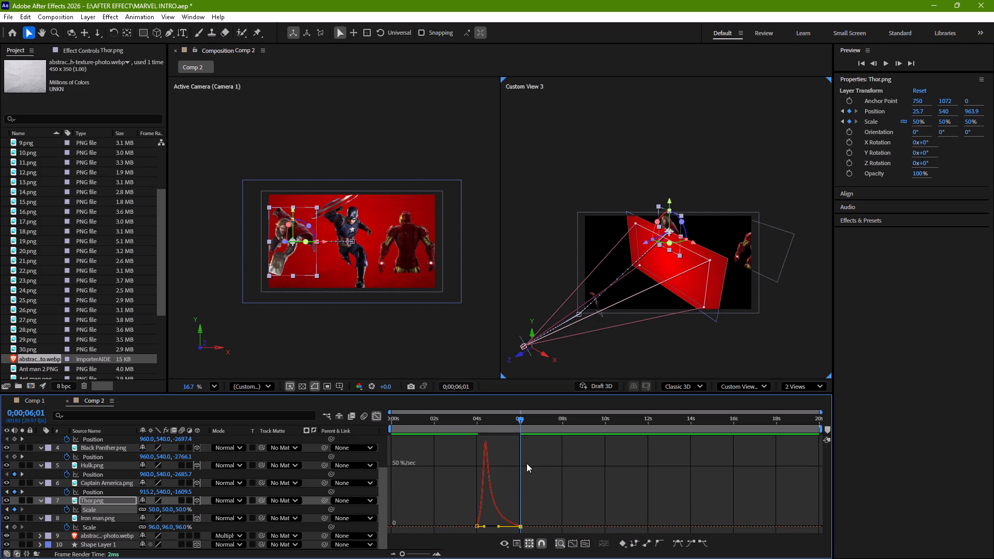
left_click_drag(520, 422, 475, 436)
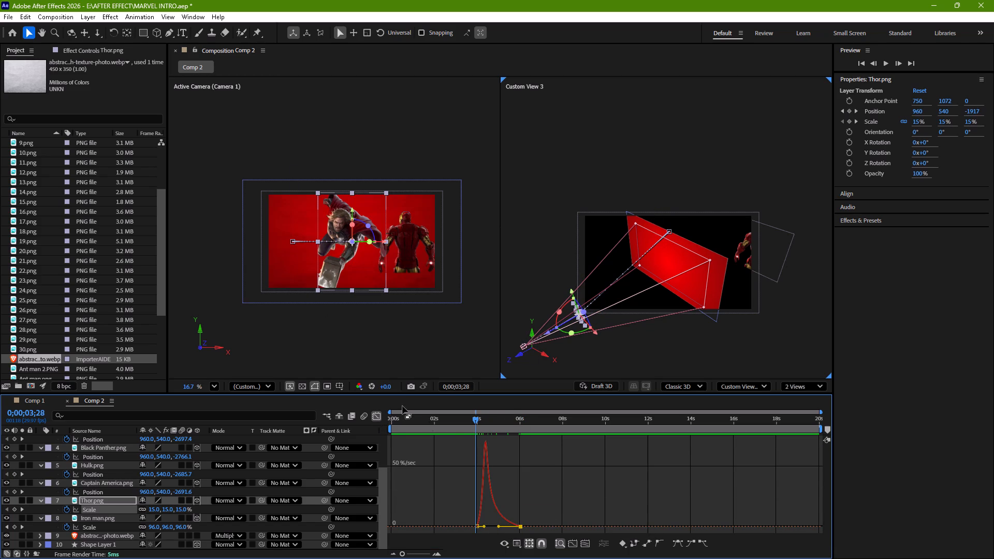
left_click(376, 414)
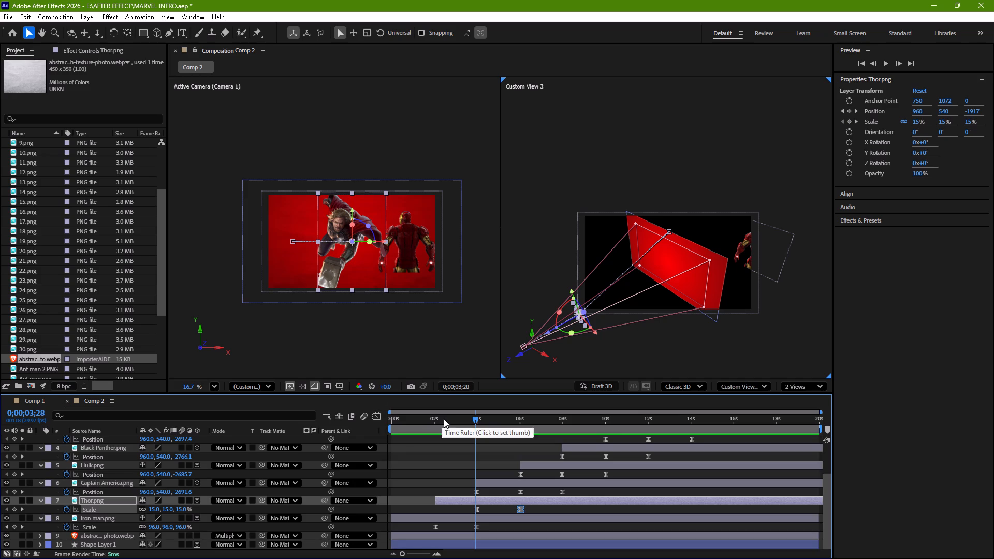
Preview the intro from 0;00;00;00 to check Thor's move and scaling.
left_click_drag(473, 419, 356, 436)
key("space")
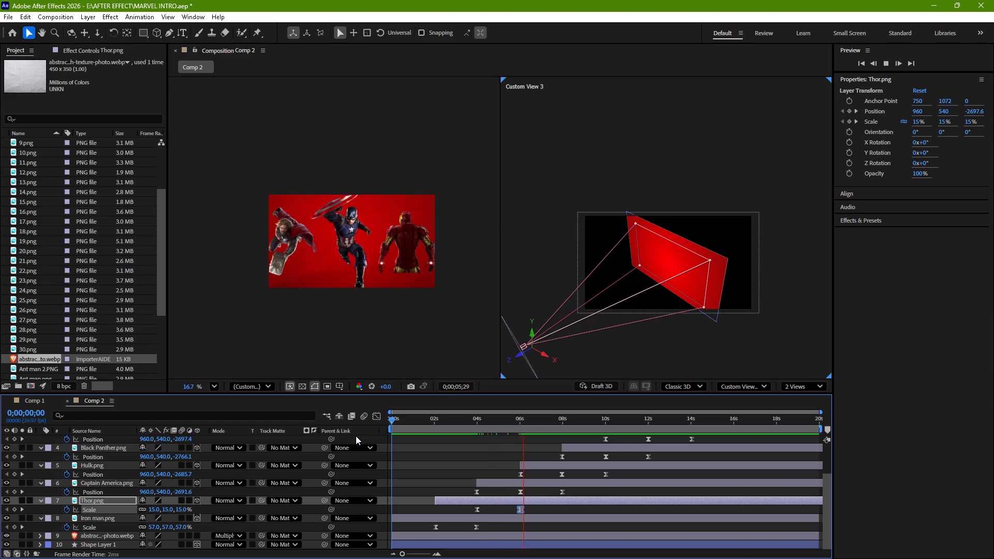
key("space")
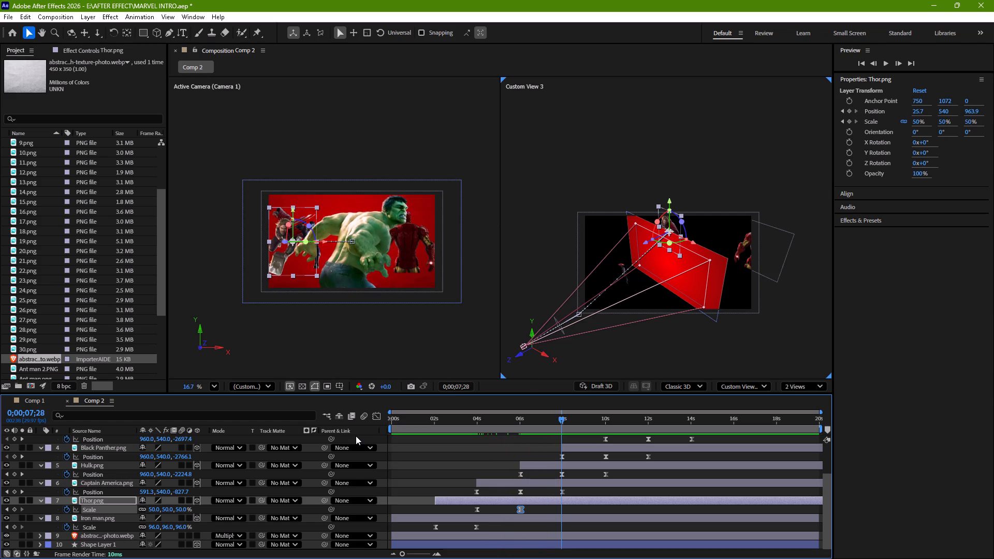
Delete Captain America.png's last Position keyframe, at 0;00;08;00.
left_click(507, 481)
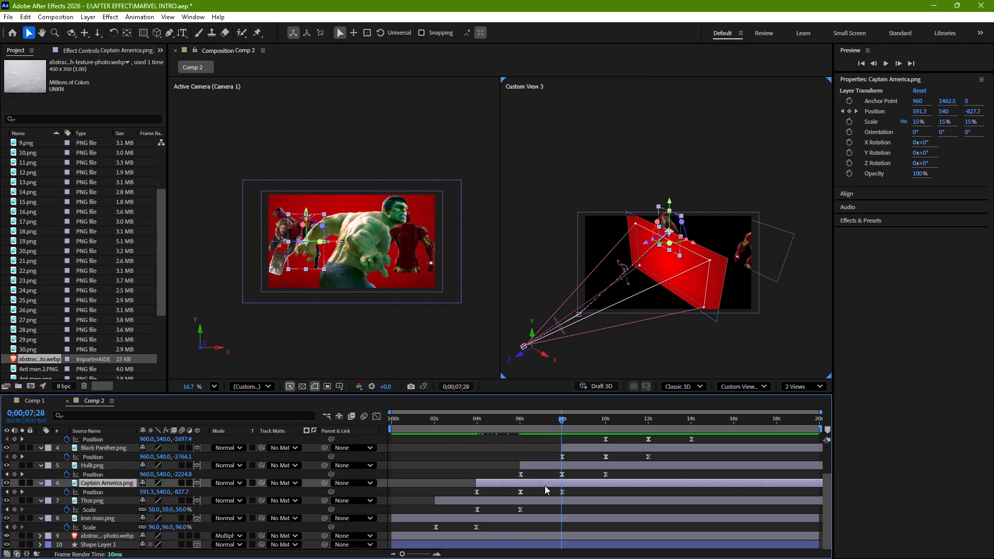
left_click(563, 491)
key("Delete")
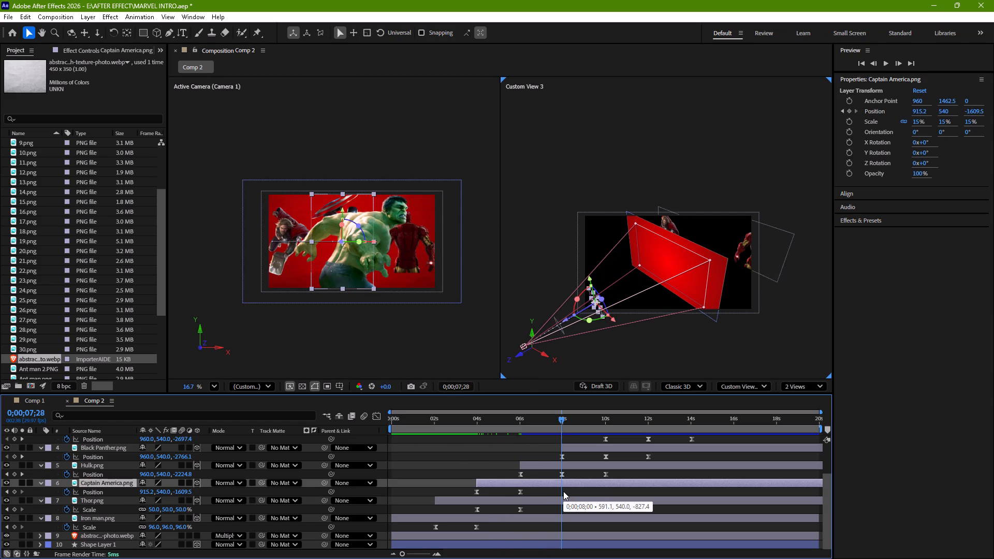
At 0;00;08;00, push Captain America.png back in depth to a Z position of about 125, hiding Hulk.png for a clear view.
left_click(562, 421)
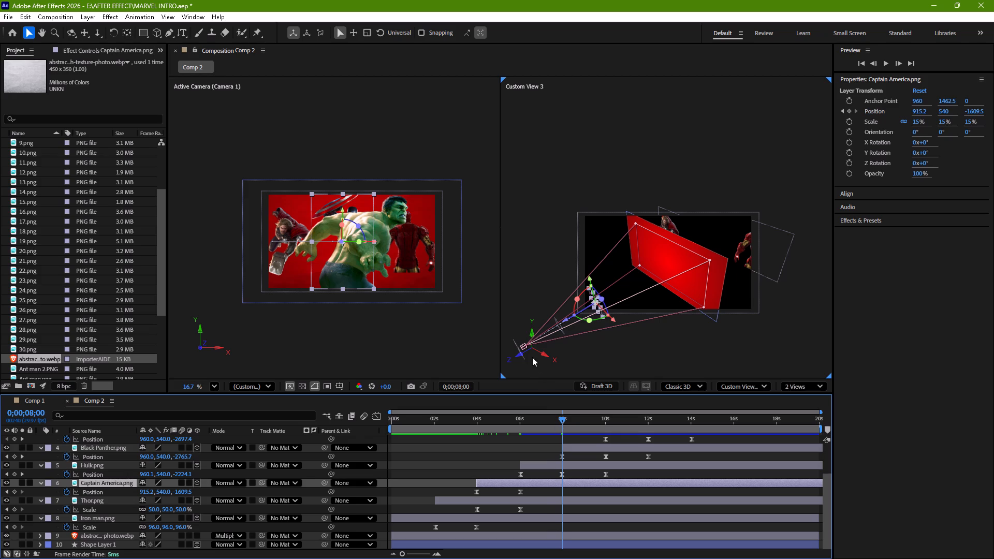
left_click(520, 352)
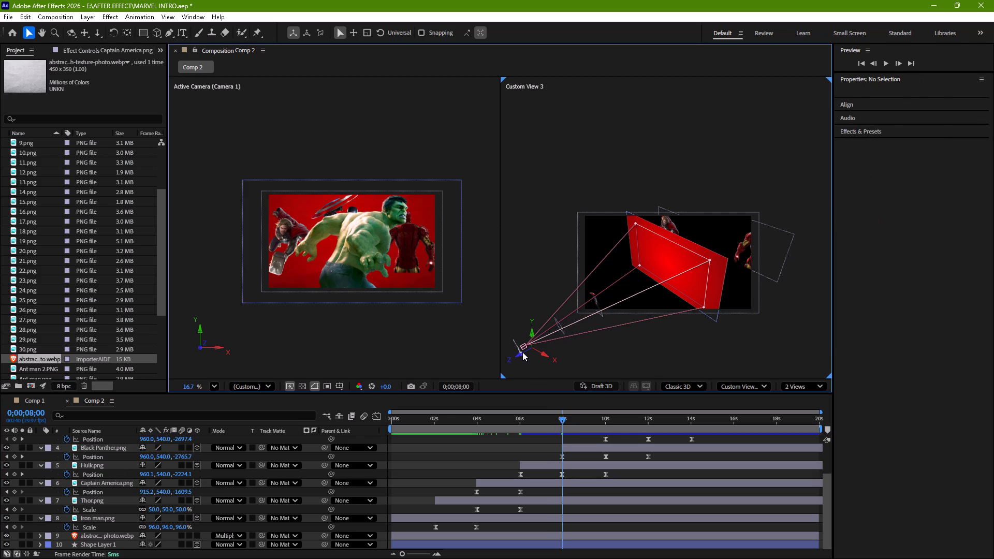
left_click(549, 466)
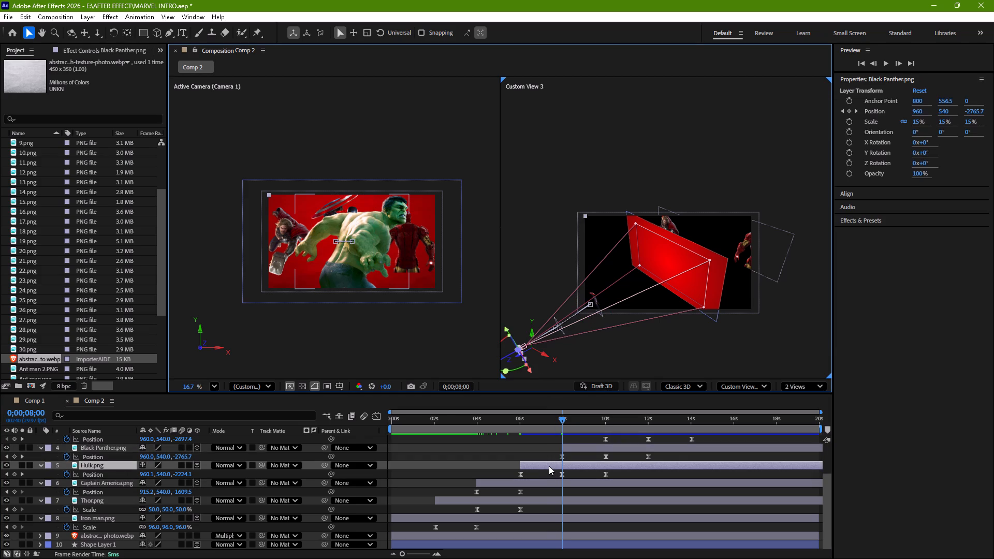
left_click(548, 482)
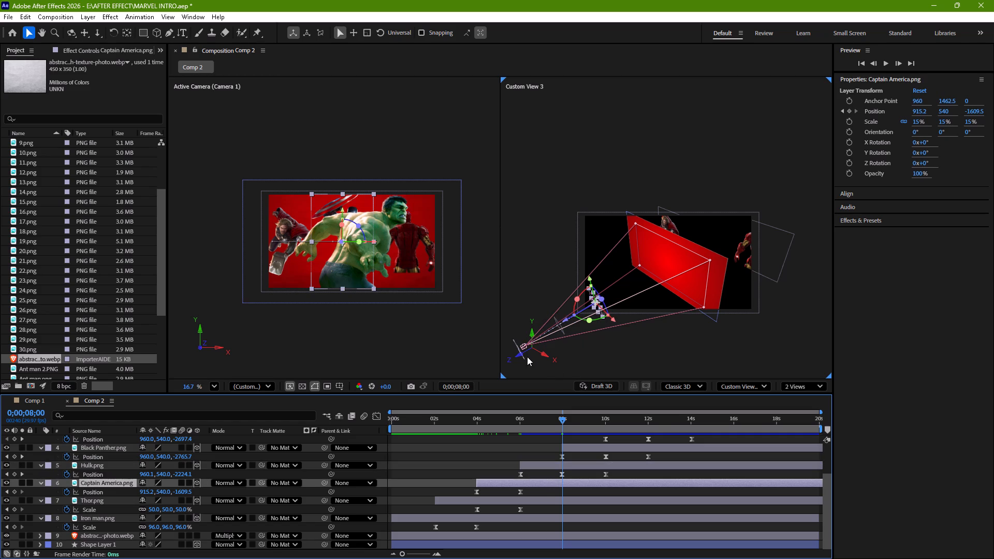
left_click_drag(566, 320, 593, 313)
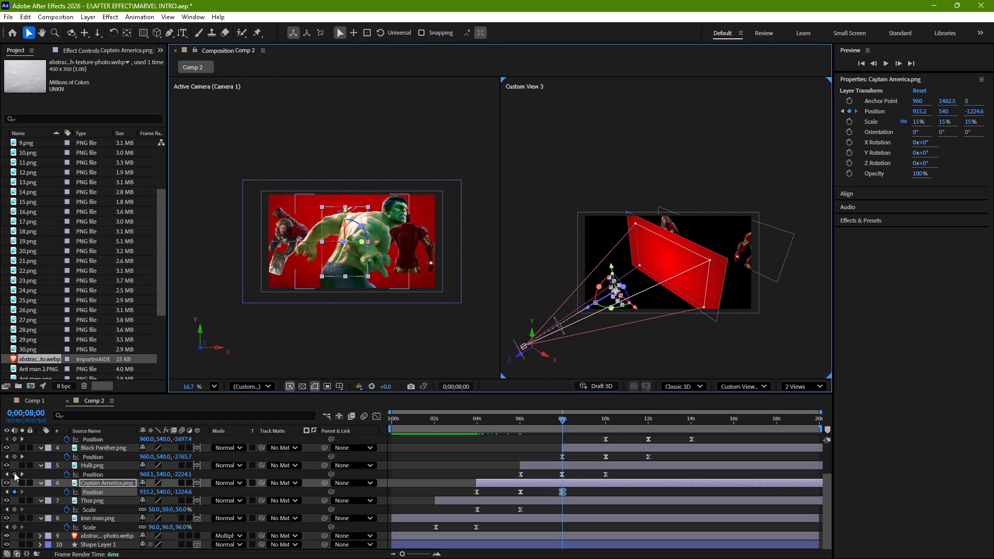
left_click(7, 465)
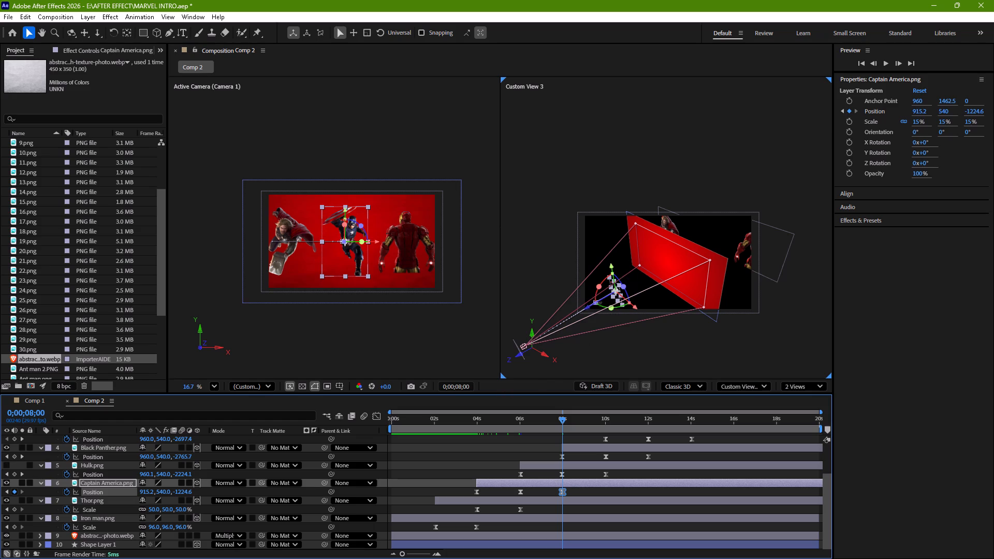
left_click_drag(588, 307, 634, 292)
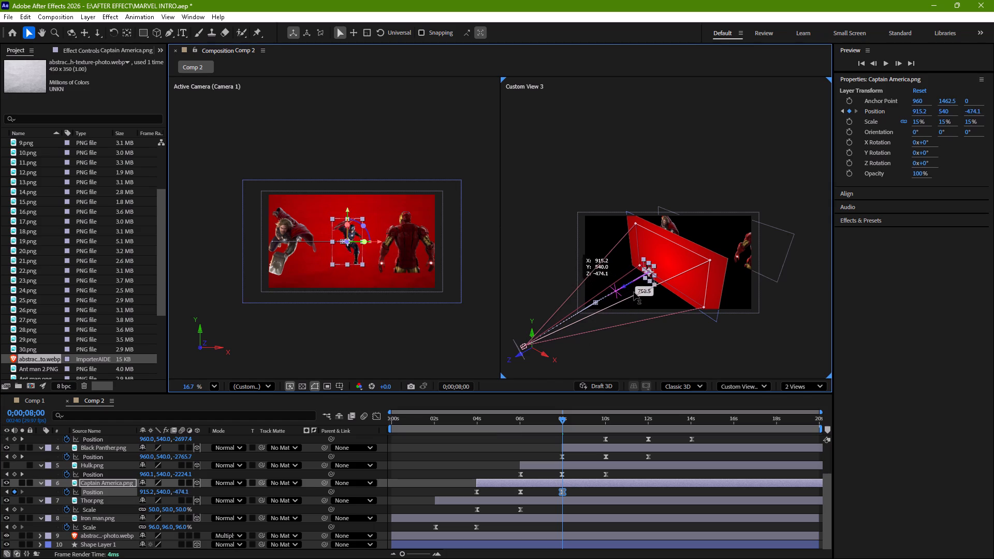
left_click_drag(634, 292, 655, 282)
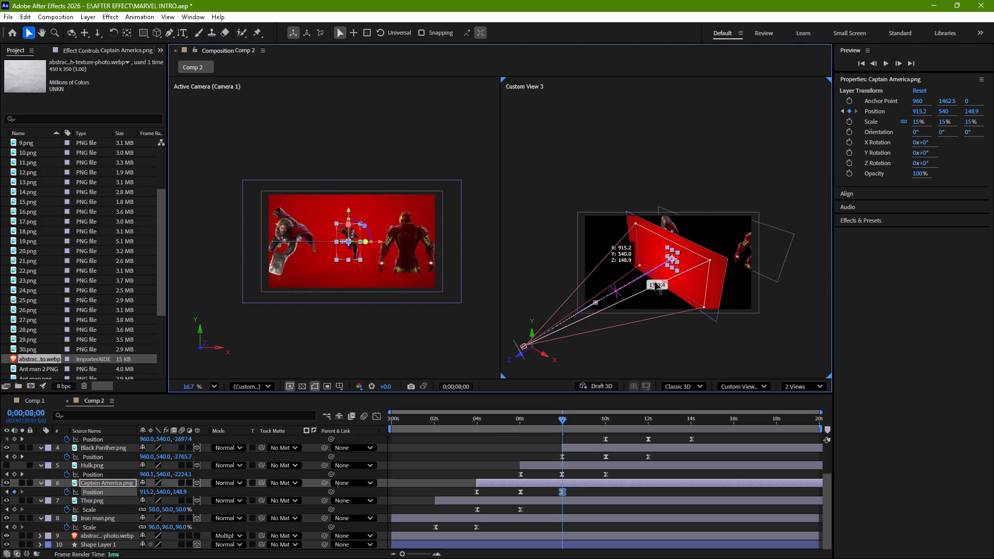
left_click_drag(655, 282, 677, 266)
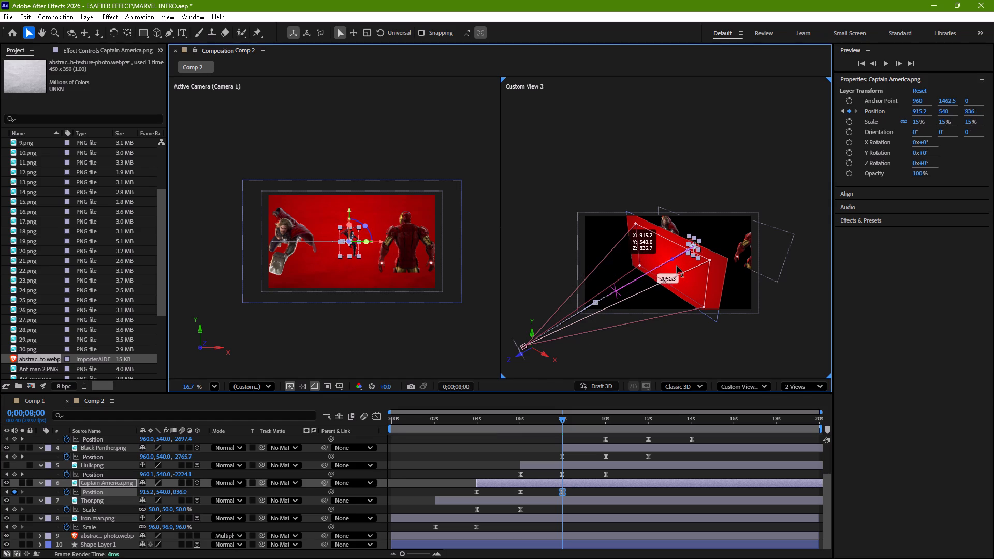
left_click_drag(677, 266, 659, 282)
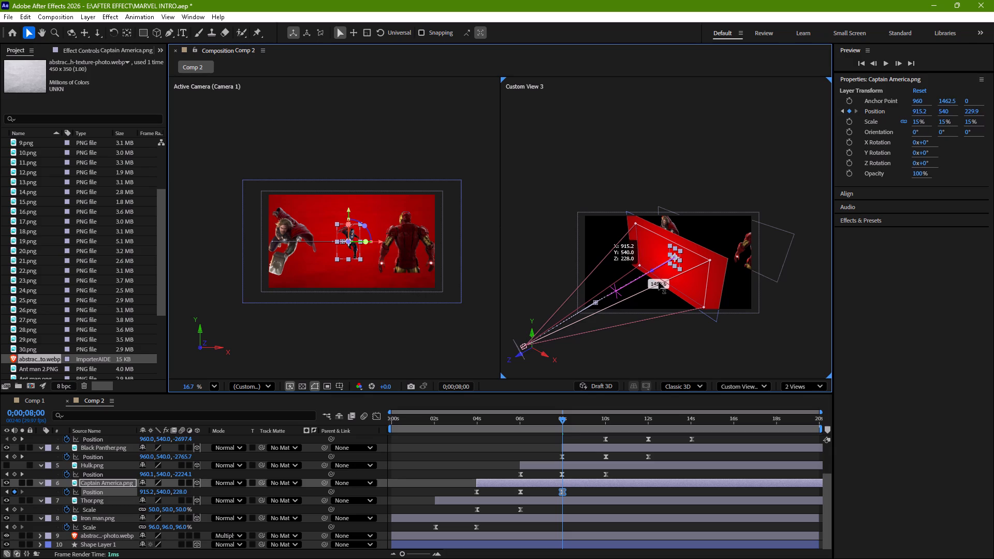
left_click_drag(659, 282, 651, 296)
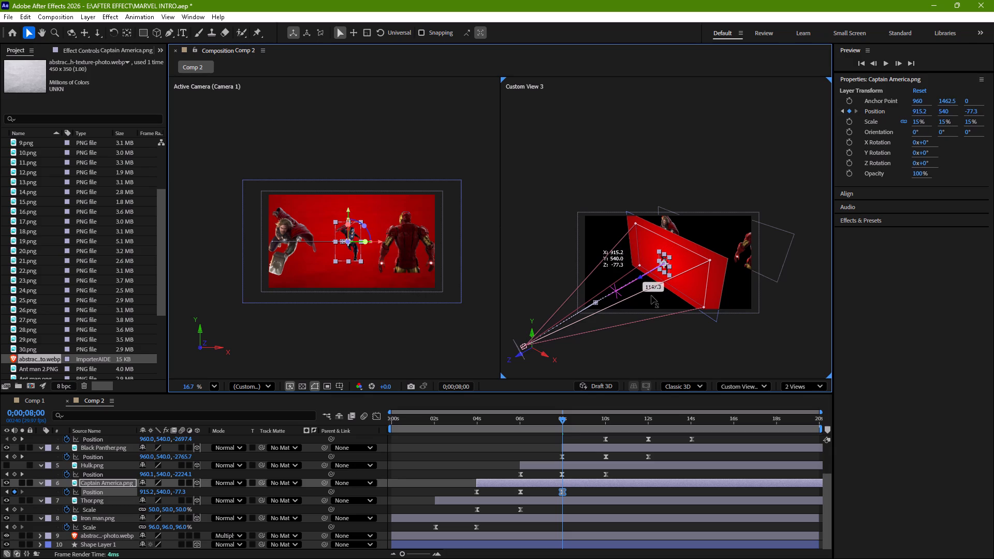
left_click_drag(651, 296, 658, 289)
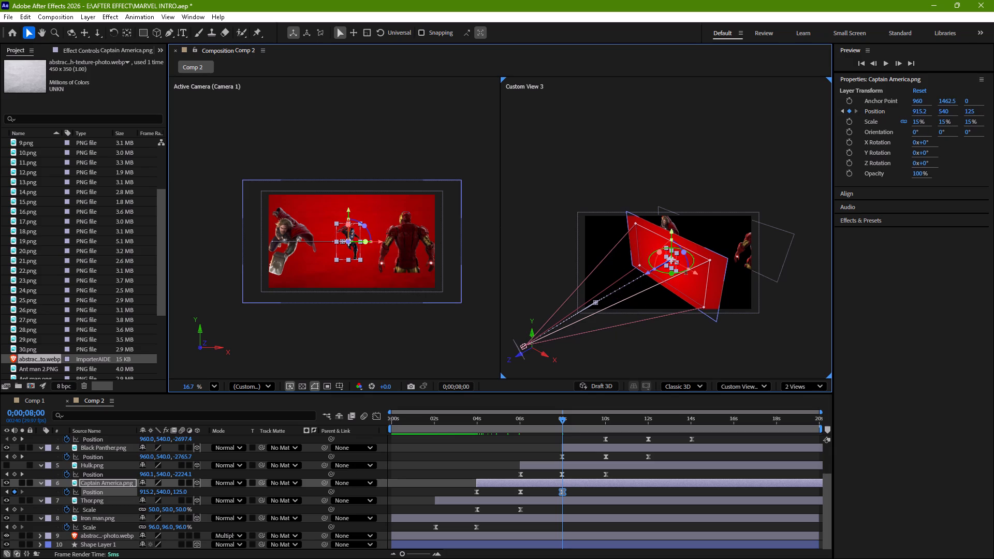
Shift Captain America.png sideways next to Thor, to an X position of about 507 at 0;00;08;00.
left_click_drag(695, 273, 667, 271)
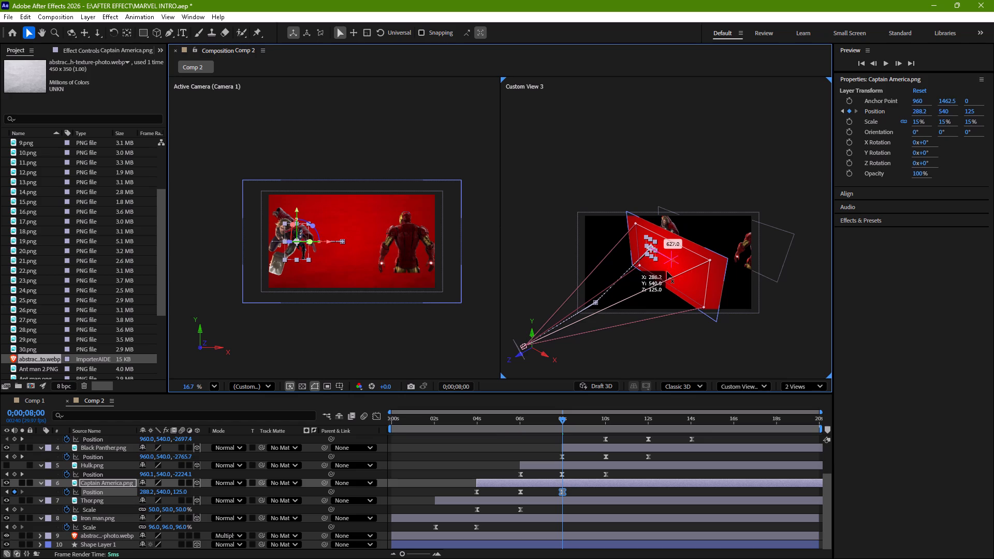
left_click_drag(667, 271, 676, 273)
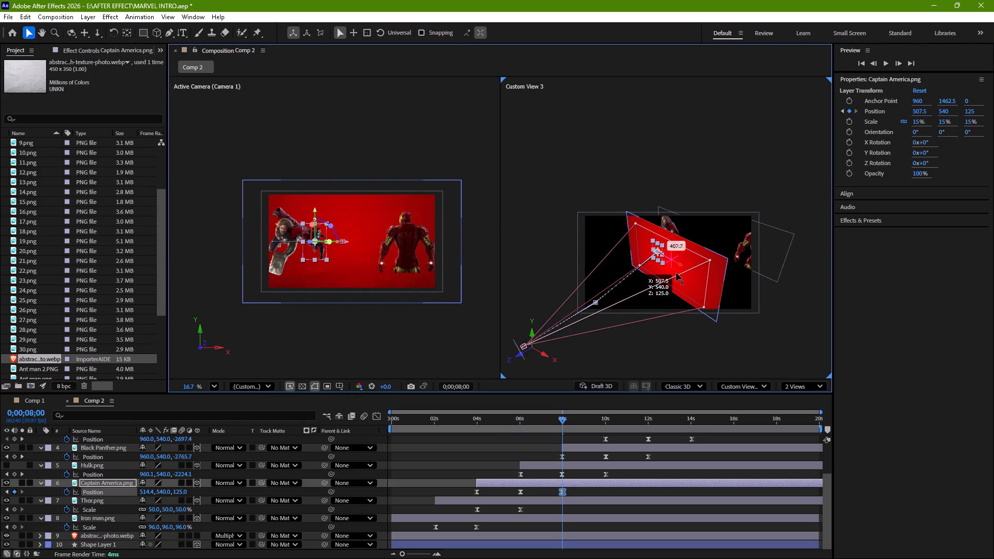
left_click_drag(676, 273, 677, 273)
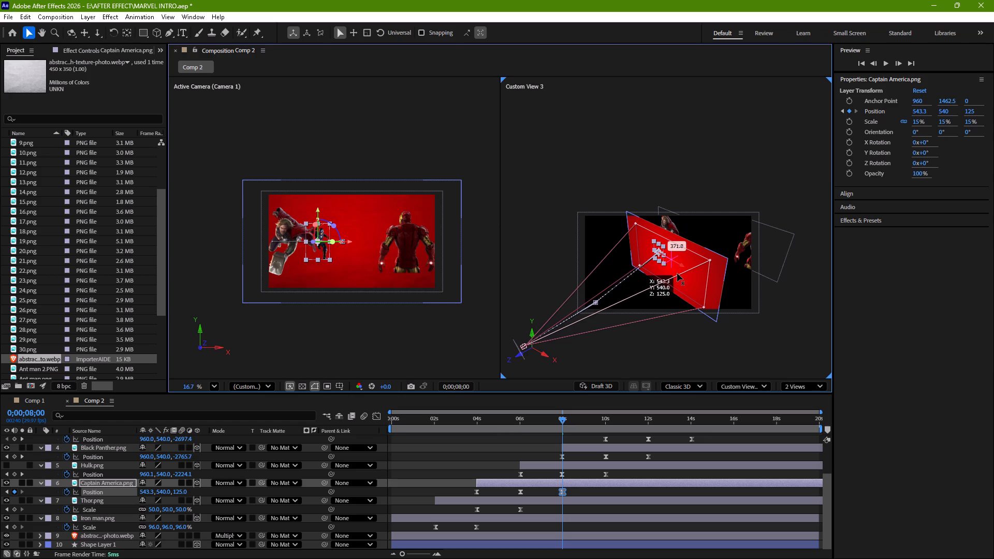
left_click_drag(677, 273, 673, 275)
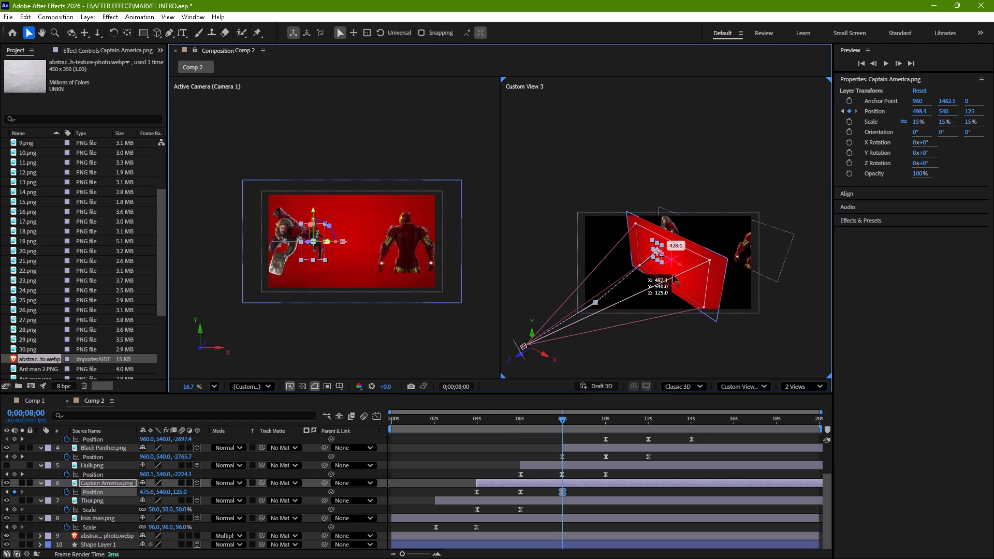
left_click_drag(673, 275, 676, 275)
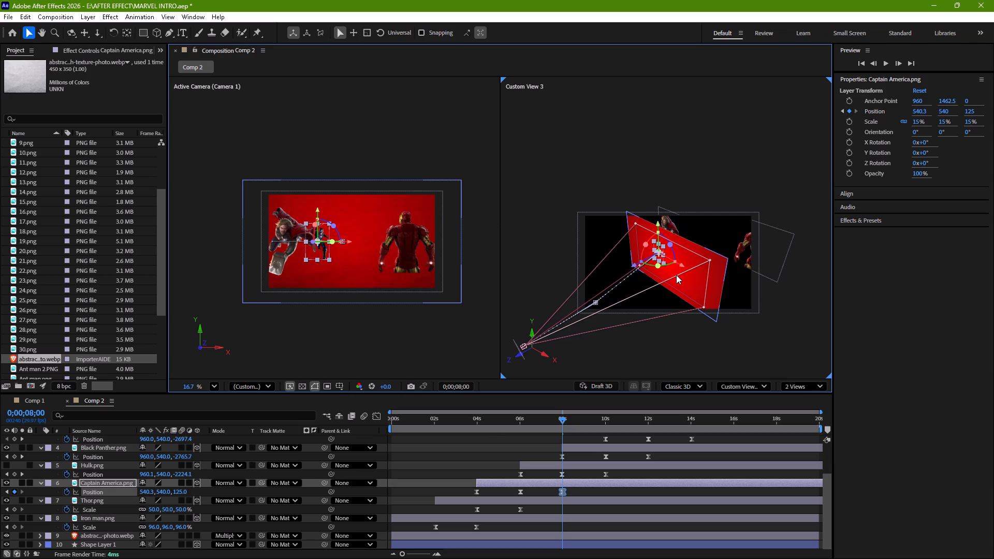
left_click(684, 266)
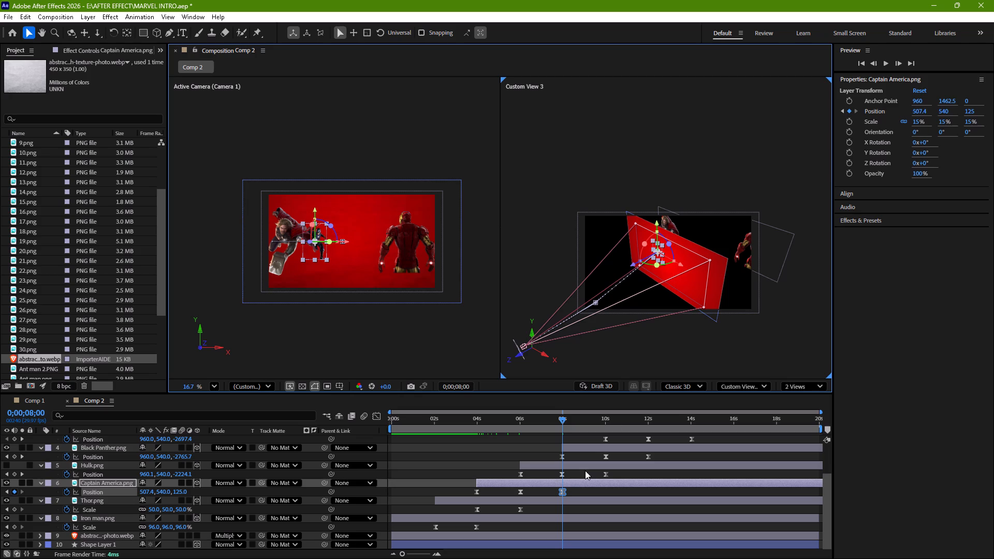
Keyframe Captain America.png's Scale at 15% at 0;00;06;02 and at 26% at 0;00;08;00.
key("s")
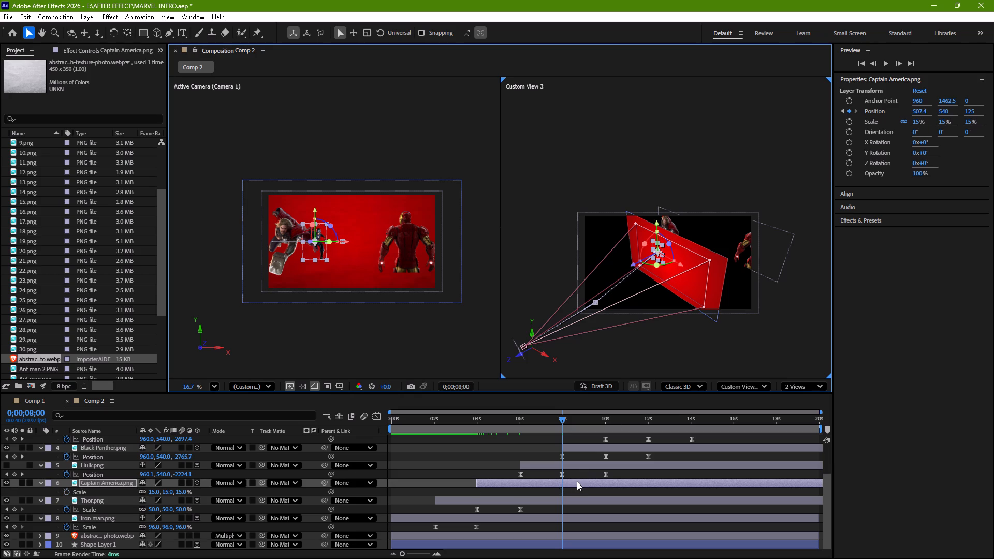
left_click_drag(561, 419, 535, 429)
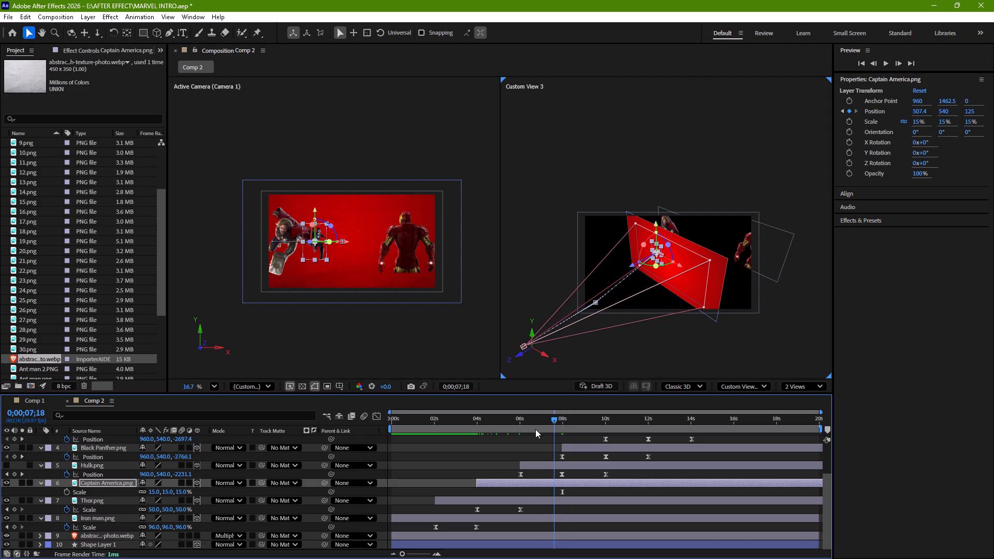
left_click_drag(535, 429, 522, 435)
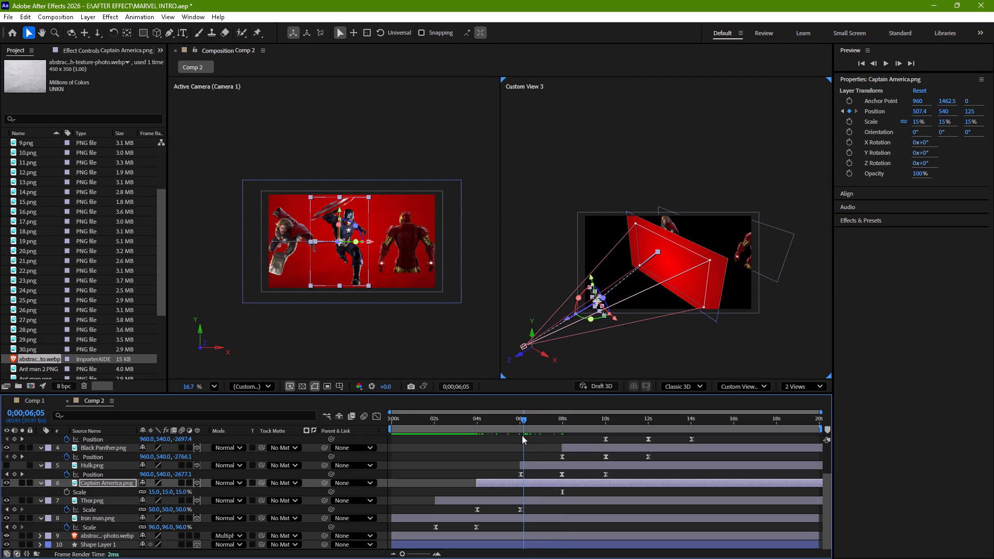
left_click_drag(522, 435, 520, 438)
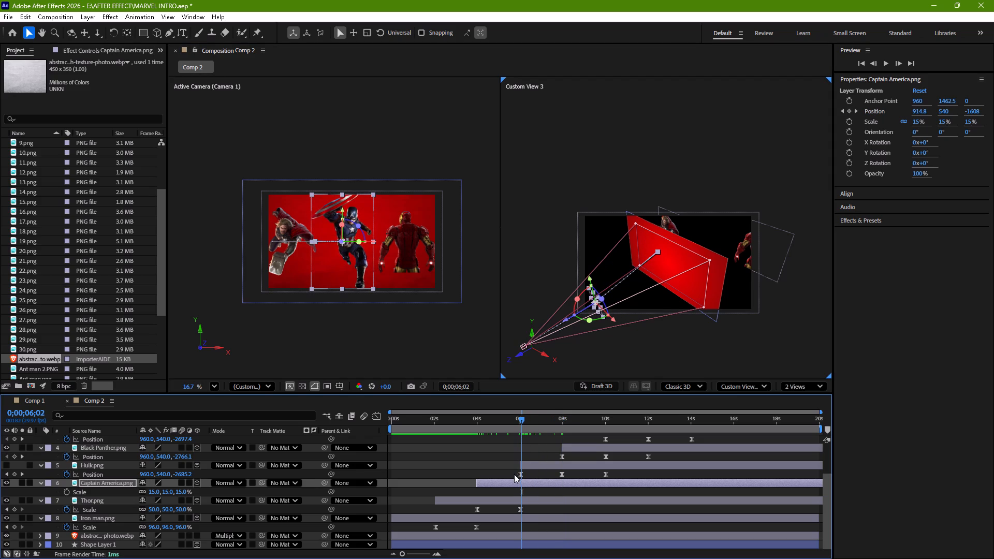
left_click(67, 492)
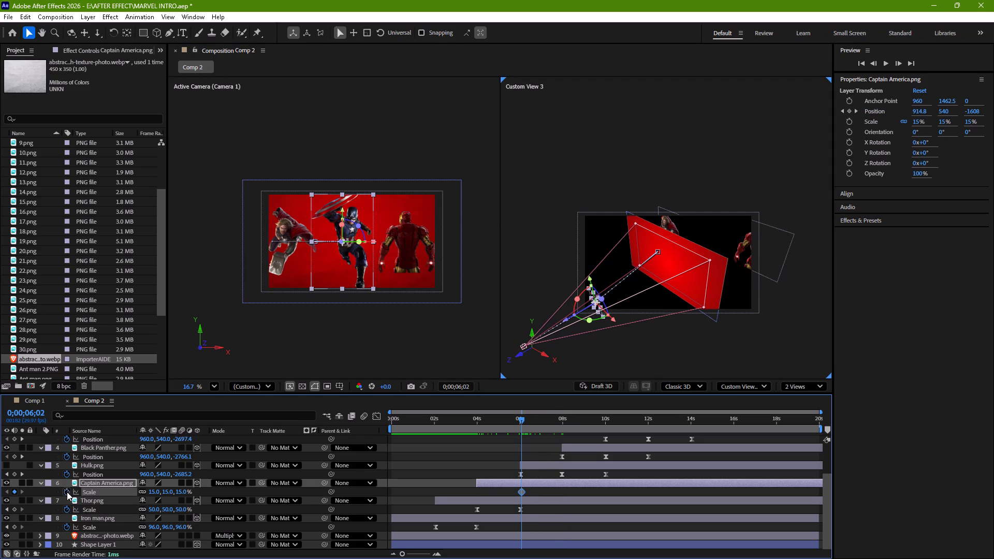
left_click_drag(521, 420, 544, 421)
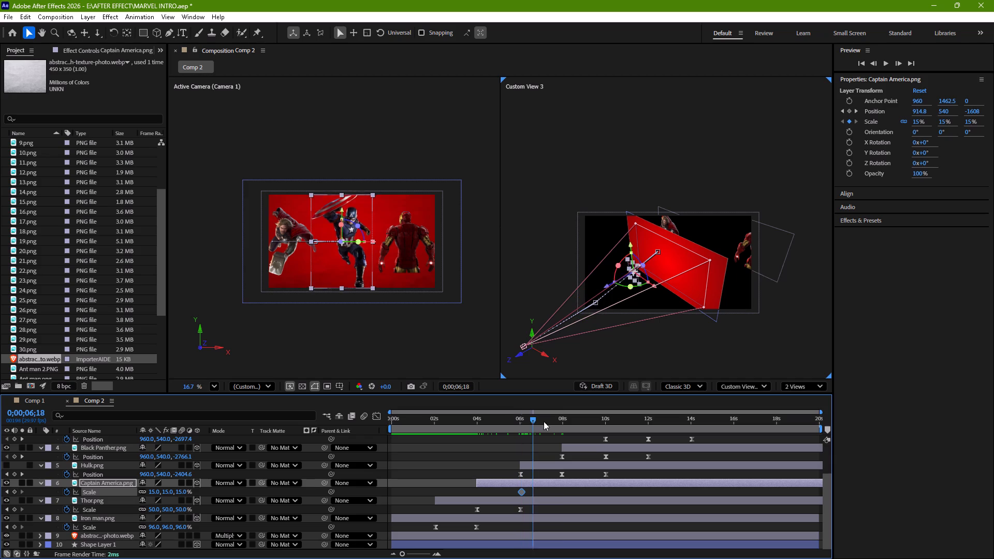
left_click_drag(544, 421, 563, 424)
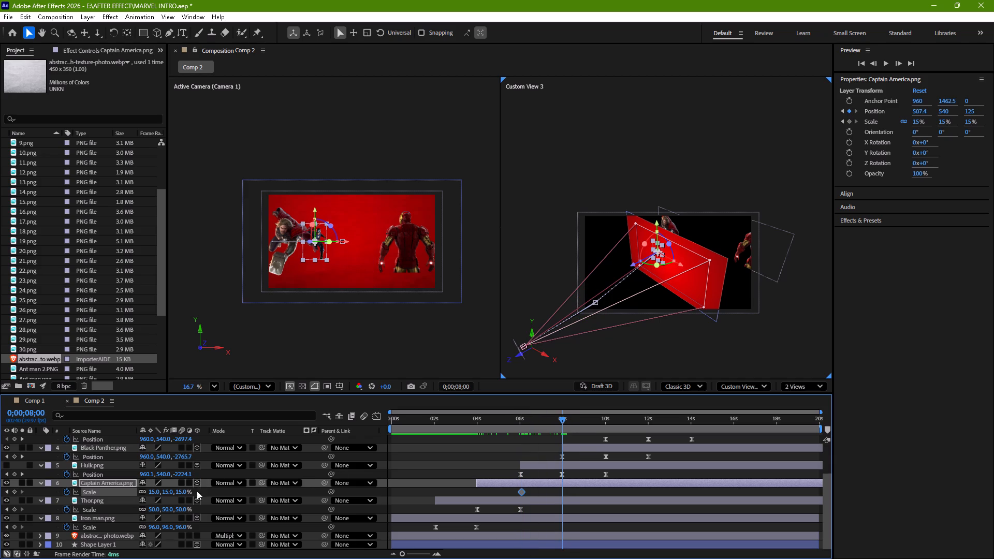
left_click_drag(182, 493, 199, 493)
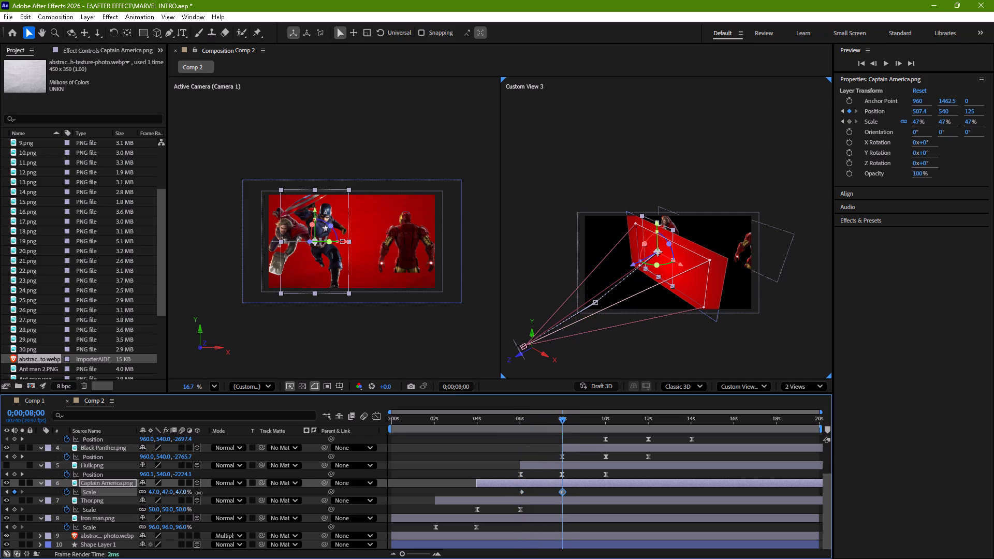
left_click_drag(199, 493, 192, 494)
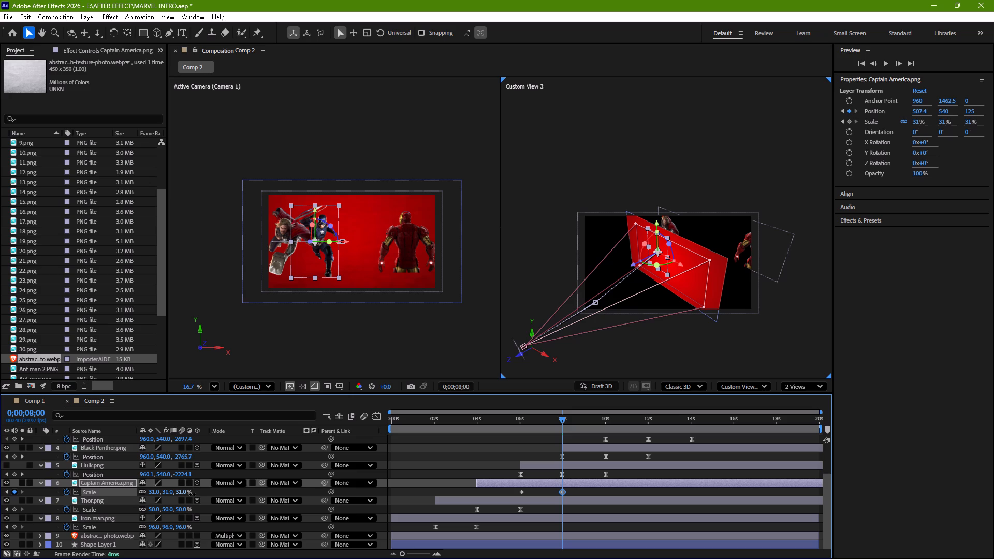
left_click_drag(192, 494, 189, 494)
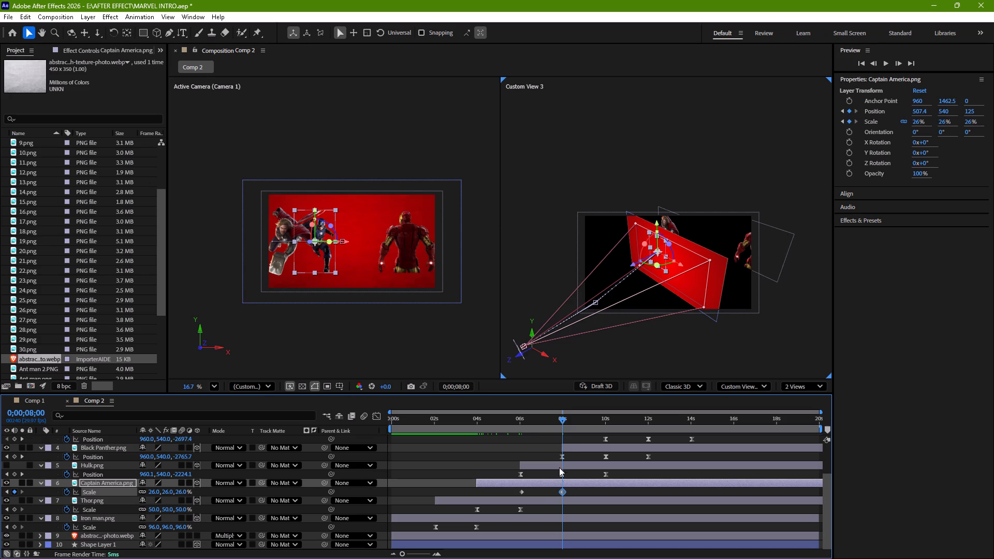
Easy Ease both Captain America.png Scale keyframes and reshape their speed graph to an early peak with a long slowdown.
left_click_drag(575, 491, 516, 498)
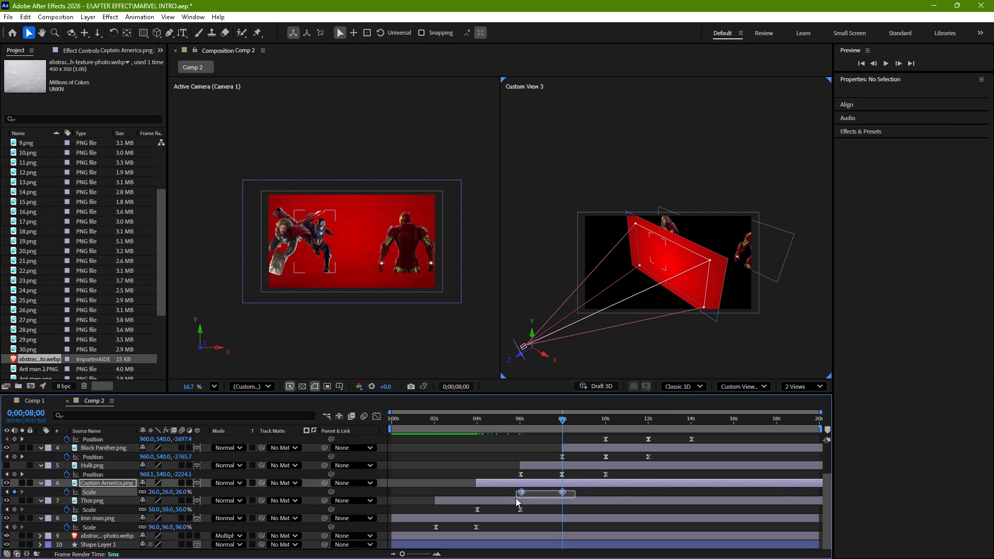
left_click_drag(516, 498, 515, 498)
key("F9")
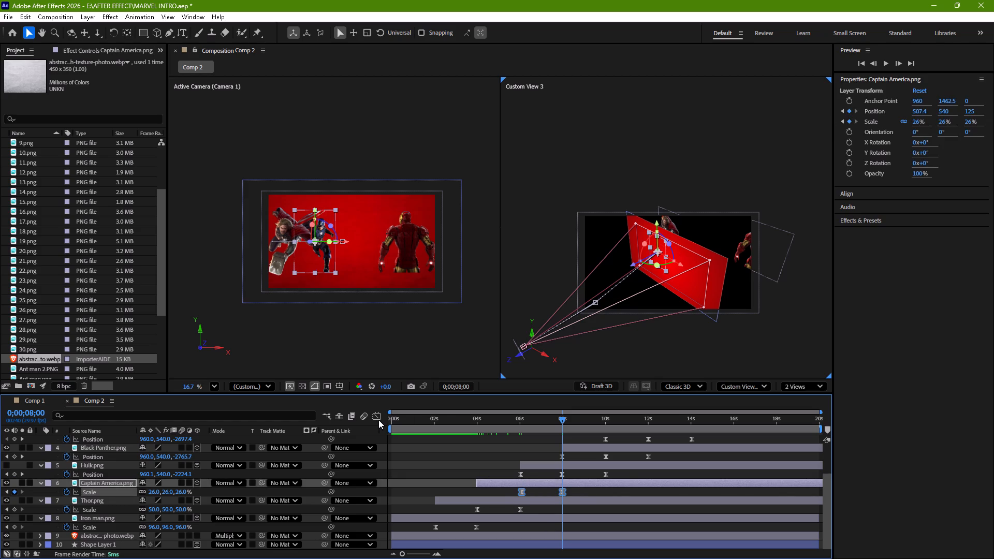
left_click(378, 420)
left_click_drag(581, 508, 557, 532)
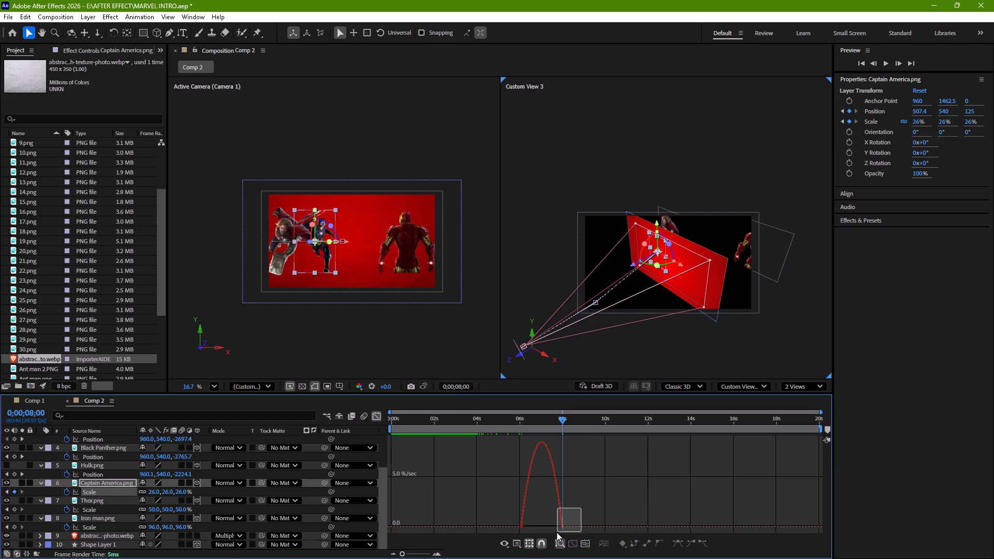
left_click_drag(557, 532, 552, 534)
left_click_drag(556, 526, 540, 527)
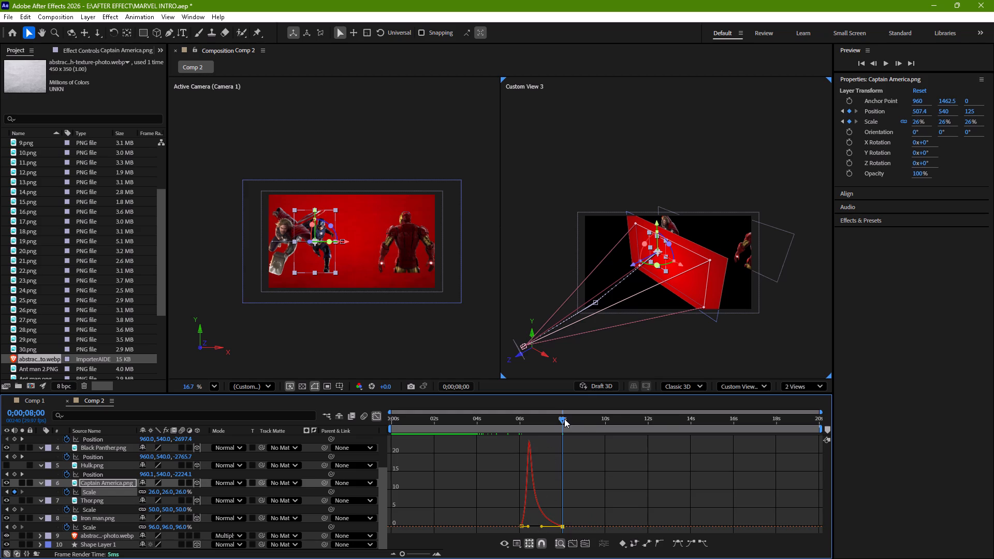
left_click_drag(563, 420, 513, 444)
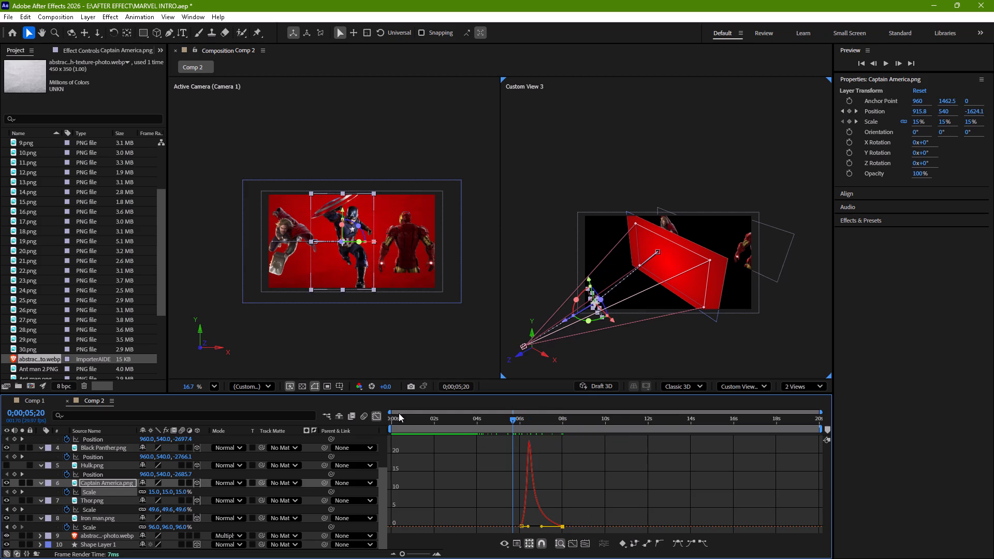
left_click(372, 416)
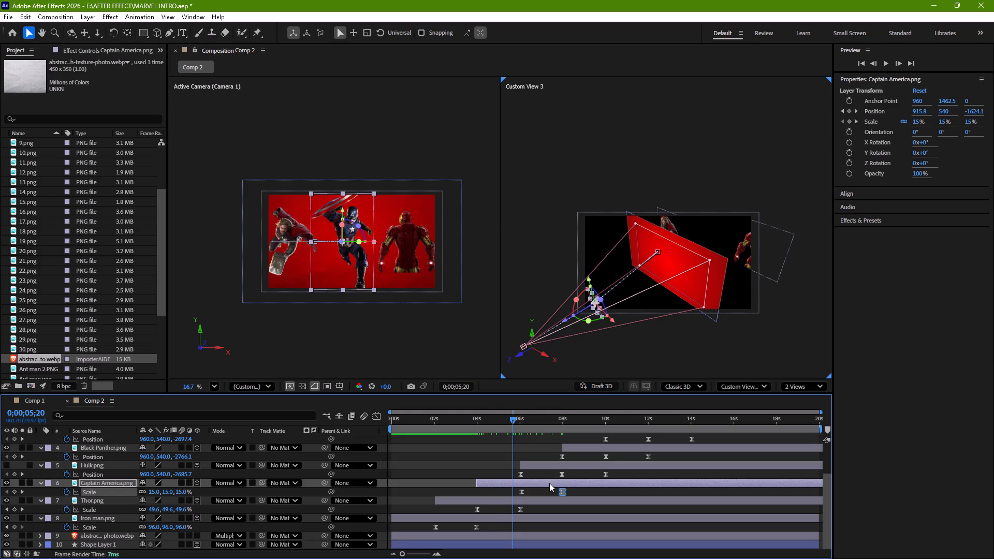
Shift Captain America.png closer to Thor, to an X position of about 422 at 0;00;08;00, and preview the move.
key("p")
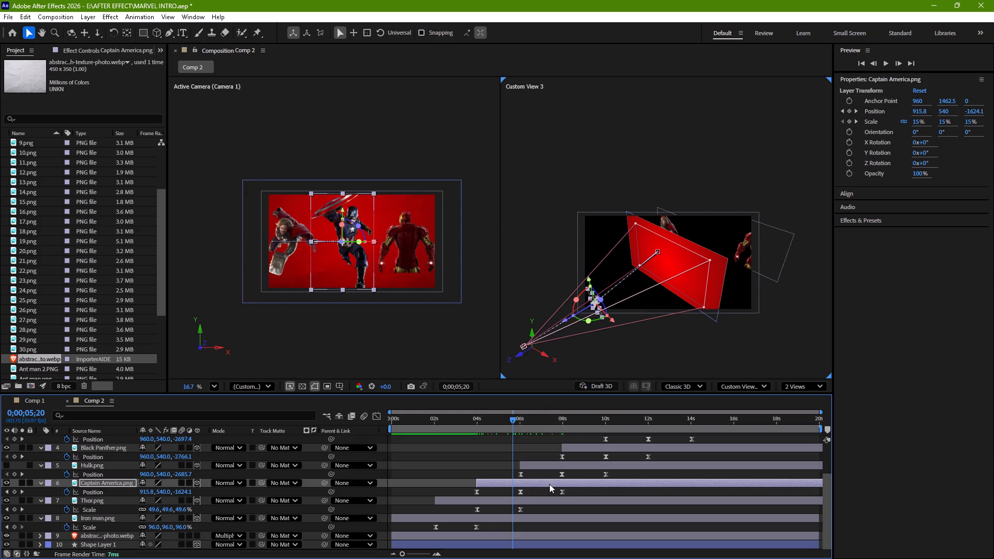
left_click(564, 480)
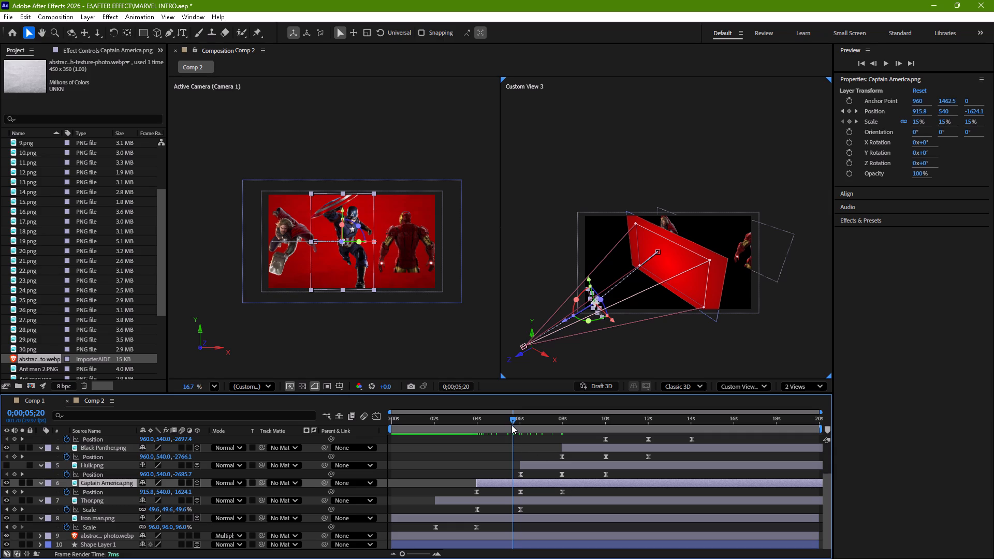
left_click_drag(511, 424, 561, 434)
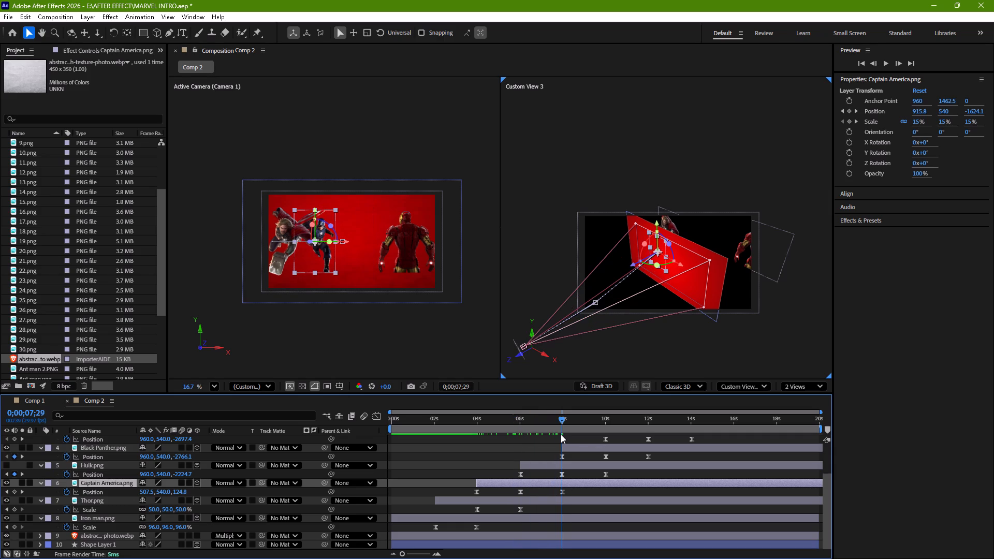
left_click_drag(561, 434, 561, 434)
left_click(572, 480)
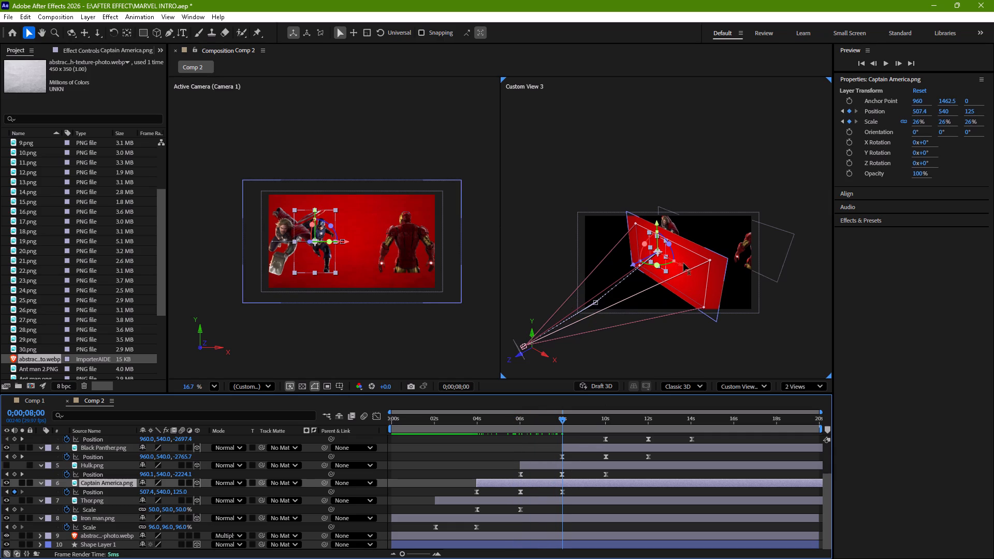
left_click_drag(681, 263, 678, 264)
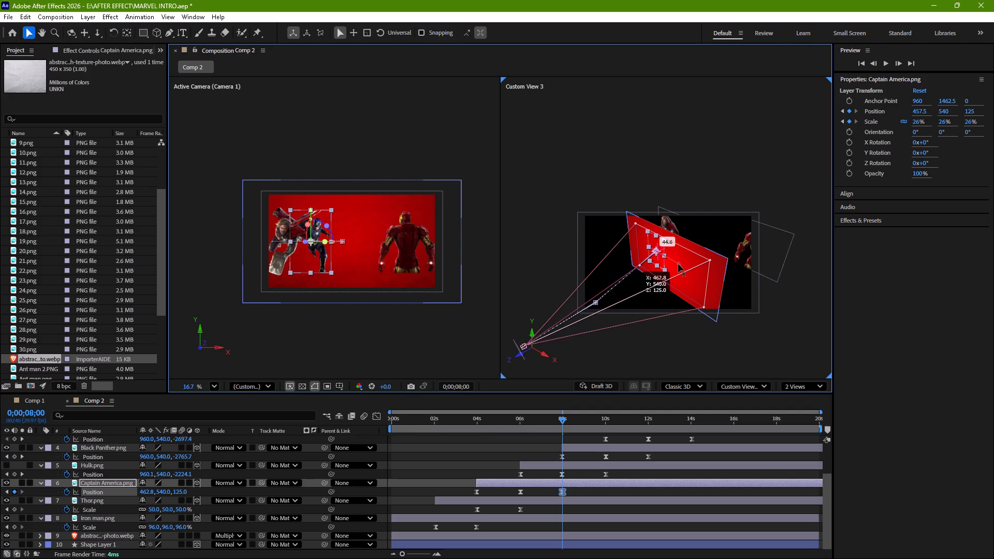
left_click_drag(678, 264, 669, 270)
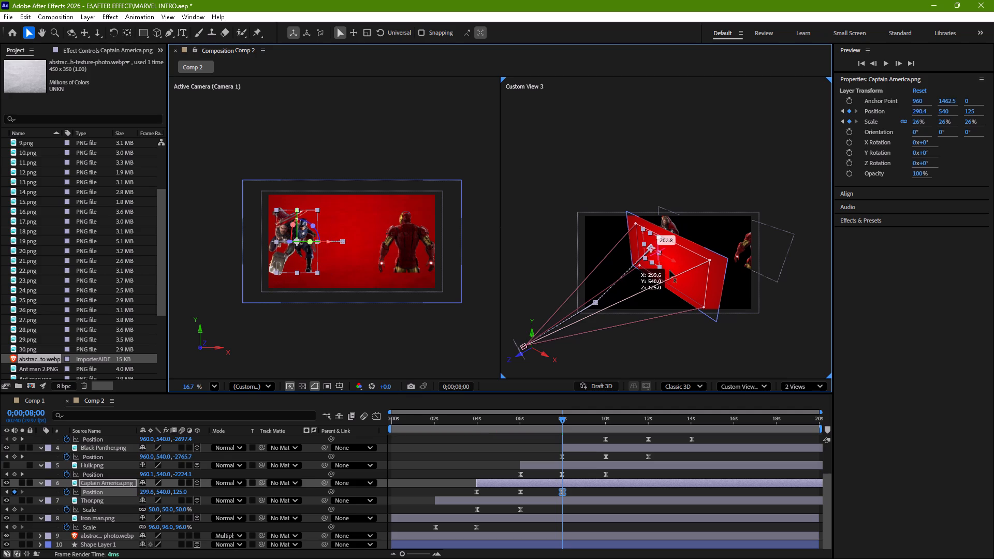
left_click_drag(669, 270, 673, 271)
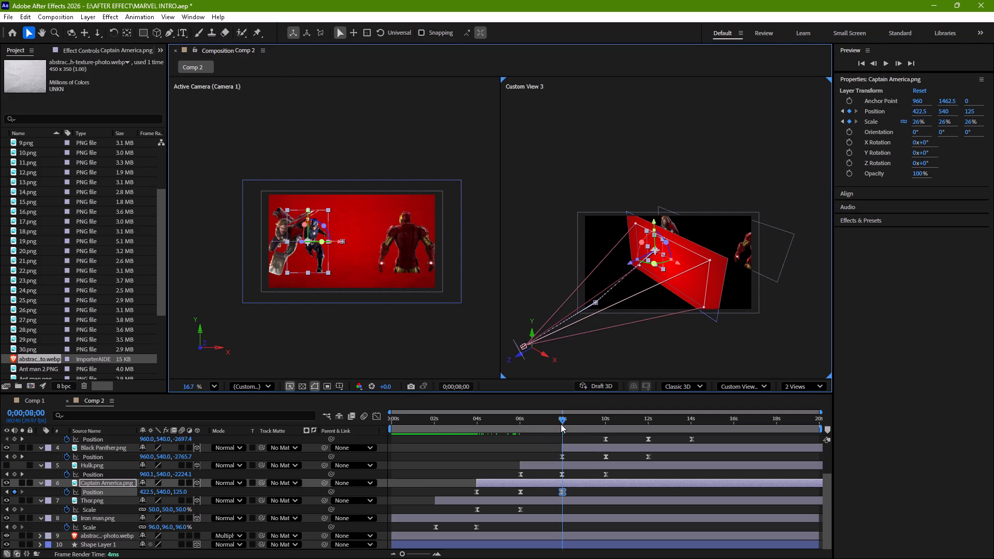
left_click_drag(560, 419, 515, 433)
key("space")
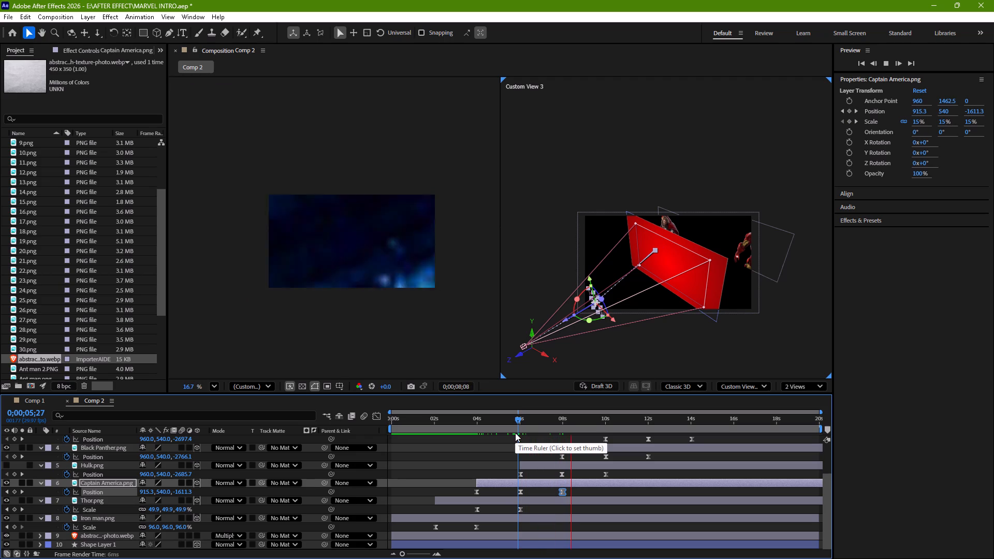
key("space")
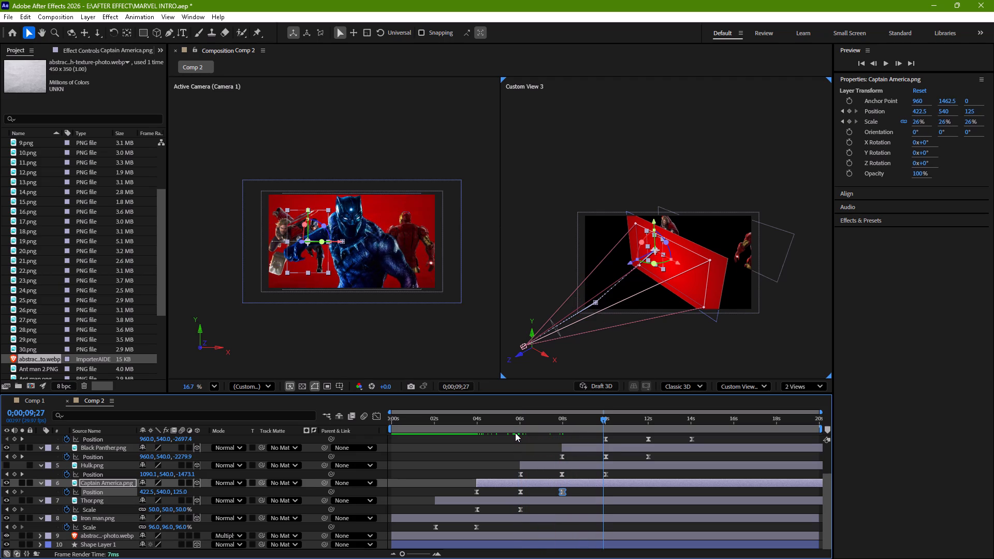
Find the Auto Color effect and apply it to Black Panther.png.
left_click(593, 466)
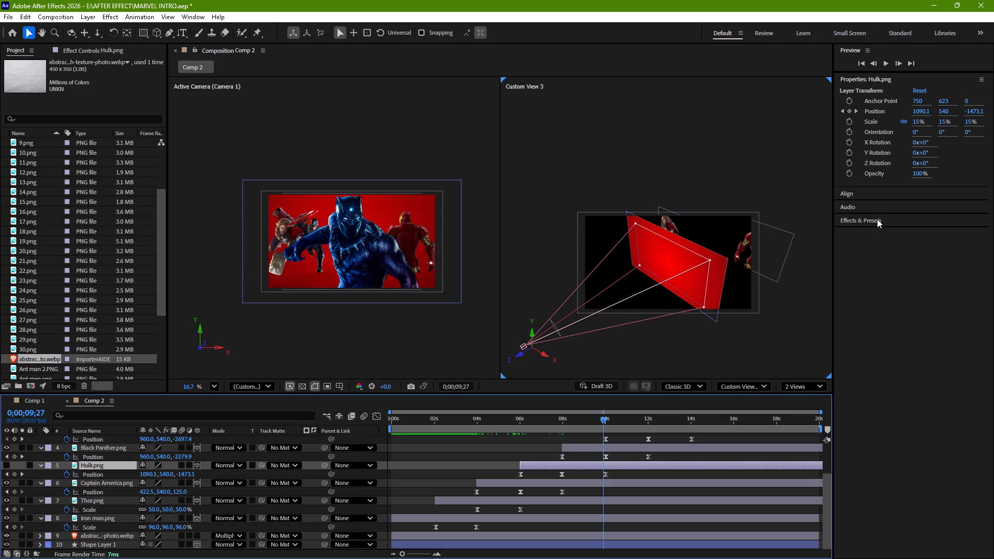
left_click(877, 219)
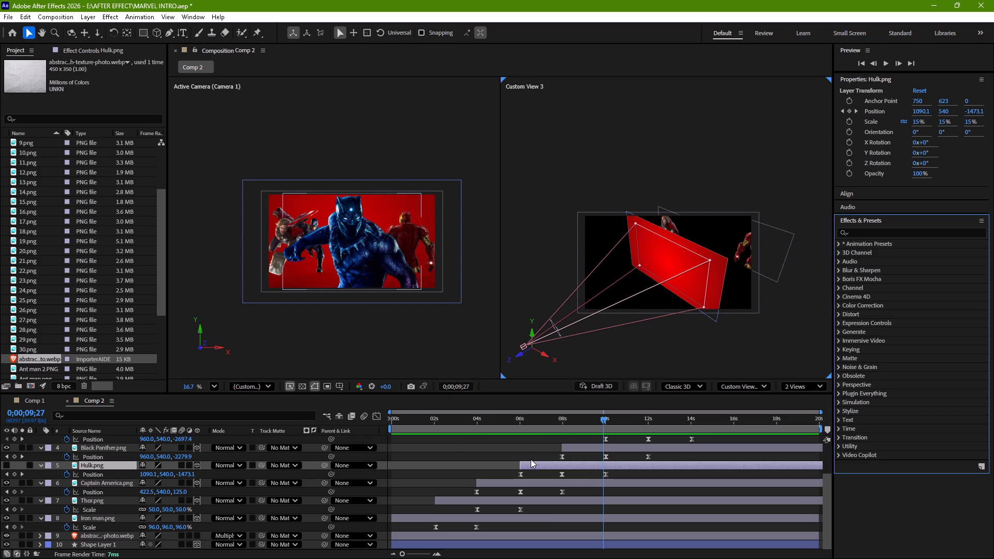
left_click(568, 448)
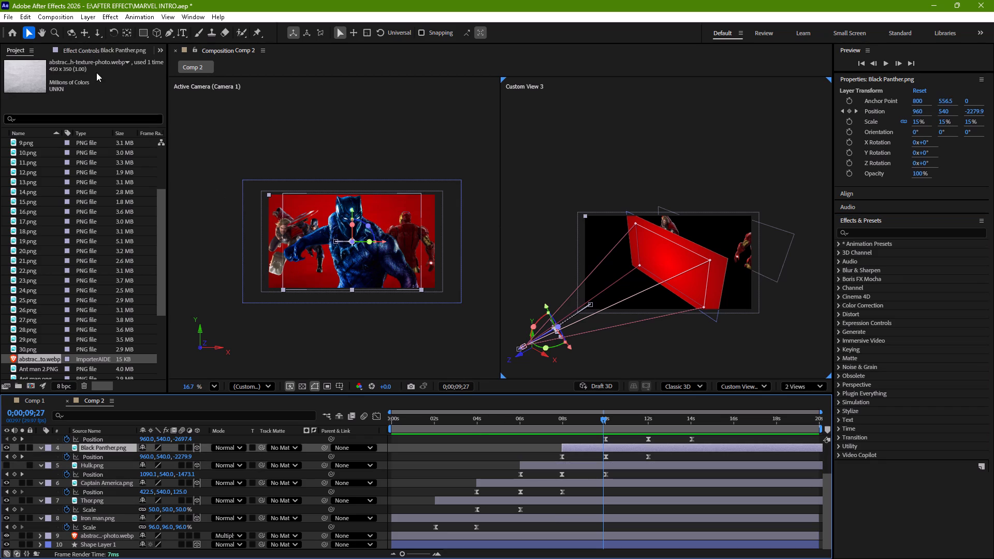
left_click(89, 52)
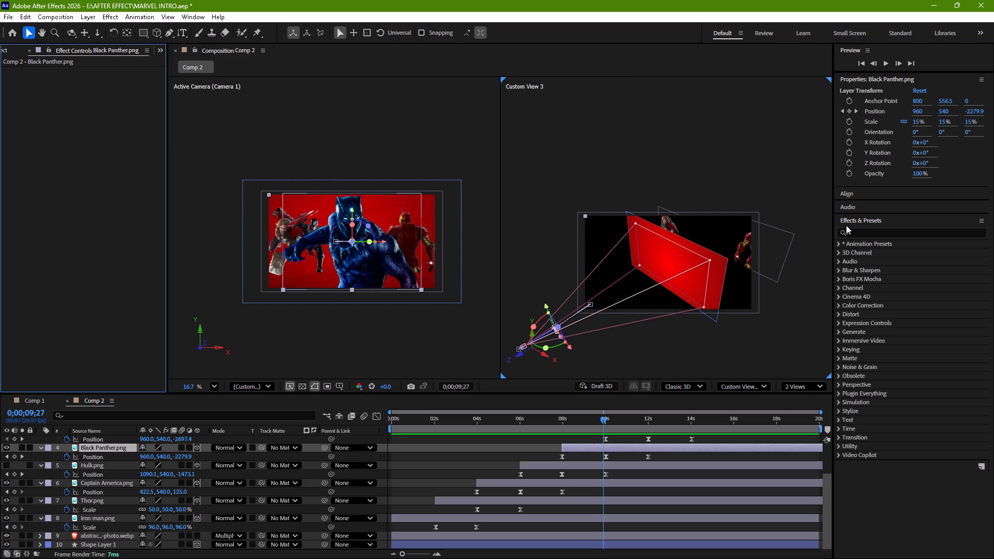
left_click(862, 231)
type("auto")
left_click_drag(884, 313, 662, 448)
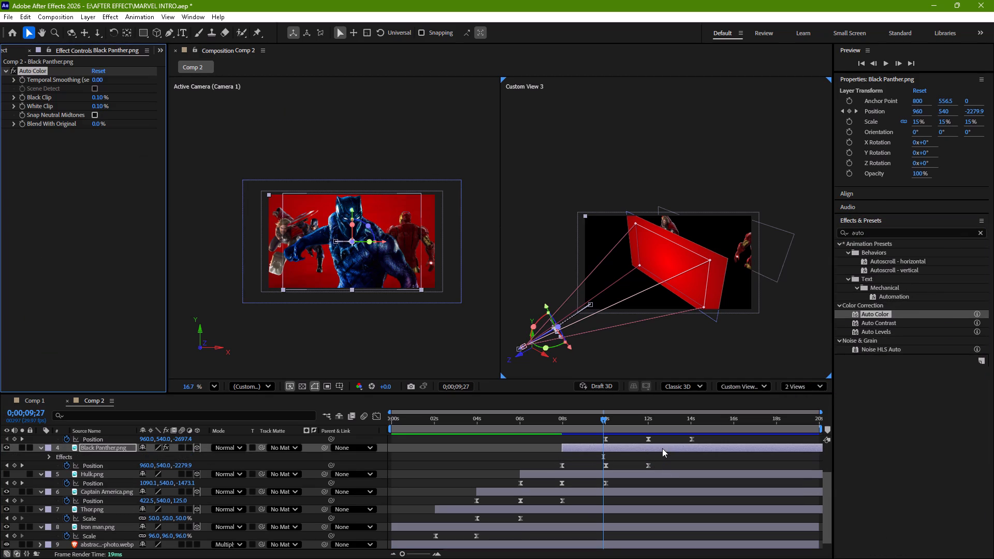
Add Brightness & Contrast to Black Panther.png with Brightness at -13 and Contrast at 39.
left_click_drag(869, 232, 792, 258)
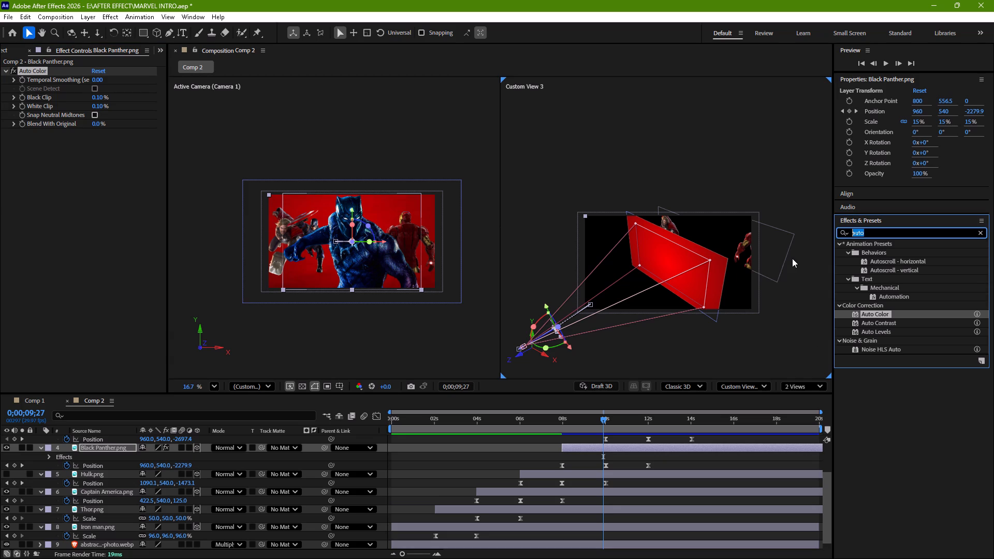
type("bri")
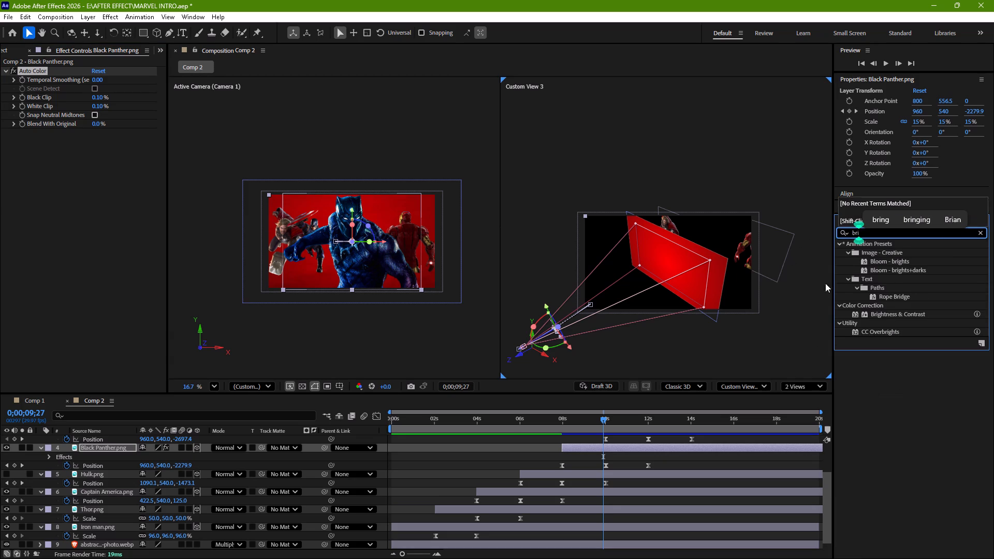
left_click_drag(899, 315, 725, 443)
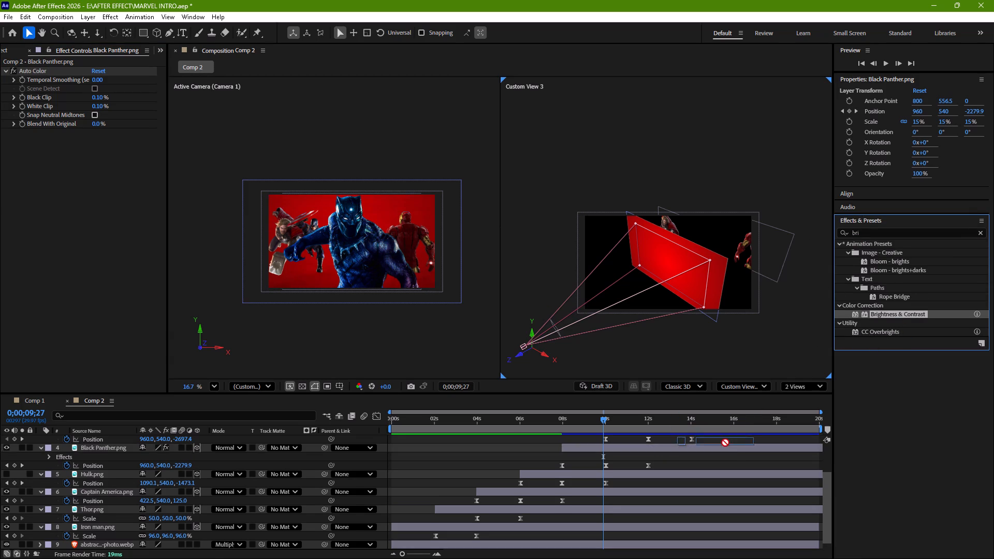
left_click_drag(725, 443, 732, 452)
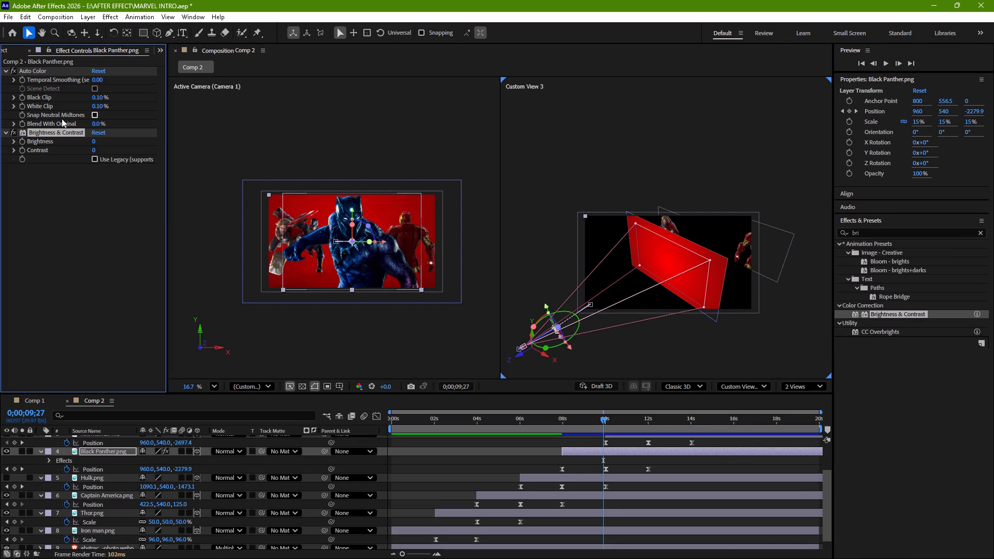
left_click_drag(93, 143, 87, 144)
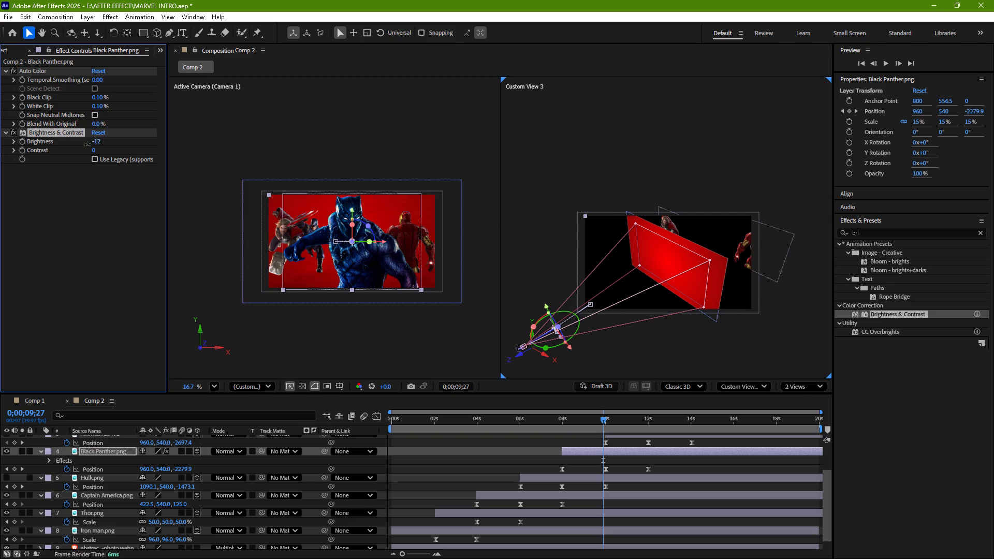
left_click_drag(87, 144, 81, 148)
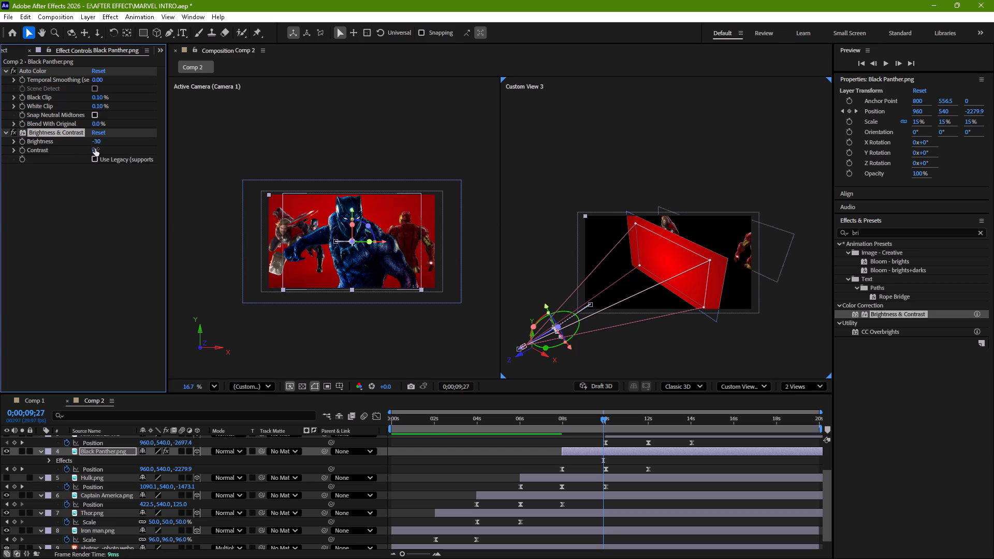
left_click_drag(95, 149, 118, 151)
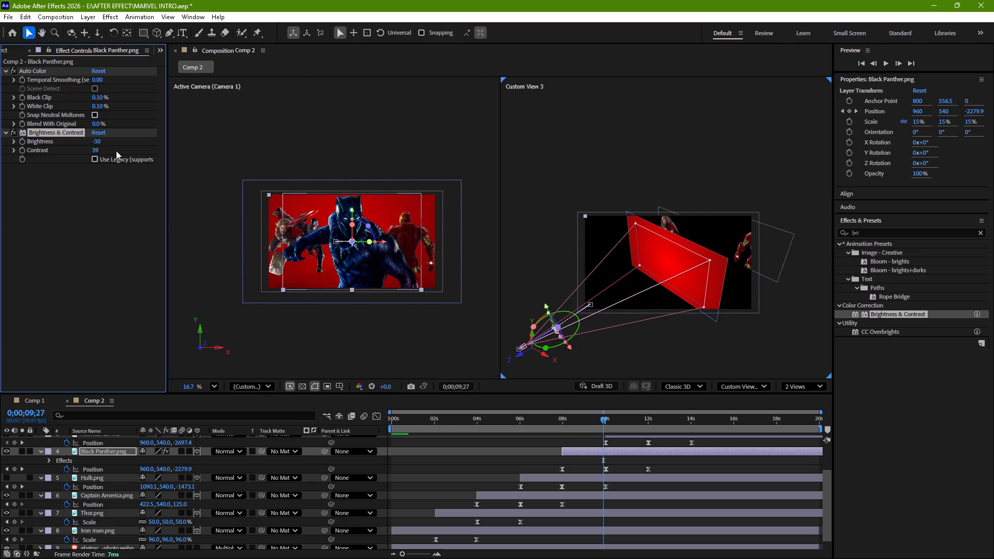
left_click_drag(95, 142, 98, 144)
left_click_drag(98, 144, 106, 144)
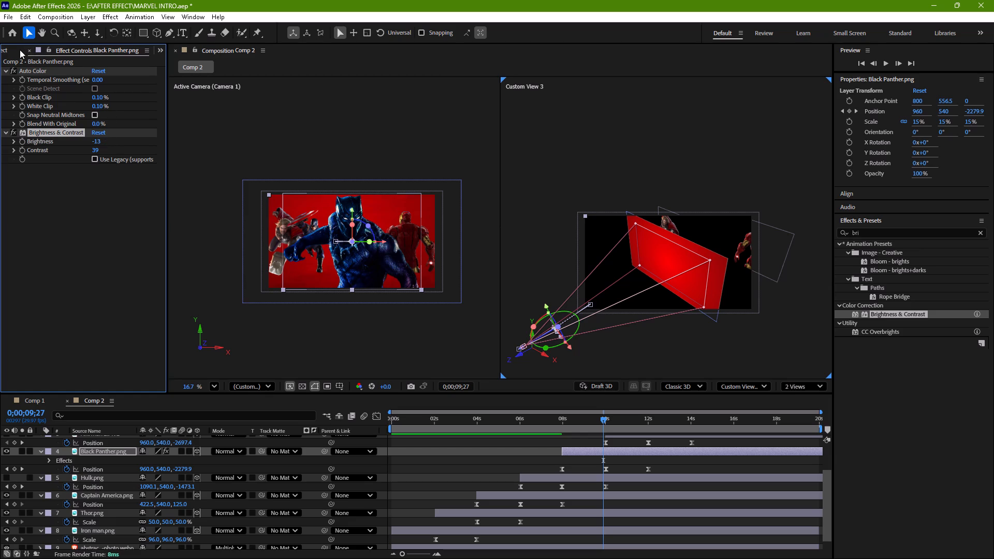
left_click(9, 50)
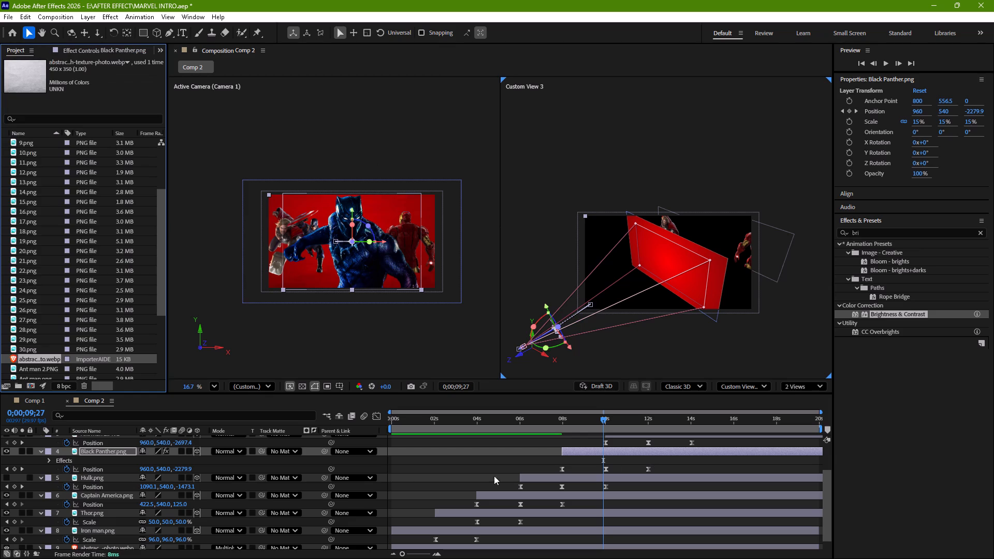
Make Hulk.png visible again and delete its last Position keyframe, near 0;00;10;00.
left_click(4, 477)
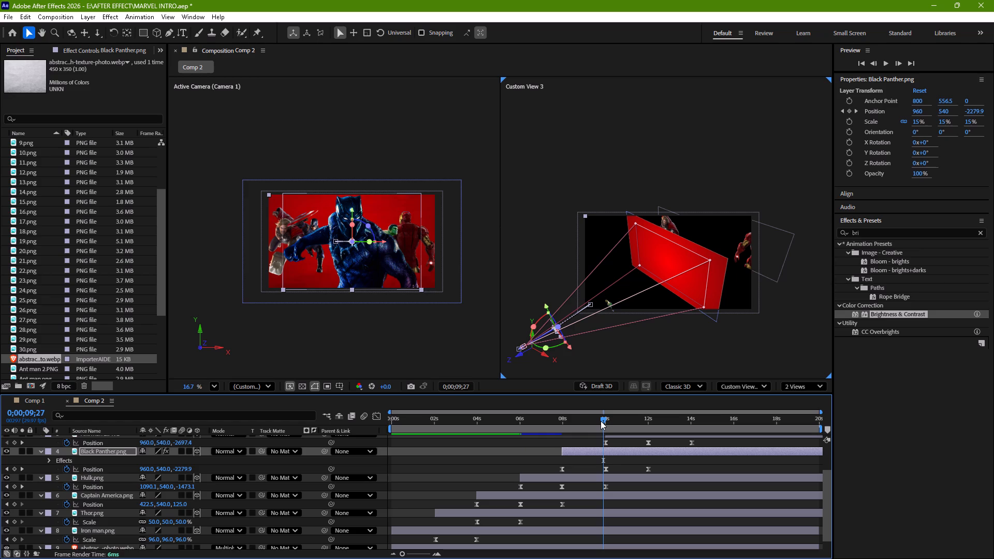
left_click_drag(601, 421, 518, 438)
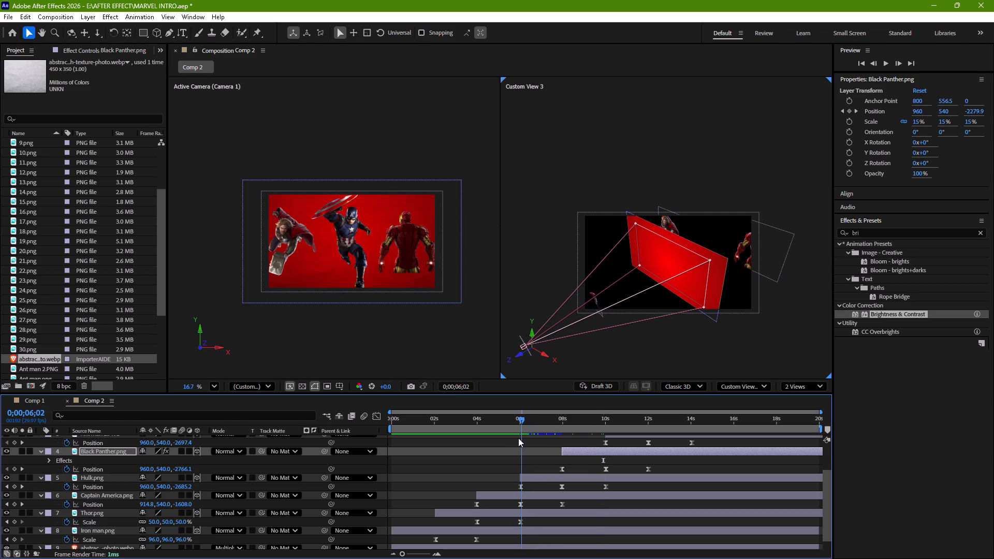
left_click_drag(518, 438, 554, 446)
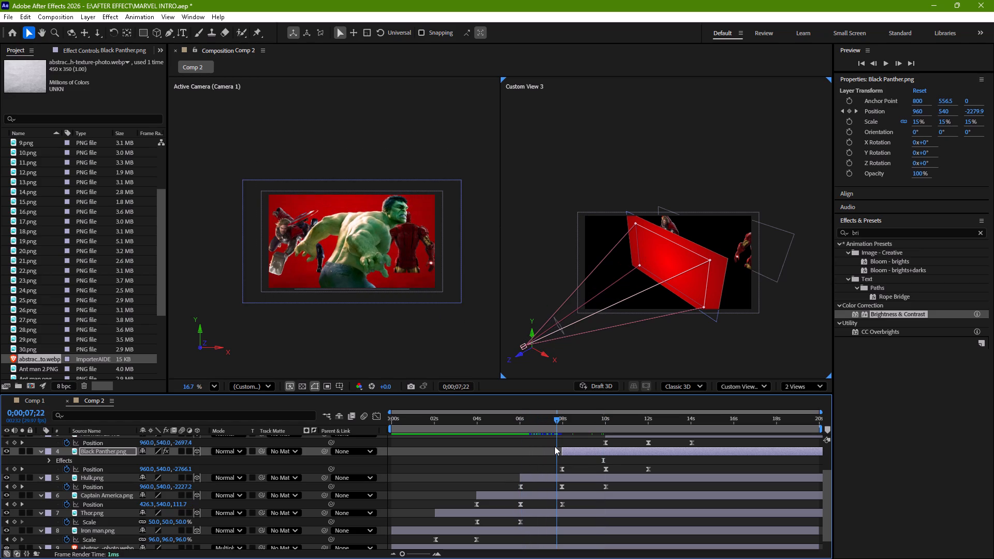
left_click_drag(554, 446, 559, 447)
left_click(589, 478)
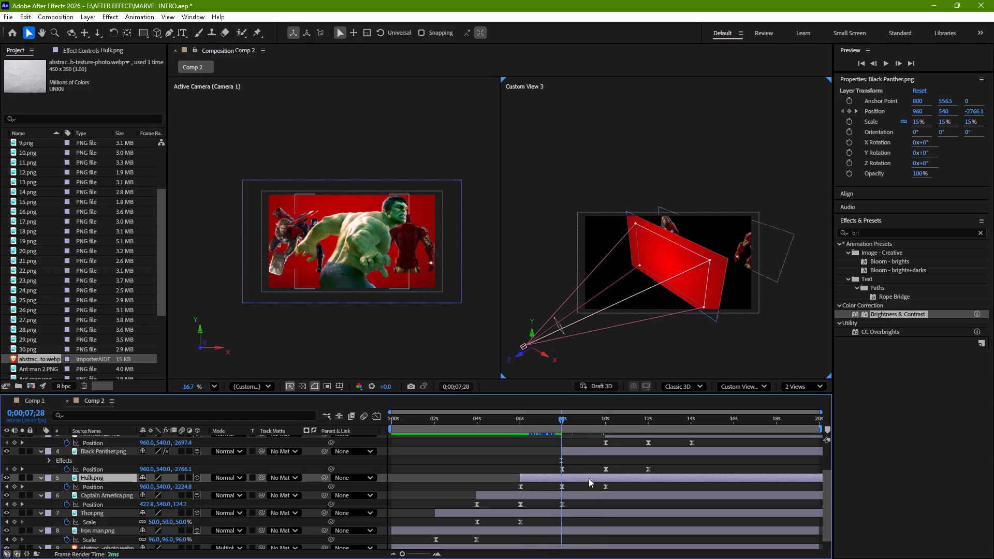
left_click(562, 420)
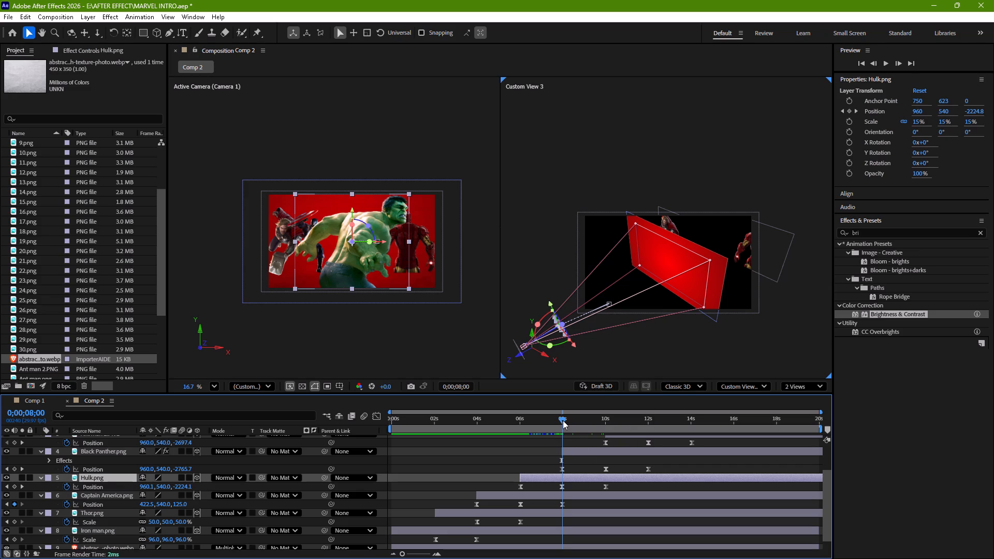
left_click(606, 483)
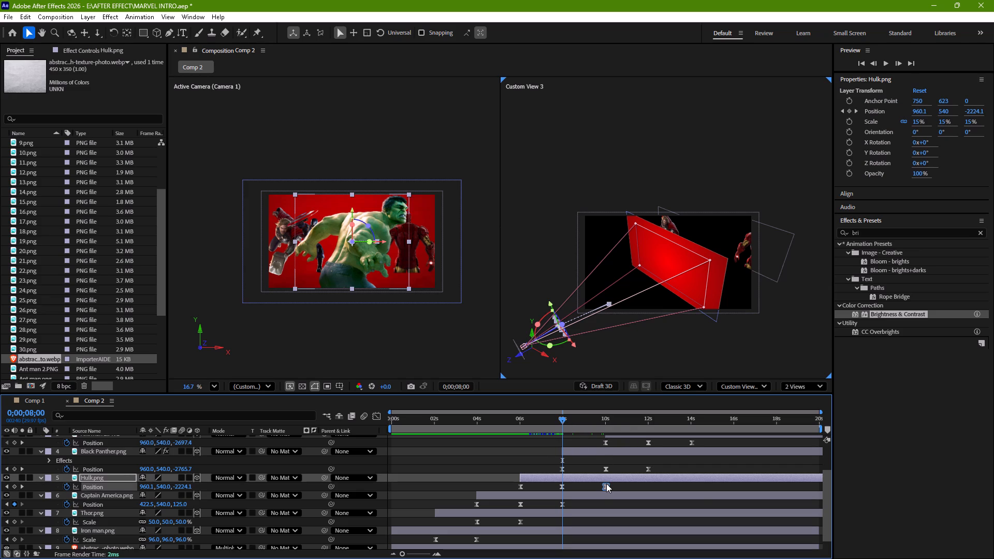
key("Delete")
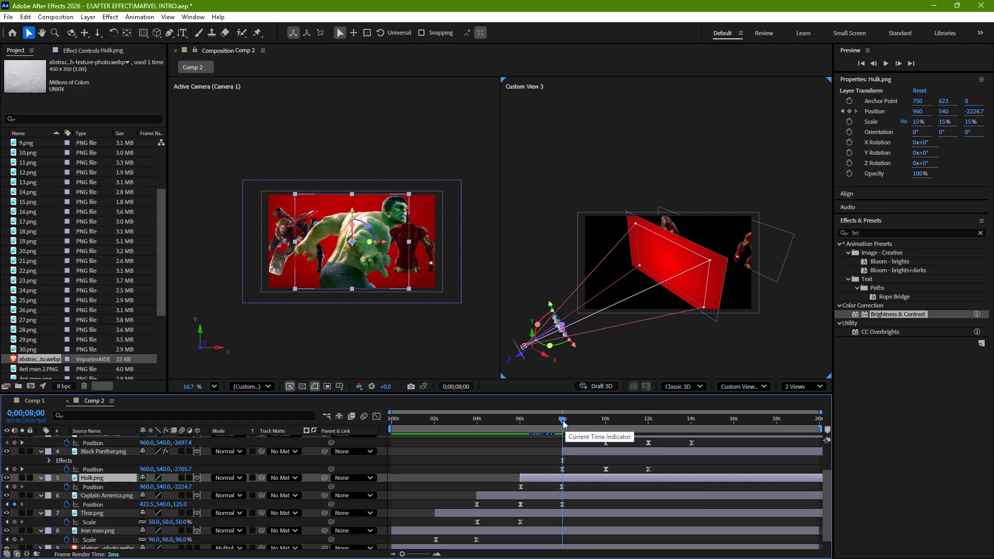
At 0;00;10;01, hide Black Panther.png, Ant man 2.PNG and Black Widow.png for a clear view of Hulk.png.
left_click_drag(563, 420, 607, 425)
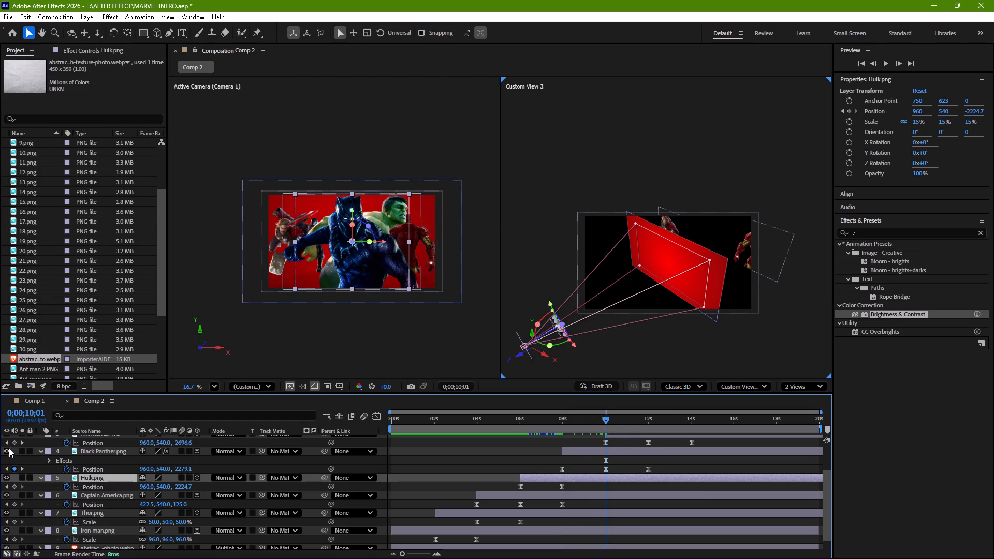
left_click(9, 448)
scroll(9, 448, "up", 1)
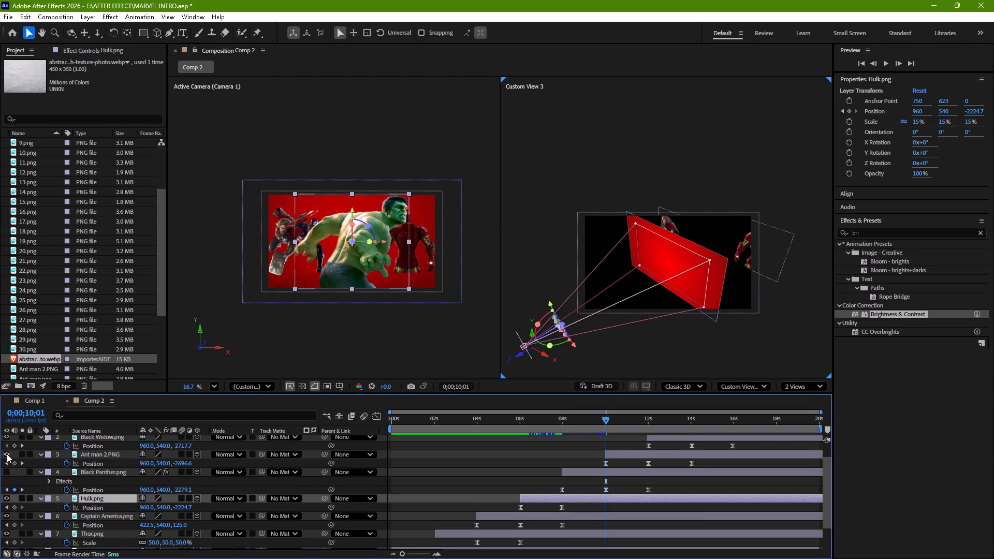
left_click(6, 454)
scroll(6, 454, "up", 1)
left_click(6, 454)
scroll(6, 454, "up", 2)
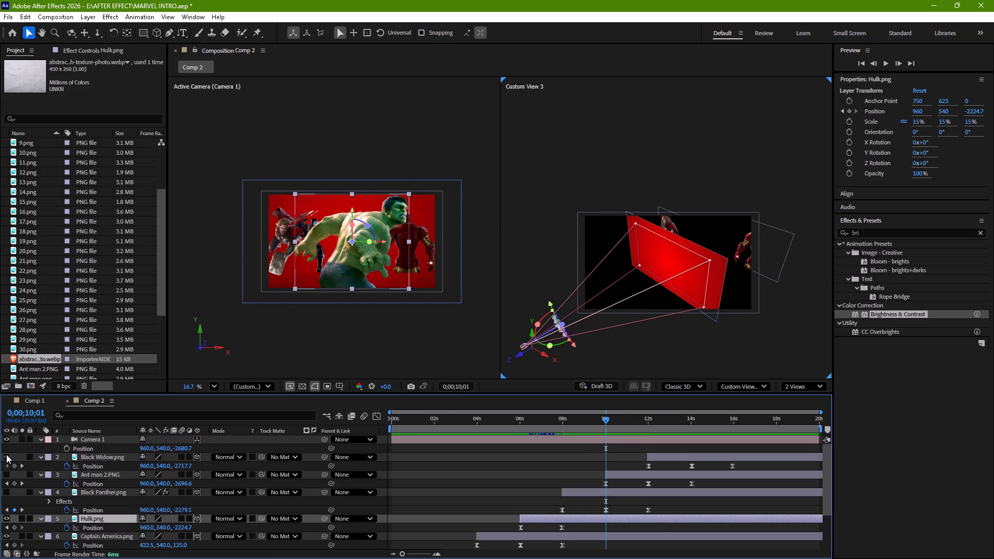
scroll(6, 454, "down", 2)
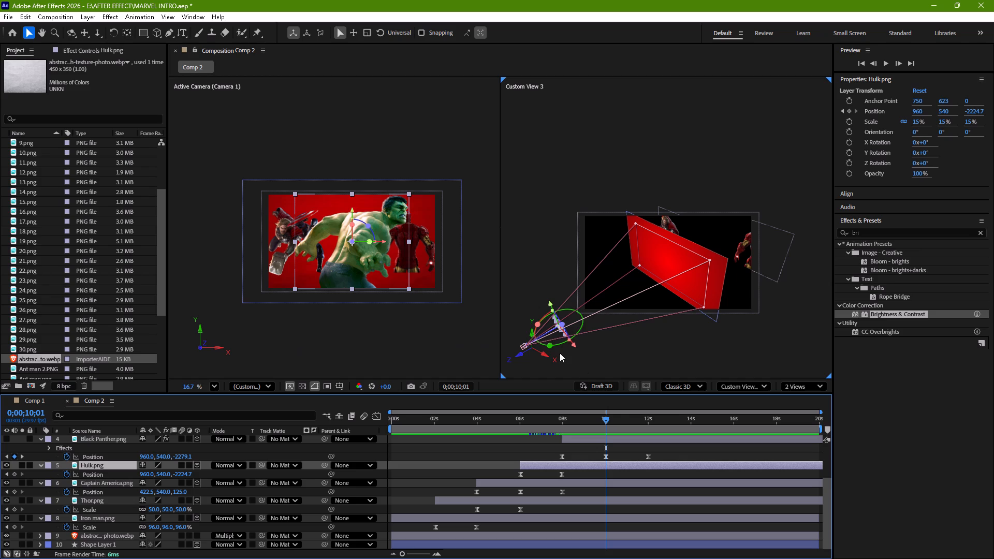
At 0;00;10;01, move Hulk.png back in depth to Z about 356 and across to X about 1191, setting a Position keyframe.
left_click(580, 463)
left_click_drag(533, 341, 550, 335)
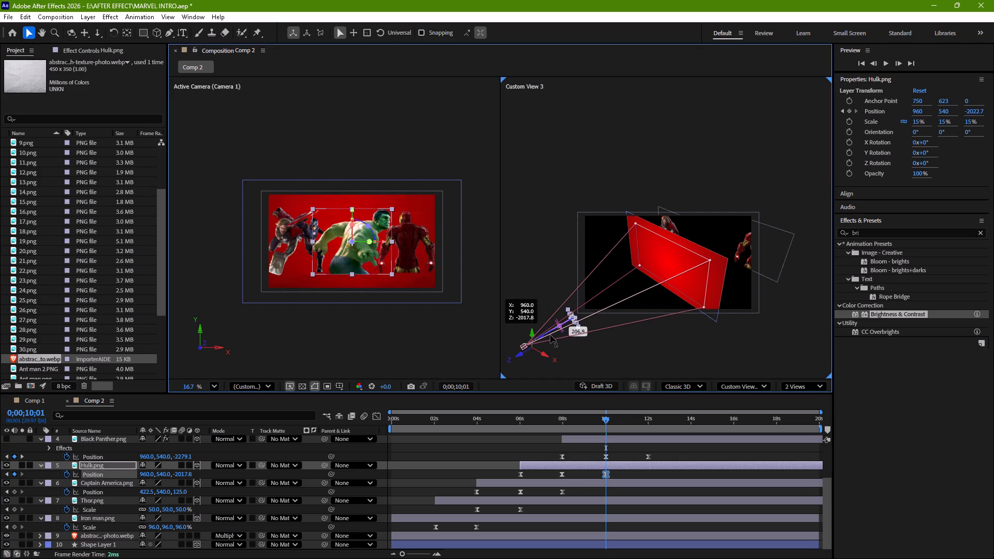
left_click_drag(550, 335, 642, 287)
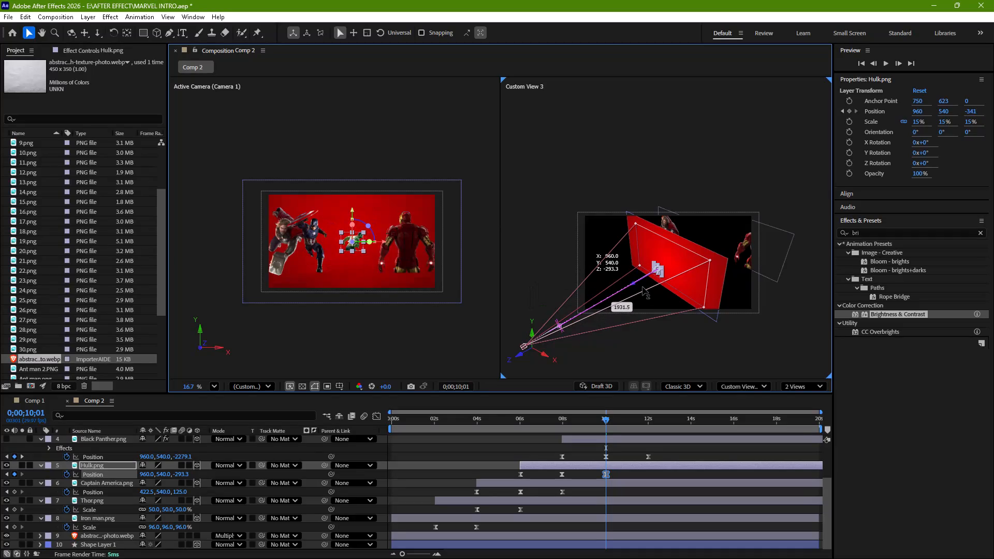
left_click_drag(642, 287, 653, 283)
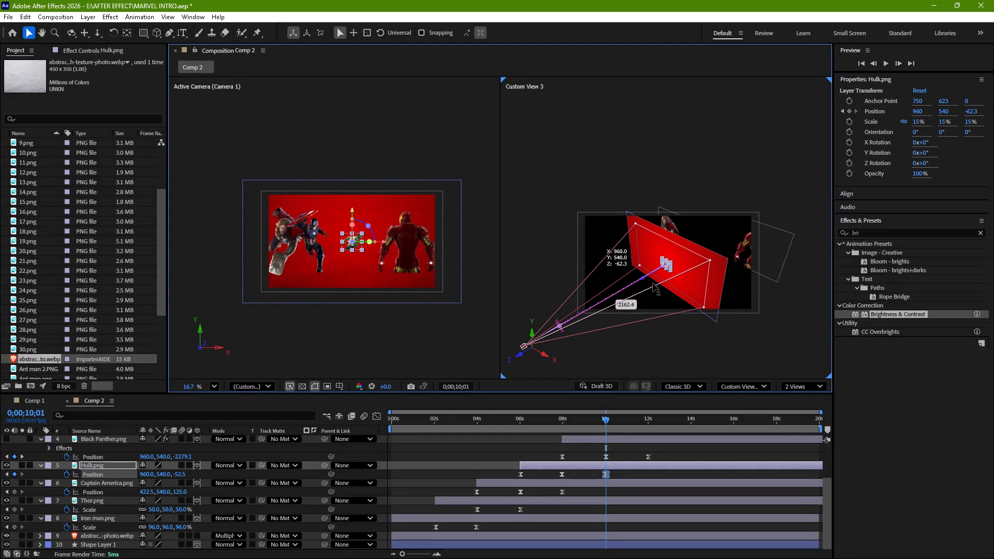
left_click_drag(653, 283, 659, 283)
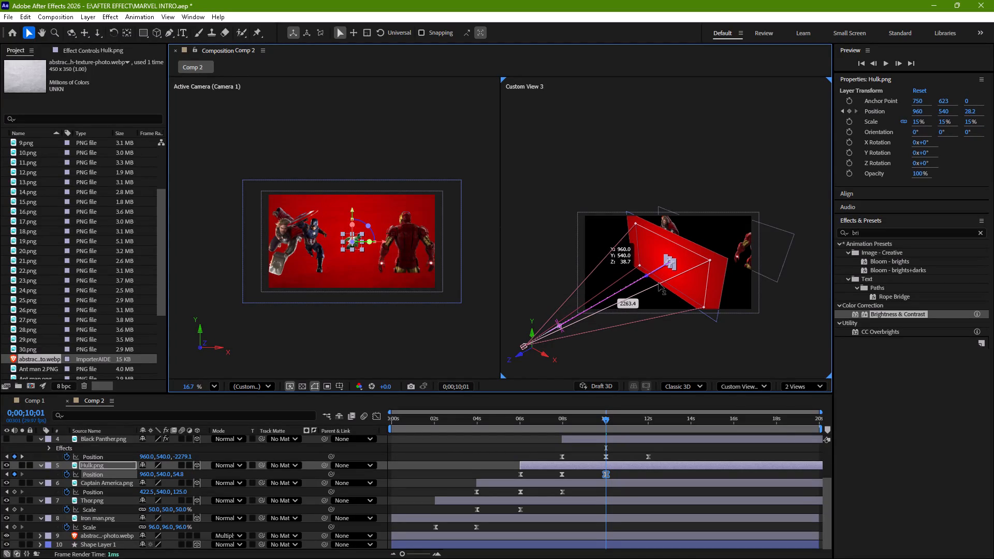
left_click_drag(659, 283, 669, 279)
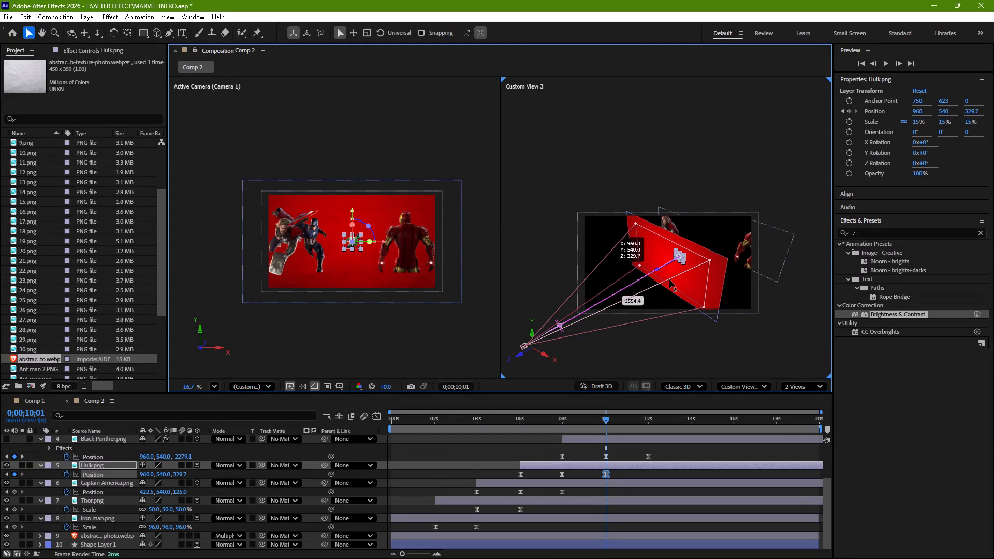
left_click_drag(669, 279, 670, 279)
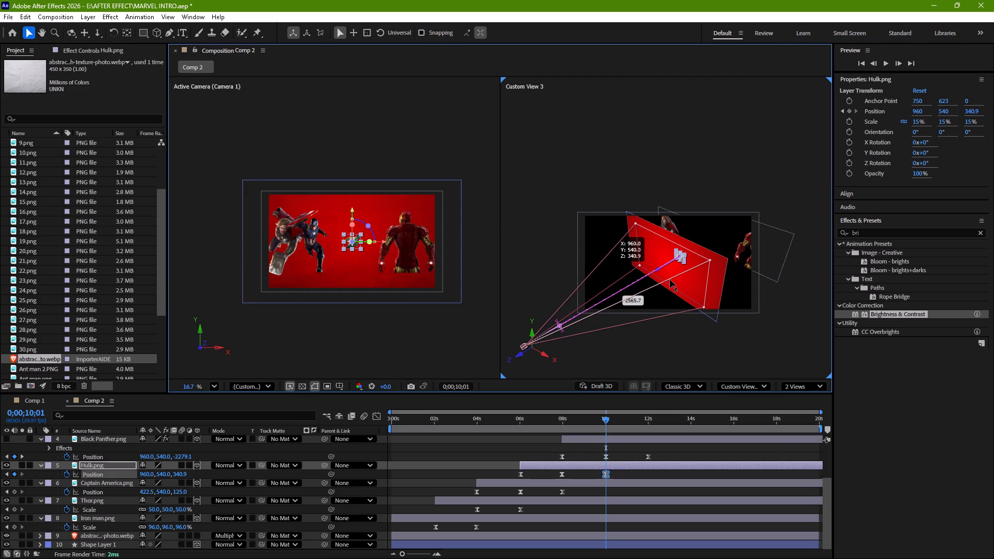
left_click_drag(670, 279, 666, 282)
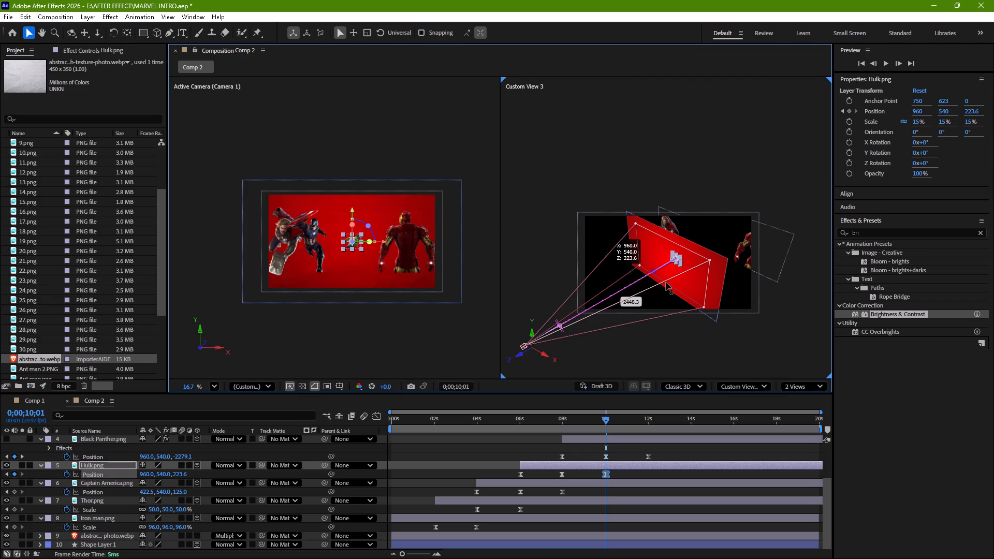
left_click_drag(666, 282, 671, 281)
left_click_drag(708, 270, 709, 270)
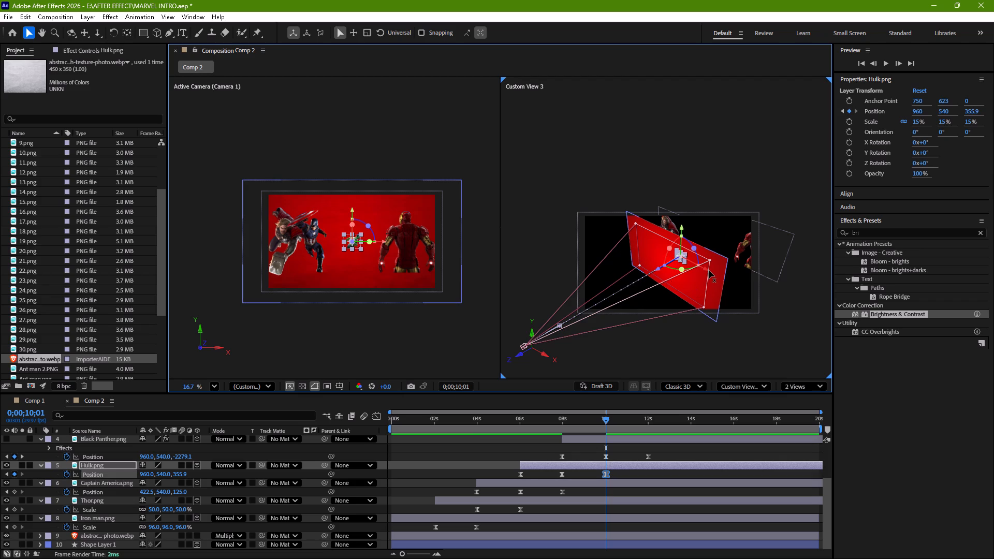
left_click_drag(709, 270, 717, 277)
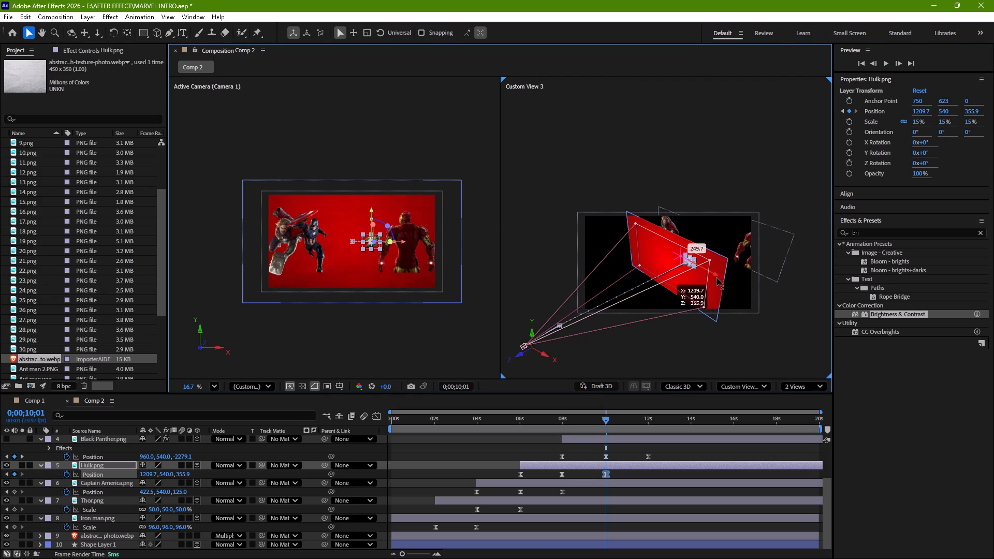
left_click_drag(717, 277, 715, 277)
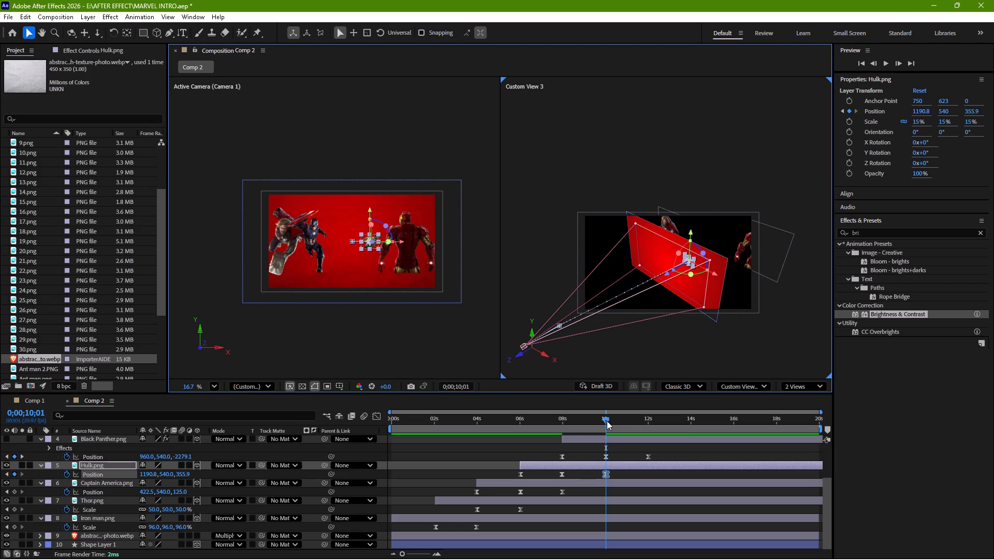
Start Scale keyframing on Hulk.png at 0;00;08;00 with a 15% keyframe.
left_click_drag(607, 421, 564, 437)
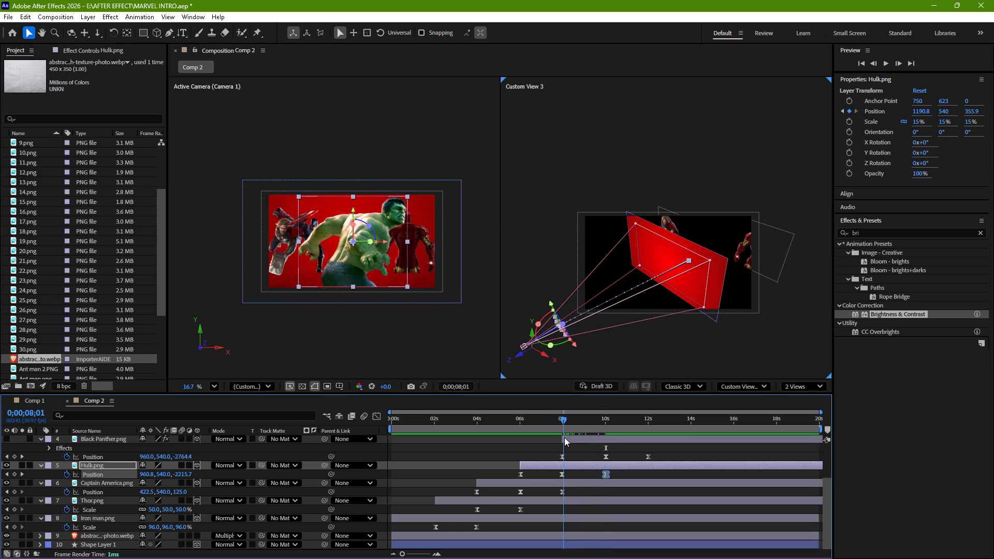
left_click_drag(564, 437, 563, 438)
key("s")
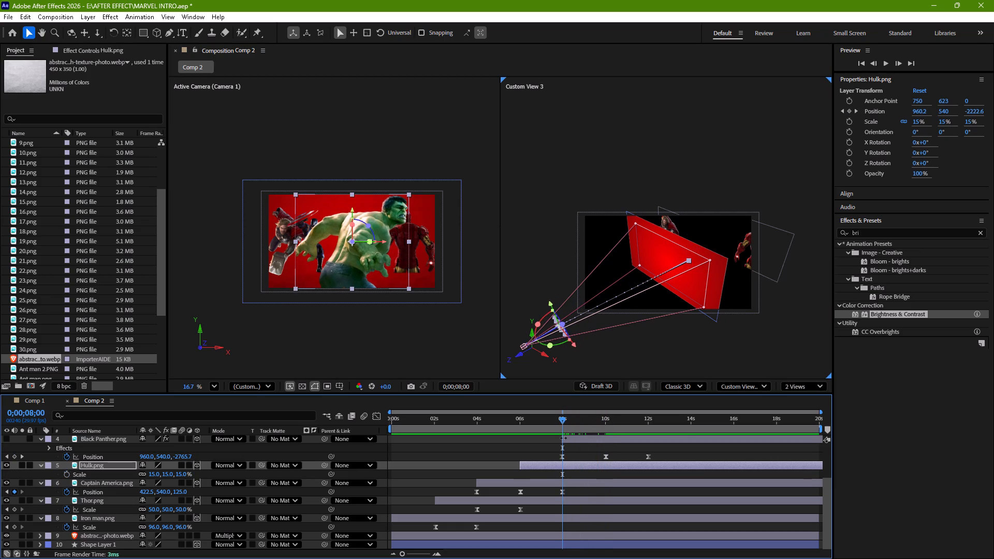
left_click(69, 475)
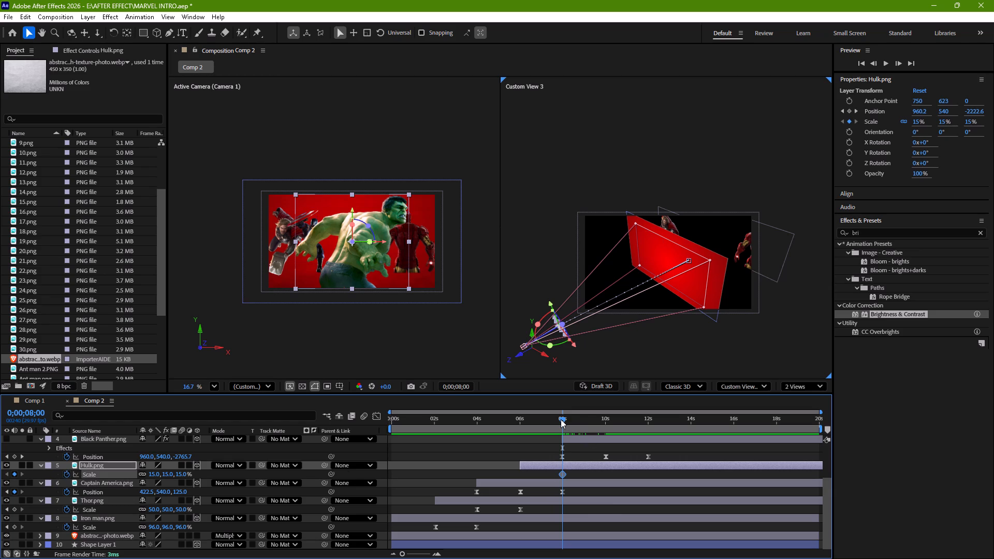
At 0;00;10;01, scale Hulk.png up to 62%.
left_click_drag(561, 419, 605, 425)
left_click(594, 463)
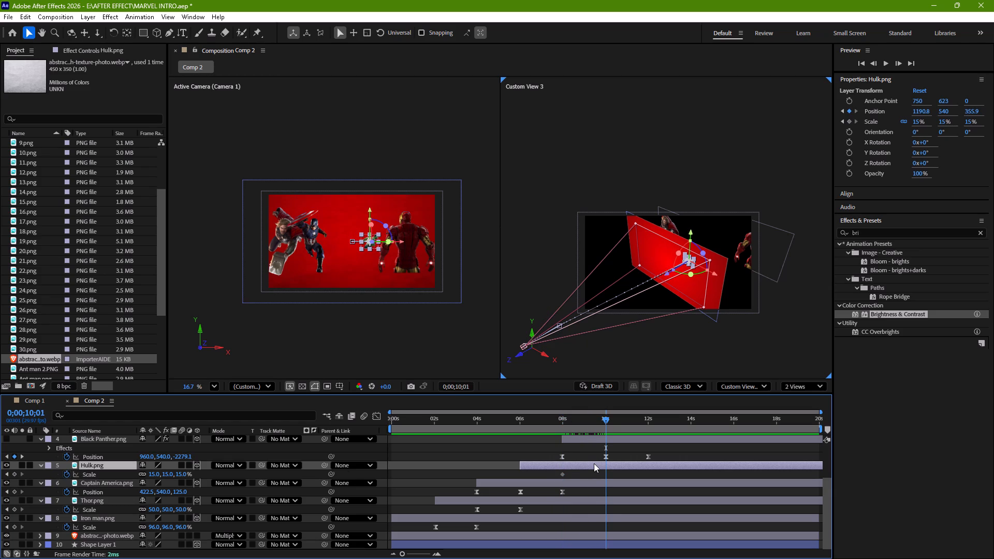
left_click(594, 463)
left_click_drag(179, 475, 200, 475)
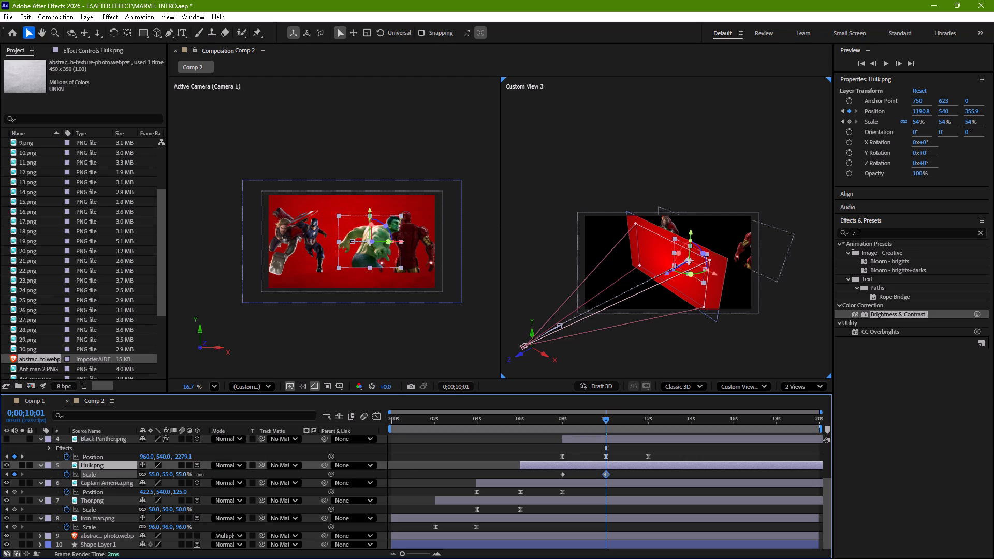
left_click_drag(200, 475, 203, 475)
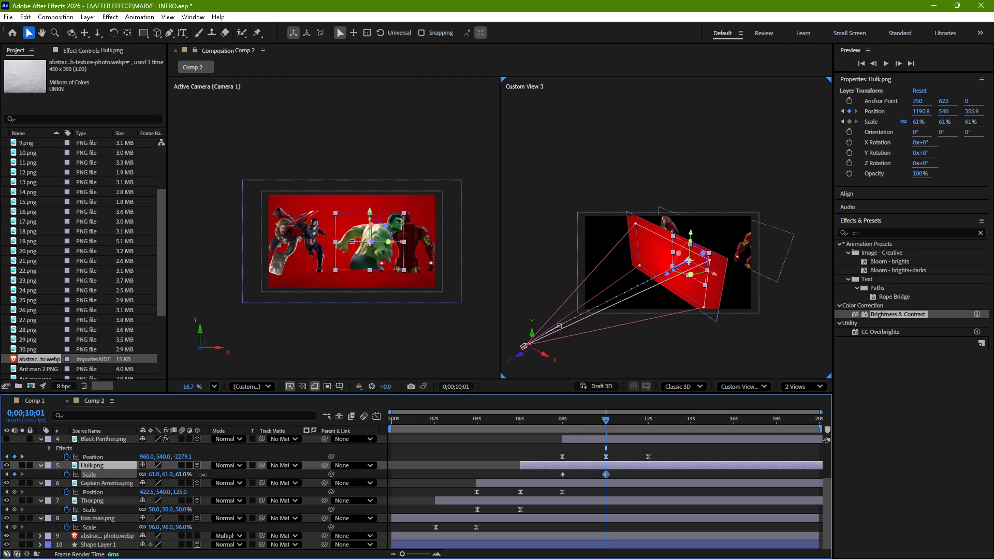
left_click_drag(203, 475, 209, 475)
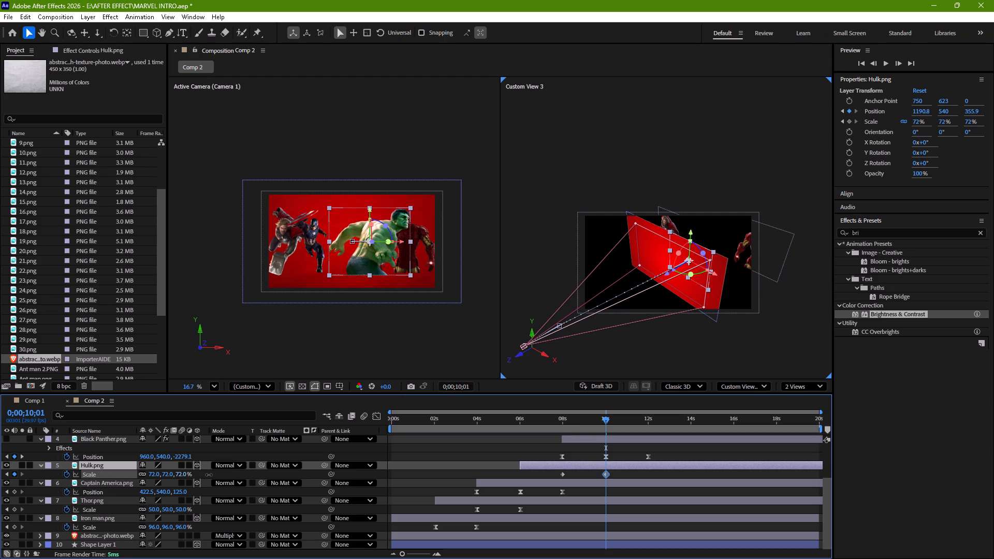
left_click_drag(209, 475, 201, 474)
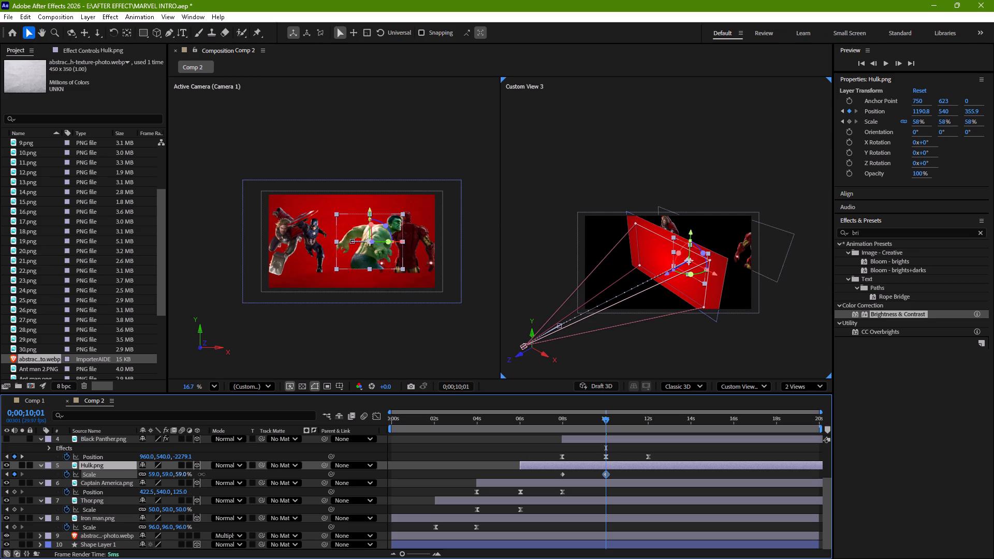
left_click_drag(201, 474, 200, 474)
left_click_drag(200, 474, 203, 474)
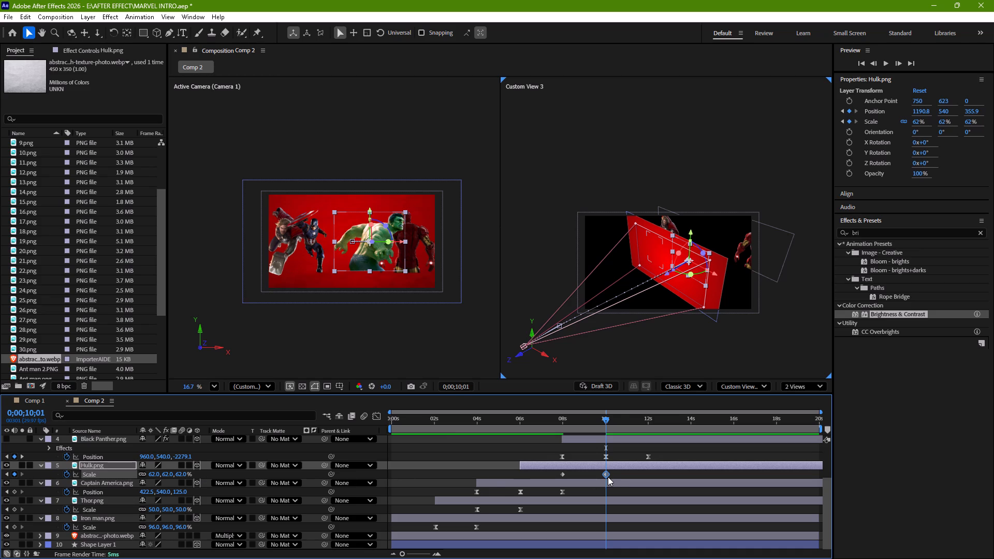
Apply Easy Ease to both Hulk.png Scale keyframes and reshape the speed curve to peak early with a long, gradual slowdown.
left_click_drag(613, 472, 555, 479)
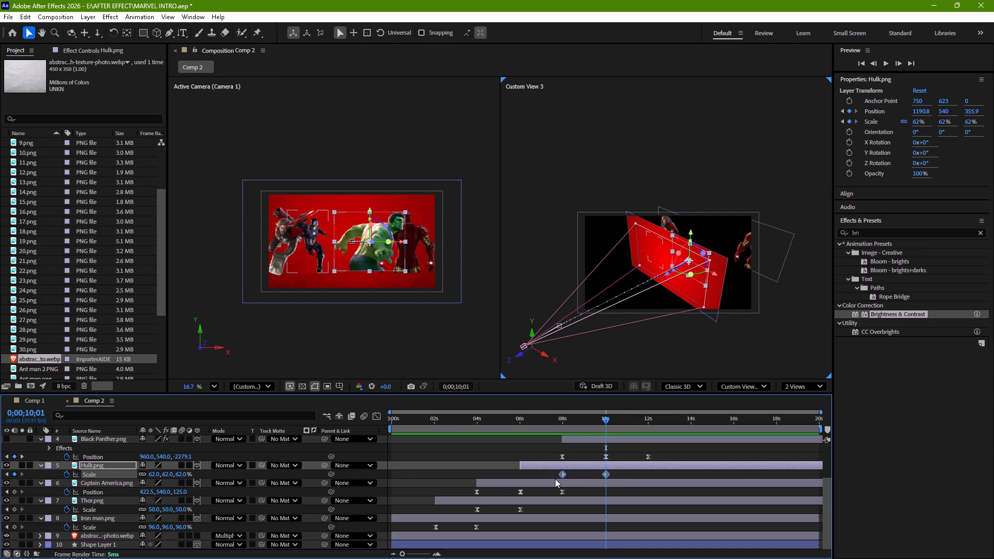
key("F9")
left_click(379, 416)
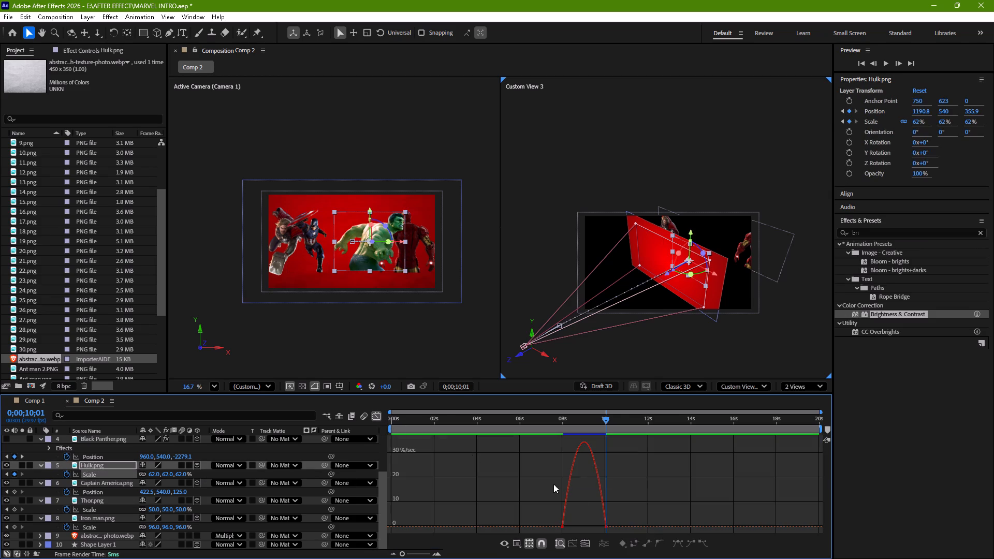
left_click_drag(631, 508, 598, 529)
left_click_drag(598, 526, 580, 526)
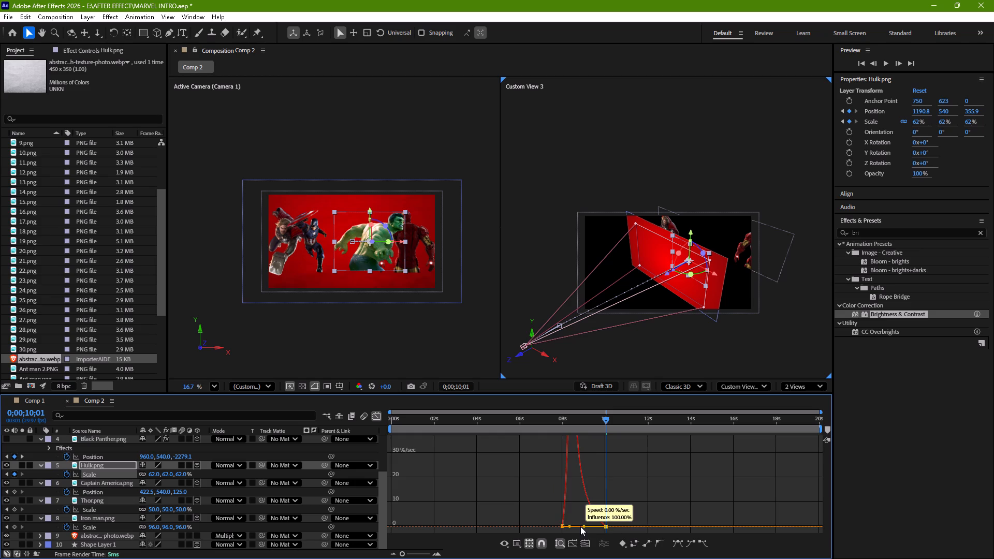
left_click_drag(580, 526, 584, 526)
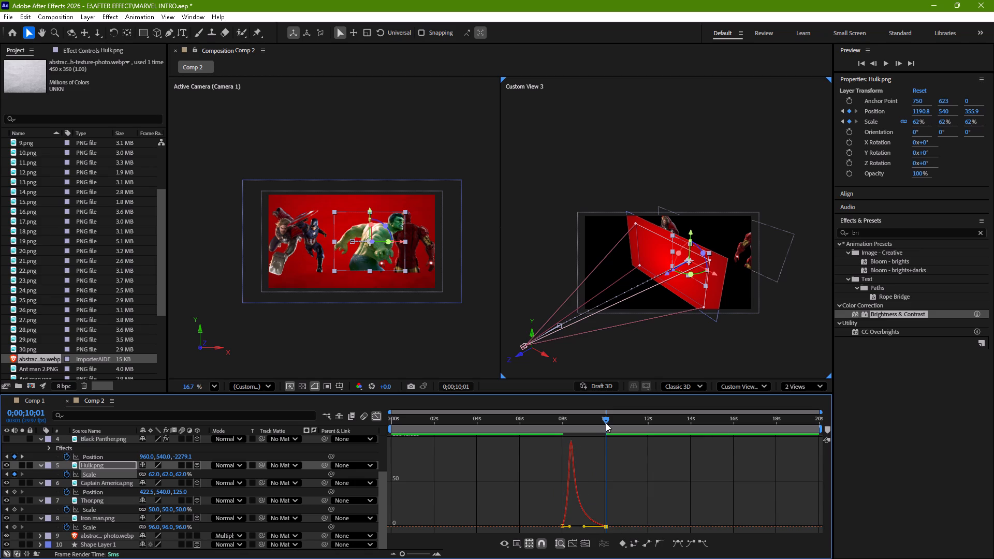
Preview Hulk's scaling from about 0;00;07;03, slightly shorten the last Scale keyframe's incoming ease, and return to the keyframe view.
left_click_drag(606, 423, 543, 430)
key("space")
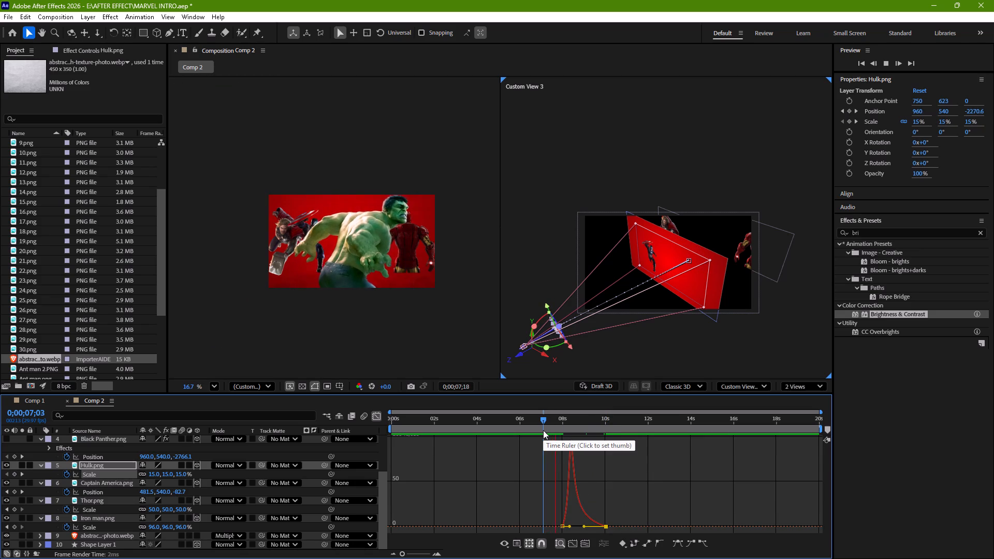
key("space")
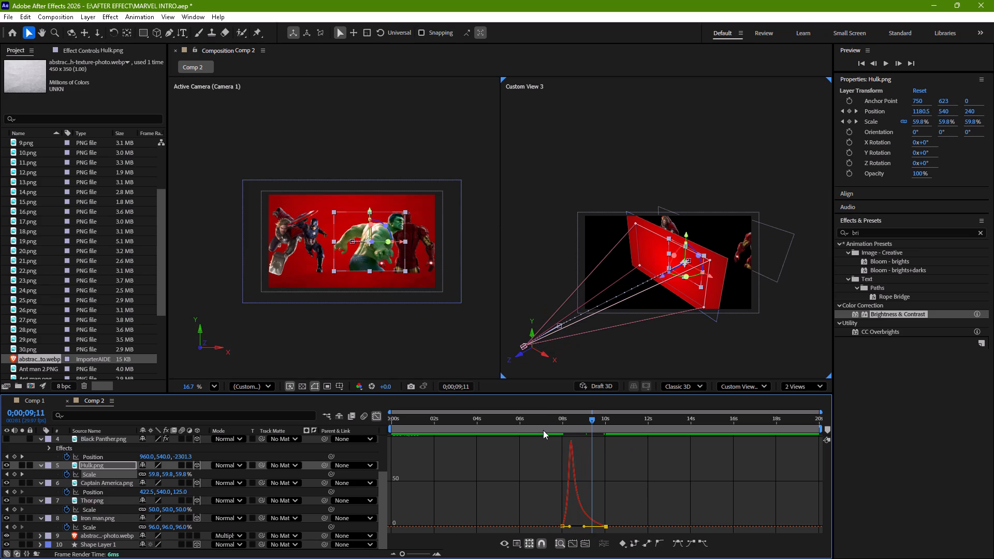
left_click(586, 526)
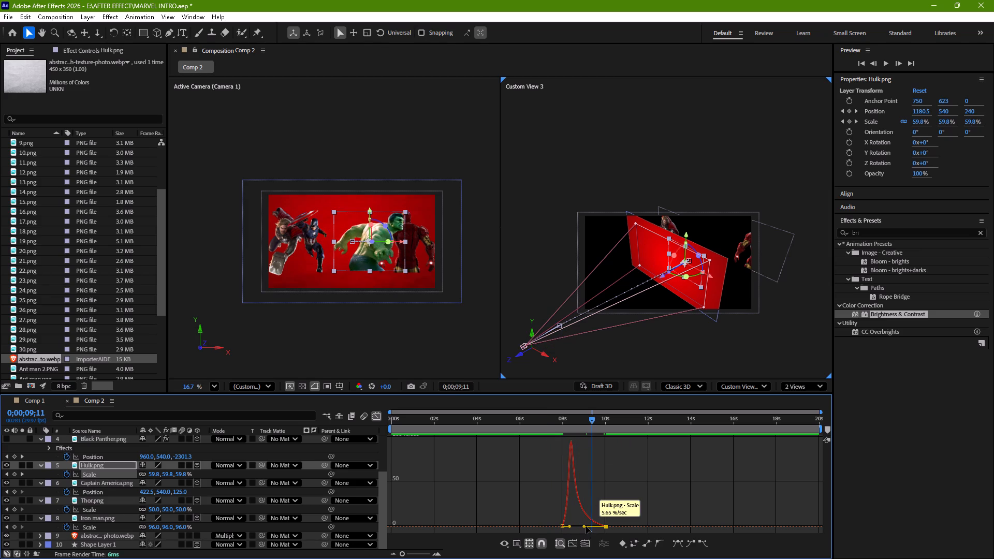
left_click_drag(595, 418, 560, 430)
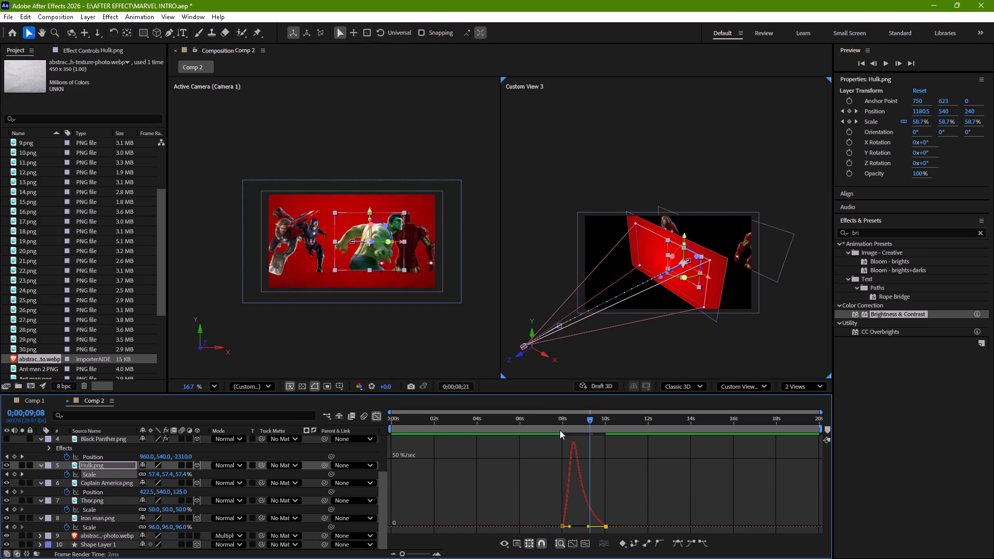
left_click_drag(560, 430, 549, 432)
left_click(380, 413)
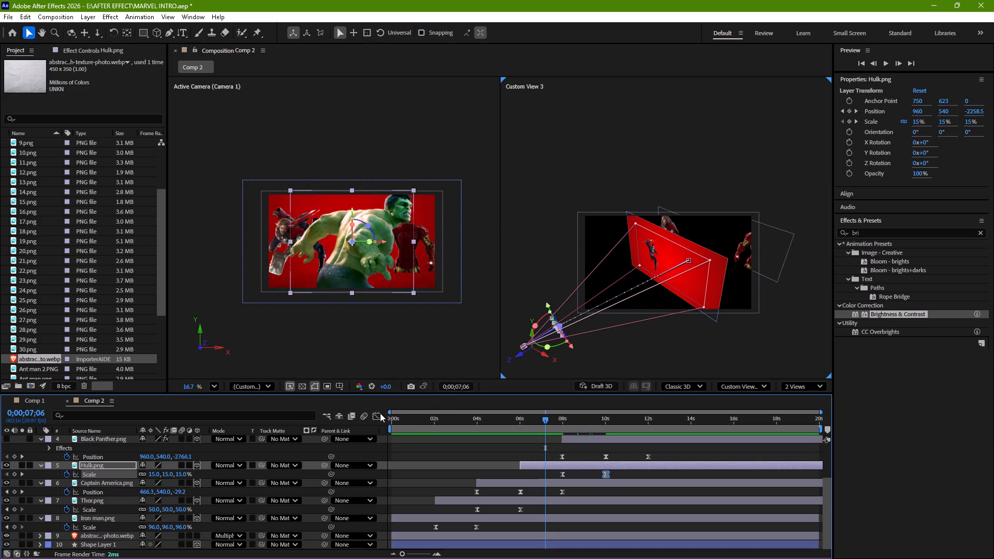
Play and scrub through Hulk's move between about 0;00;07;06 and 0;00;10;04 to check its motion and scaling.
key("space")
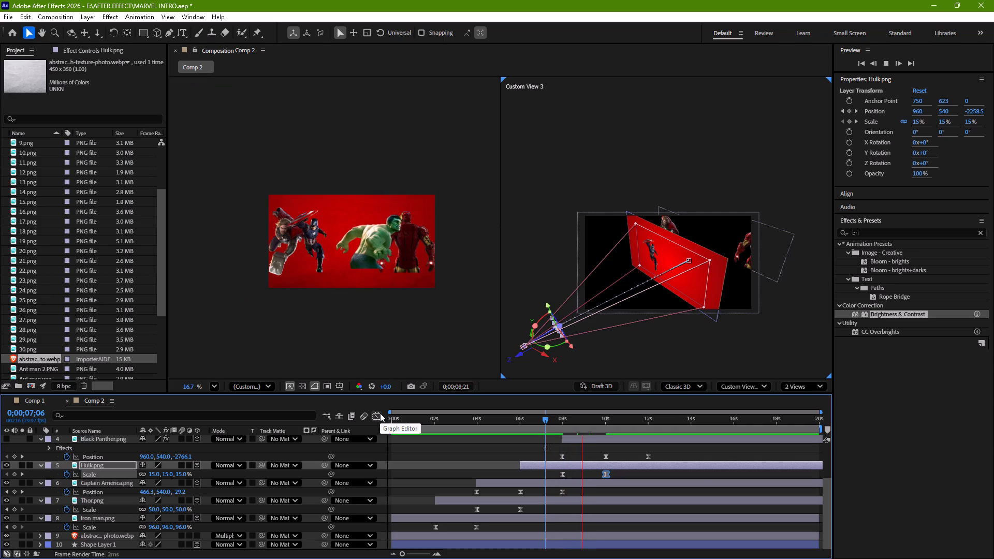
key("space")
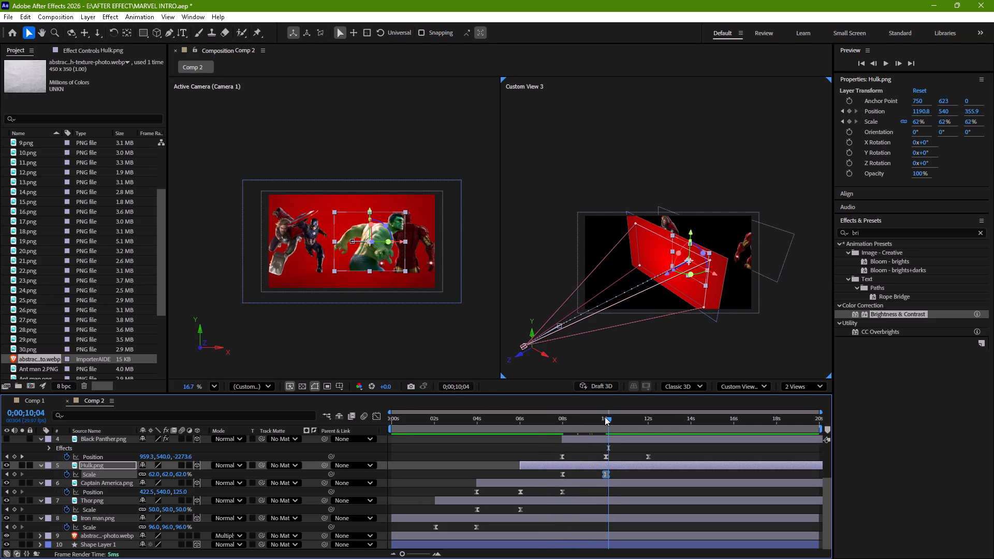
left_click_drag(606, 418, 549, 426)
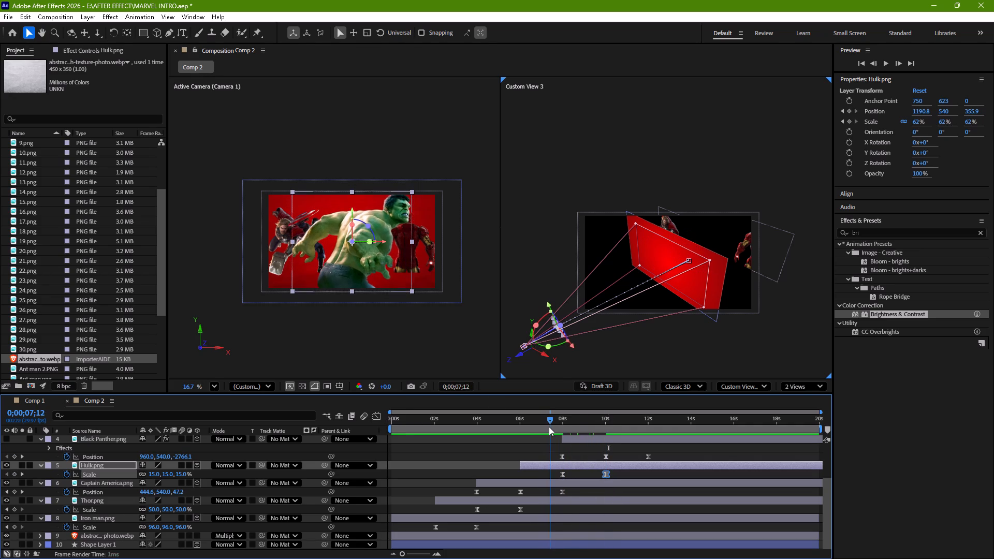
left_click_drag(549, 426, 591, 432)
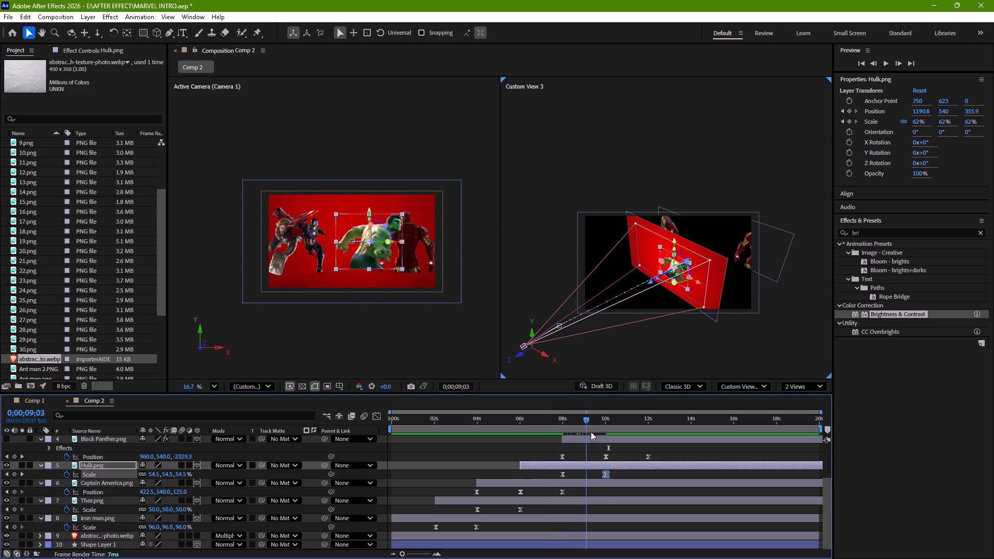
Preview Hulk's fly-in and scaling from about 0;00;05;29 to about 0;00;10;02.
left_click_drag(591, 432, 526, 436)
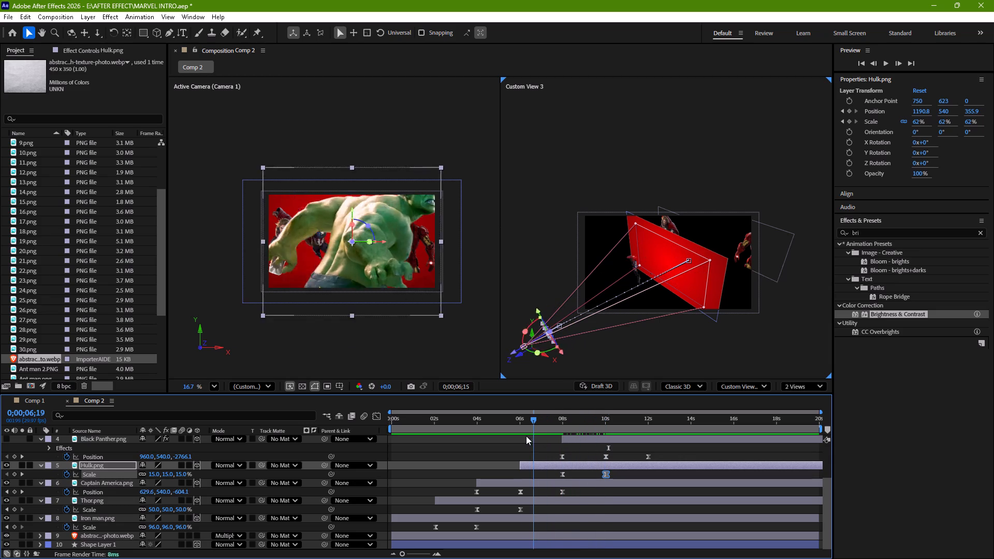
left_click_drag(526, 436, 517, 435)
key("space")
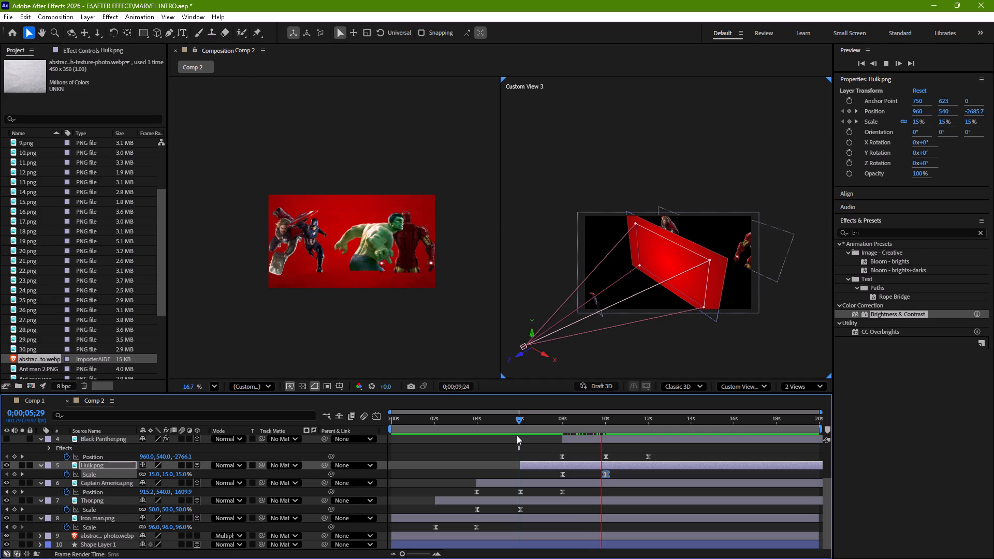
key("space")
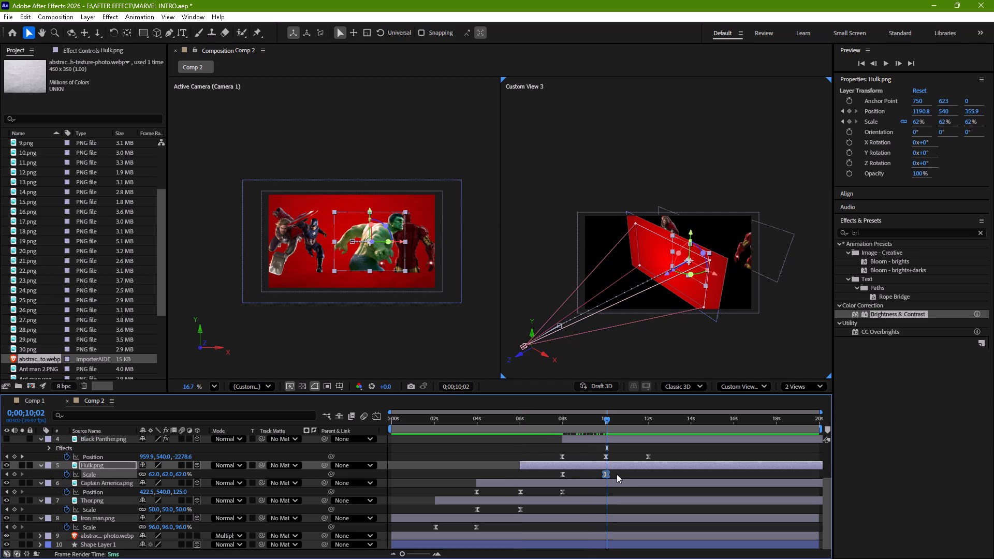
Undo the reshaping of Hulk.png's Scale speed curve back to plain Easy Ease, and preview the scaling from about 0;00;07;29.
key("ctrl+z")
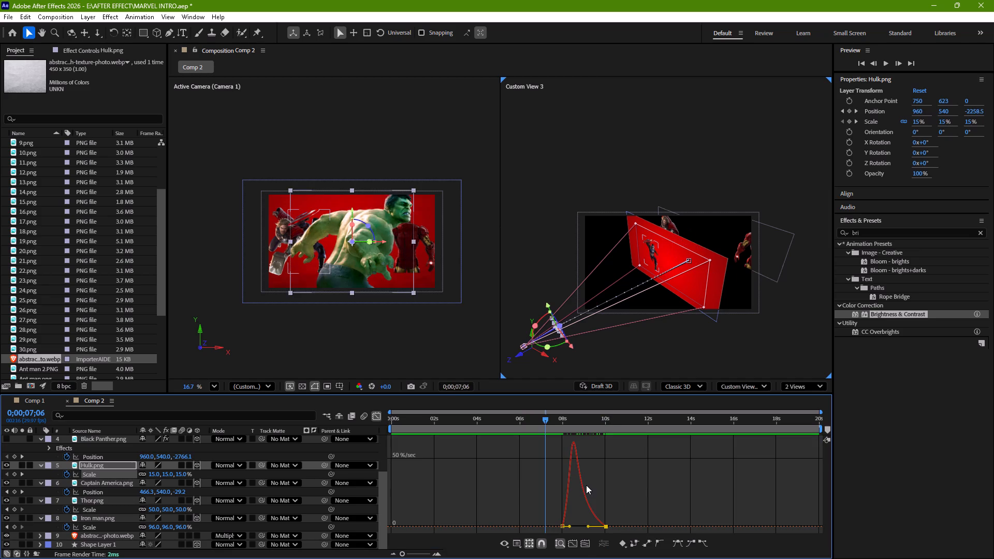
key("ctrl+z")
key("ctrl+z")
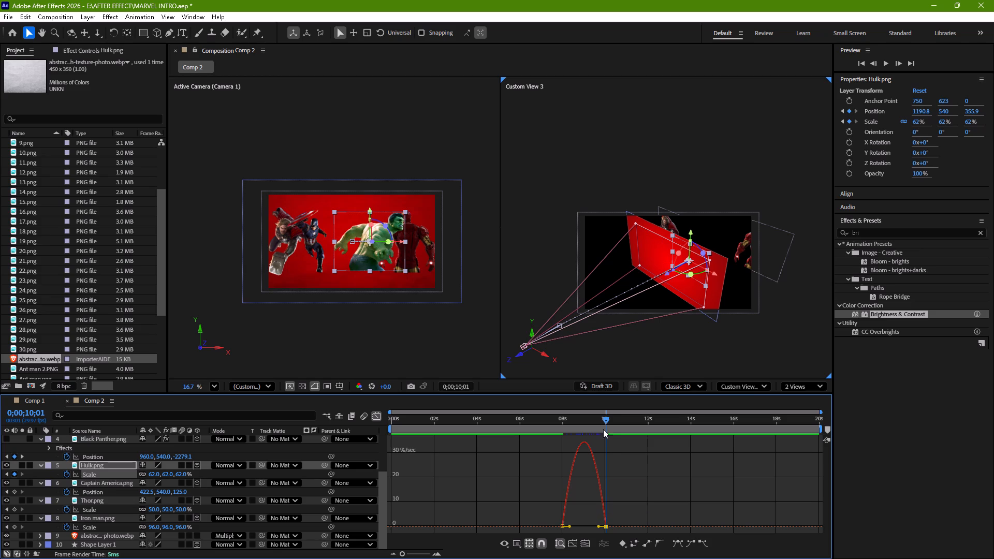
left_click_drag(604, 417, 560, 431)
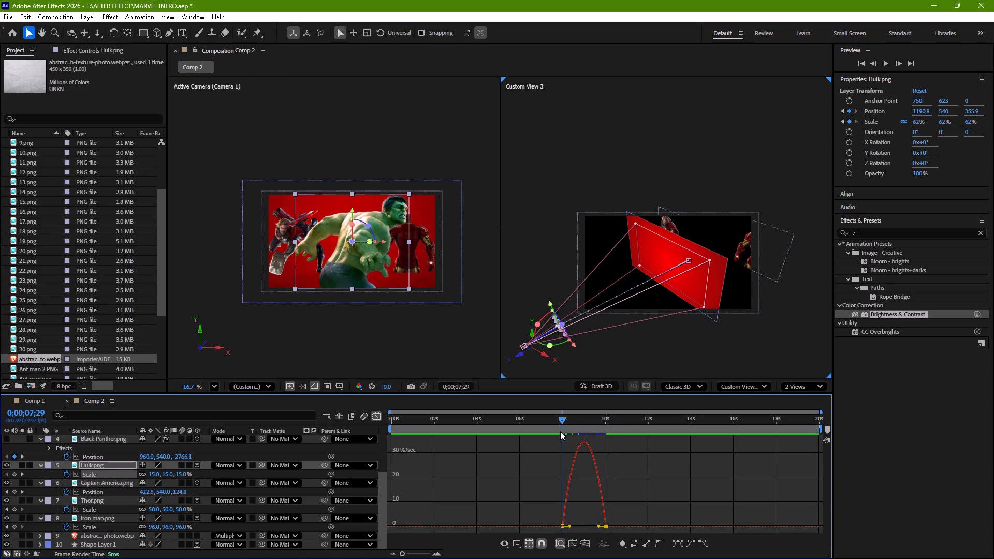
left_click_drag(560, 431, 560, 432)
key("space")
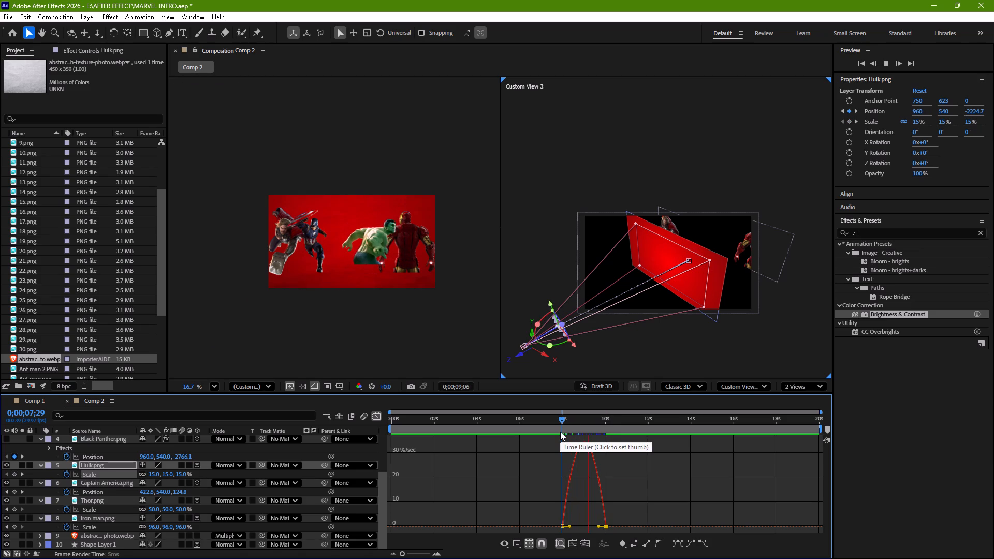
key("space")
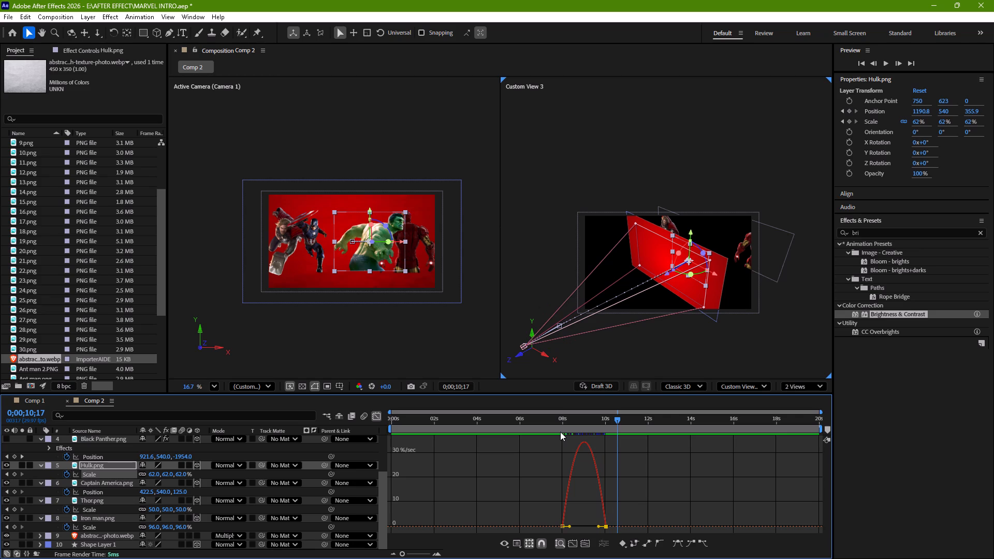
Show Hulk.png's Position keyframes in the keyframe view and check its move between about 0;00;05;29 and 0;00;10;20.
key("p")
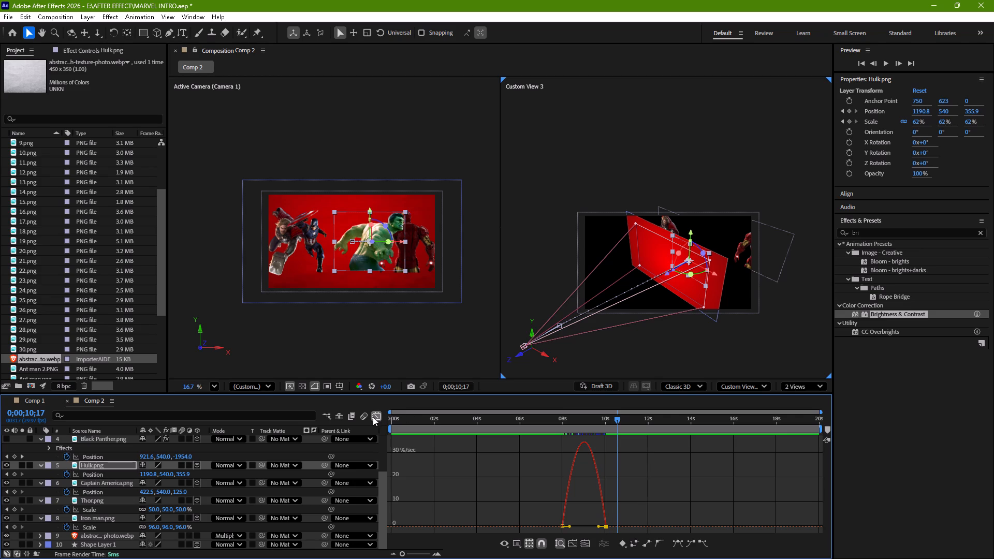
left_click(376, 416)
left_click(563, 463)
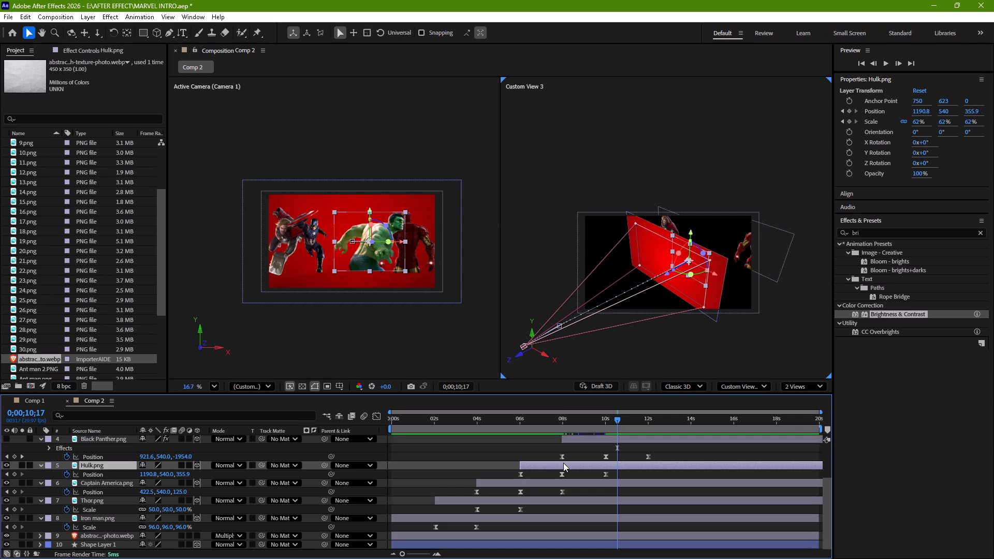
type("pp")
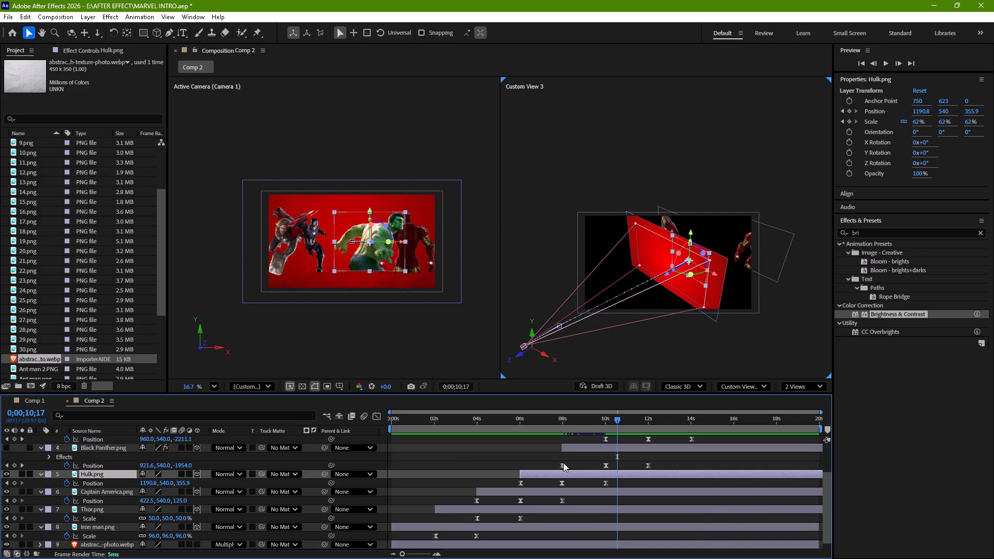
left_click_drag(617, 419, 576, 428)
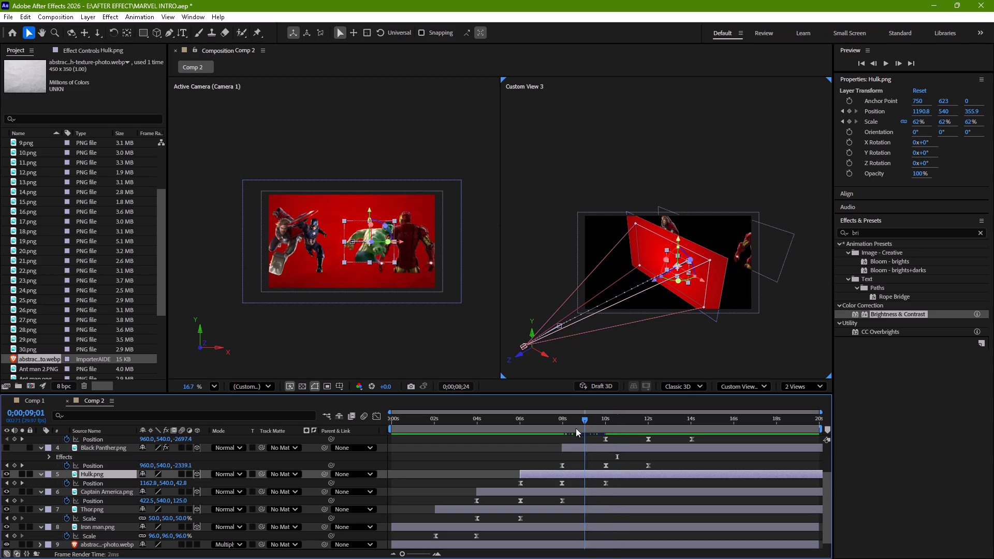
left_click_drag(576, 428, 580, 433)
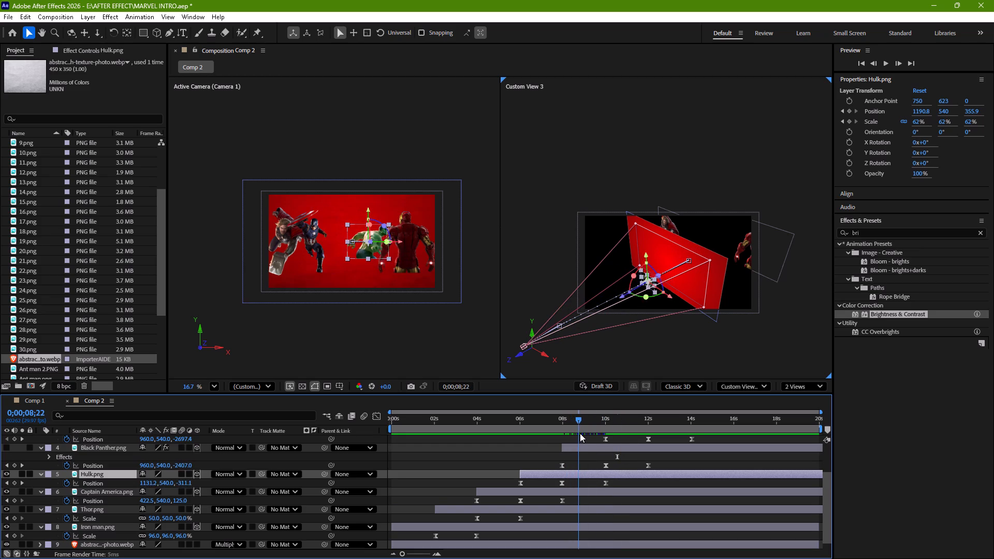
left_click_drag(580, 433, 577, 436)
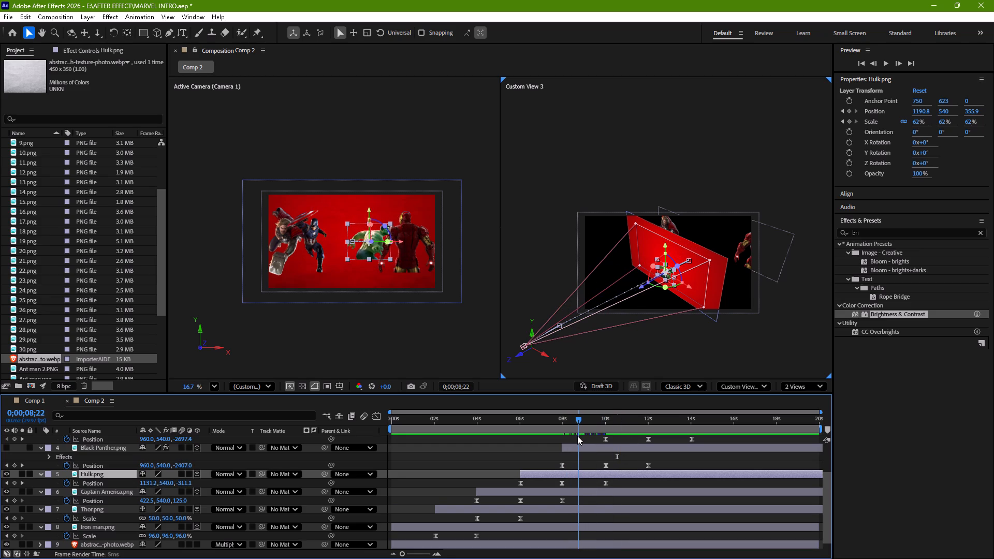
left_click_drag(577, 436, 574, 438)
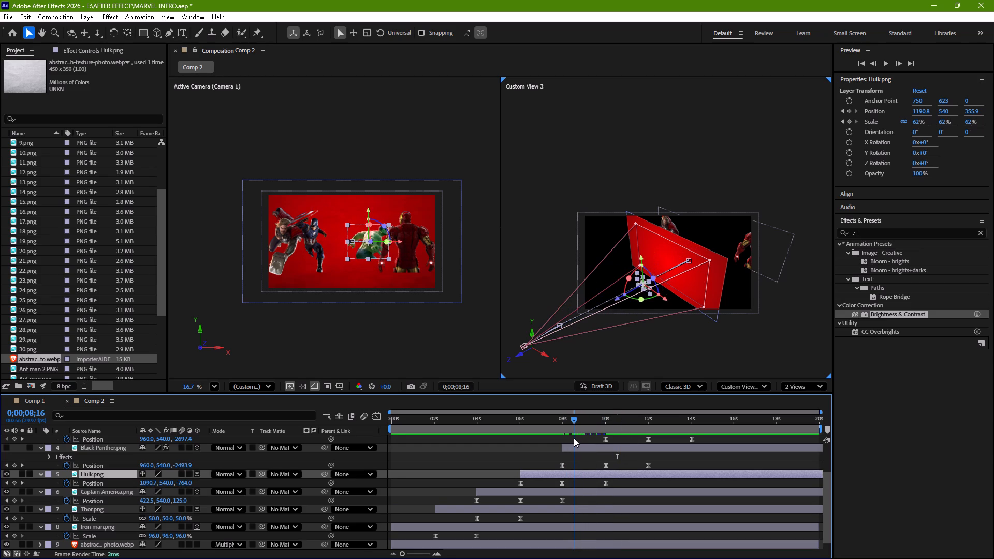
left_click_drag(574, 438, 550, 457)
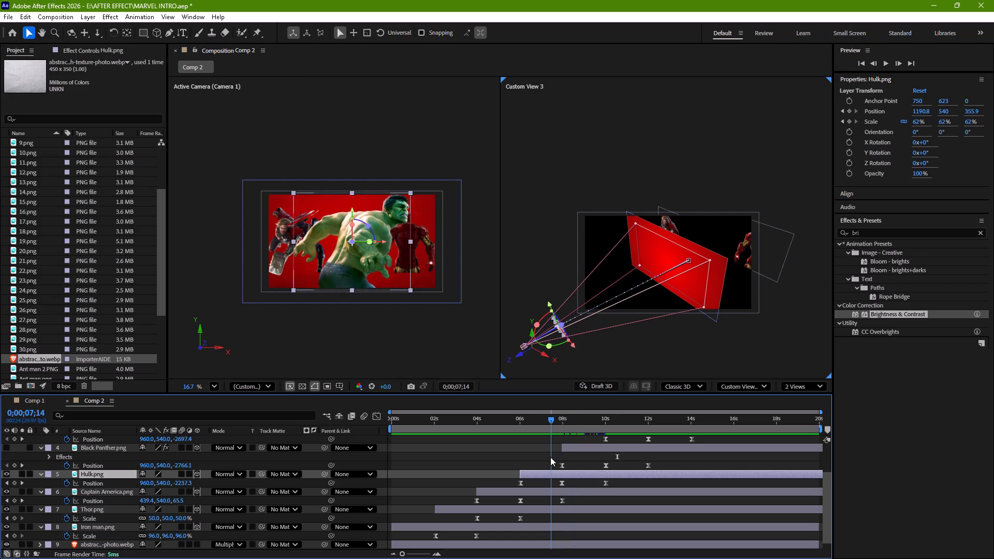
left_click_drag(550, 457, 530, 469)
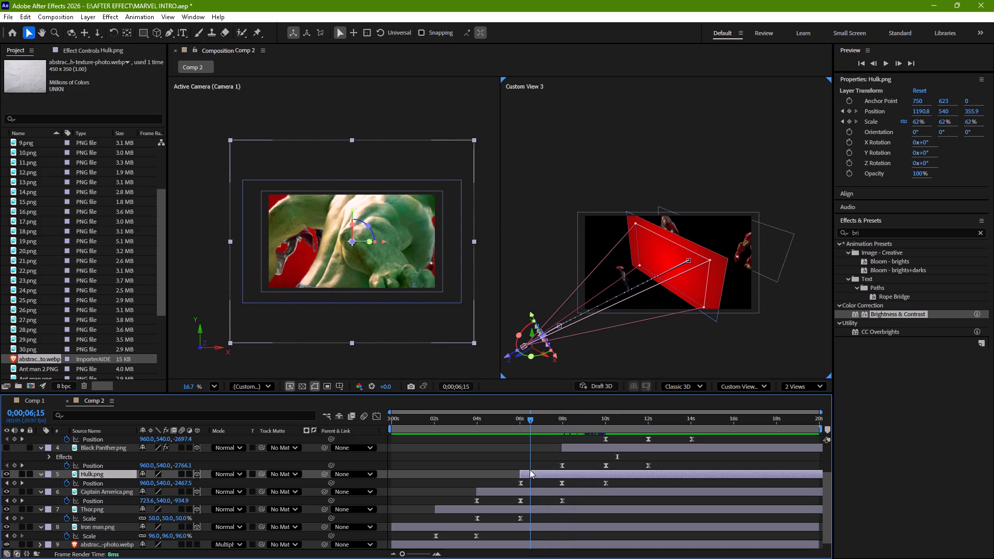
left_click_drag(530, 469, 519, 475)
key("space")
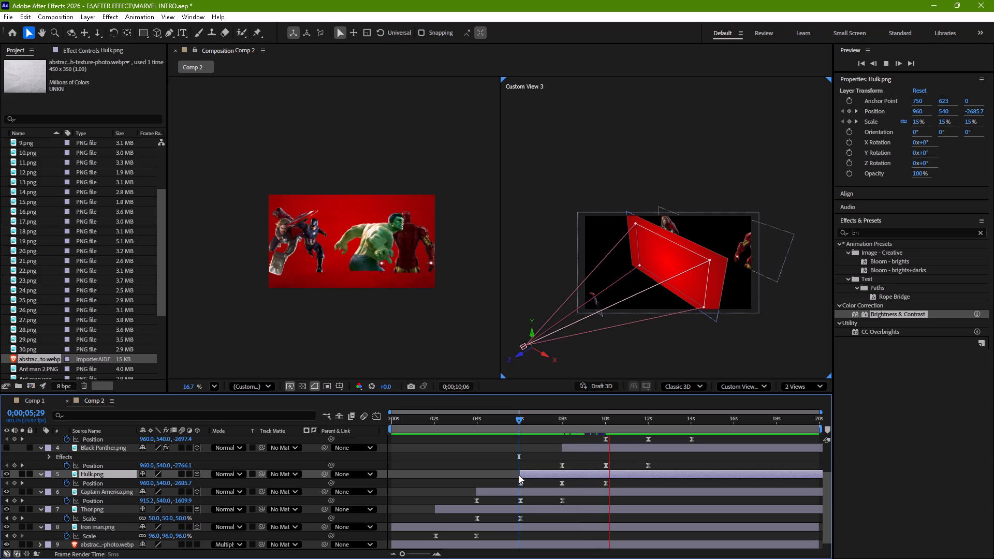
key("space")
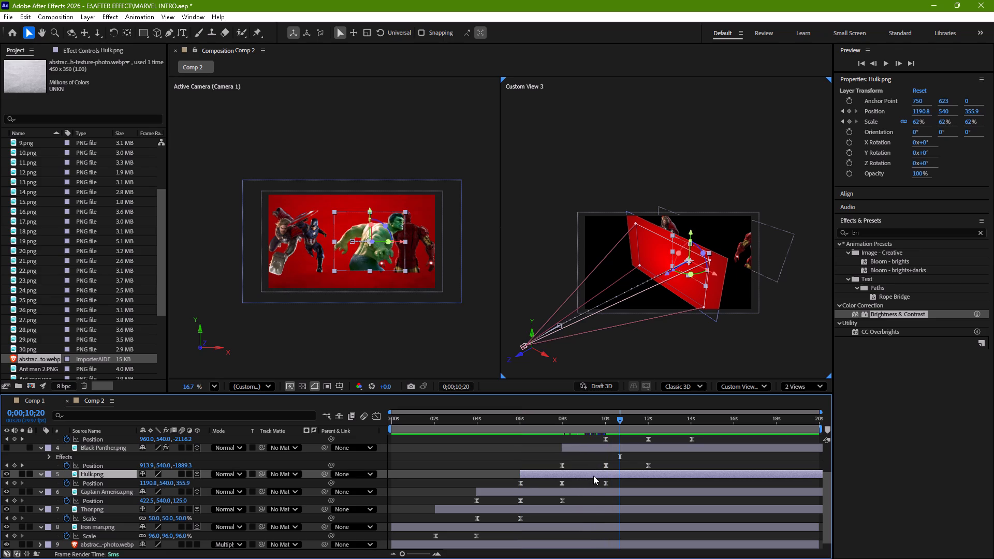
Turn off Hulk.png's Position animation to remove all its keyframes, and scrub between 0;00;06;01 and 0;00;11;13 to check it.
left_click(593, 476)
left_click(65, 483)
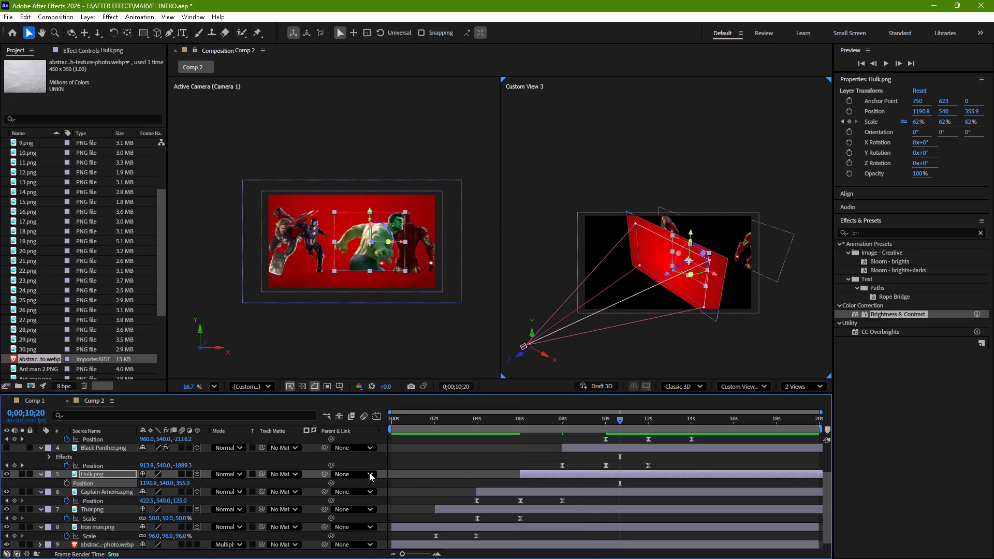
left_click_drag(620, 421, 587, 432)
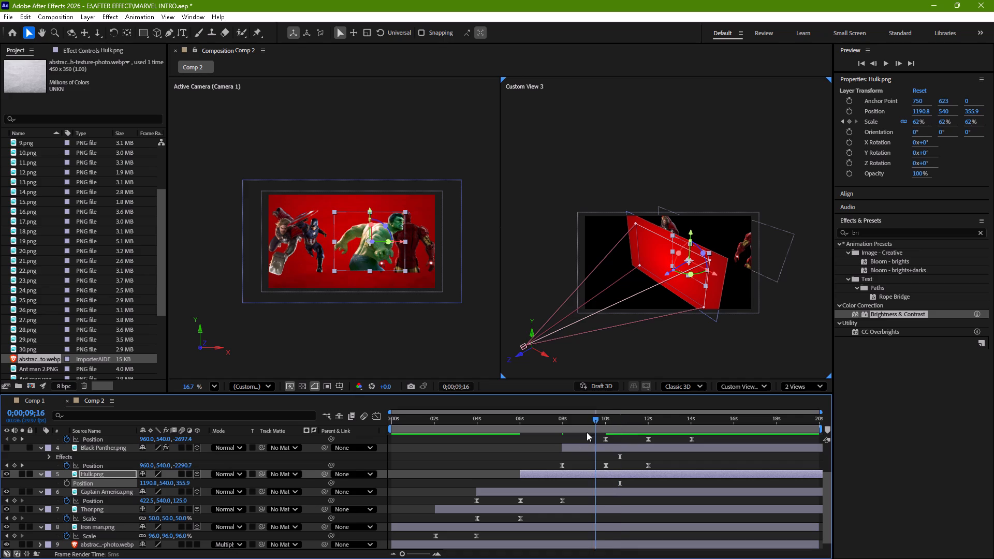
left_click_drag(587, 432, 526, 453)
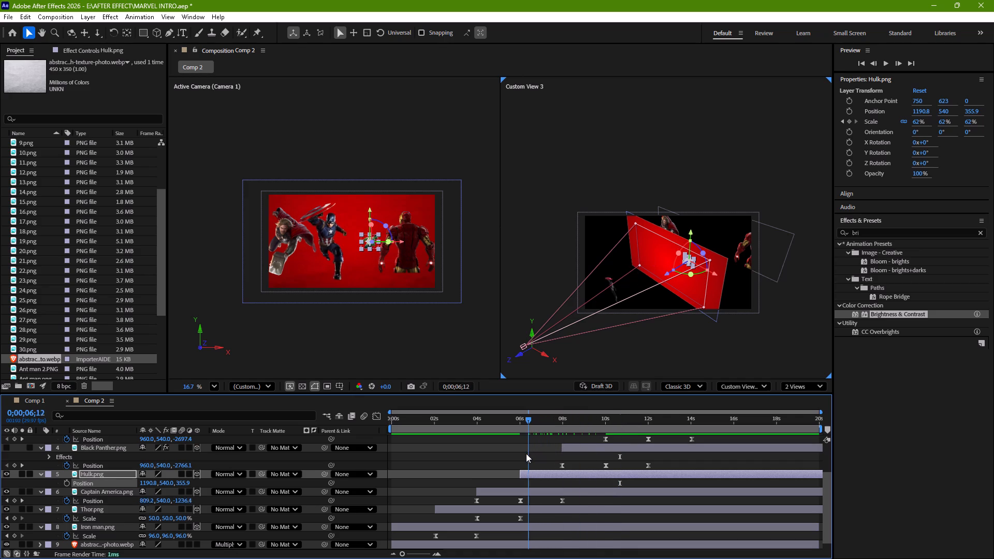
left_click_drag(526, 453, 521, 456)
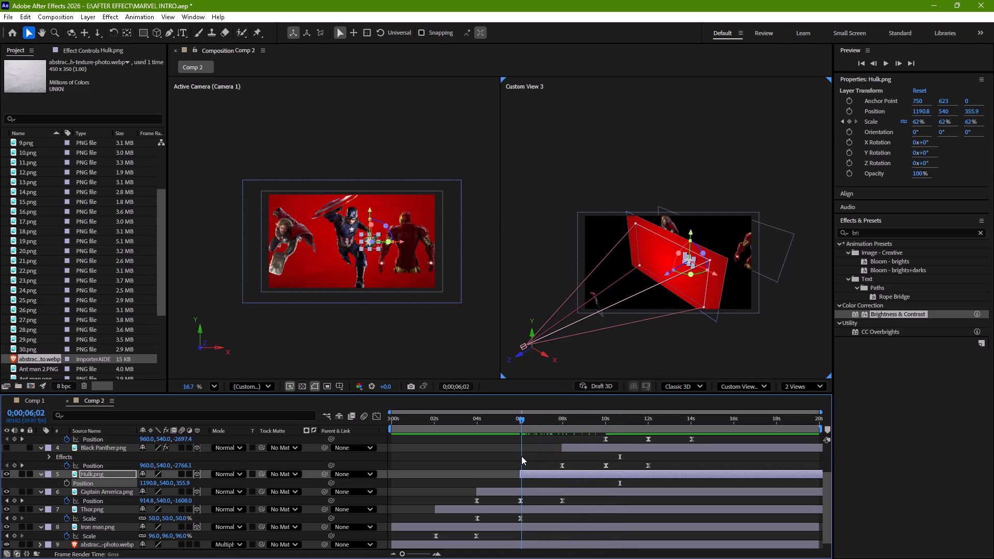
left_click_drag(521, 456, 520, 459)
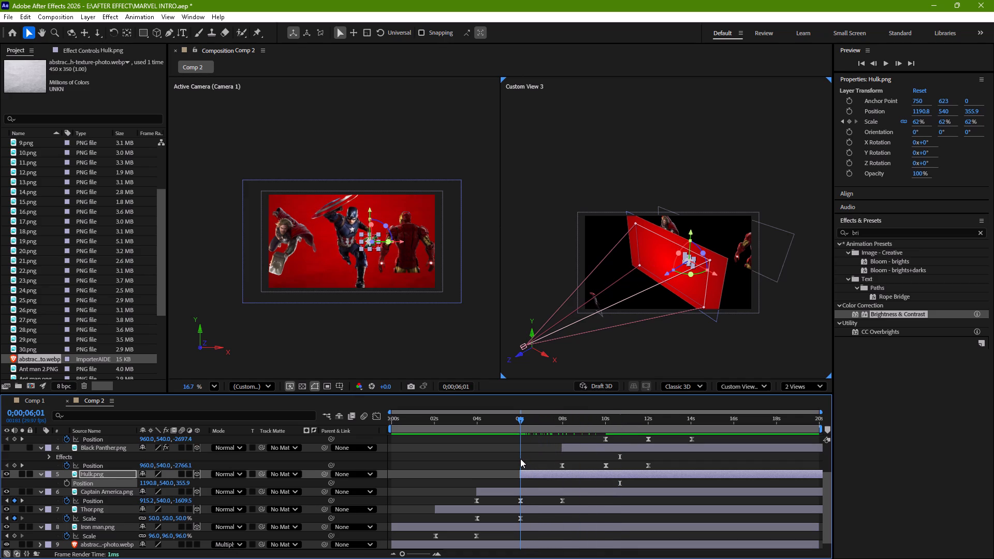
left_click_drag(520, 459, 622, 468)
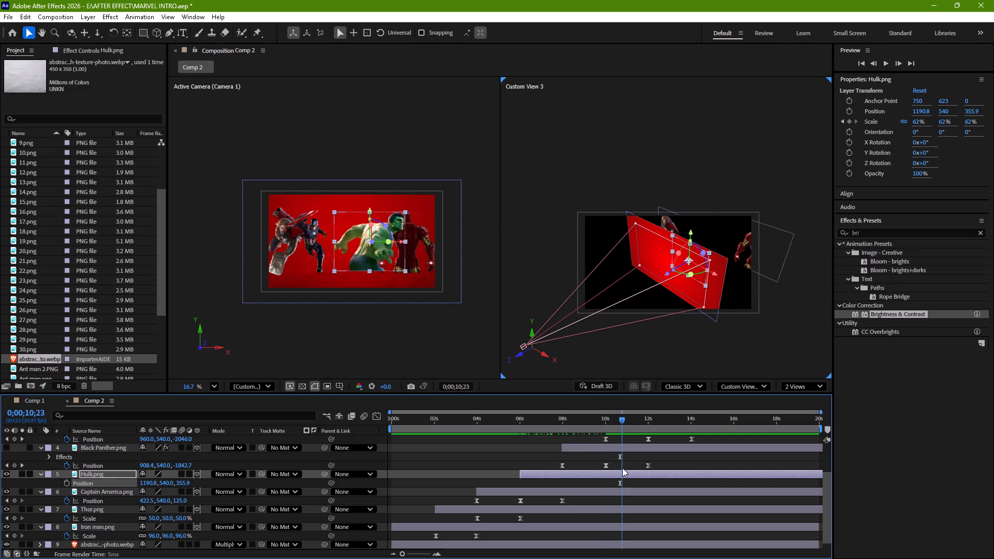
left_click_drag(622, 468, 623, 468)
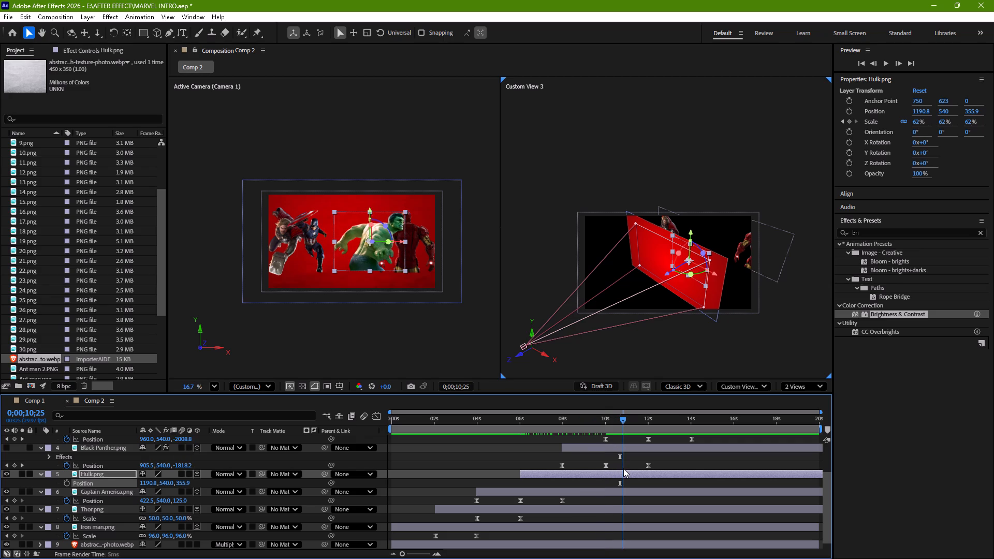
left_click_drag(623, 468, 636, 468)
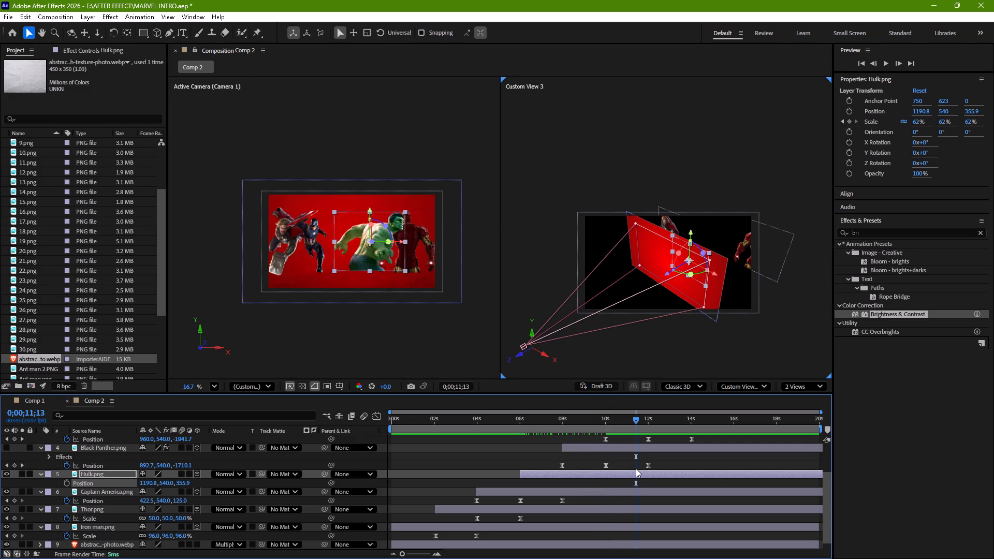
Reveal Hulk.png's Scale property and delete both of its Scale keyframes.
left_click(609, 470)
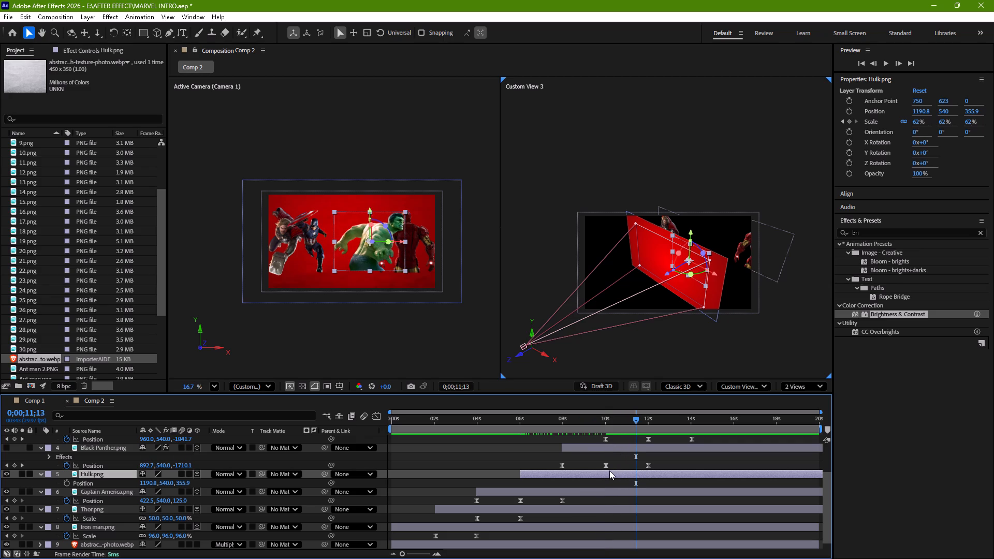
key("s")
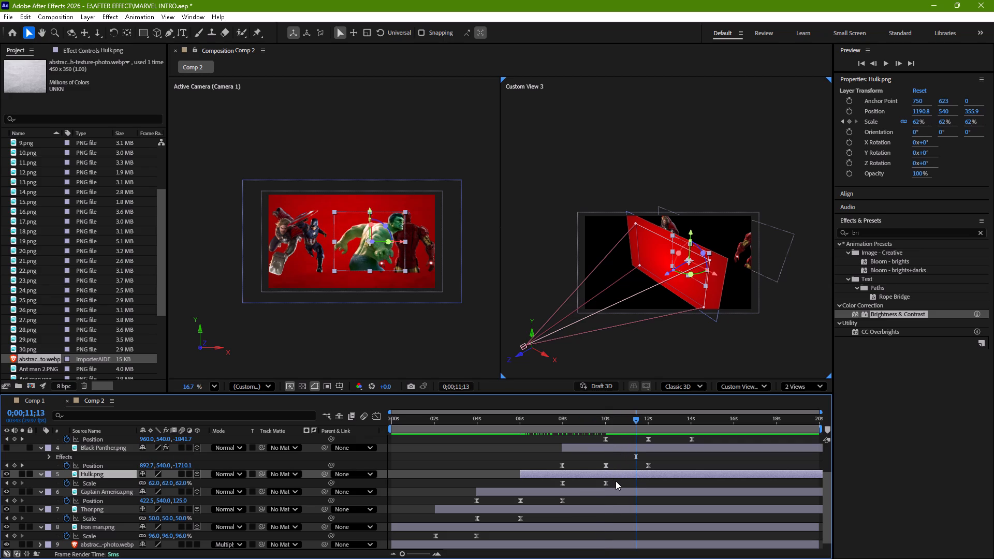
left_click_drag(616, 481, 560, 487)
key("Delete")
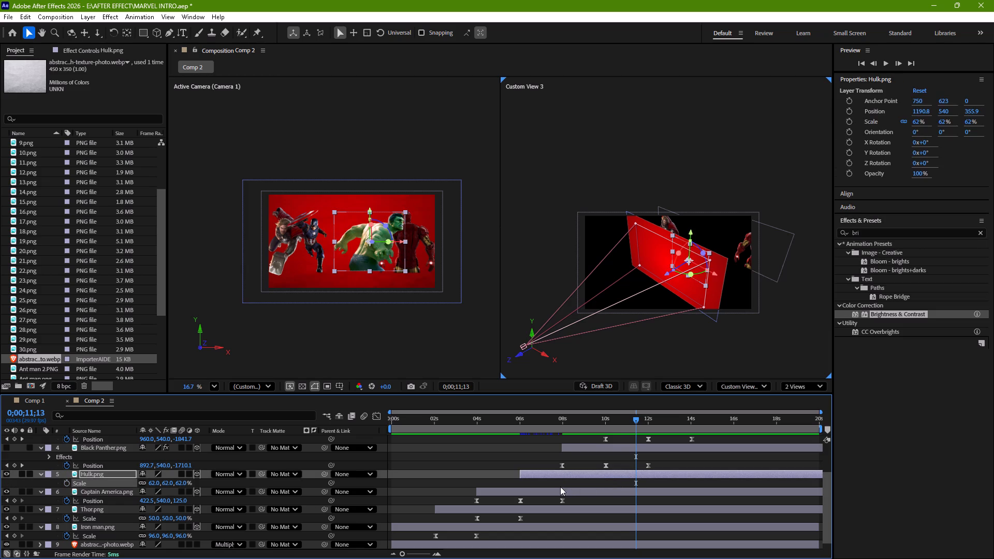
At 0;00;06;01, move Hulk.png to about X 921.4 and Z -2737.8, and start its Position animation with a keyframe there.
left_click_drag(635, 420, 547, 449)
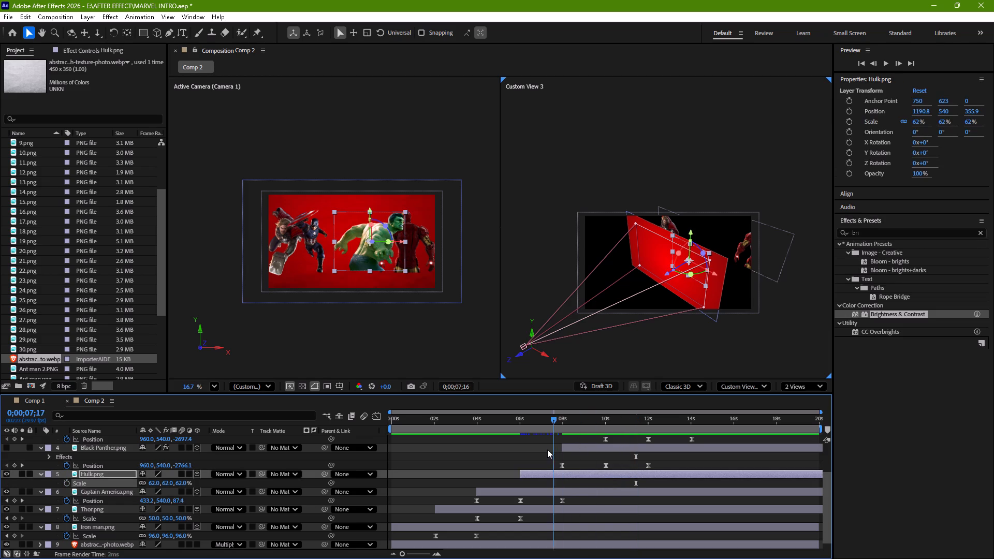
left_click_drag(547, 449, 519, 461)
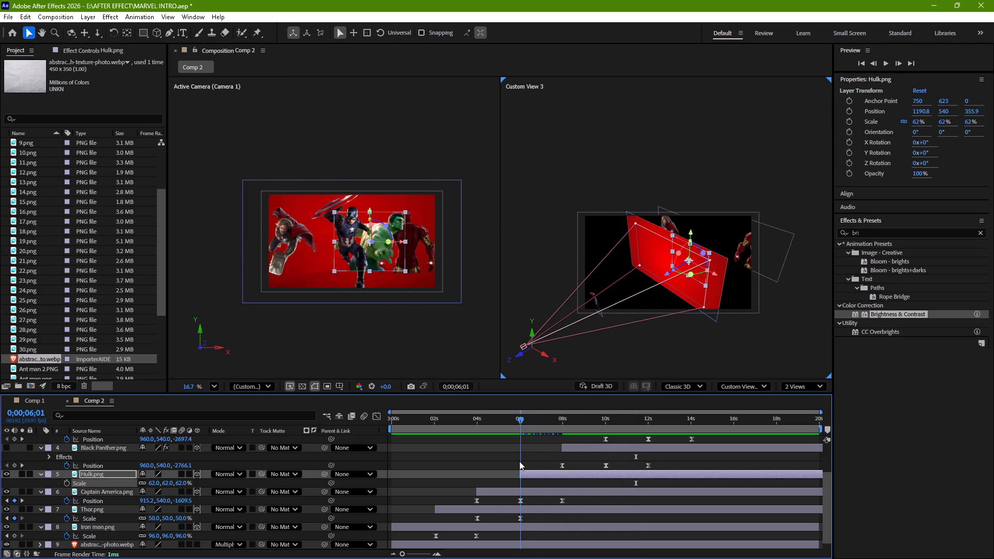
left_click_drag(519, 461, 519, 462)
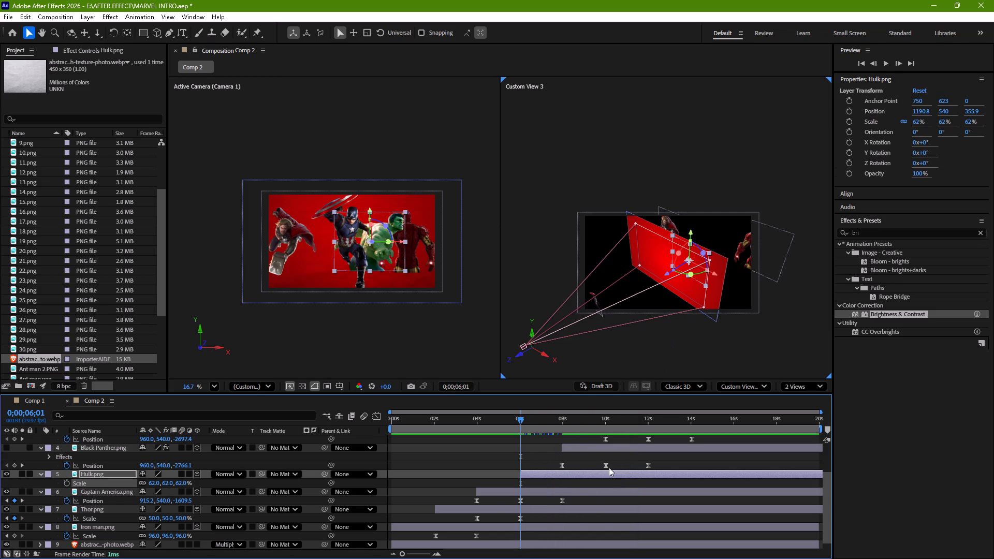
left_click(608, 472)
left_click_drag(715, 274, 700, 274)
left_click_drag(658, 269, 648, 277)
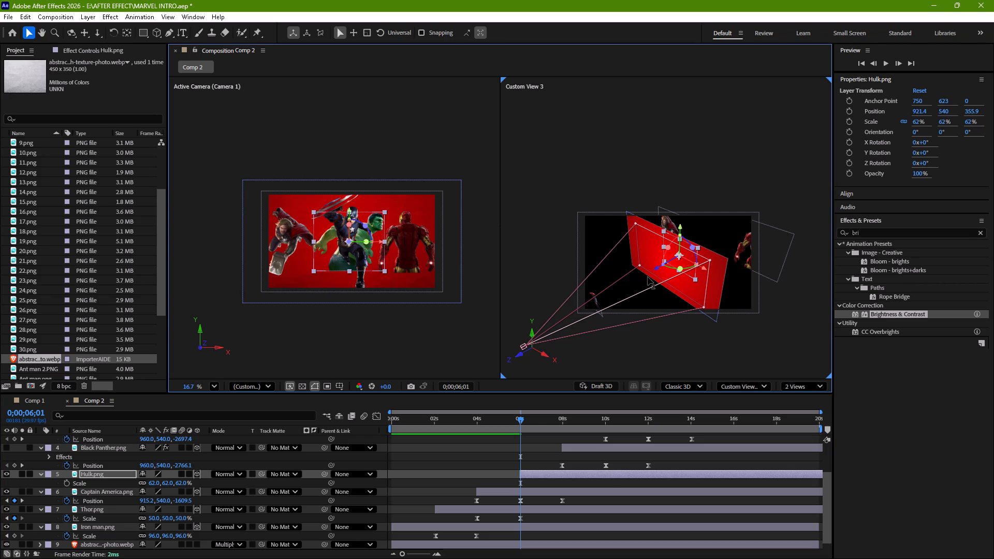
left_click_drag(648, 277, 574, 475)
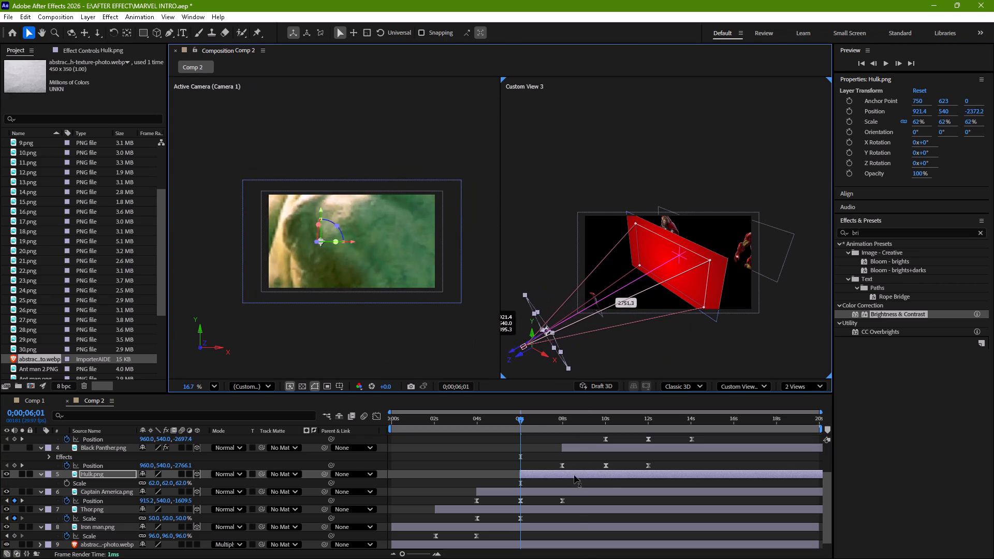
left_click_drag(574, 475, 591, 558)
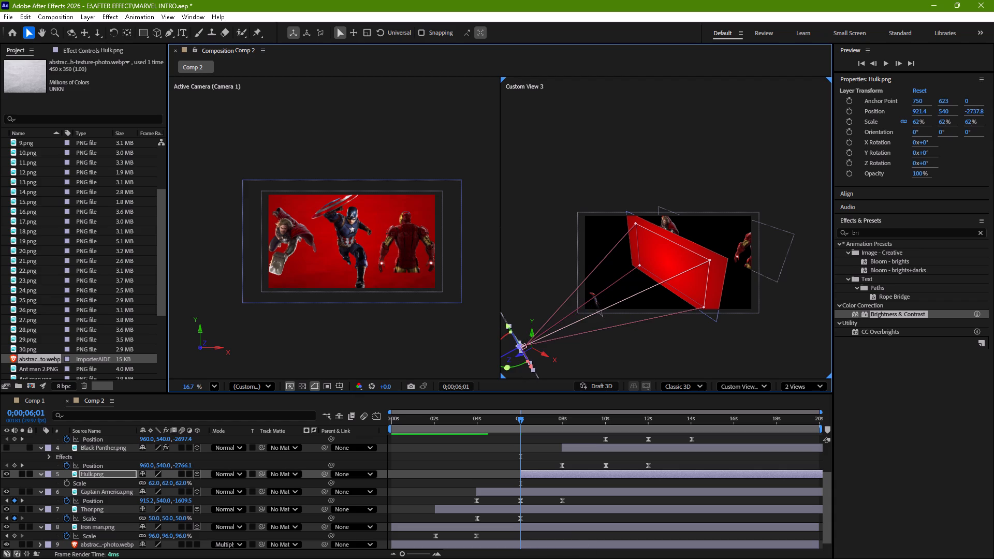
left_click(103, 472)
key("p")
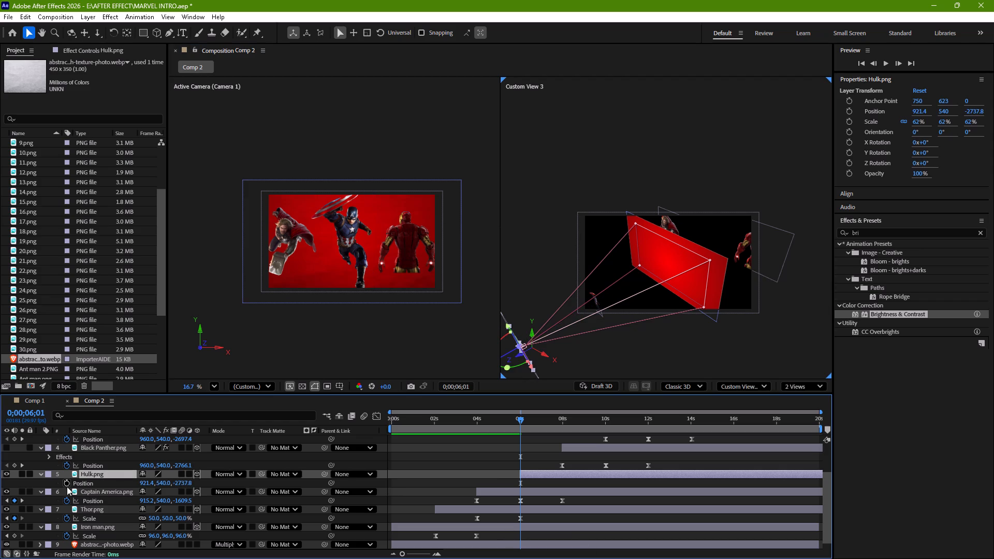
left_click(67, 483)
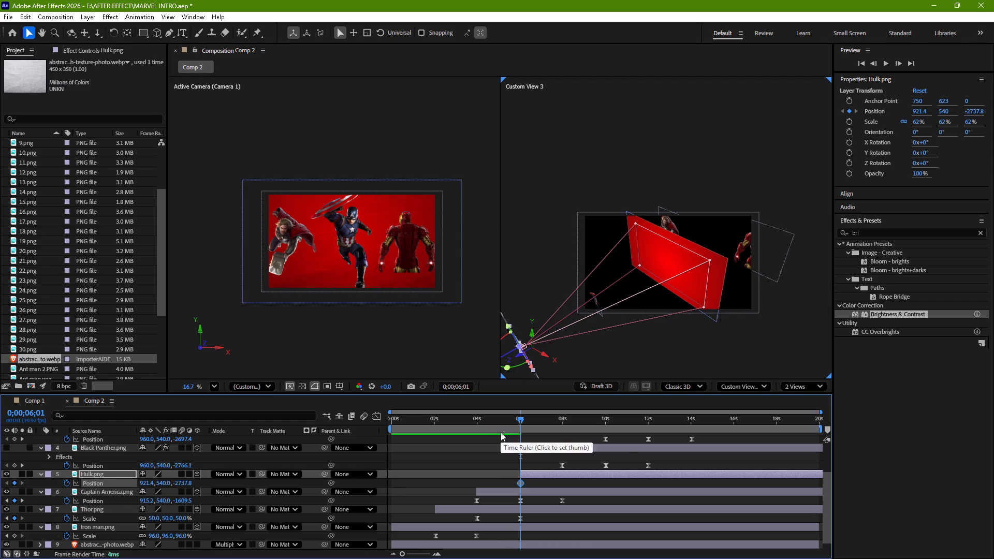
At 0;00;07;29, push Hulk.png away from the camera along Z to about -739.4 as its second Position keyframe.
left_click_drag(520, 420, 554, 424)
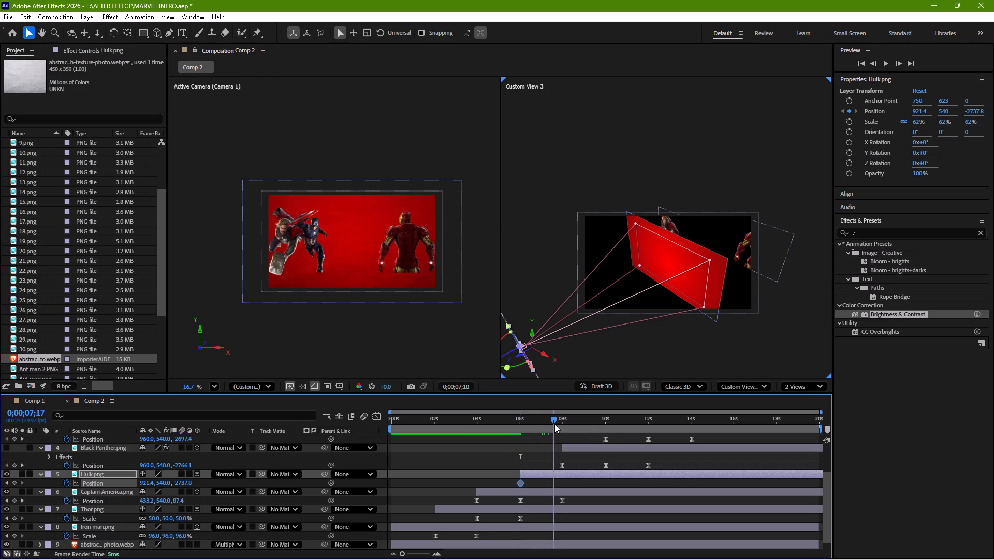
left_click_drag(554, 424, 561, 424)
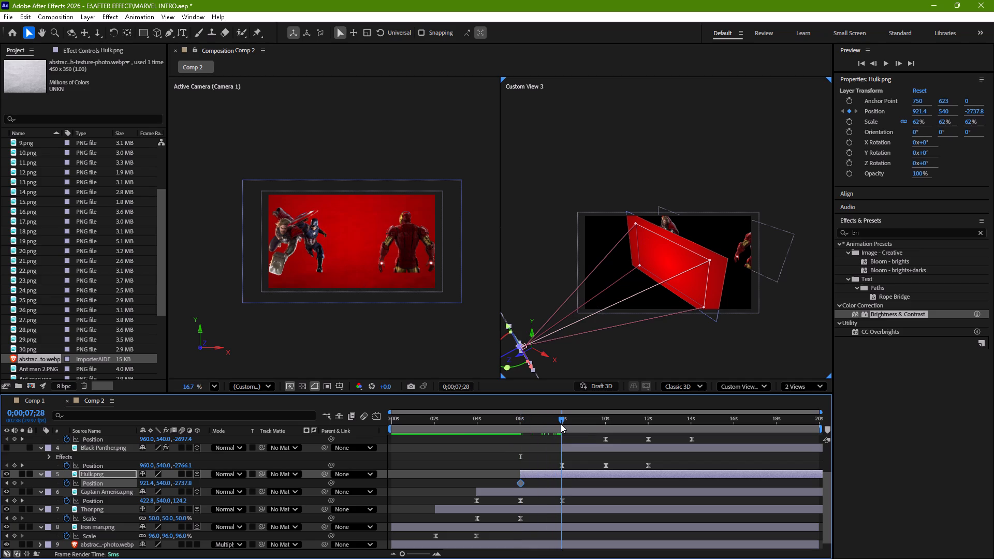
left_click_drag(561, 424, 561, 425)
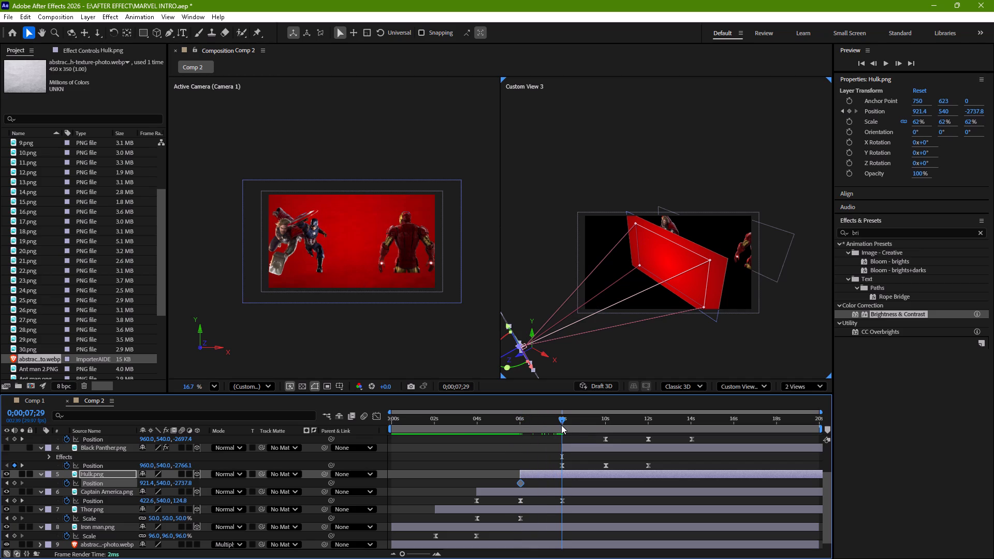
left_click_drag(506, 355, 543, 340)
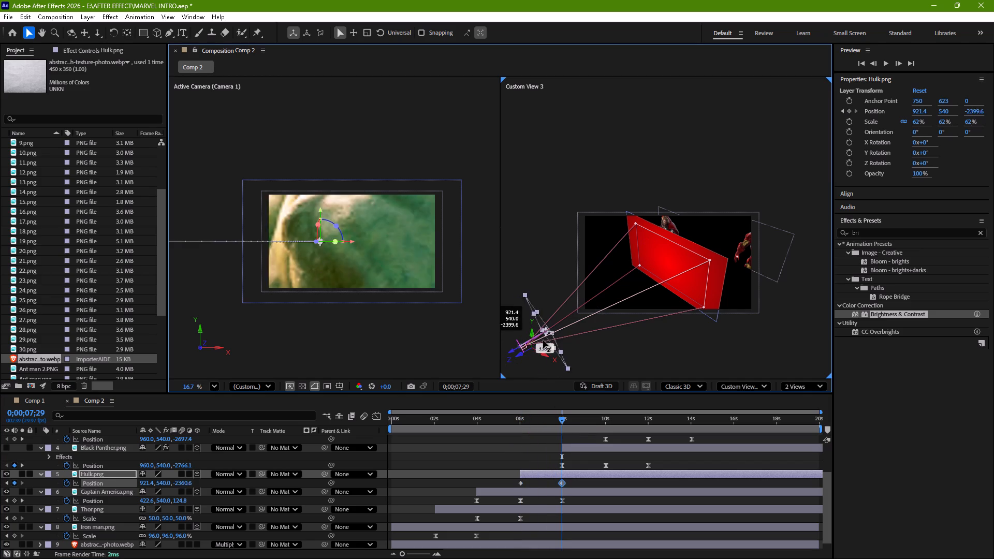
left_click_drag(543, 340, 620, 315)
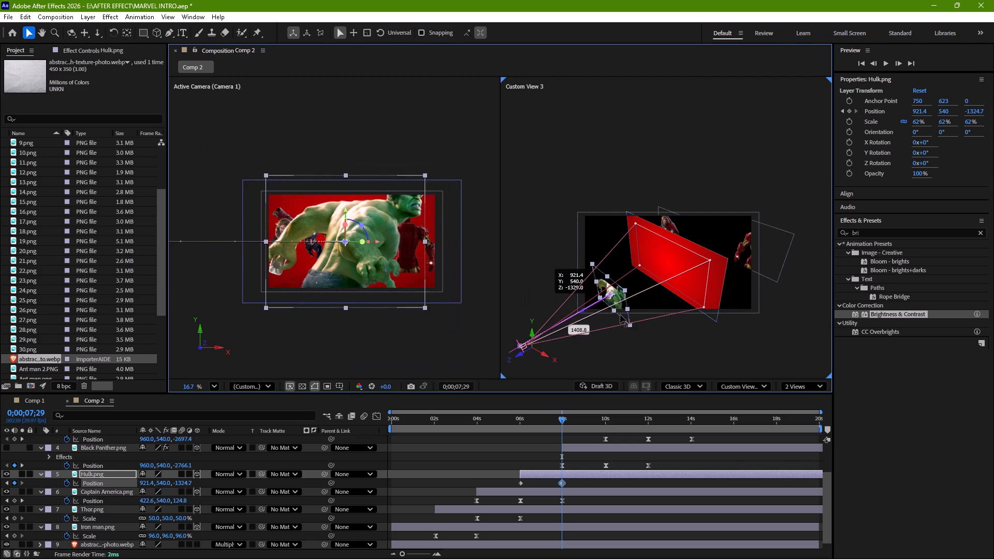
left_click_drag(620, 315, 639, 308)
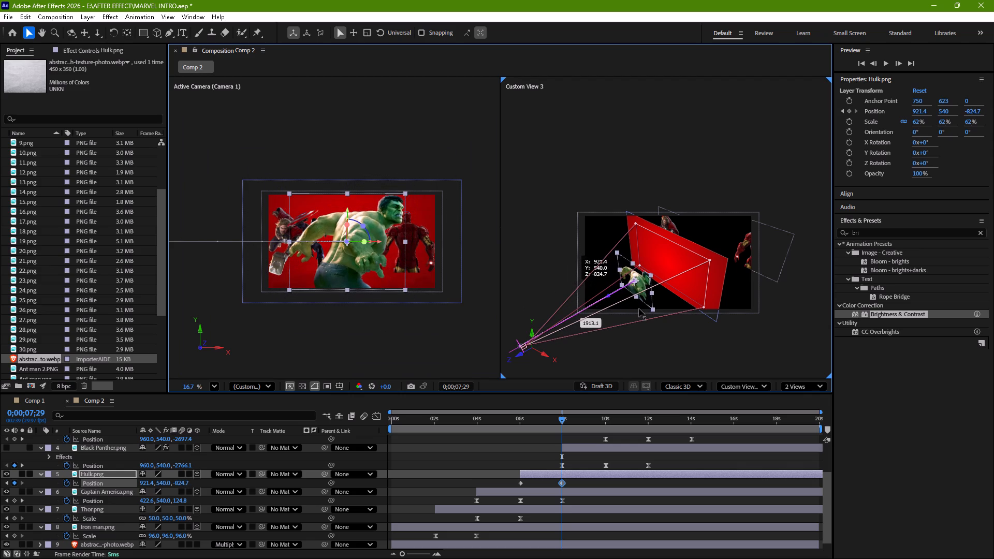
left_click_drag(639, 308, 643, 307)
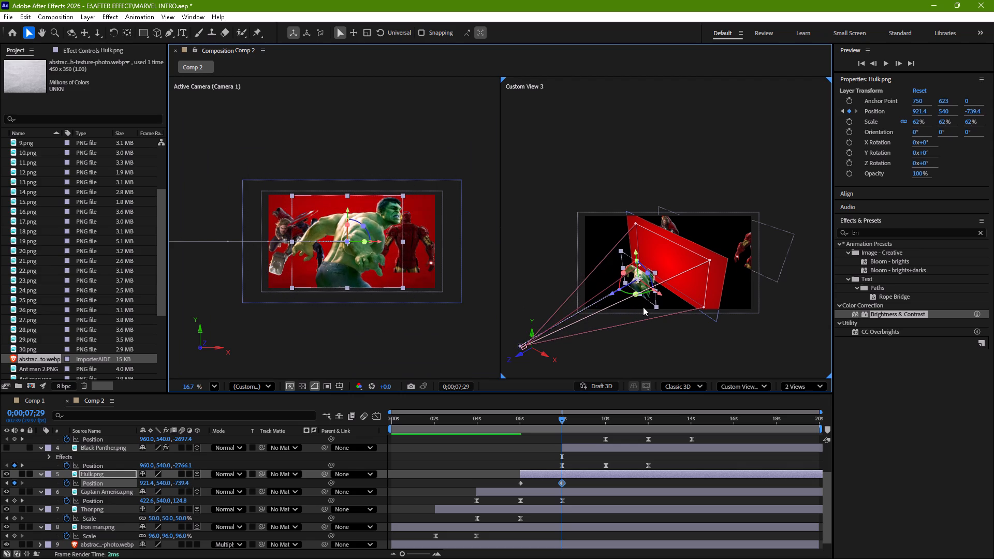
Apply Easy Ease to both Hulk.png Position keyframes, reshape the speed curve to an early sharp peak, and preview from about 0;00;05;23.
left_click_drag(577, 479, 514, 487)
key("F9")
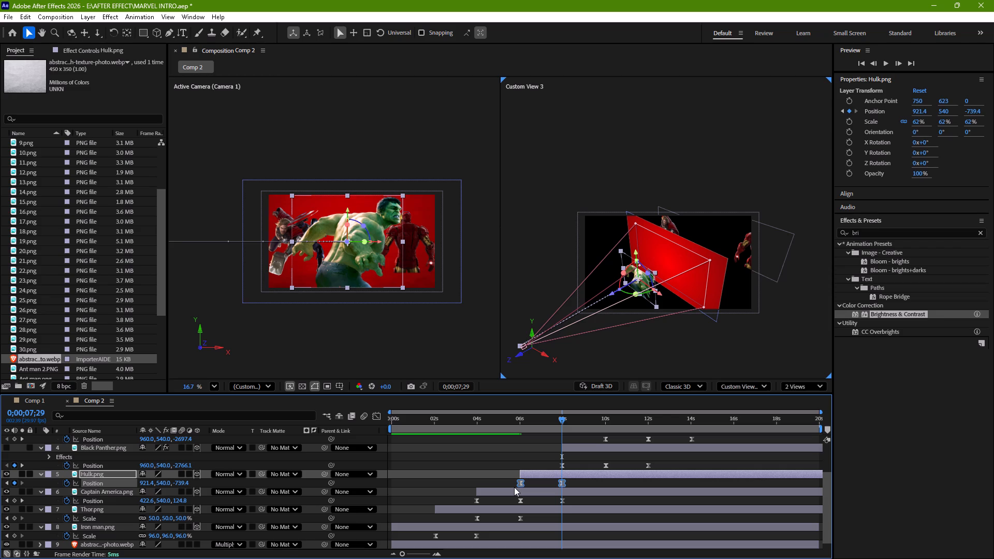
left_click(377, 418)
left_click_drag(580, 520, 543, 538)
left_click_drag(555, 527, 544, 527)
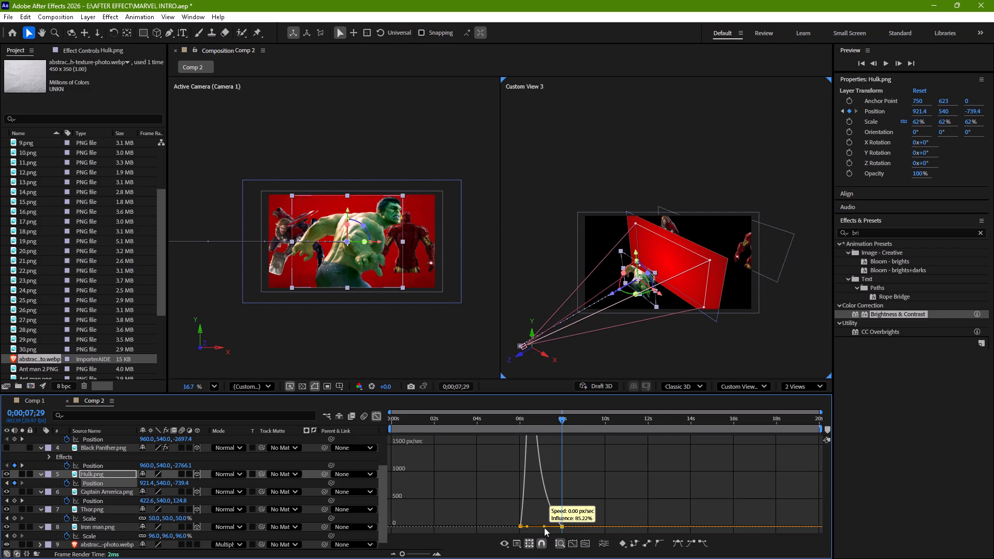
left_click_drag(544, 527, 541, 530)
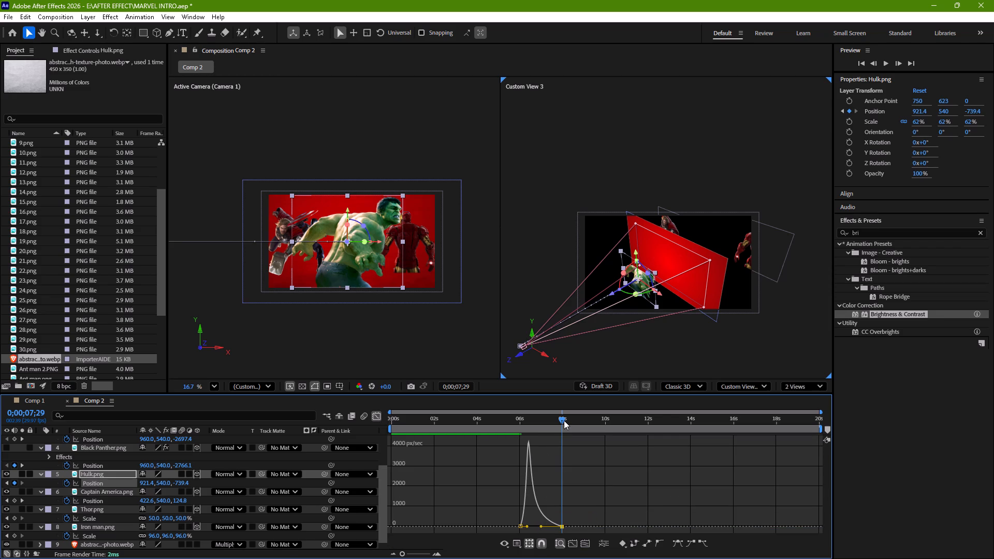
left_click_drag(564, 420, 517, 437)
key("space")
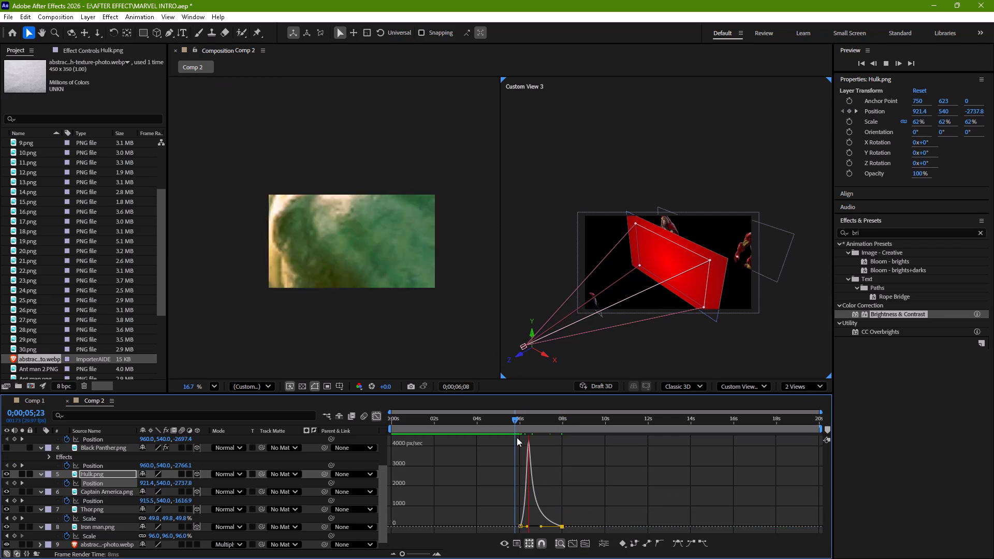
key("space")
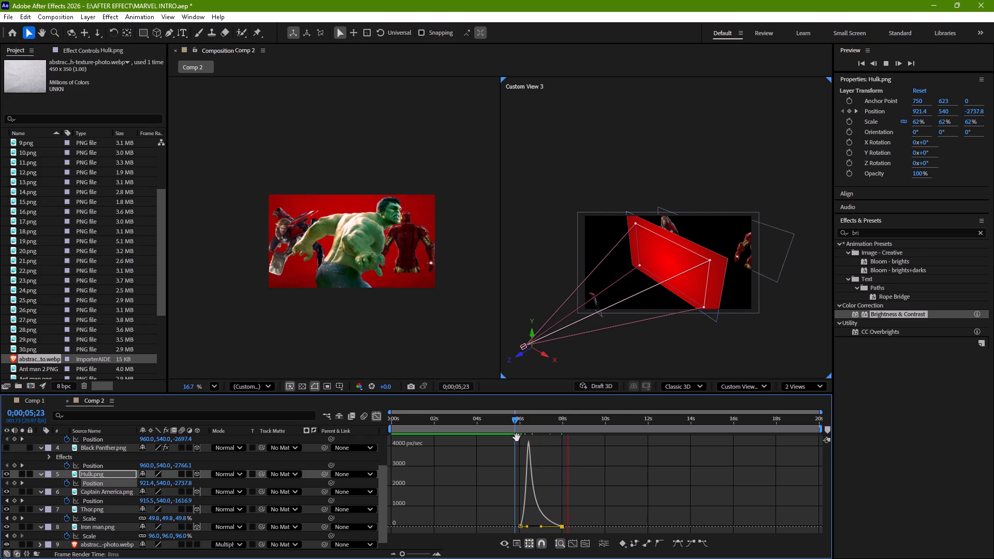
left_click(379, 416)
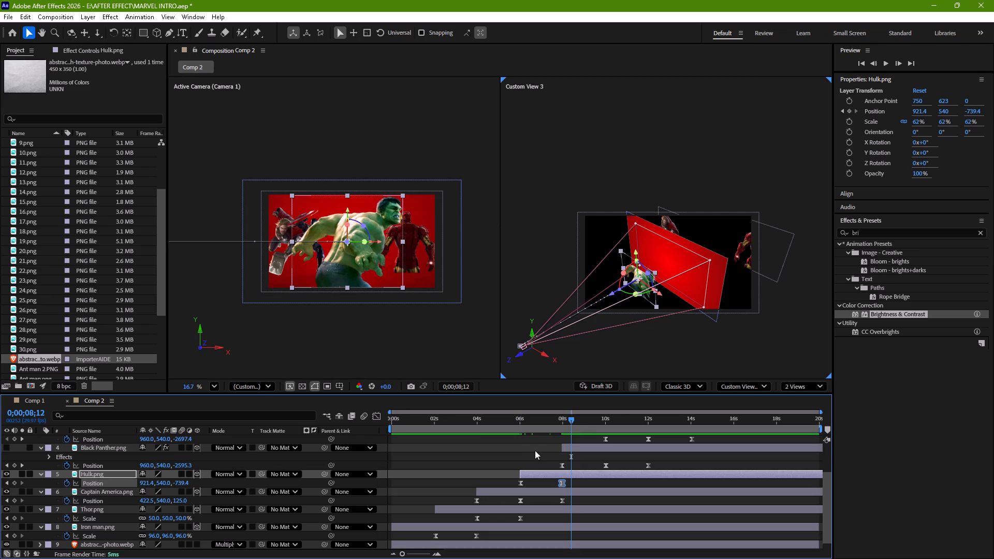
At 0;00;10;01, push Hulk.png farther back along Z to about 1181.4 as its third Position keyframe.
left_click_drag(571, 420, 607, 431)
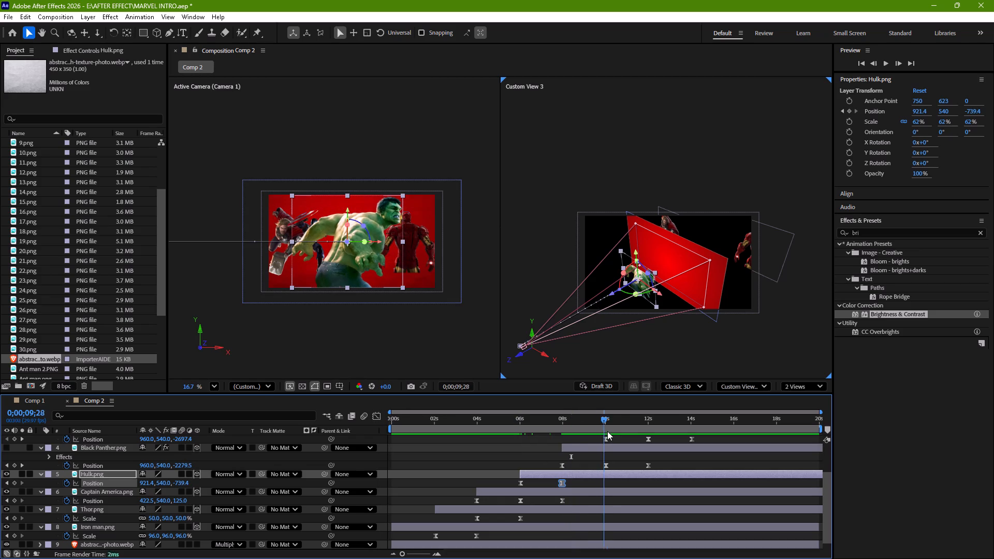
left_click_drag(607, 431, 606, 435)
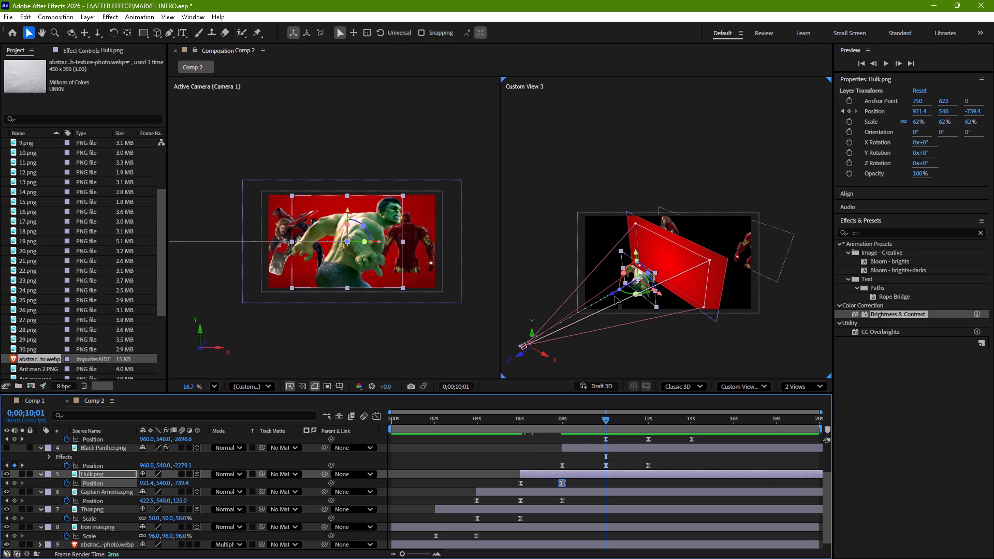
left_click_drag(612, 295, 648, 283)
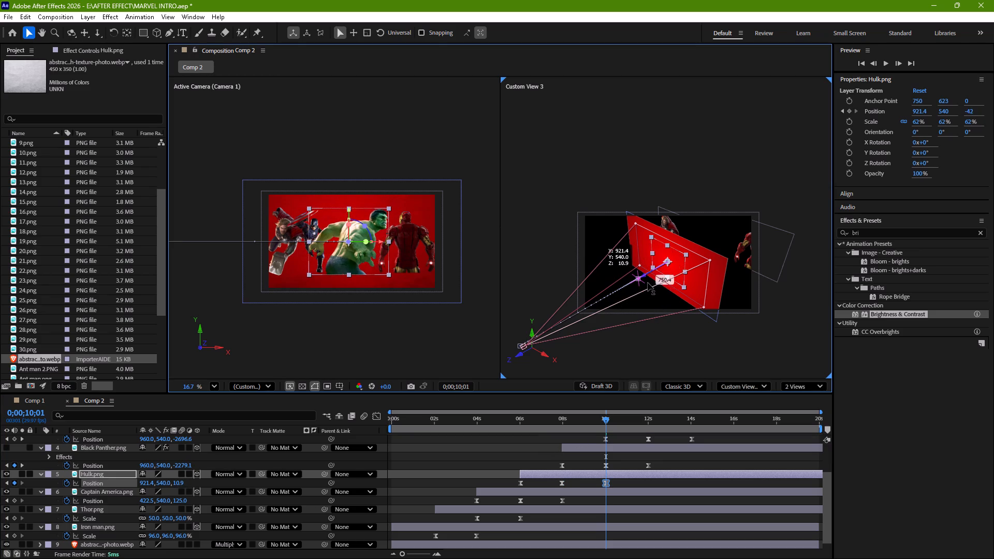
left_click_drag(648, 283, 678, 269)
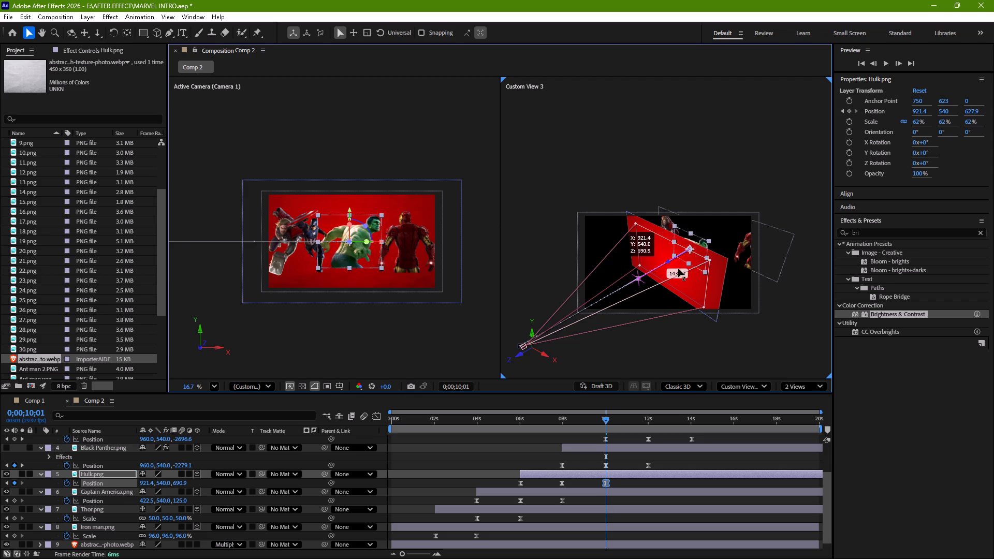
left_click_drag(678, 269, 678, 287)
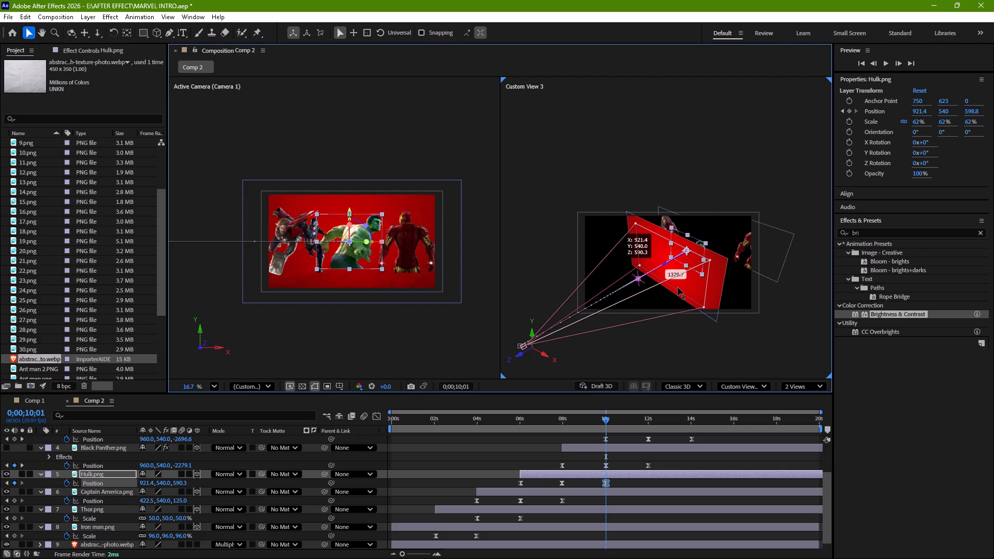
left_click_drag(678, 287, 662, 307)
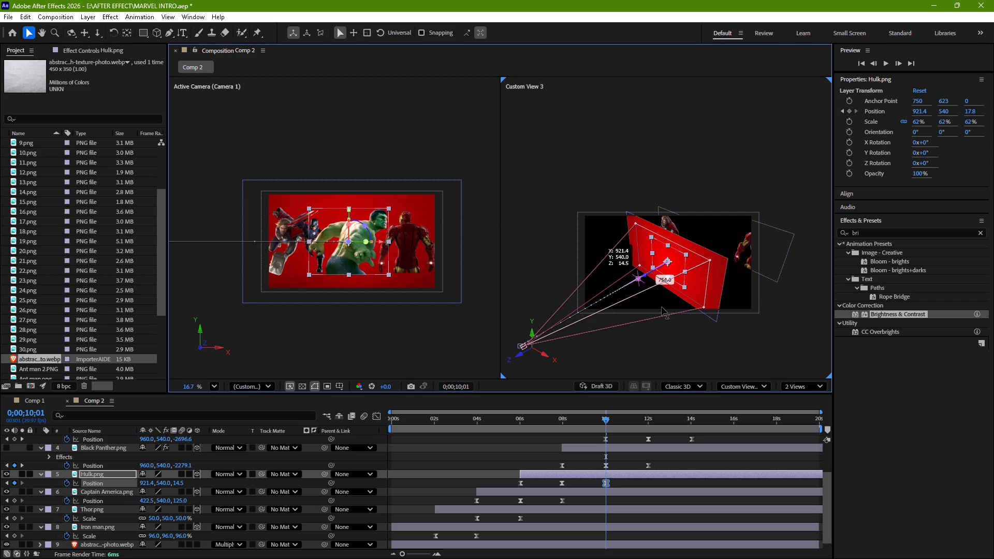
left_click_drag(662, 307, 690, 293)
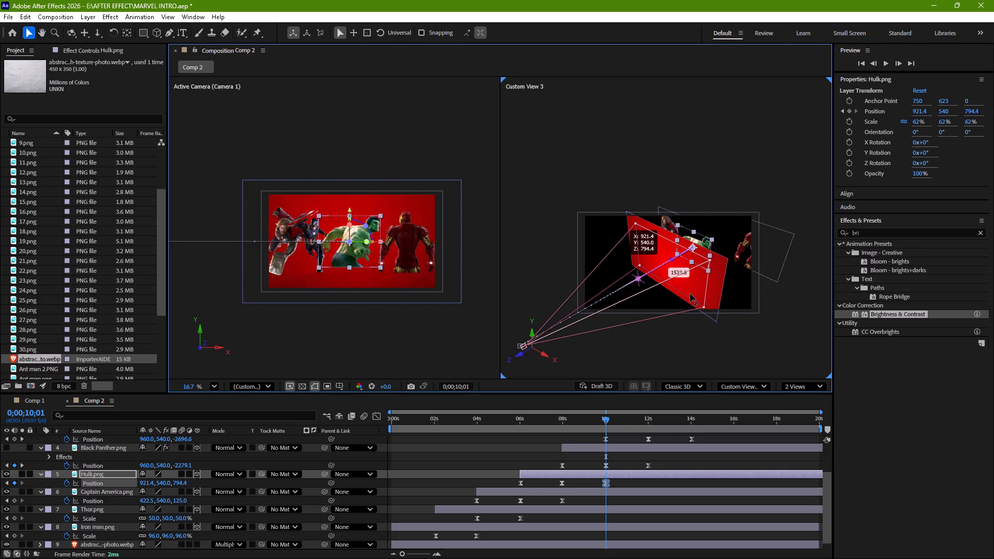
left_click_drag(690, 293, 698, 291)
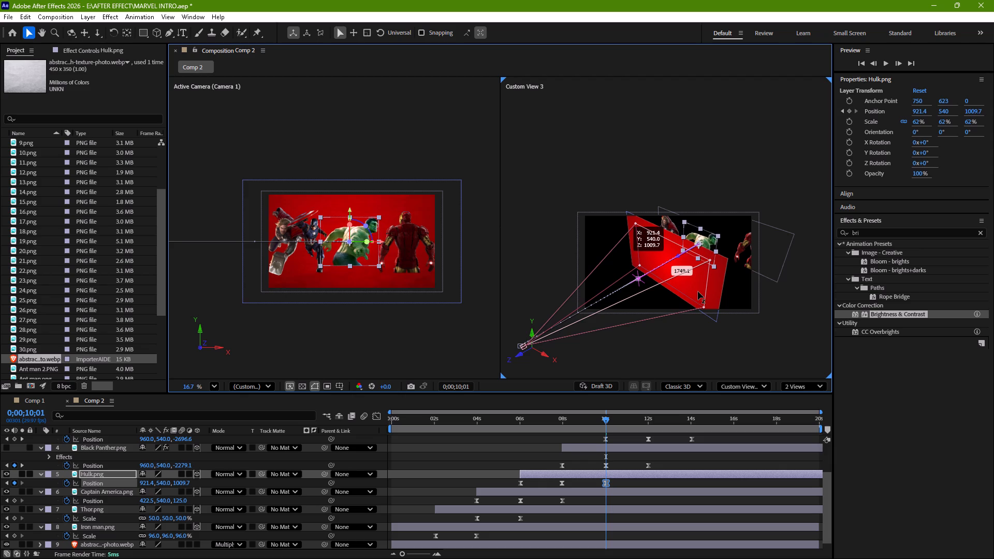
left_click_drag(698, 291, 665, 341)
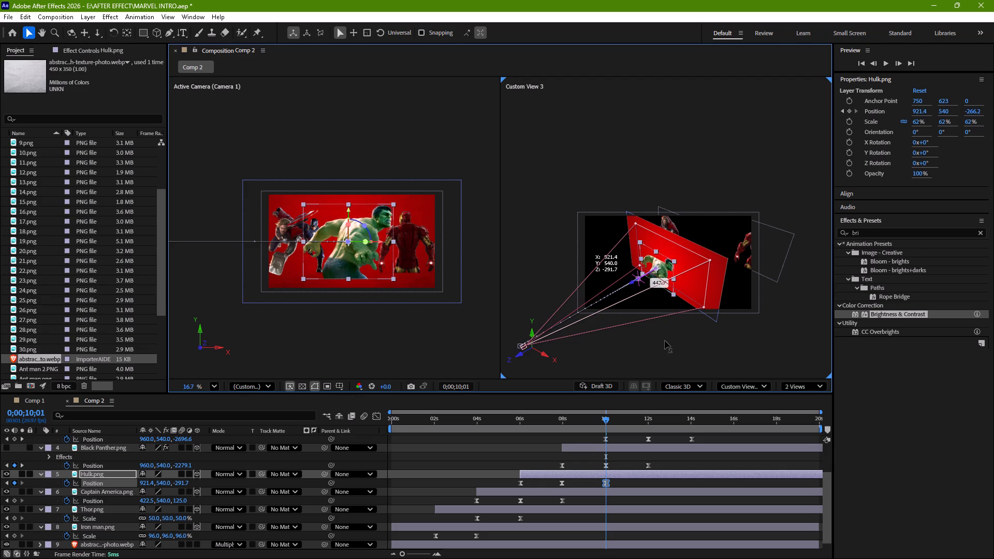
left_click_drag(665, 341, 691, 316)
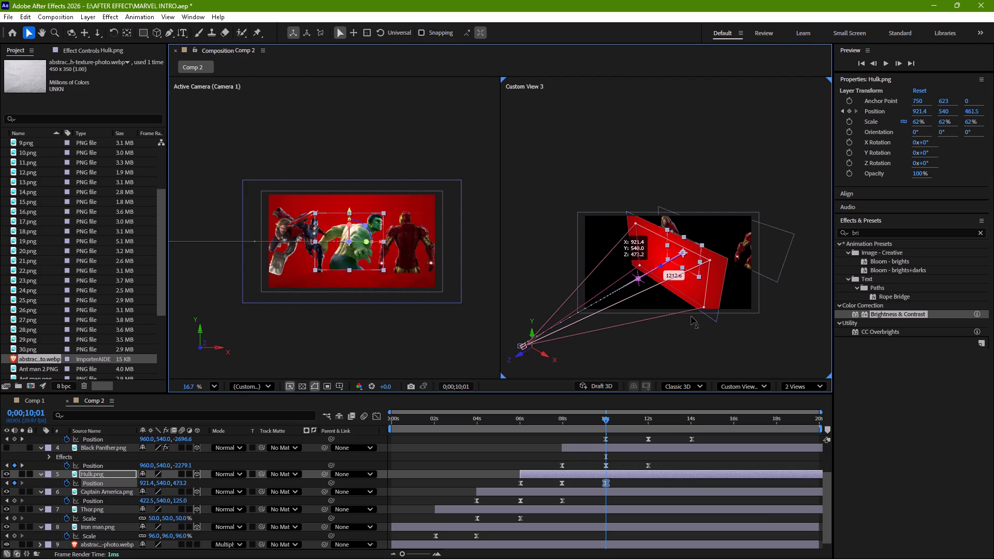
left_click_drag(691, 316, 718, 291)
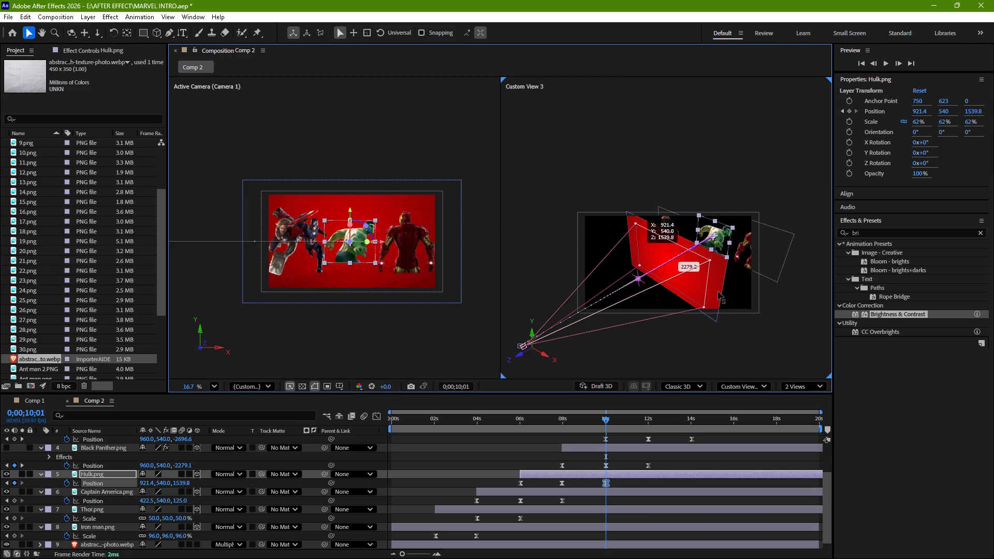
left_click_drag(718, 291, 724, 291)
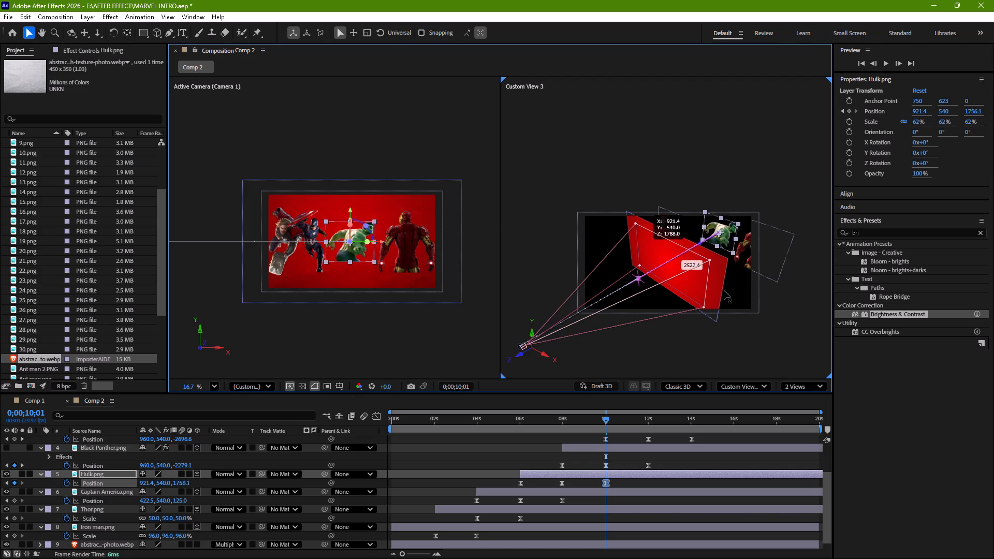
left_click_drag(724, 291, 718, 311)
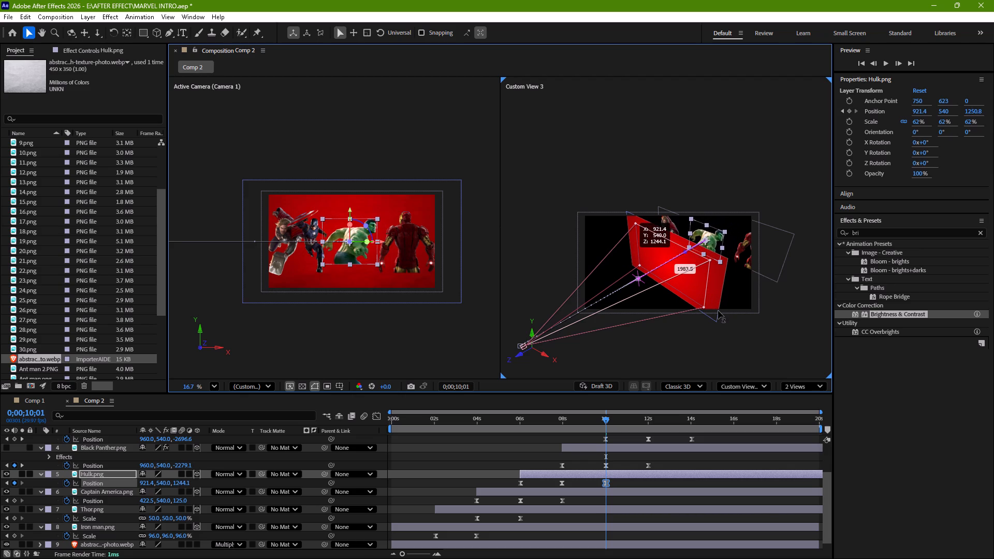
left_click_drag(718, 311, 717, 312)
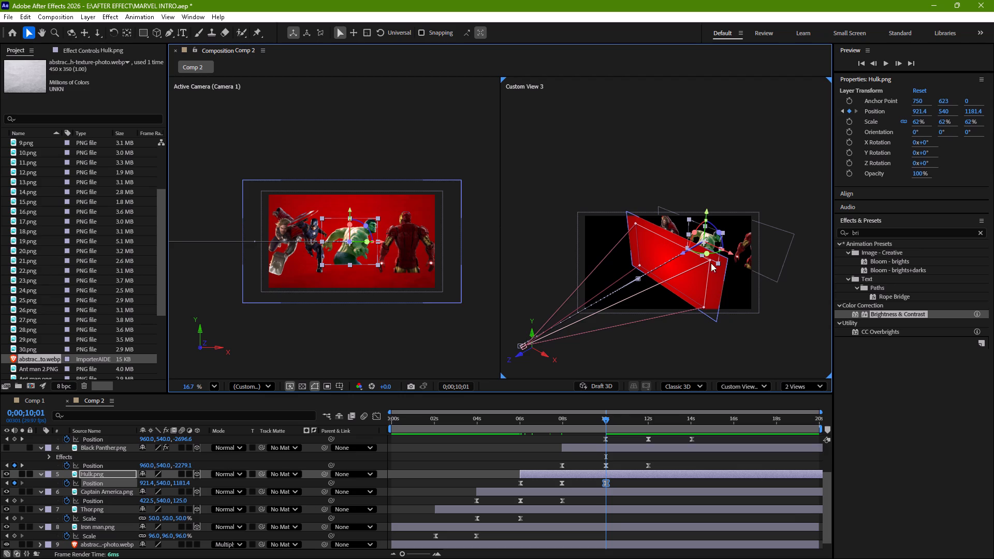
At 0;00;10;01, shift Hulk.png along X to about 1287.2 on its third Position keyframe.
left_click_drag(732, 253, 751, 256)
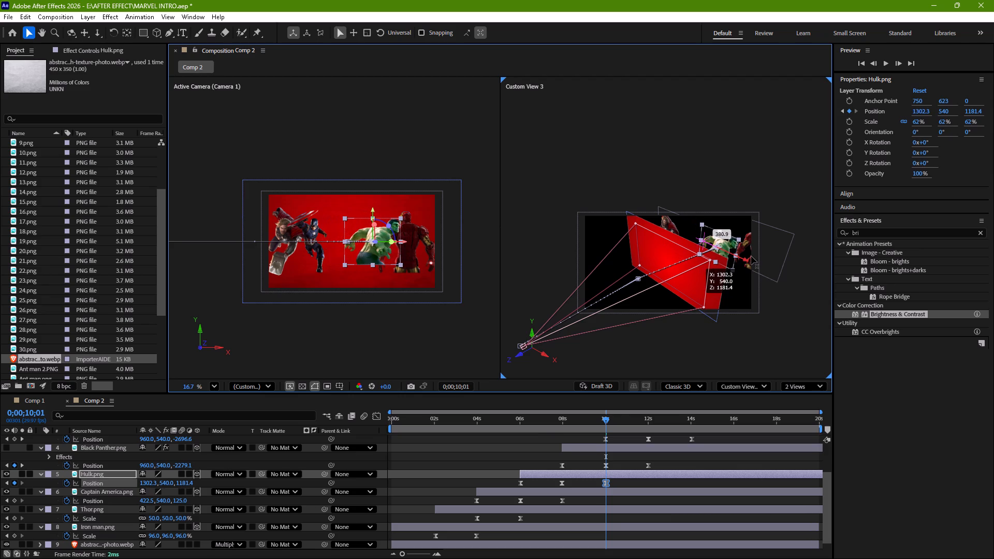
left_click_drag(751, 256, 750, 256)
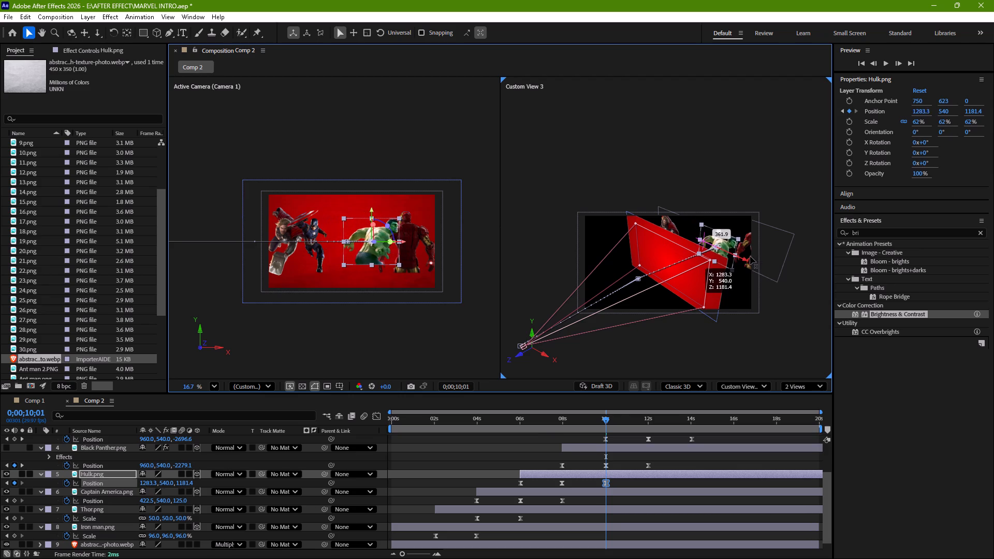
left_click_drag(750, 256, 750, 257)
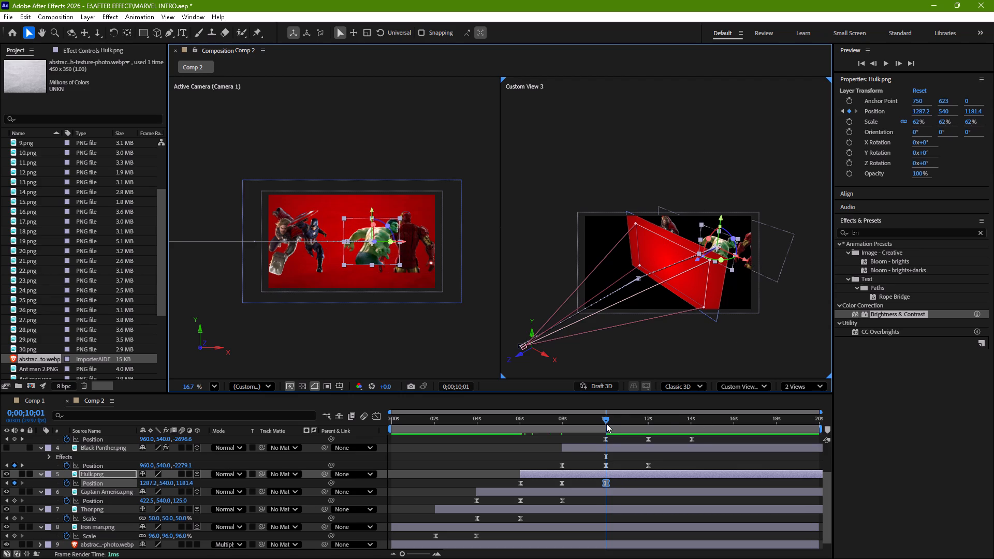
Animate Hulk.png's Scale with keyframes from 62% at 0;00;08;00 to 85% at 0;00;10;02.
left_click_drag(605, 417, 563, 433)
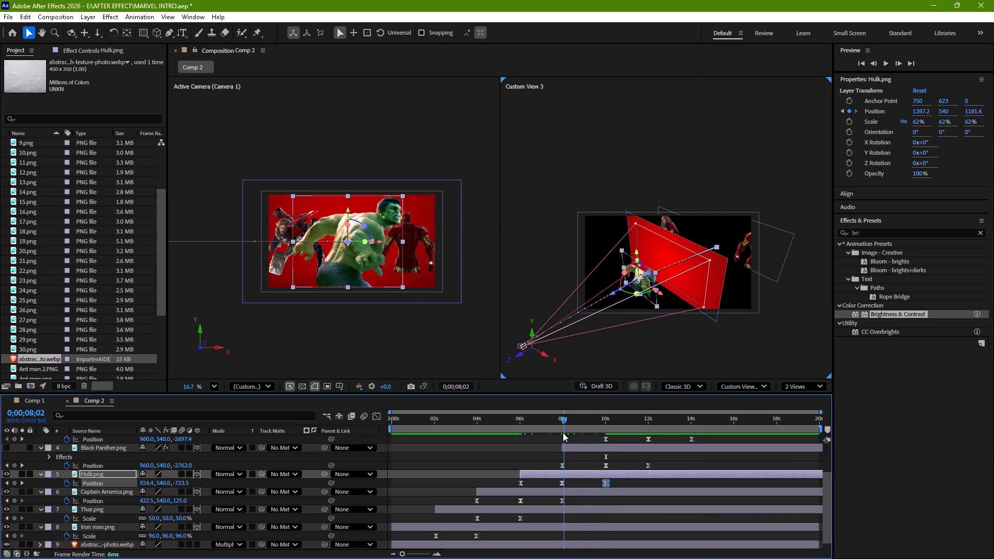
left_click_drag(563, 433, 561, 434)
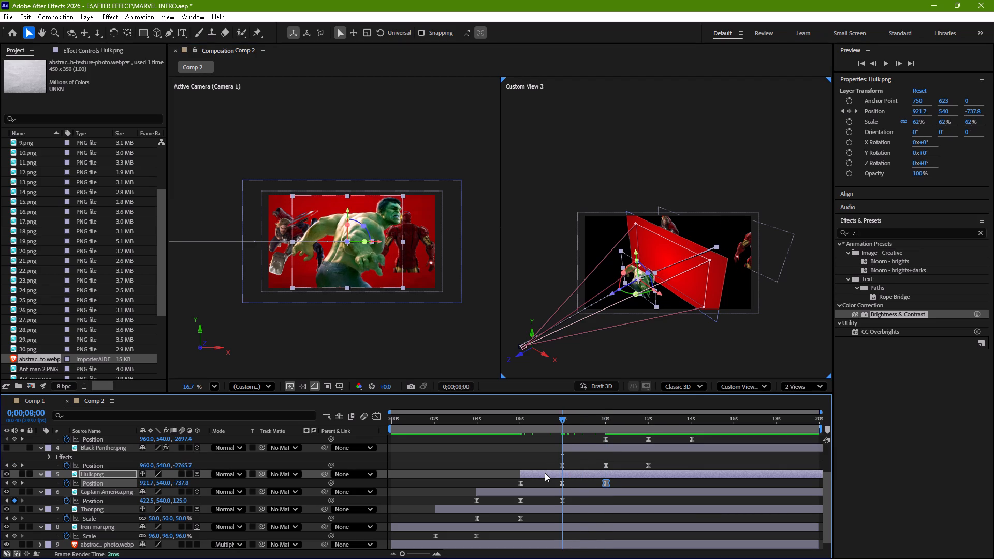
left_click(545, 473)
key("s")
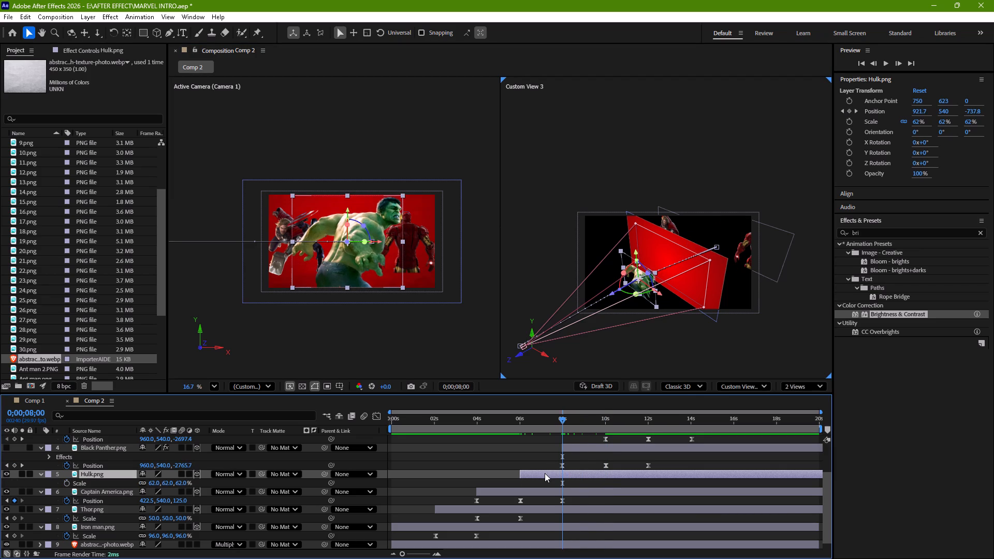
left_click(66, 482)
left_click_drag(562, 420, 608, 428)
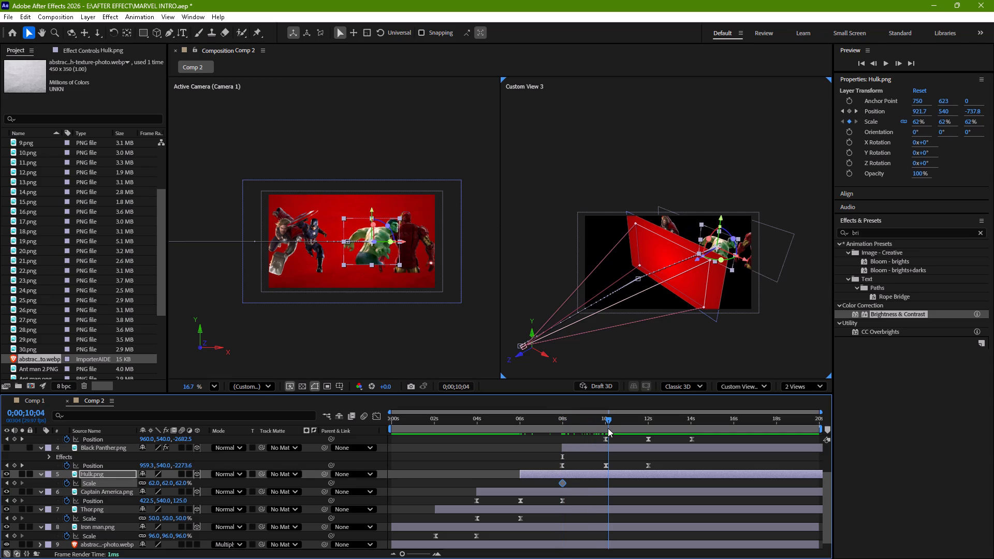
left_click_drag(608, 428, 607, 430)
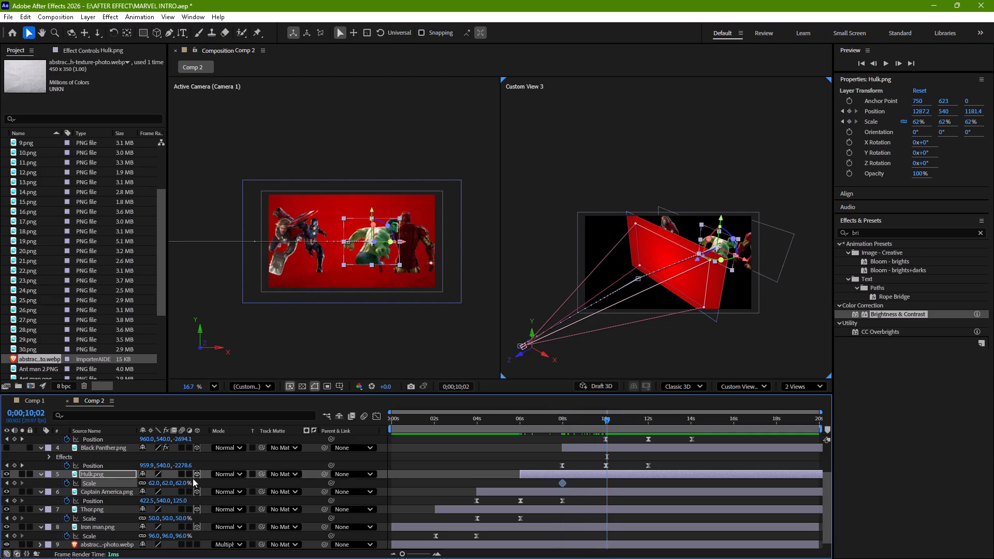
left_click_drag(180, 483, 188, 483)
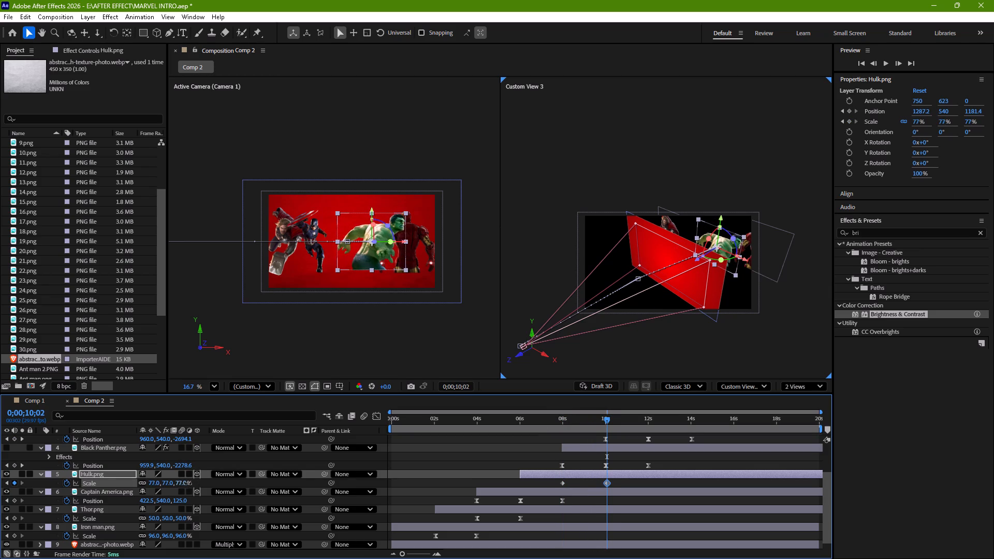
left_click_drag(188, 483, 188, 482)
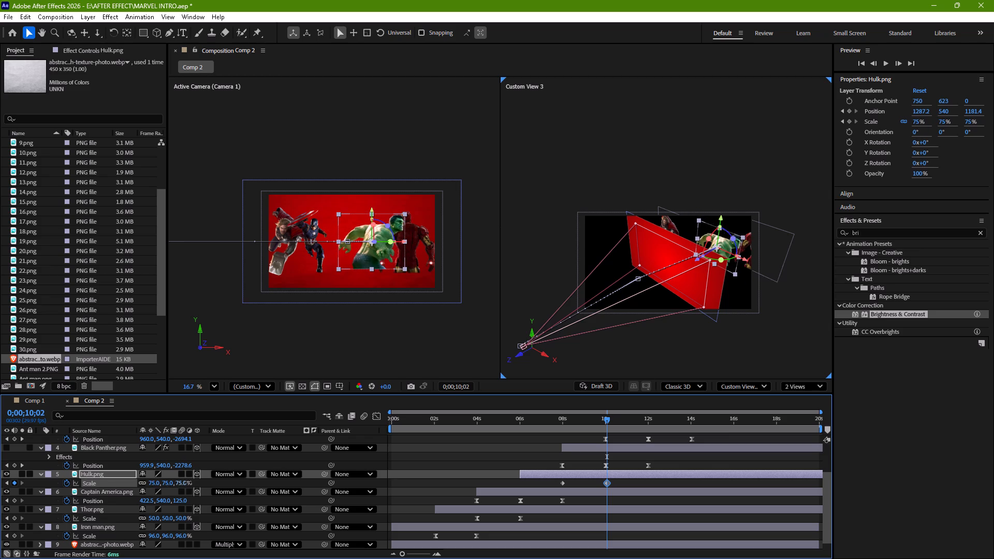
left_click_drag(188, 482, 191, 482)
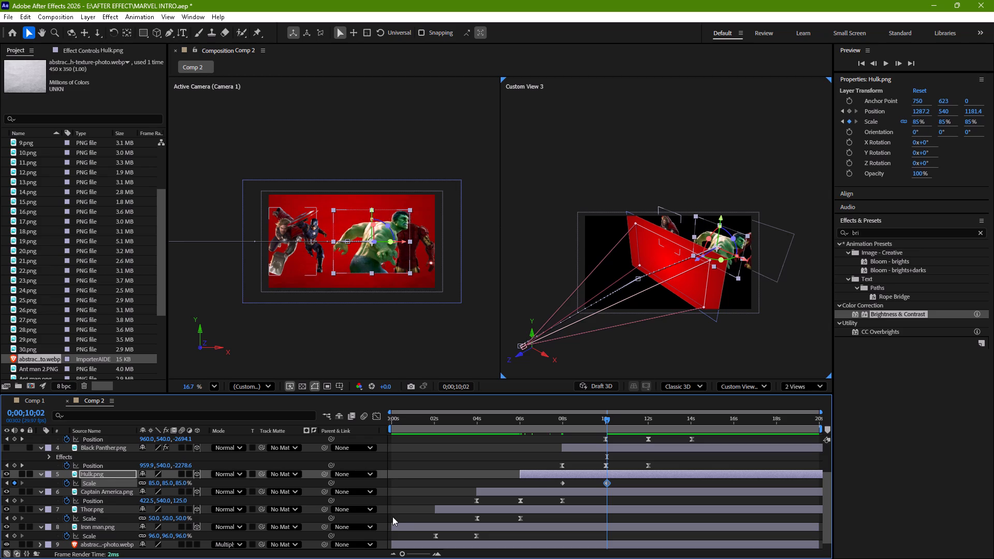
Apply Easy Ease to both Hulk.png Scale keyframes, reshape the speed curve to an early sharp peak, and preview from 0;00;06;01.
left_click_drag(618, 479, 556, 489)
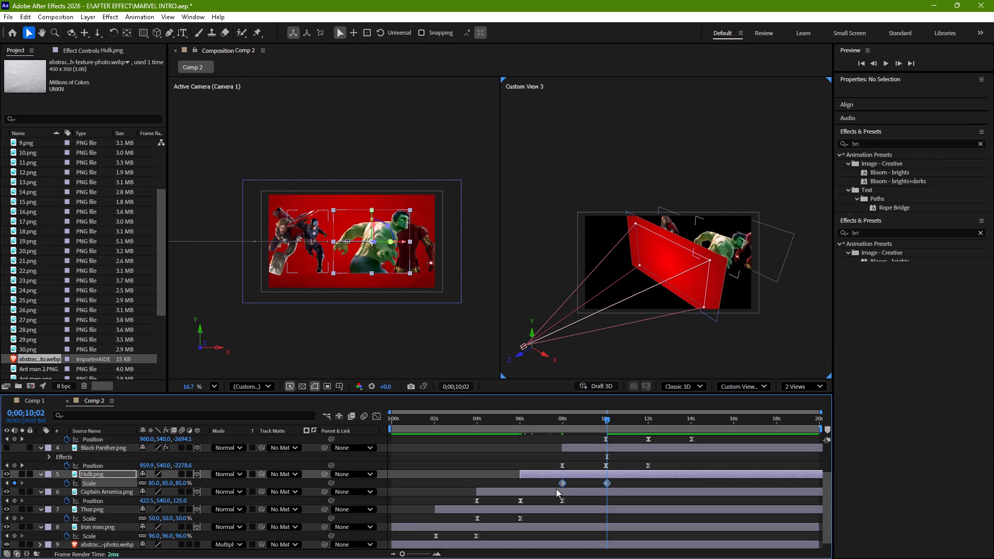
key("F9")
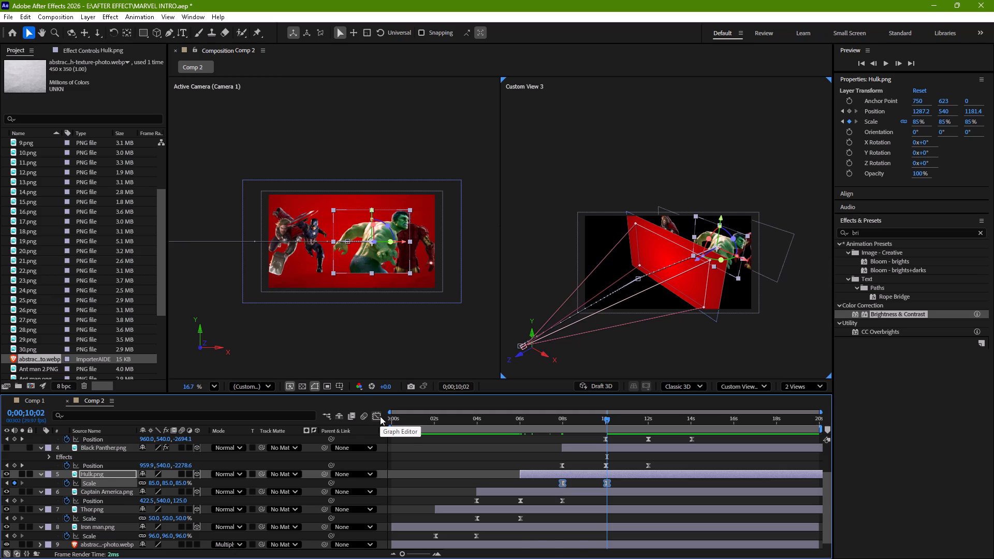
left_click(380, 416)
left_click_drag(636, 519, 590, 533)
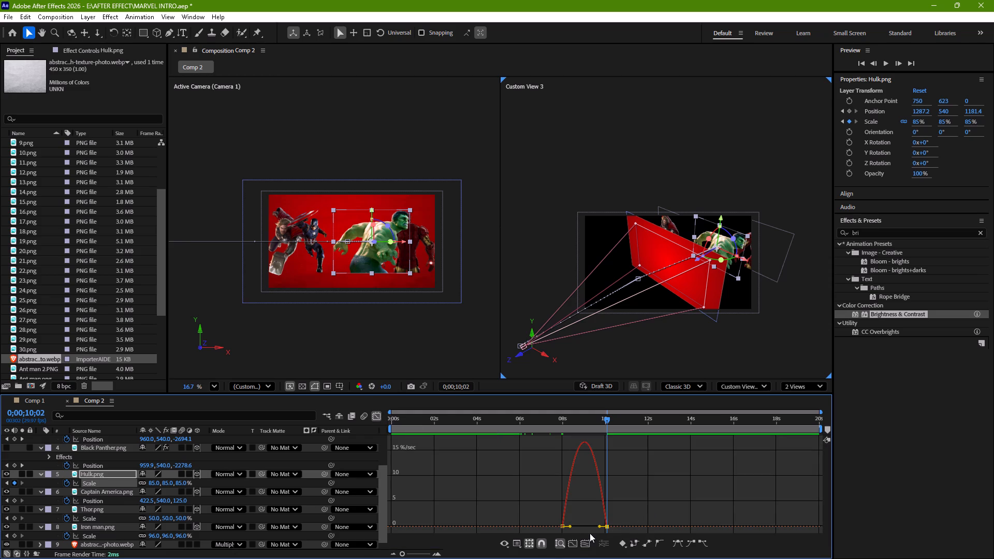
left_click_drag(600, 526, 586, 527)
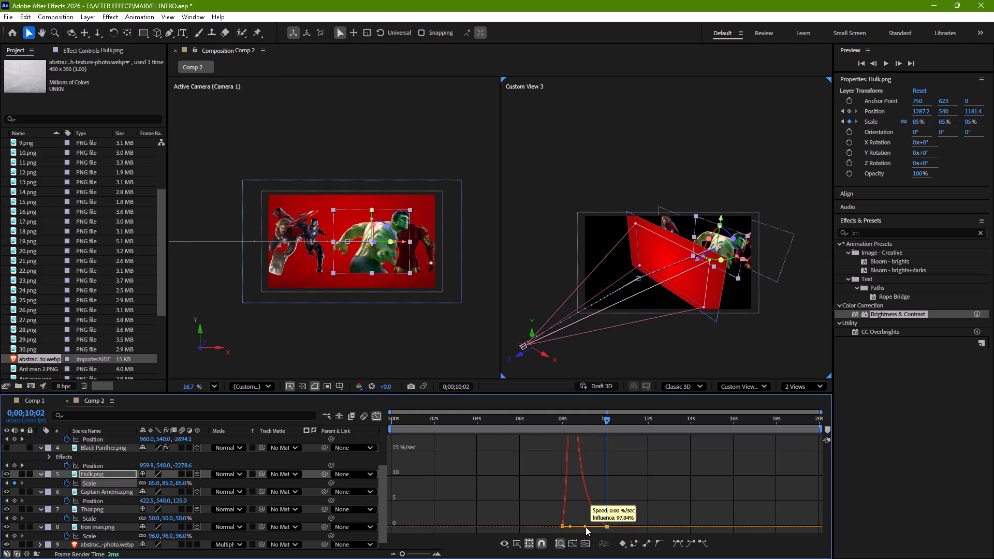
left_click_drag(586, 527, 585, 527)
left_click_drag(607, 420, 523, 434)
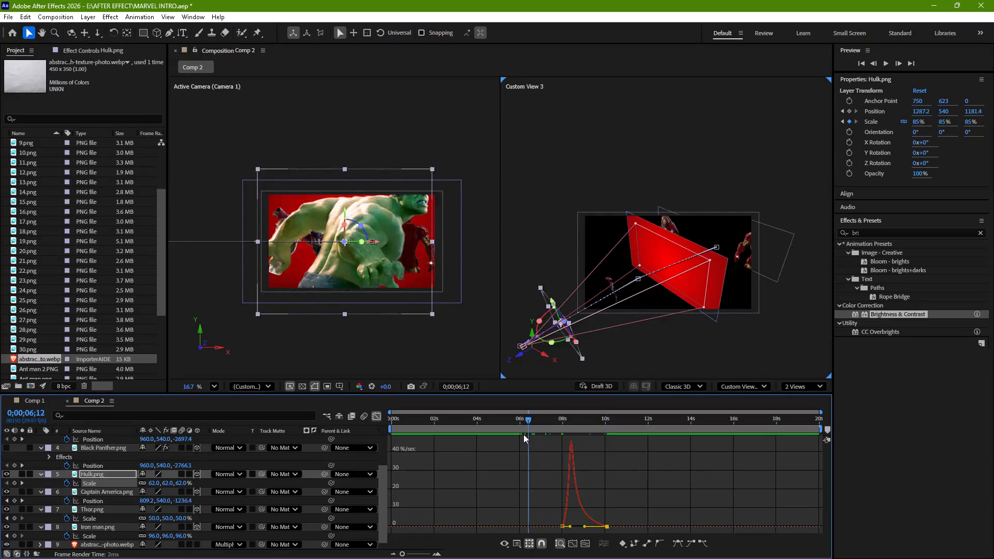
left_click_drag(523, 434, 519, 433)
key("space")
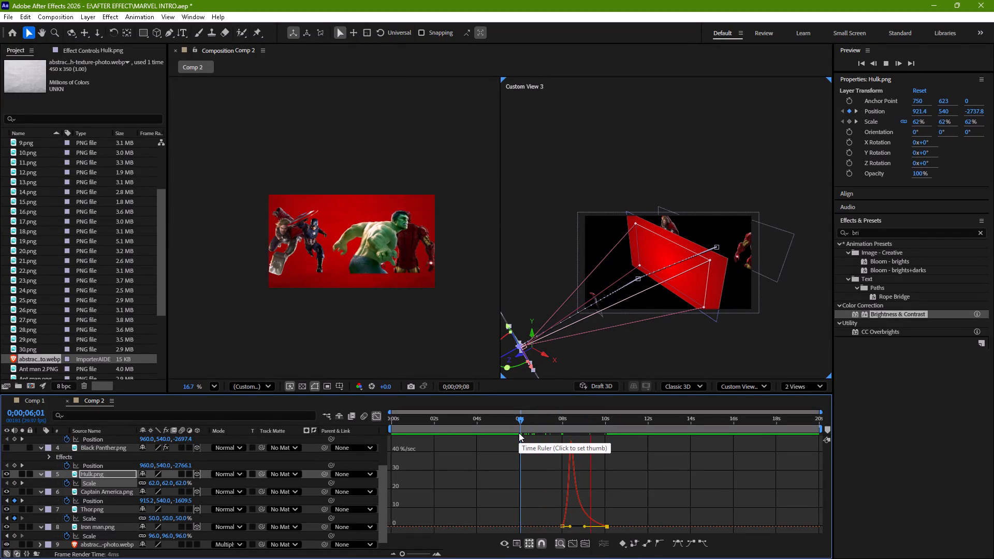
key("space")
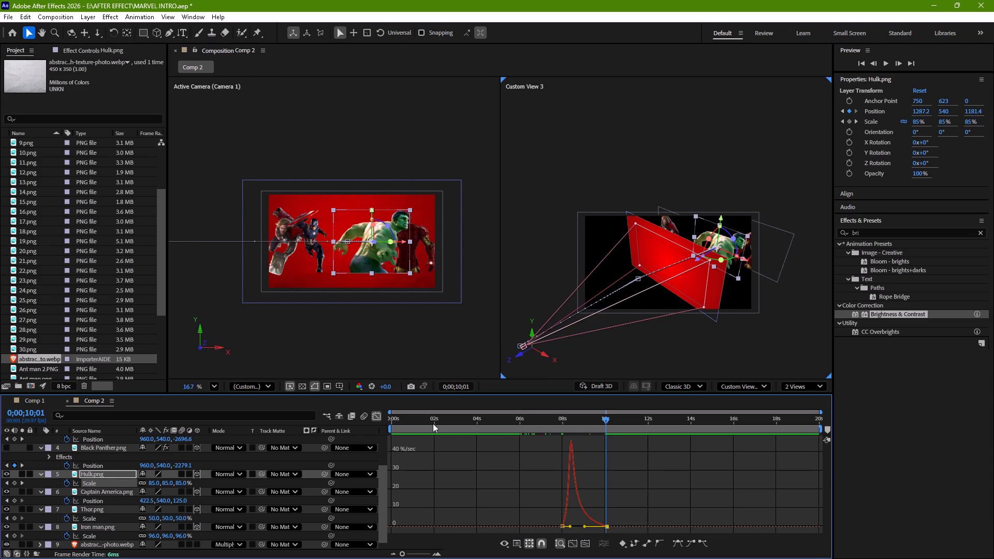
left_click(376, 410)
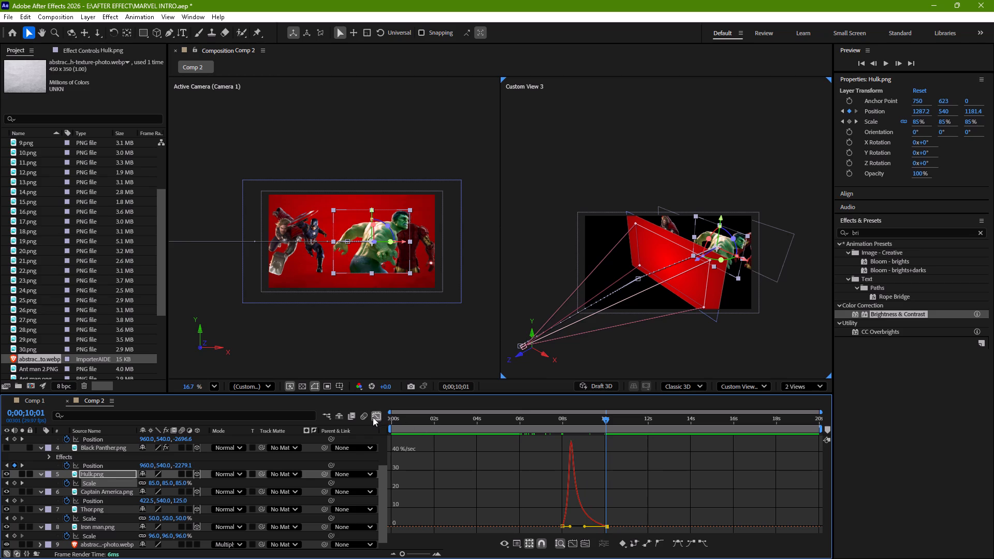
left_click(373, 416)
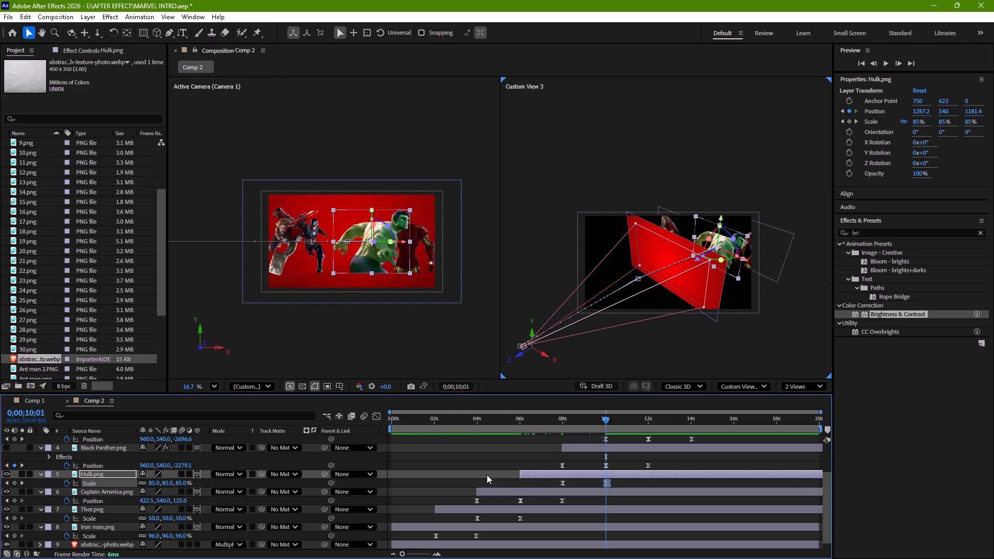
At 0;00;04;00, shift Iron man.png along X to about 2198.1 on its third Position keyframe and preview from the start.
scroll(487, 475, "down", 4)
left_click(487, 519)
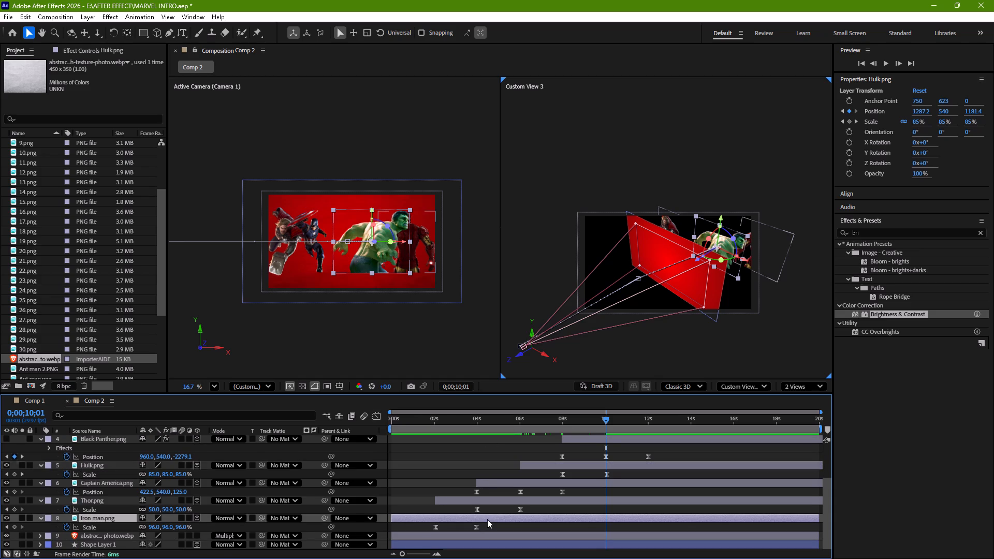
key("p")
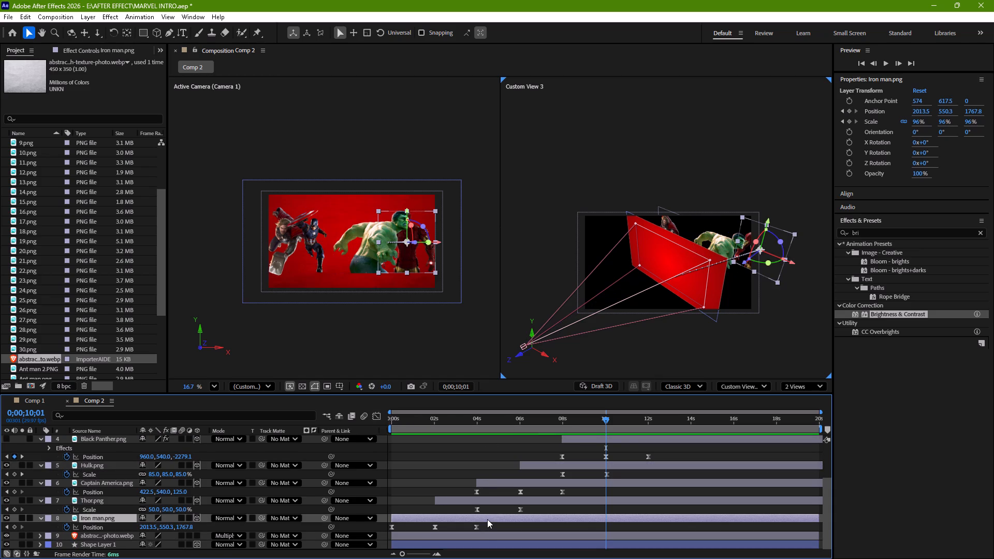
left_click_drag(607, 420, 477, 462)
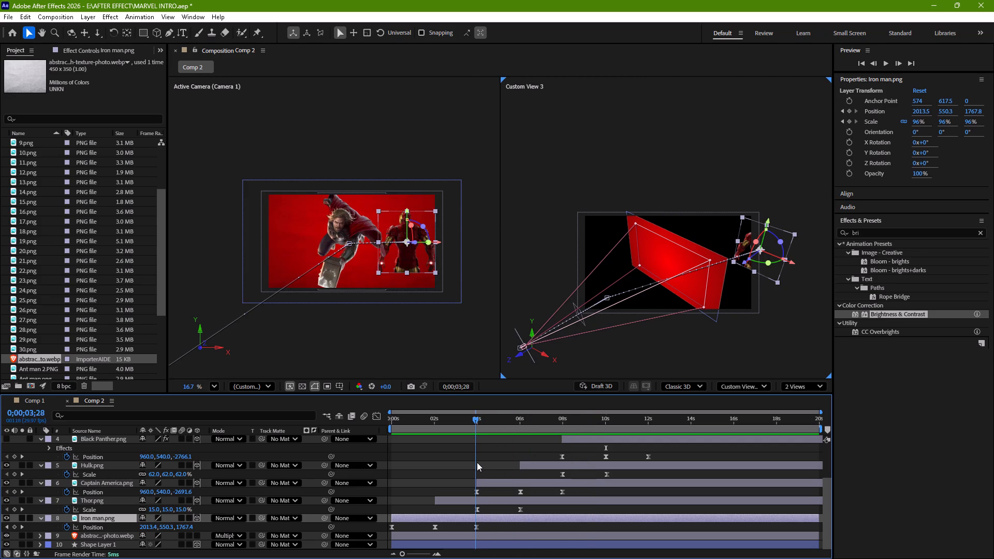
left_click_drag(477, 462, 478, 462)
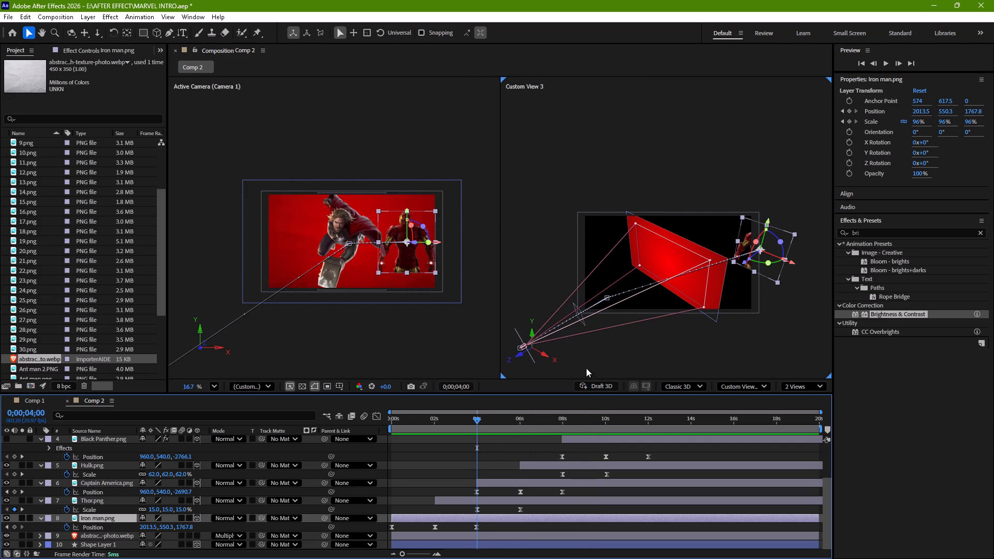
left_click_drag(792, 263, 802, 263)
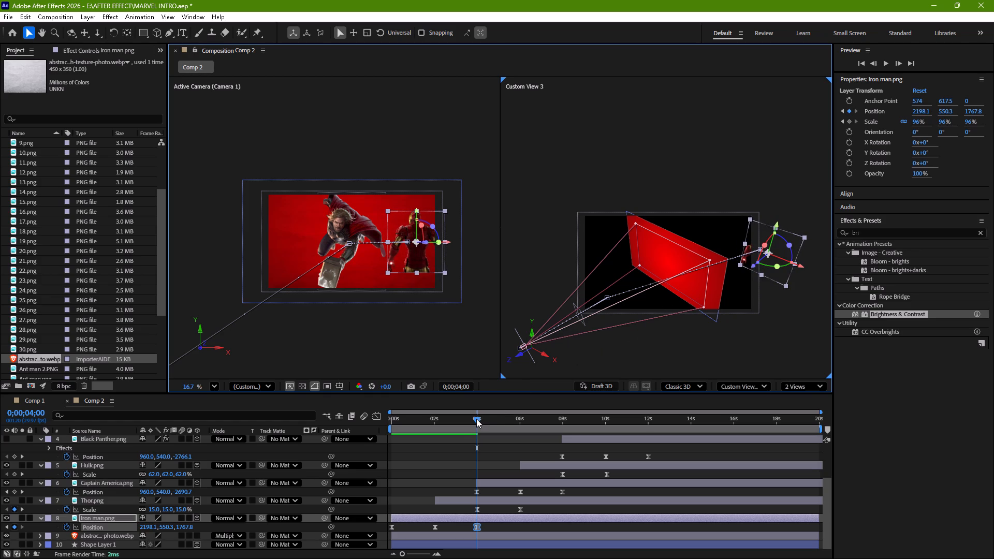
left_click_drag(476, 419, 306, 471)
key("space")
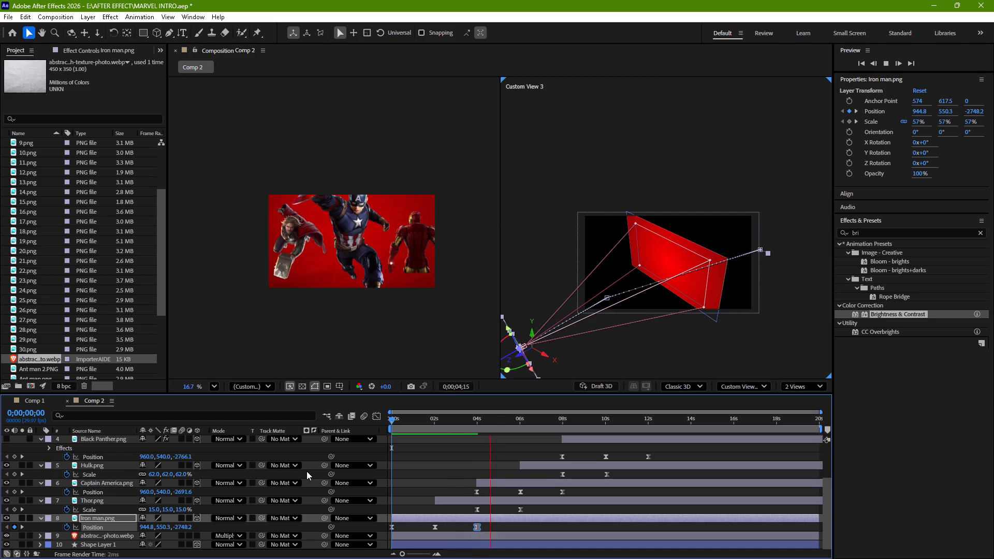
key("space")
Delete Iron man.png's third Position keyframe at 0;00;04;00.
left_click_drag(484, 526, 479, 527)
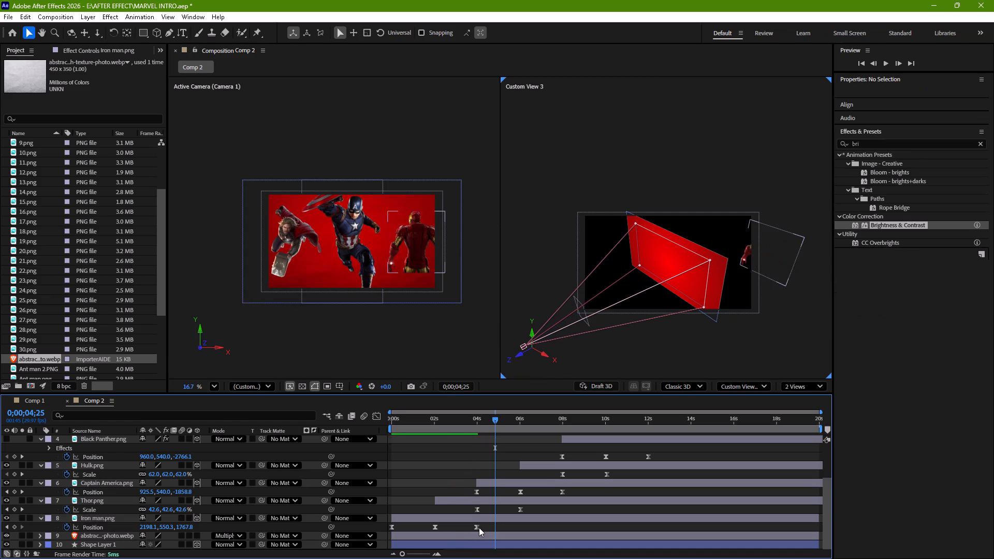
left_click_drag(479, 527, 471, 529)
key("Delete")
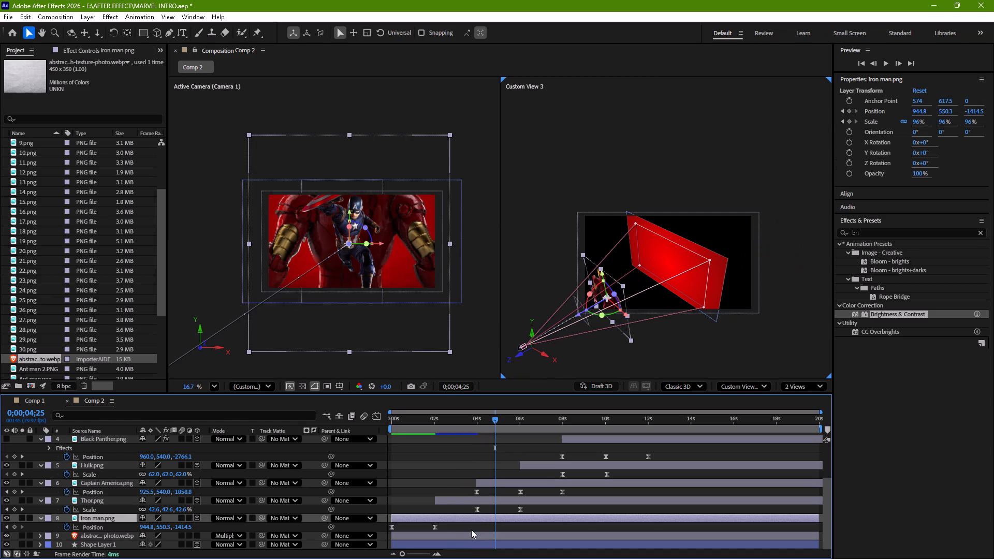
At 0;00;04;00, add an Iron man.png Position keyframe at about X 2320.5, Z 2171.4, and preview from the start.
left_click_drag(495, 420, 478, 427)
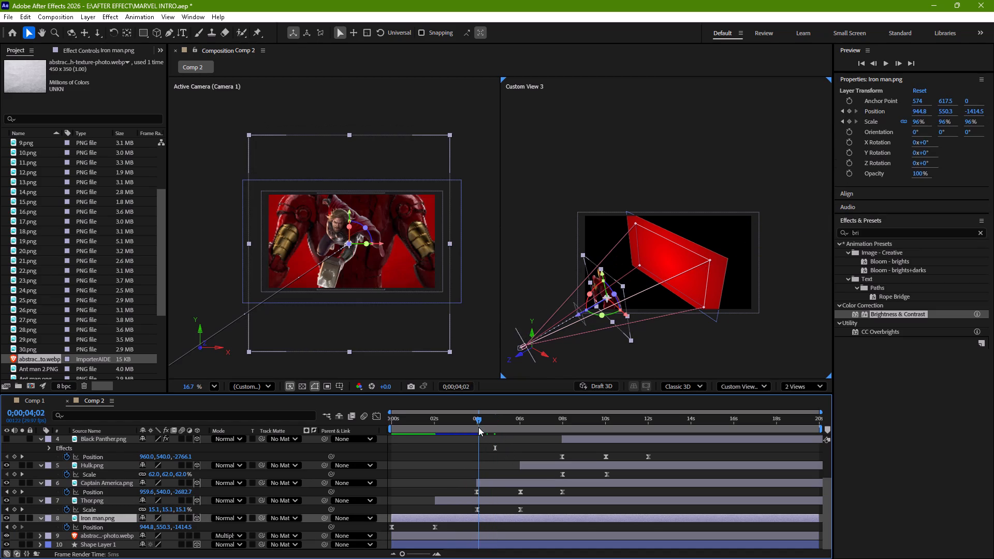
left_click_drag(478, 427, 477, 429)
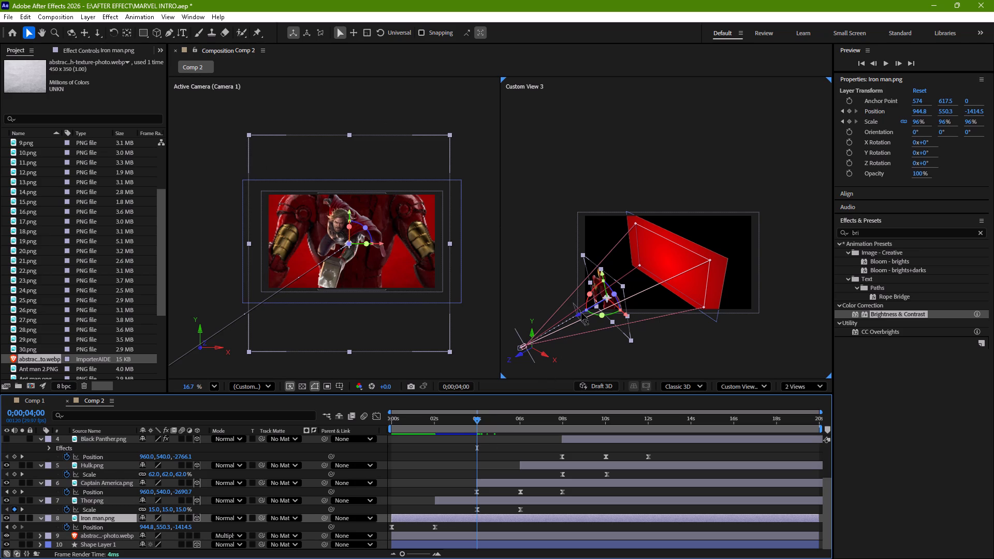
left_click_drag(580, 314, 669, 285)
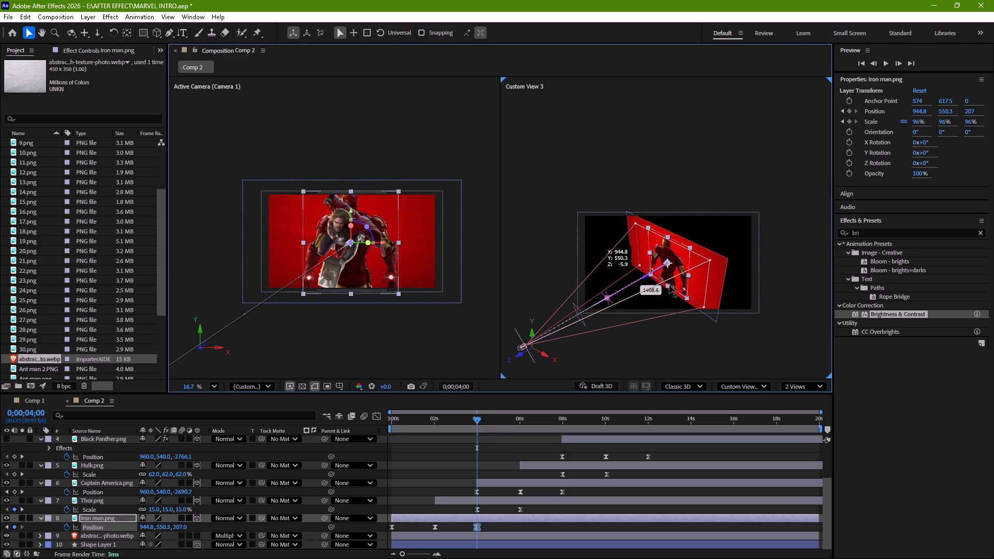
left_click_drag(669, 285, 718, 269)
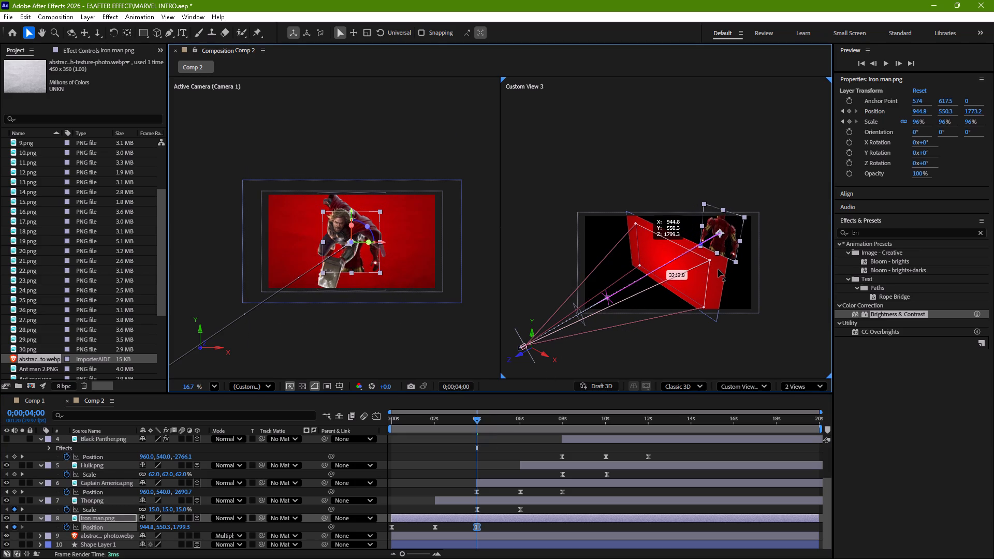
left_click_drag(718, 269, 727, 263)
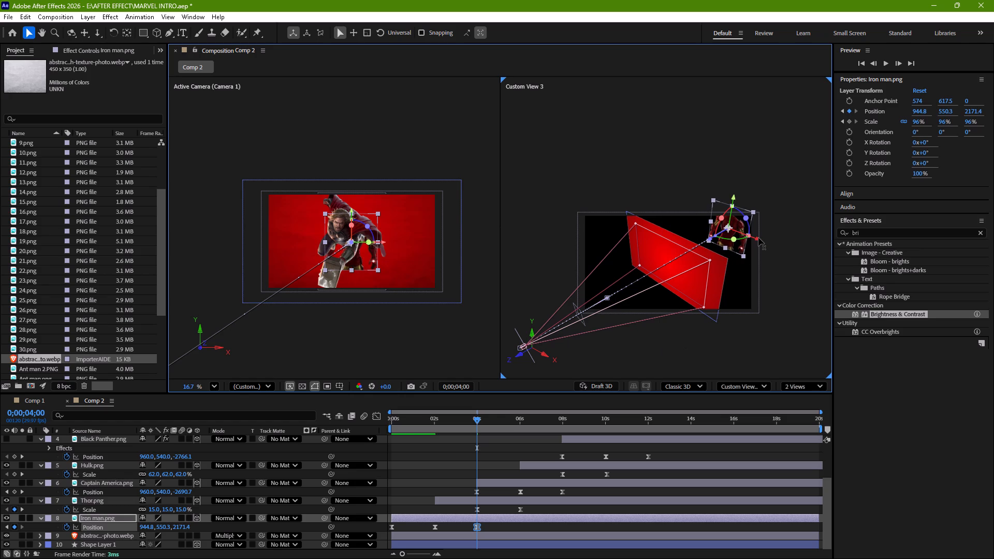
left_click_drag(758, 238, 818, 247)
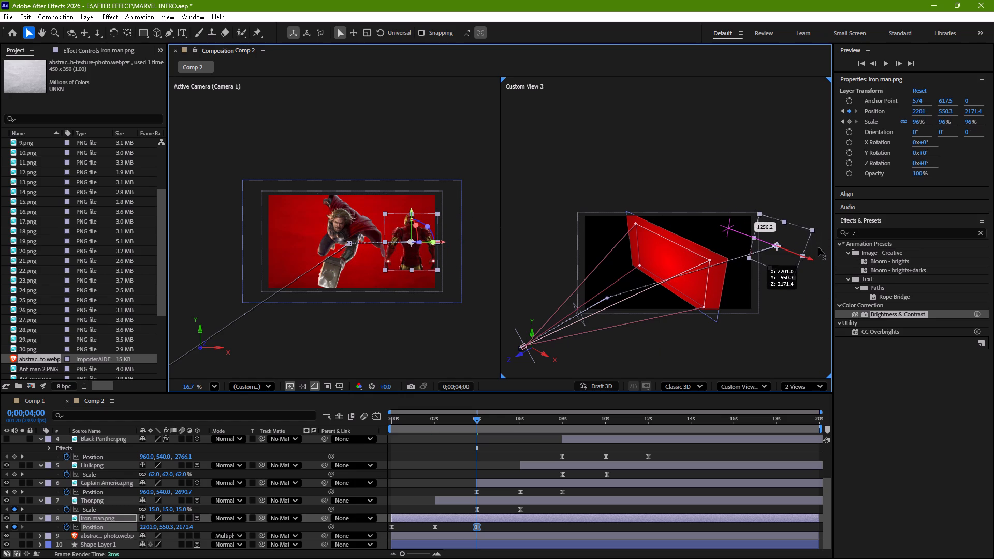
left_click_drag(818, 247, 830, 249)
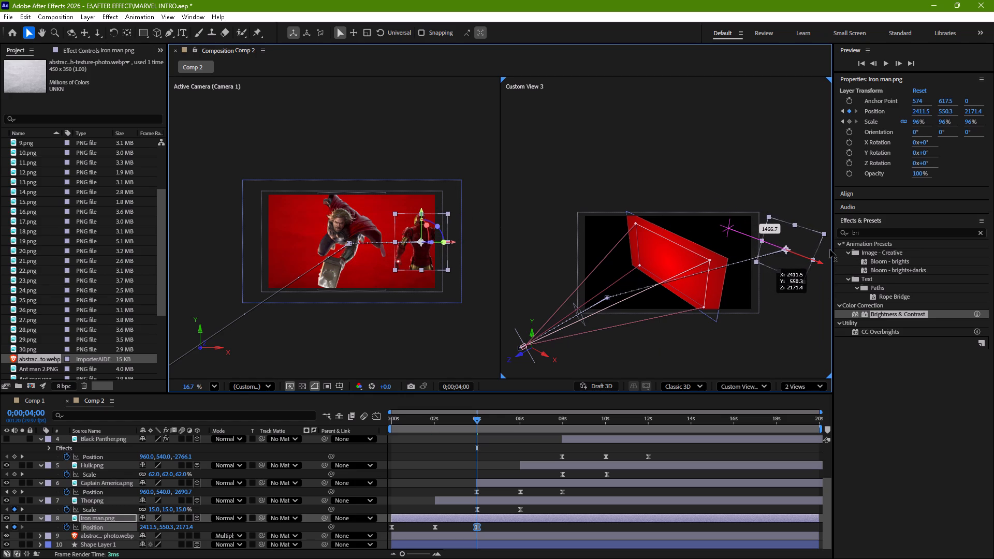
left_click_drag(830, 249, 825, 251)
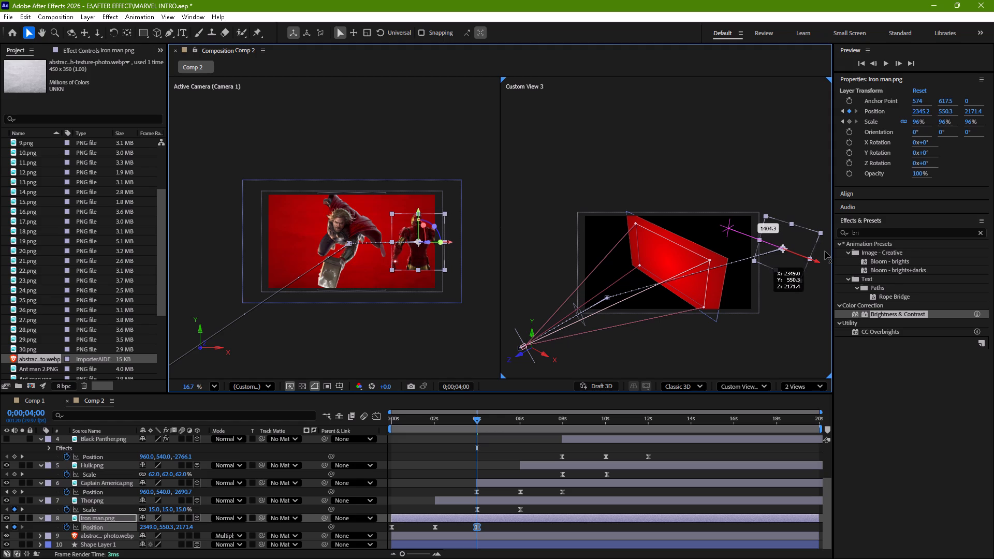
left_click_drag(825, 251, 823, 253)
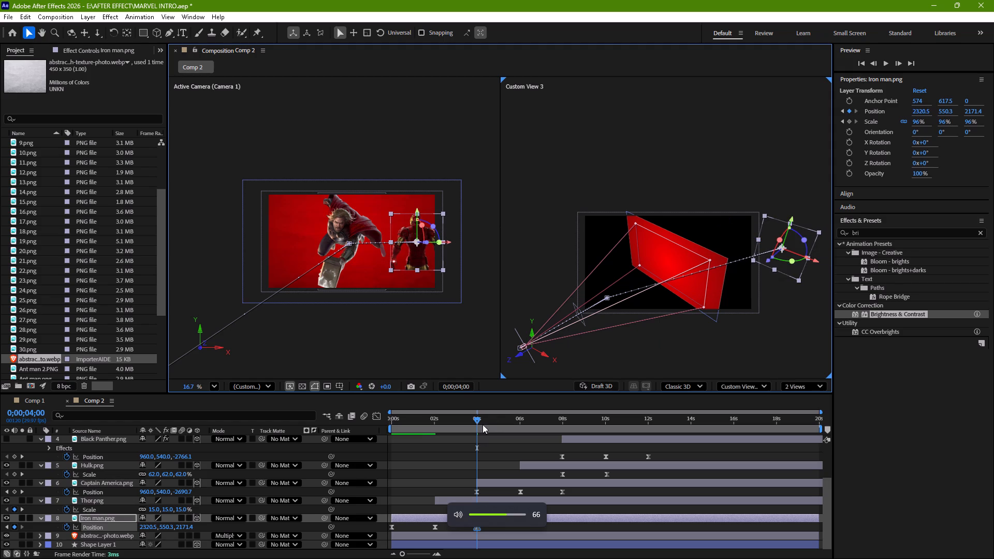
left_click_drag(479, 422, 367, 456)
key("space")
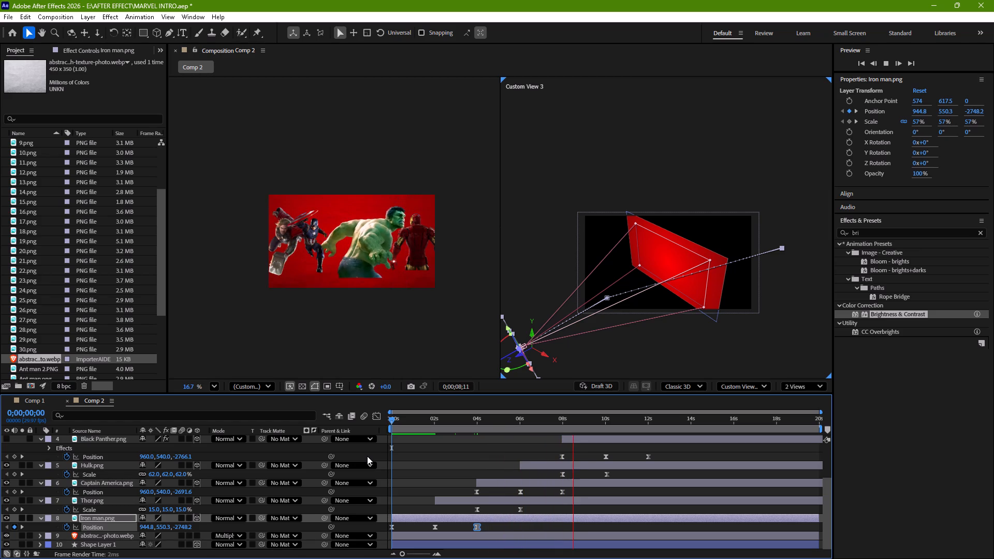
key("space")
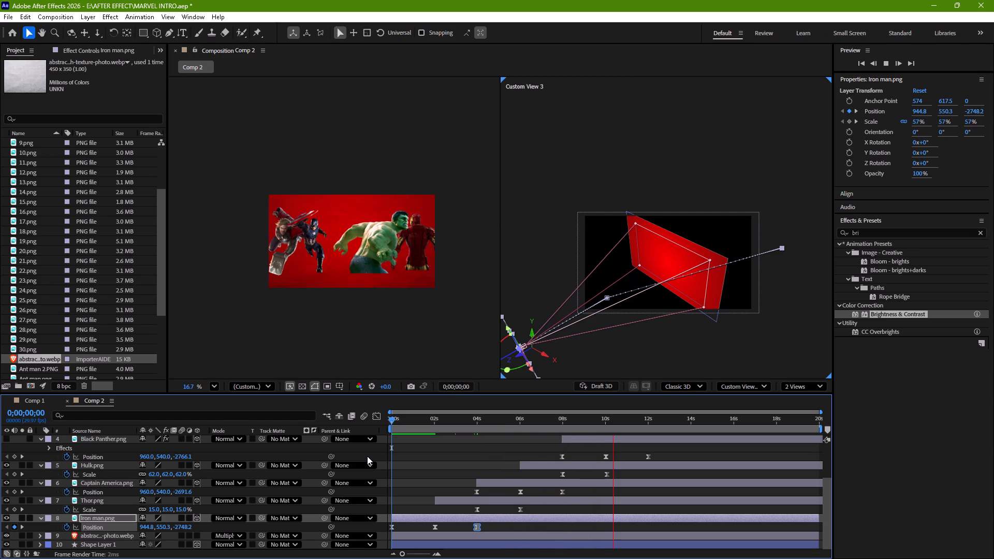
Turn on the visibility of the Black Panther.png layer.
scroll(39, 452, "up", 2)
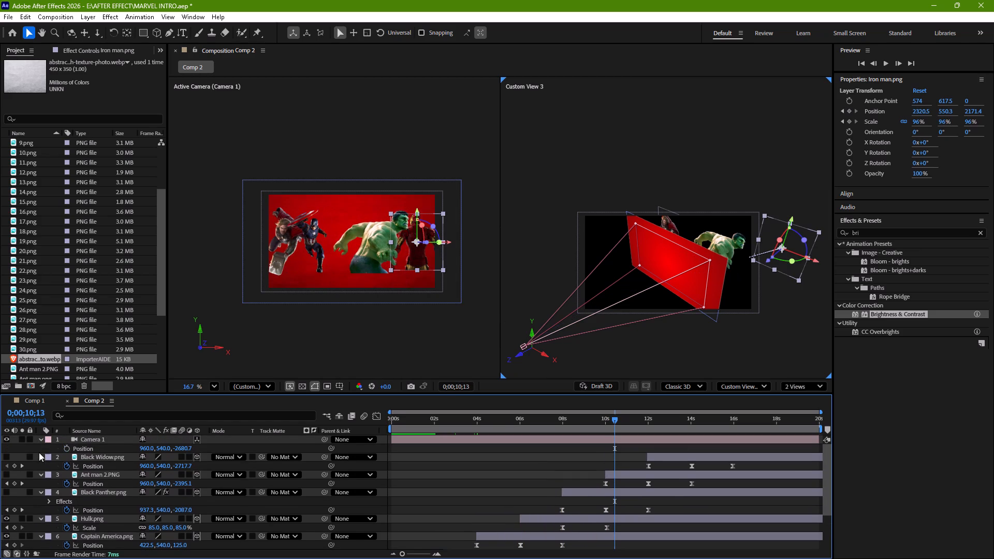
left_click(5, 490)
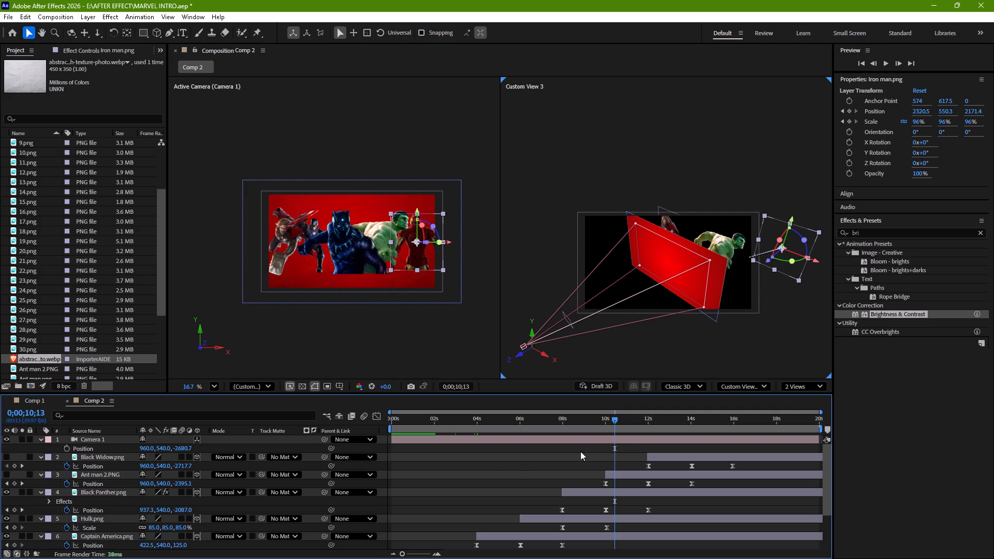
Set the composition's preview resolution to Full and preview Black Panther's move from 0;00;10;01.
left_click_drag(614, 418, 601, 423)
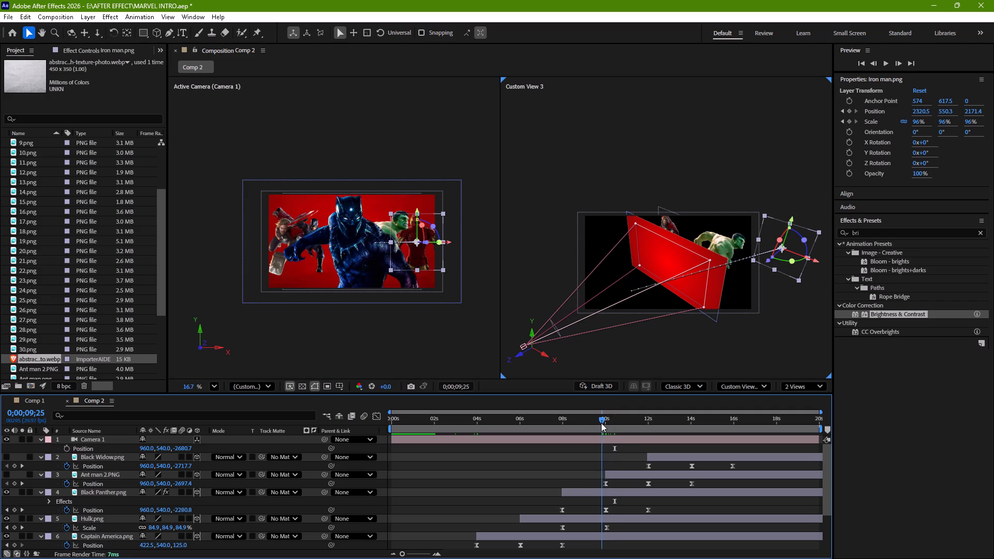
left_click_drag(601, 423, 606, 425)
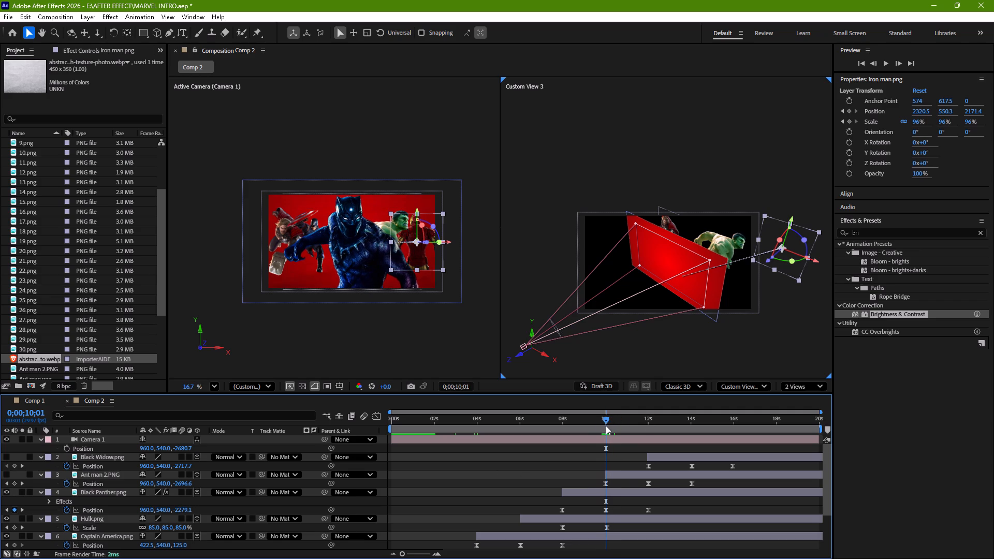
left_click(247, 388)
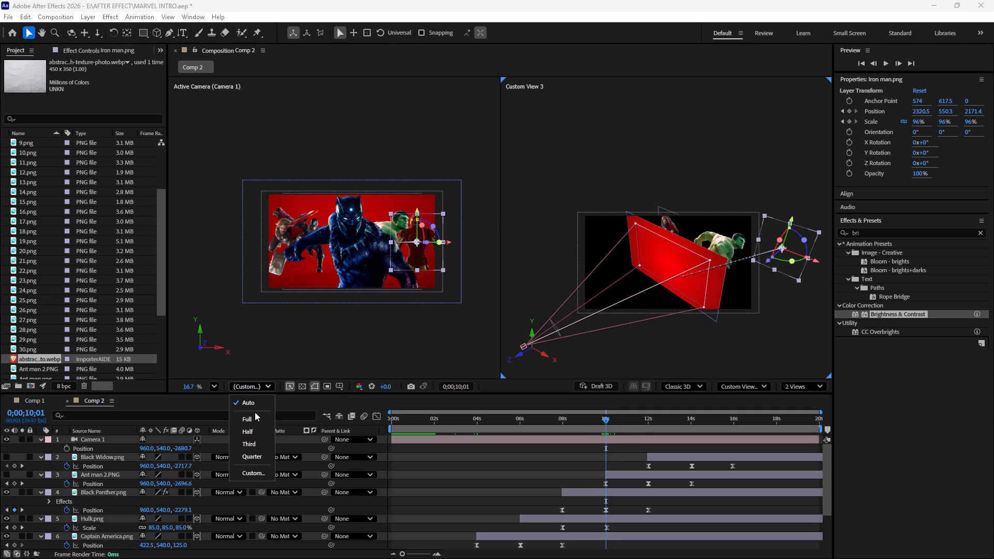
left_click(255, 416)
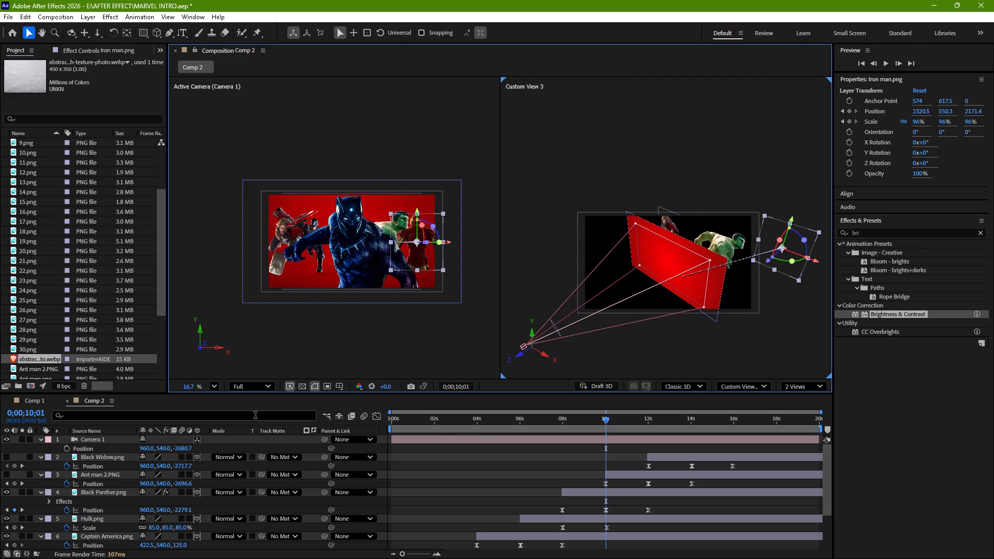
scroll(379, 245, "up", 3, "ctrl")
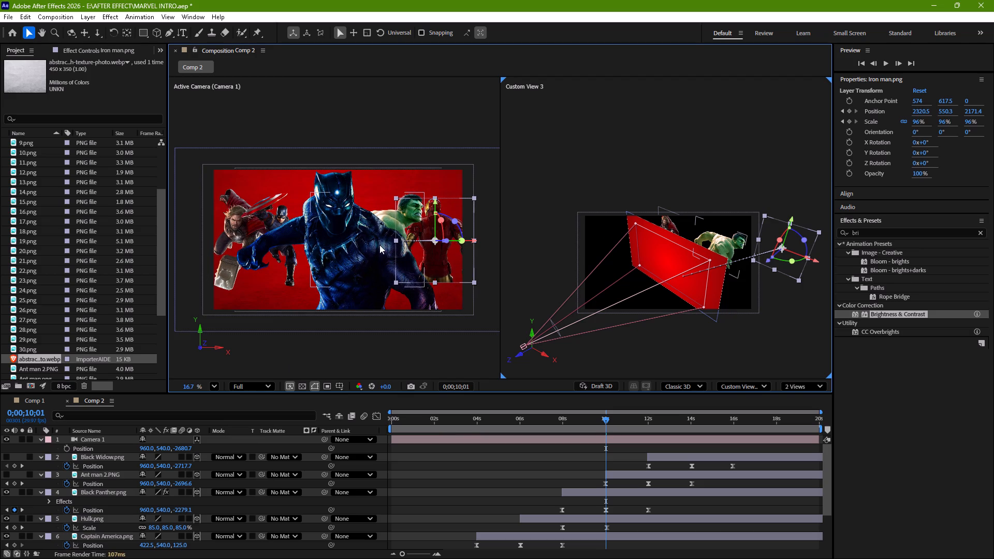
left_click(606, 419)
key("space")
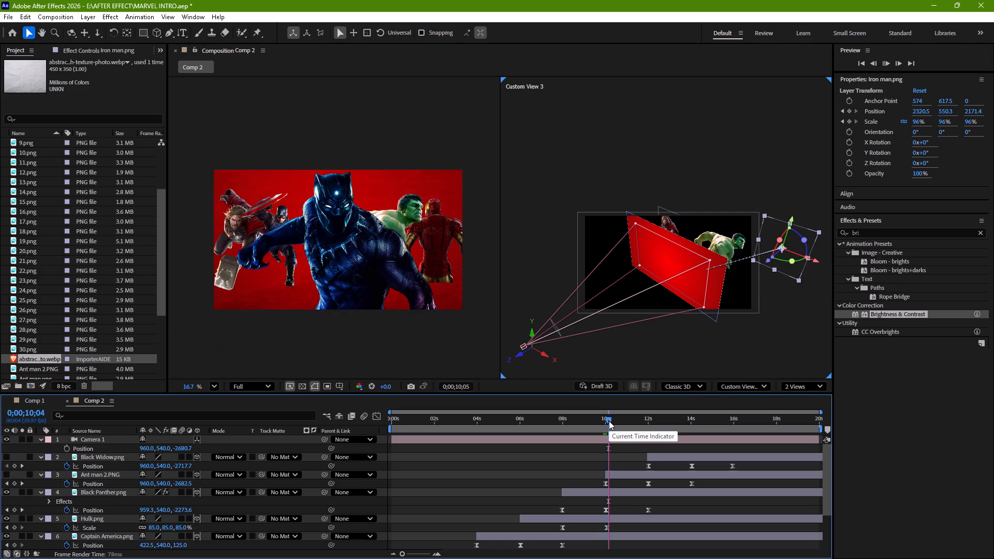
key("space")
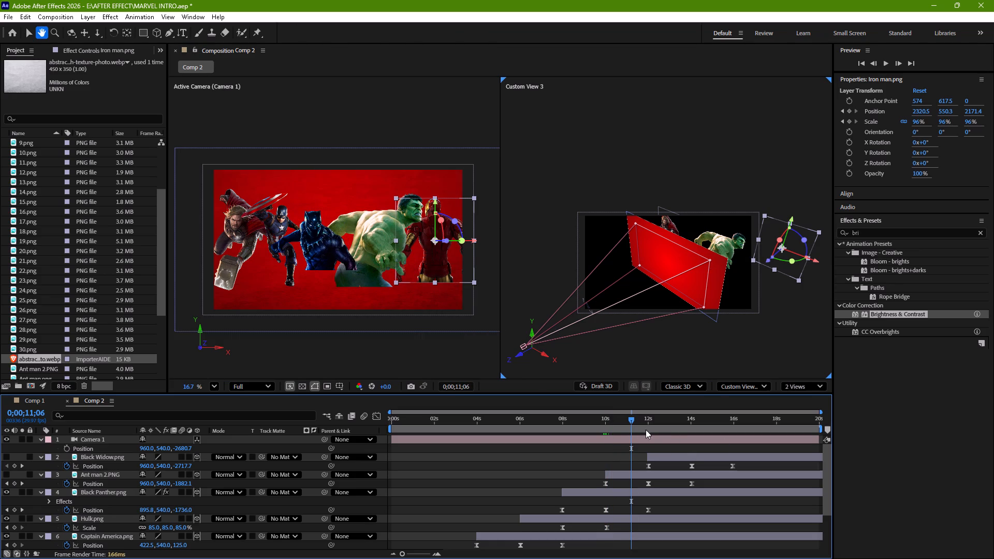
Delete Black Panther.png's third Position keyframe at 0;00;12;00.
left_click(650, 509)
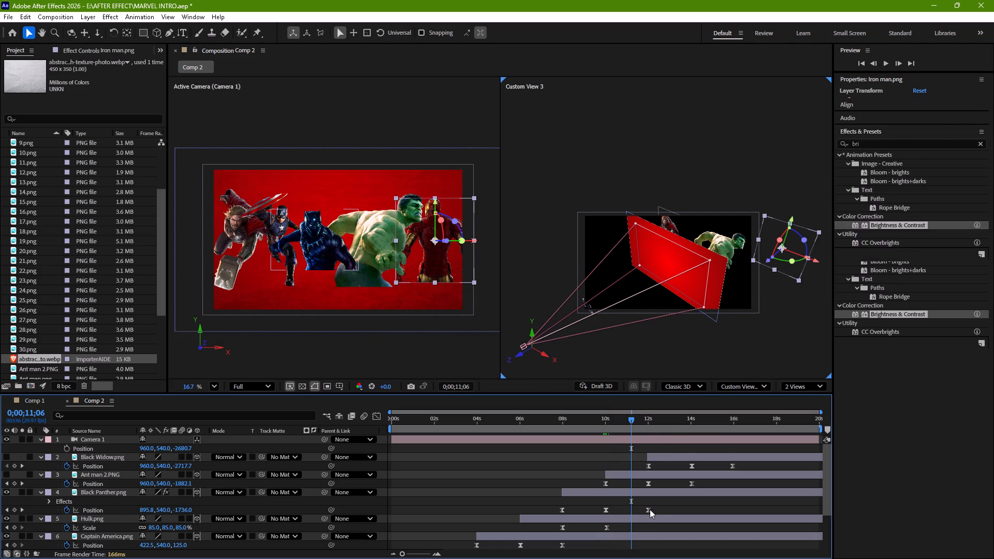
key("Delete")
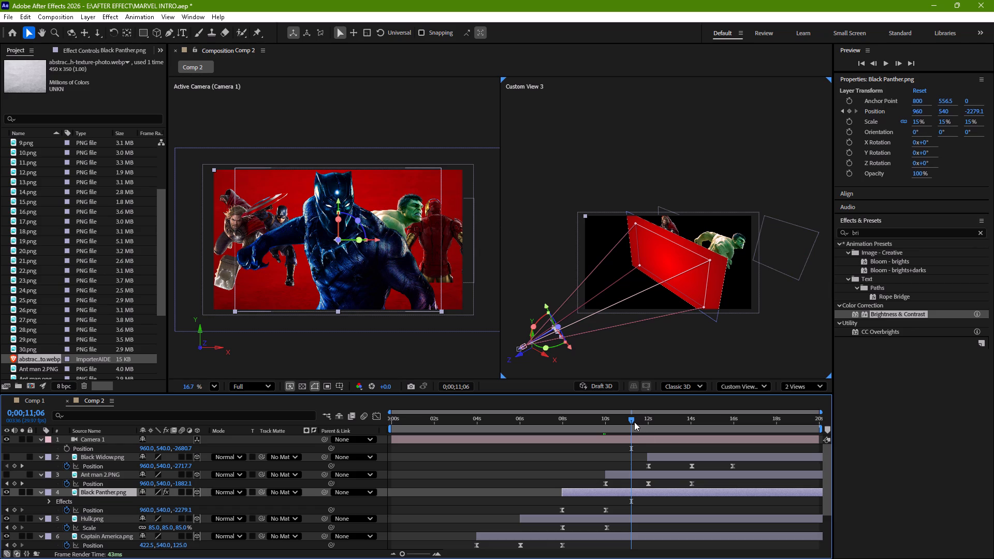
At 0;00;12;00, push Black Panther.png back in Z to about -176.3 to create a new Position keyframe.
left_click_drag(631, 419, 605, 426)
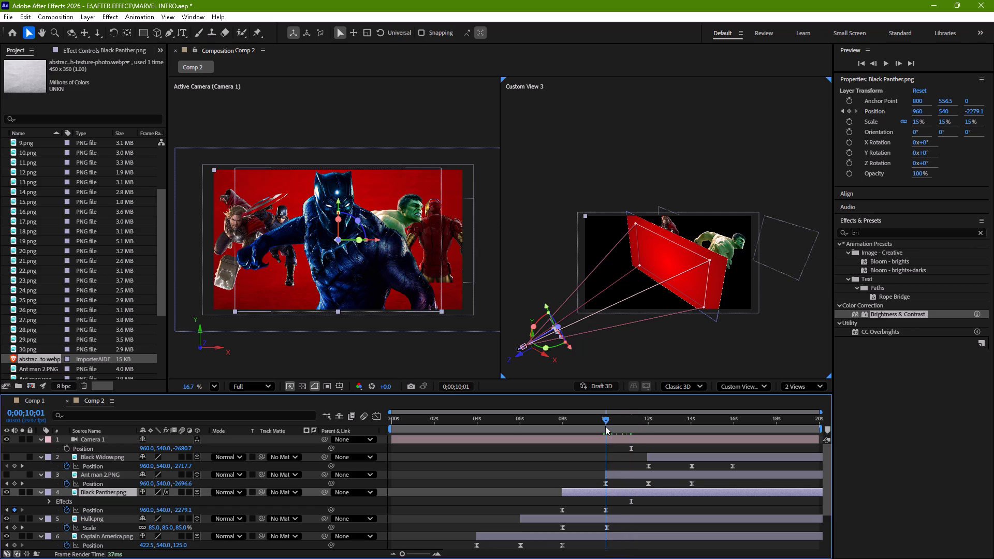
left_click_drag(605, 426, 649, 431)
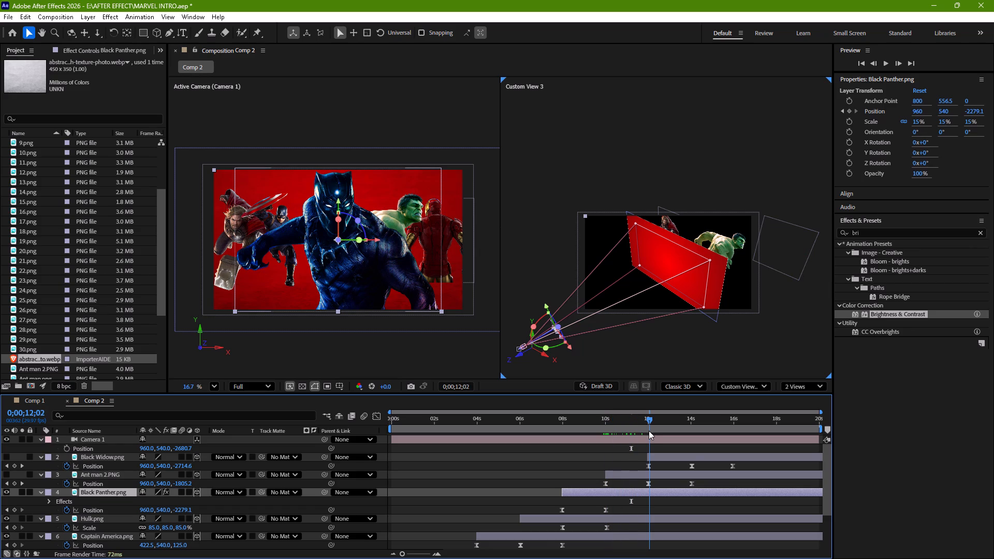
left_click_drag(649, 431, 648, 432)
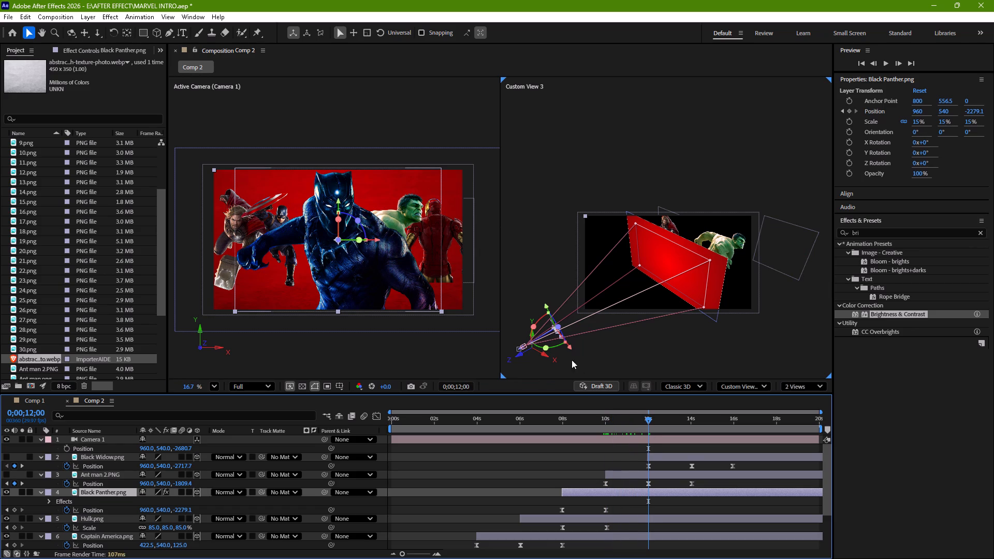
left_click_drag(537, 340, 612, 309)
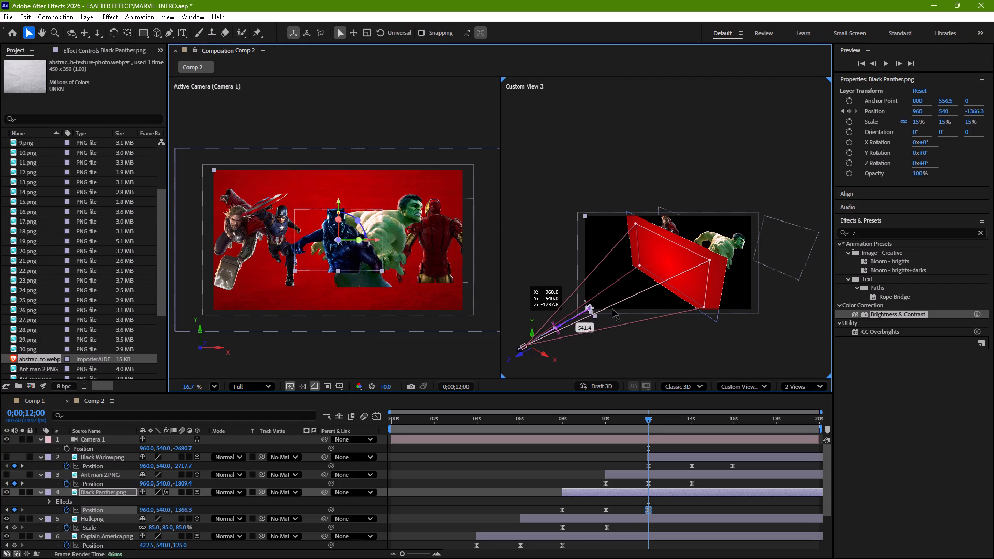
left_click_drag(612, 309, 653, 286)
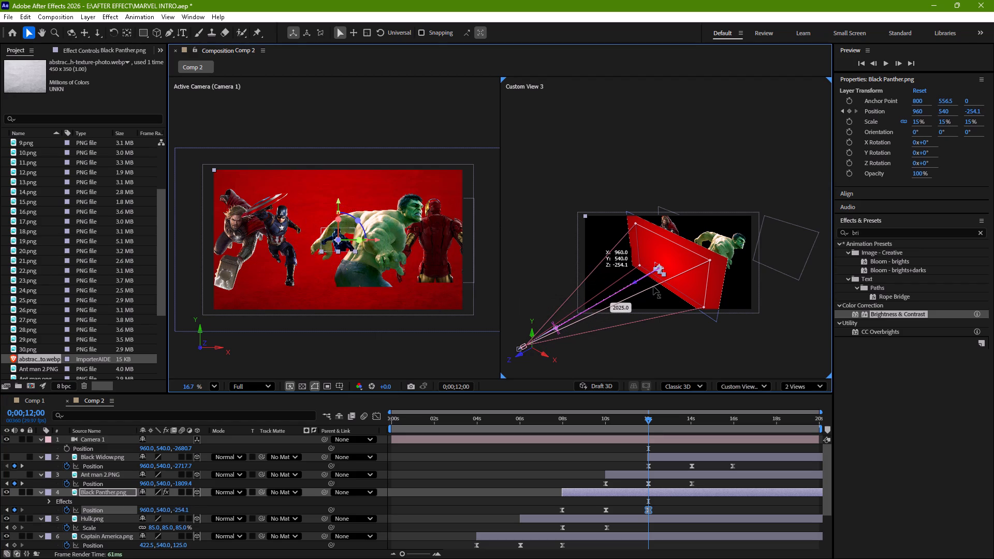
left_click_drag(653, 286, 657, 285)
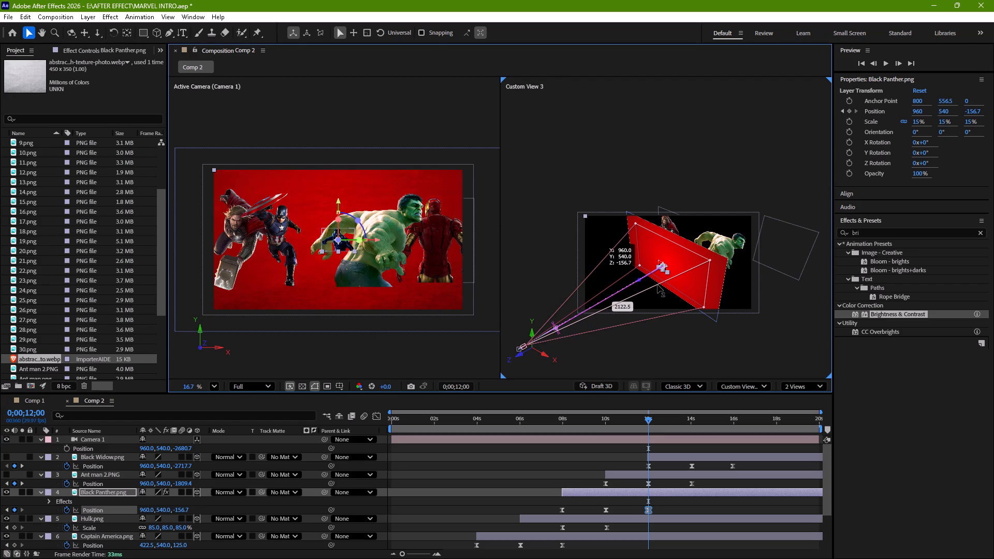
left_click_drag(657, 285, 659, 285)
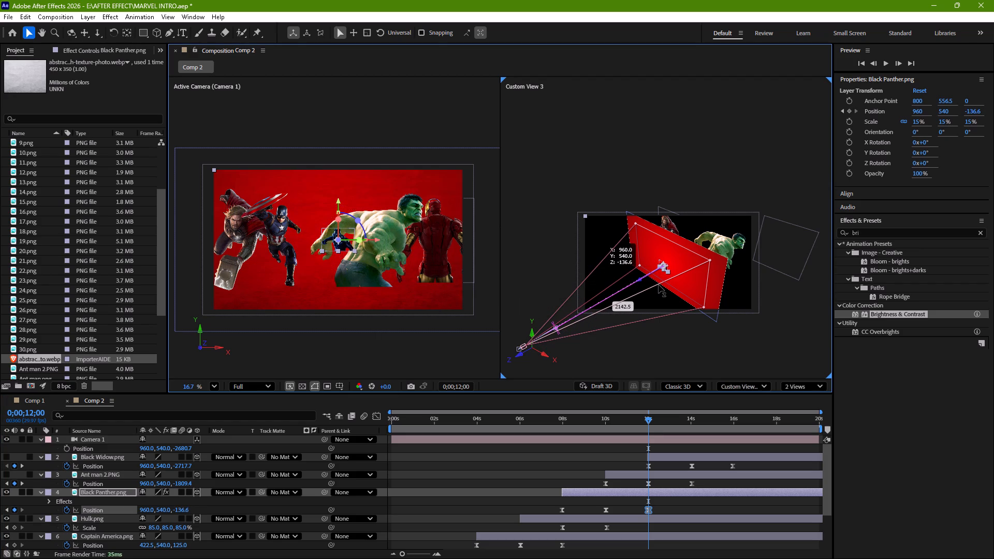
left_click_drag(659, 285, 660, 285)
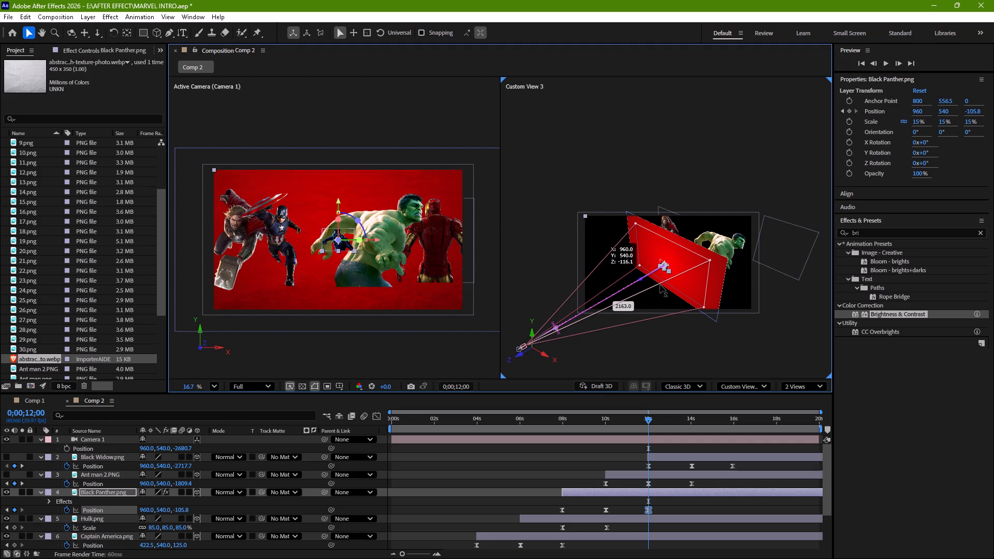
left_click_drag(660, 285, 660, 286)
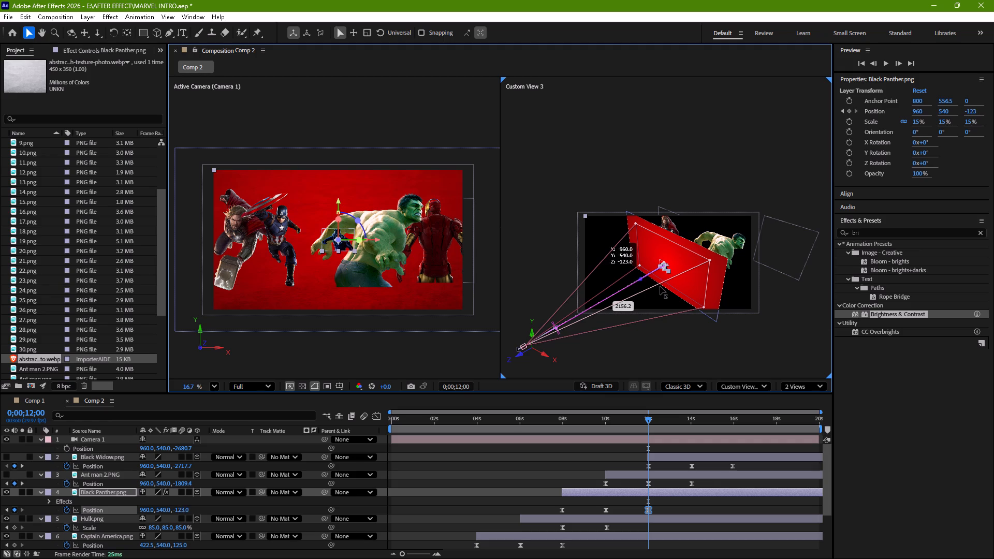
left_click_drag(660, 286, 659, 288)
Shift Black Panther.png along X to about 692 at 0;00;12;00, placing him between Captain America and Hulk.
left_click_drag(684, 284, 685, 283)
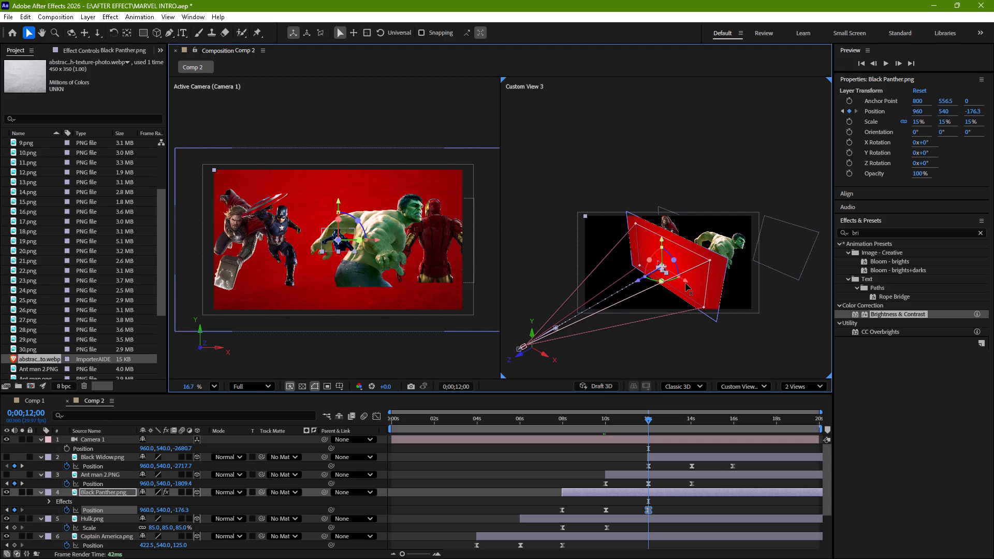
left_click_drag(685, 283, 659, 285)
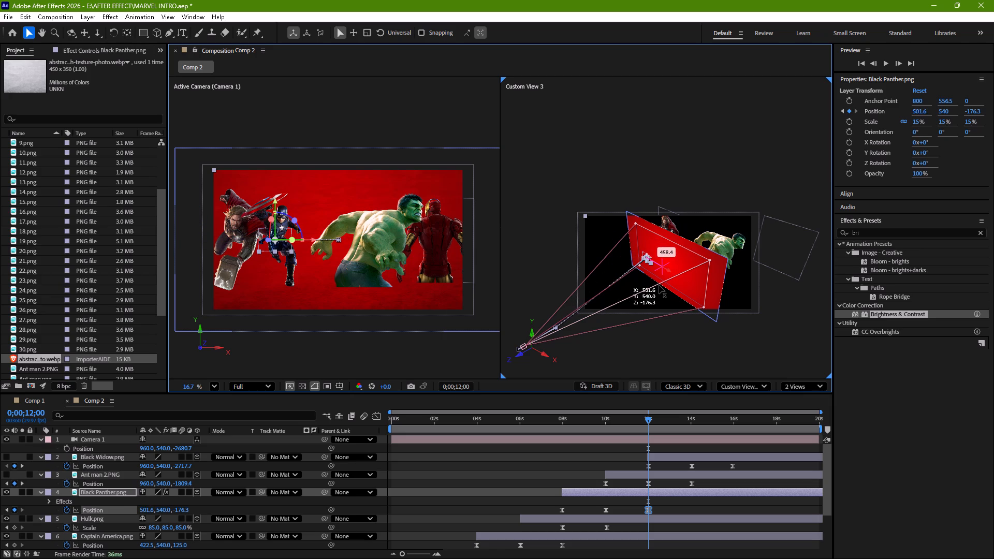
left_click_drag(659, 285, 666, 286)
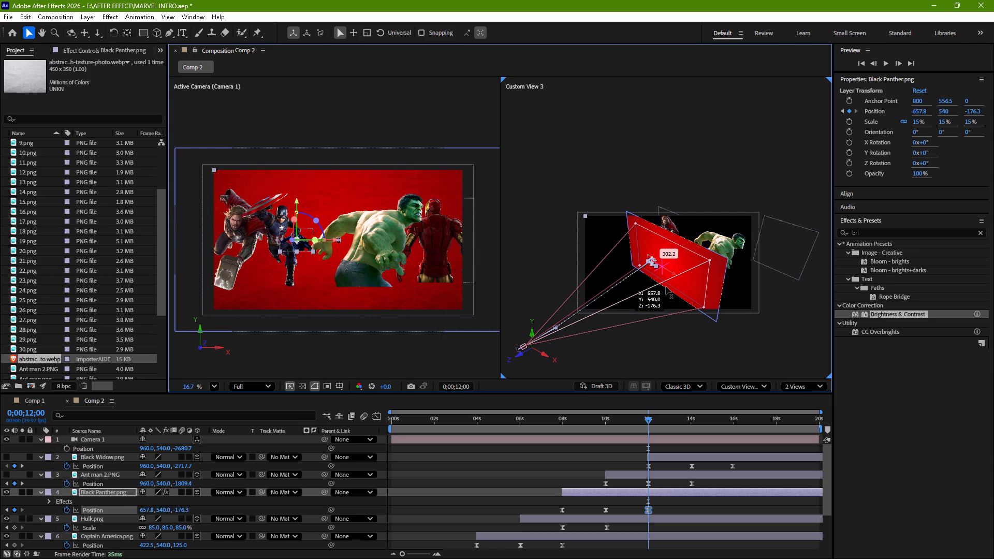
left_click_drag(666, 286, 669, 286)
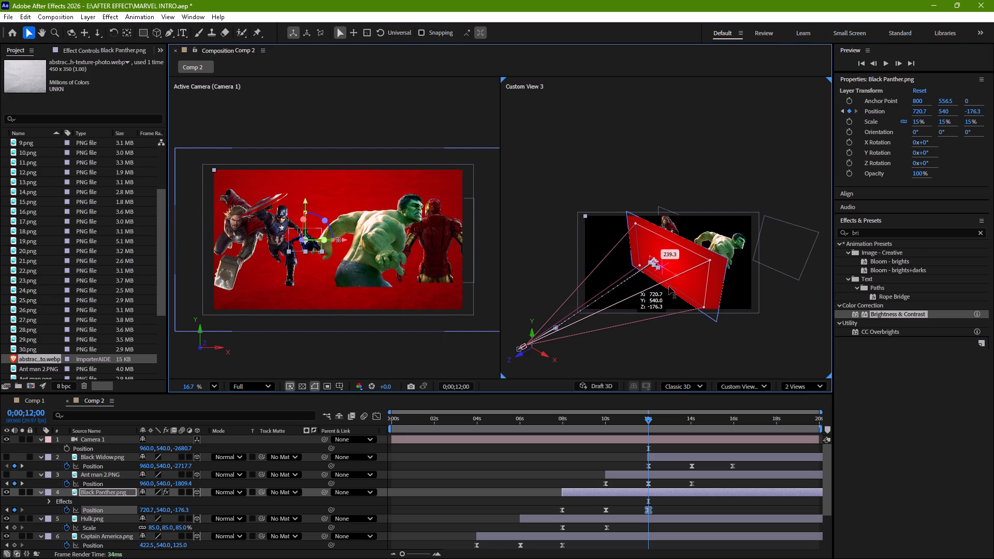
left_click_drag(669, 286, 667, 286)
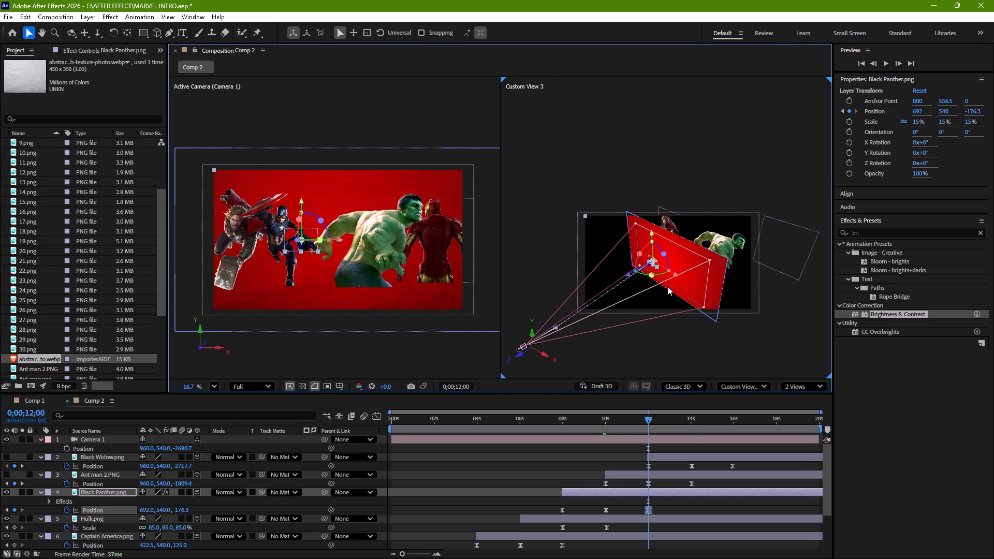
Reveal Black Panther.png's Scale and start its animation with a 15% keyframe at 0;00;10;01.
left_click(634, 495)
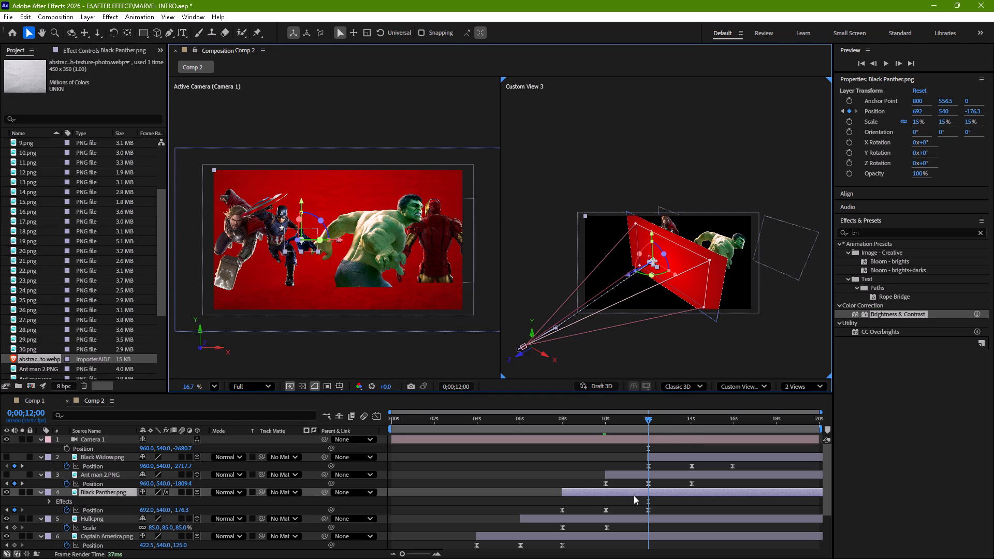
key("s")
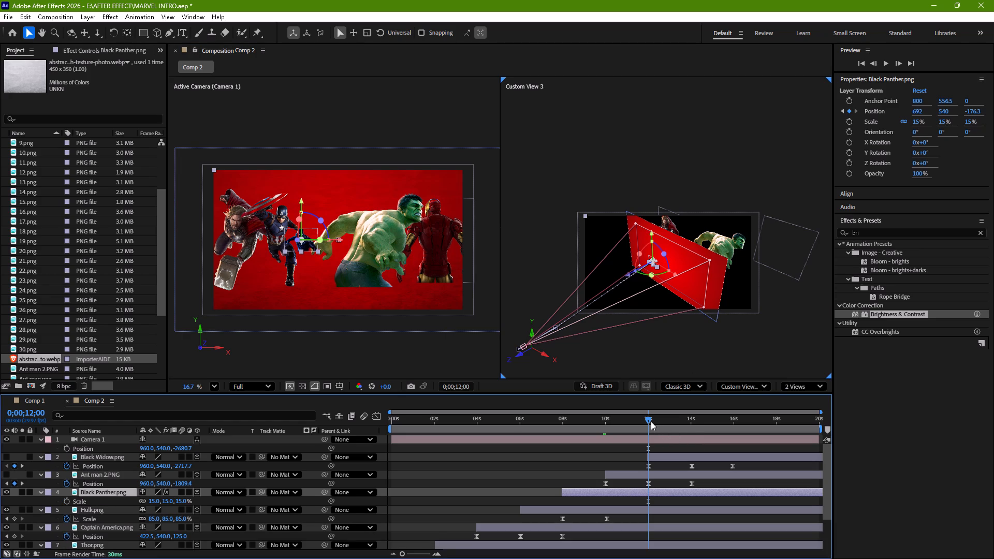
left_click_drag(647, 420, 620, 431)
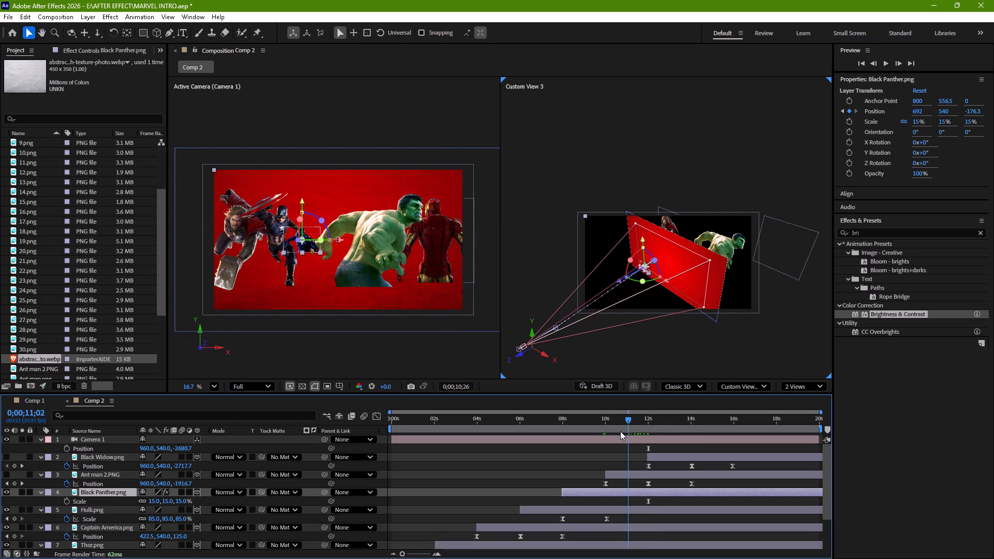
left_click_drag(620, 431, 610, 436)
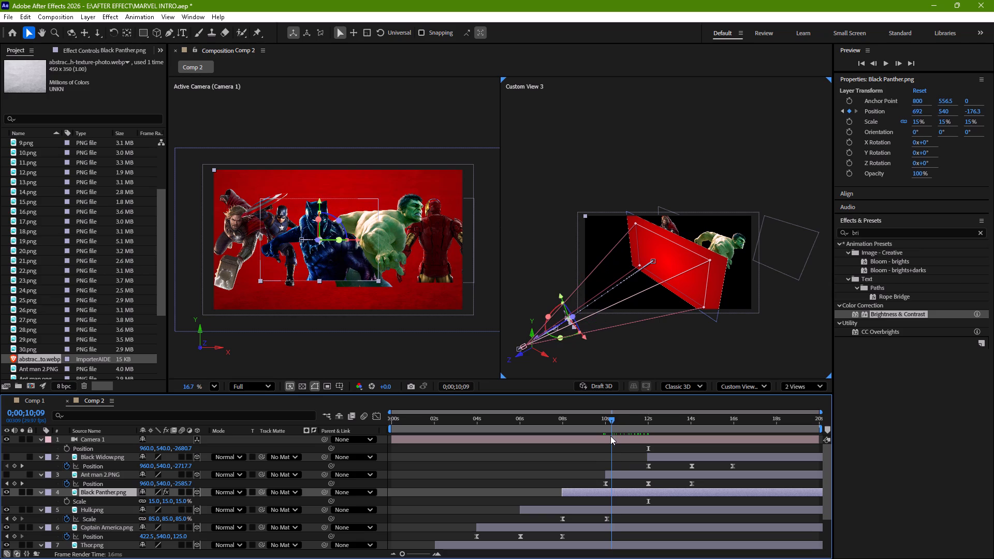
left_click_drag(610, 436, 606, 440)
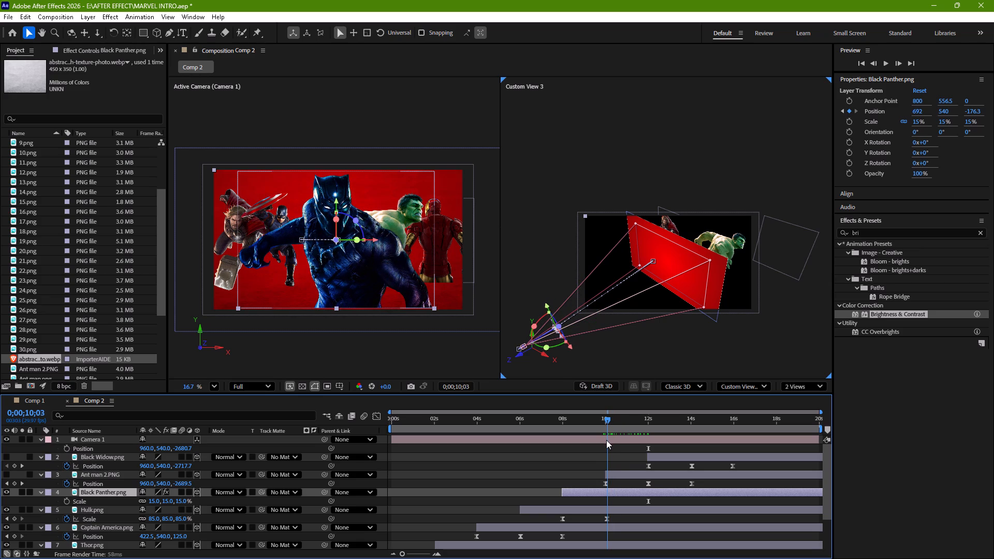
left_click_drag(606, 440, 623, 438)
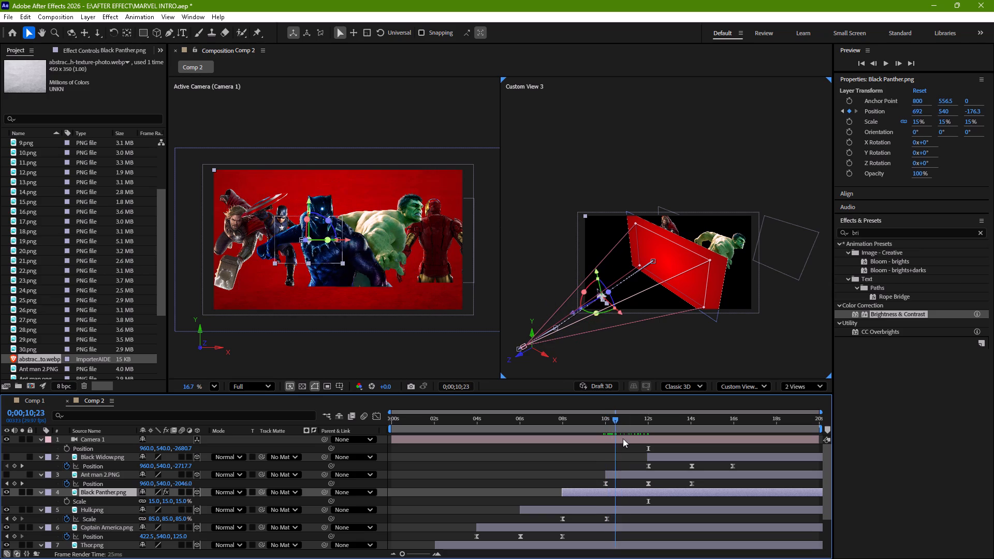
left_click_drag(623, 438, 666, 442)
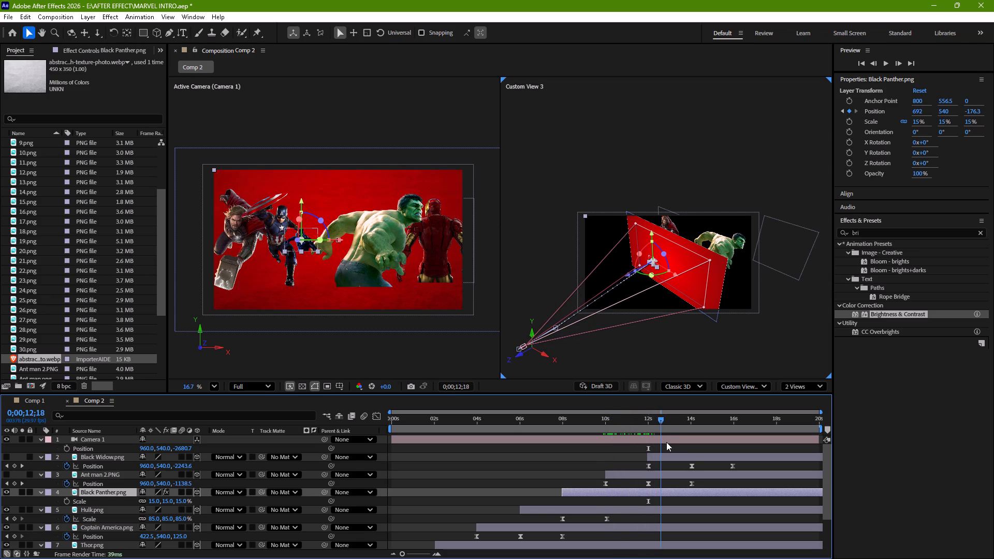
left_click_drag(666, 442, 606, 457)
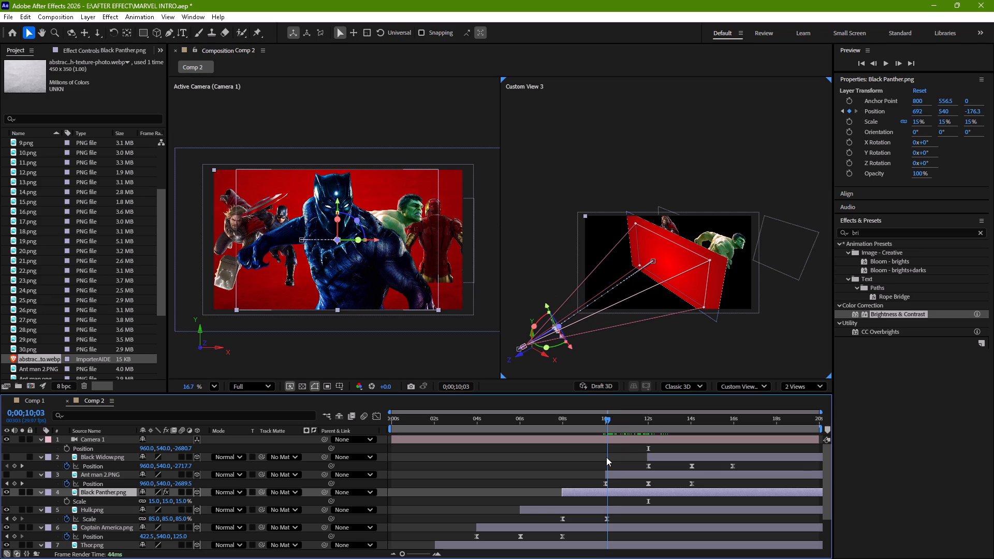
left_click_drag(606, 457, 605, 457)
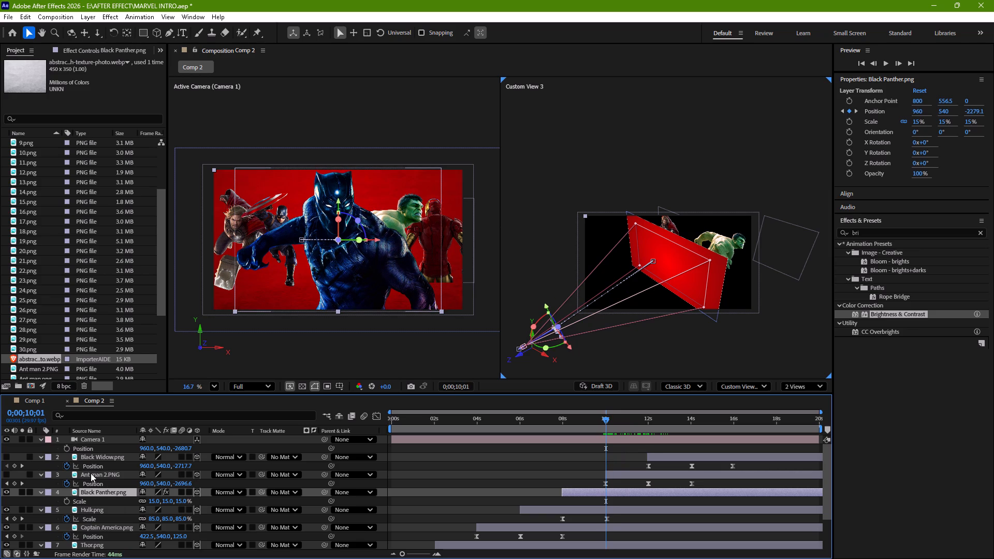
left_click(91, 473)
left_click(95, 491)
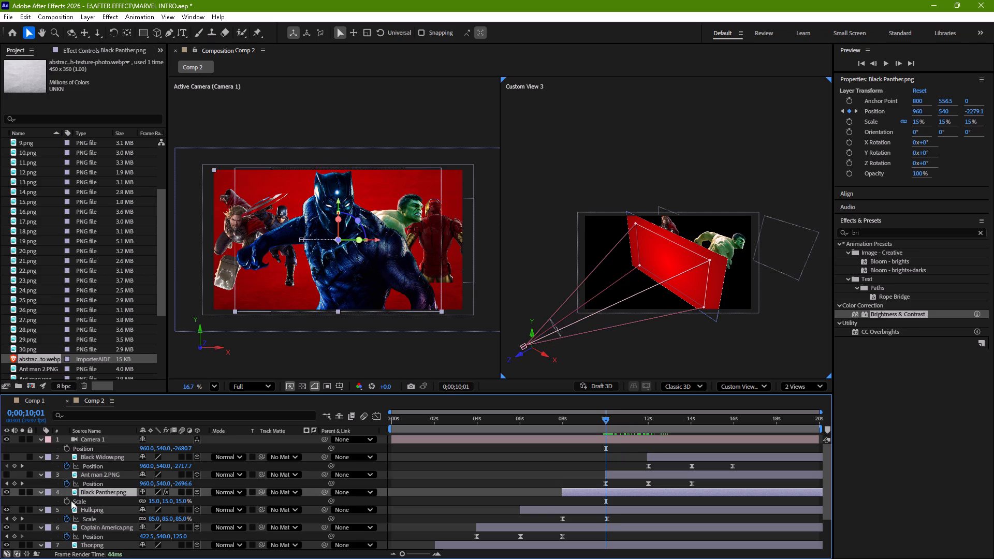
left_click(70, 501)
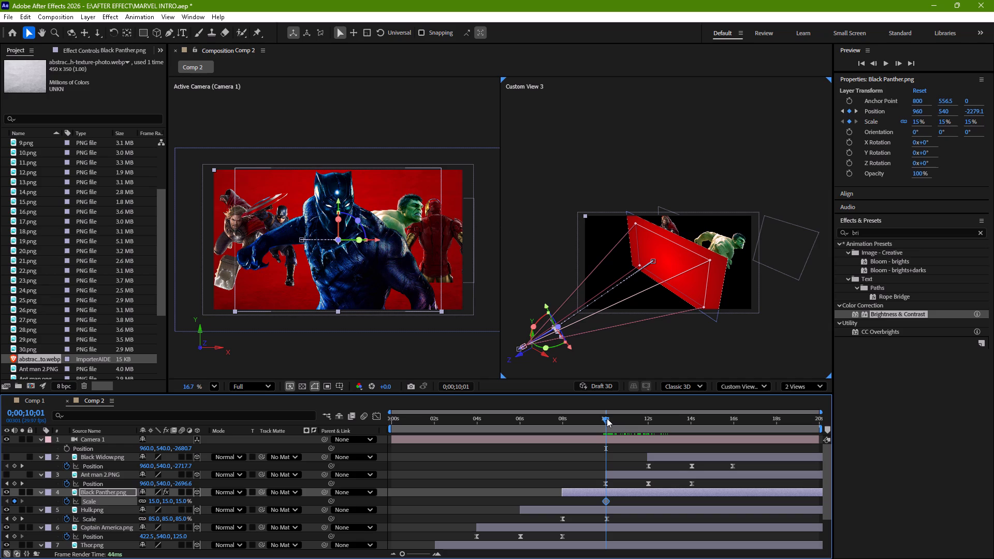
At 0;00;12;00, set Black Panther.png's Scale to 56% as a second keyframe.
left_click_drag(606, 420, 649, 424)
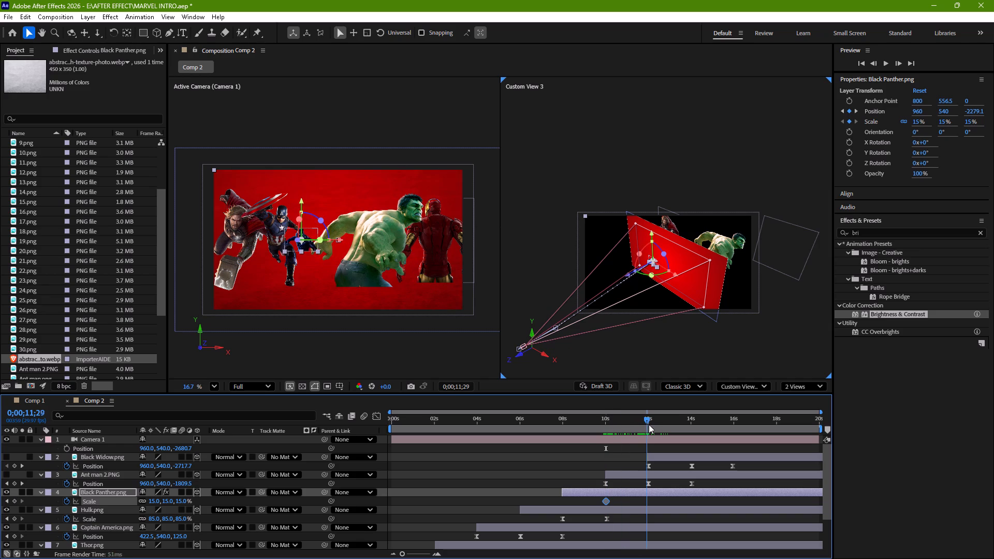
left_click_drag(649, 424, 650, 424)
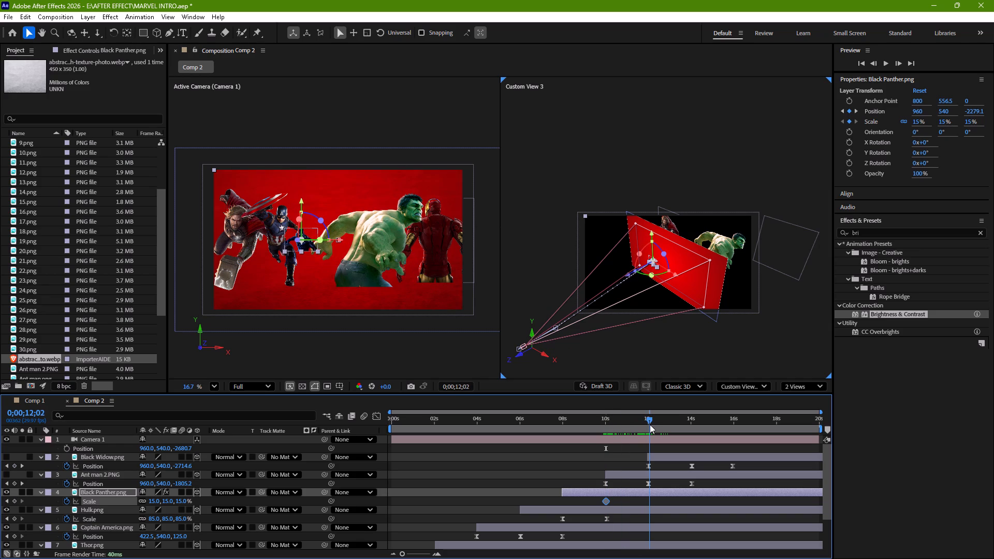
left_click_drag(650, 424, 648, 425)
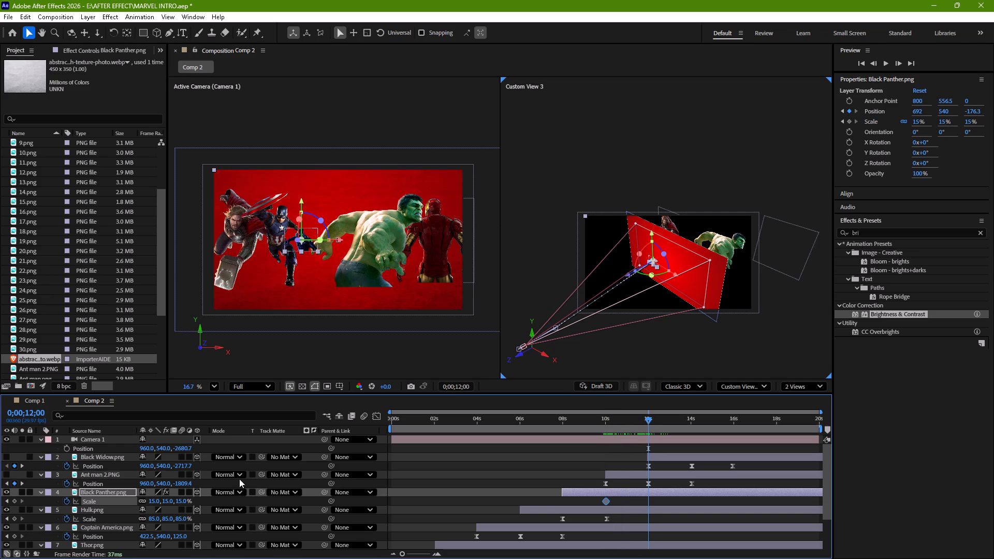
left_click_drag(182, 502, 211, 501)
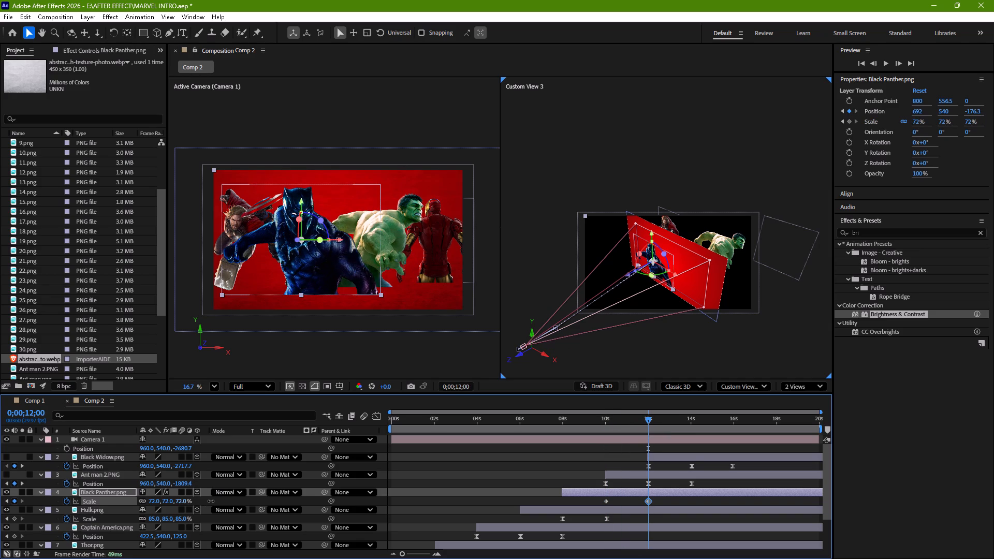
left_click_drag(211, 501, 201, 502)
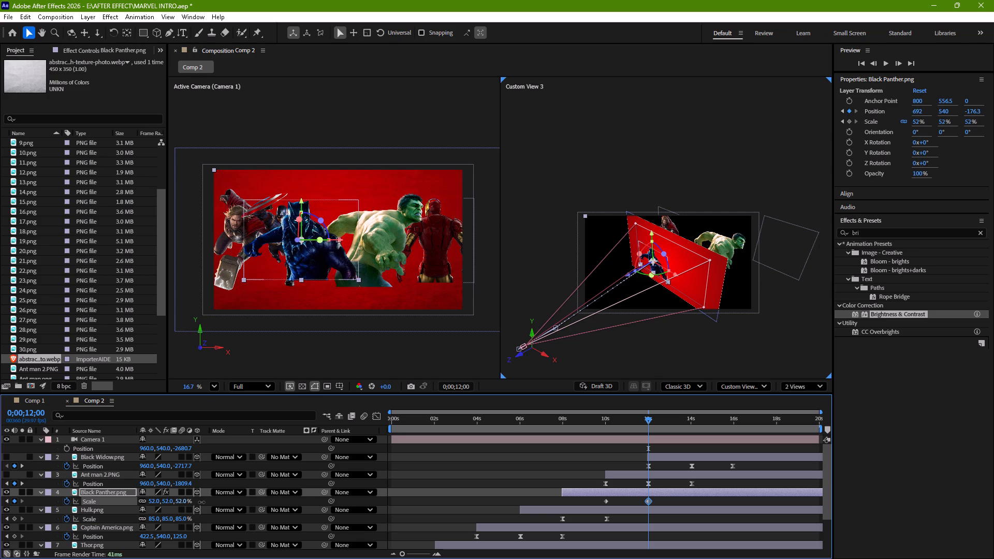
left_click_drag(201, 502, 207, 507)
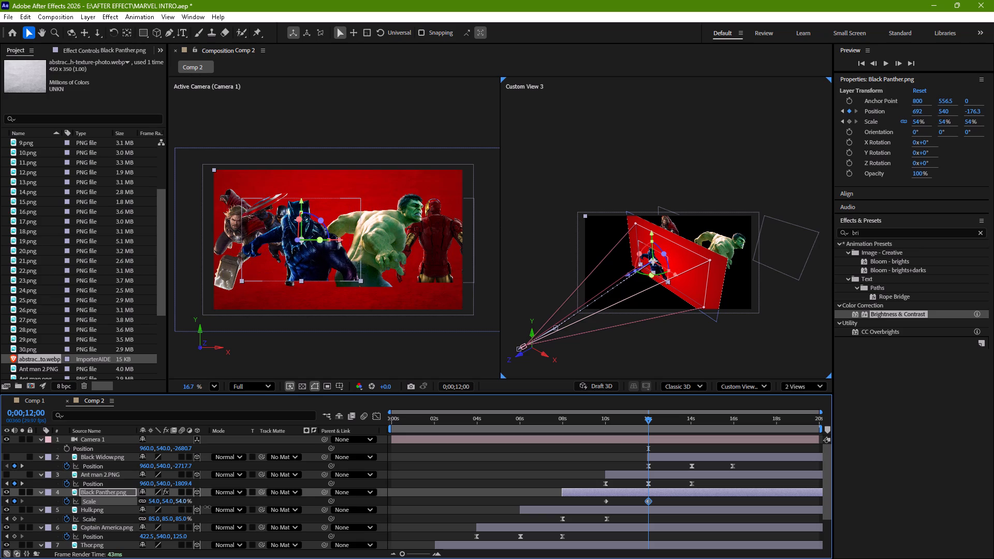
left_click_drag(207, 507, 211, 506)
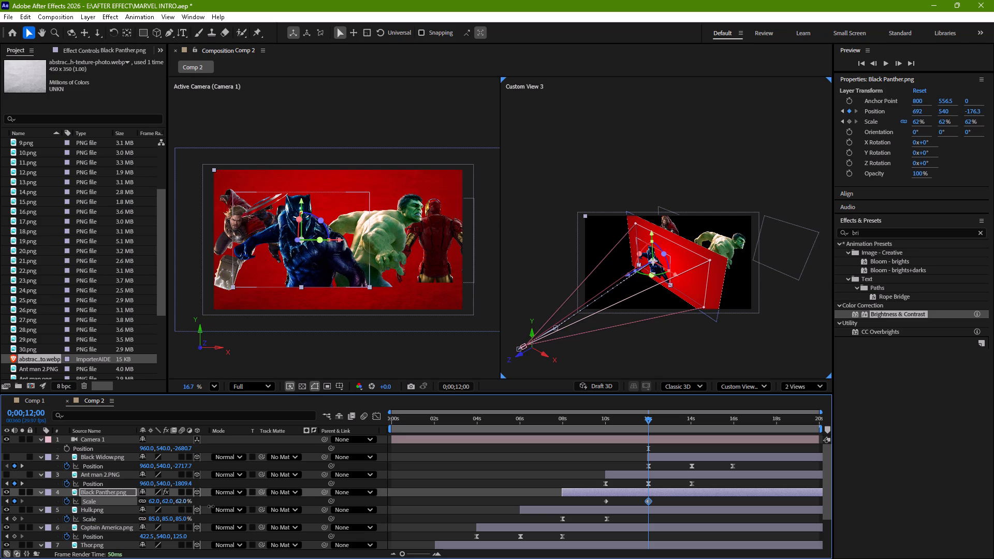
left_click_drag(211, 506, 209, 507)
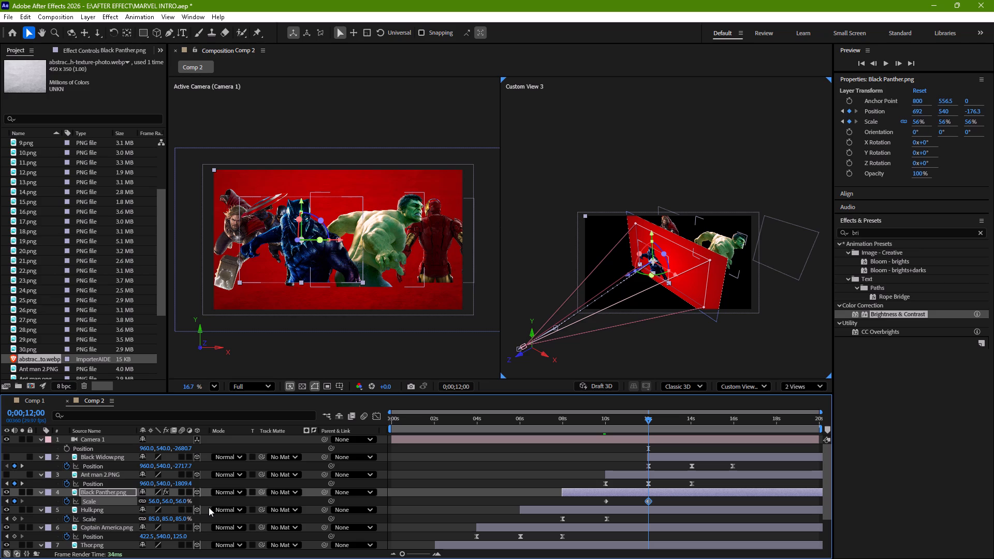
Apply Easy Ease to both of Black Panther.png's Scale keyframes.
left_click_drag(662, 498, 650, 502)
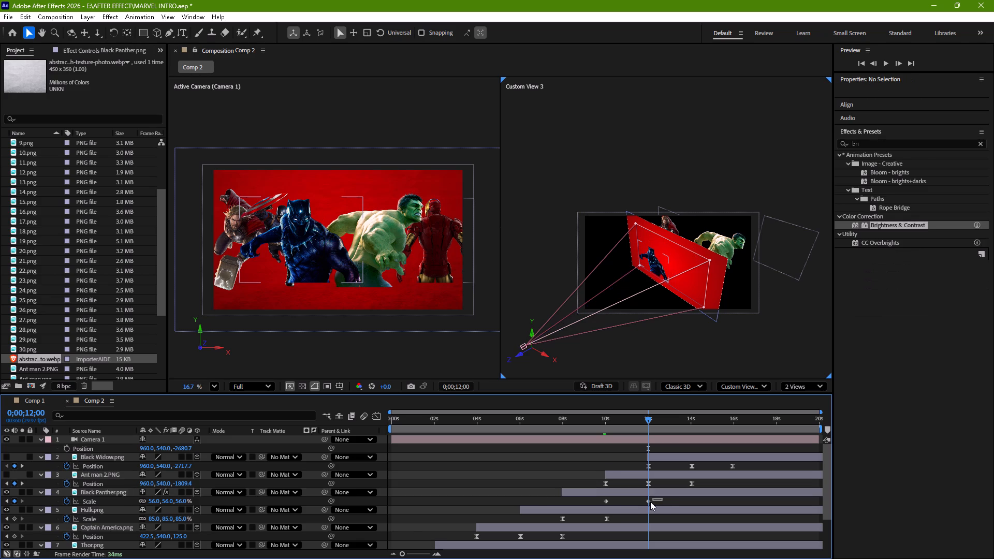
left_click_drag(650, 502, 601, 505)
key("F9")
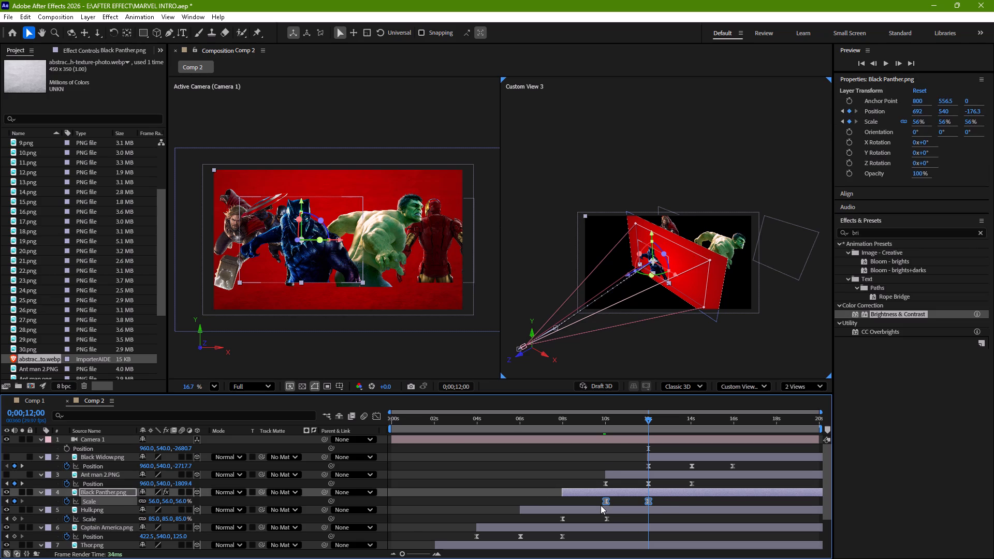
Reshape Black Panther.png's Scale speed curve in the Graph Editor so speed peaks just after 0;00;10;01 and tapers gradually toward 0;00;12;00.
left_click(379, 416)
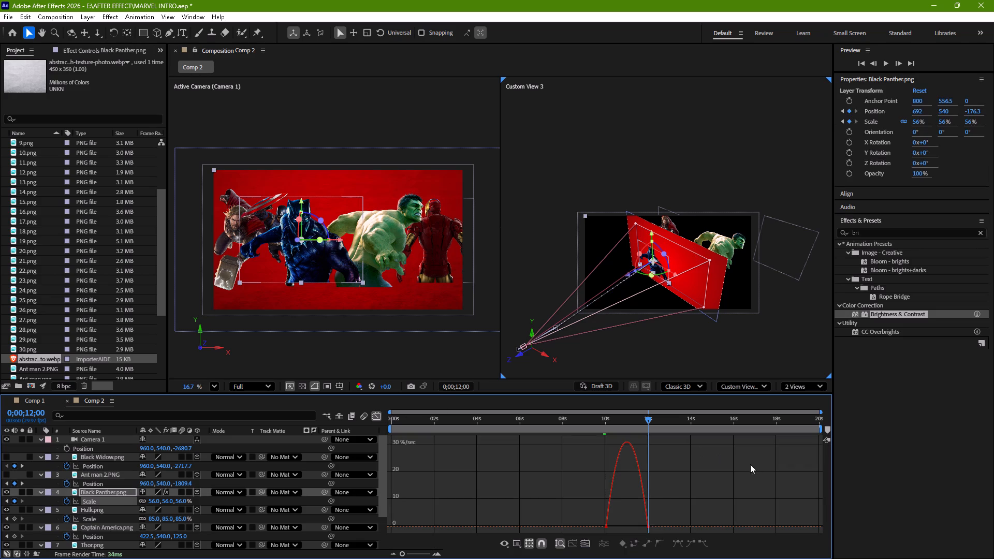
left_click_drag(667, 503, 629, 547)
left_click_drag(642, 527, 619, 529)
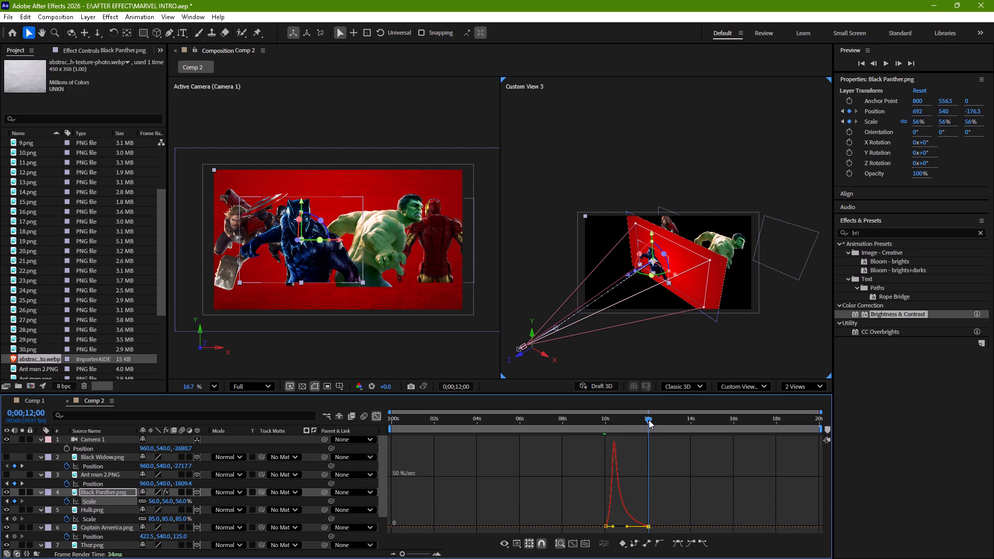
left_click_drag(648, 420, 610, 435)
left_click(377, 417)
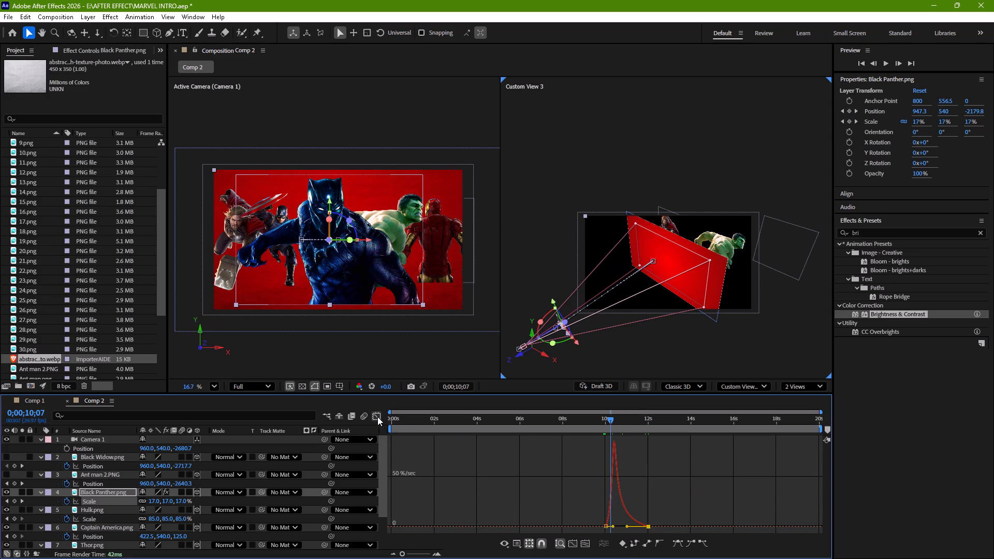
Reveal Black Panther.png's Position and shift its 0;00;12;00 keyframe to about X 754.5 and Y 563.6.
left_click(642, 489)
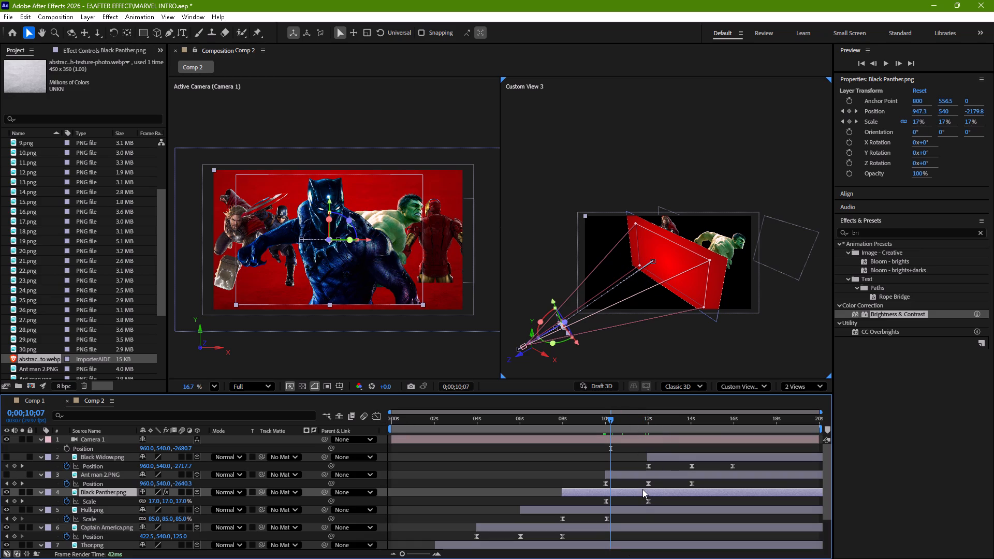
key("p")
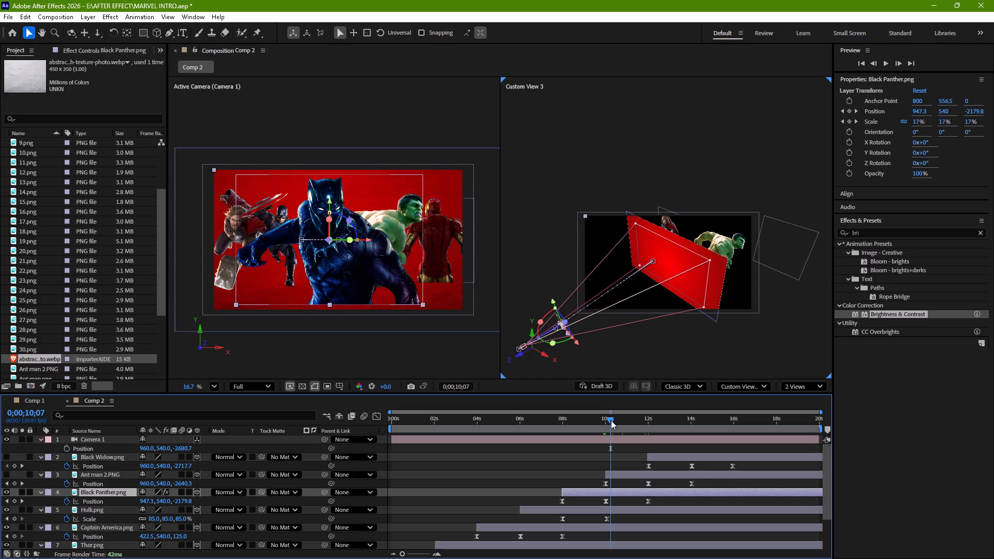
left_click_drag(611, 420, 650, 434)
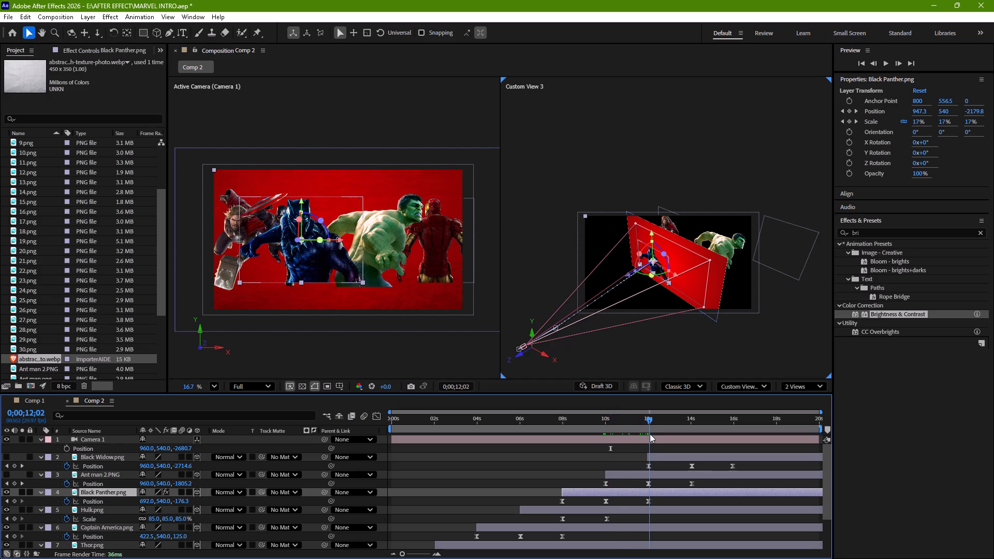
left_click_drag(650, 434, 649, 435)
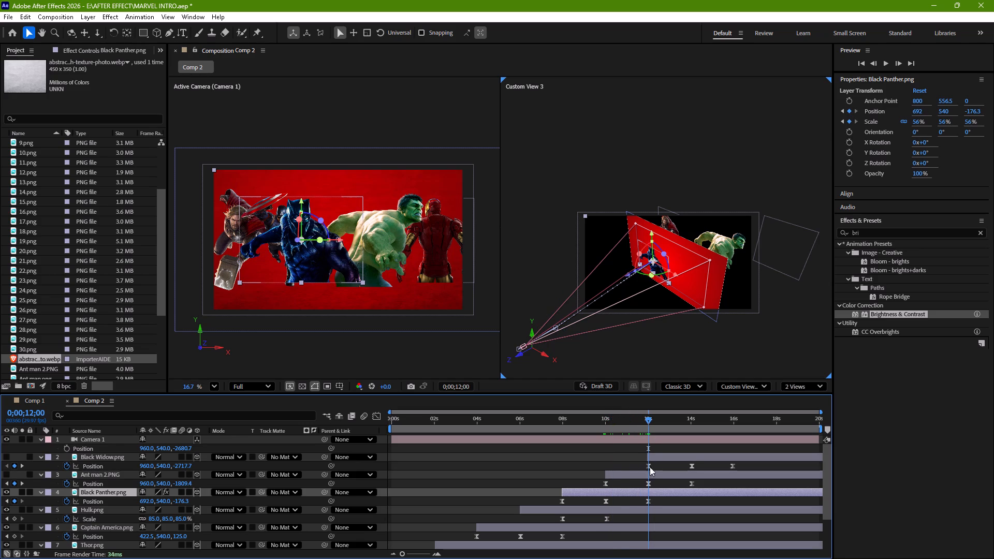
left_click(648, 501)
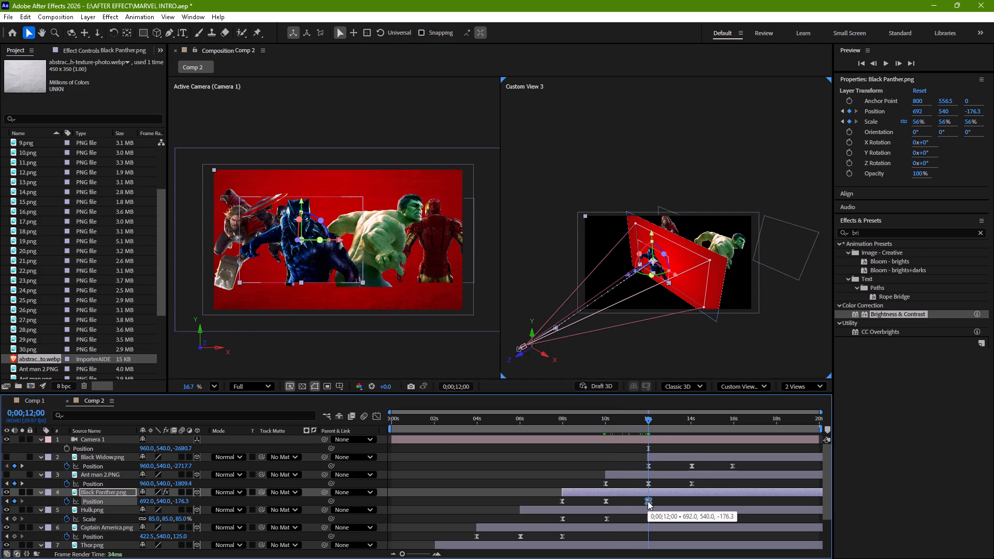
left_click(677, 274)
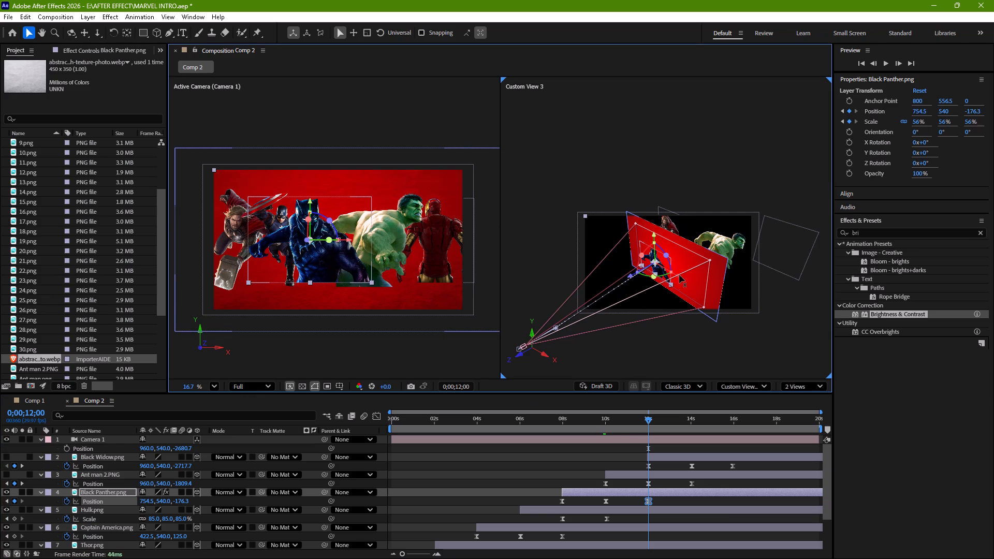
left_click(653, 235)
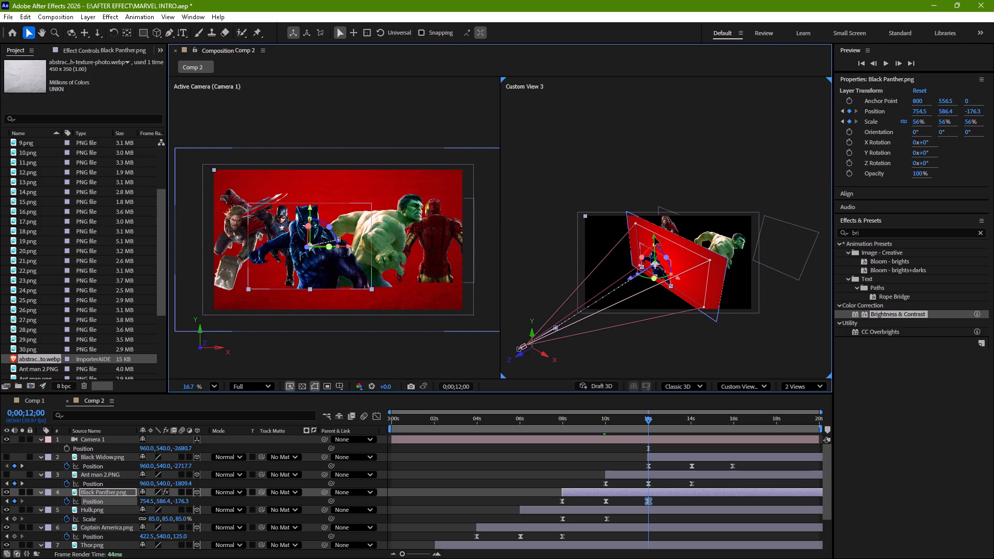
left_click(654, 237)
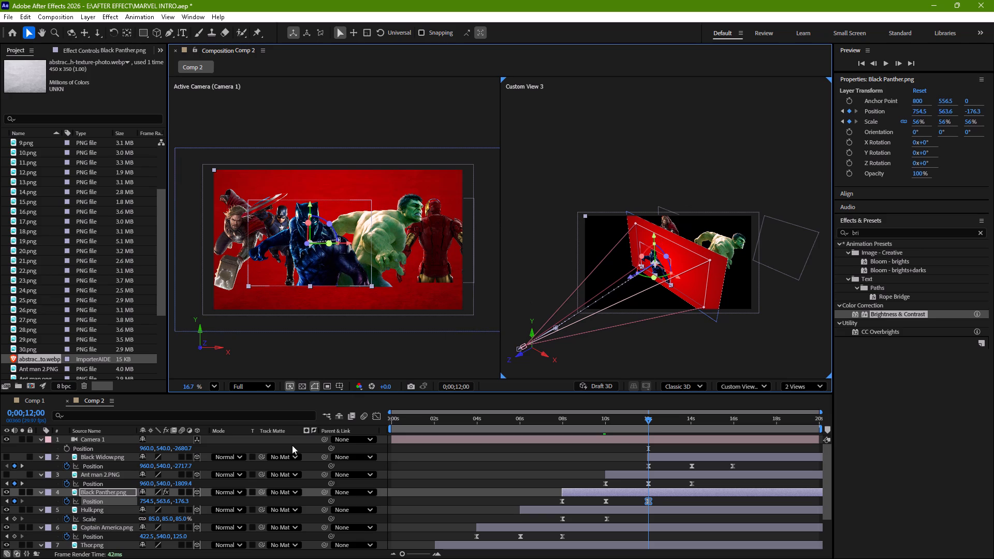
Bring Black Panther.png closer to the camera by setting its Position Z to about -246.3 at 0;00;12;00.
left_click_drag(184, 500, 187, 500)
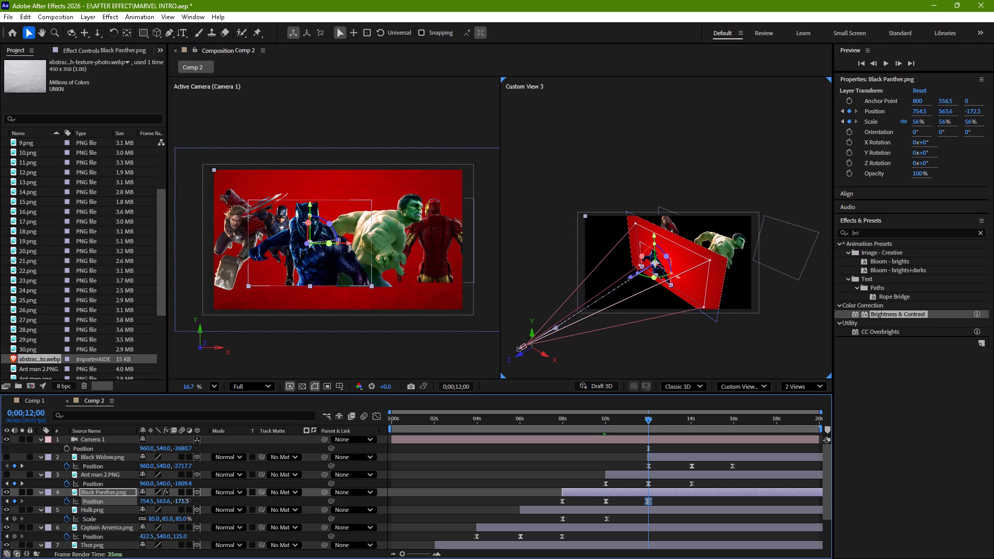
left_click_drag(187, 500, 225, 499)
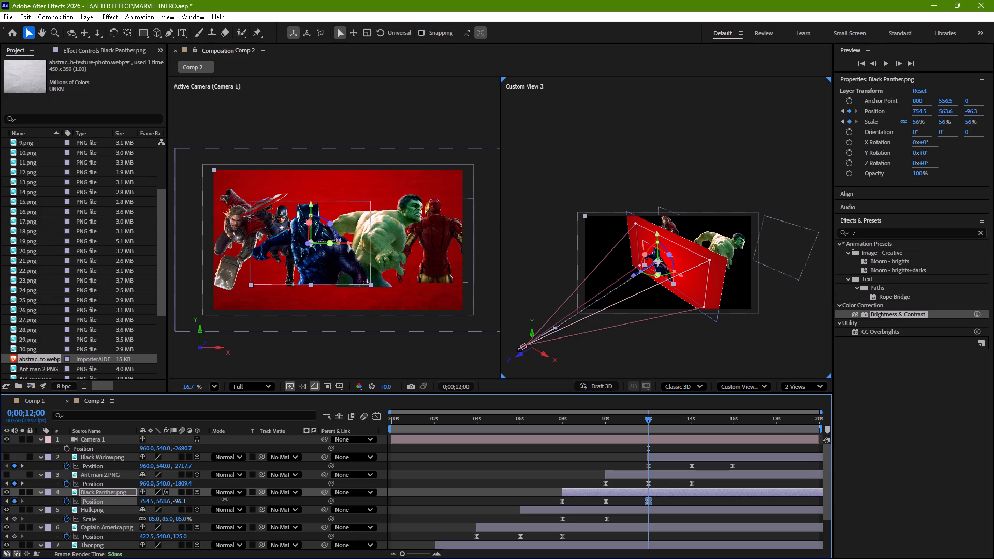
left_click_drag(225, 499, 166, 507)
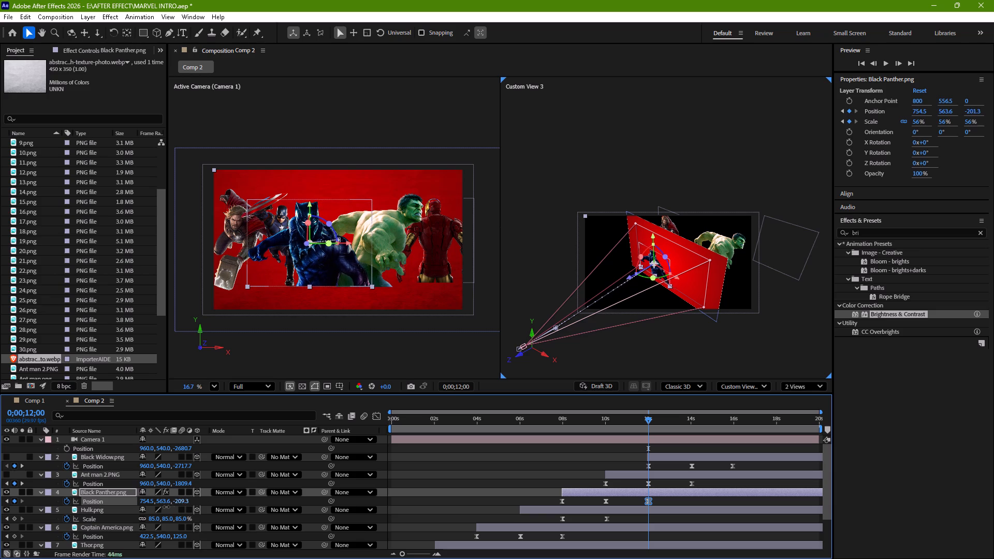
left_click_drag(166, 507, 155, 508)
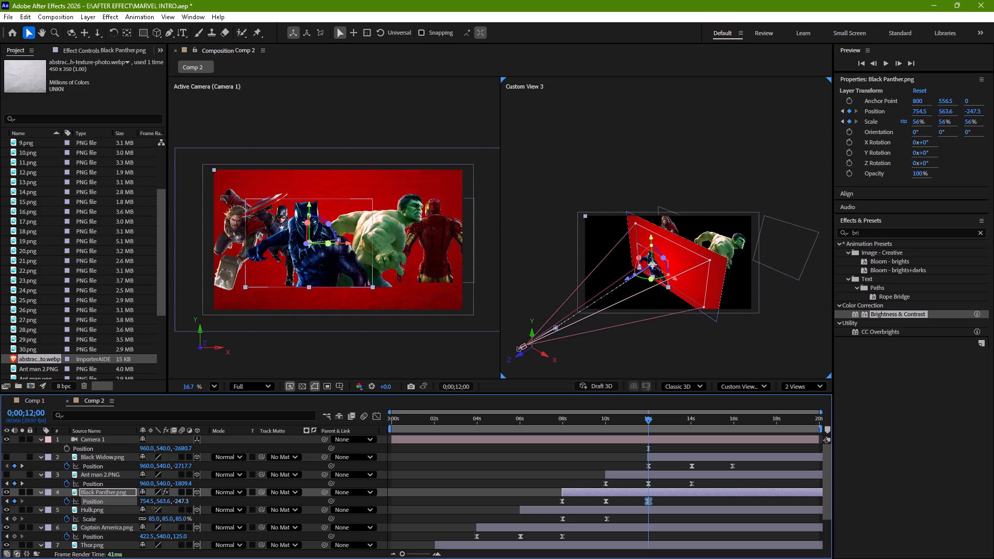
left_click_drag(155, 508, 156, 508)
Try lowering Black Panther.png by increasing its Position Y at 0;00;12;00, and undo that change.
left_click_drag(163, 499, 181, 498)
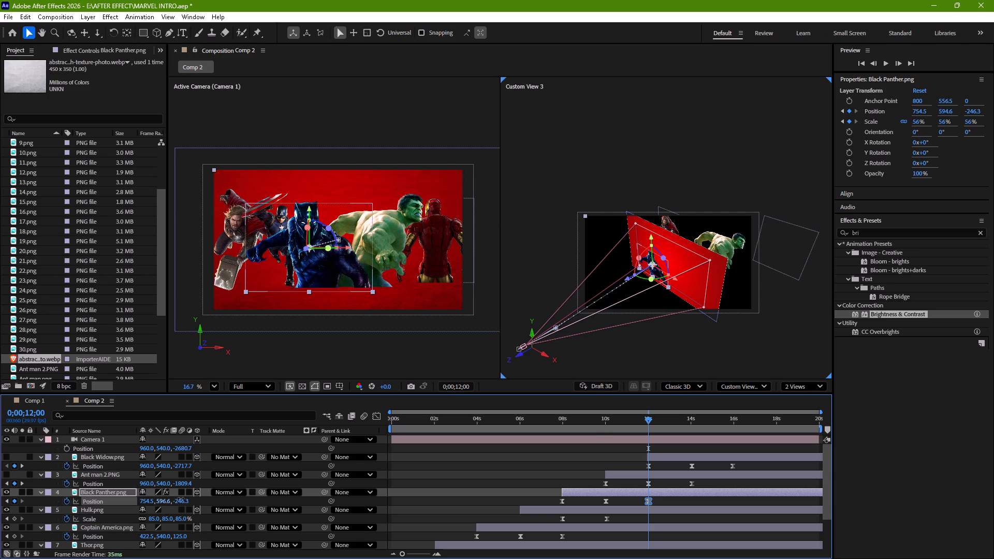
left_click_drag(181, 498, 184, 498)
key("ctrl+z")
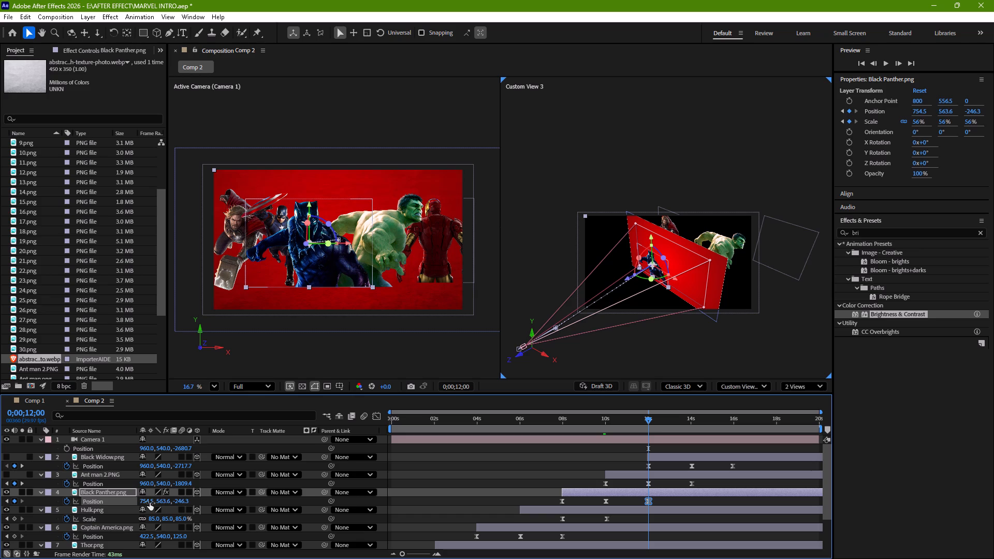
Set Black Panther.png's Position X to about 789.5 at 0;00;12;00, moving him closer to Hulk.
left_click_drag(147, 503, 169, 502)
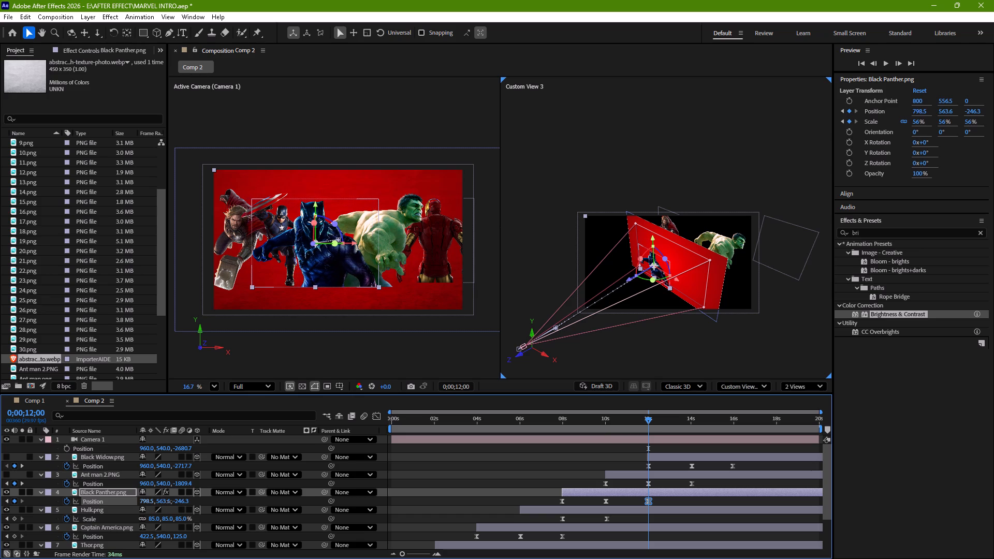
left_click_drag(169, 502, 166, 503)
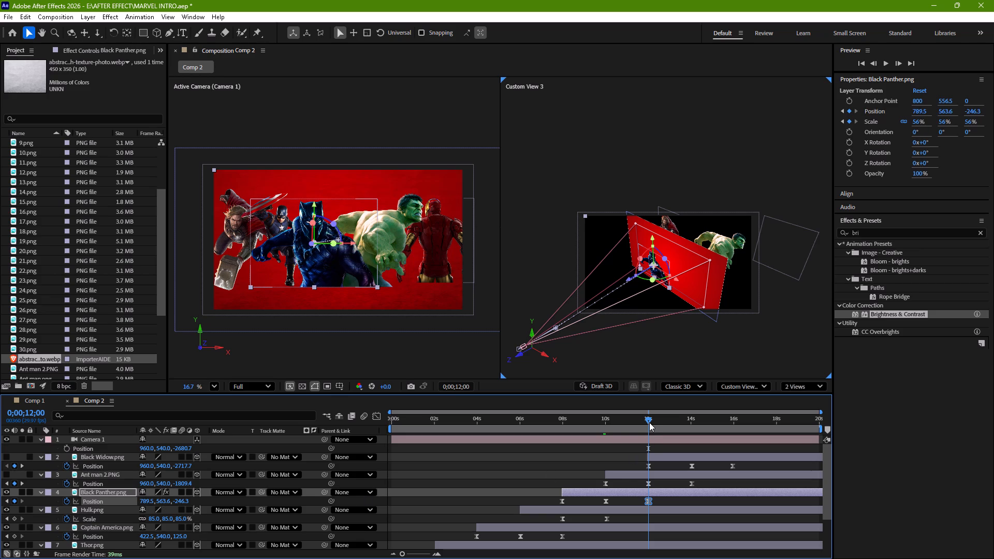
Preview Black Panther's fly-in animation from about 0;00;08;12 until just past his final keyframe.
left_click_drag(649, 422, 572, 431)
key("space")
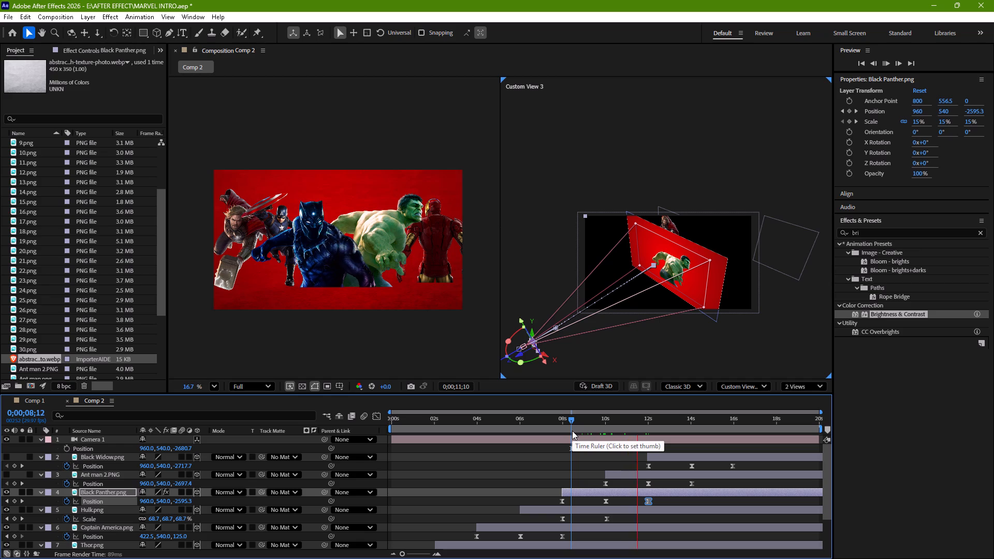
key("space")
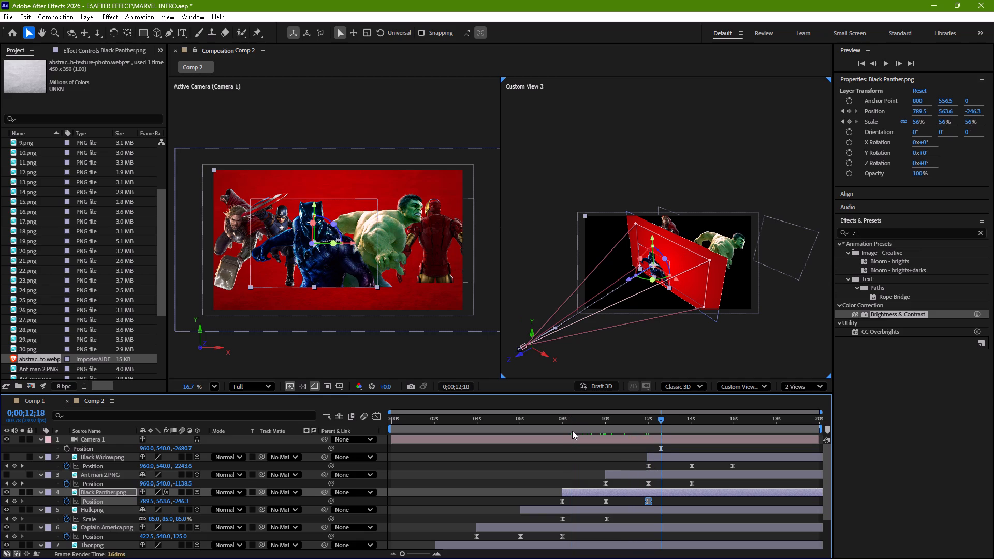
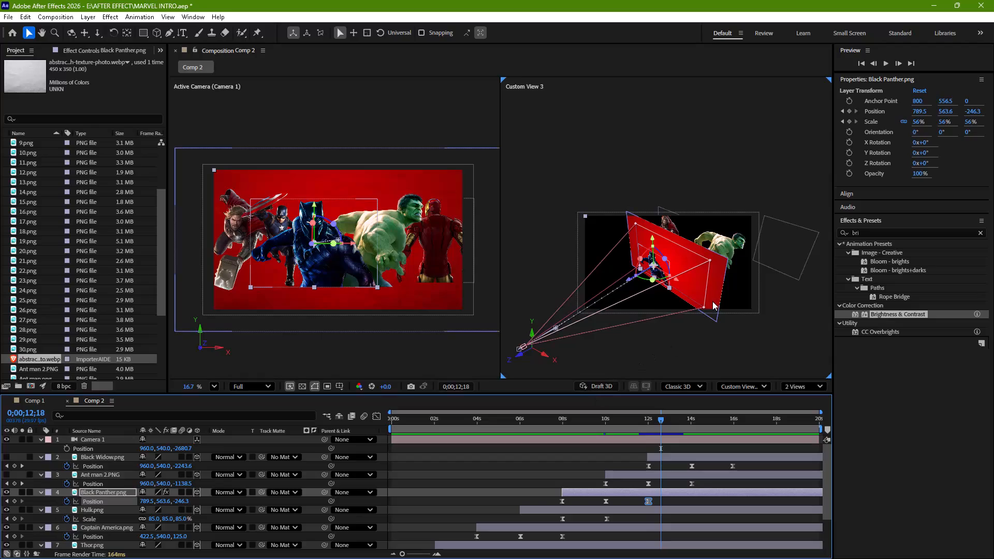
Make the Ant man 2.PNG layer visible with the current time at about 0;00;12;01.
scroll(712, 301, "down", 5, "ctrl")
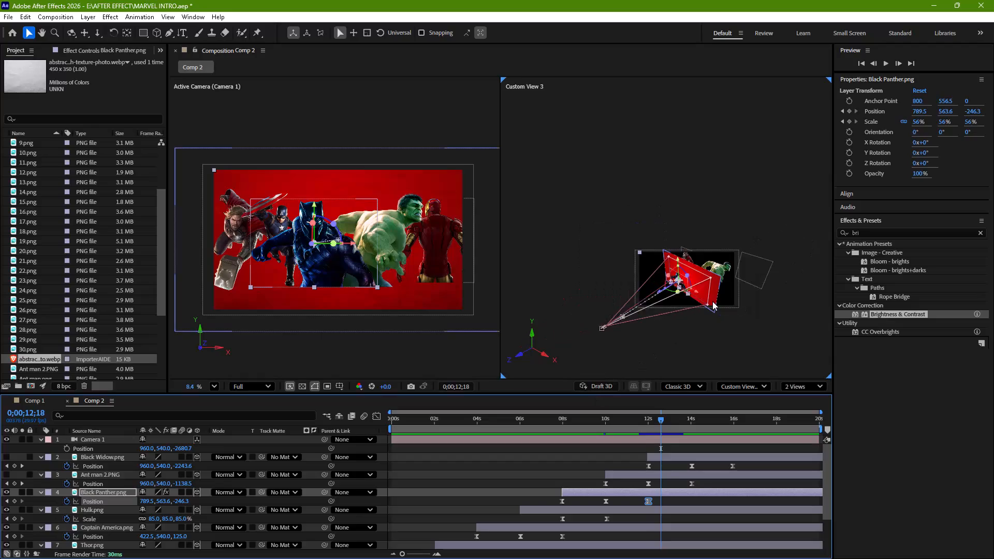
key("space")
key("space")
key("space")
key("space")
key("space")
key("space")
key("space")
key("space")
key("space")
key("space")
key("space")
key("space")
key("space")
key("space")
key("space")
key("space")
key("space")
left_click_drag(712, 301, 678, 281)
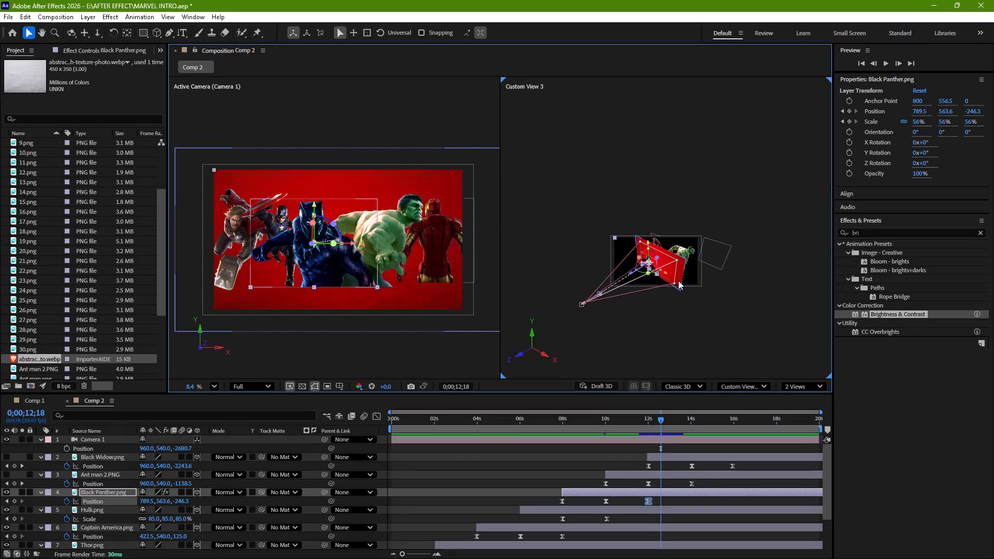
scroll(678, 281, "up", 3, "ctrl")
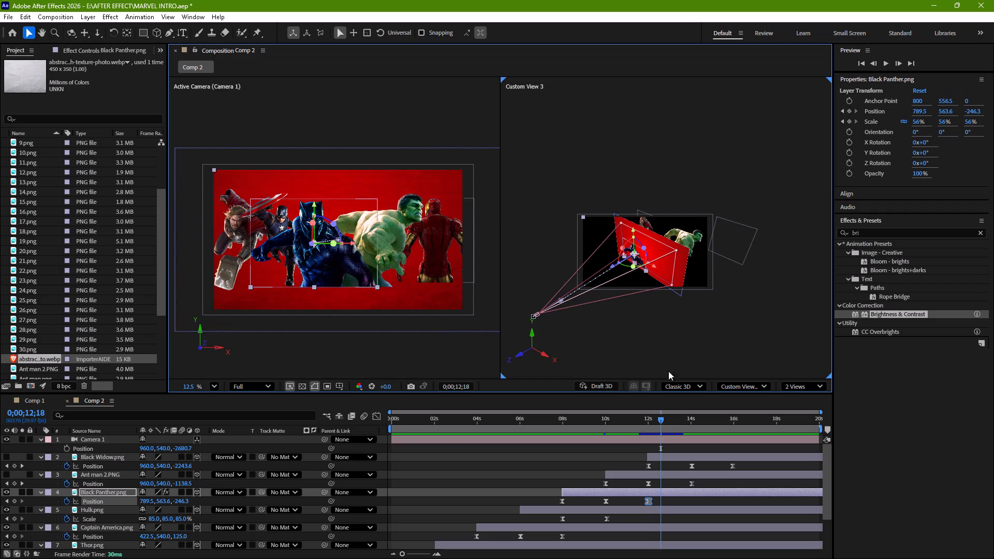
left_click_drag(661, 420, 655, 421)
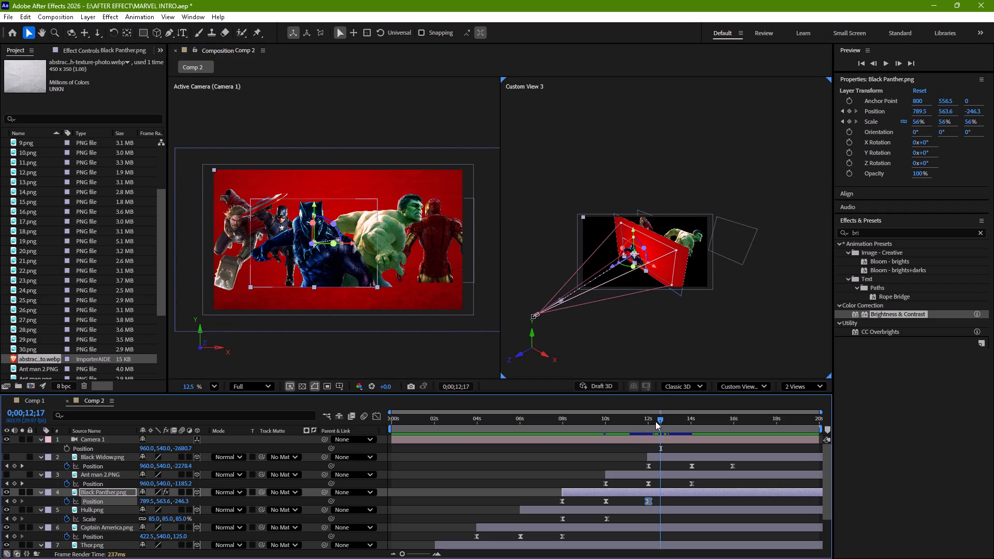
left_click_drag(655, 421, 654, 424)
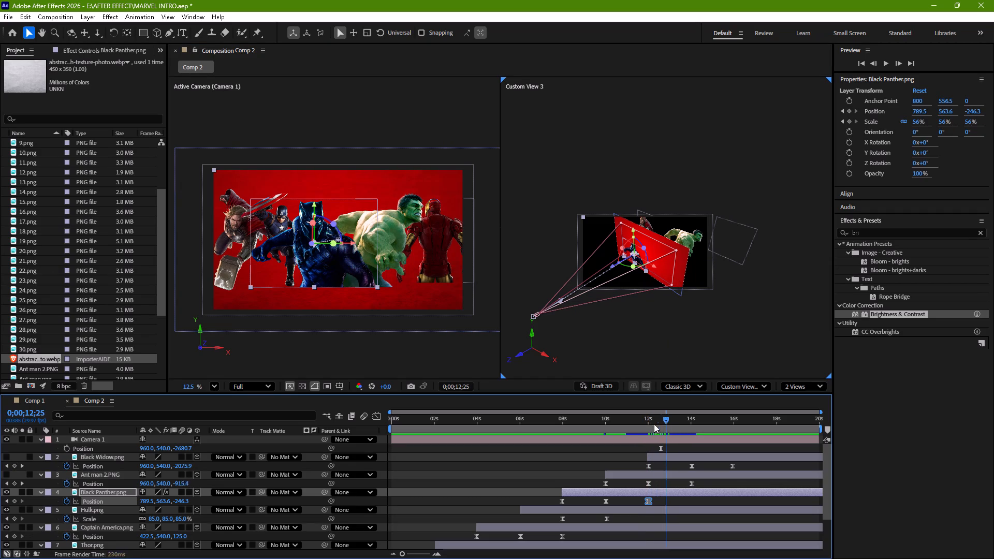
left_click_drag(654, 424, 649, 425)
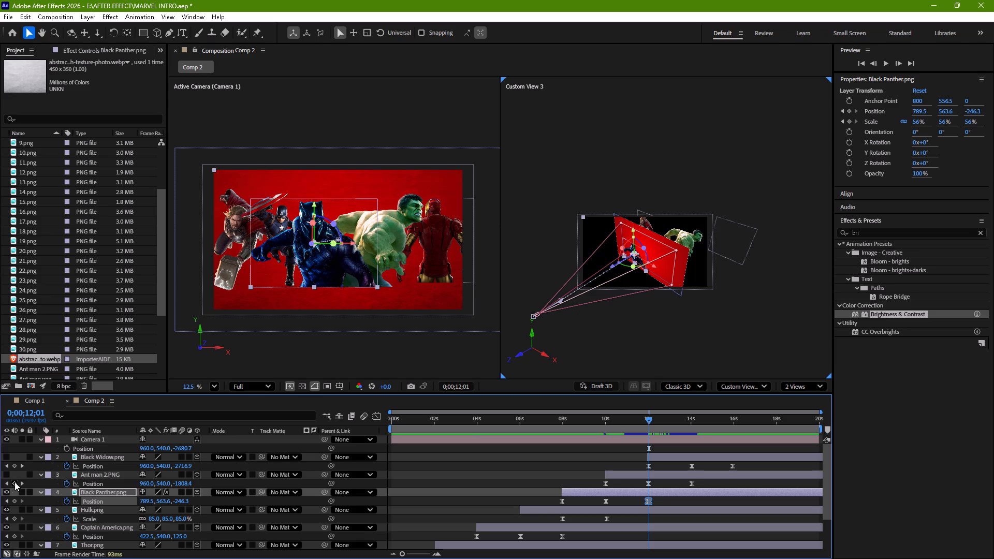
left_click(6, 475)
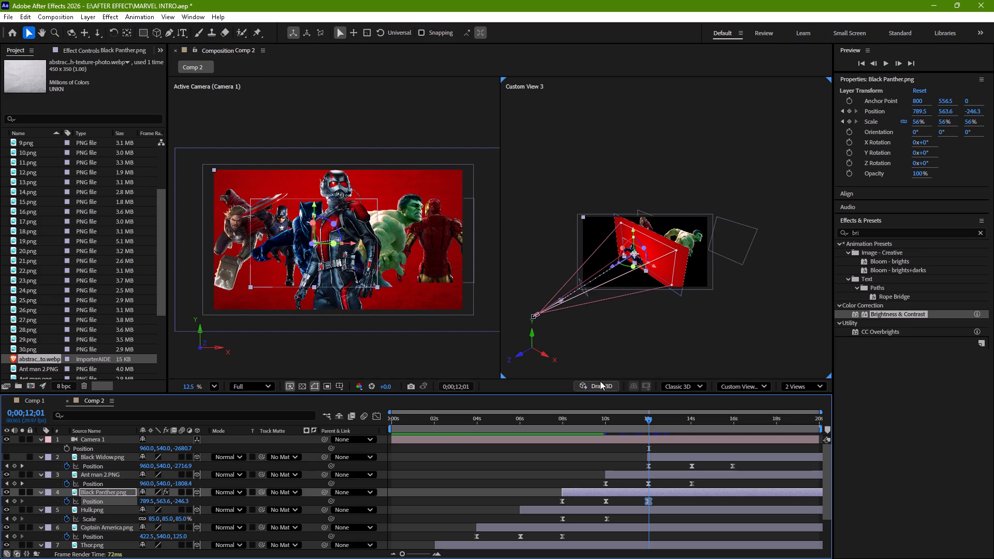
Delete the Ant man 2.PNG layer's last Position keyframe, at about 14 seconds.
left_click(656, 473)
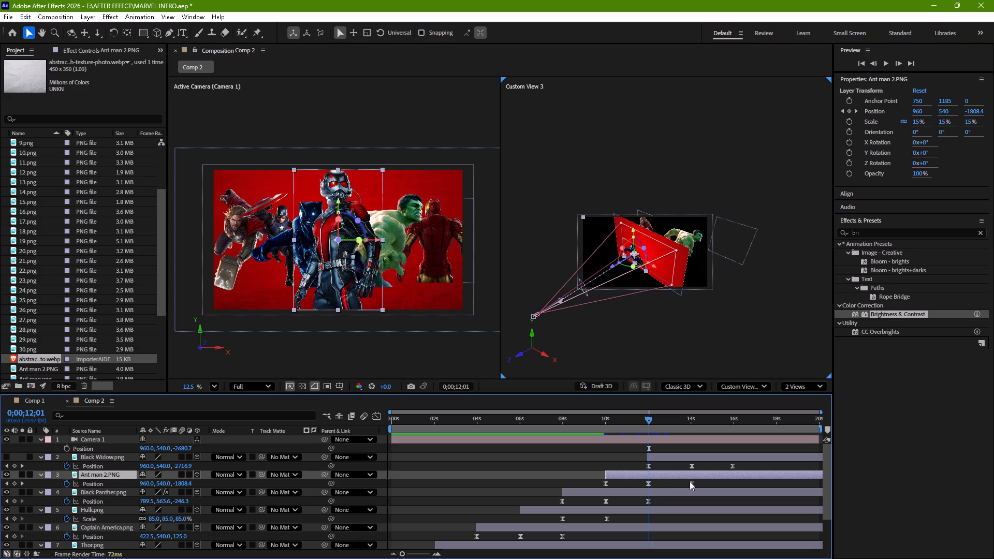
left_click(690, 481)
key("Delete")
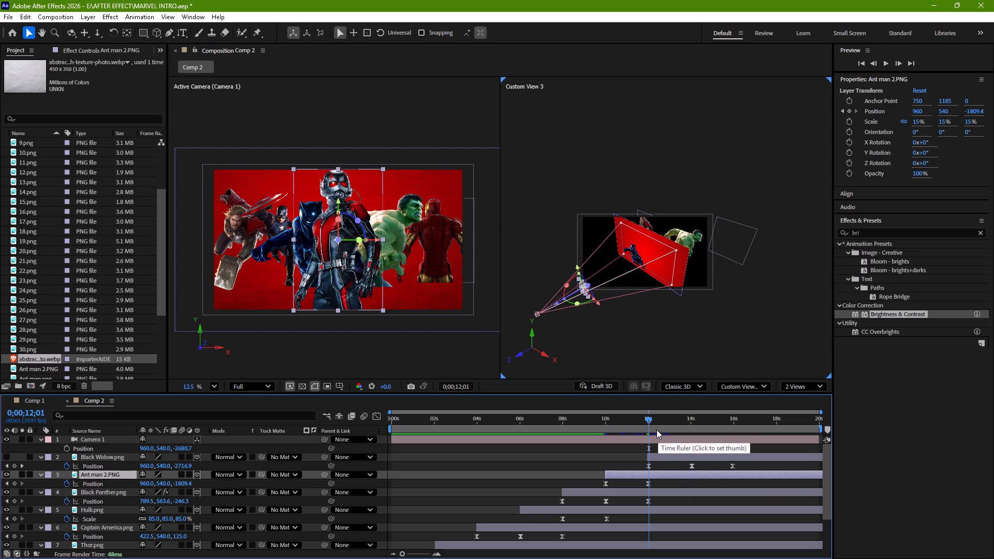
At 0;00;14;01, move Ant-Man back and sideways in 3D to about X 1001.8, Z -1365.6, creating a new Position keyframe.
left_click_drag(648, 419, 689, 424)
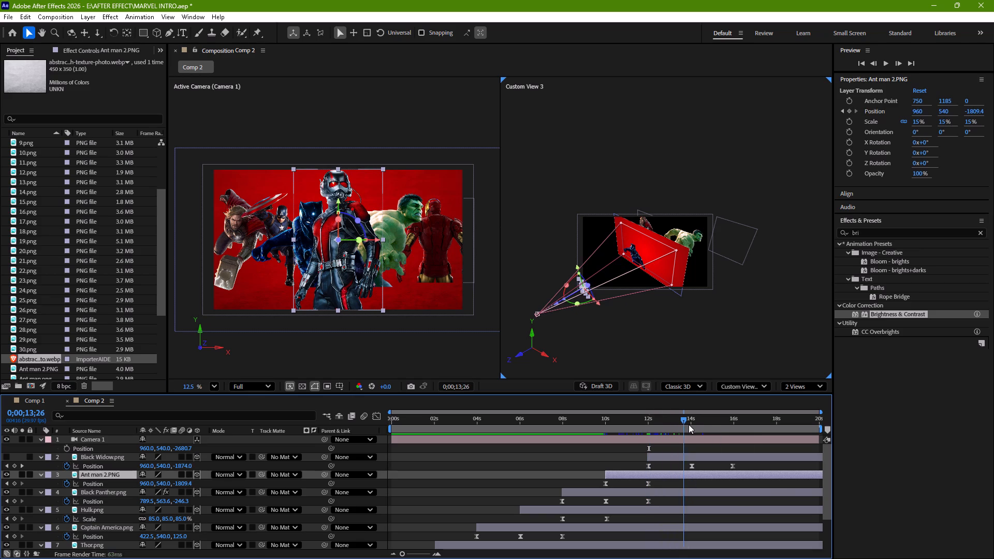
left_click_drag(689, 424, 690, 424)
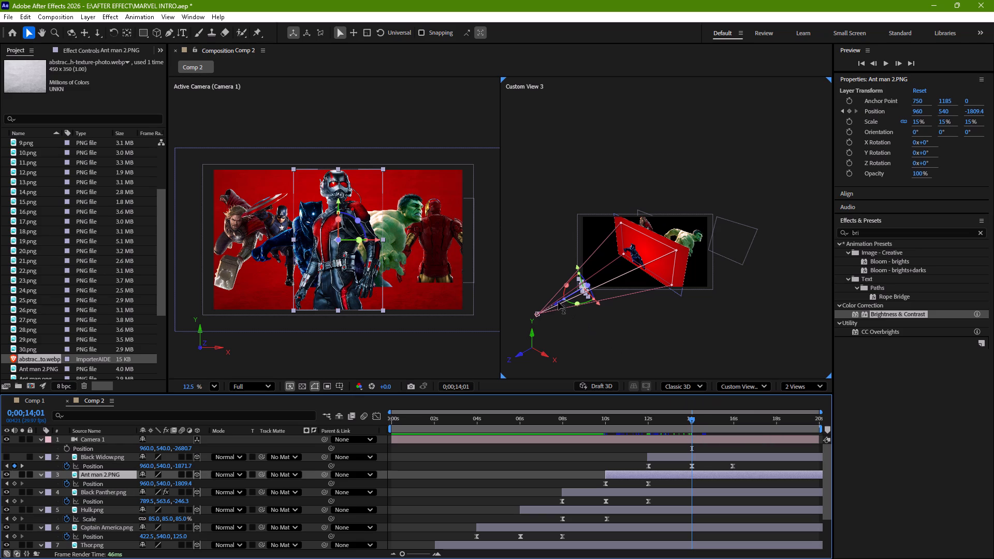
left_click_drag(556, 304, 562, 301)
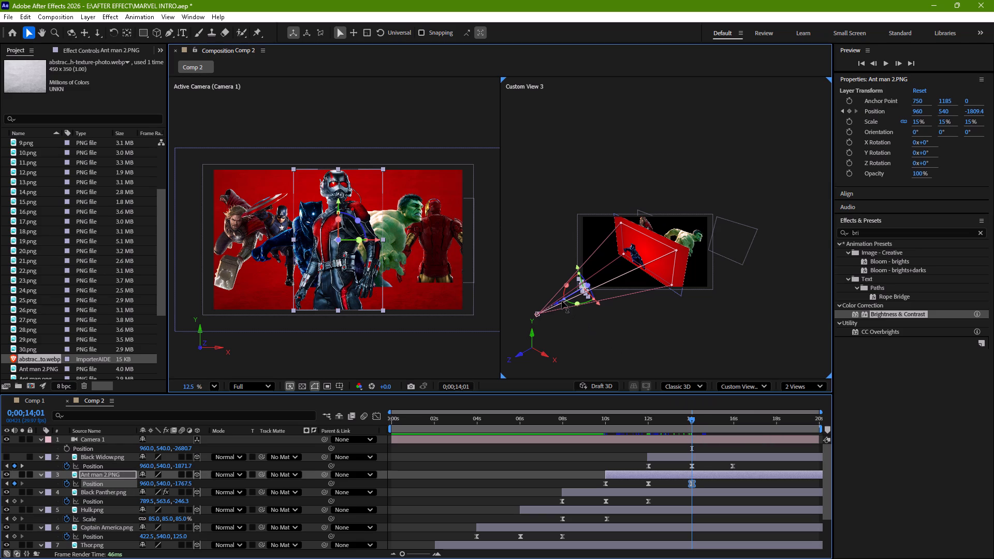
left_click_drag(562, 301, 581, 294)
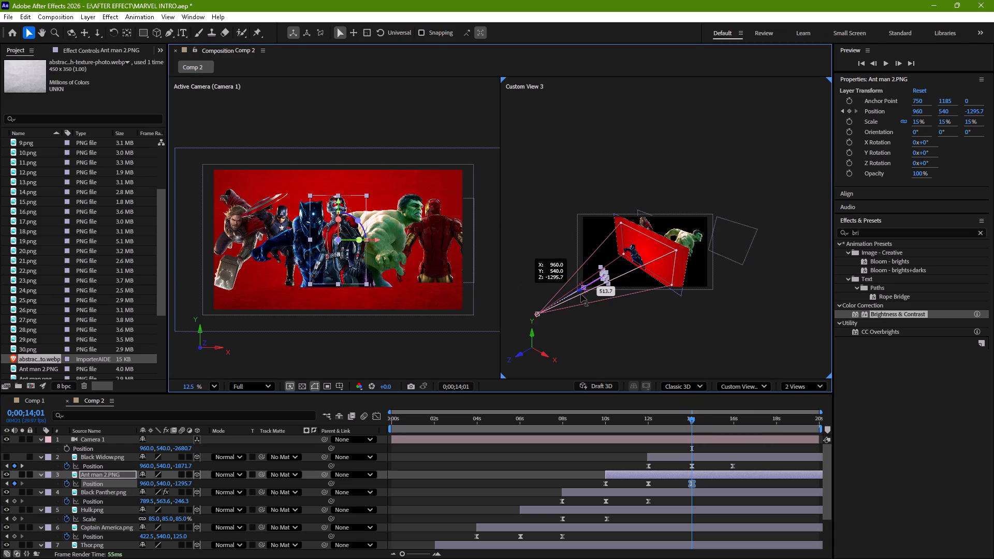
left_click_drag(581, 294, 580, 299)
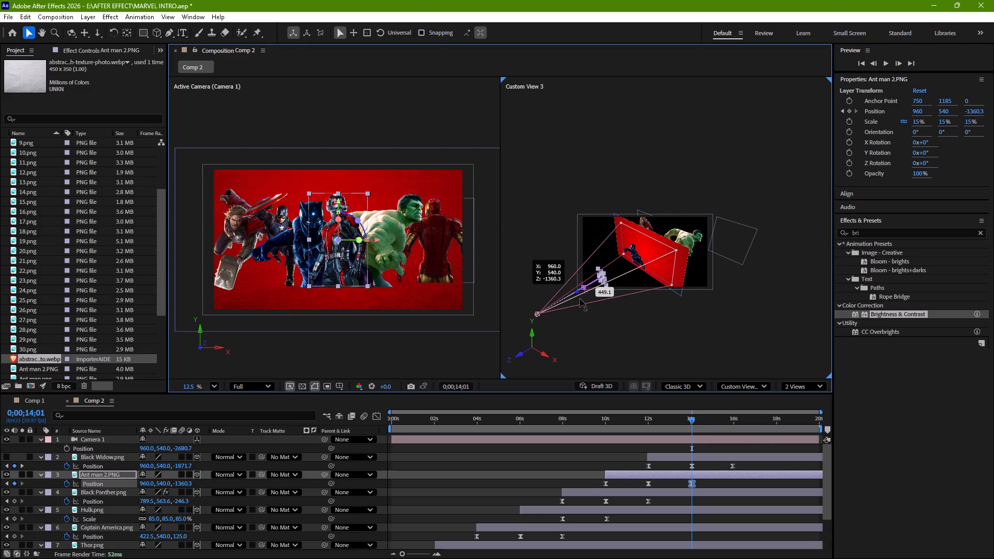
left_click_drag(580, 299, 580, 299)
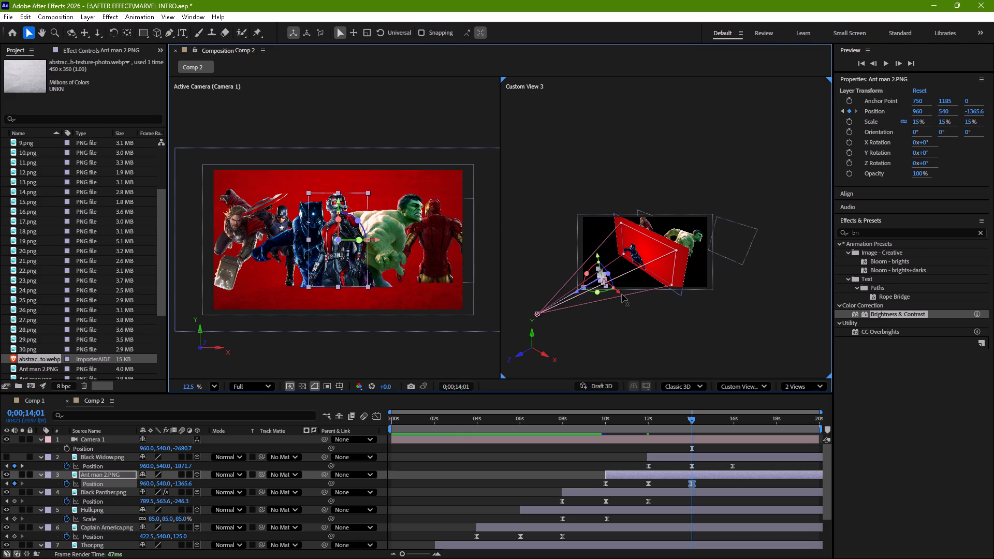
left_click(622, 294)
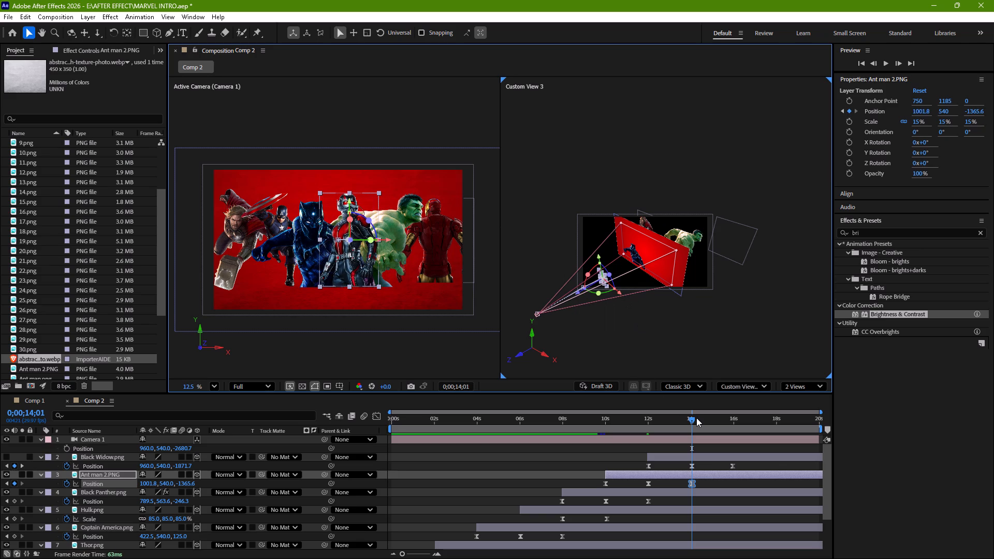
Preview Ant-Man's entrance starting from about 0;00;10;04.
left_click_drag(693, 419, 616, 432)
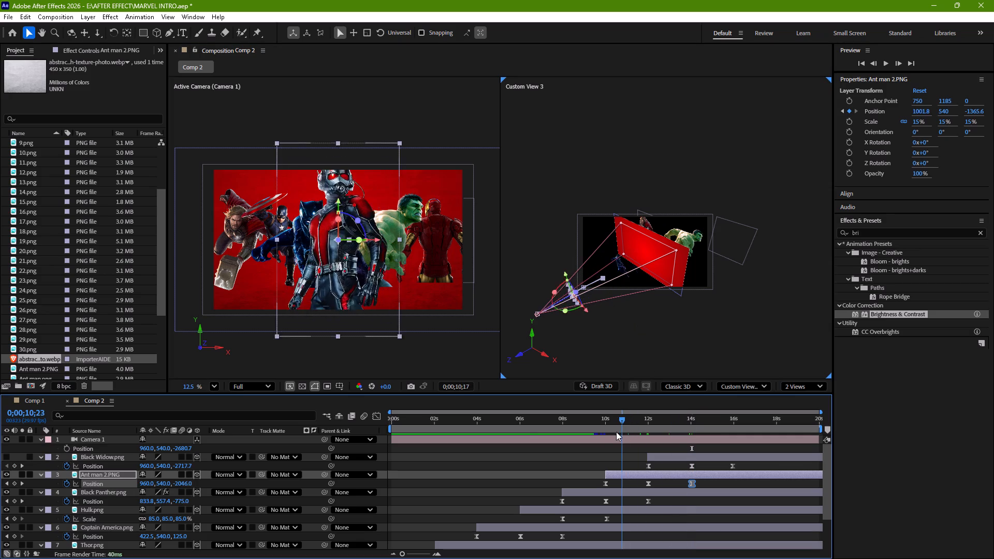
left_click_drag(616, 432, 610, 433)
key("space")
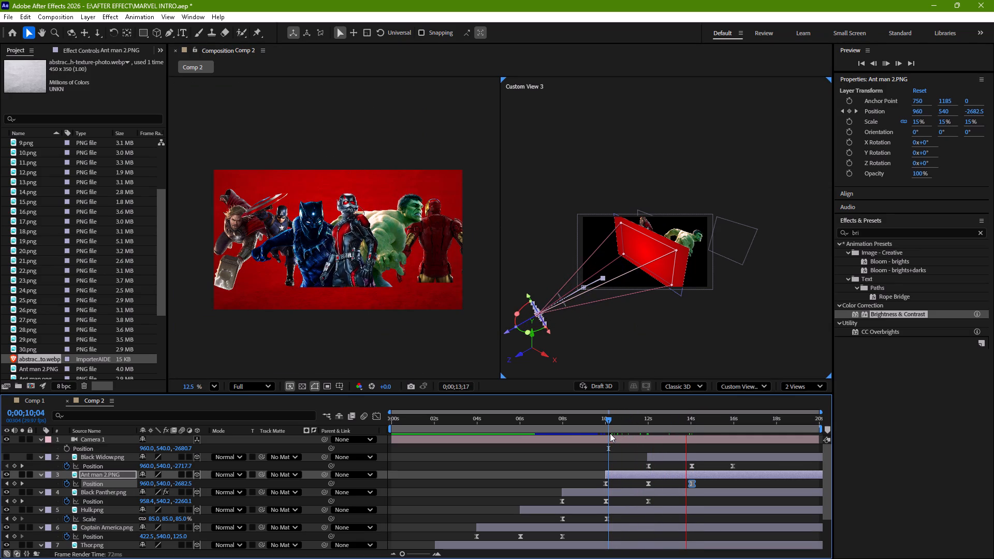
key("space")
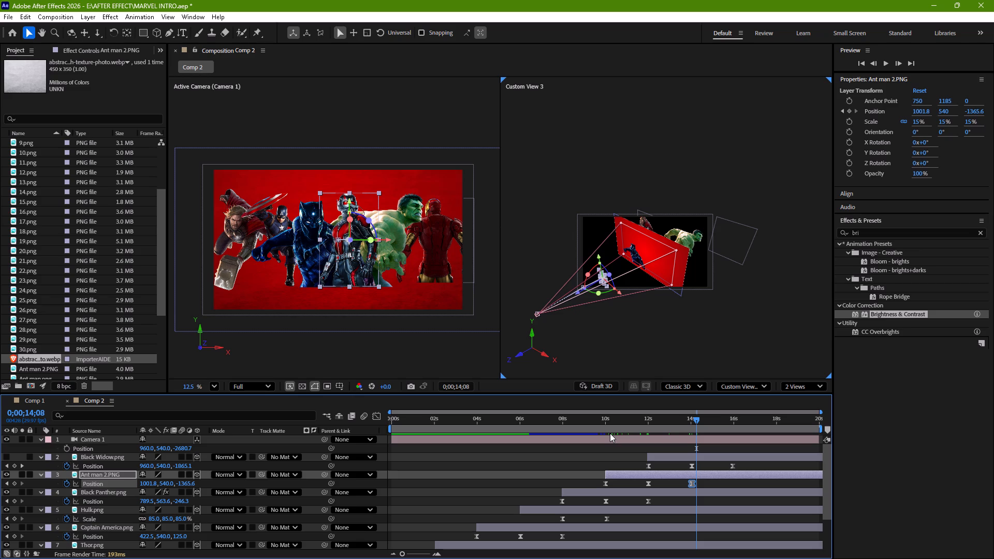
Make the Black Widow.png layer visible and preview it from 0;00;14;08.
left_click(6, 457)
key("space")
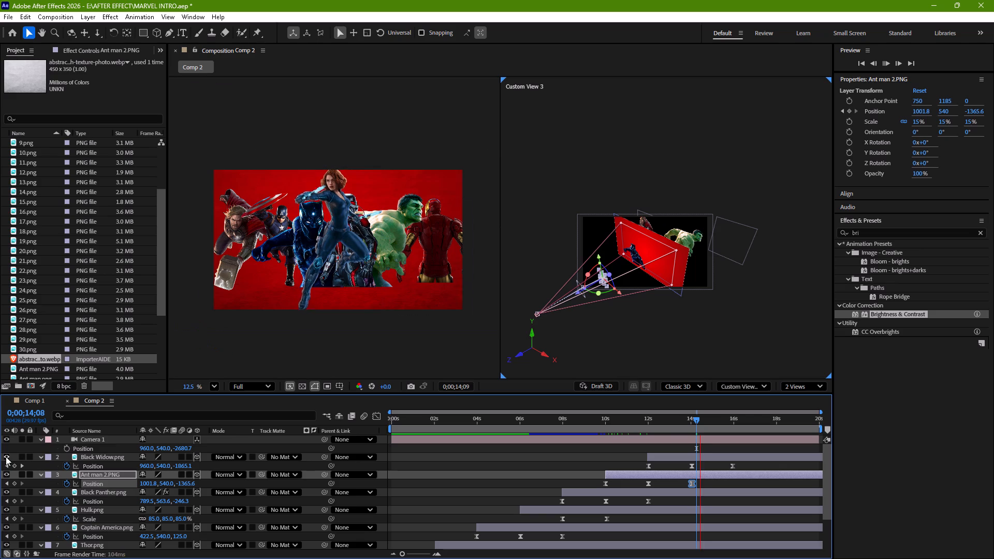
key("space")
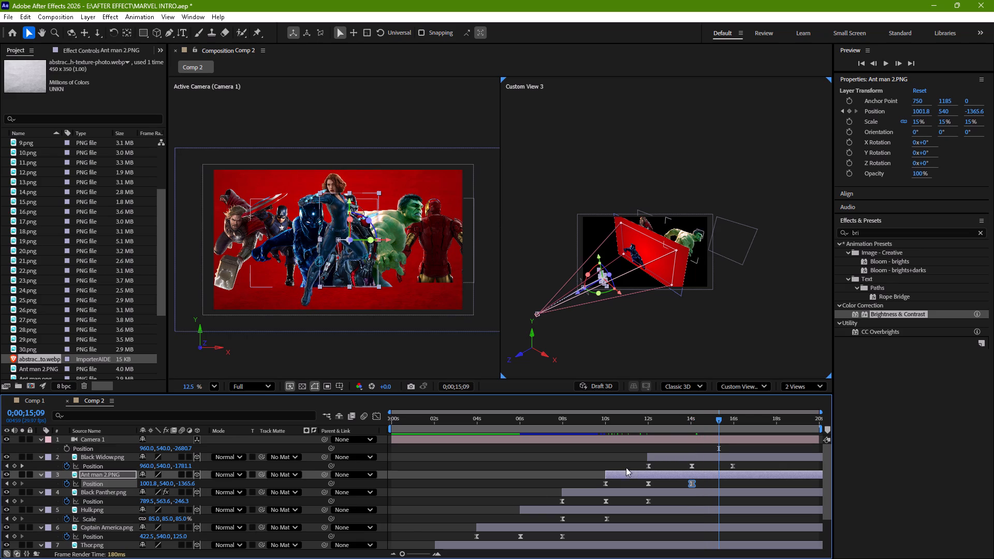
Delete the Black Widow.png layer from Comp 2.
left_click(672, 458)
key("Delete")
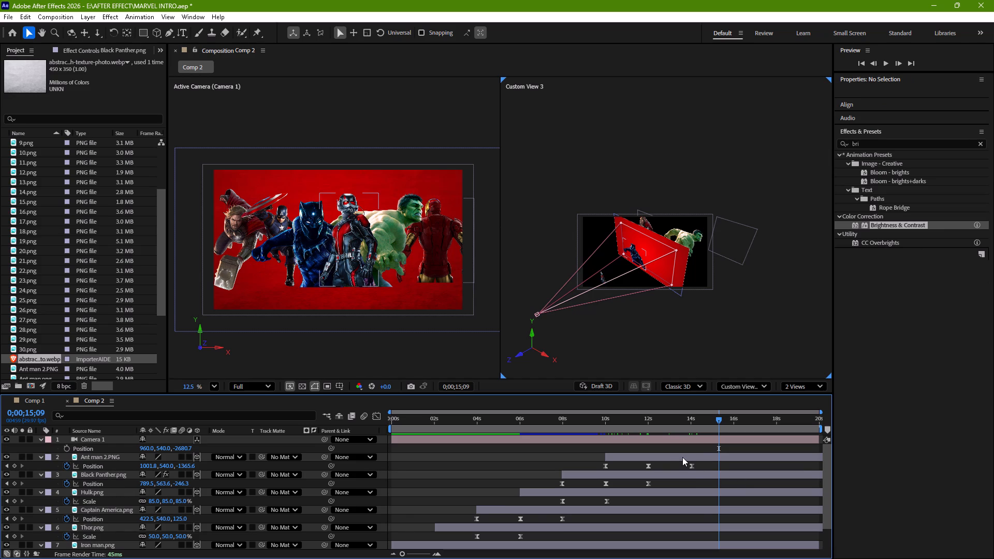
Preview the hero animation from the start of the composition through Captain America's entrance at about 4 seconds.
left_click(682, 457)
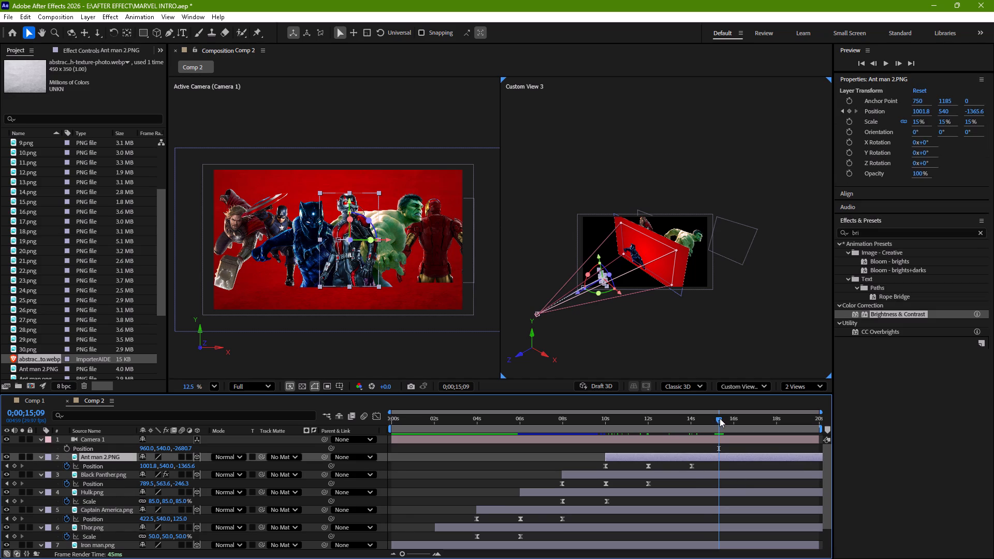
left_click_drag(720, 418, 354, 488)
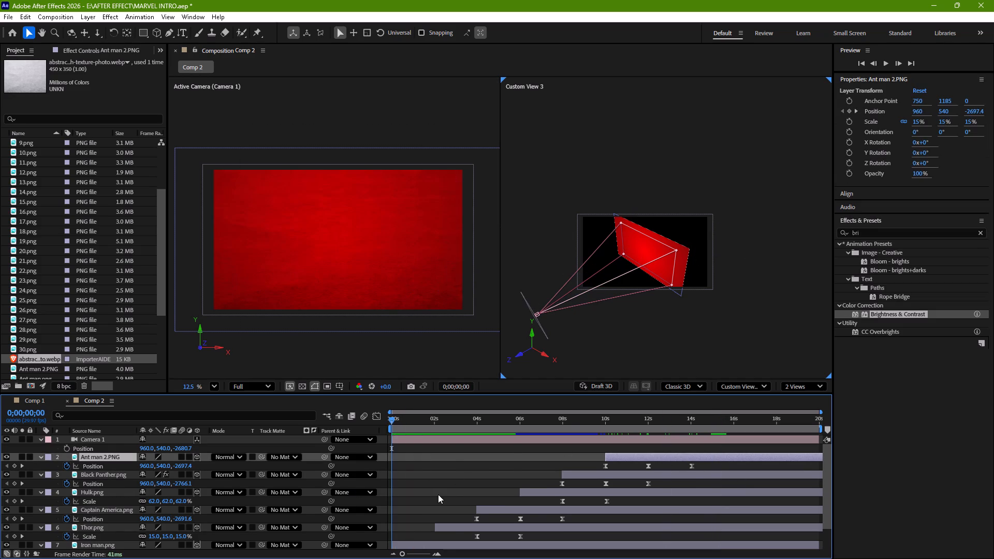
scroll(438, 494, "down", 6)
left_click(440, 520)
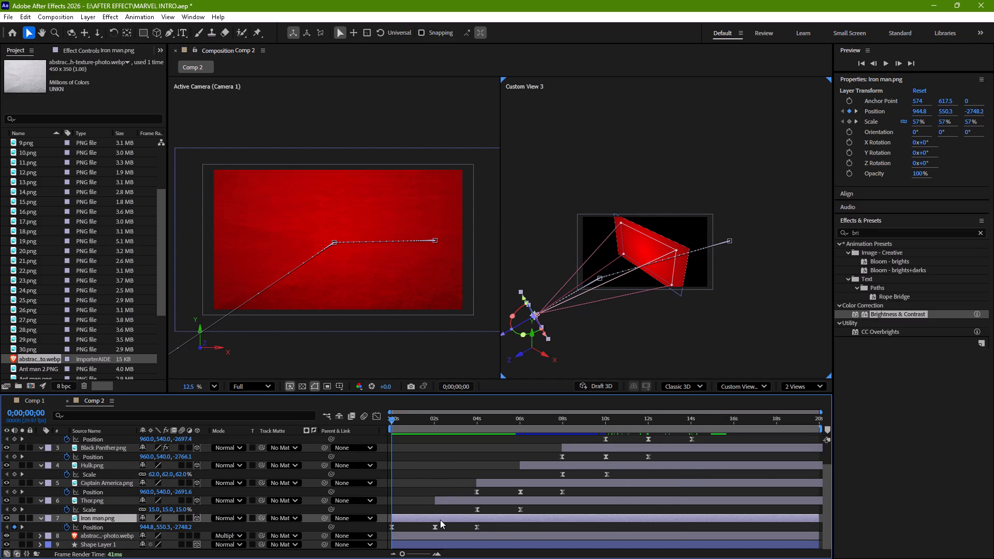
key("space")
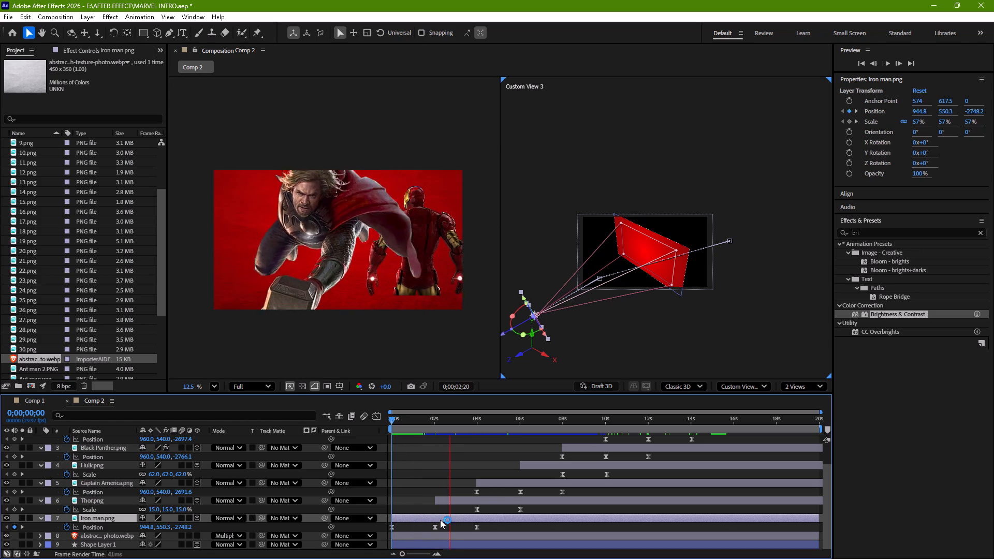
key("space")
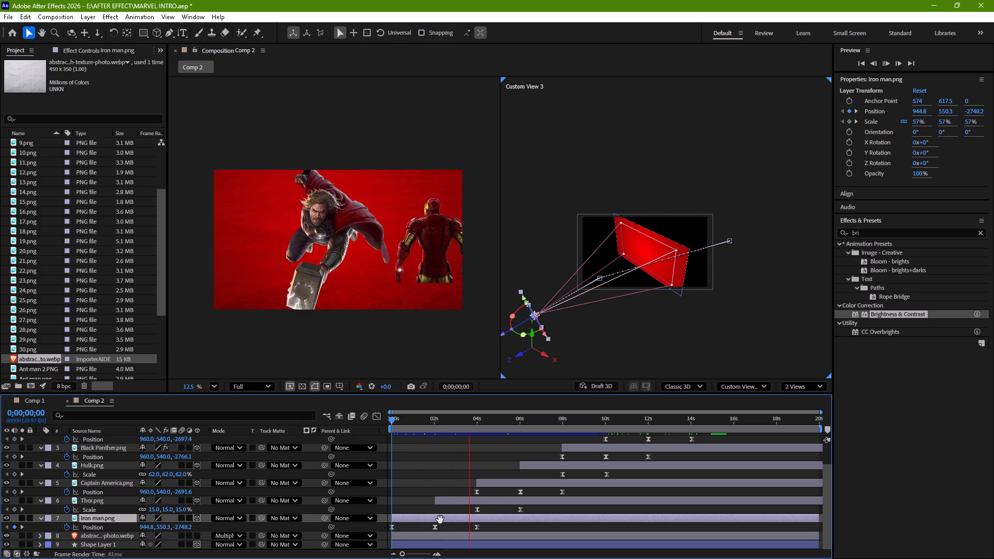
key("space")
key("space")
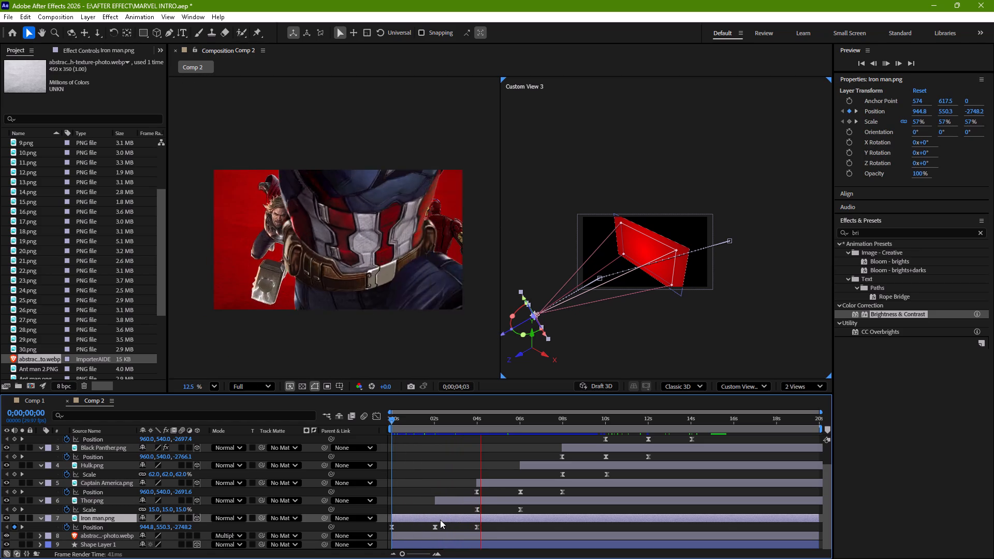
Delete the Iron man.png layer's last Position keyframe, at 0;00;04;00.
left_click_drag(481, 421, 468, 423)
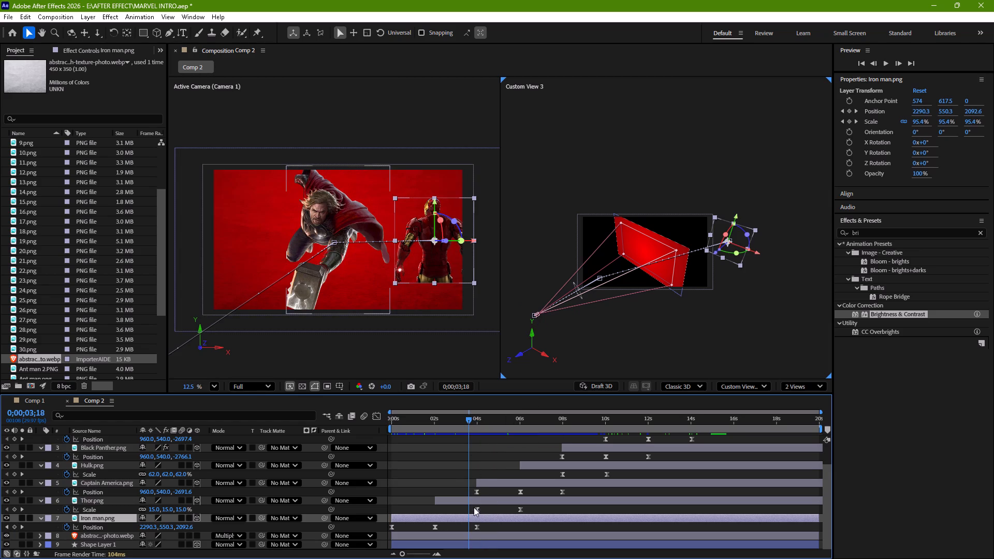
left_click(477, 525)
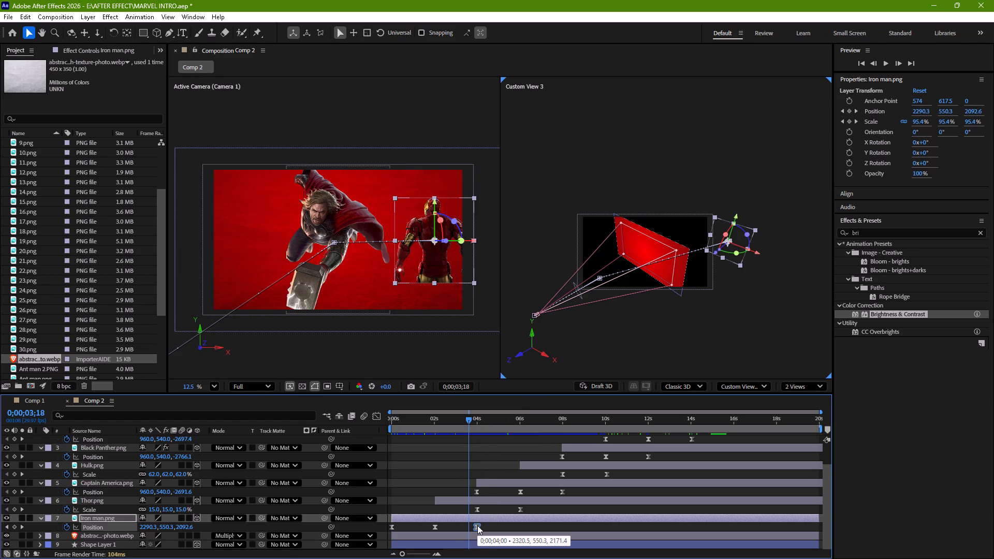
key("Delete")
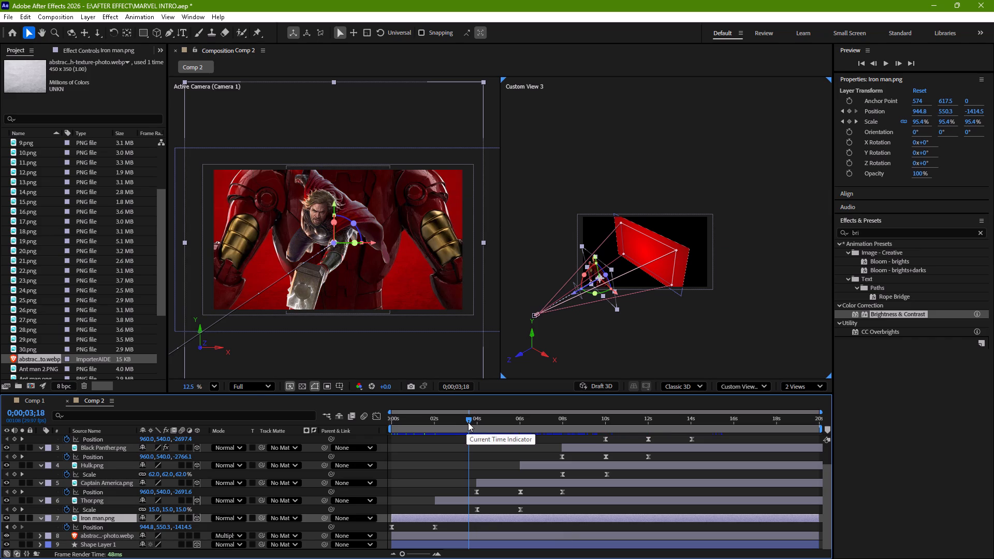
At 0;00;03;29, hide the Thor, Captain America, Hulk, Black Panther and Ant man 2 layers, keeping Camera 1 and Iron man.png visible.
left_click_drag(468, 422, 477, 424)
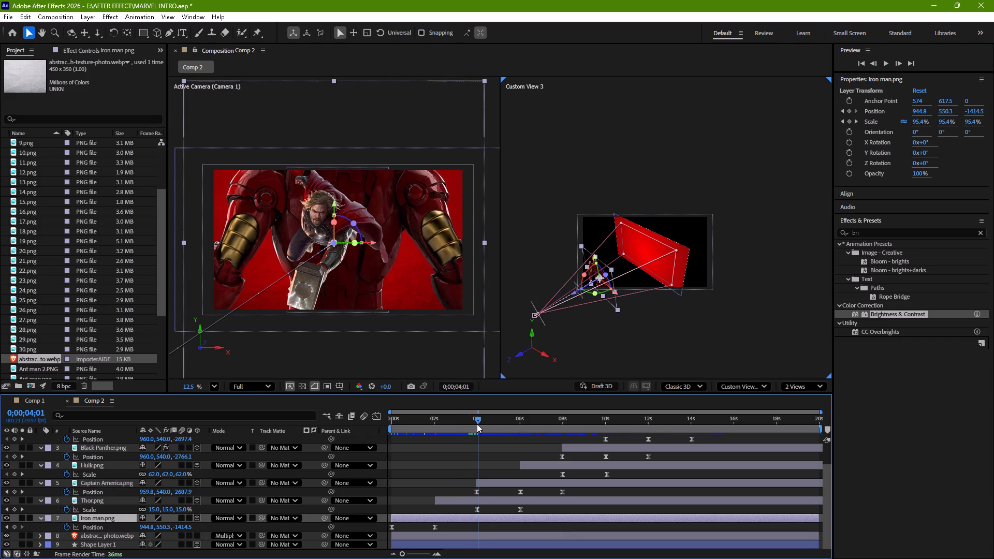
left_click_drag(477, 424, 476, 426)
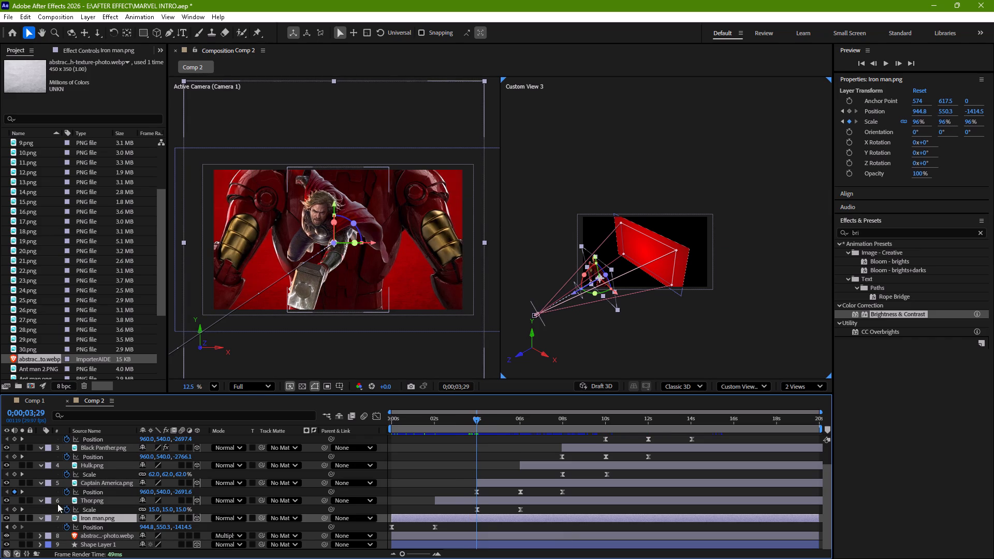
left_click_drag(7, 501, 5, 451)
left_click_drag(5, 451, 5, 444)
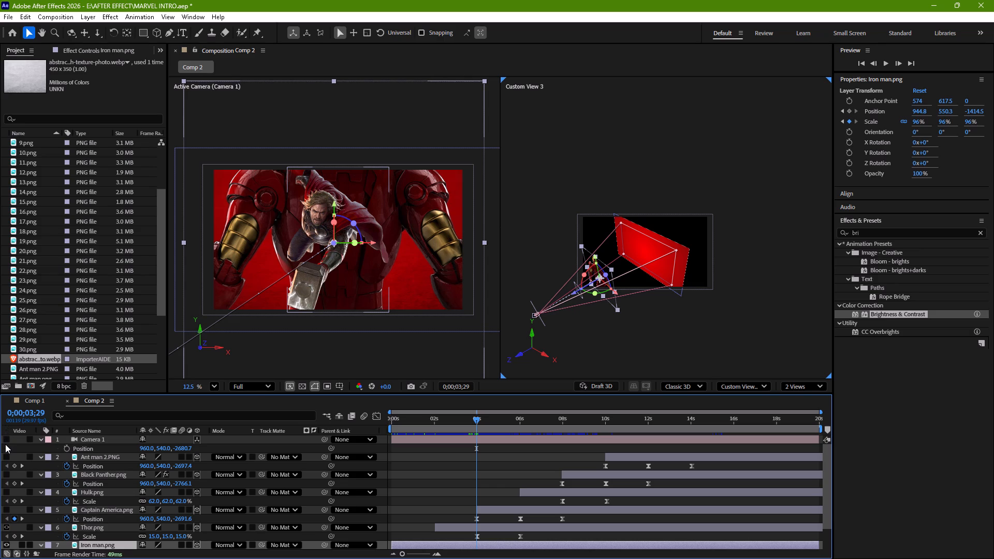
left_click_drag(5, 444, 5, 445)
left_click(6, 439)
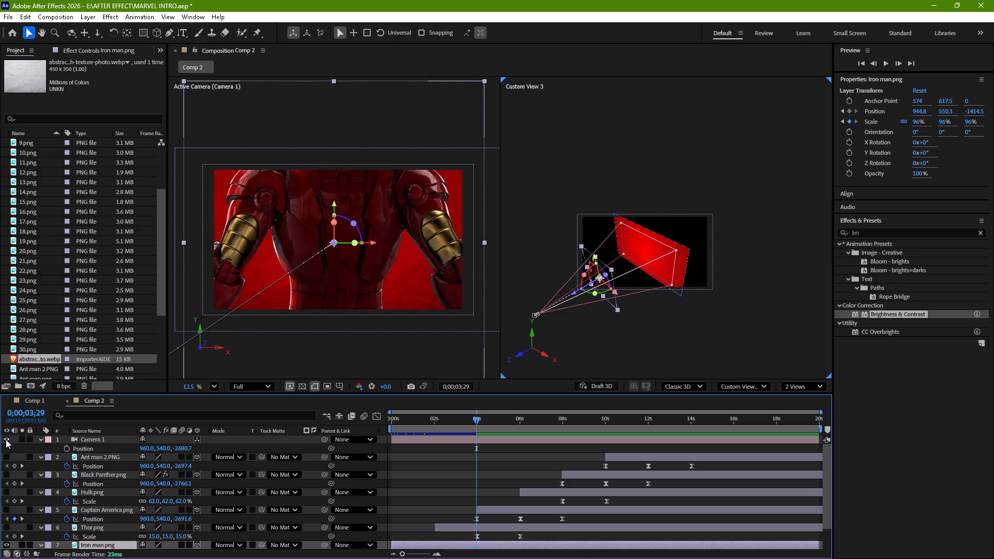
Push the Iron man.png layer back in depth to Z 21611.1 at 0;00;03;29 and save the project.
scroll(118, 486, "down", 7)
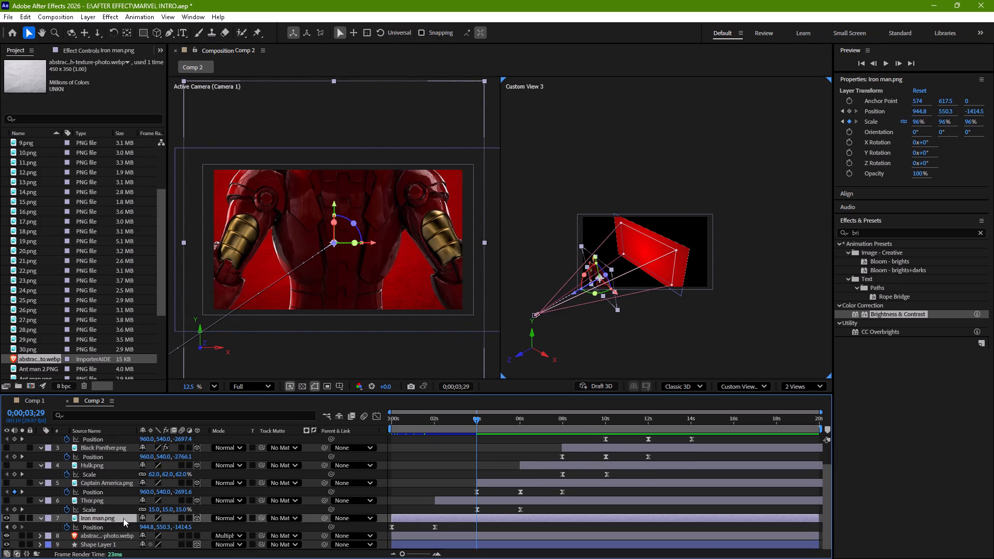
left_click(123, 519)
left_click_drag(575, 293, 698, 205)
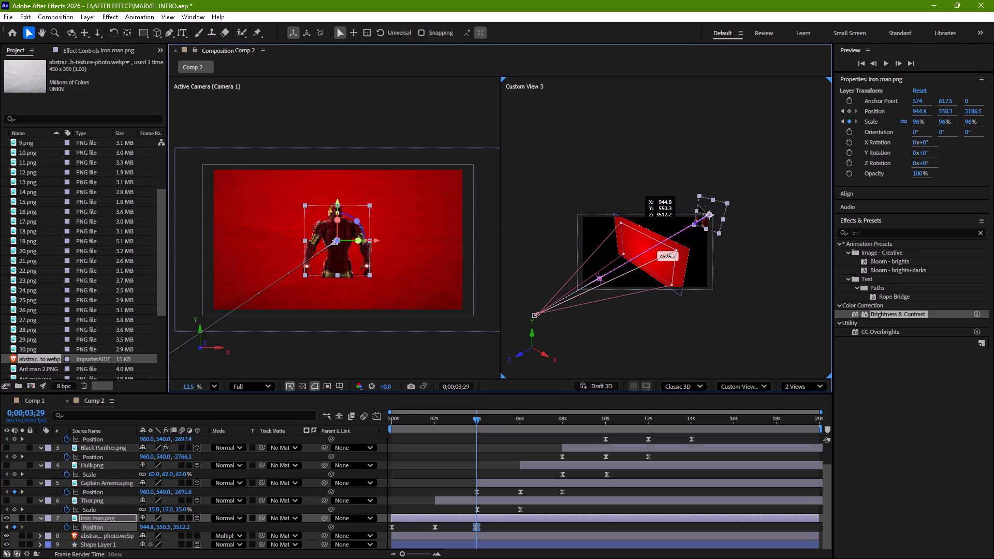
left_click_drag(698, 205, 748, 163)
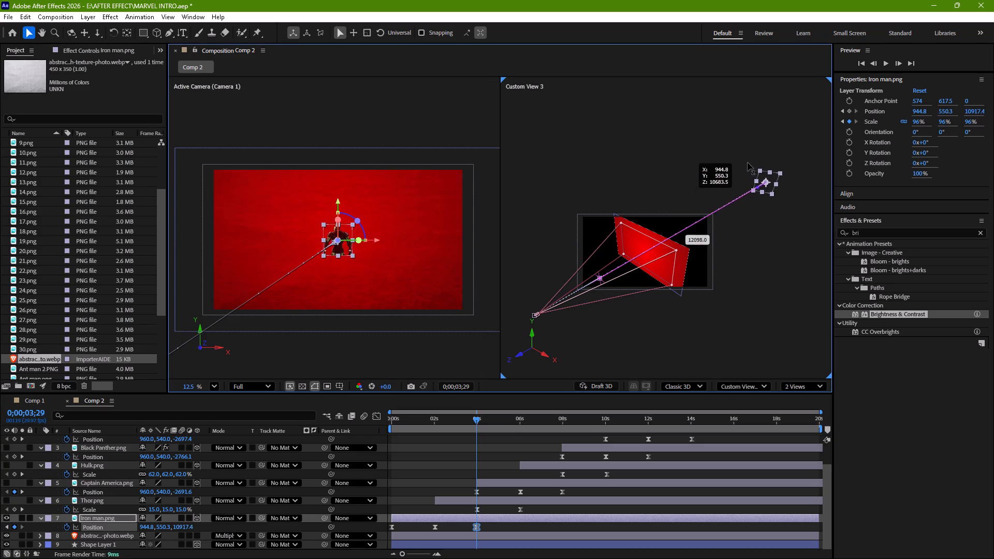
left_click_drag(748, 163, 799, 151)
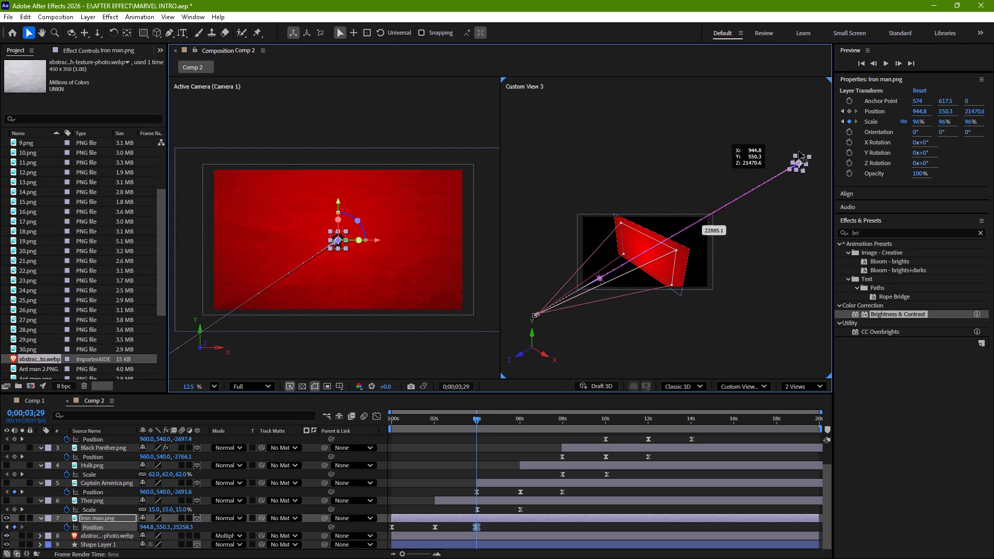
left_click_drag(799, 151, 793, 164)
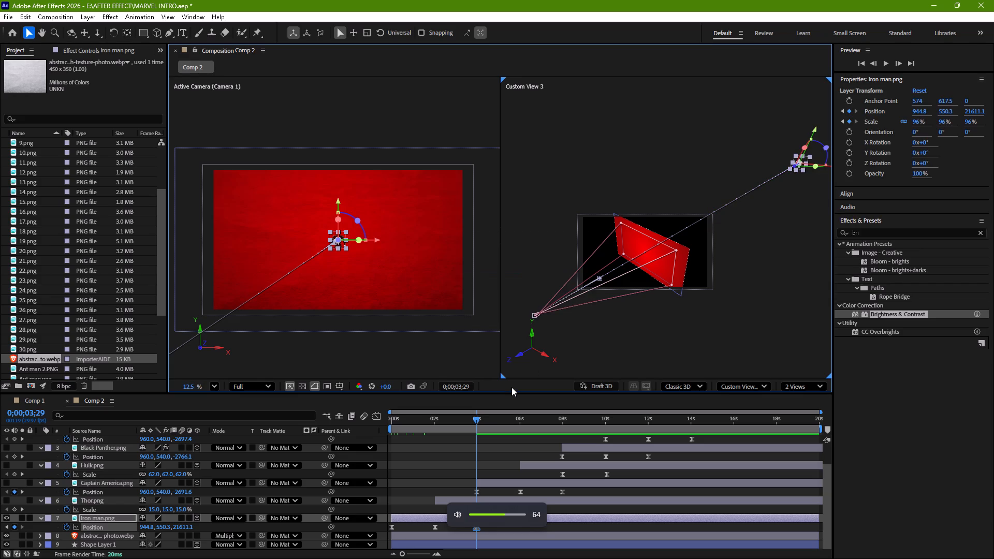
key("ctrl+s")
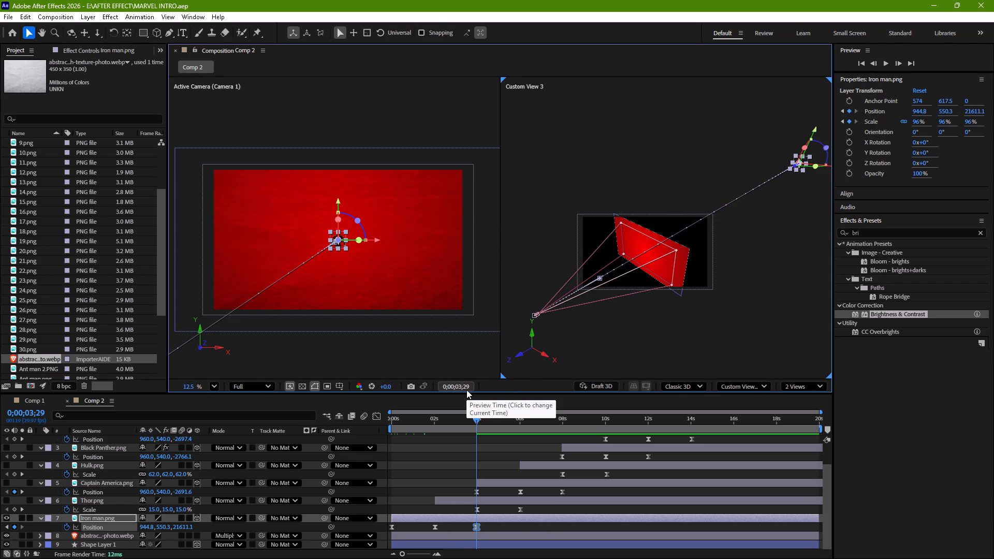
Move the Iron man.png layer toward the right side of the frame, to X 6009.6, at 0;00;03;29.
left_click_drag(378, 239, 416, 243)
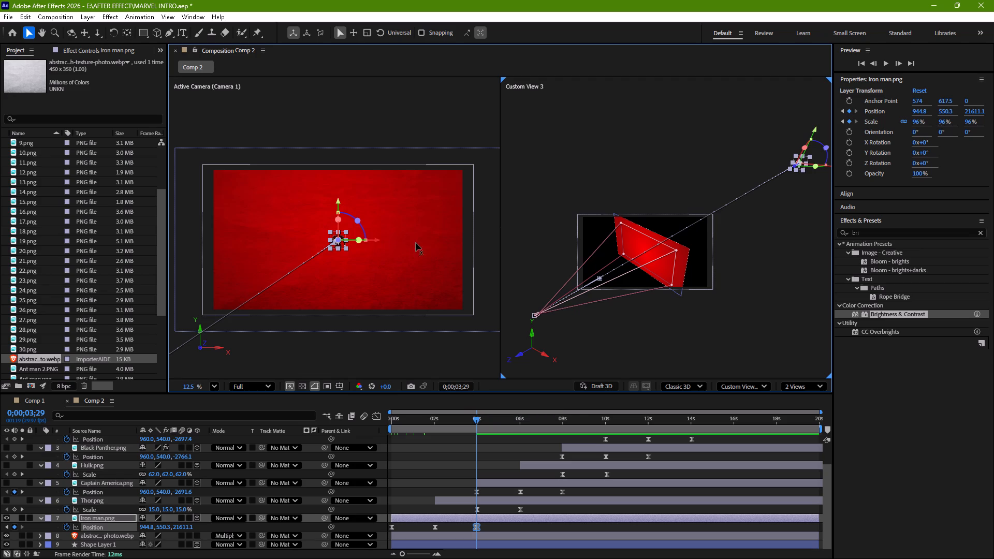
left_click_drag(416, 243, 460, 246)
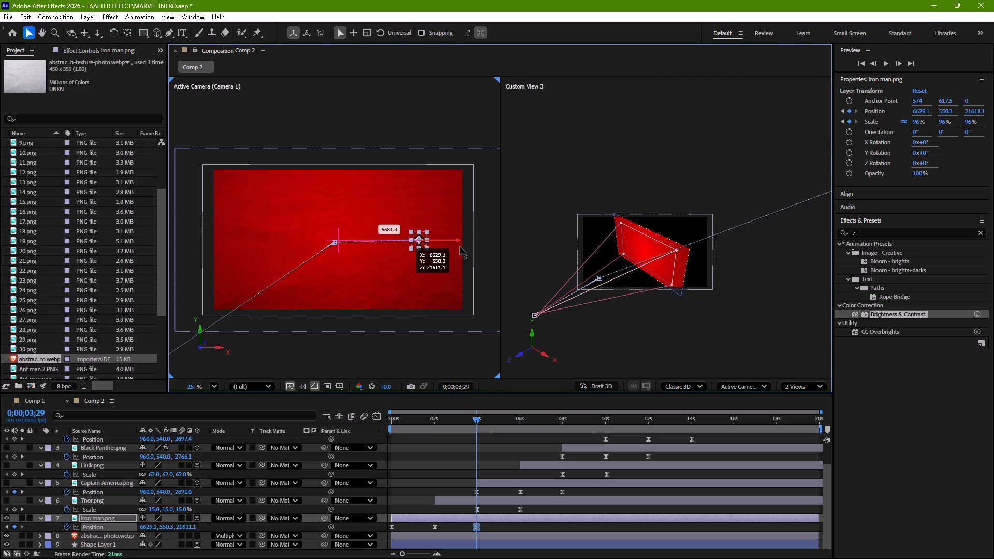
left_click_drag(460, 246, 451, 248)
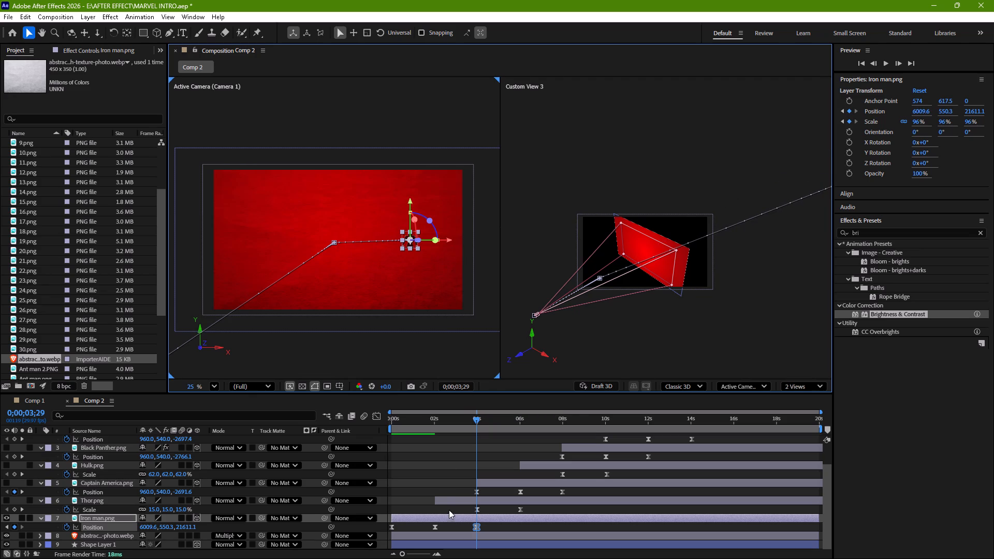
Replace the Iron man.png layer's Scale keyframes with a single new 57% keyframe at 0;00;02;01.
left_click(451, 519)
key("s")
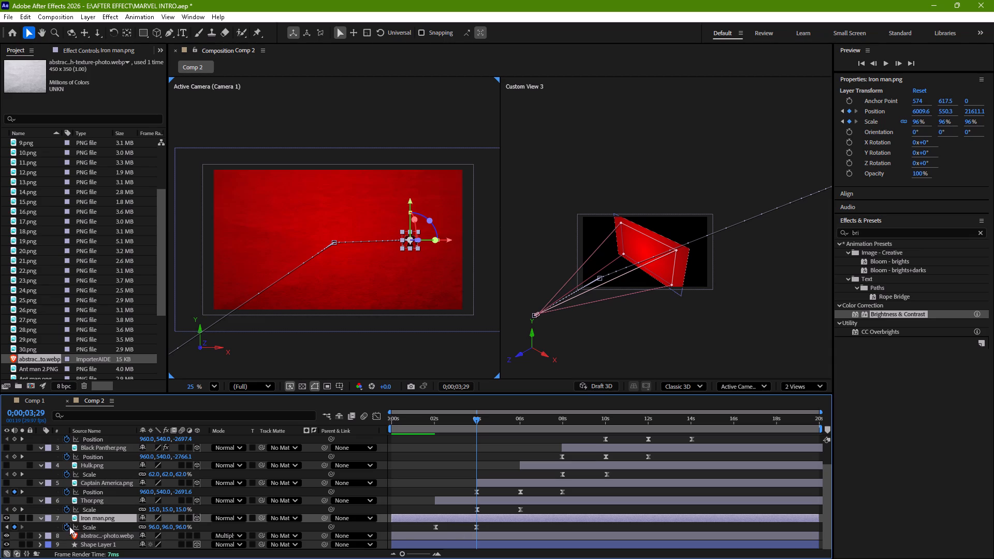
left_click_drag(477, 418, 437, 442)
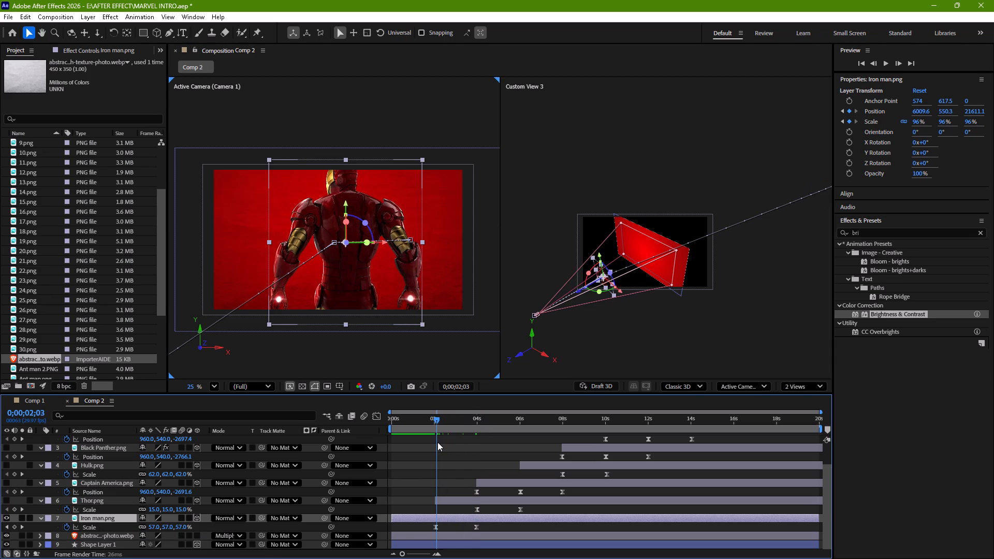
left_click_drag(437, 442, 437, 443)
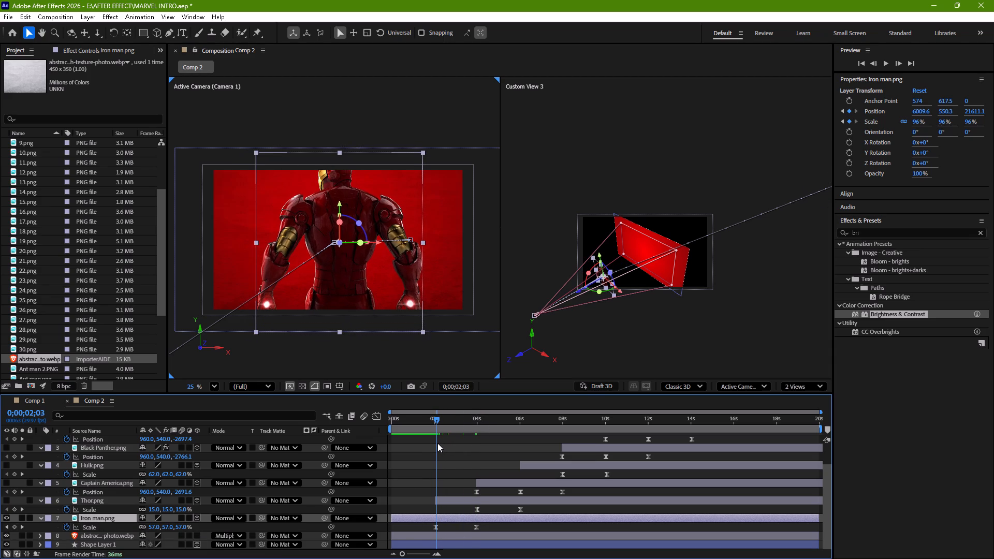
left_click(436, 420)
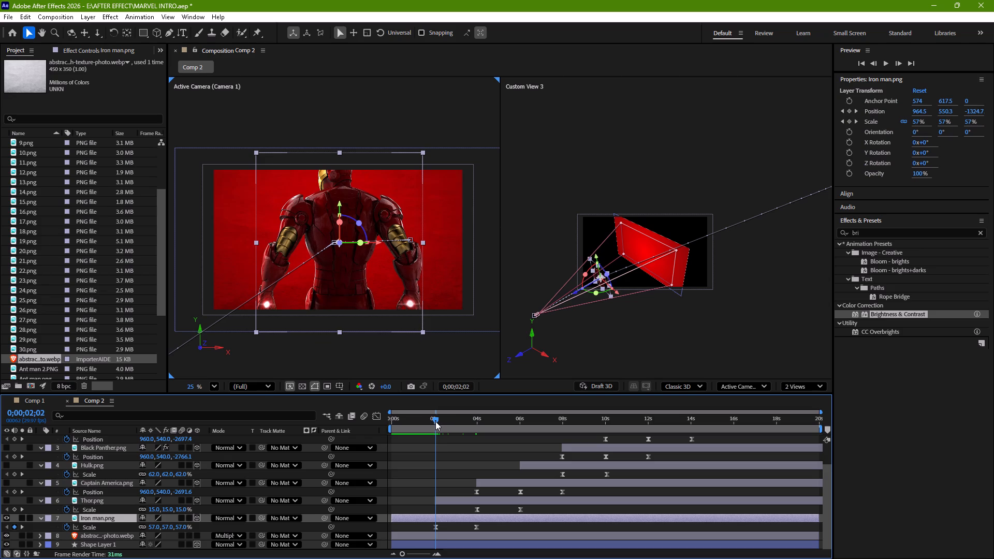
left_click(66, 527)
left_click(66, 527)
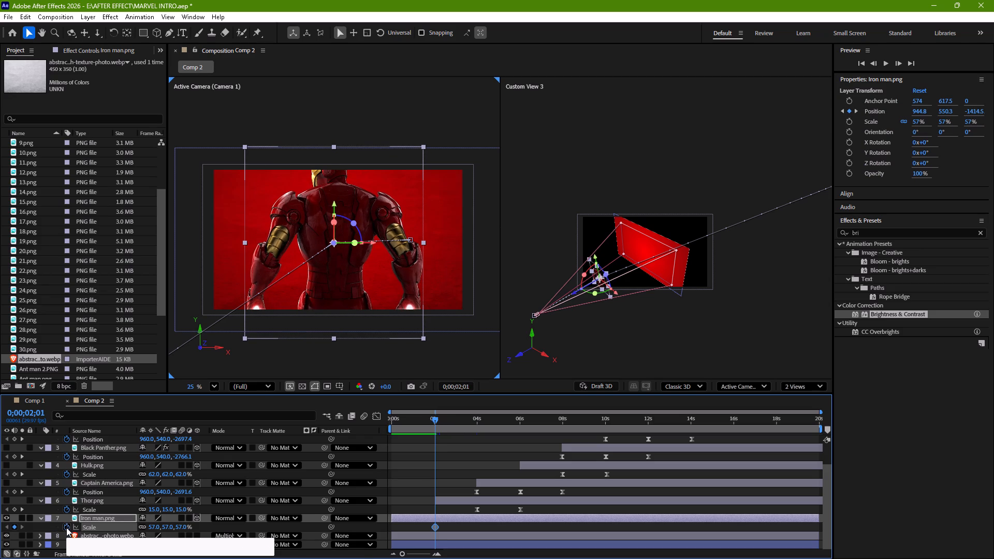
Enlarge the Iron man.png layer's Scale to 801% at 0;00;04;00.
left_click_drag(434, 420, 480, 424)
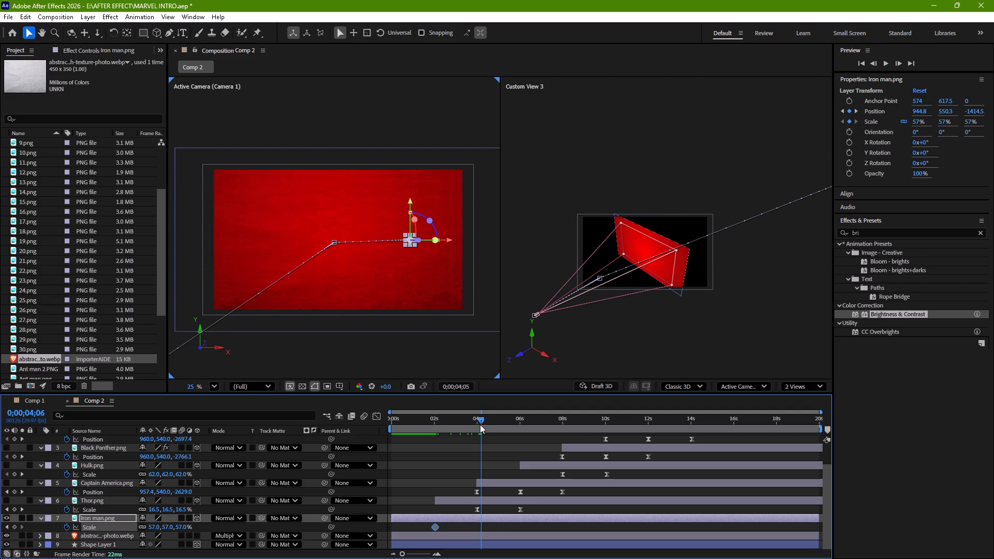
left_click_drag(480, 424, 476, 424)
left_click_drag(181, 528, 426, 523)
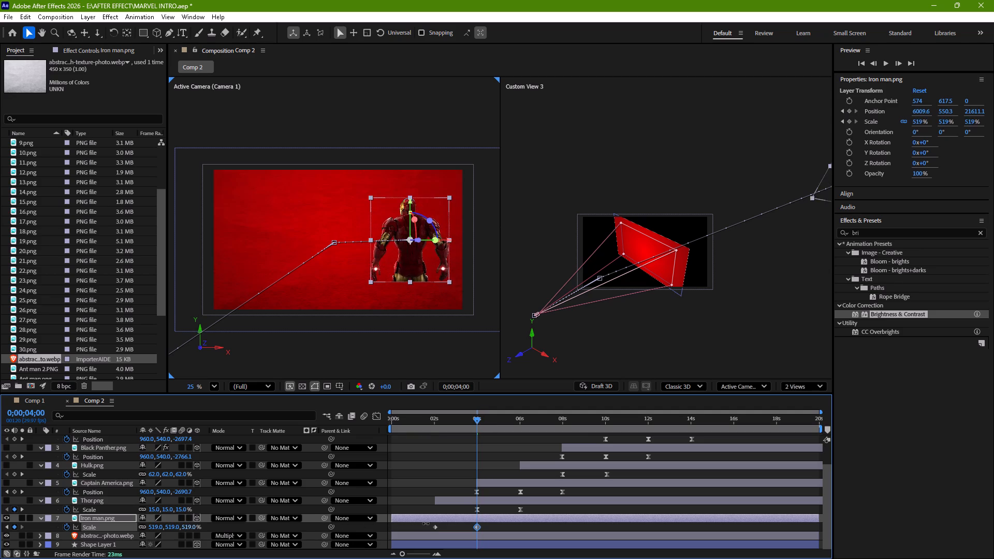
left_click_drag(426, 523, 432, 524)
left_click_drag(186, 527, 220, 523)
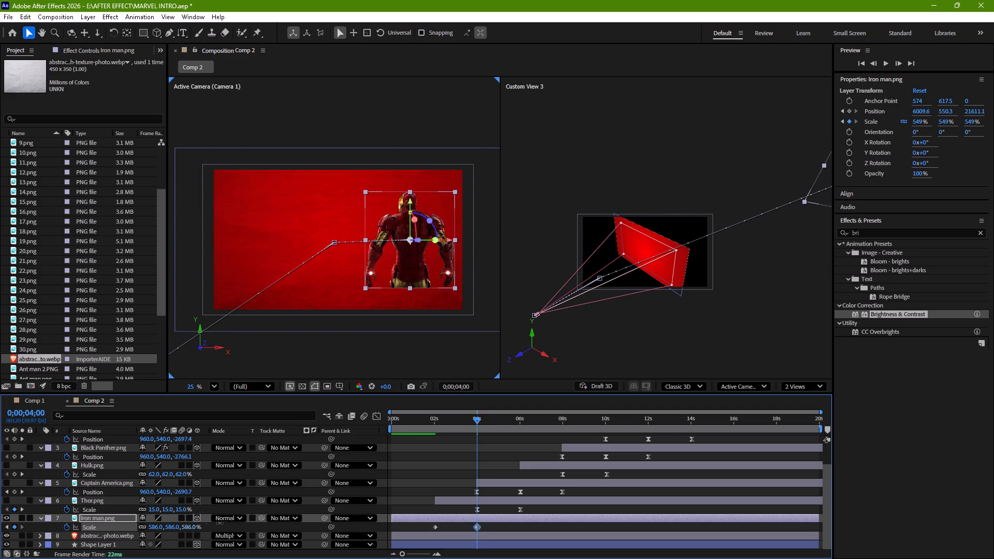
left_click_drag(220, 523, 329, 528)
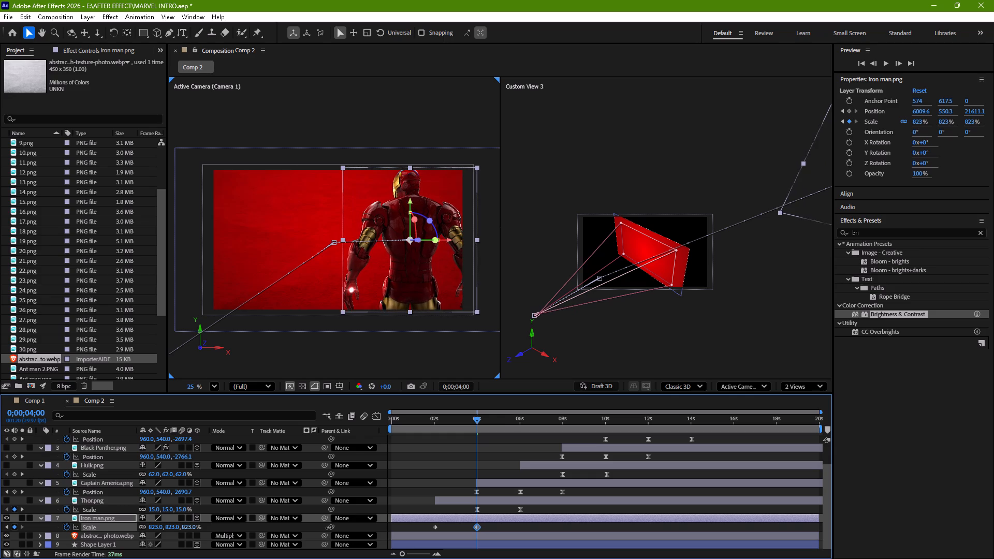
left_click_drag(329, 528, 318, 529)
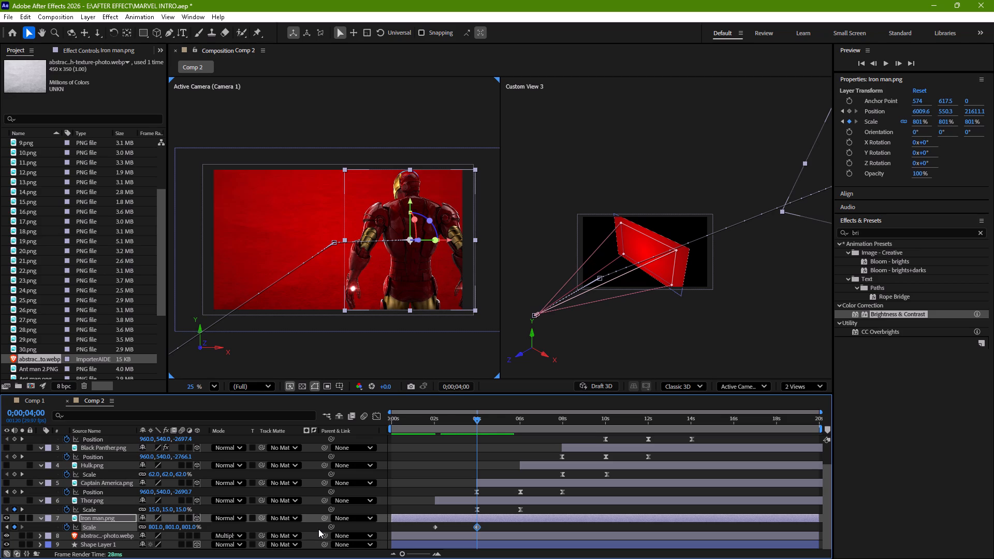
Preview the Iron man.png layer from 0;00;04;00.
key("space")
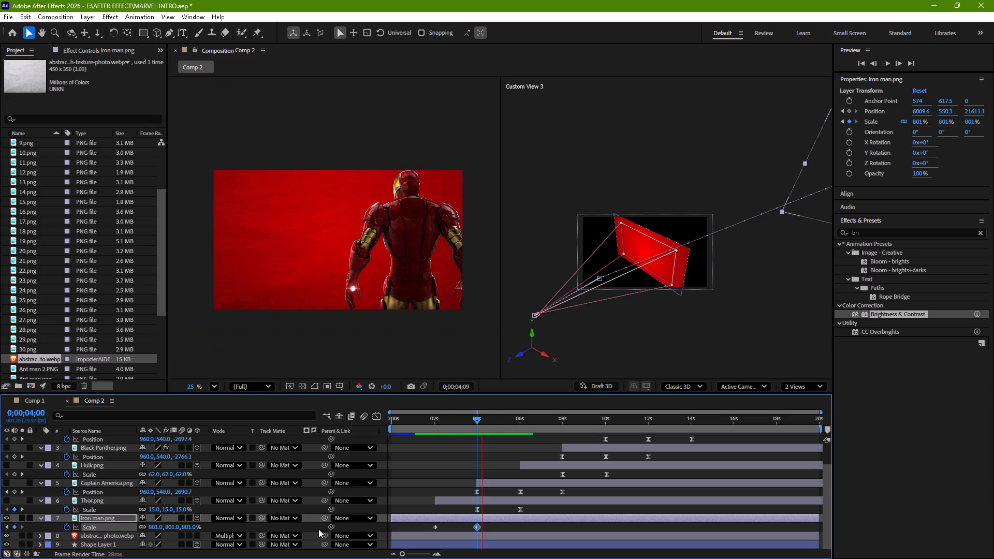
key("space")
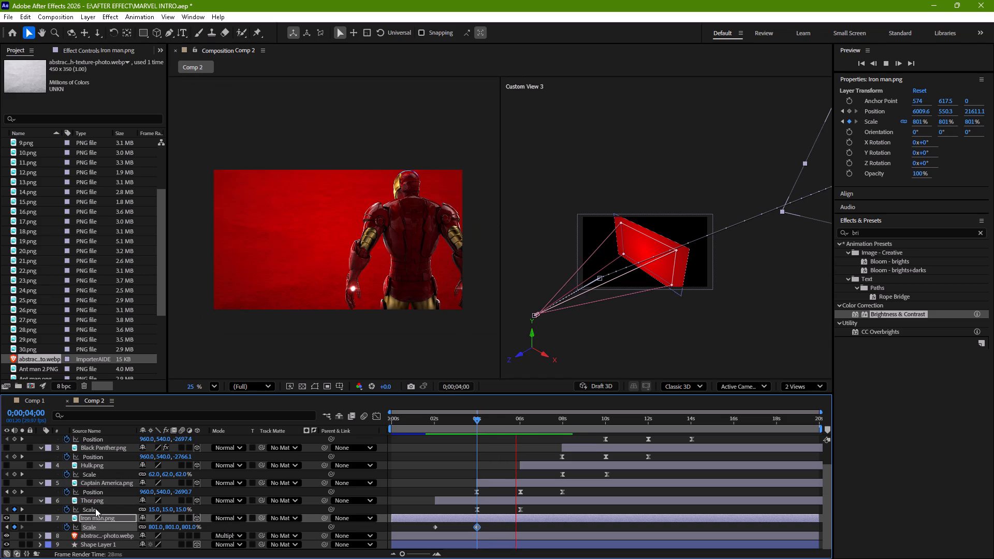
Make the Thor.png layer visible again.
left_click(5, 501)
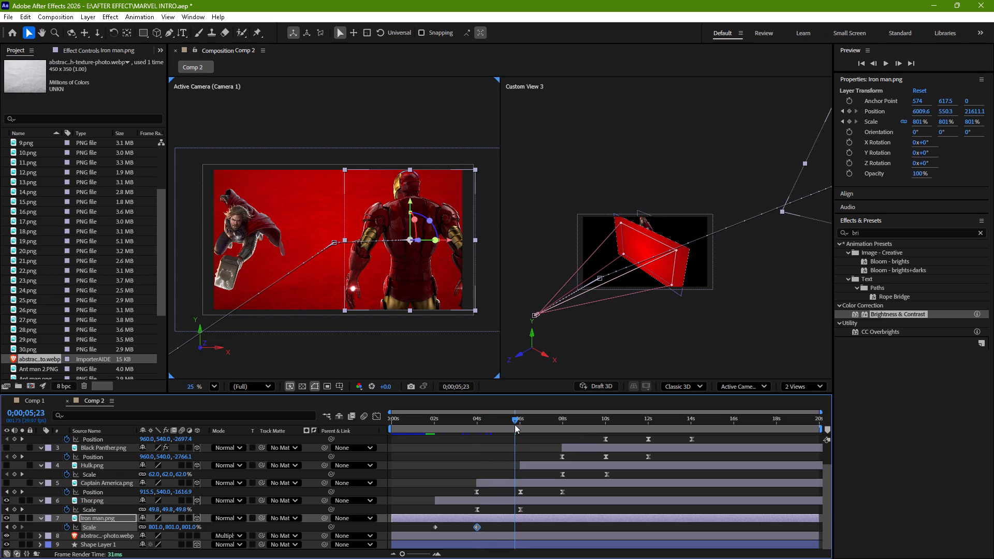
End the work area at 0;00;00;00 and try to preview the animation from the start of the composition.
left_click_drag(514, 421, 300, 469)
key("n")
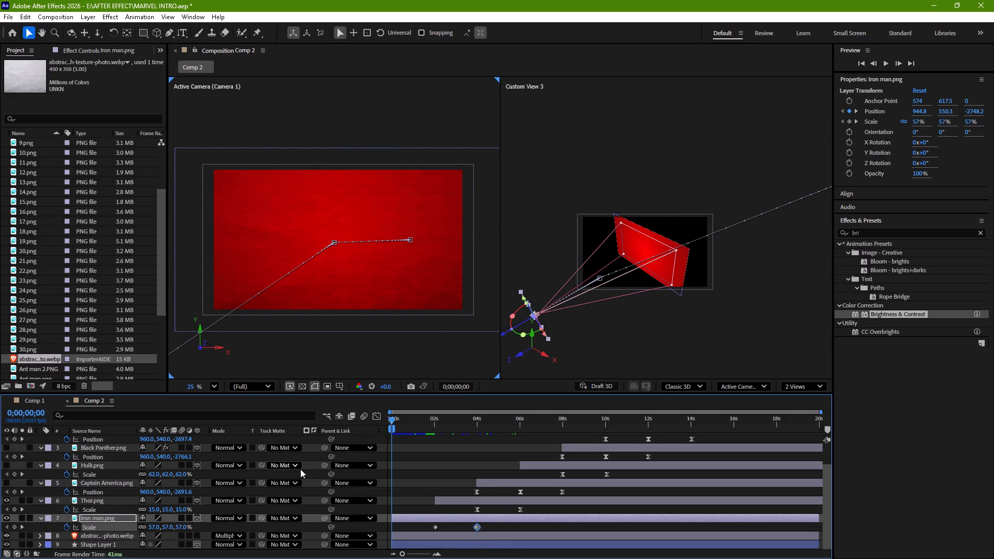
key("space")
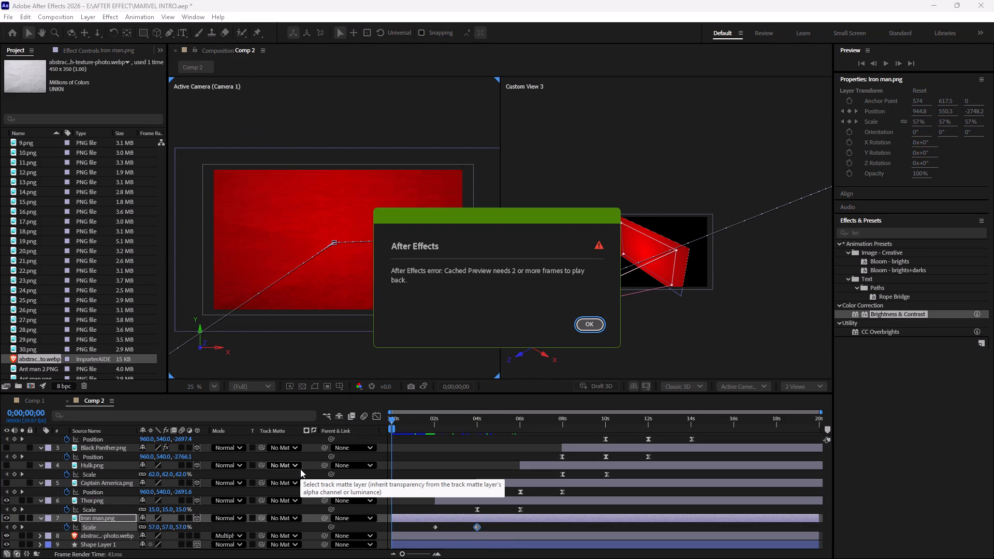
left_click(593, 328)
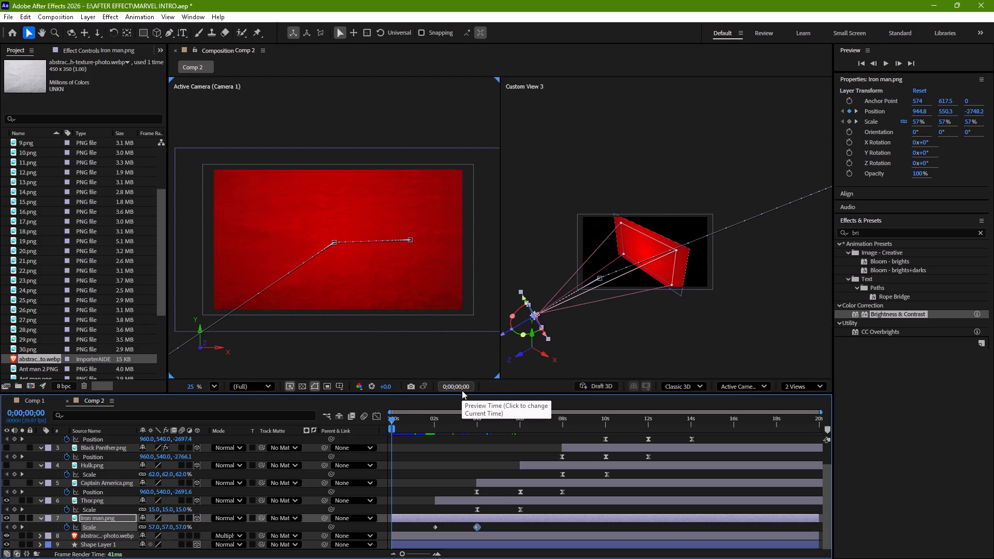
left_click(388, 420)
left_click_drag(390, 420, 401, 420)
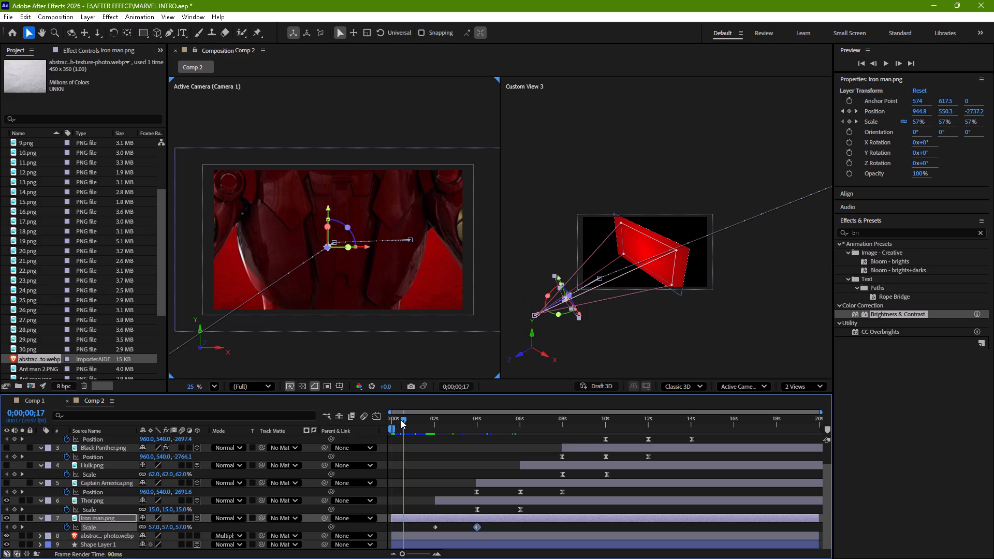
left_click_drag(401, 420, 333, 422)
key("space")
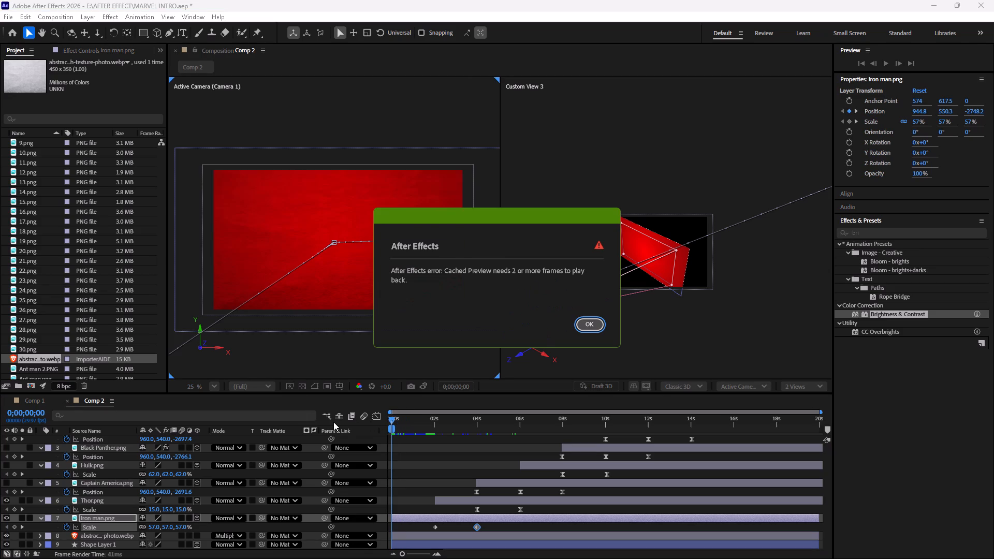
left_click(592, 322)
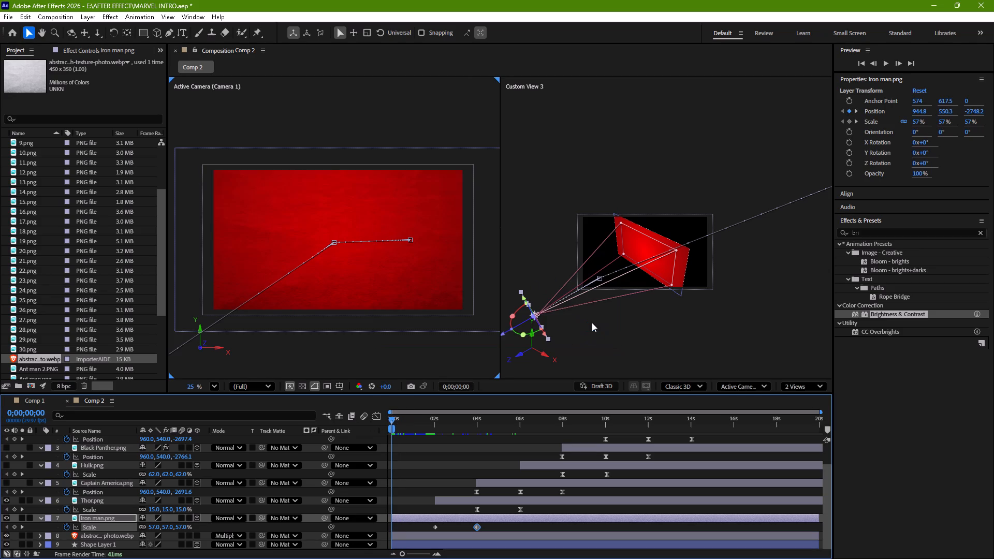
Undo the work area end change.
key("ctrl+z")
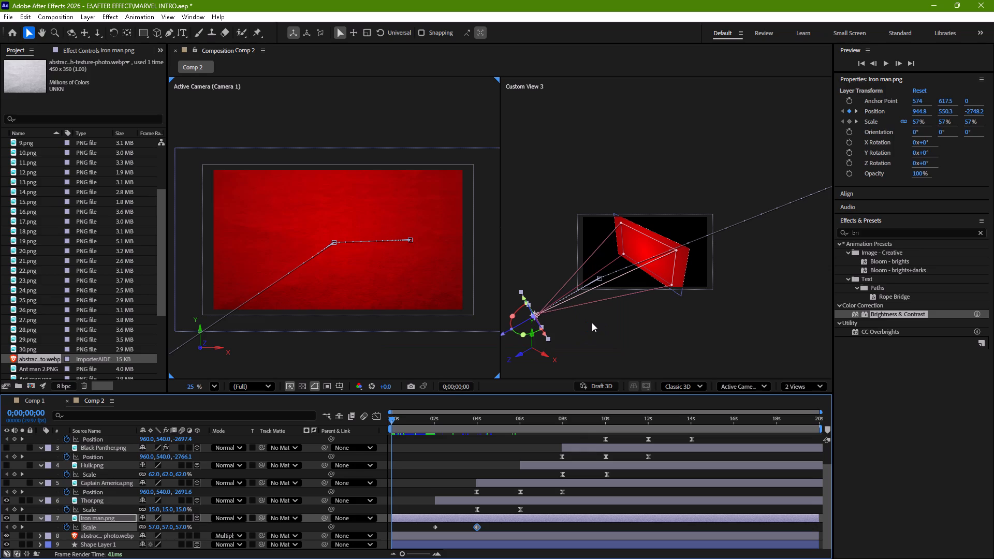
Undo making the Thor.png layer visible and preview the Iron man.png animation from the start of the composition.
key("ctrl+z")
key("space")
key("space")
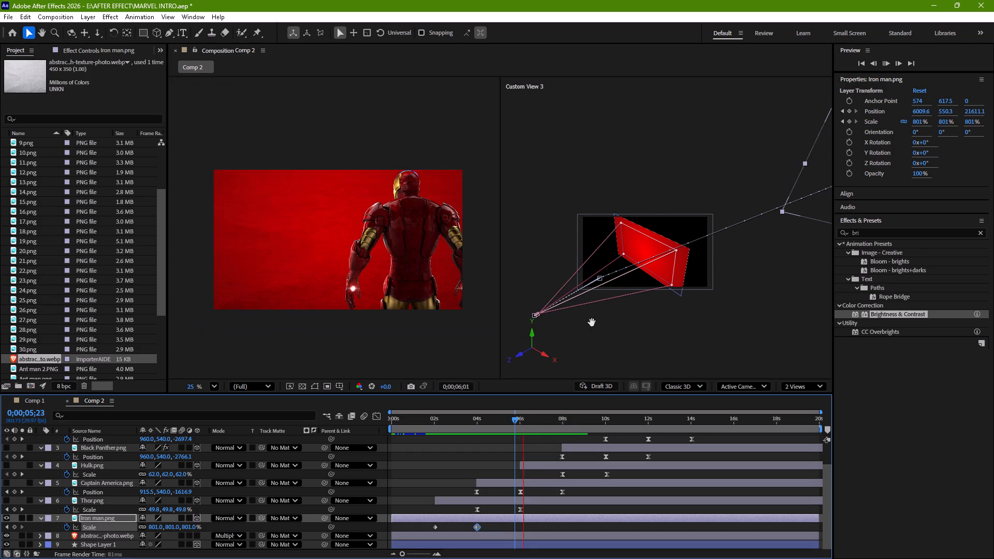
left_click_drag(529, 419, 413, 437)
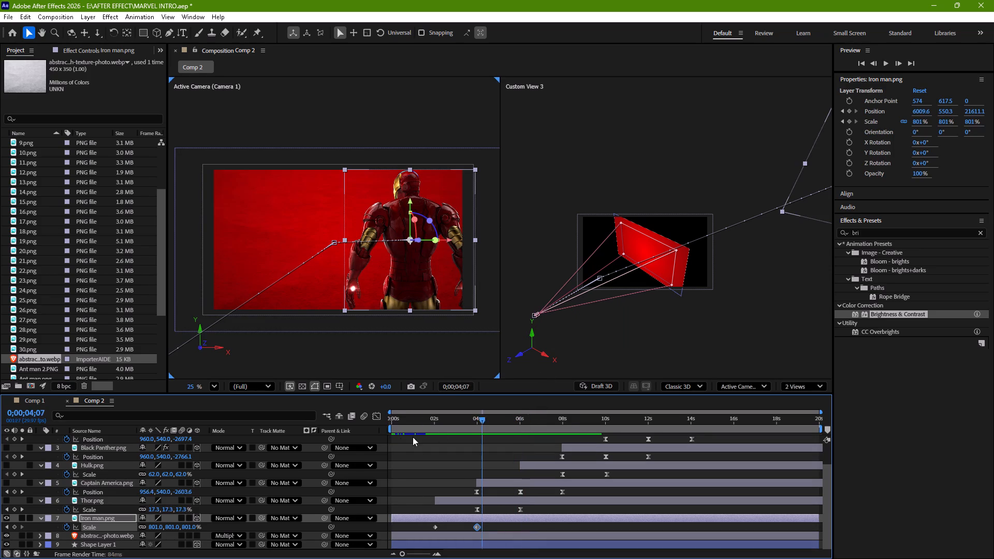
left_click_drag(413, 437, 331, 453)
key("space")
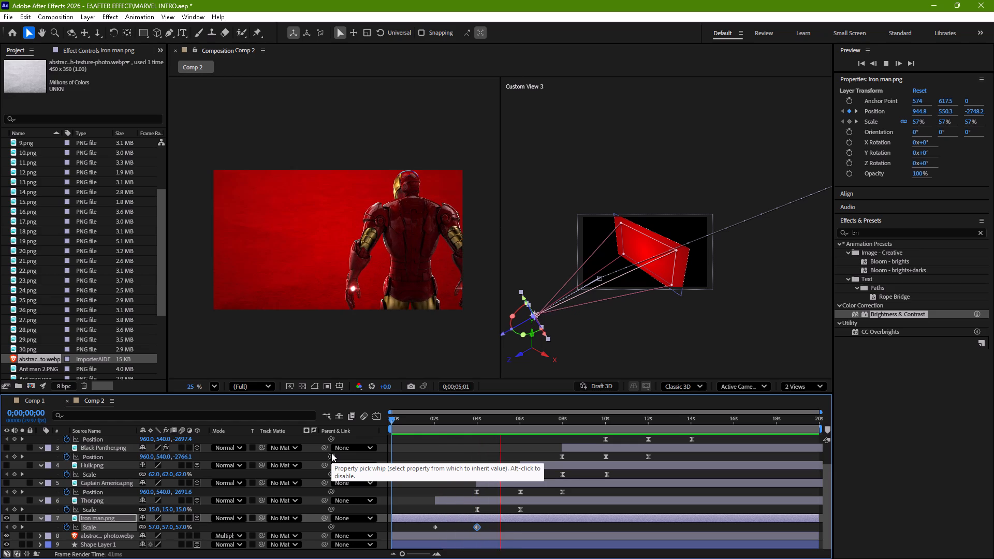
key("space")
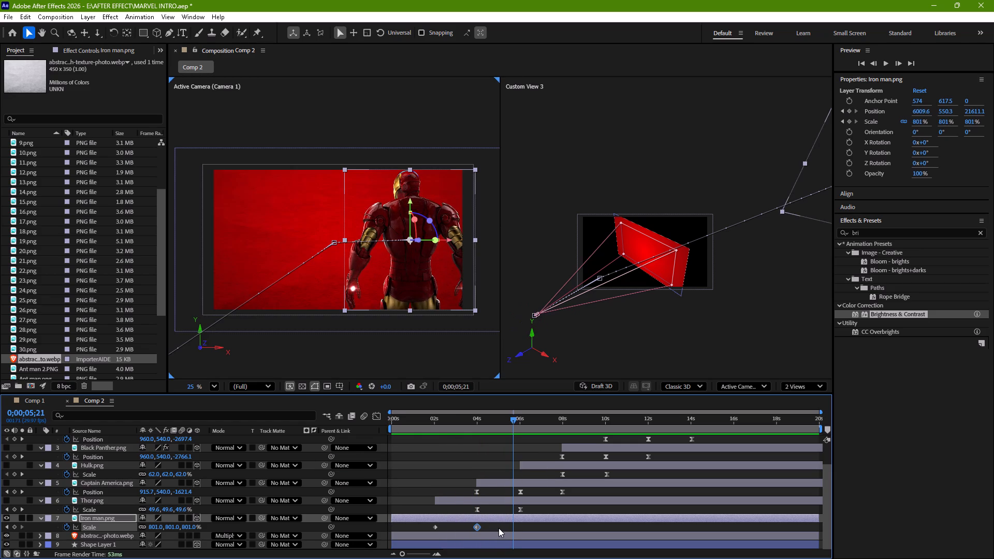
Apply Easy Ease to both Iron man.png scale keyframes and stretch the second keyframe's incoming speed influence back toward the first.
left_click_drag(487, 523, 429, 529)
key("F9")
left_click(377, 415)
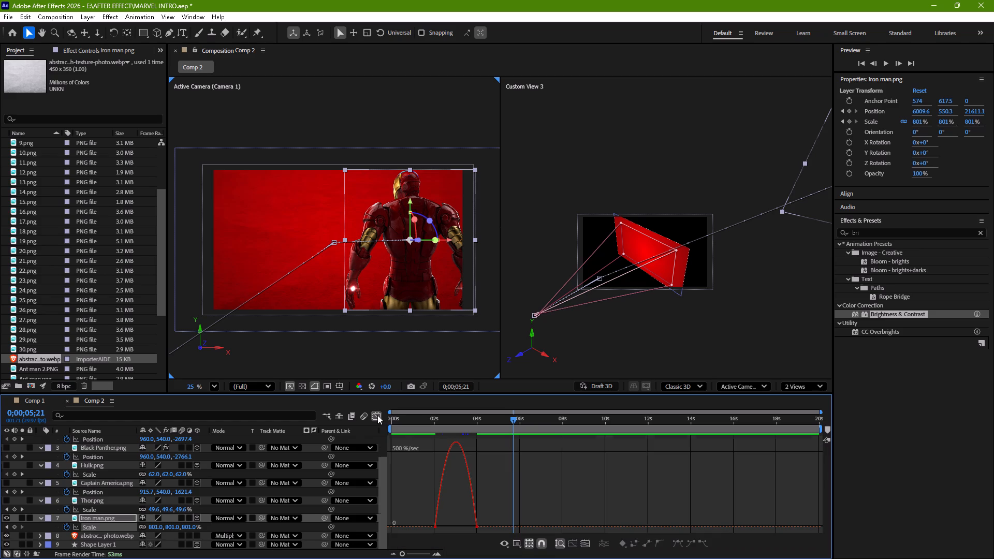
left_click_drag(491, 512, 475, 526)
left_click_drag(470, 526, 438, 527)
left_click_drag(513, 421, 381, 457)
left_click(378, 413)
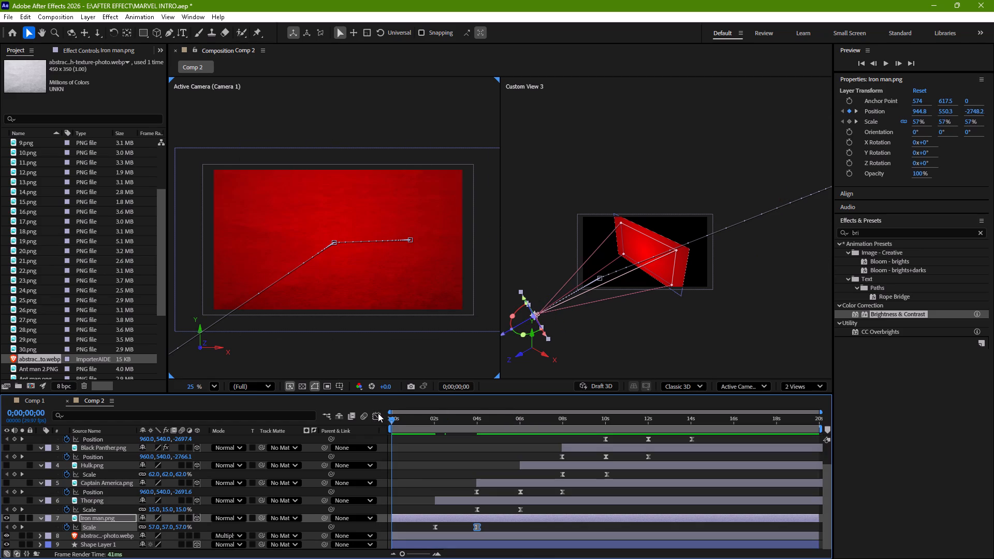
Preview the eased Iron man.png scale animation from 0;00;00;00.
key("space")
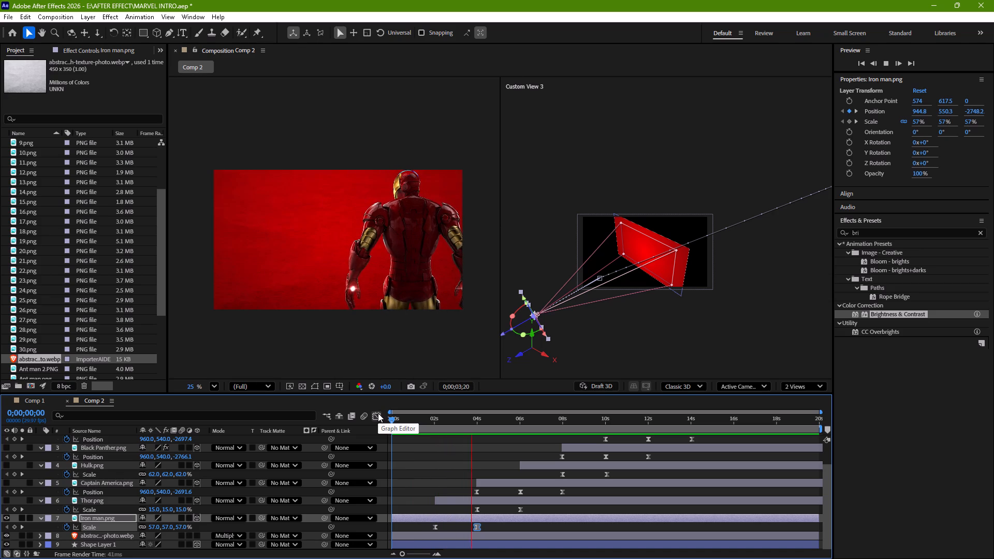
key("space")
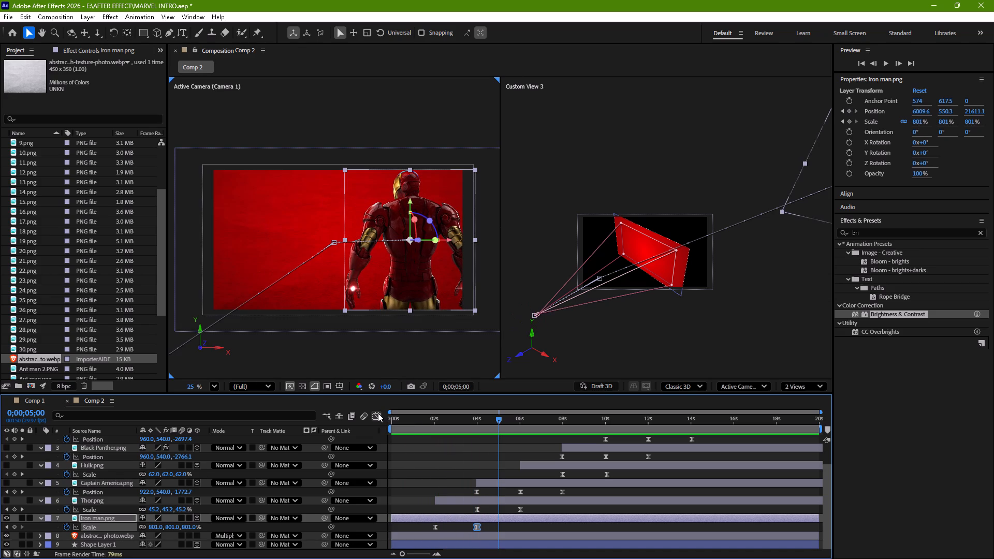
key("space")
key("space")
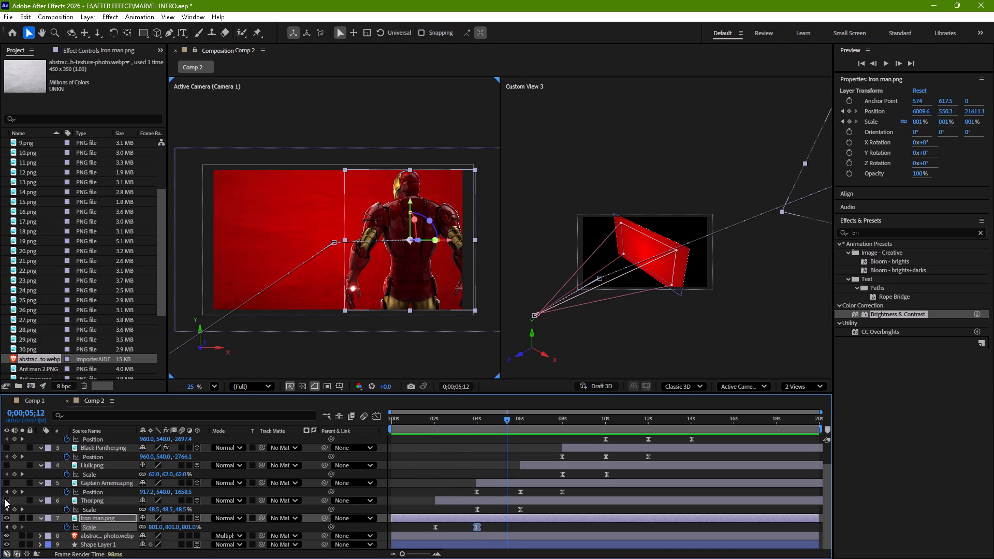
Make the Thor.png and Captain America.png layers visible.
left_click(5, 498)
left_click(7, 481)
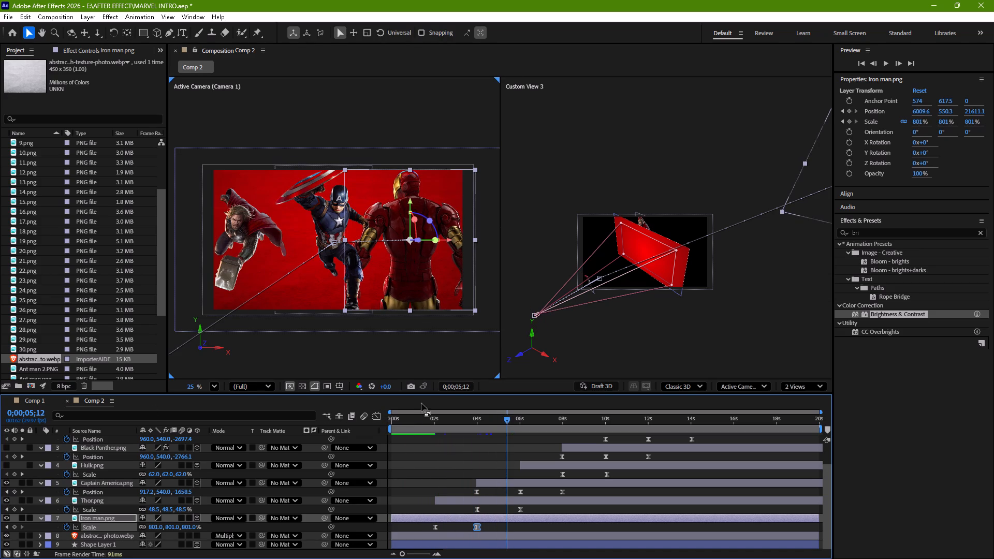
Preview the Iron Man, Thor and Captain America animation together from 0;00;00;00.
left_click_drag(508, 418, 335, 453)
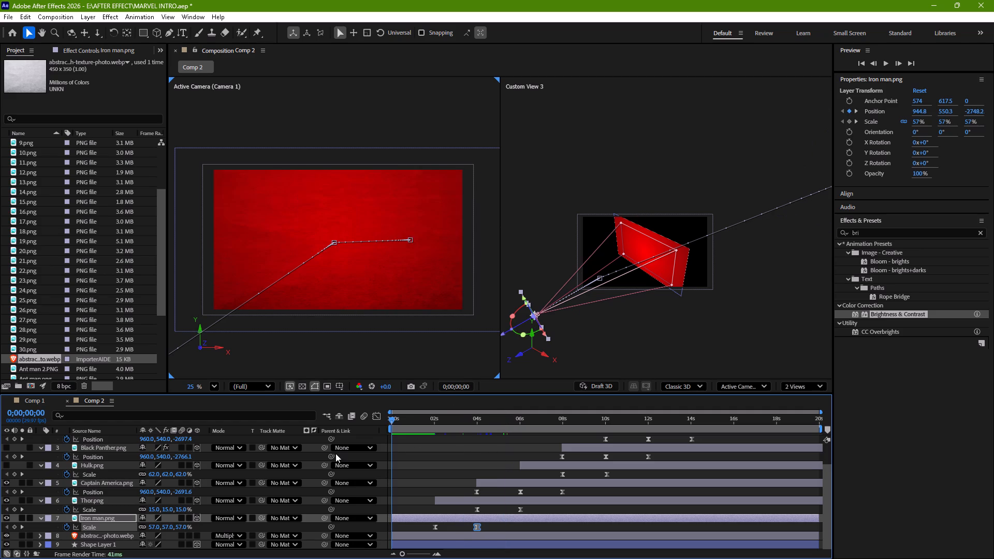
key("space")
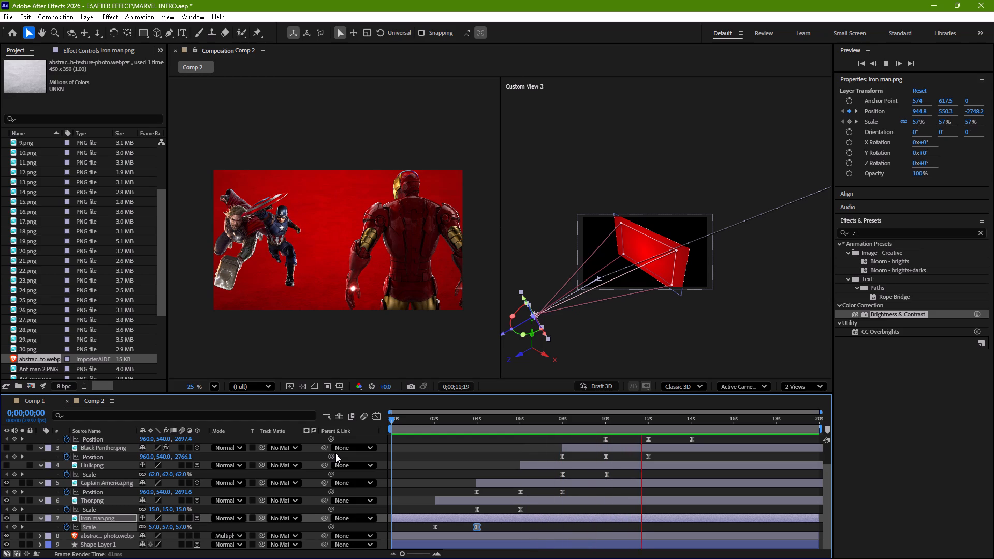
key("ctrl+alt+space")
key("space")
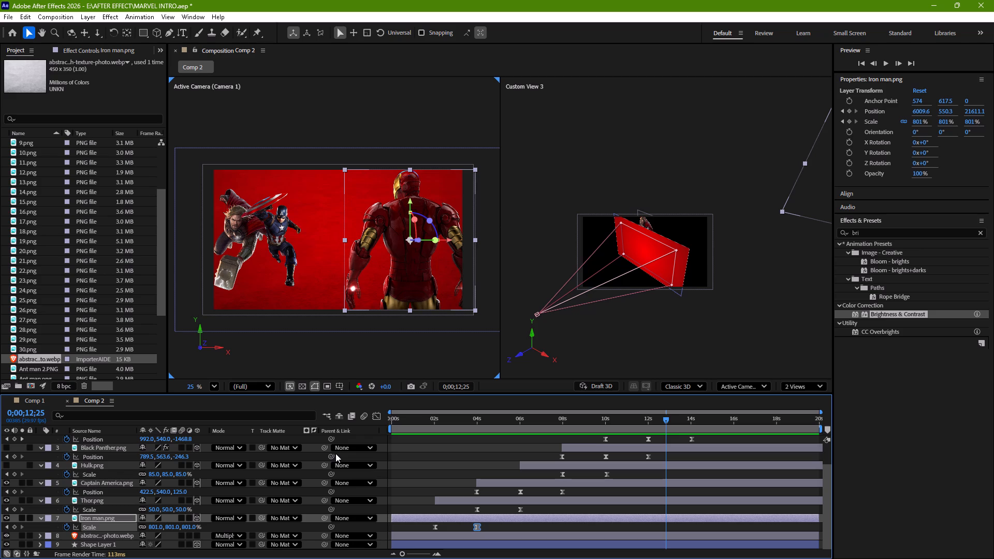
Undo the recent Iron man.png edits and layer hiding, going back until the Black Widow.png layer is restored.
key("ctrl+z")
key("ctrl+z")
key("ctrl+z")
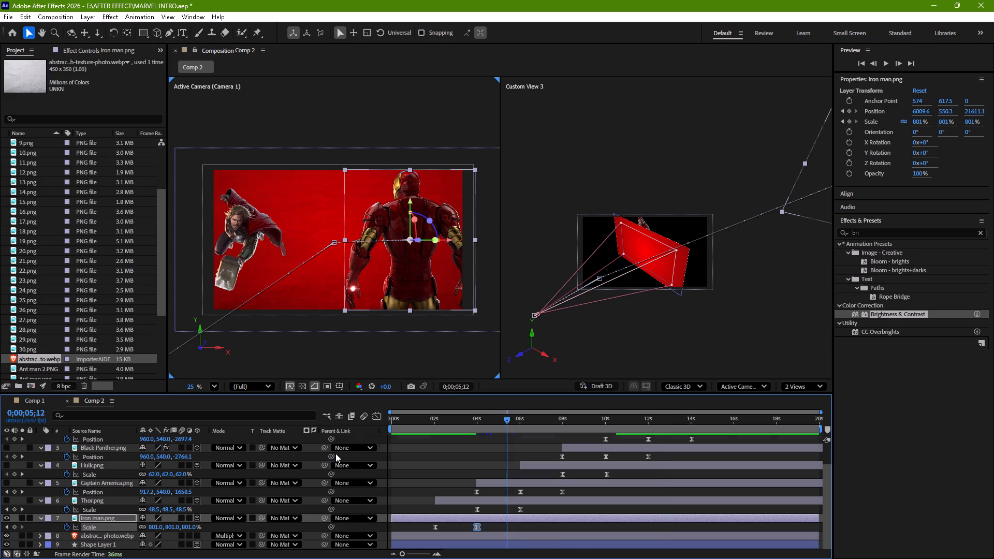
key("ctrl+z")
key("ctrl+z")
key("ctrl+z")
key("ctrl+z")
key("ctrl+z")
key("ctrl+z")
key("ctrl+z")
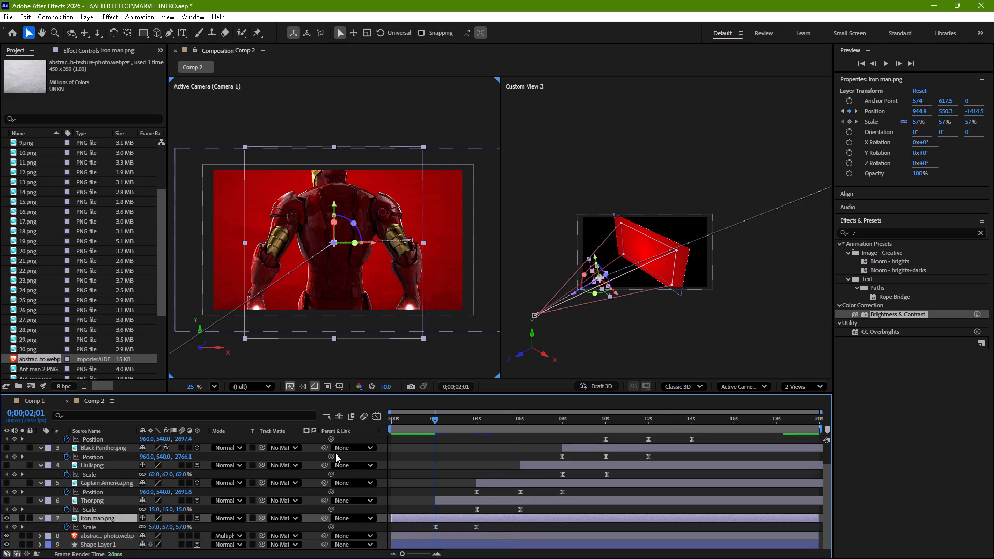
key("ctrl+z")
key("ctrl+z")
key("ctrl+z")
key("ctrl+z")
key("ctrl+z")
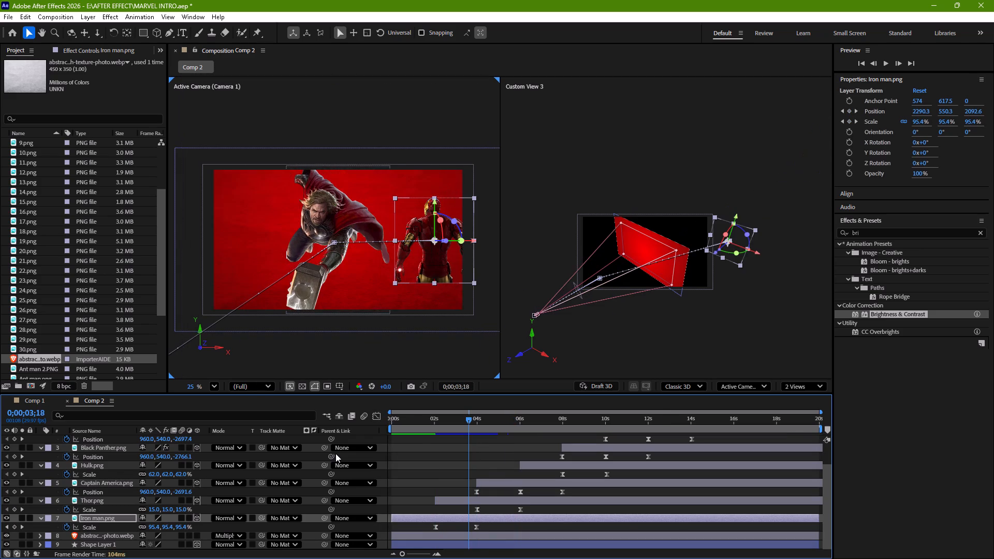
key("ctrl+z")
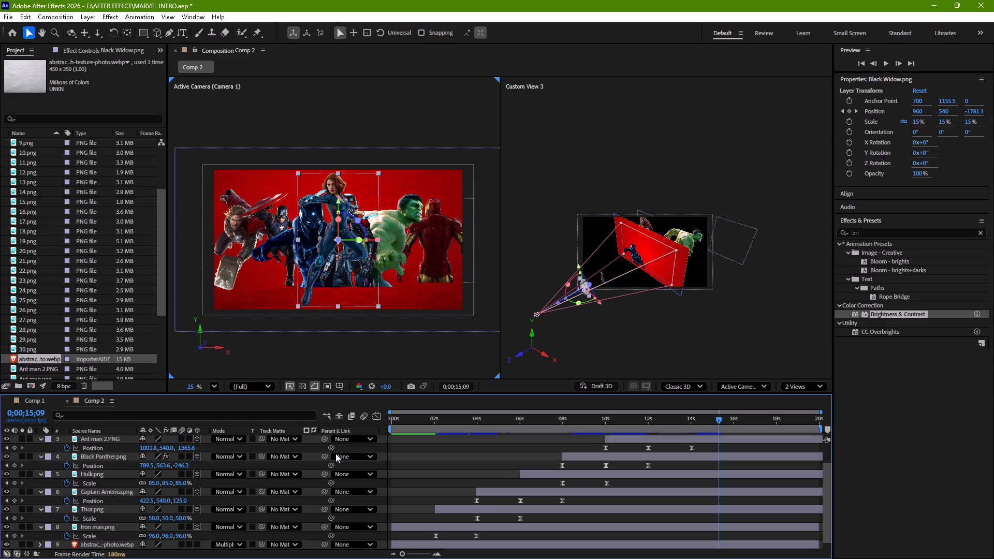
Delete the Black Widow.png layer from Comp 2.
scroll(494, 474, "up", 3)
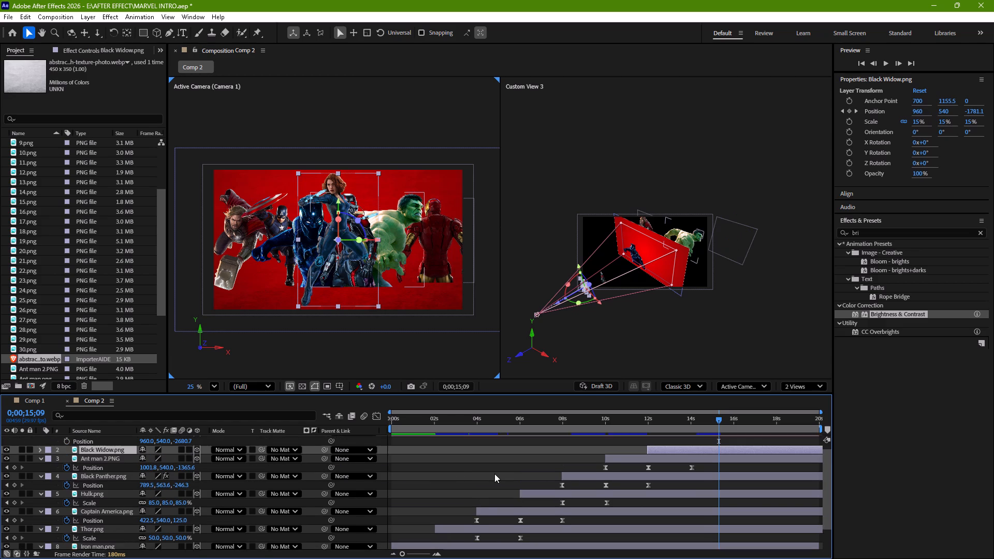
scroll(494, 474, "up", 3)
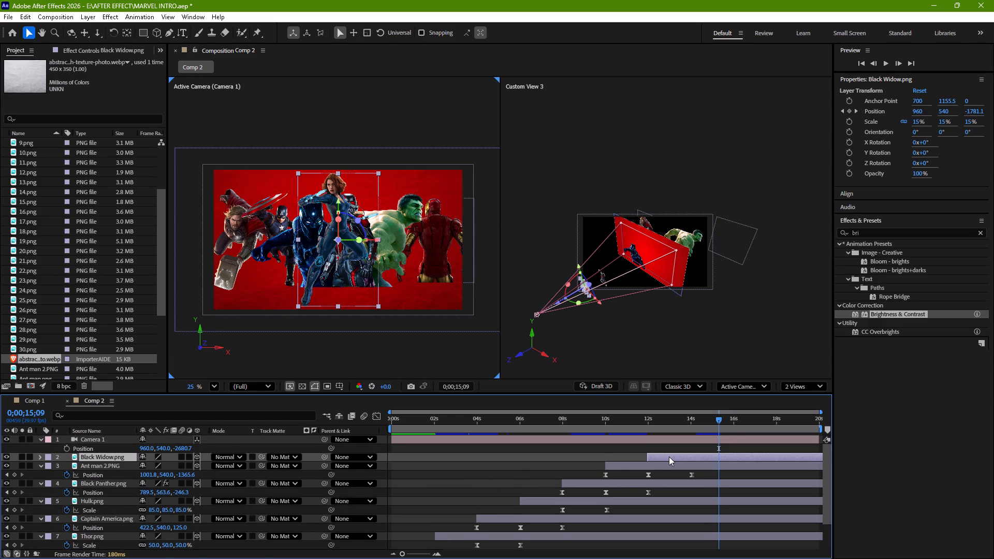
left_click(669, 457)
key("Delete")
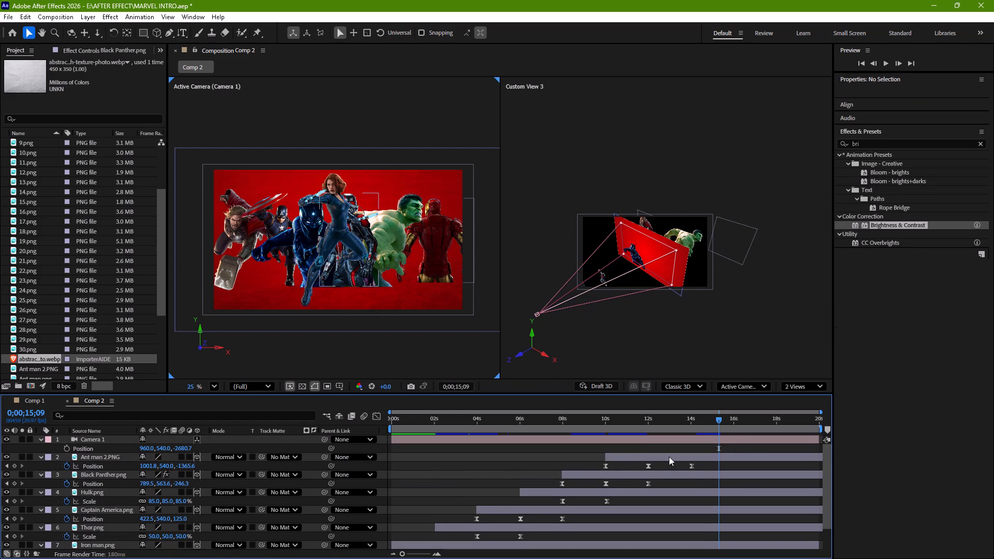
Preview the full hero lineup animation from 0;00;00;00.
left_click_drag(719, 419, 346, 480)
key("space")
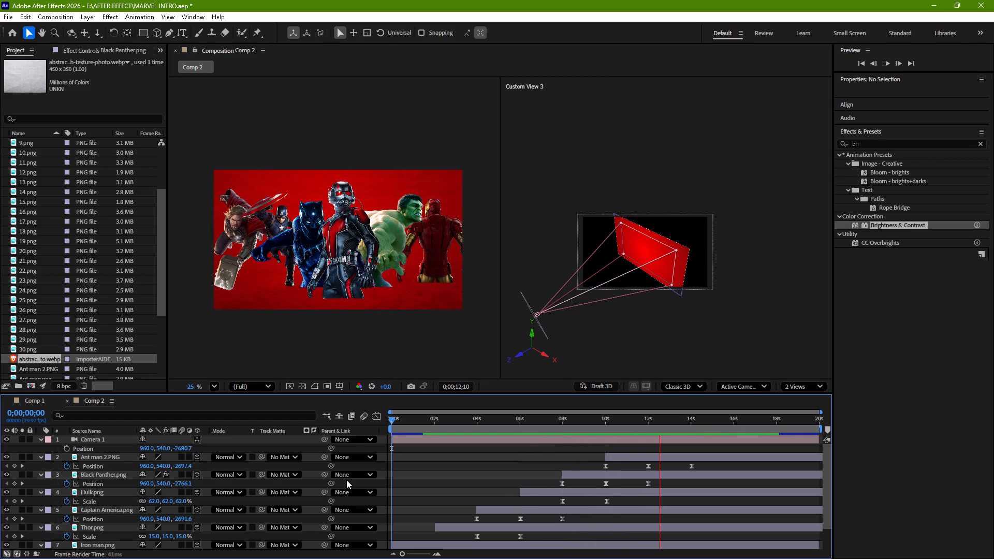
key("space")
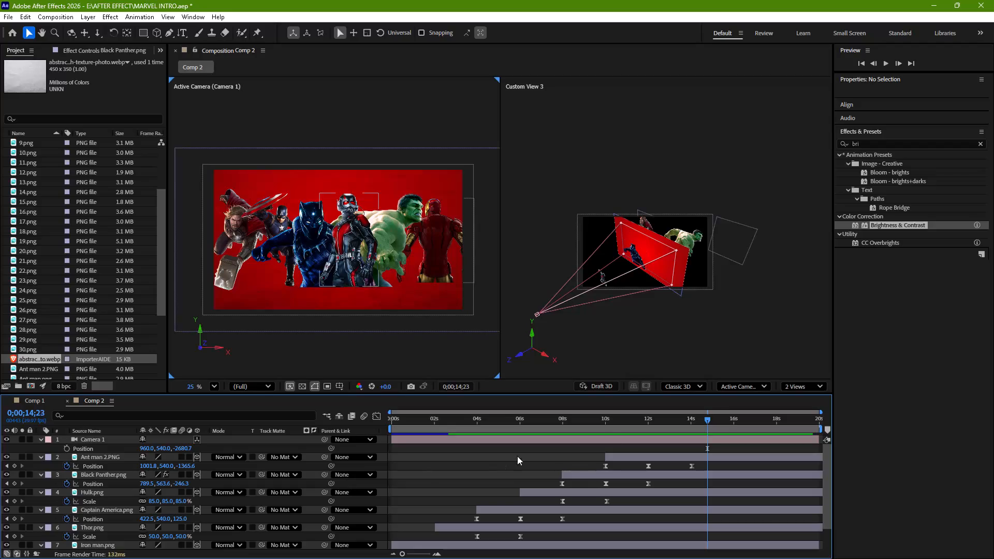
Delete the Ant man 2.PNG position keyframes at about 14 seconds and at 0;00;12;00, leaving the current time at 0;00;12;00.
left_click_drag(706, 419, 649, 437)
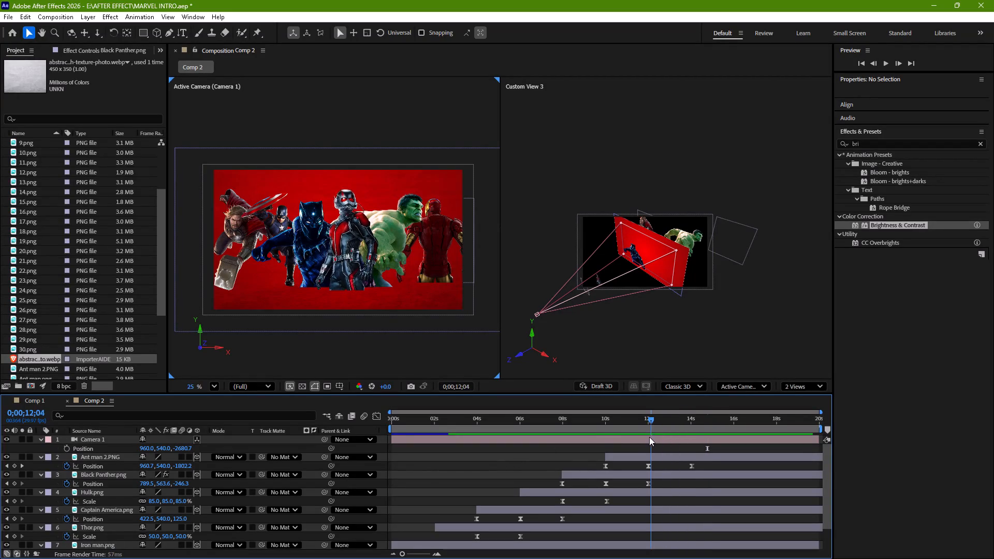
left_click_drag(649, 437, 649, 439)
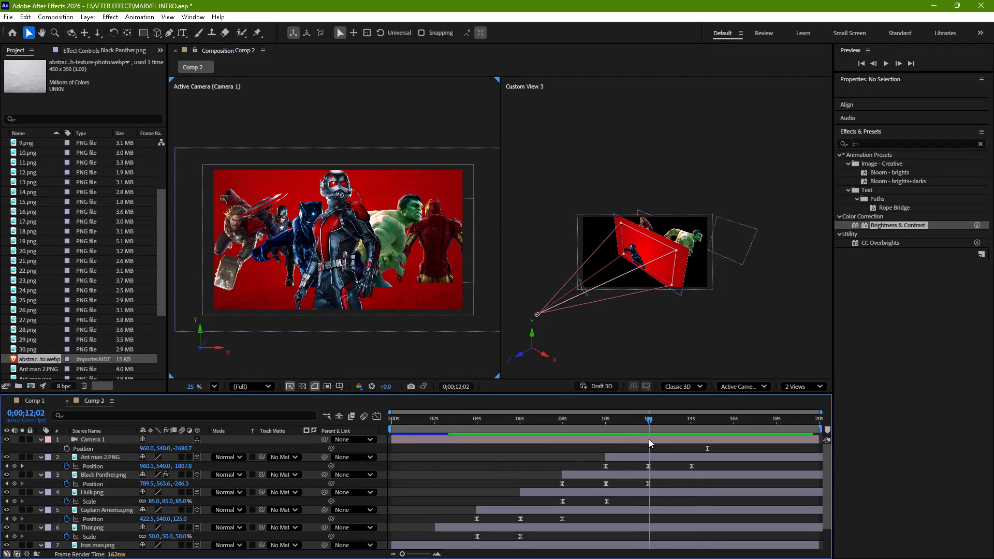
left_click_drag(649, 439, 647, 440)
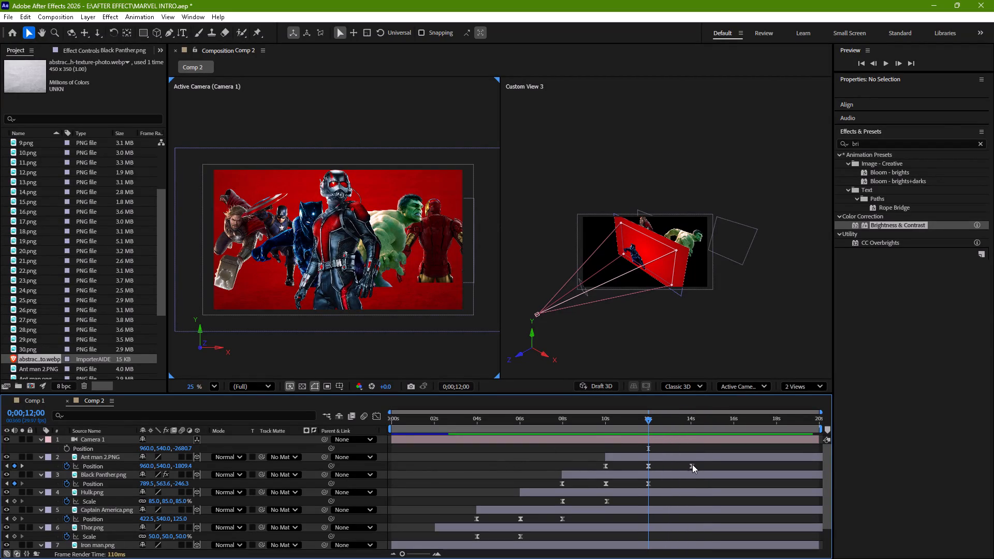
left_click(692, 464)
key("Delete")
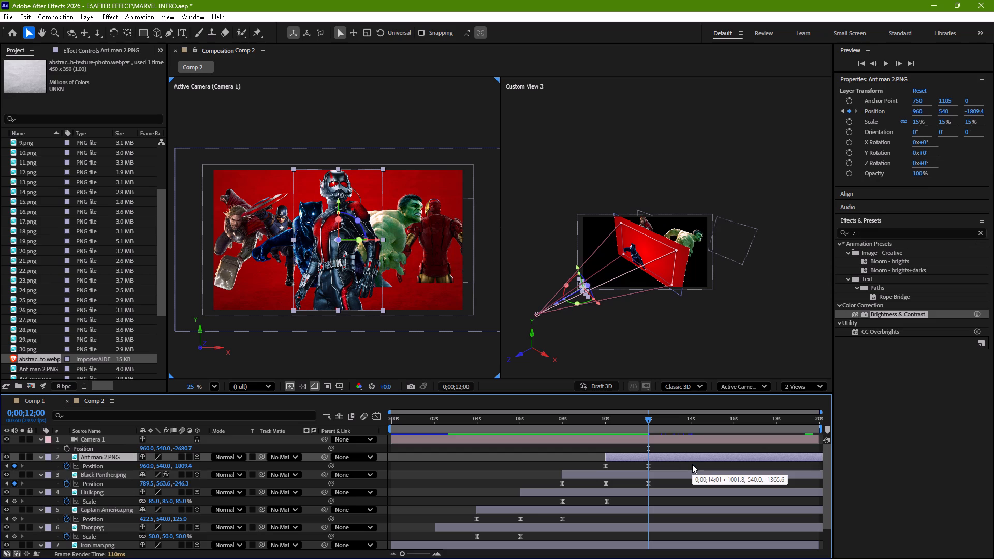
left_click(650, 466)
key("Delete")
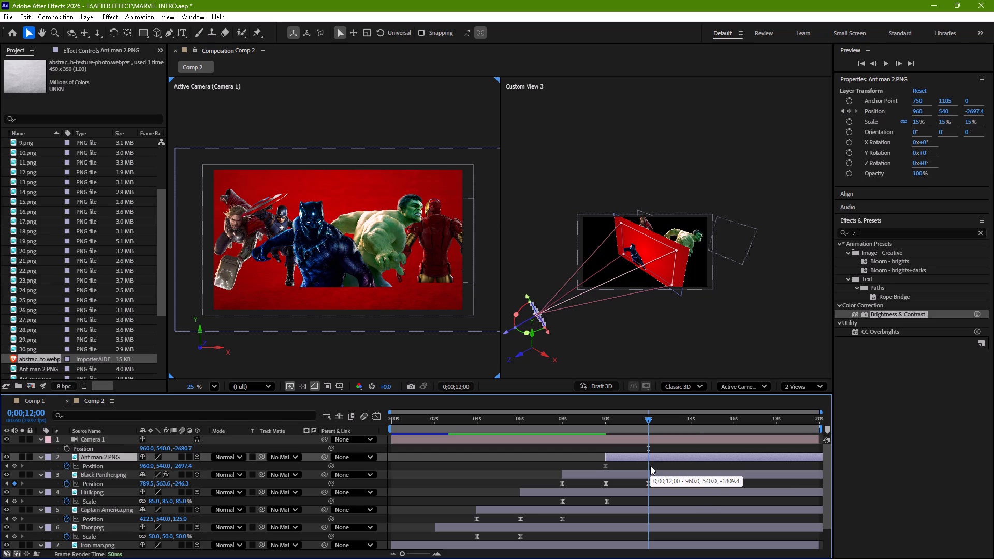
At 0;00;12;00, move Ant man 2.PNG back from the camera and slightly toward Hulk, to position about 983, 540, -1375.
left_click_drag(507, 333, 577, 311)
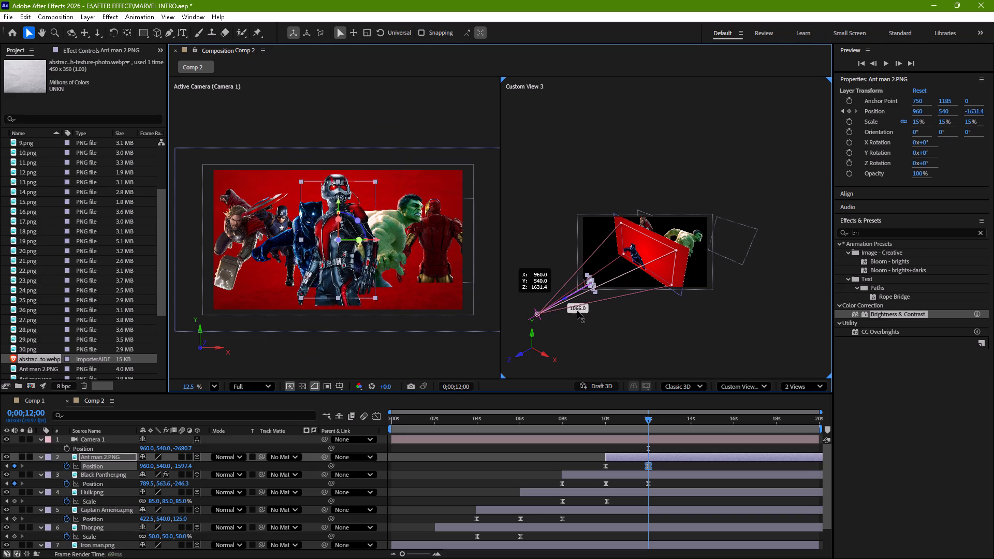
left_click_drag(577, 311, 589, 310)
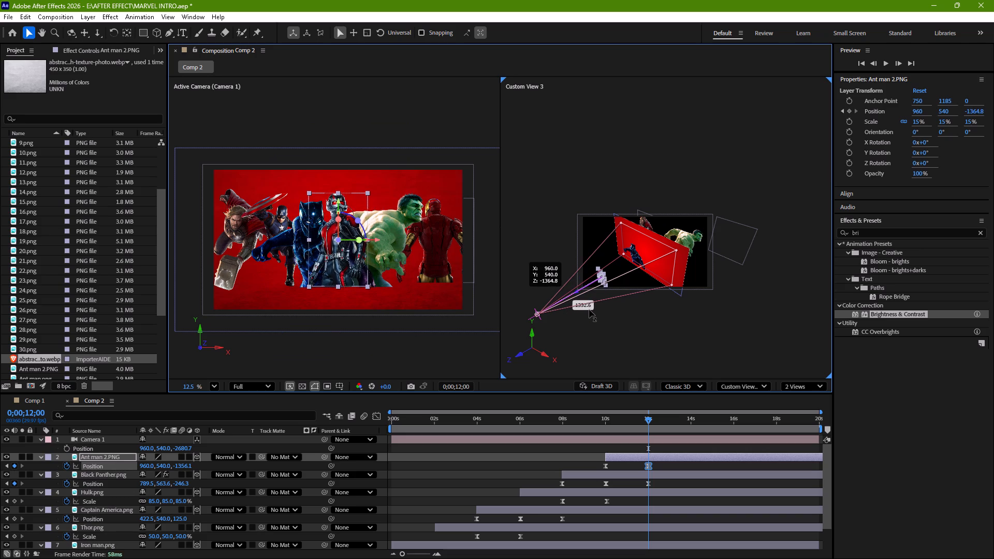
left_click_drag(589, 310, 589, 311)
left_click(620, 291)
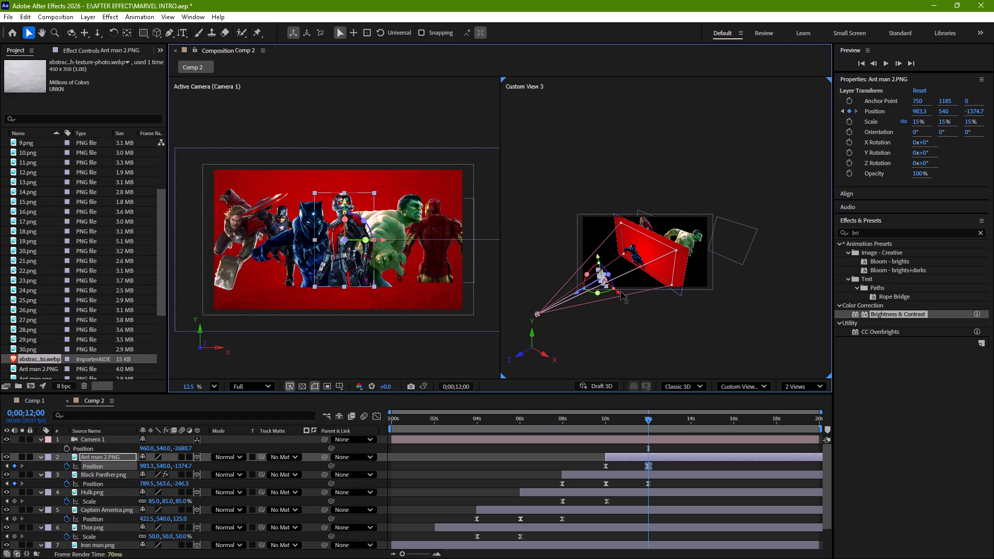
Preview the new Ant man 2.PNG movement from 0;00;07;18.
left_click_drag(647, 418, 563, 434)
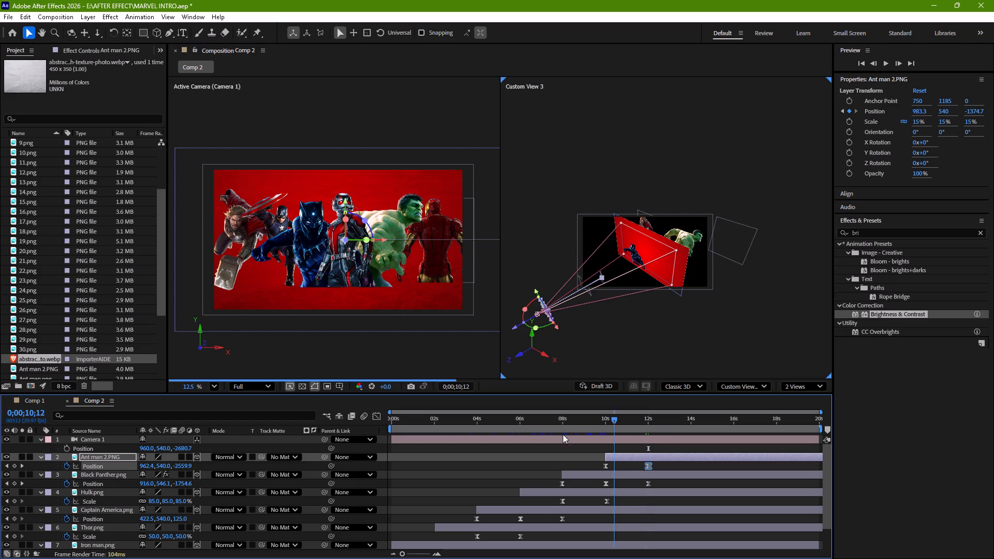
left_click_drag(563, 434, 552, 436)
key("space")
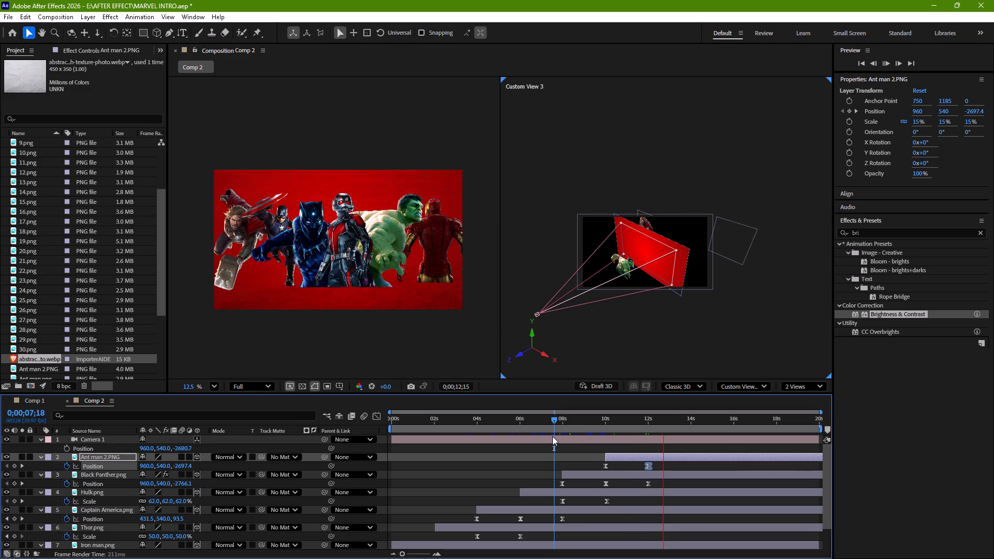
key("space")
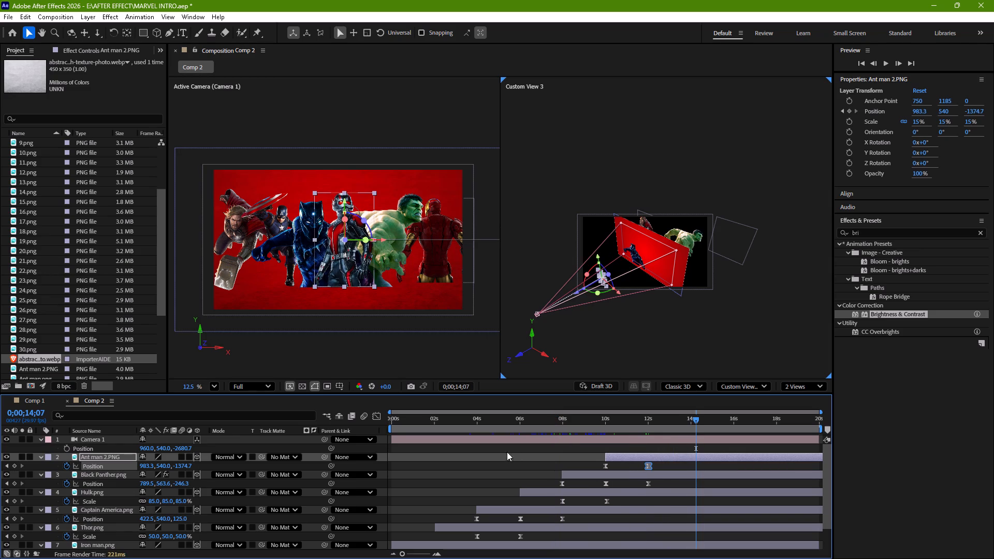
Switch the composition viewer to the 1 View layout showing only the active camera.
left_click(806, 386)
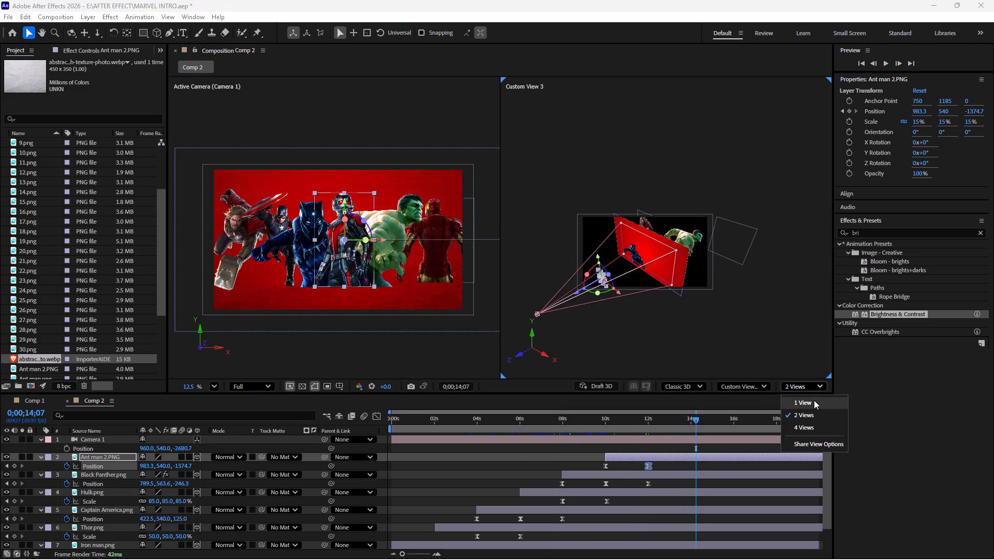
left_click(814, 400)
scroll(607, 260, "up", 3, "ctrl")
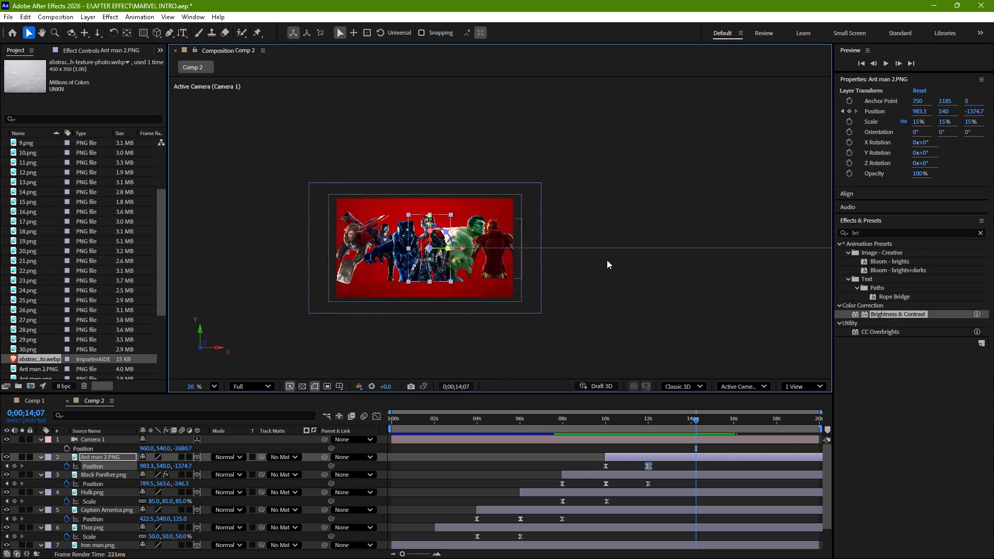
scroll(607, 260, "up", 4, "ctrl")
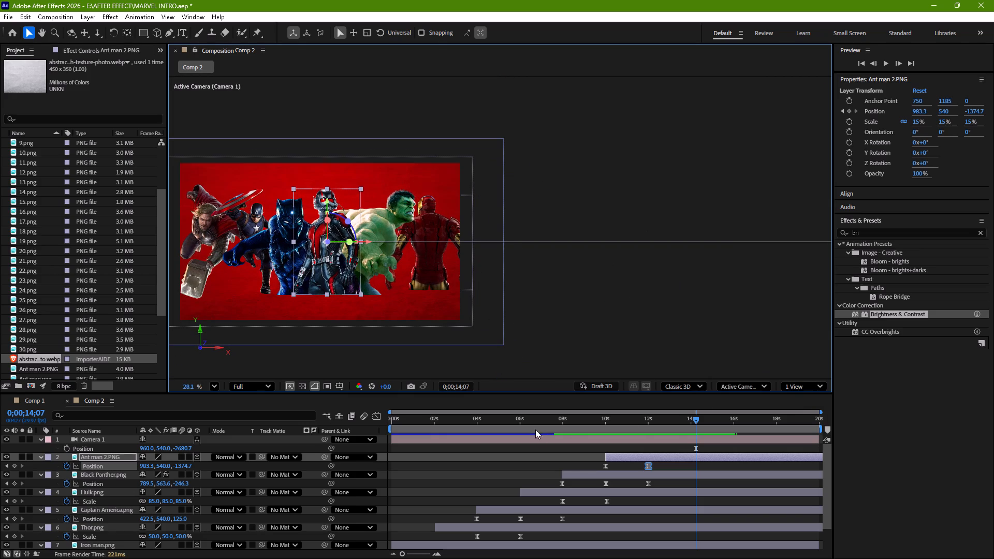
Preview the full hero lineup animation from 0;00;00;00 in the single camera view, stopping at 0;00;13;00.
left_click_drag(695, 419, 675, 420)
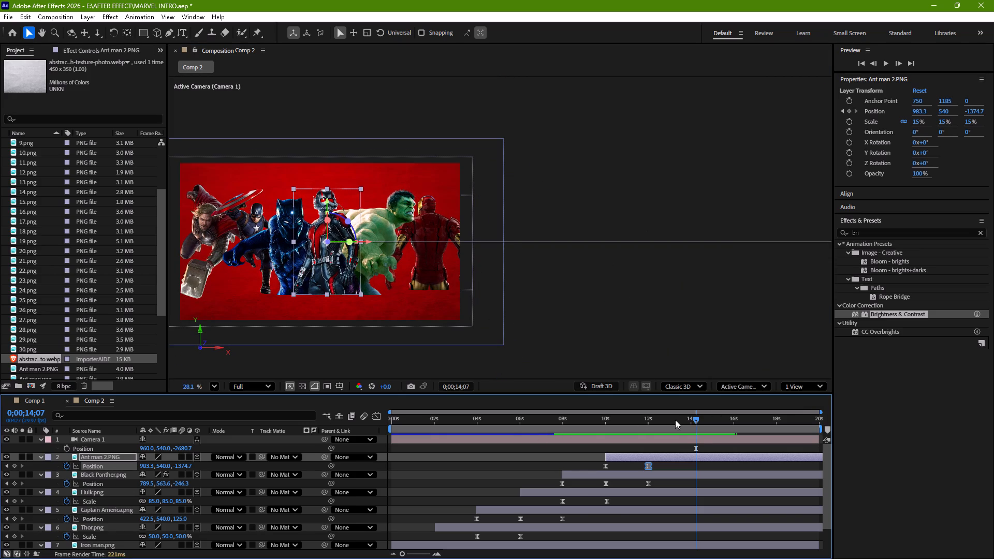
left_click_drag(675, 420, 313, 445)
key("space")
key("space")
key("space")
key("space")
key("space")
key("space")
key("space")
key("space")
key("space")
key("space")
key("space")
key("space")
key("space")
key("space")
key("space")
key("space")
key("space")
key("space")
key("space")
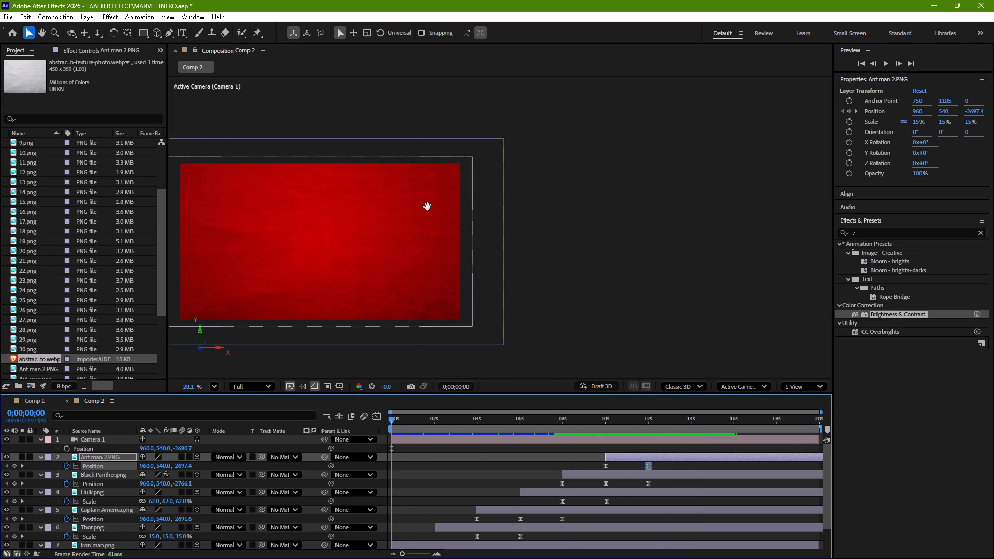
left_click_drag(427, 207, 578, 208)
scroll(578, 208, "up", 2, "ctrl")
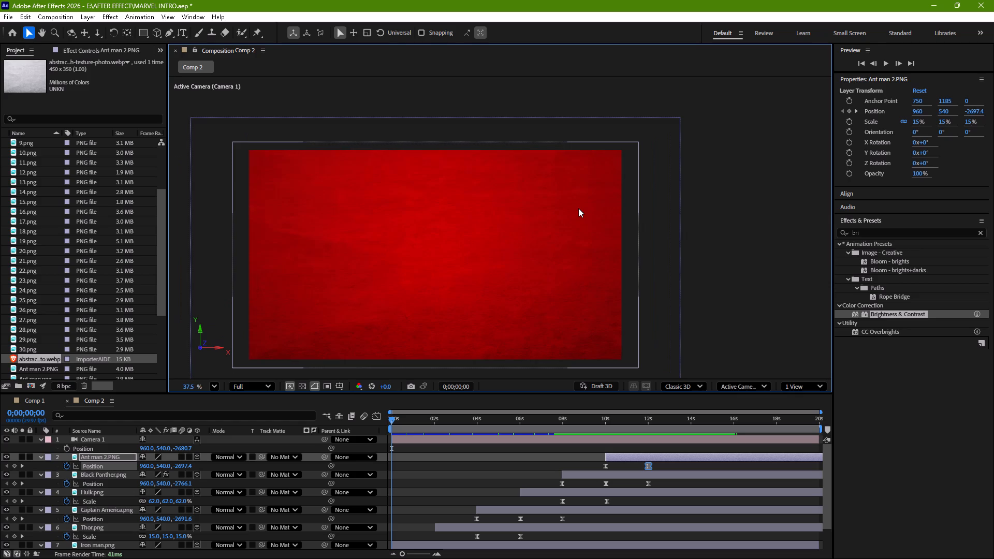
key("space")
key("space")
key("space")
key("space")
key("space")
key("space")
key("space")
key("space")
key("space")
key("space")
key("space")
key("space")
key("space")
key("space")
key("space")
key("space")
left_click_drag(578, 208, 616, 182)
key("space")
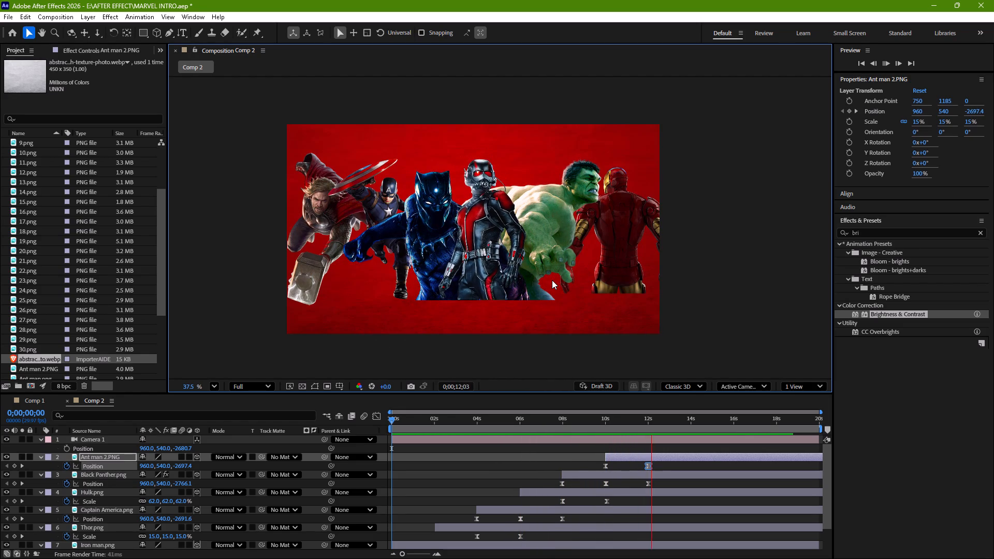
key("space")
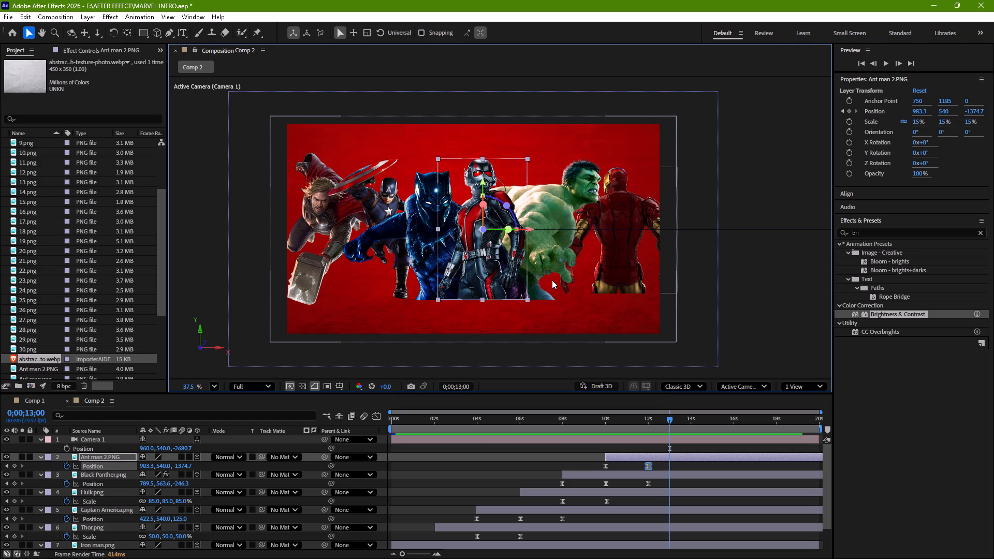
Save the project.
key("ctrl+s")
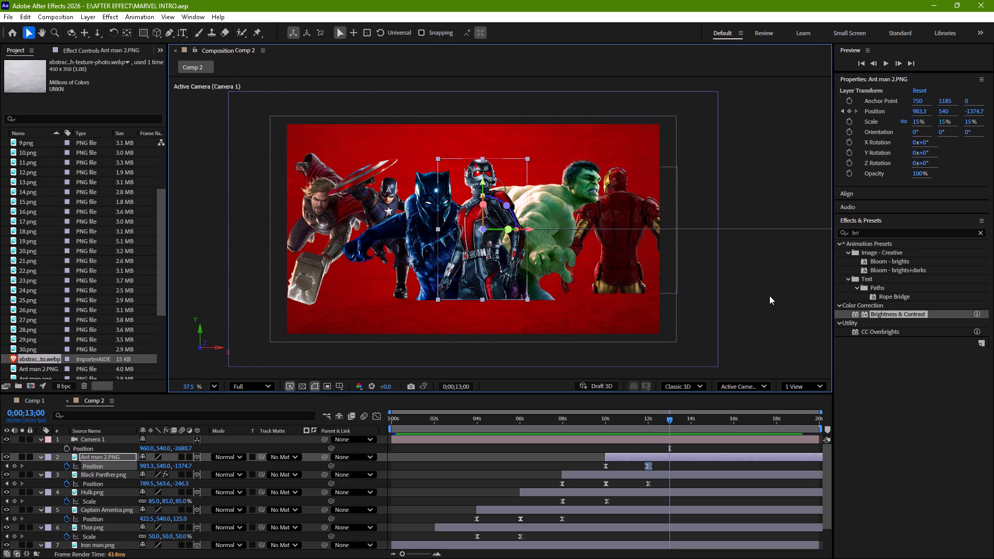
Search the effects for "auto" and apply Auto Color and Auto Contrast to the Iron man.png layer.
left_click(769, 296)
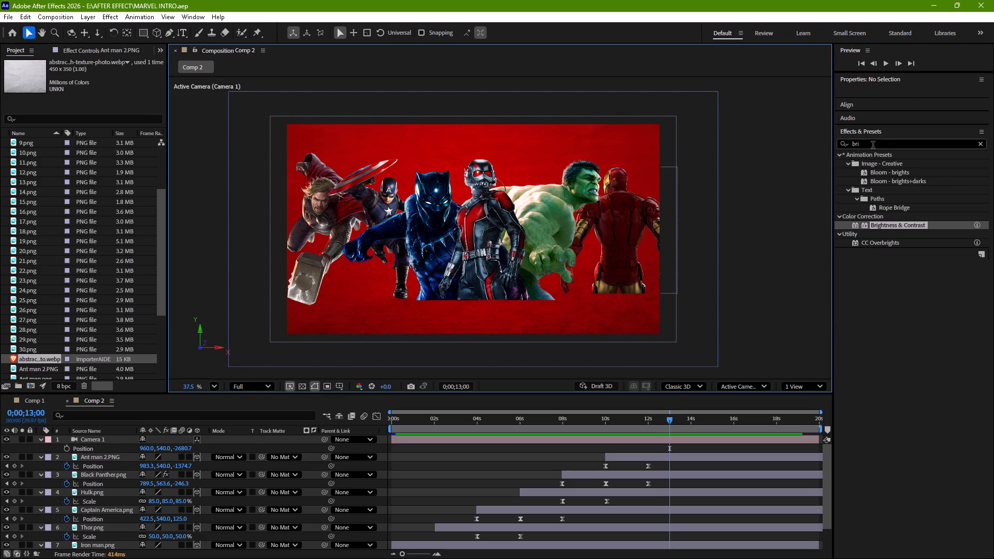
left_click_drag(873, 146, 800, 157)
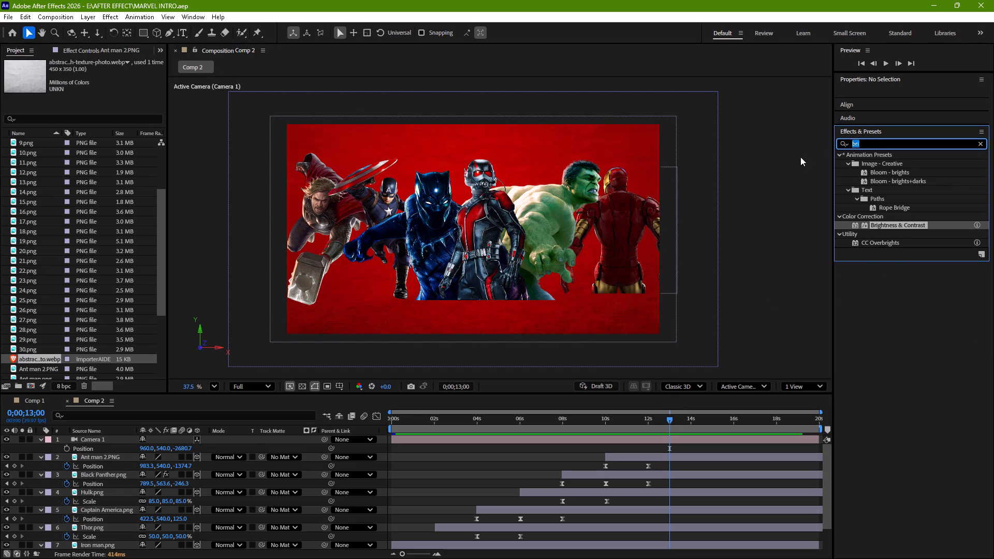
type("auto")
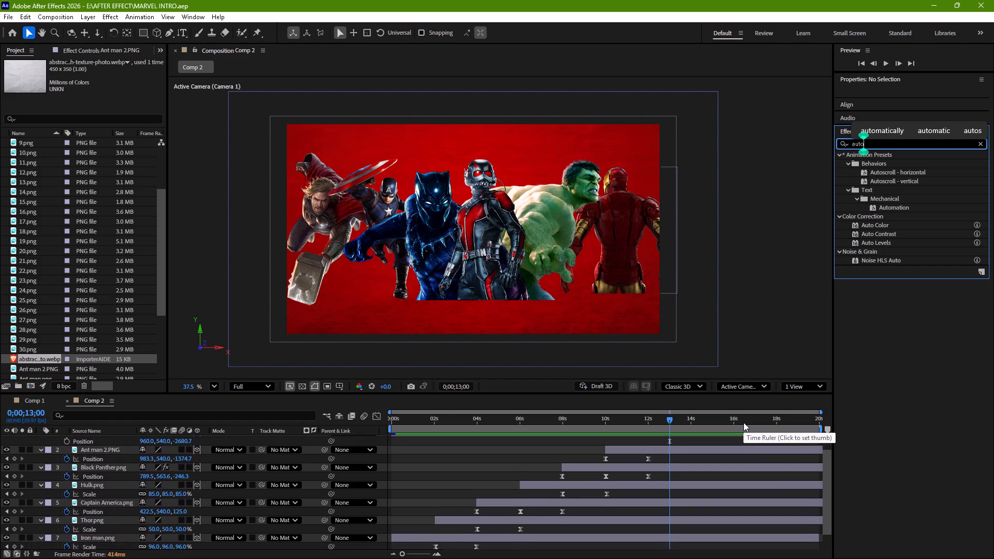
left_click_drag(879, 227, 699, 538)
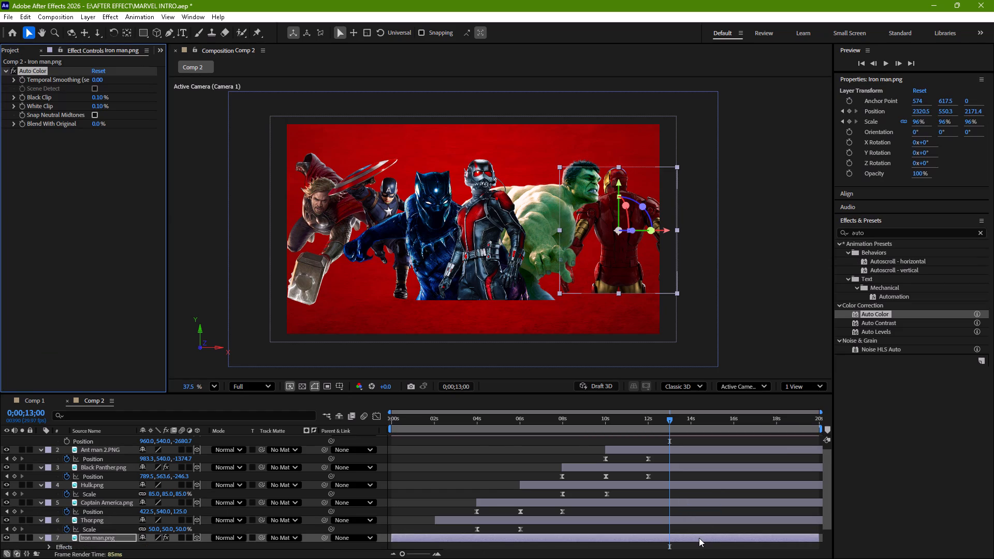
left_click_drag(875, 321, 802, 504)
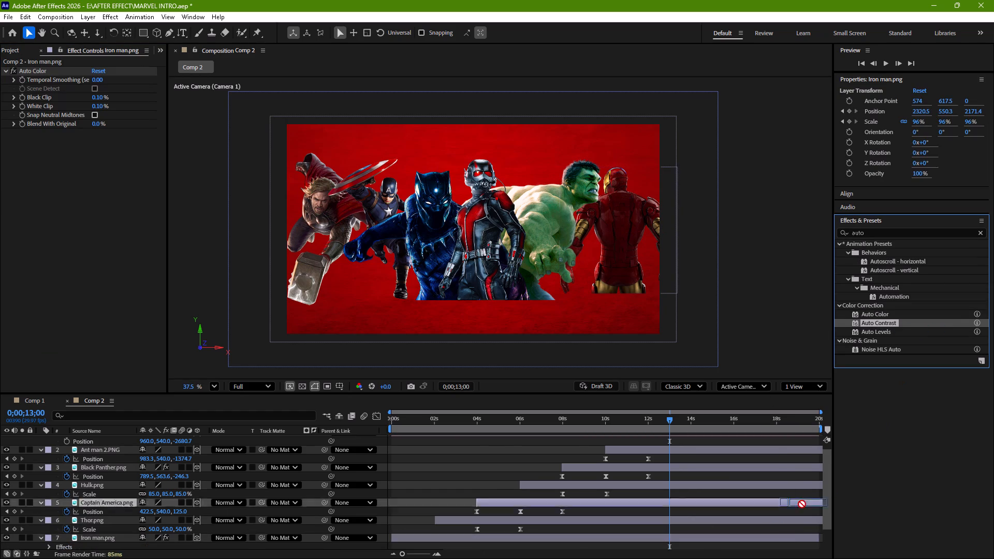
left_click_drag(802, 504, 800, 535)
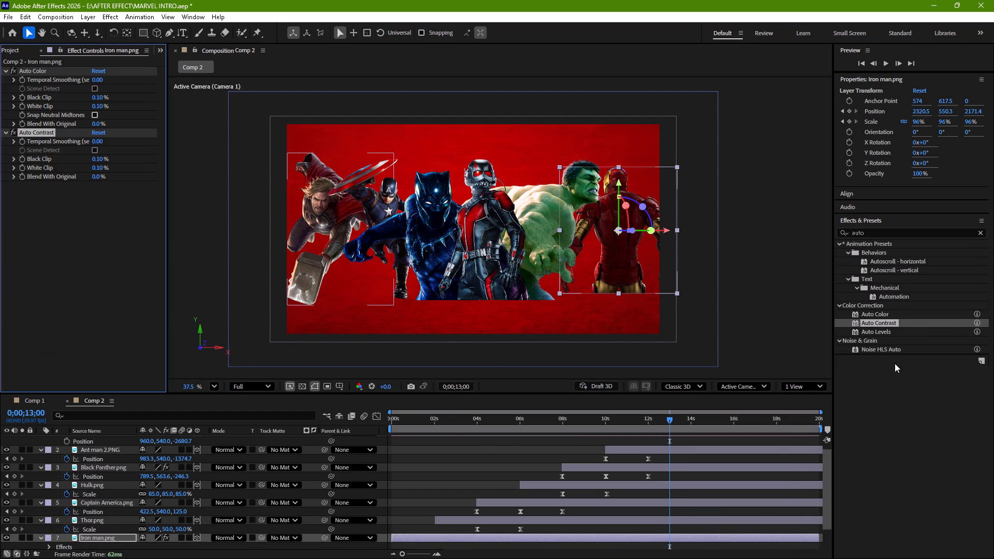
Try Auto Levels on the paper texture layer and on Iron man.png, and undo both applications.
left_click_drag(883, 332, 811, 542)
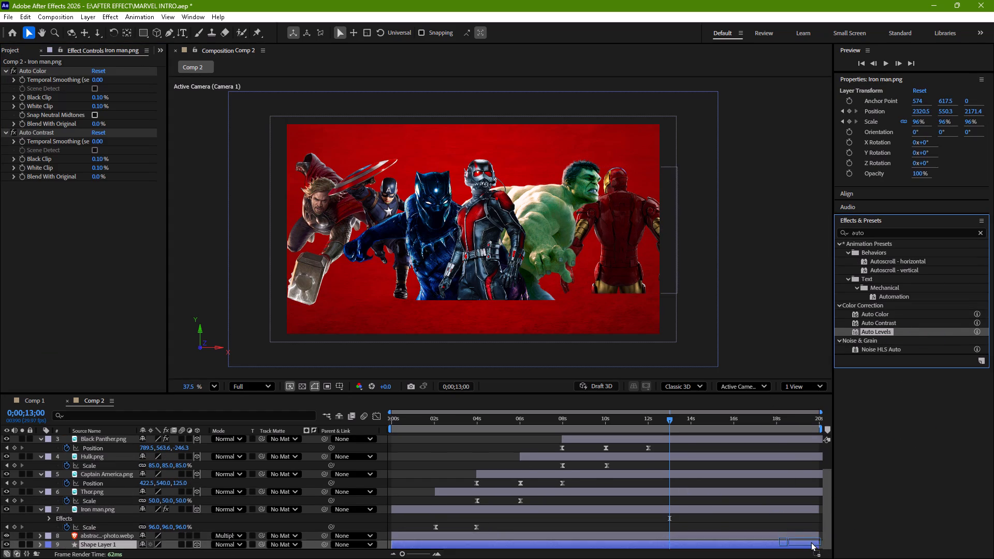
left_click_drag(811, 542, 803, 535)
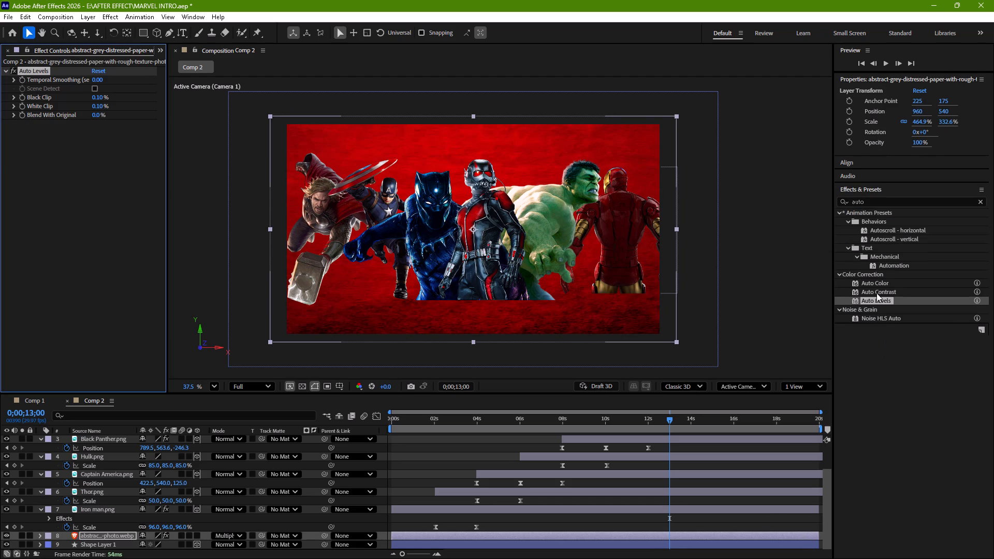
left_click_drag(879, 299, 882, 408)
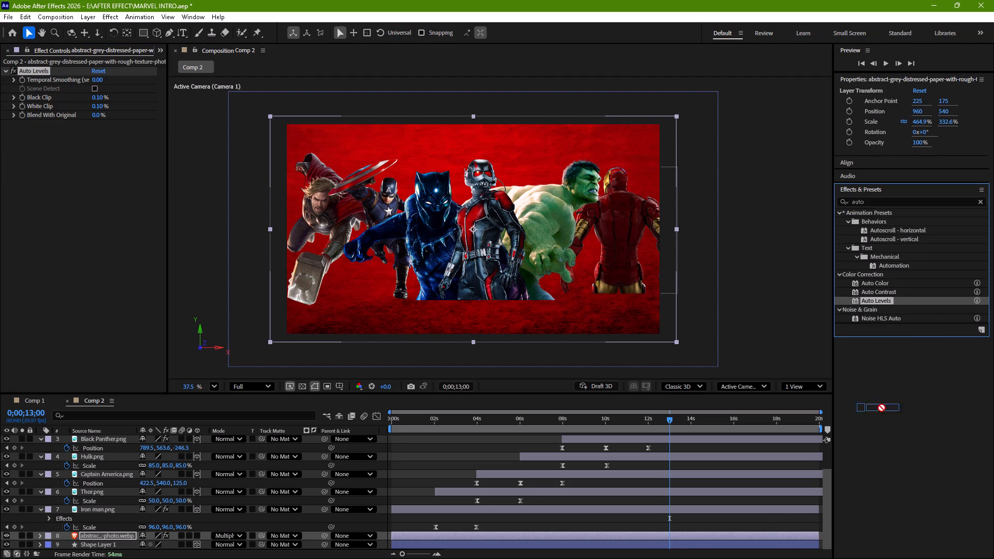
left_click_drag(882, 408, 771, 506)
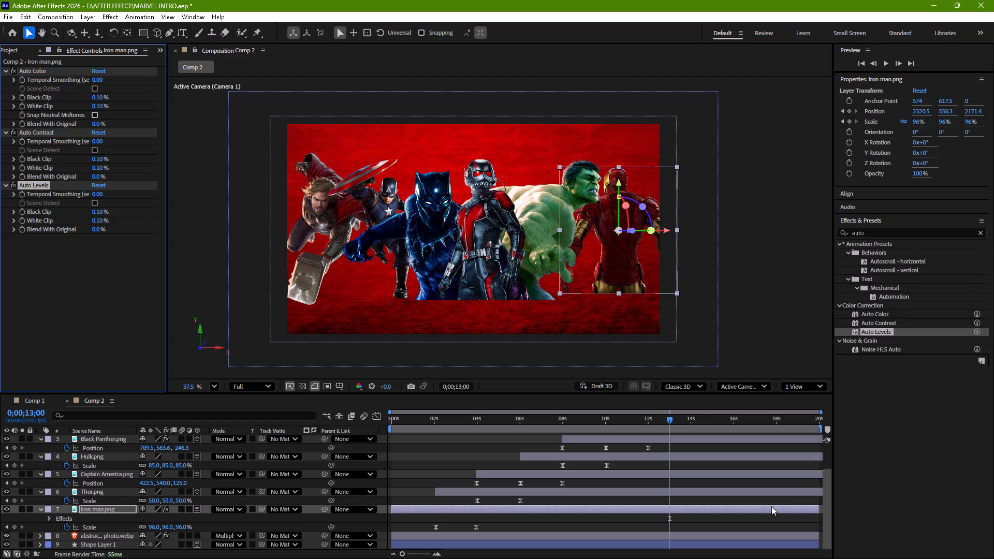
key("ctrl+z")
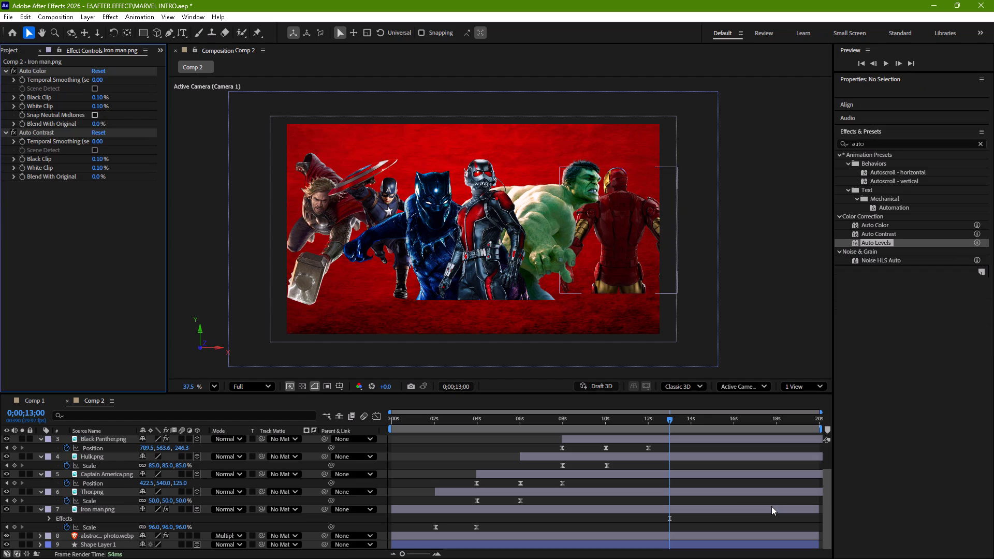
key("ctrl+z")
Apply Auto Levels to the Iron man.png layer.
left_click_drag(882, 241, 822, 467)
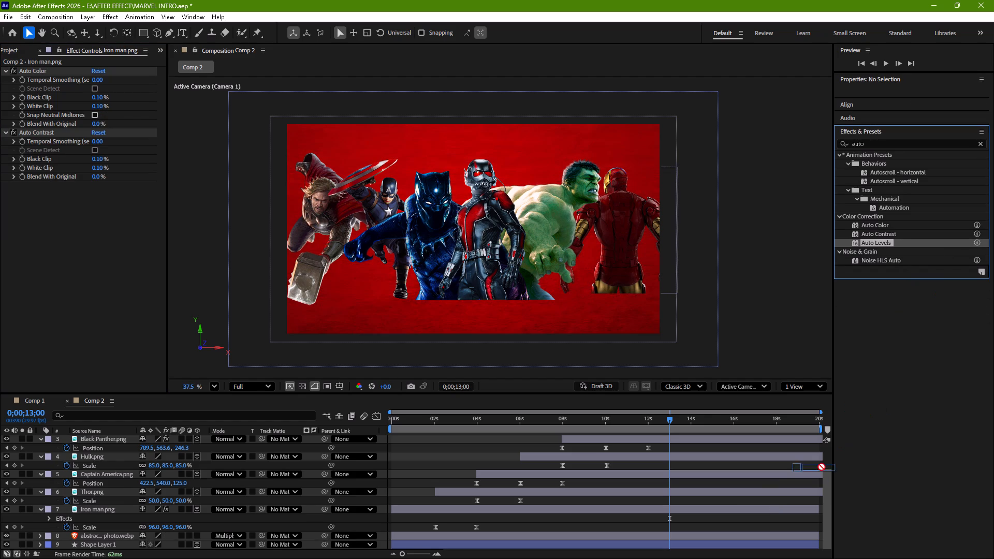
left_click_drag(822, 467, 802, 509)
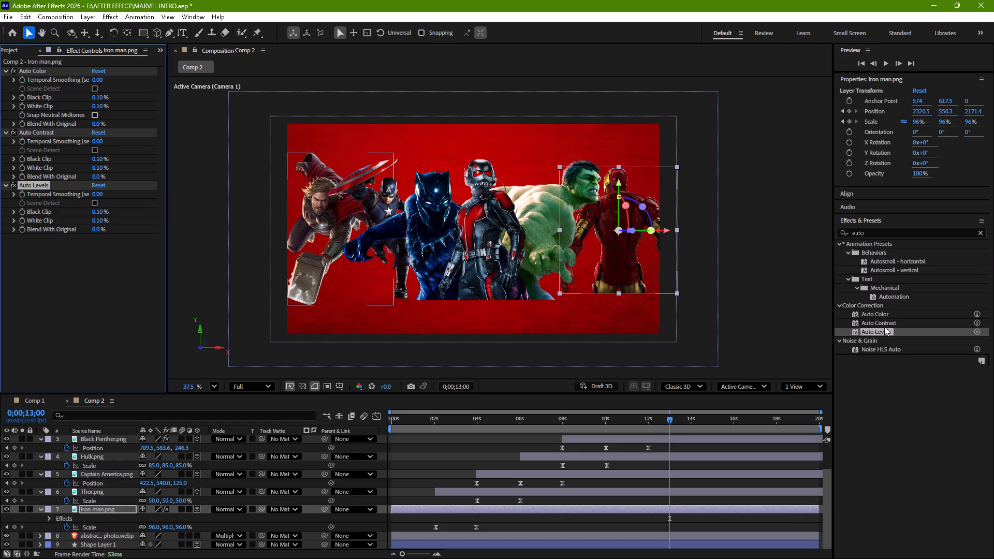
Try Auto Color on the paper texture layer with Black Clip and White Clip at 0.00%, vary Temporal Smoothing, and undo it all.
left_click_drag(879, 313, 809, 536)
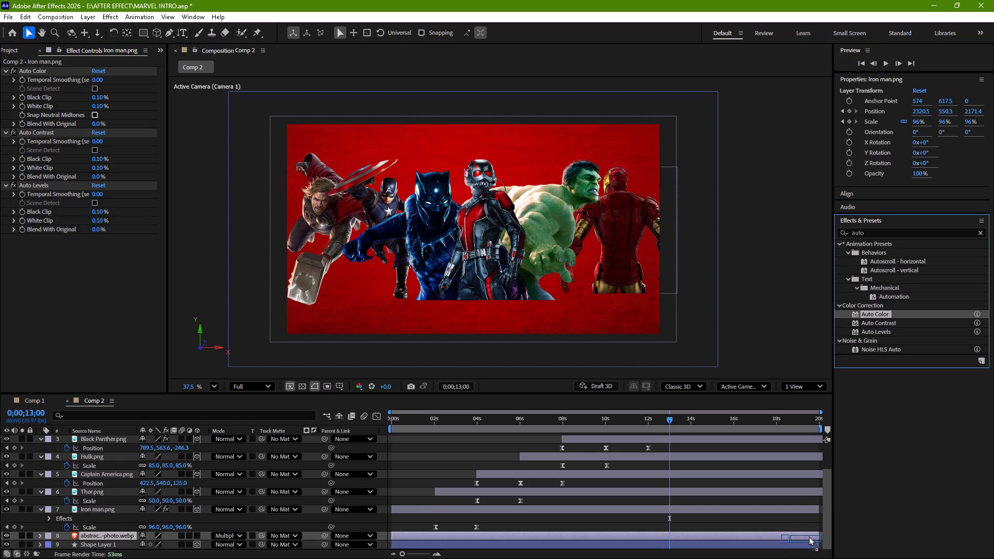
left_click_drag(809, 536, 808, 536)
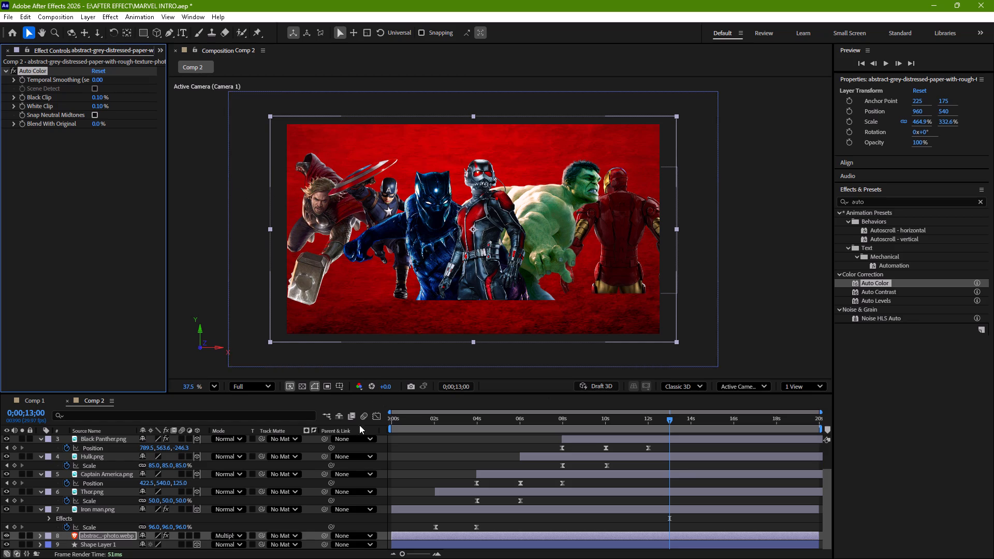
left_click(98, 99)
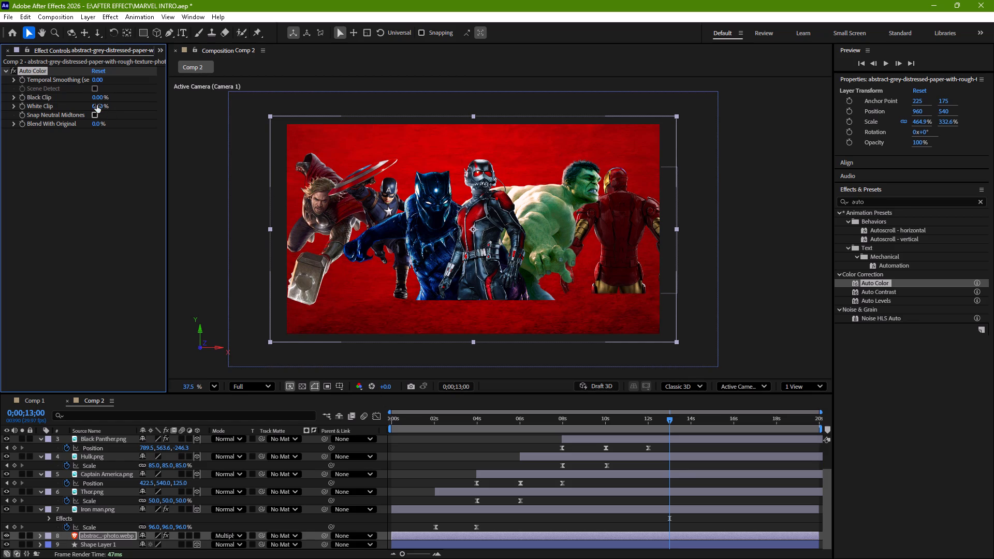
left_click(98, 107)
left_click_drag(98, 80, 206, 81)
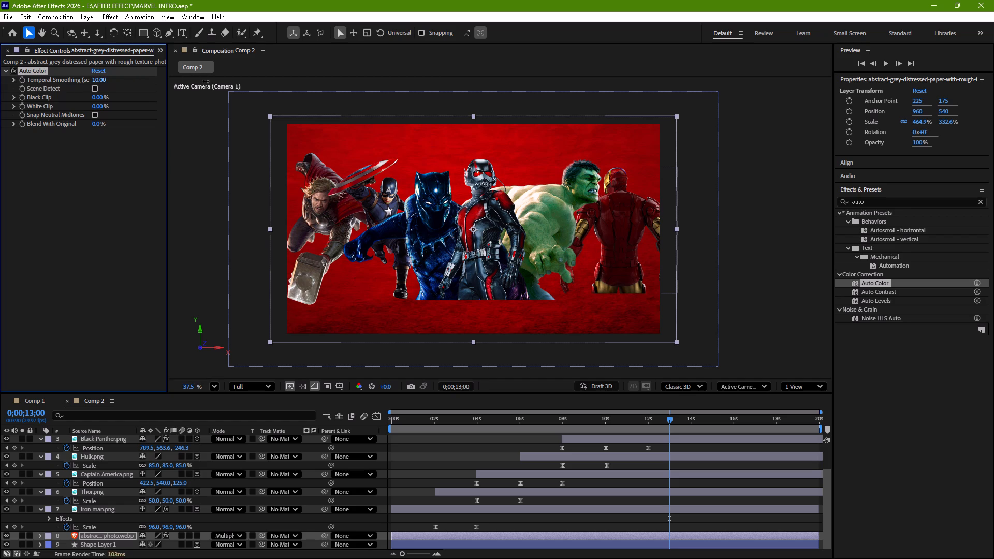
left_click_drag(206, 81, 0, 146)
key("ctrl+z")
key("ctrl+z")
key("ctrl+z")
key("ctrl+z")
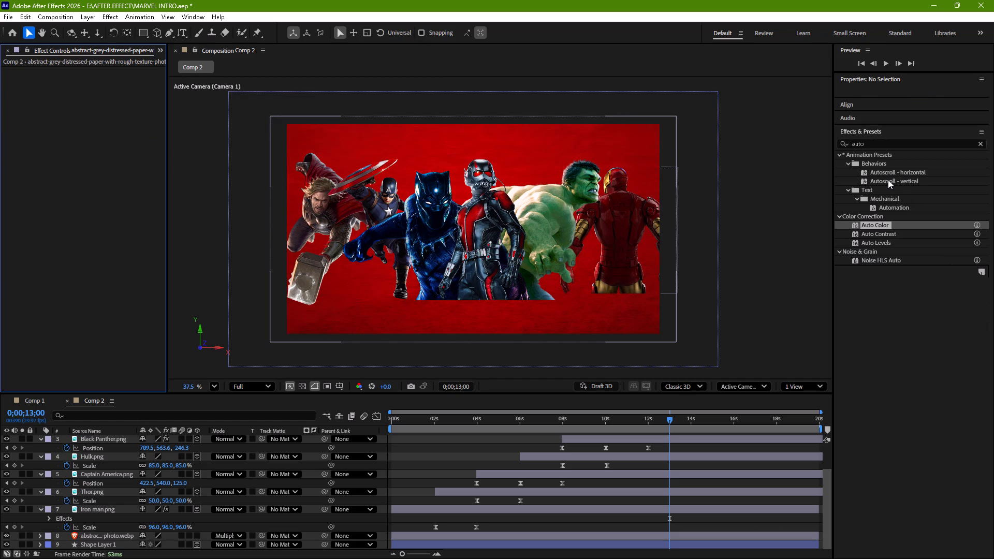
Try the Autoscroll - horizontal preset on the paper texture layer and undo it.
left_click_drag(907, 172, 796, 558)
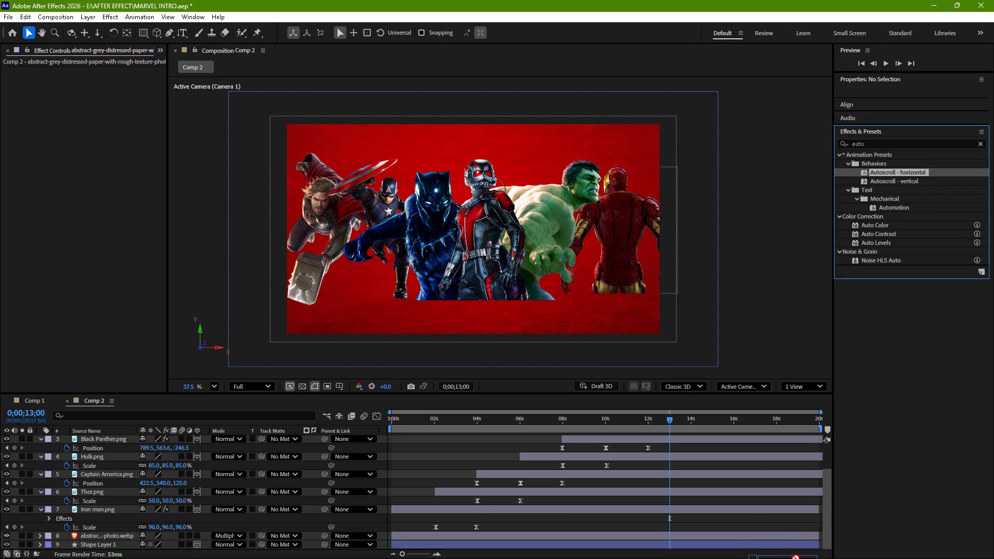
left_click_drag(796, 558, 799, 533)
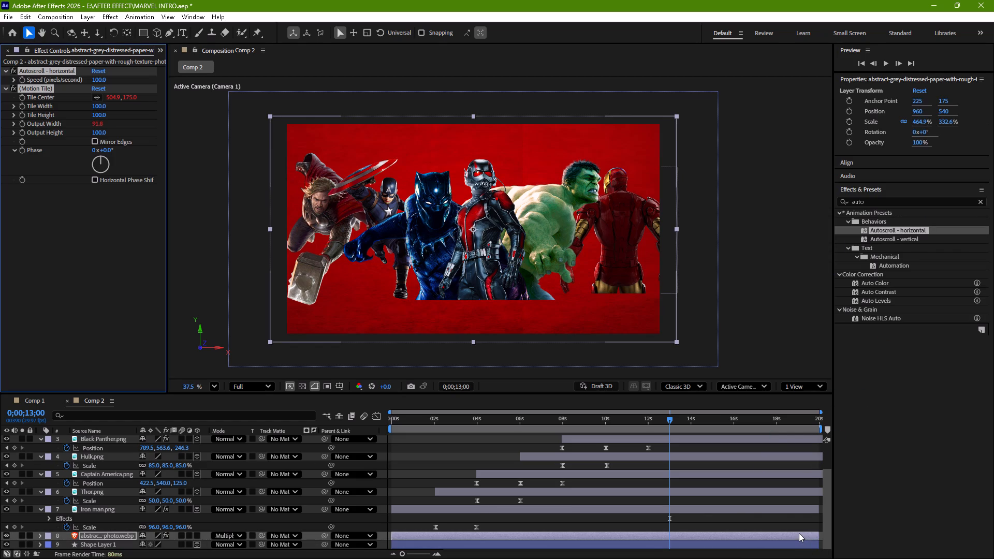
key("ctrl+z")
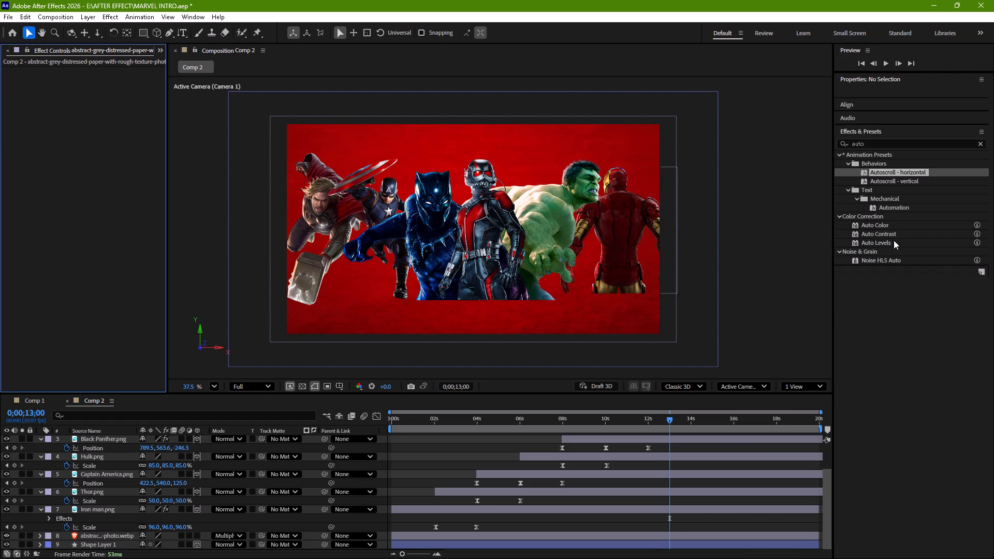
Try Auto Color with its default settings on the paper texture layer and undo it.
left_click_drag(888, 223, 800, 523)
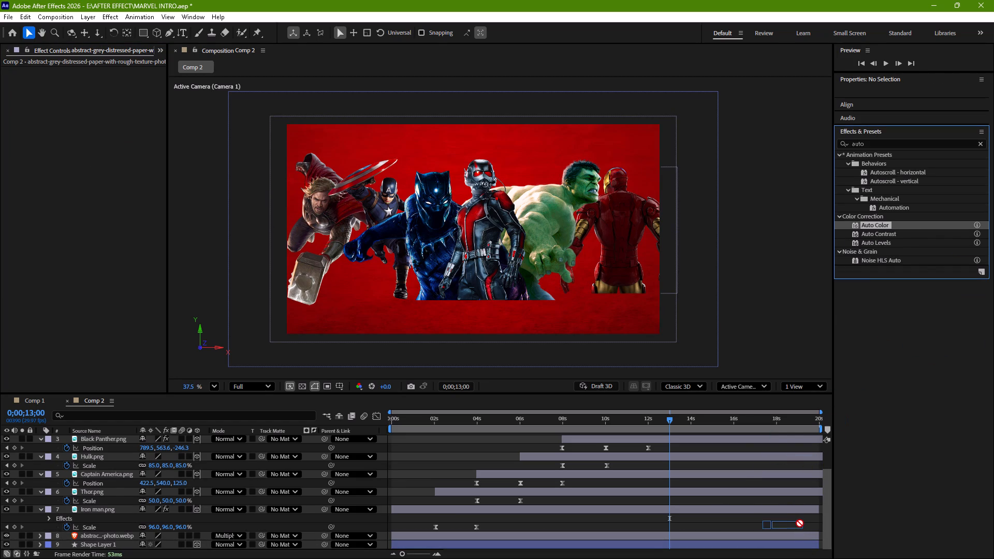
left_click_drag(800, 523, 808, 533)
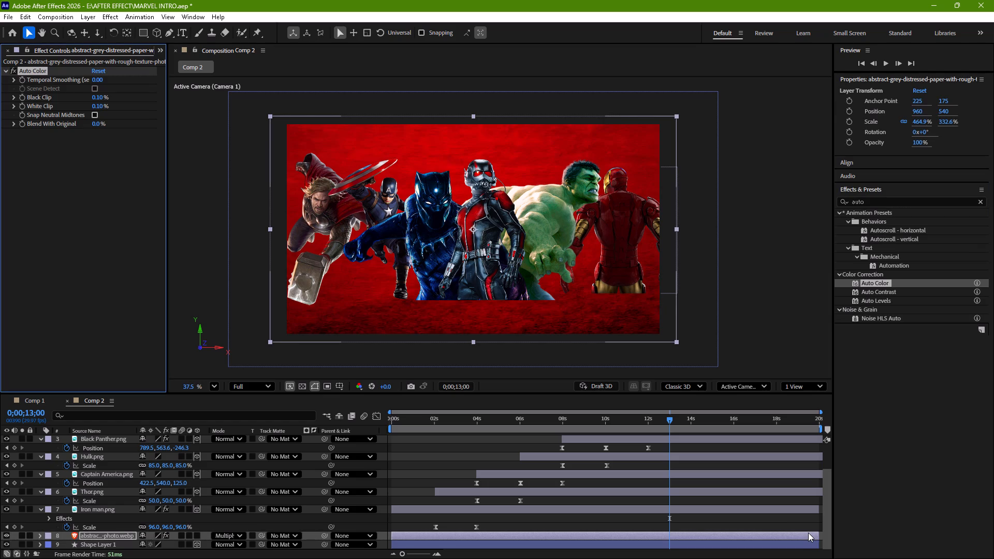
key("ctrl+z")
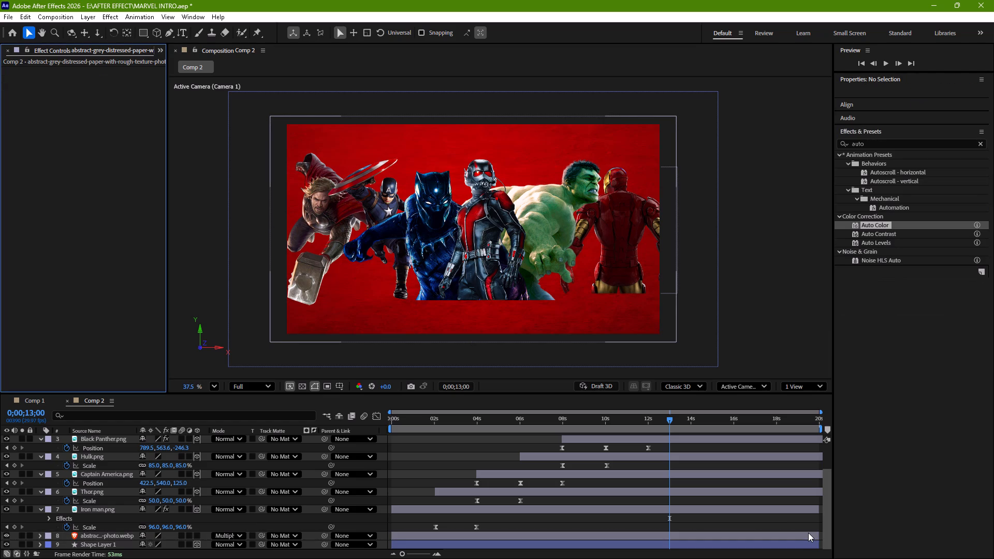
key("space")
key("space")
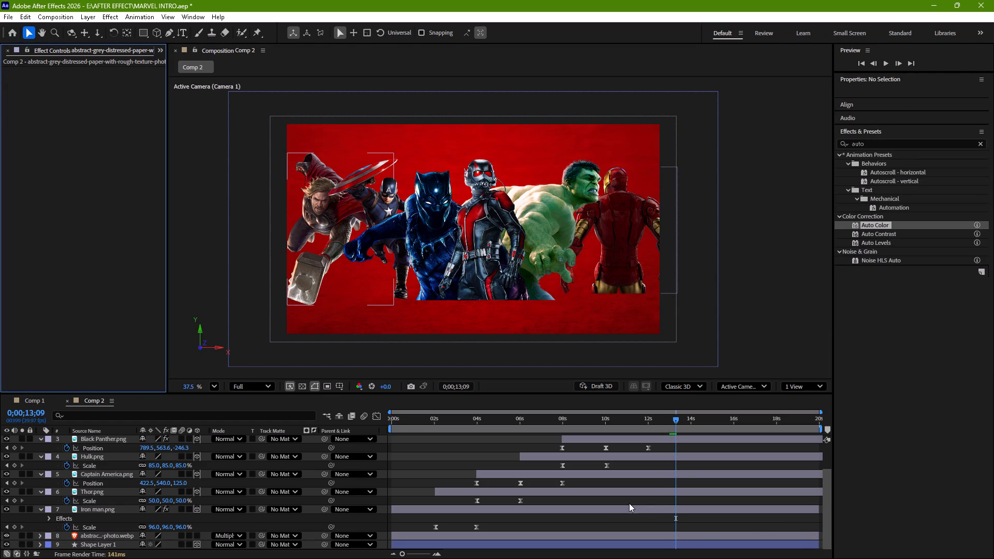
Copy Auto Color, Auto Contrast and Auto Levels from the Iron man.png layer onto the Thor.png and Captain America.png layers.
left_click(626, 509)
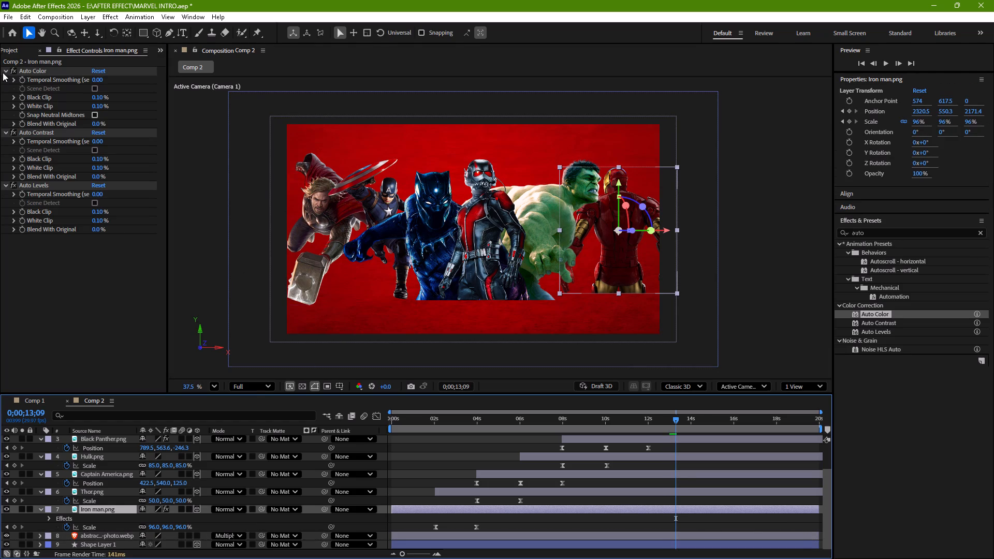
left_click(5, 69)
left_click(5, 78)
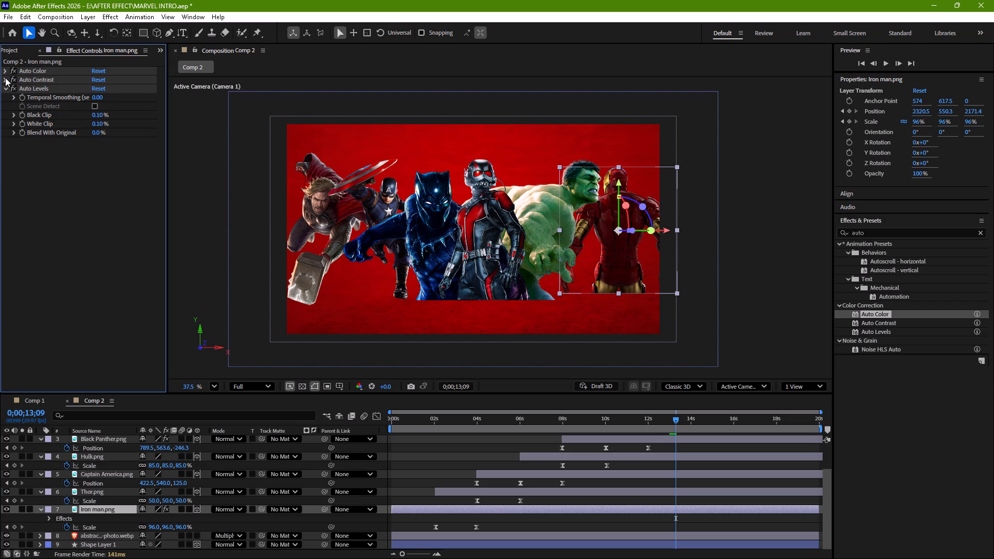
left_click(7, 87)
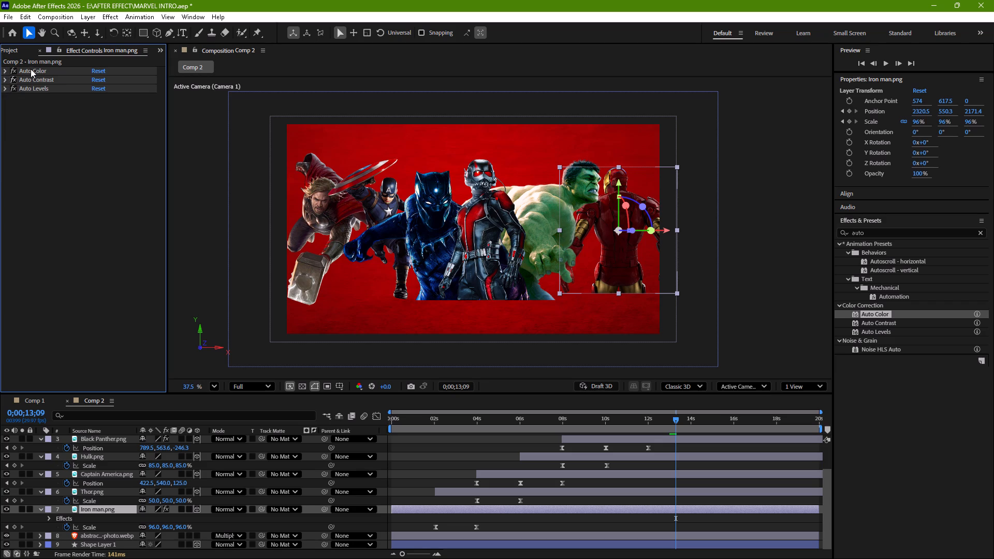
left_click(31, 69)
left_click(38, 89, "shift")
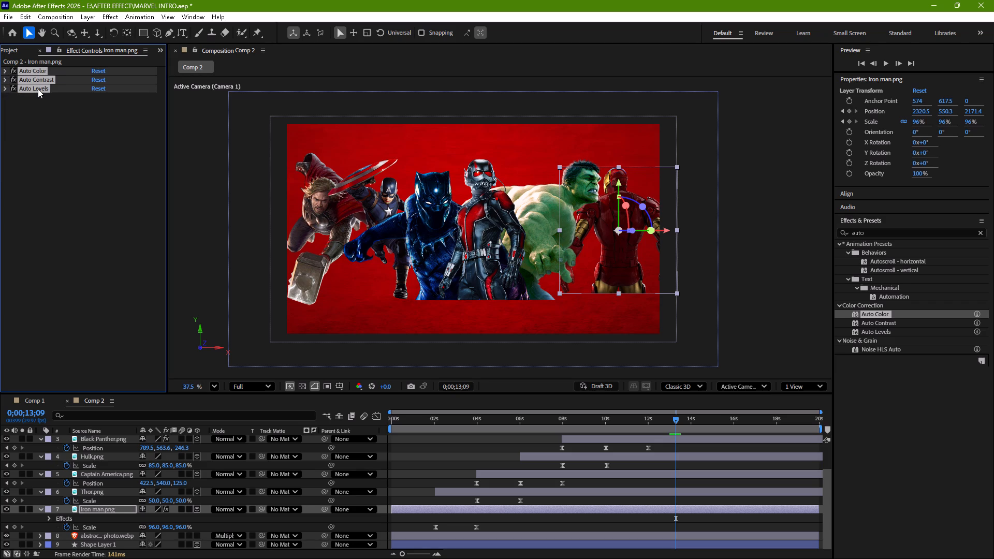
key("ctrl+c")
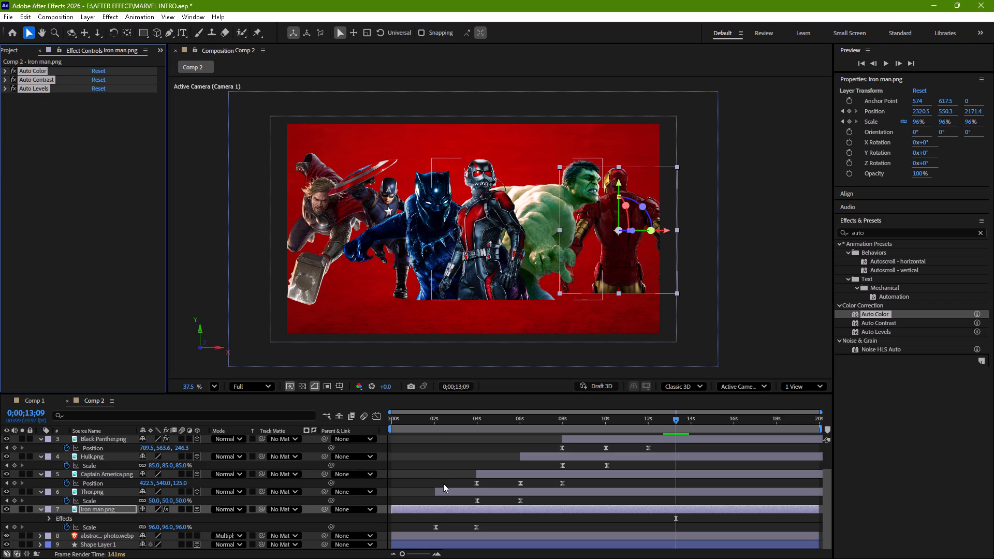
left_click(448, 488)
key("ctrl+v")
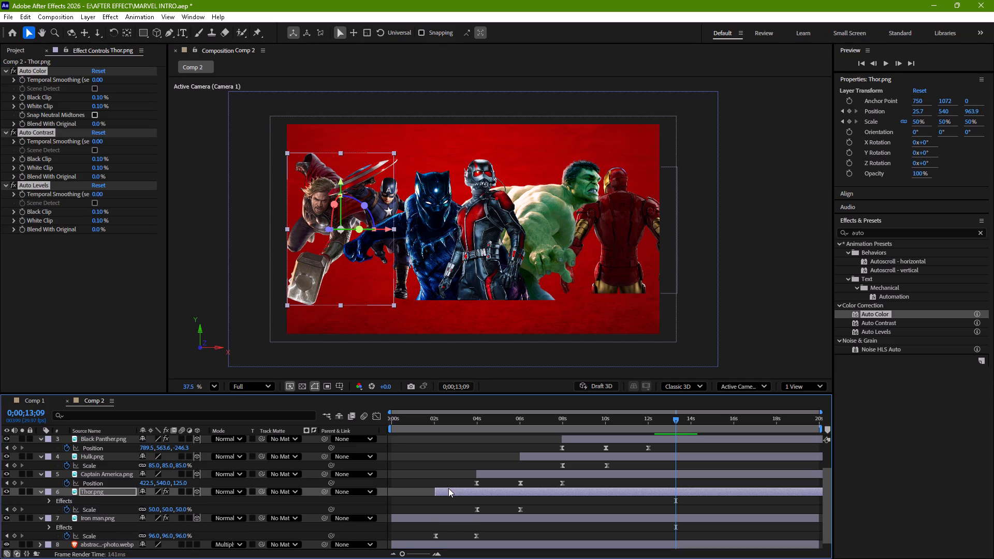
left_click(539, 476)
key("ctrl+v")
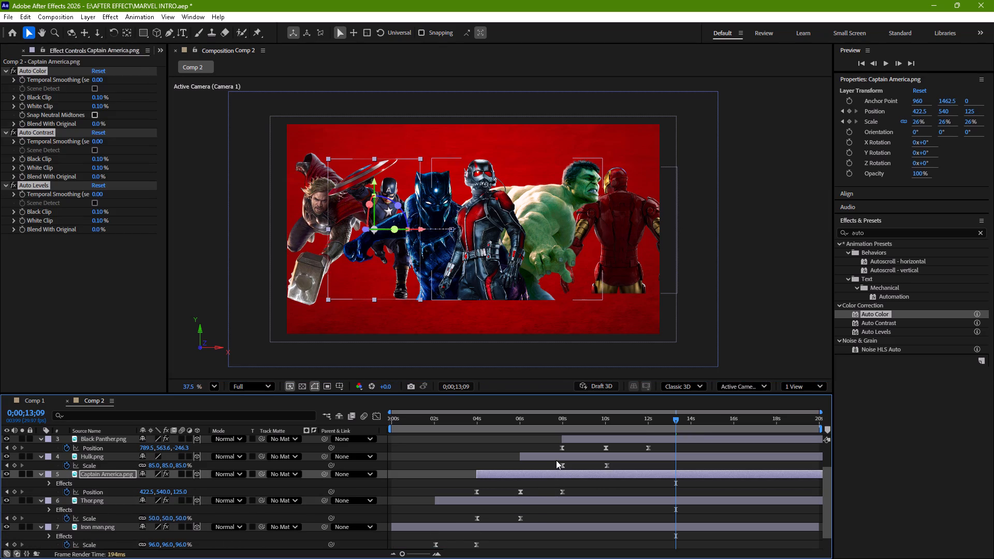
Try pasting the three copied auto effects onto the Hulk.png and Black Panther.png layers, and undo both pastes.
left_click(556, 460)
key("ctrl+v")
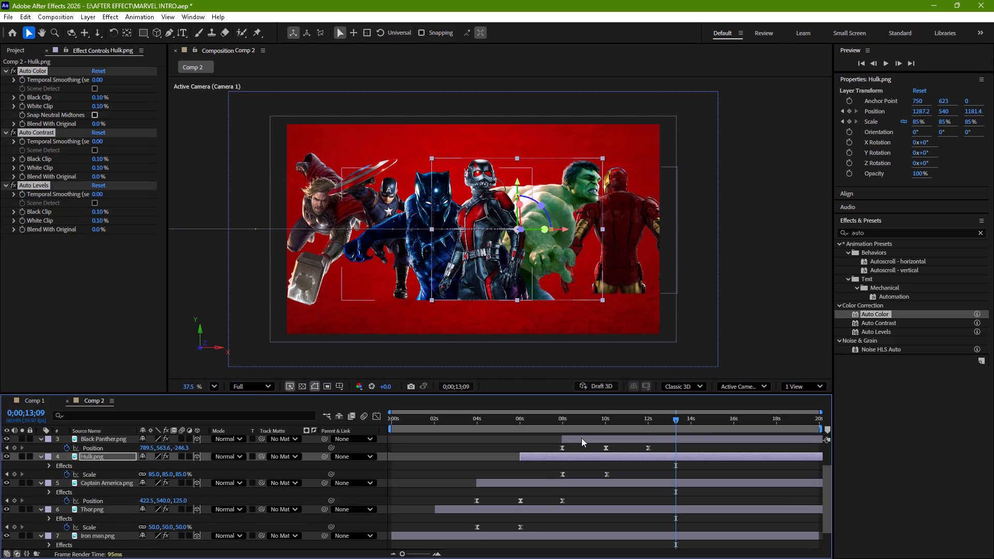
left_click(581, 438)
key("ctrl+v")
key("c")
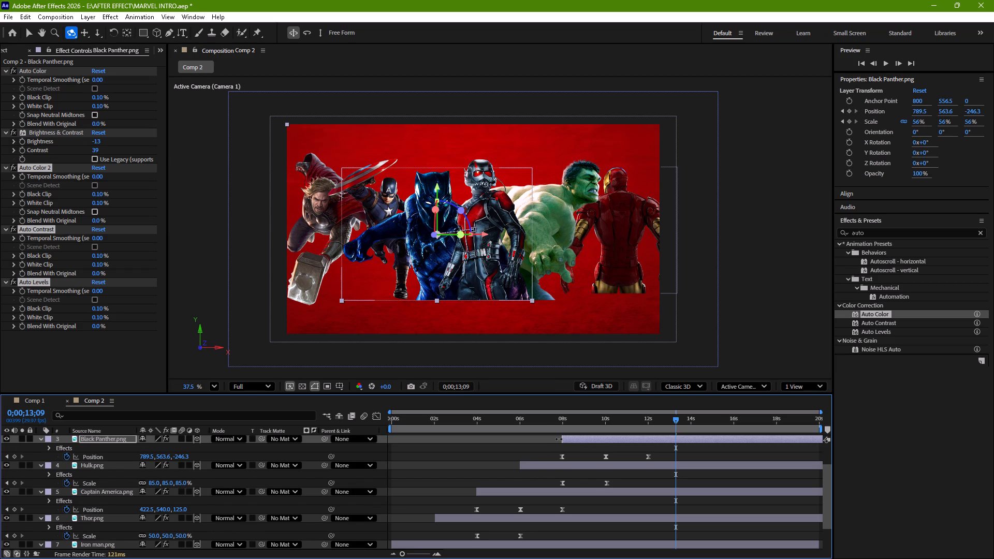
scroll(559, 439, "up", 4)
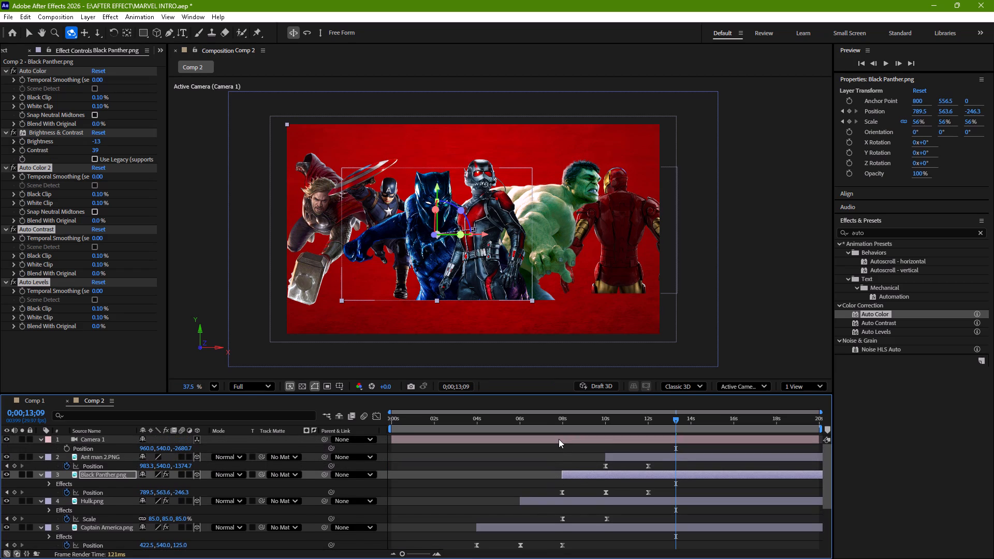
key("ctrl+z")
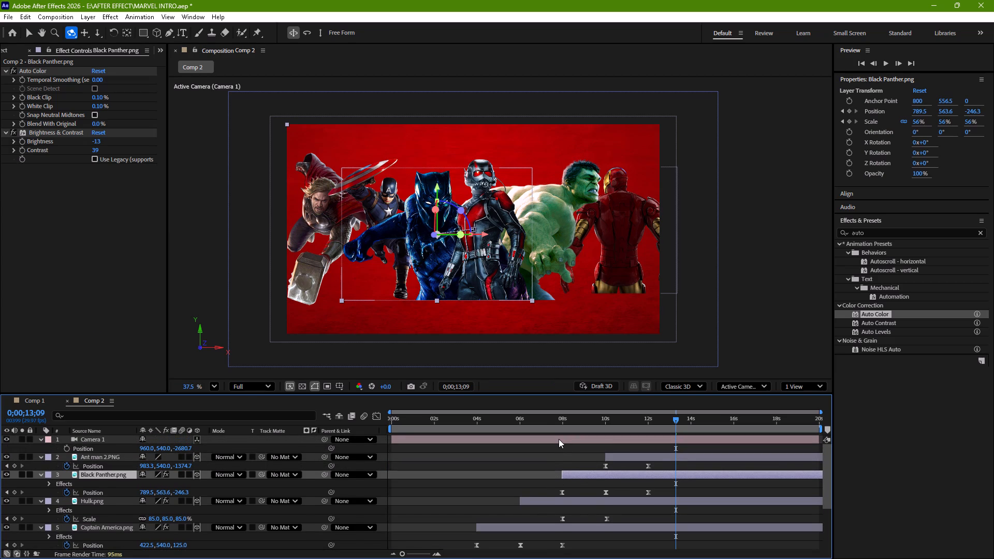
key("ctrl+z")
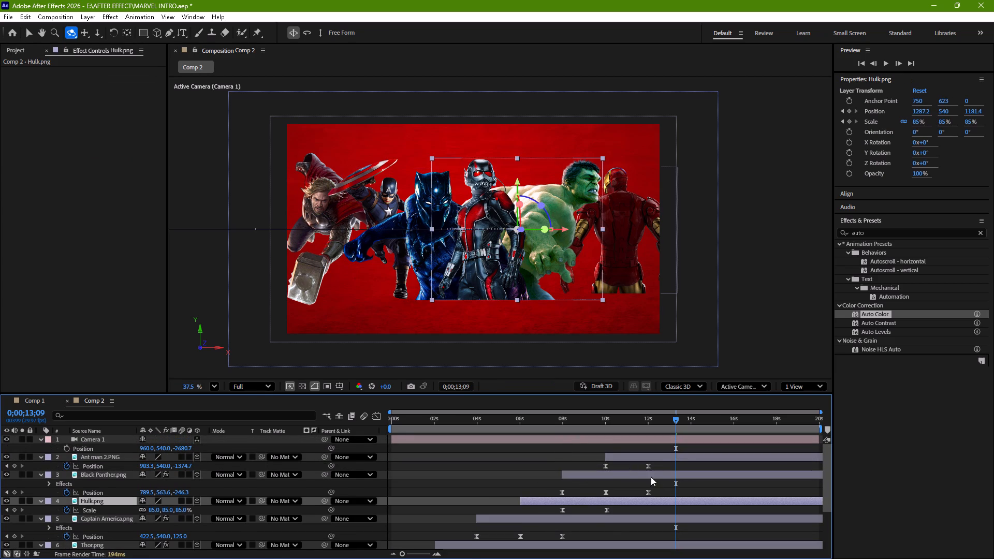
Paste the copied Auto Color, Auto Contrast and Auto Levels effects onto the Ant man 2.PNG and Hulk.png layers.
left_click(621, 459)
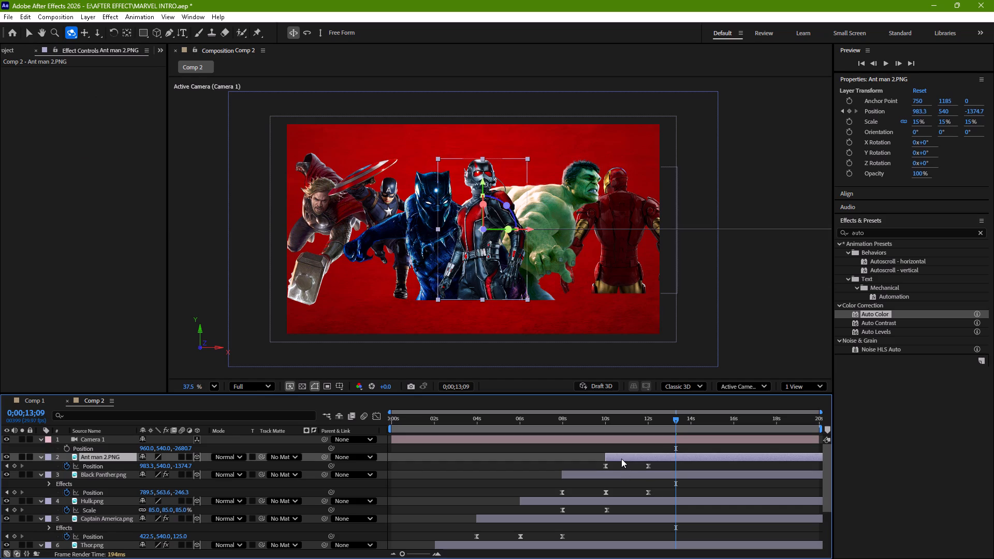
key("ctrl+v")
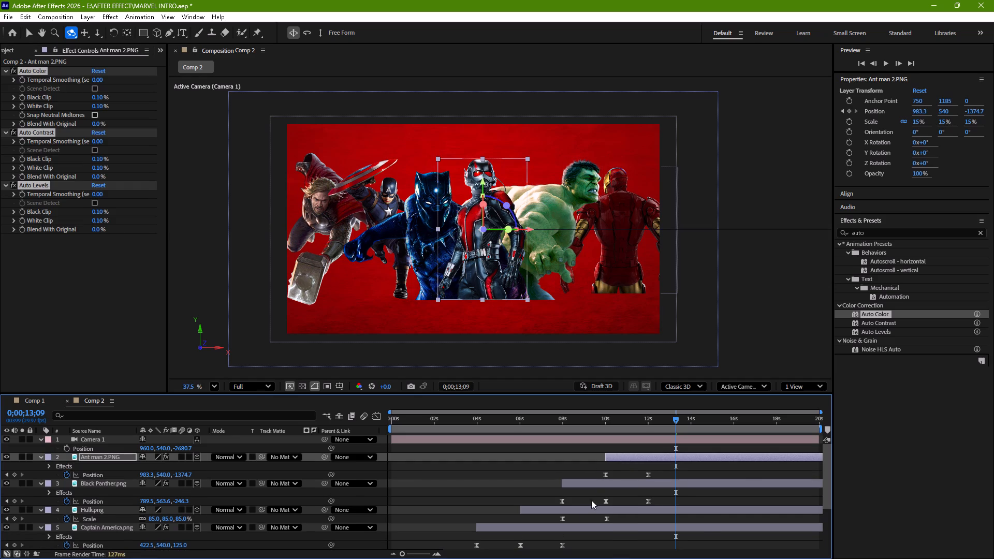
left_click(584, 512)
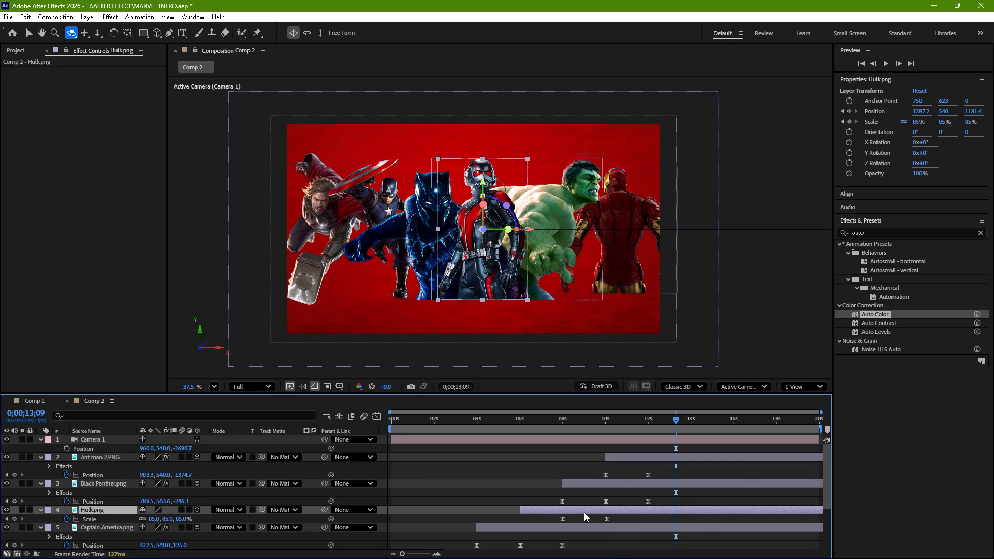
key("ctrl+v")
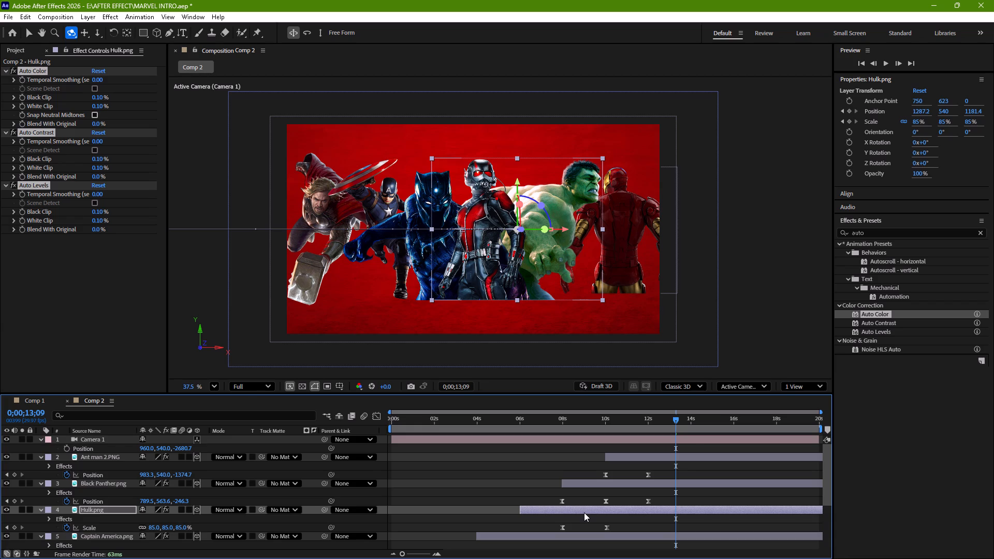
Preview Comp 2 from the beginning through the full hero lineup, saving the project during playback.
left_click_drag(675, 418, 336, 432)
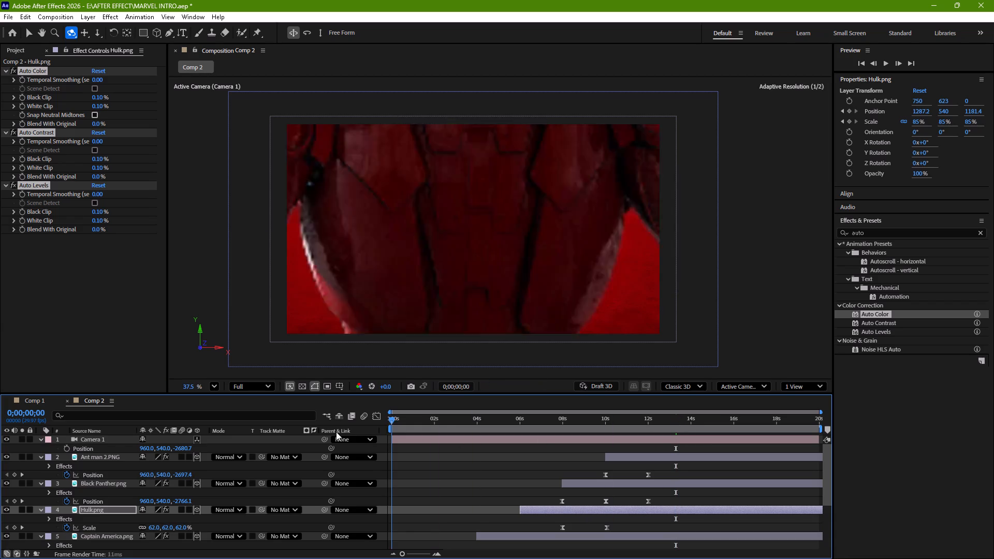
left_click_drag(336, 432, 285, 435)
key("space")
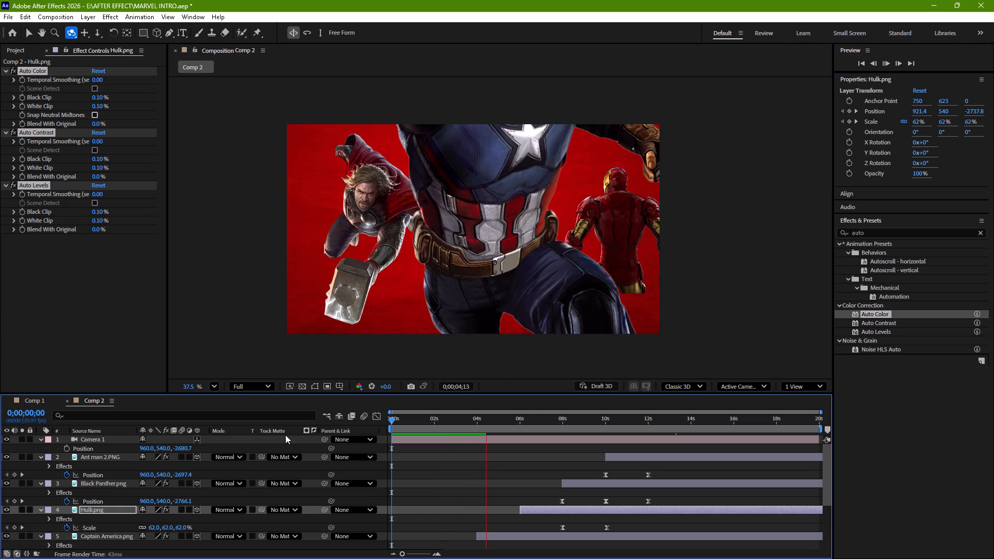
key("ctrl+s")
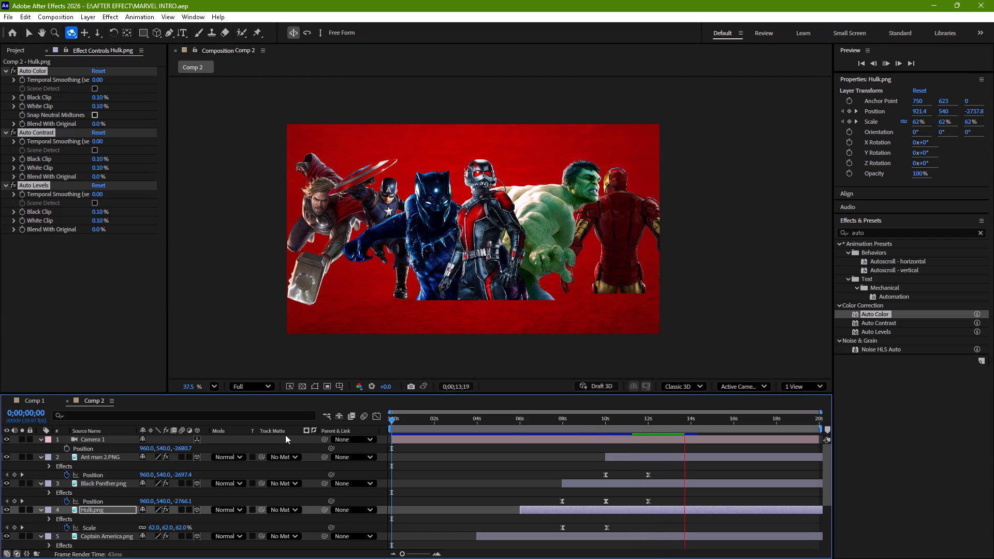
key("space")
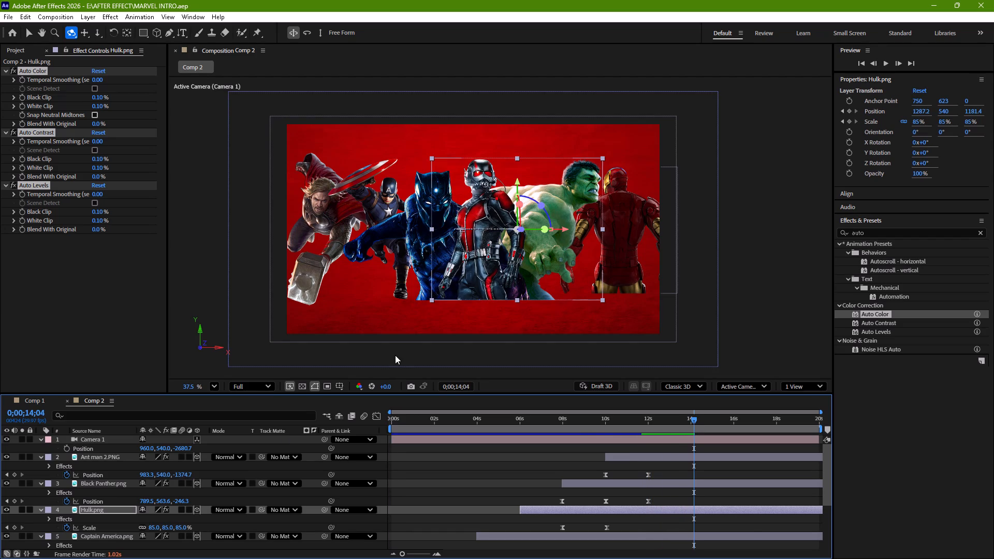
Switch to the Brave browser to consult the Marvel comic book intro tutorial video, and return to After Effects.
left_click(534, 151)
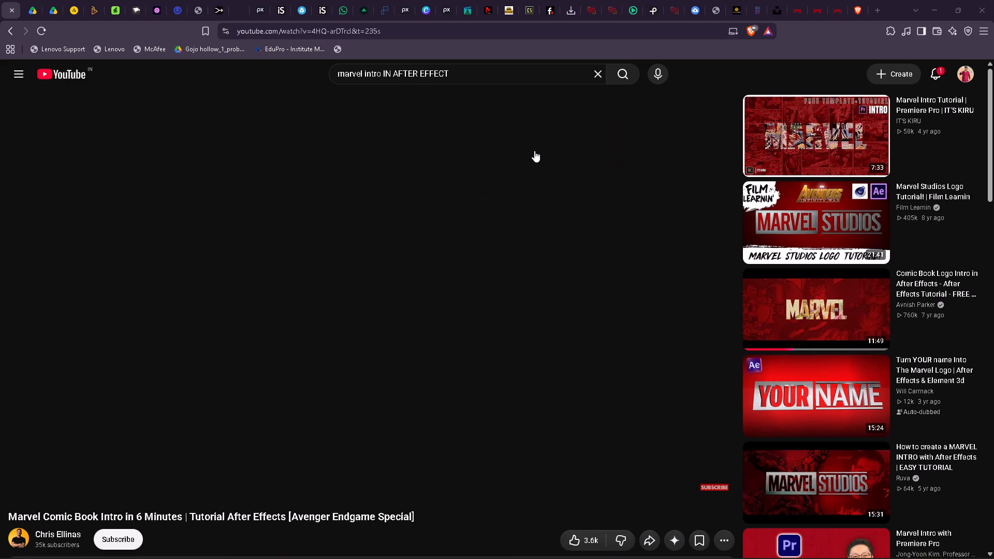
left_click(470, 264)
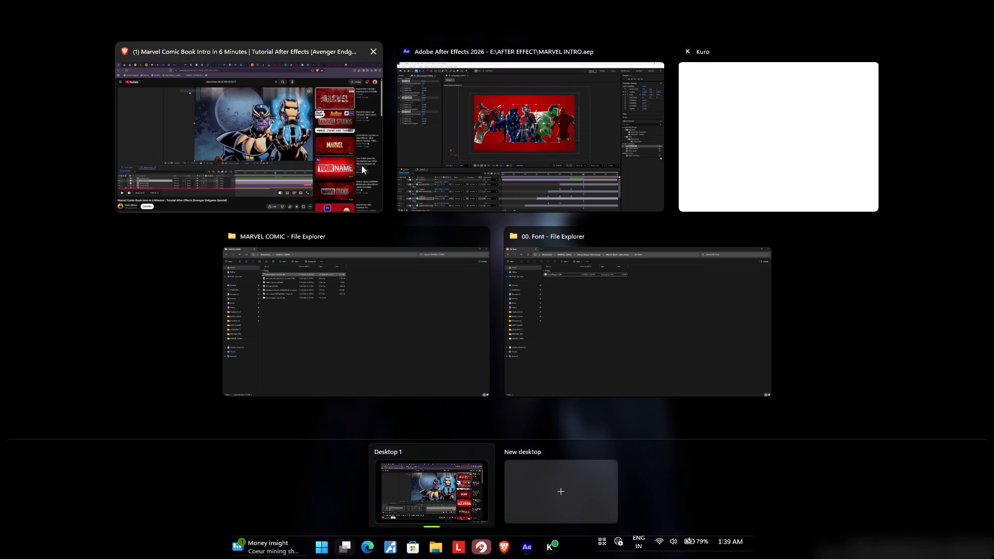
left_click(492, 147)
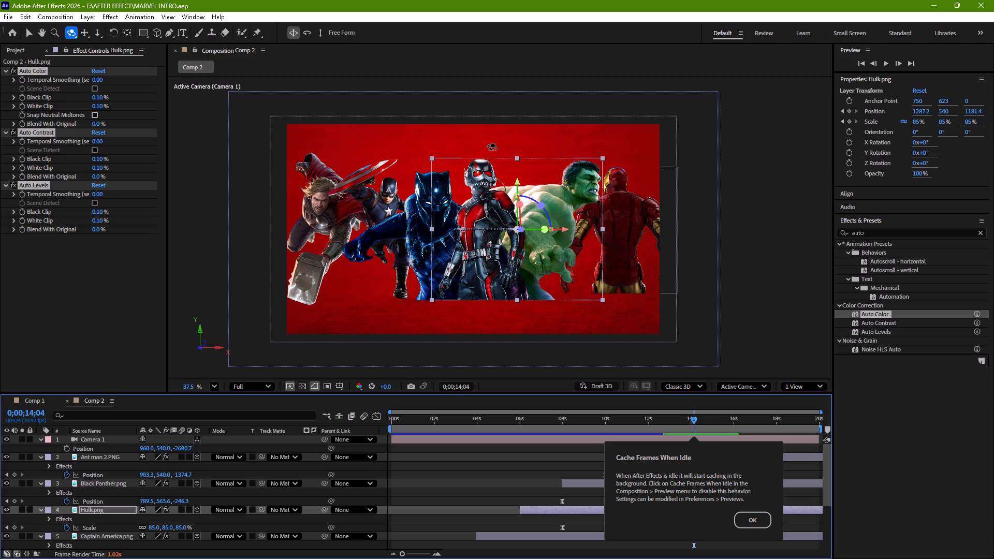
left_click(765, 523)
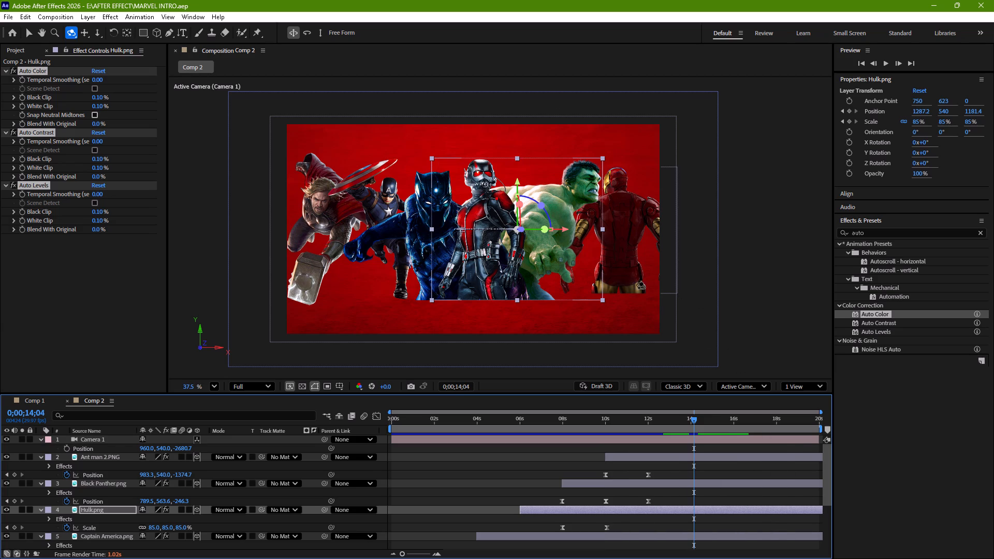
Activate the Selection tool and move the playhead to 0;00;12;01, where the Ant man and Black Panther moves end.
key("v")
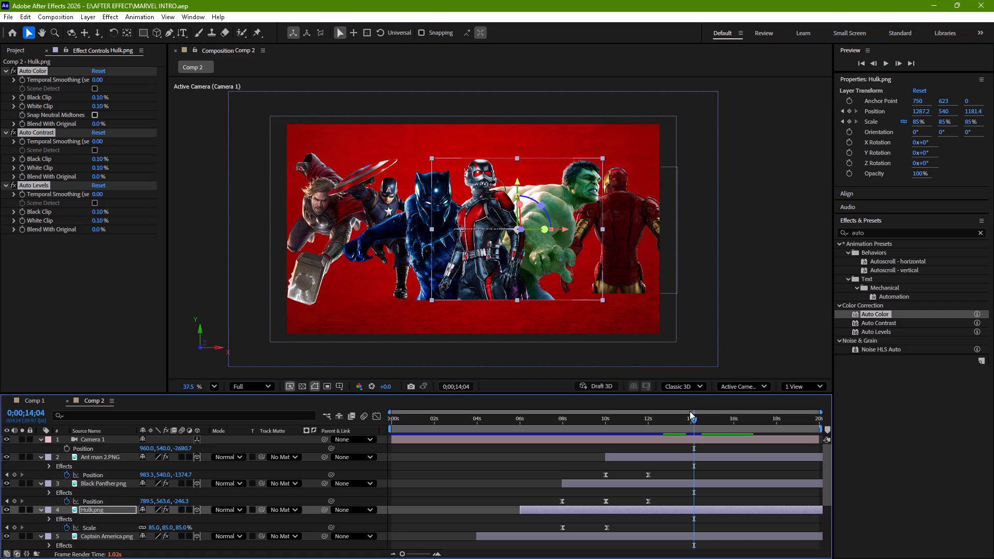
left_click_drag(693, 420, 634, 441)
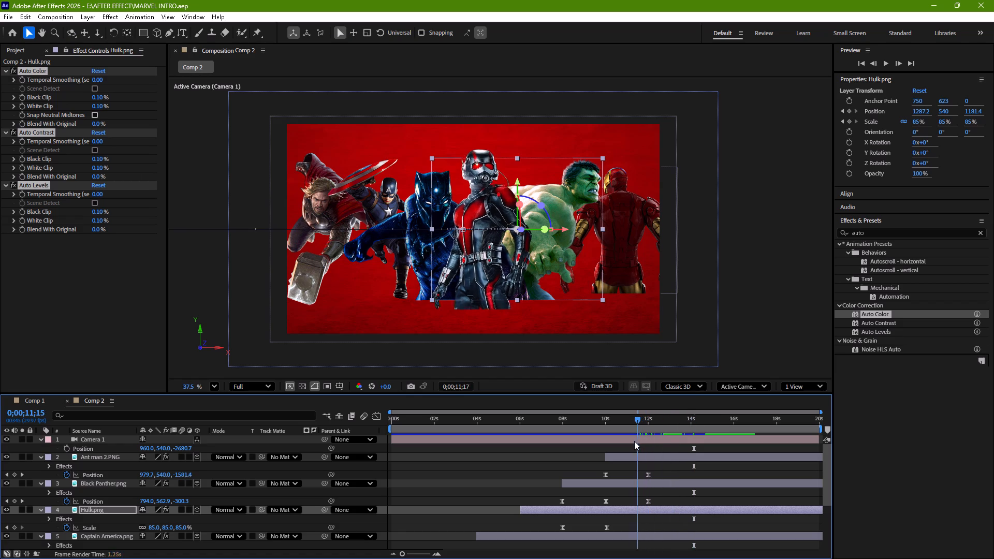
left_click_drag(634, 441, 649, 442)
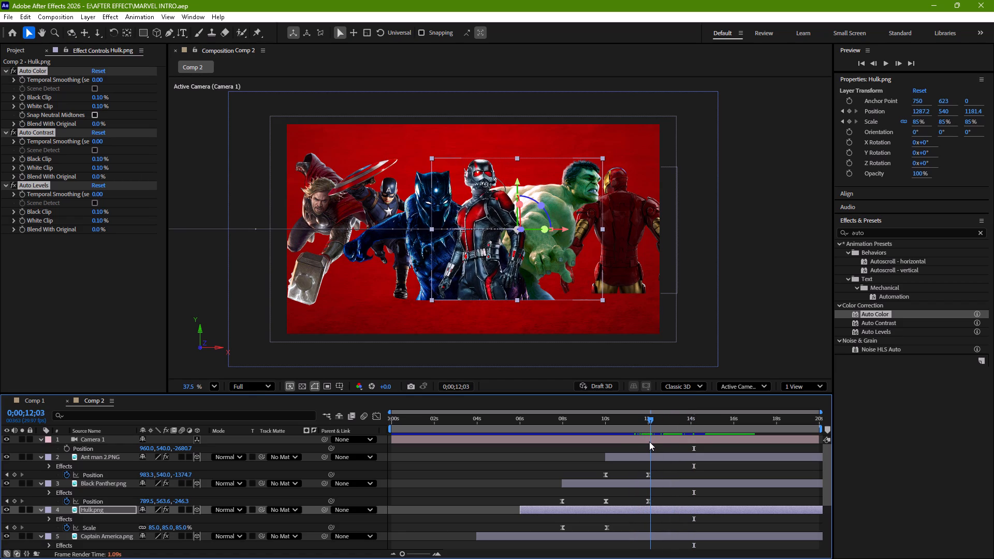
left_click_drag(649, 442, 648, 443)
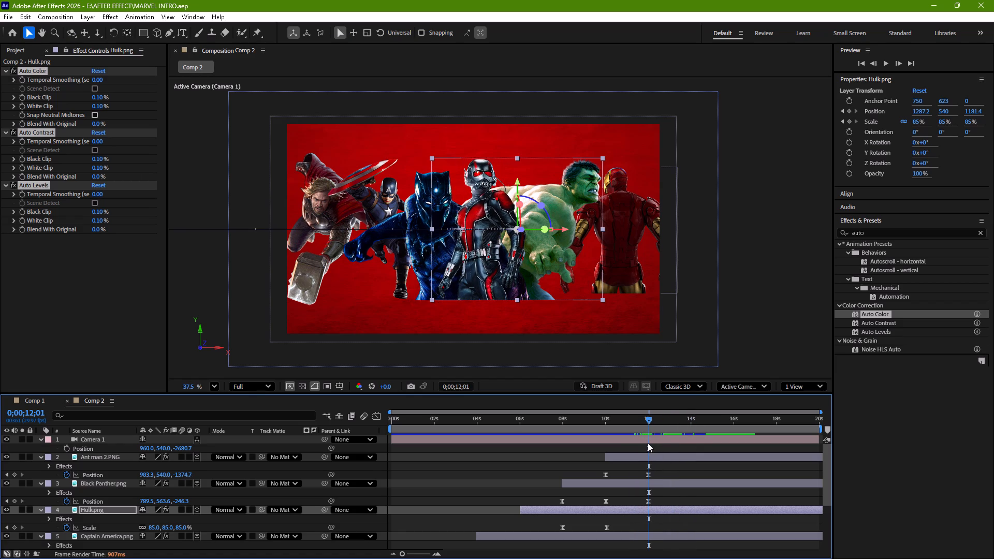
Collapse the expanded properties of Camera 1 and all six hero layers in the timeline, leaving no layer selected.
left_click(602, 440)
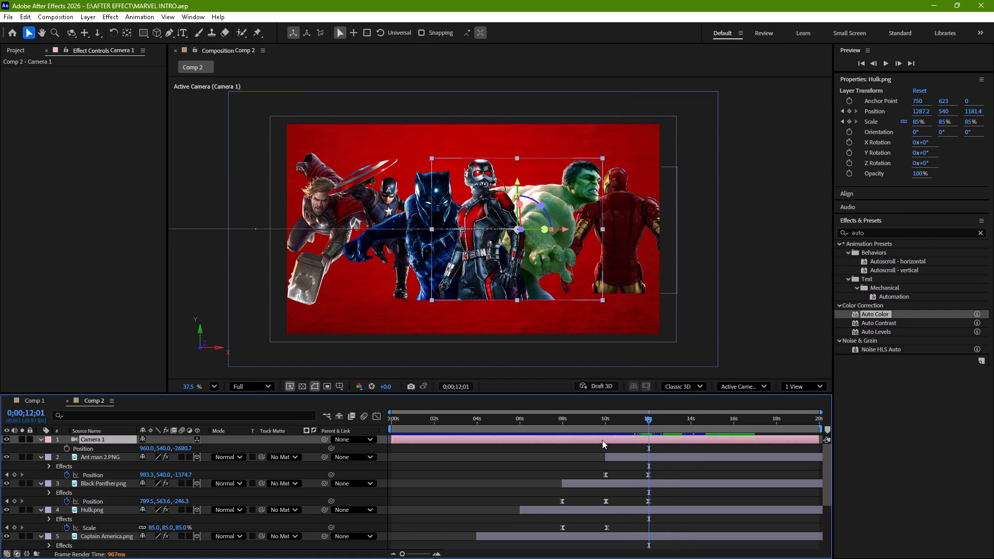
left_click(39, 438)
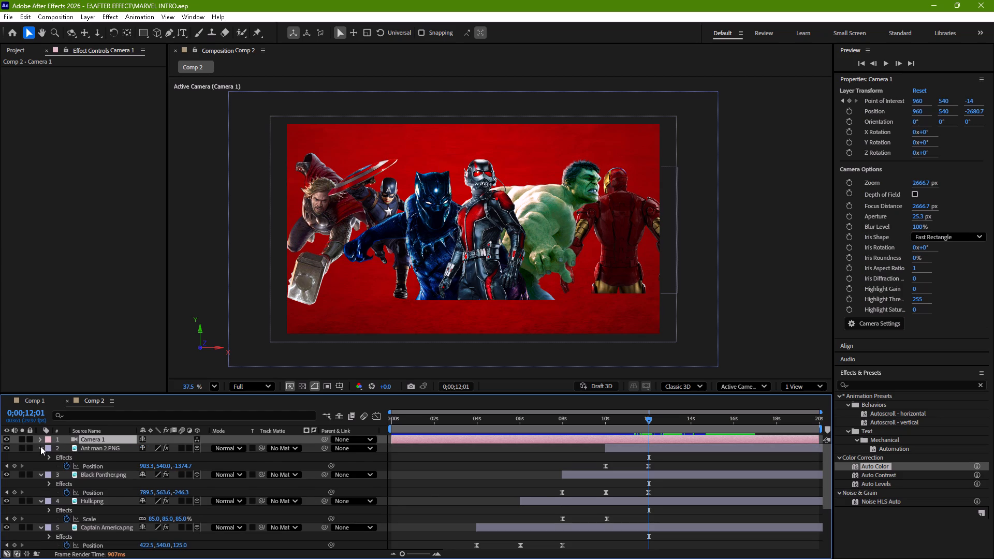
left_click(40, 446)
left_click(41, 456)
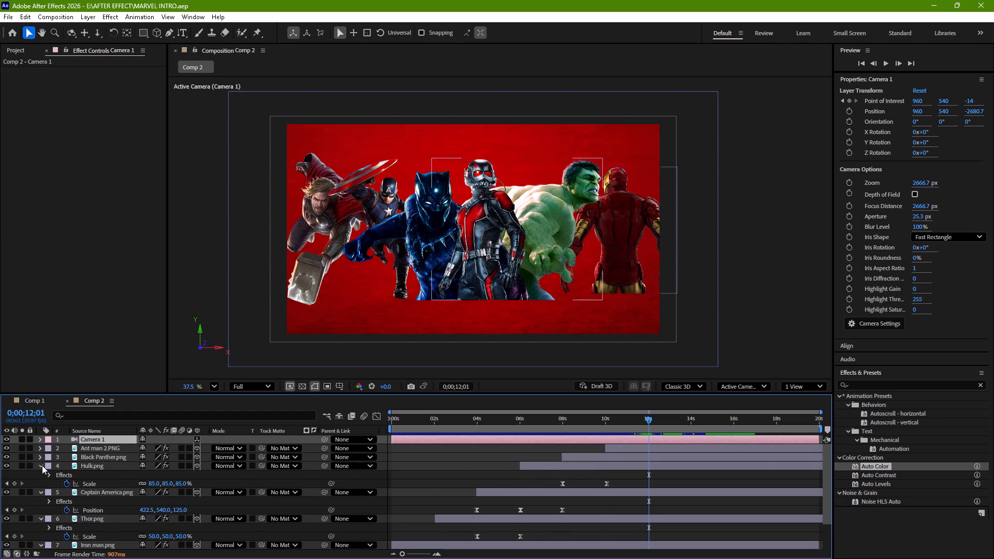
left_click(42, 465)
left_click(42, 474)
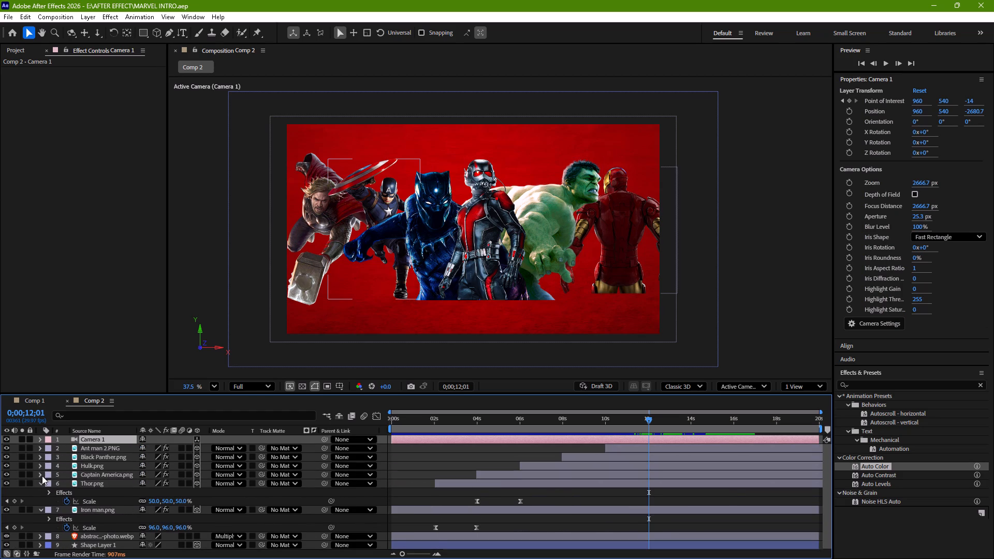
left_click(40, 483)
left_click(40, 492)
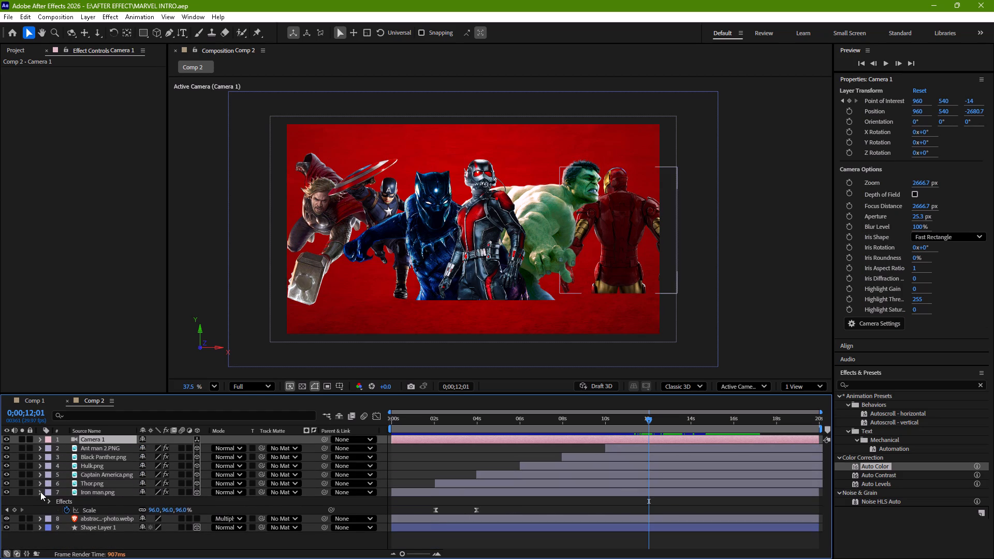
left_click(56, 520)
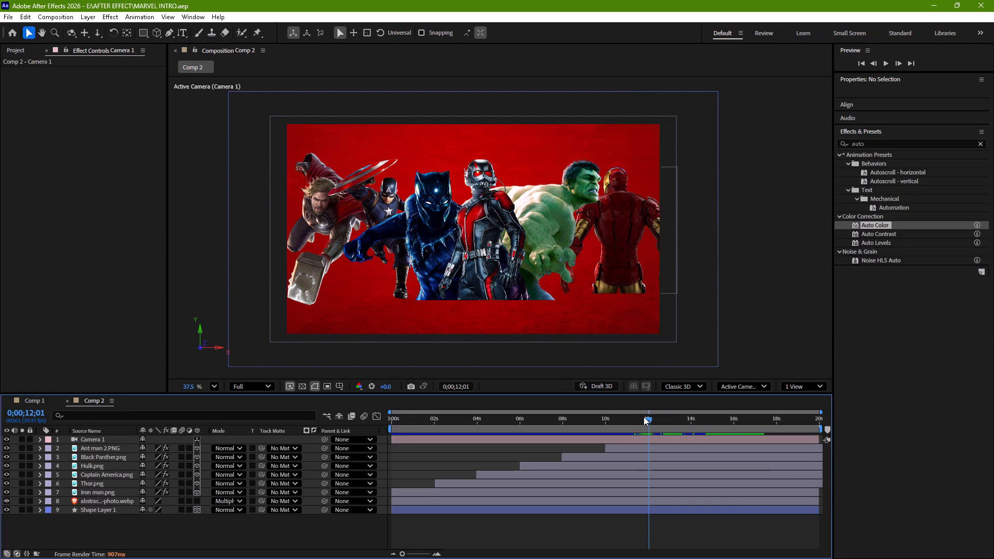
Preview Comp 2 from the beginning through the full hero lineup.
left_click_drag(646, 418, 257, 480)
key("space")
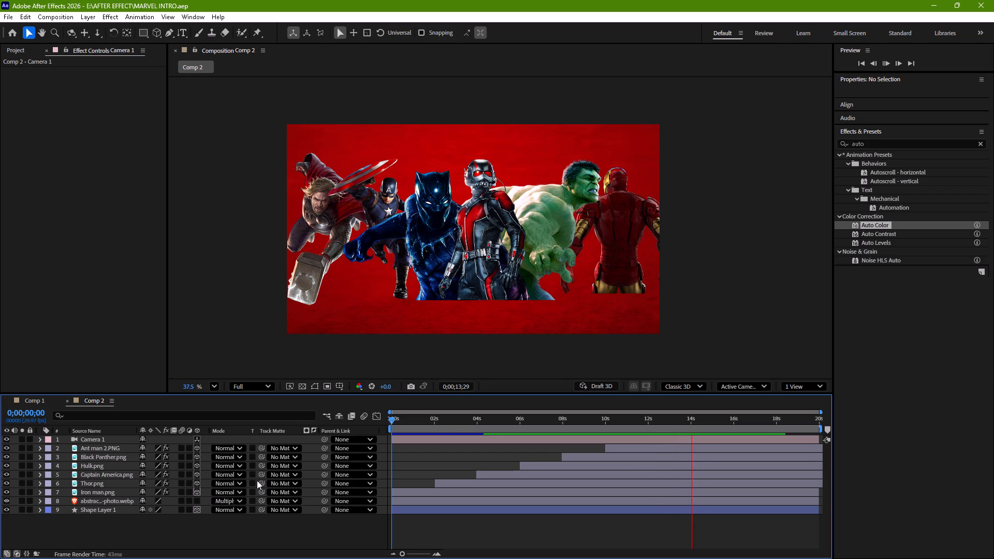
key("space")
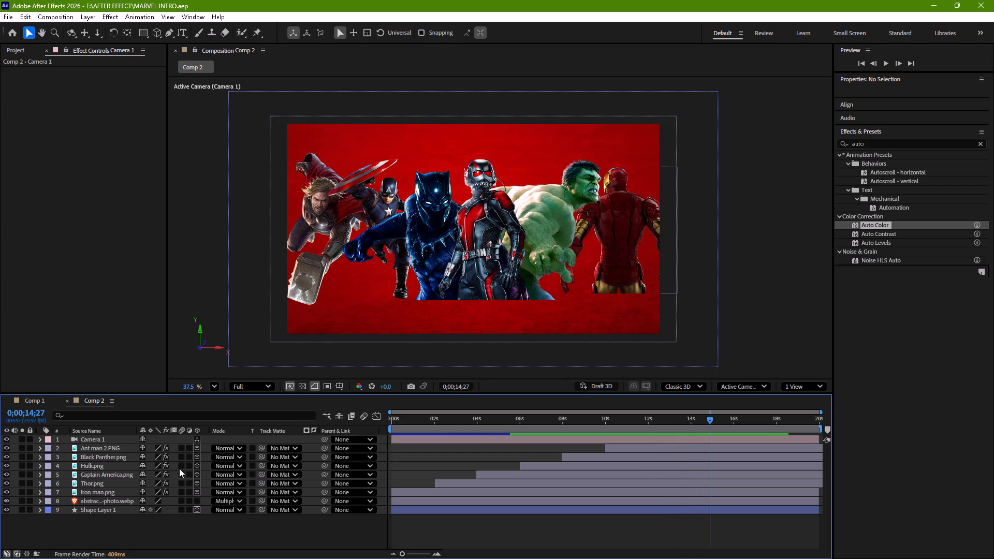
Switch to Comp 1 and preview the comic page-flip animation from the beginning, leaving the intro layer deselected.
left_click(45, 399)
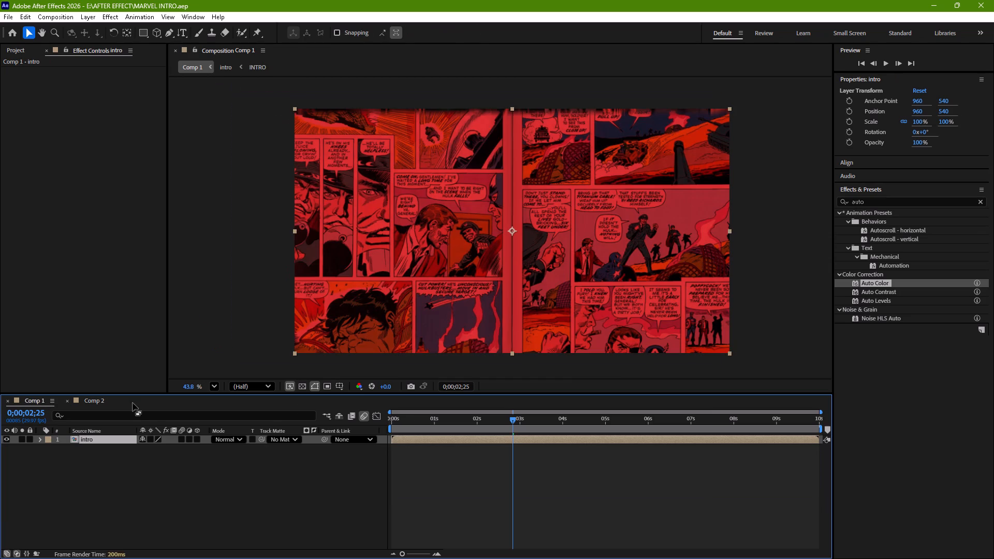
left_click_drag(513, 422, 369, 437)
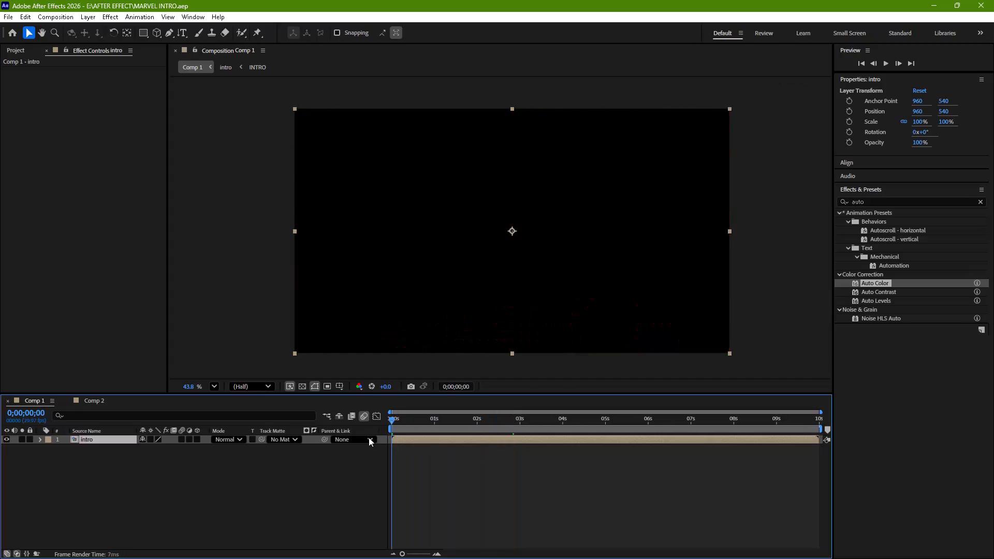
left_click_drag(369, 437, 367, 437)
key("space")
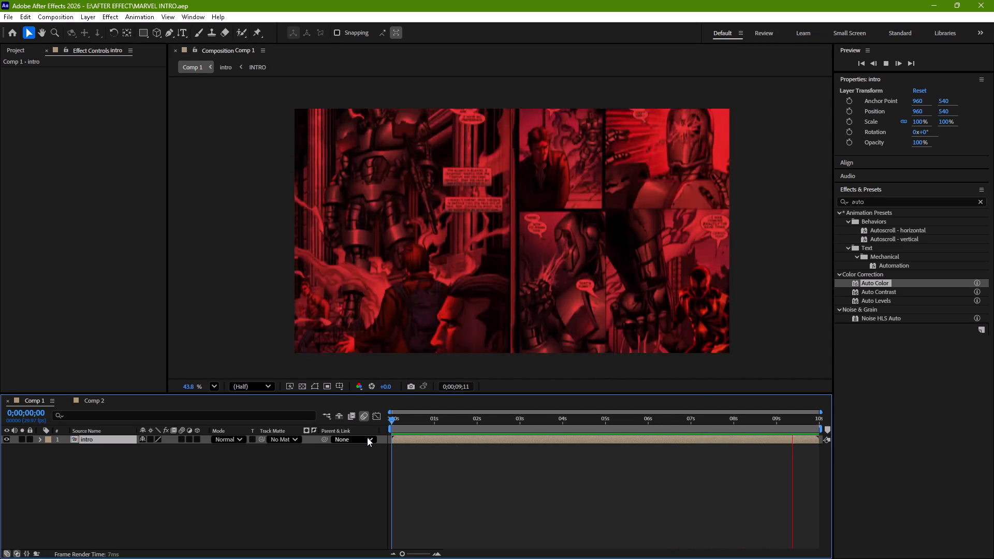
key("space")
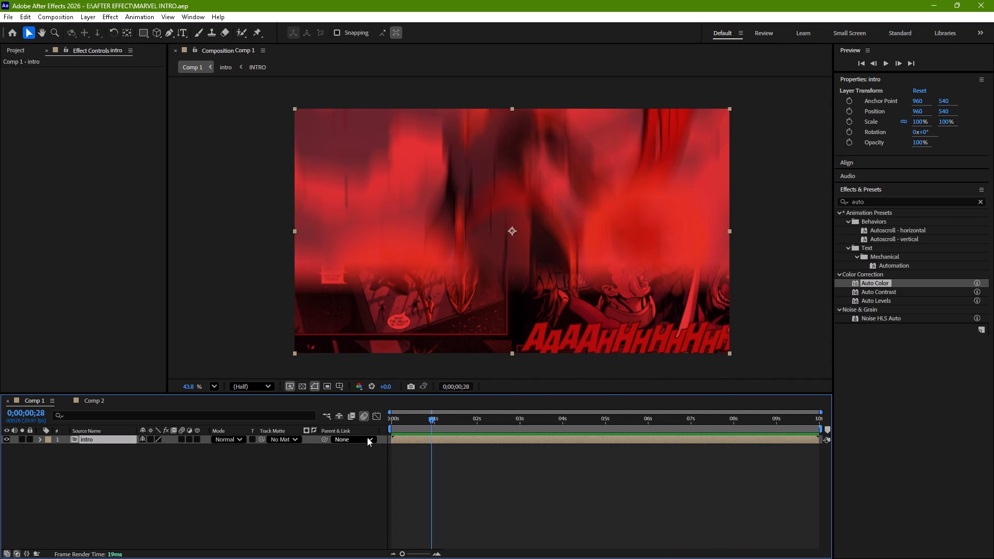
key("space")
key("space")
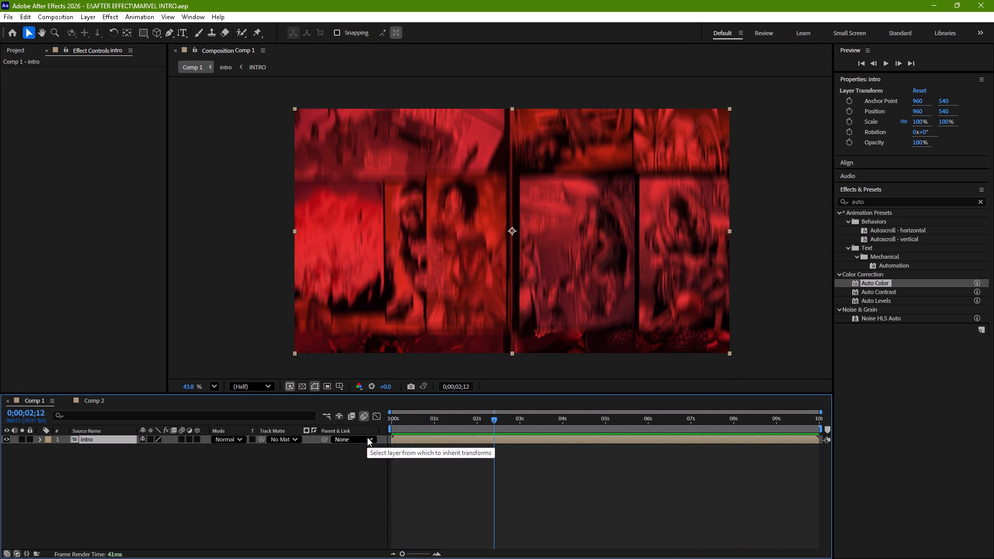
left_click(274, 508)
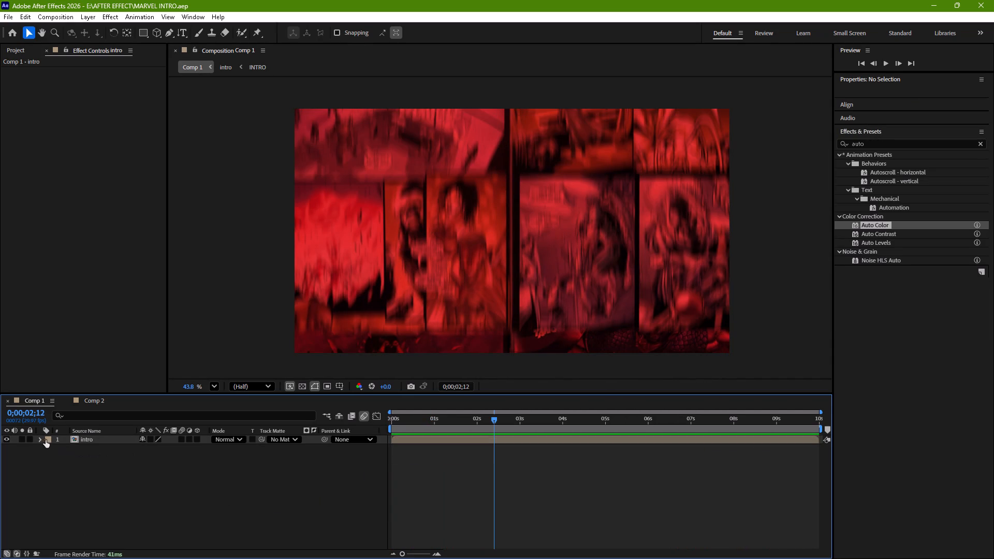
left_click(42, 438)
left_click(42, 438)
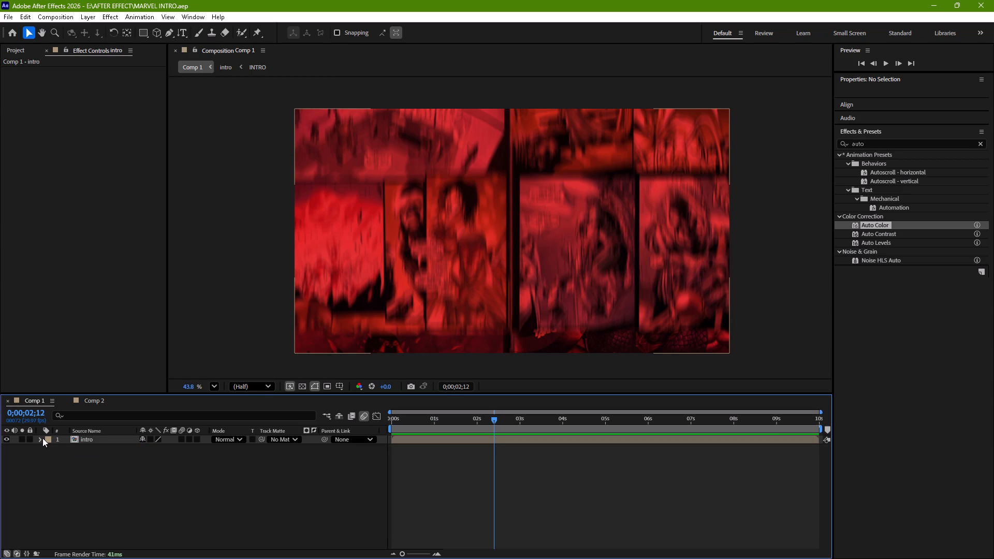
Browse the project's imported comic page images, hero footage and compositions.
left_click(23, 53)
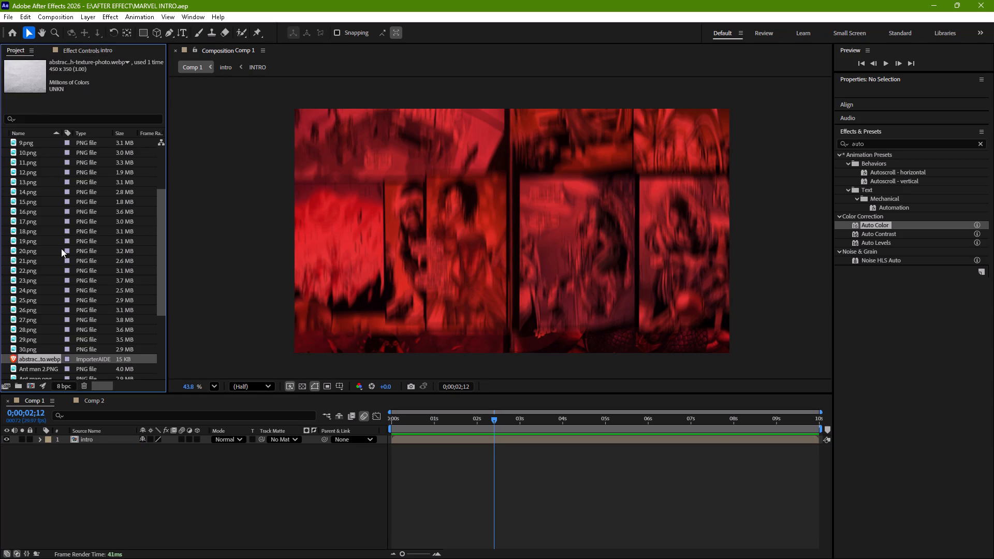
scroll(61, 248, "down", 12)
left_click(37, 193)
scroll(37, 193, "up", 2)
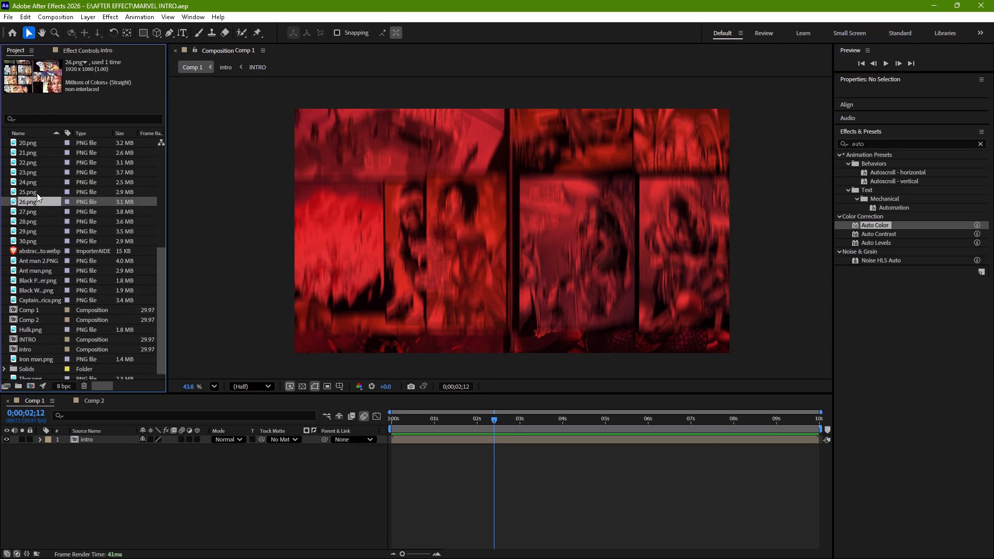
scroll(37, 193, "up", 4)
right_click(37, 193)
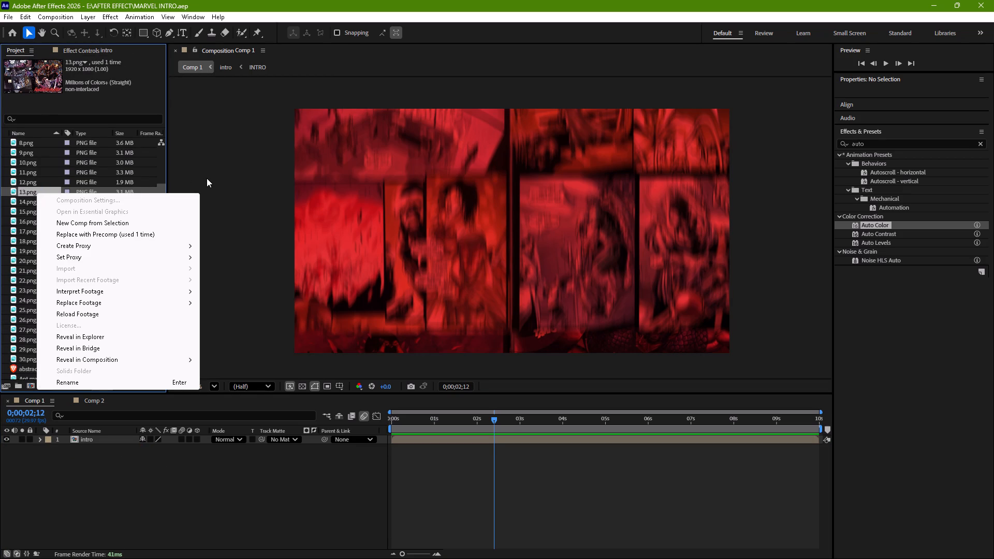
left_click(208, 178)
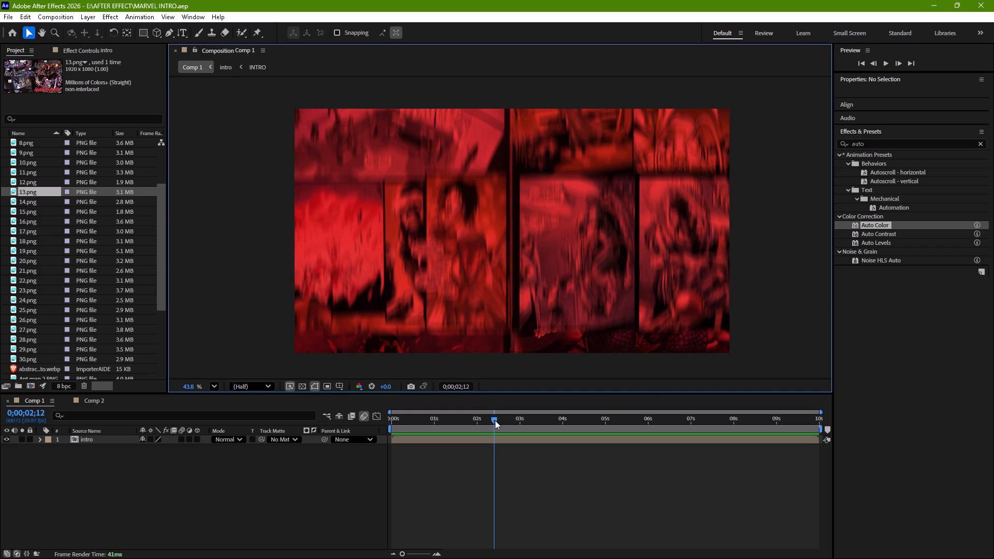
Preview the opening two seconds of Comp 1's comic page flip from the beginning.
left_click_drag(495, 420, 355, 424)
key("space")
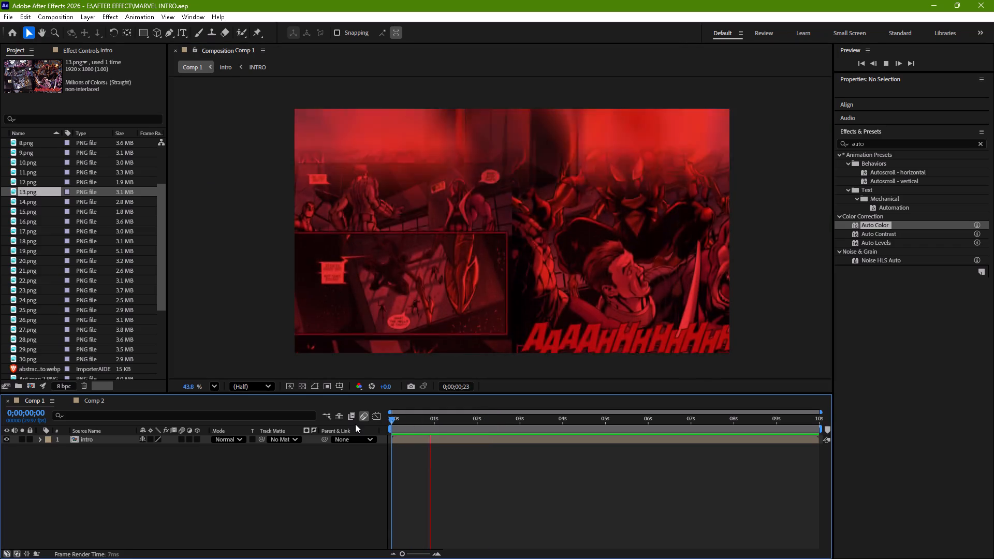
key("space")
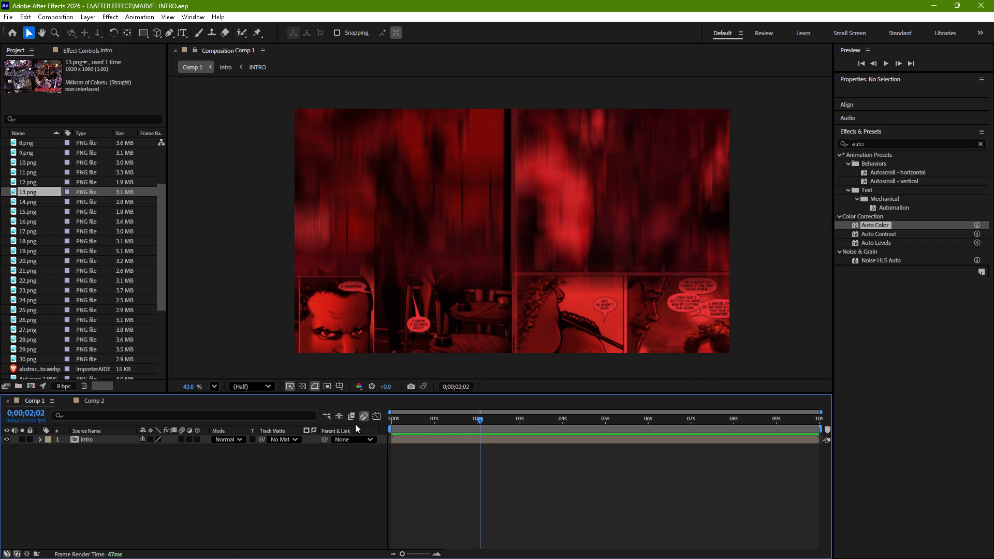
Switch to the Brave browser and watch the start of the "Comic Book Logo Intro in After Effects" tutorial.
left_click(469, 176)
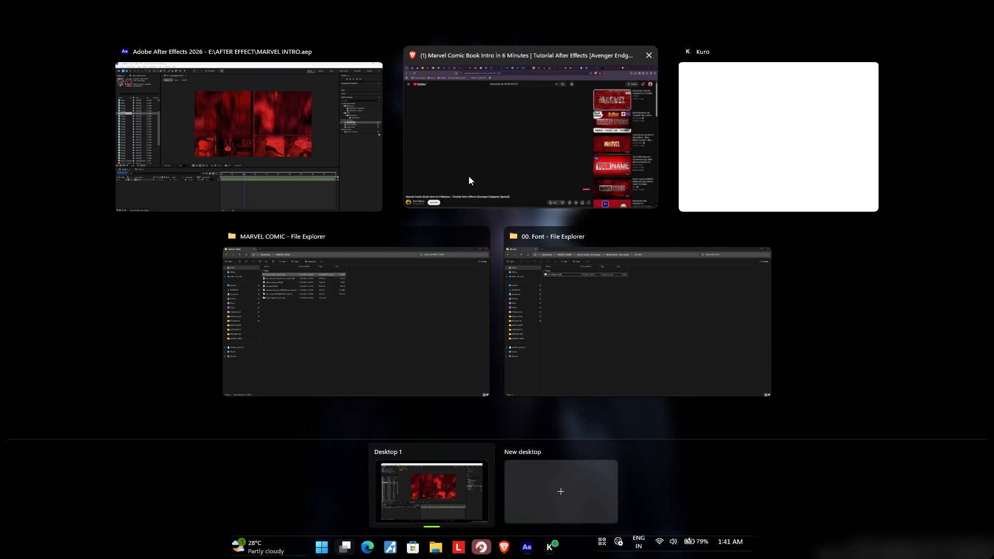
key("super+a")
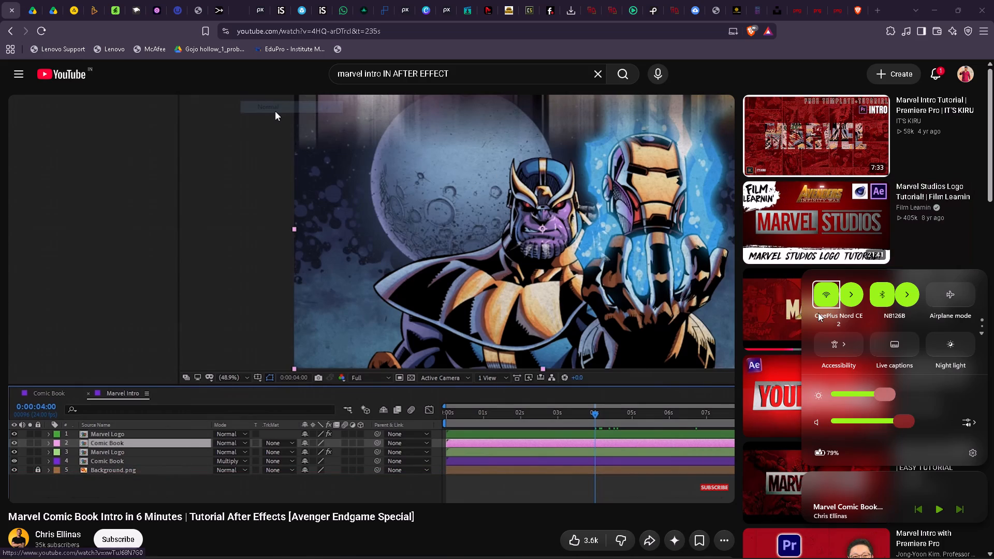
left_click(636, 254)
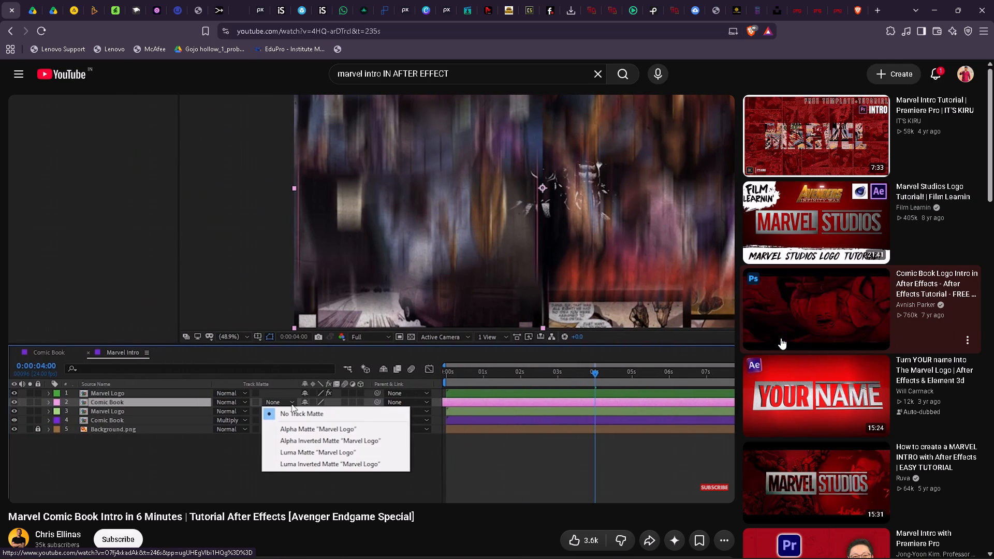
left_click(837, 313)
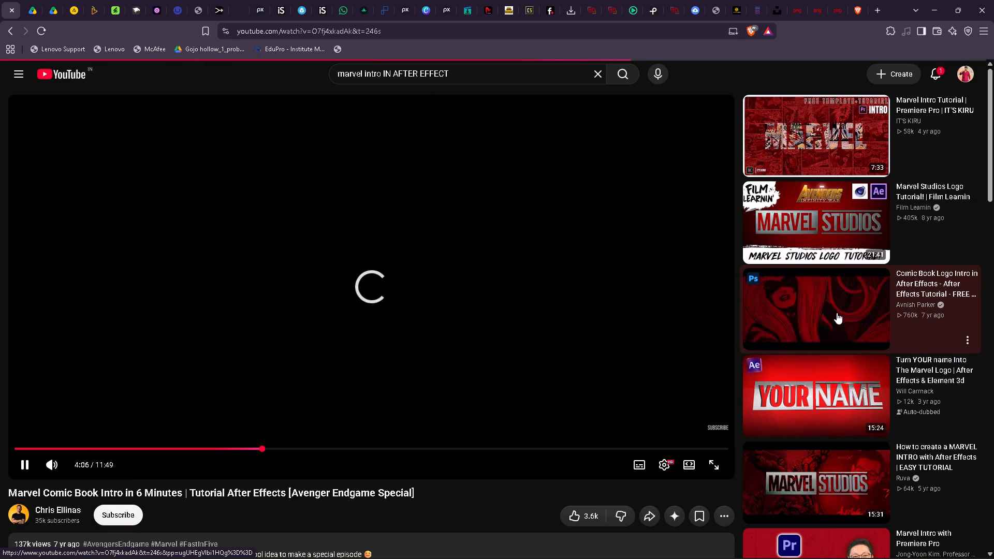
left_click_drag(263, 450, 164, 449)
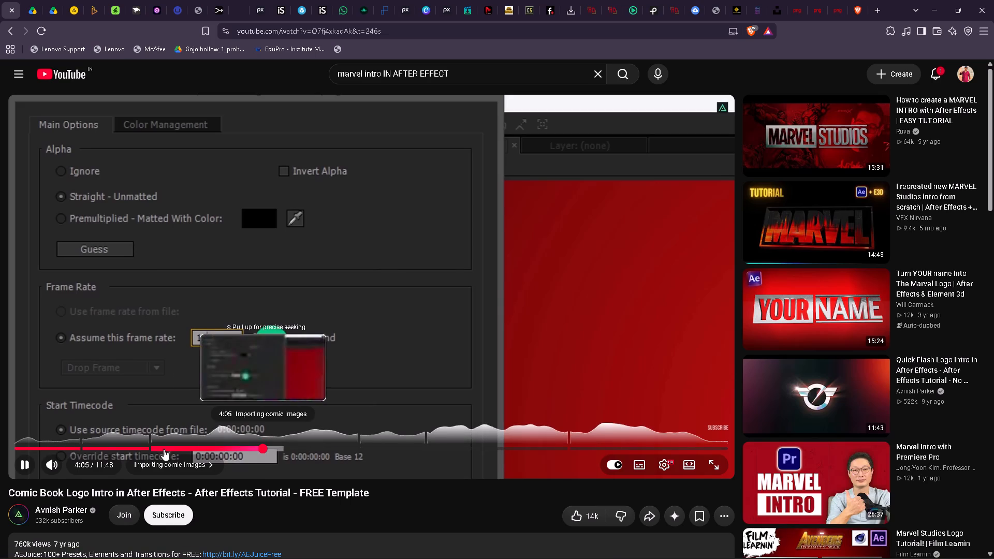
left_click_drag(164, 449, 0, 449)
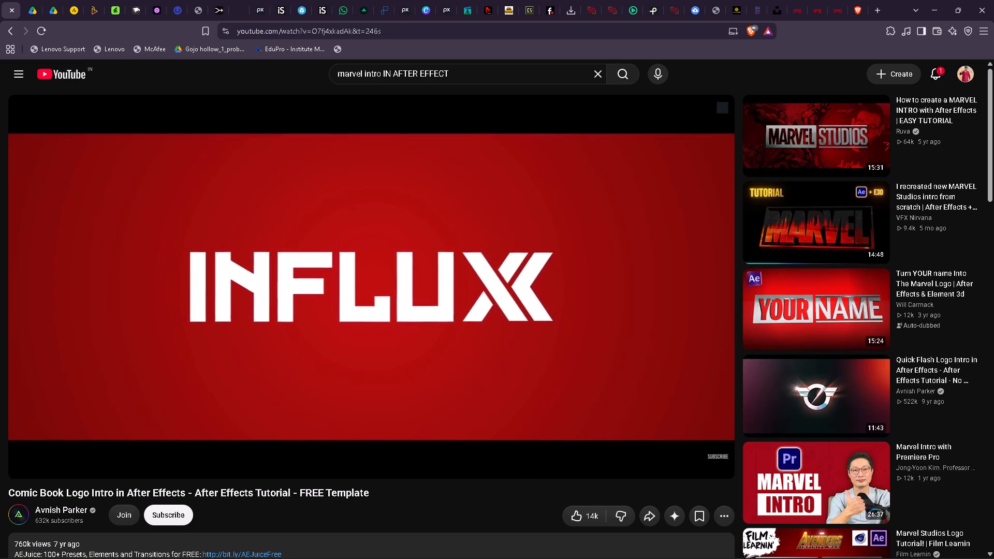
key("space")
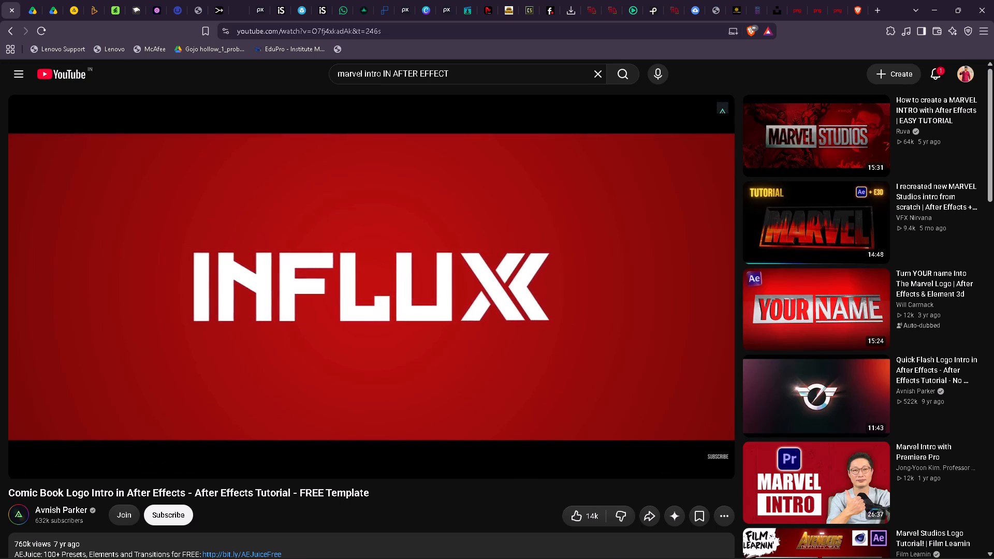
Search YouTube for "marvel intro".
left_click(457, 73)
key("BackSpace")
key("BackSpace")
key("BackSpace")
key("BackSpace")
key("BackSpace")
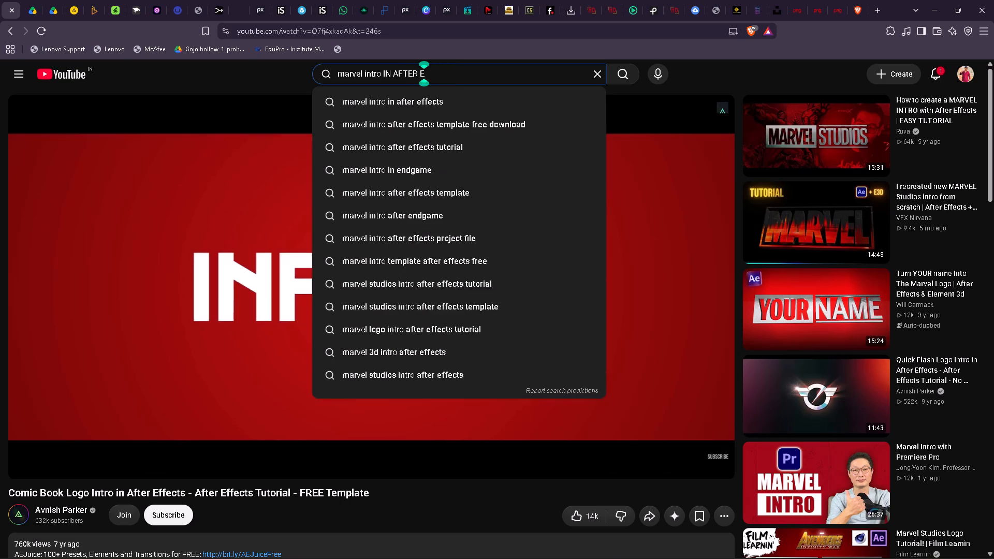
key("BackSpace")
key("BackSpace")
key("BackSpace")
key("BackSpace")
key("BackSpace")
key("BackSpace")
key("BackSpace")
key("BackSpace")
key("BackSpace")
key("BackSpace")
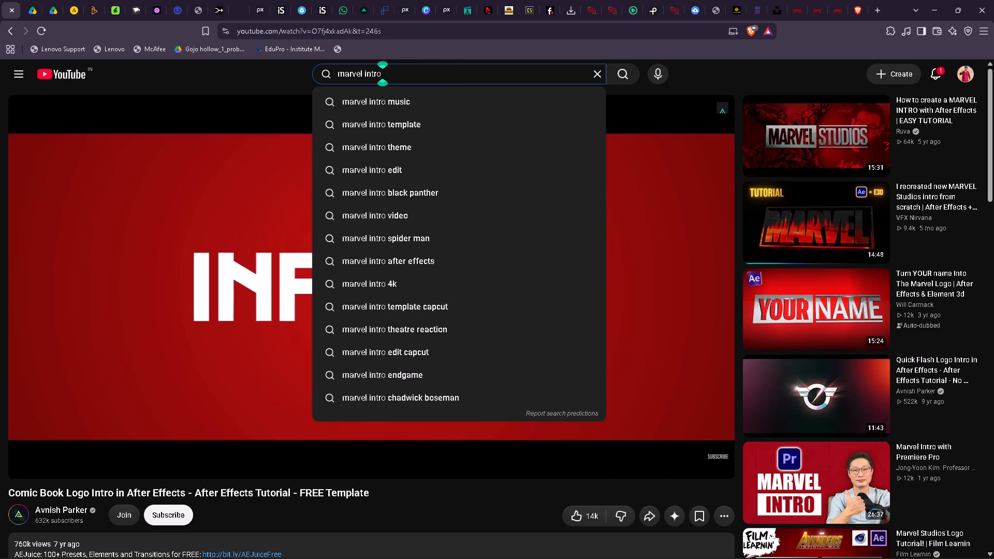
key("Return")
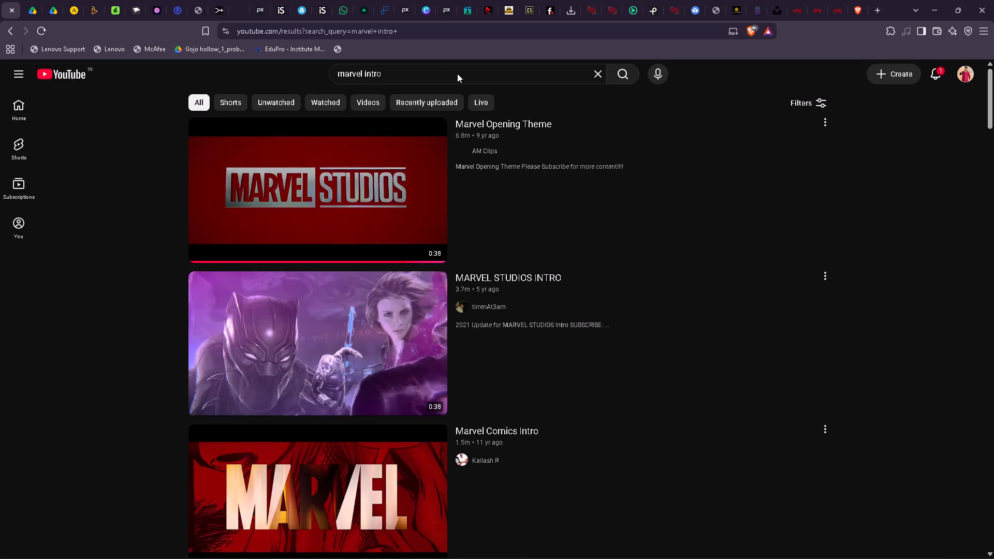
Watch the "Marvel Opening Theme" video as a reference for the hero sequence, pausing it partway.
left_click(346, 192)
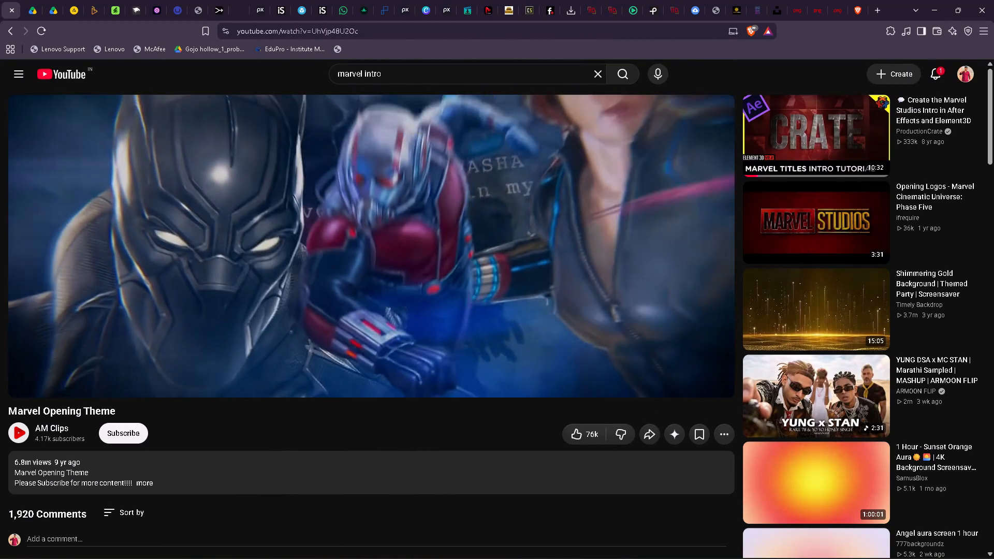
key("space")
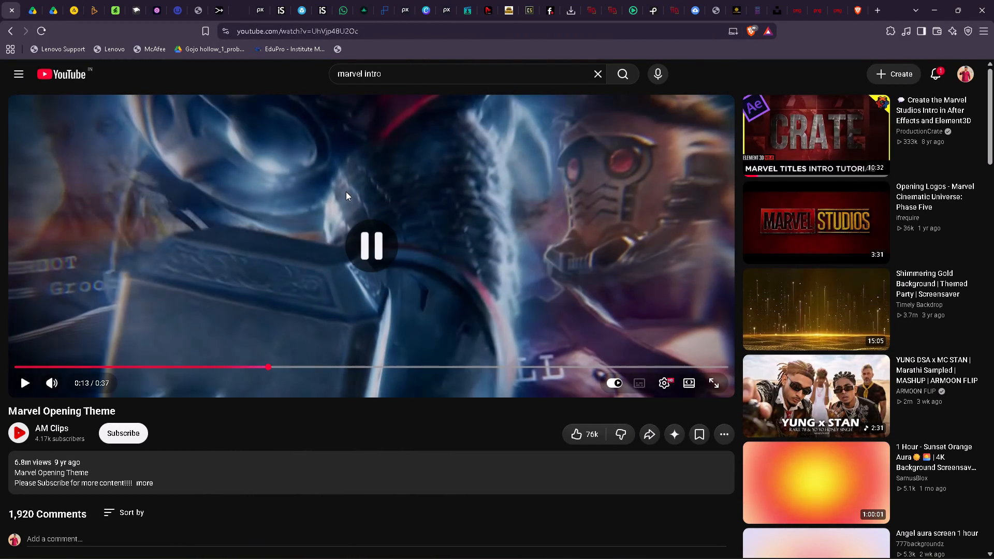
key("space")
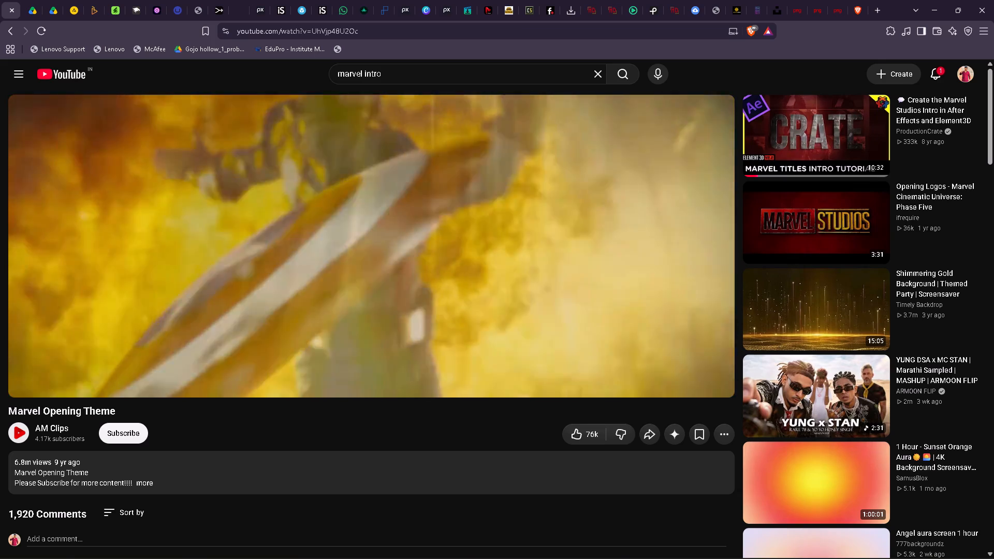
key("space")
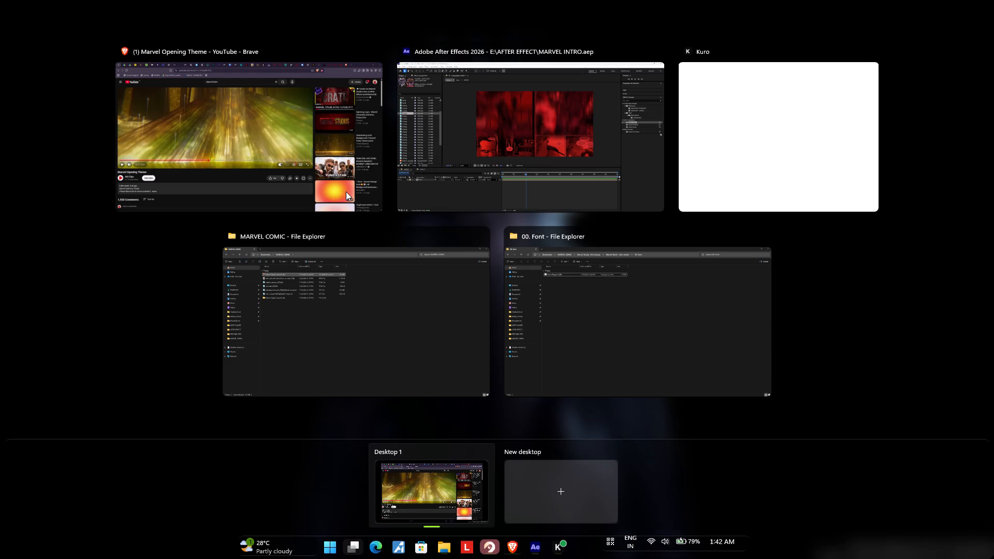
Return to After Effects and preview Comp 1 from the beginning, stopping at 0;00;06;24.
left_click(517, 137)
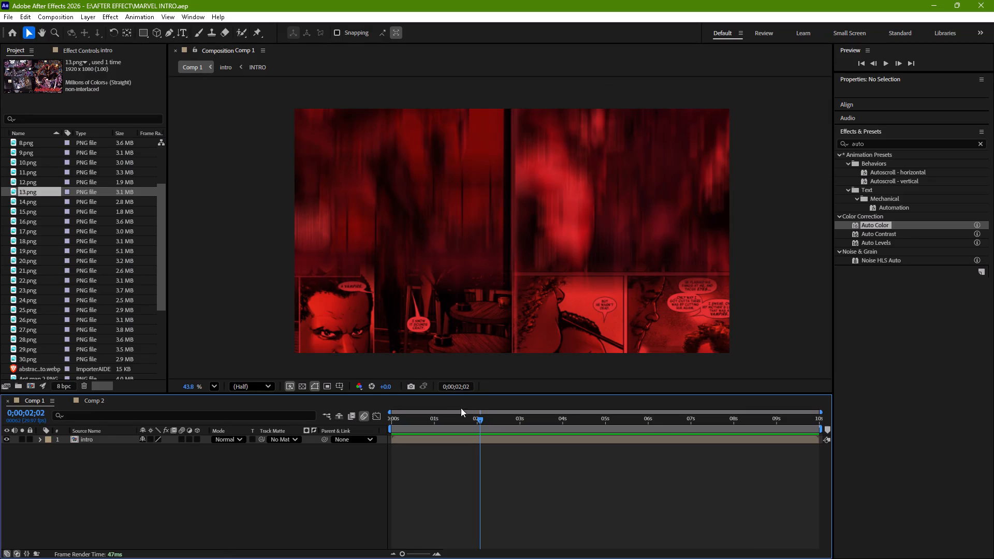
left_click_drag(479, 418, 368, 436)
key("space")
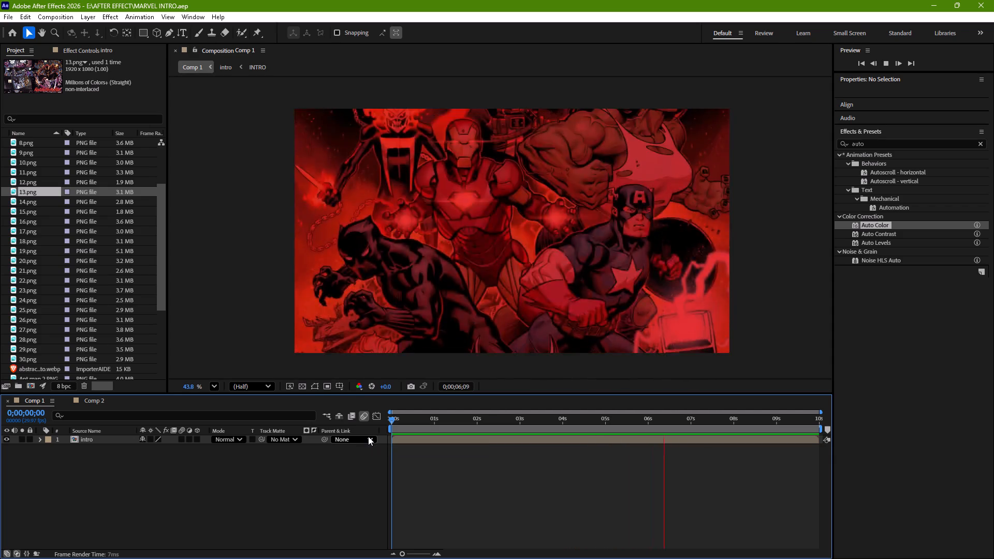
key("space")
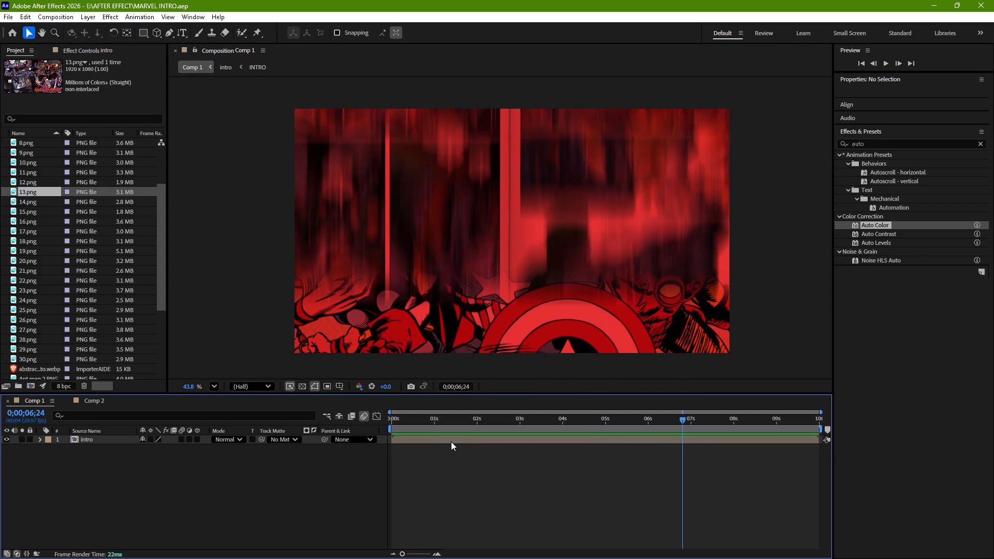
Enable time remapping on the intro layer in Comp 1.
left_click(451, 442)
right_click(451, 442)
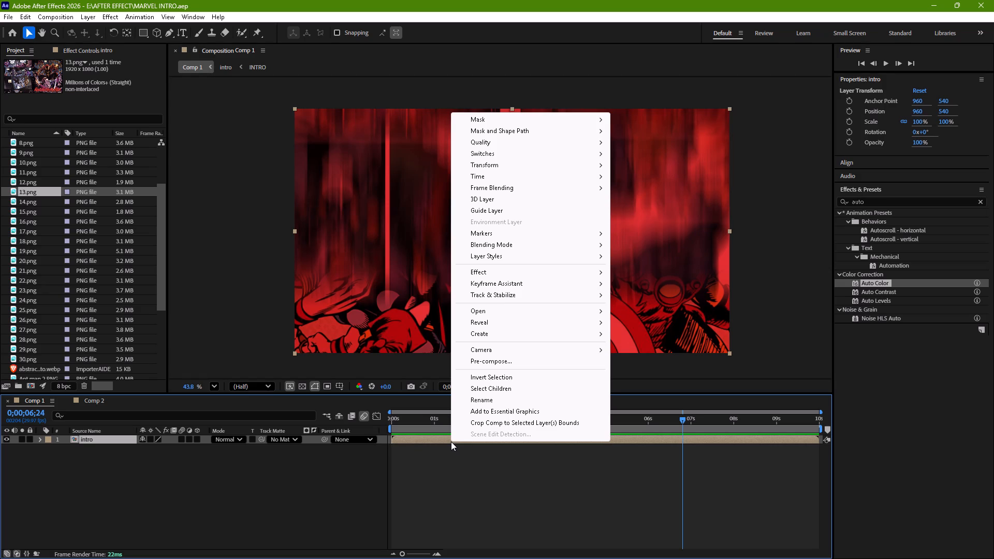
left_click(570, 174)
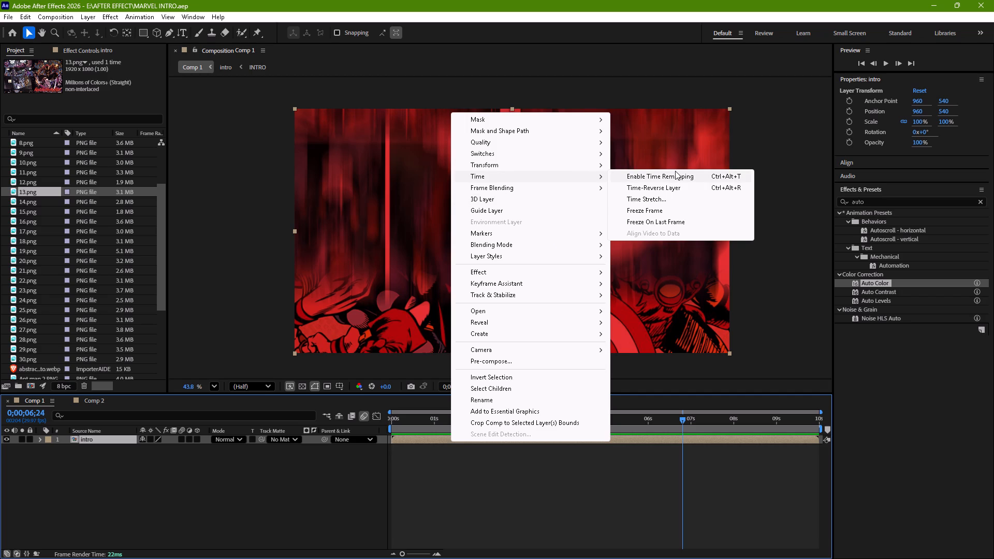
left_click(705, 180)
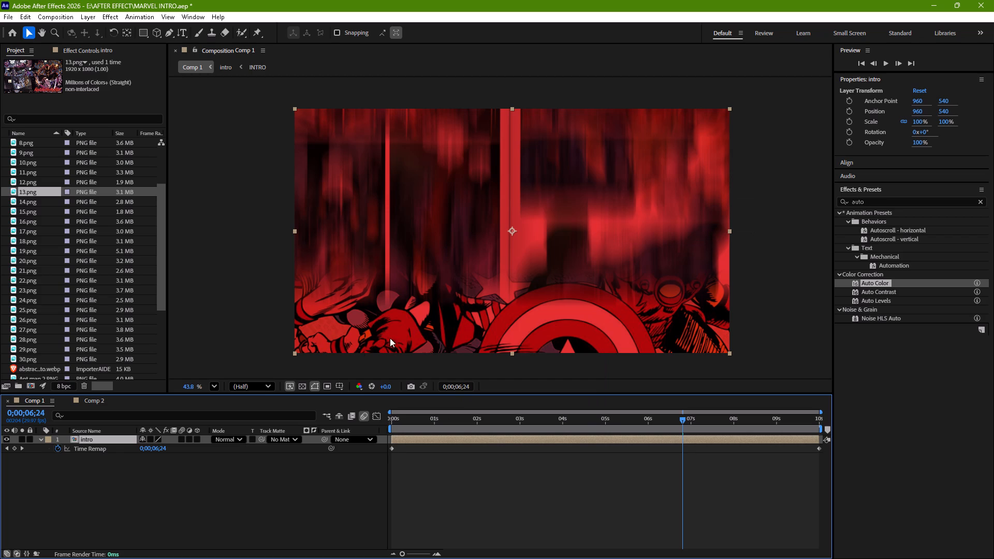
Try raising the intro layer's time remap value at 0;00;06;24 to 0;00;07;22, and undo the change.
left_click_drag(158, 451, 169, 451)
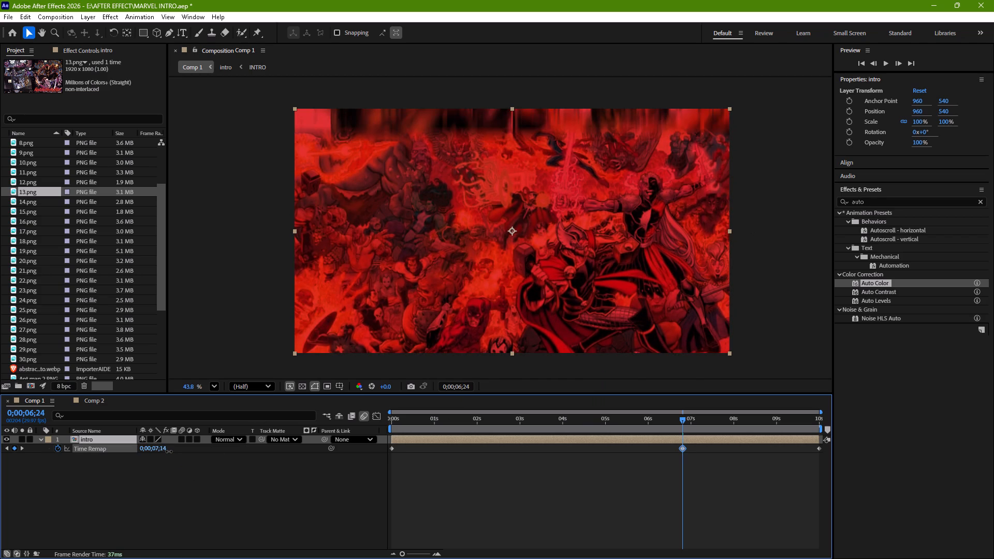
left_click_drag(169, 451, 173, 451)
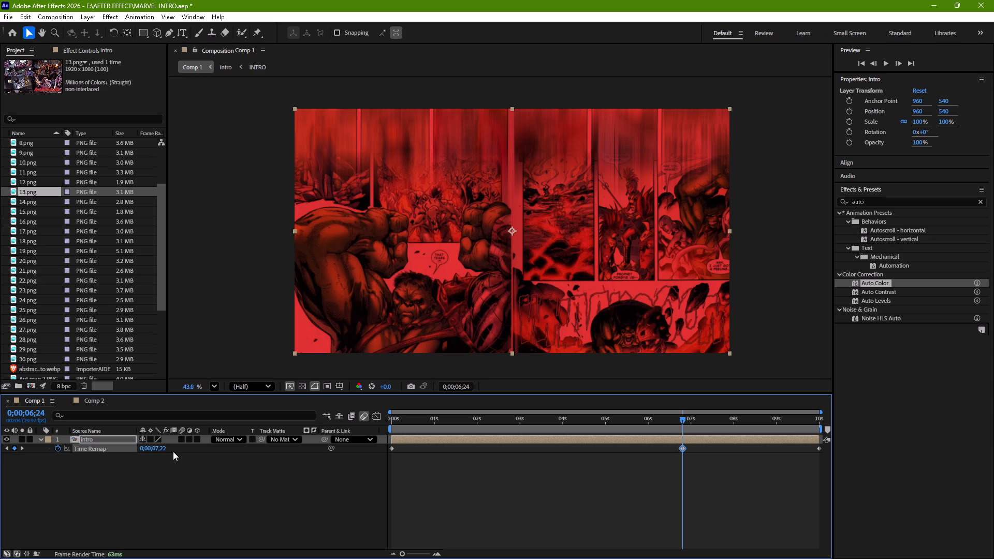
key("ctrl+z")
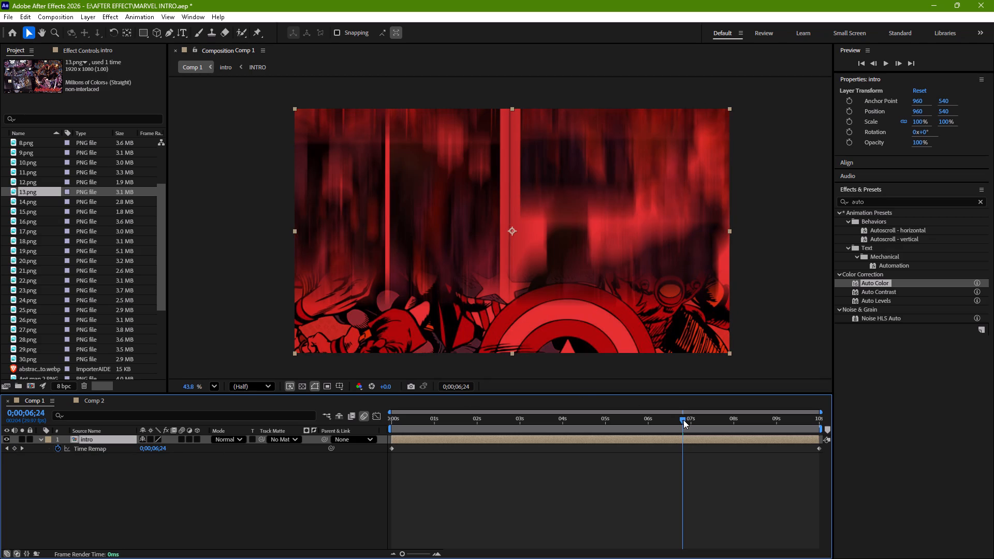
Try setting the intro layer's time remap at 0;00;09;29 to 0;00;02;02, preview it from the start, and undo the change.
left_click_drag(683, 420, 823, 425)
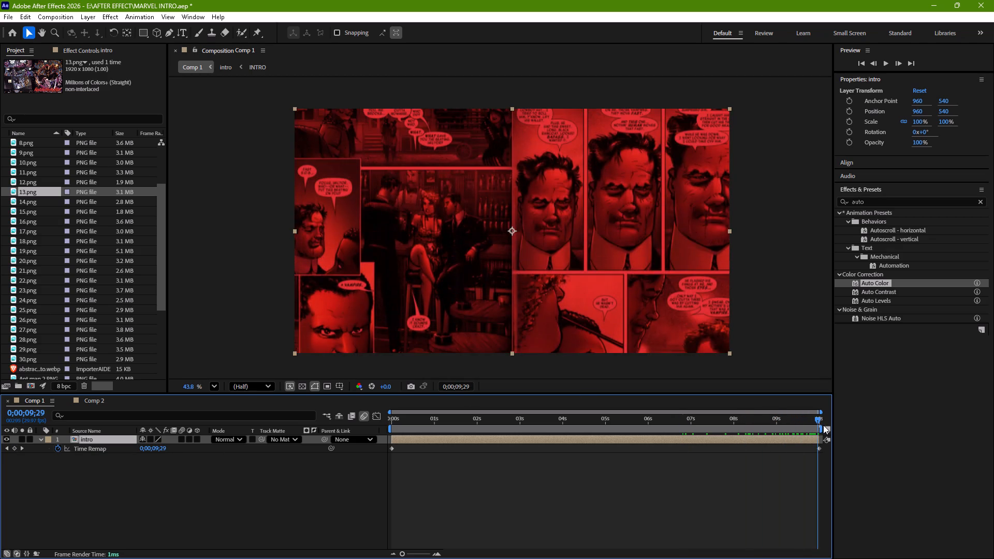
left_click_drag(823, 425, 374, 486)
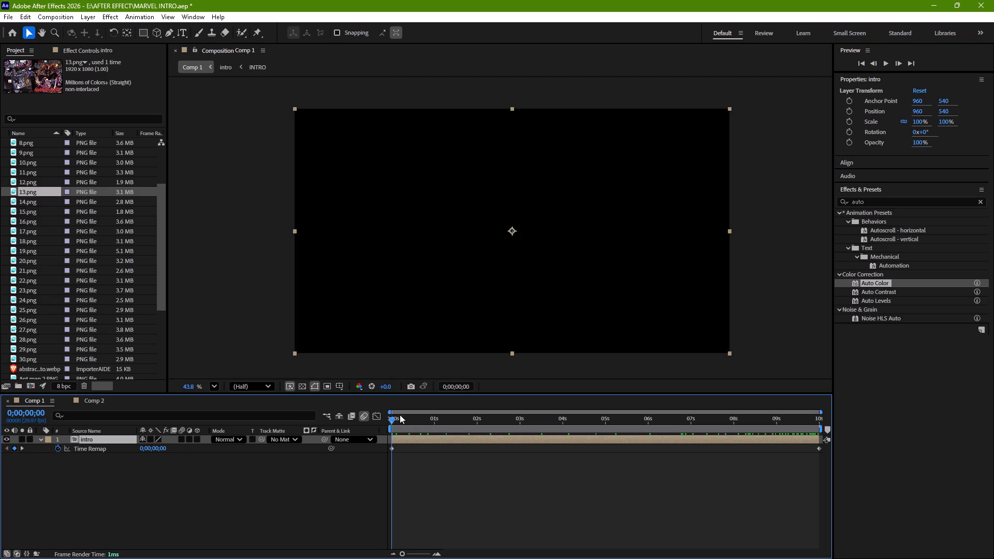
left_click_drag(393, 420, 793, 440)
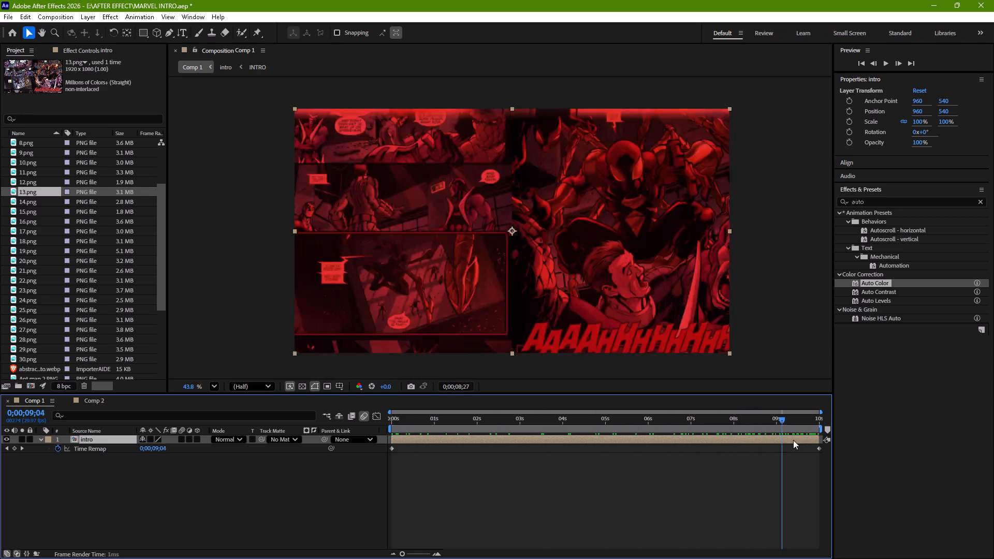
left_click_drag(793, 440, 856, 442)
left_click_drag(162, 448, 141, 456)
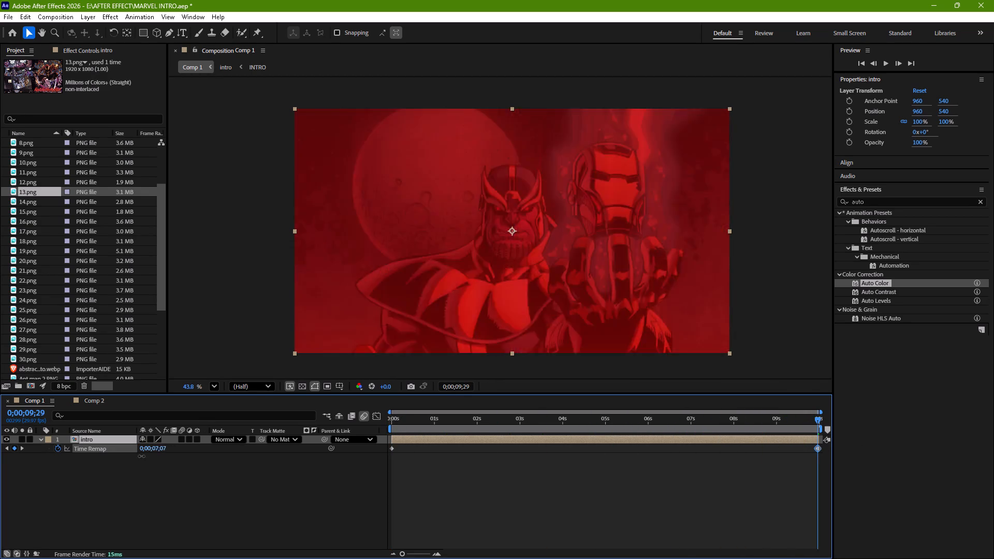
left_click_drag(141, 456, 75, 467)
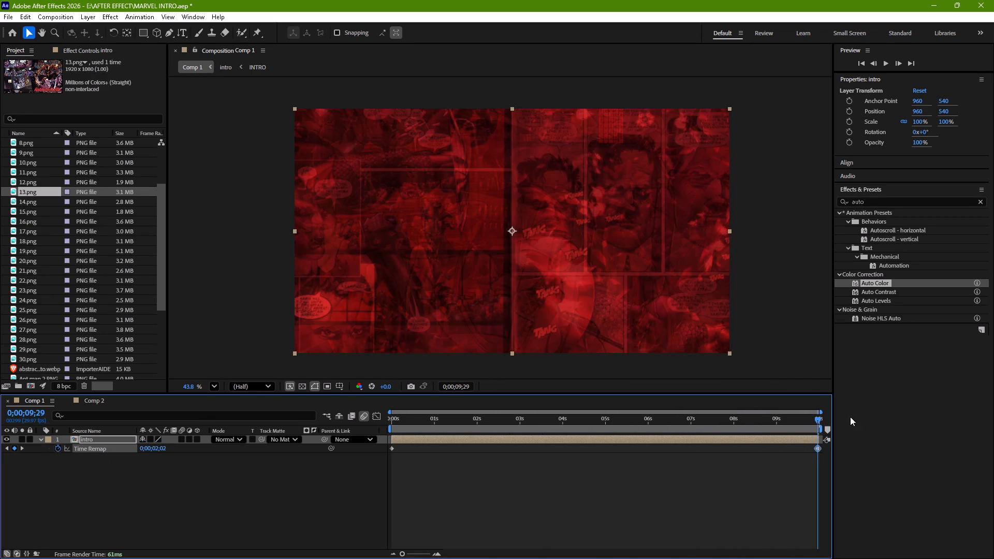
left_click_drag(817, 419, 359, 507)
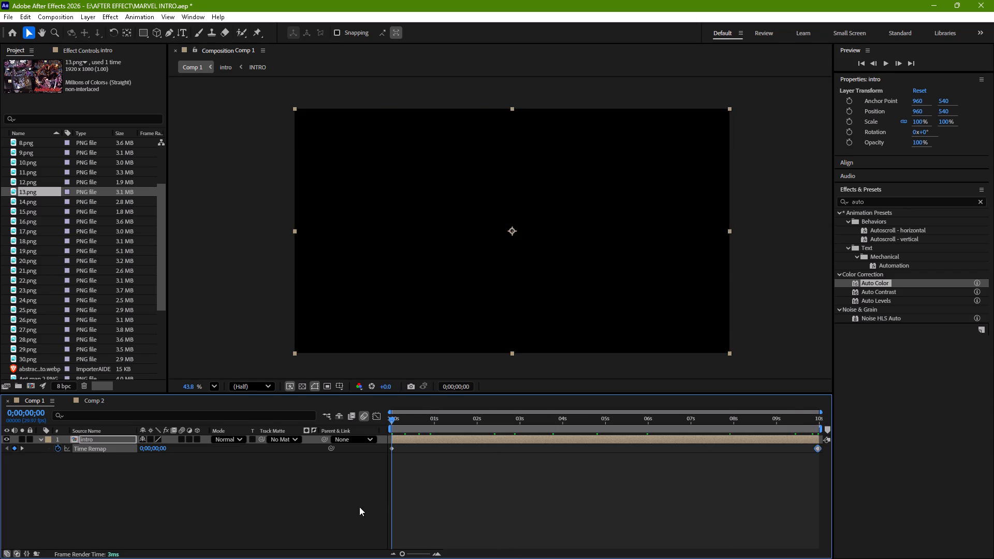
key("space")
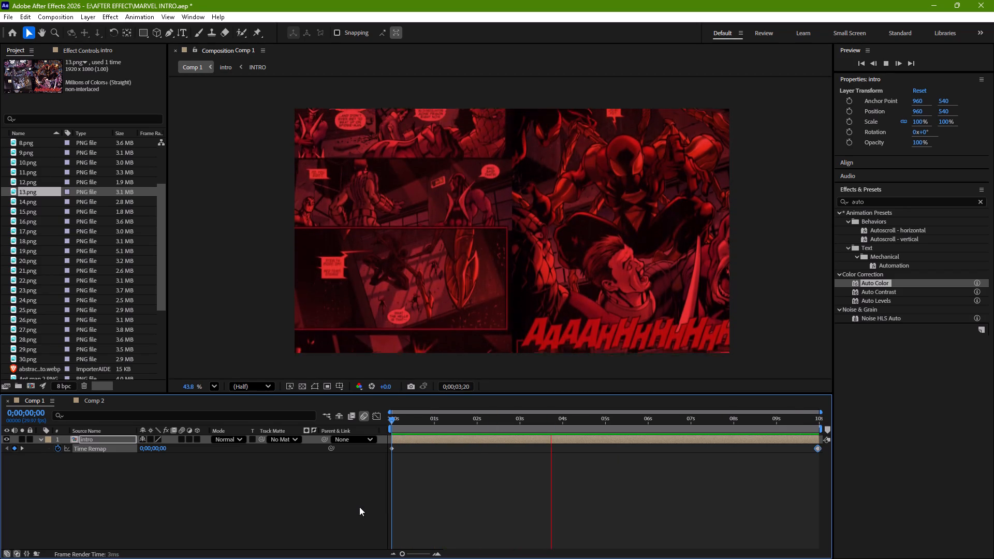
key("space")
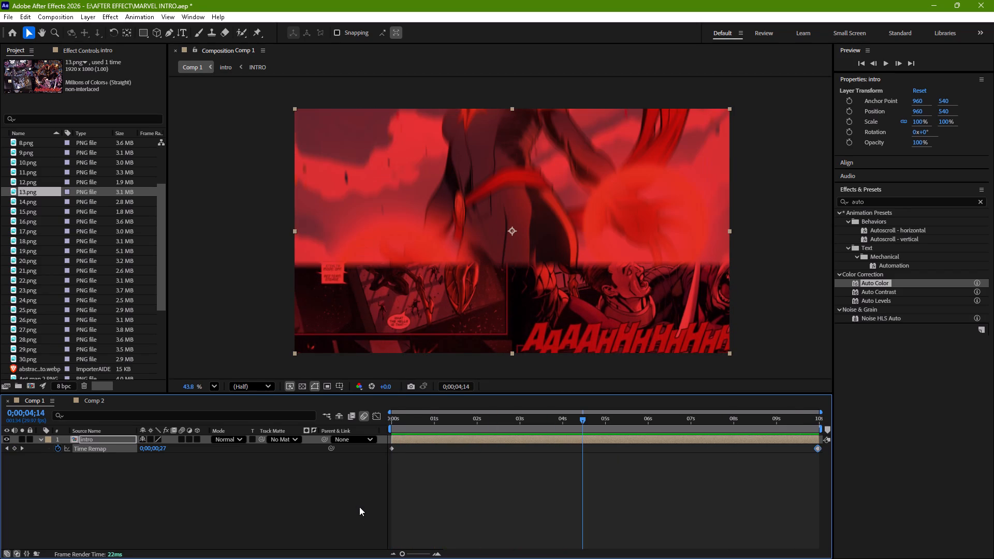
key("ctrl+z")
Preview Comp 1 briefly from the beginning, stopping at 0;00;01;16.
key("space")
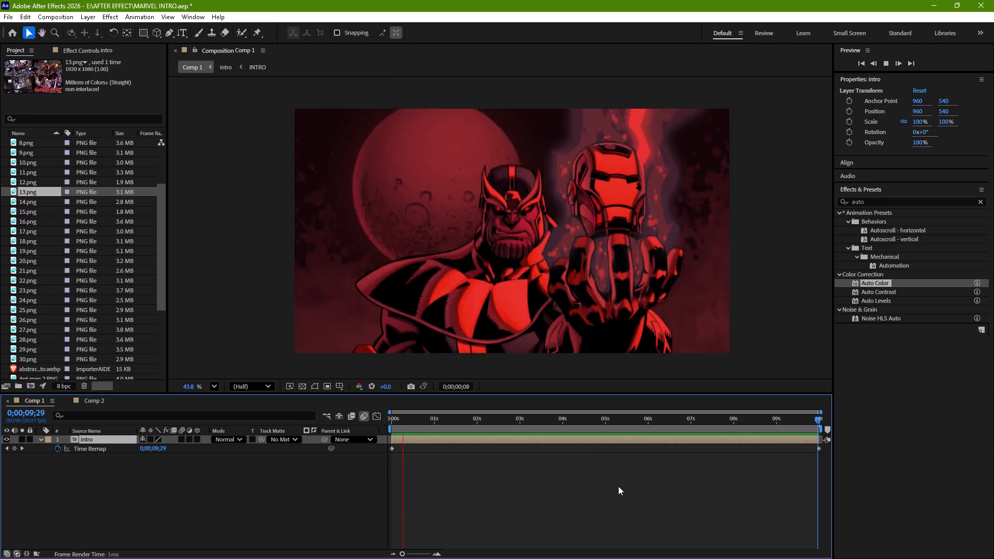
key("space")
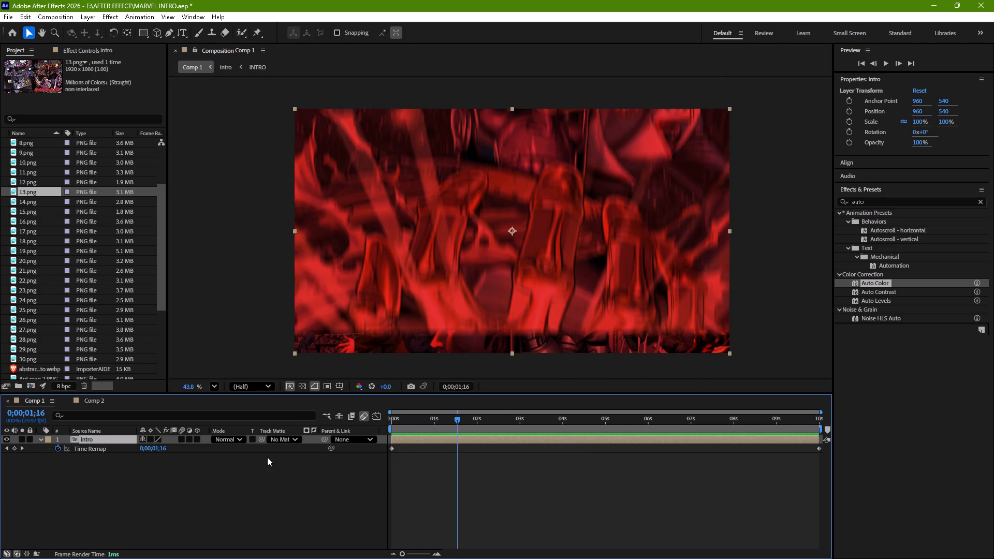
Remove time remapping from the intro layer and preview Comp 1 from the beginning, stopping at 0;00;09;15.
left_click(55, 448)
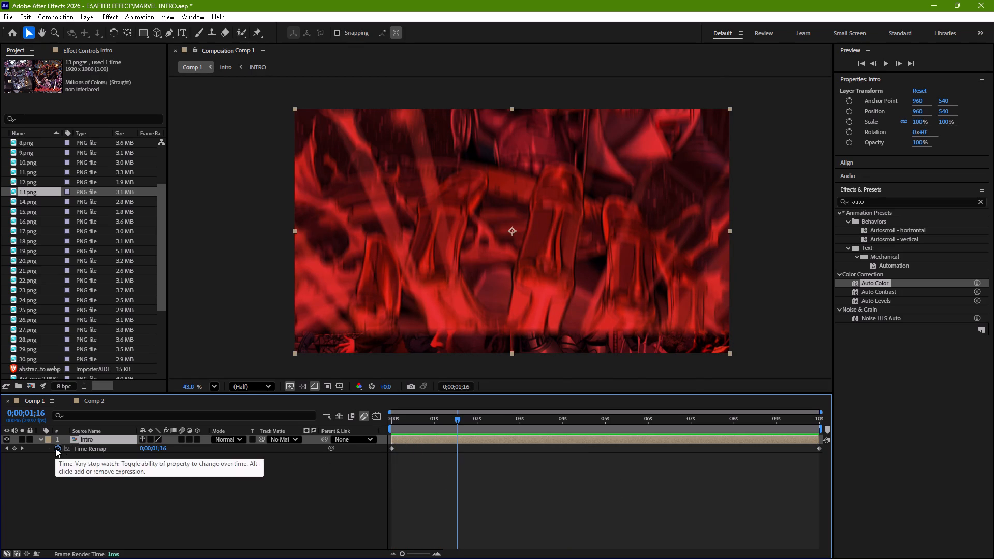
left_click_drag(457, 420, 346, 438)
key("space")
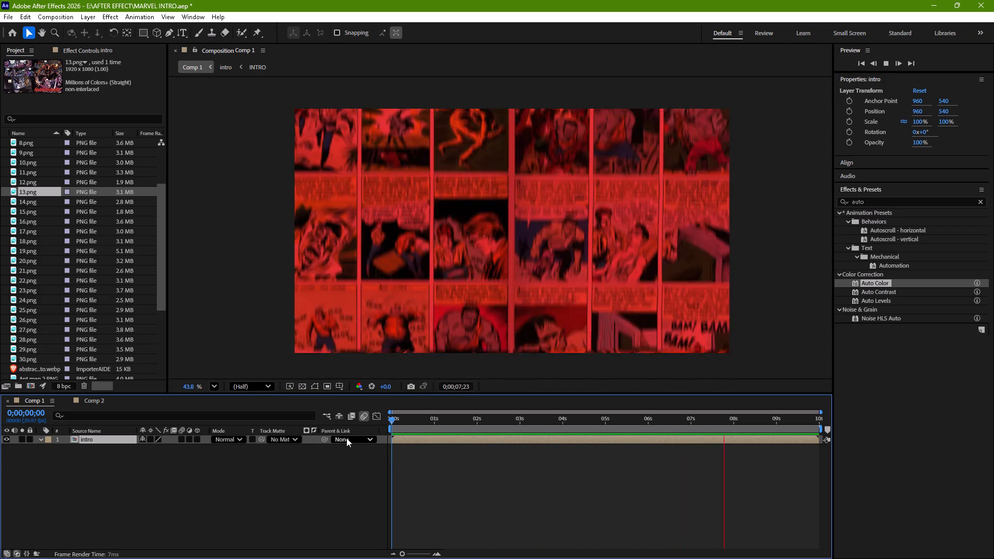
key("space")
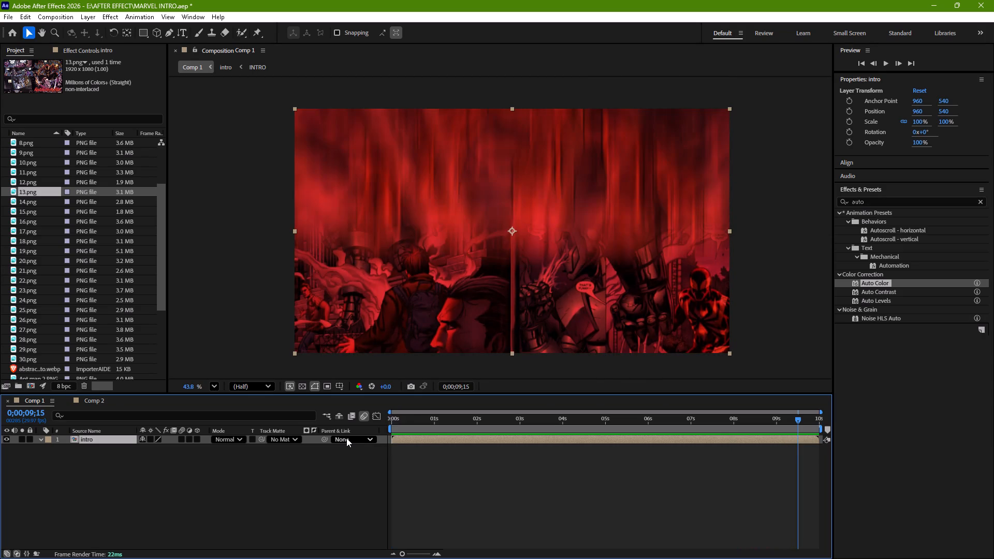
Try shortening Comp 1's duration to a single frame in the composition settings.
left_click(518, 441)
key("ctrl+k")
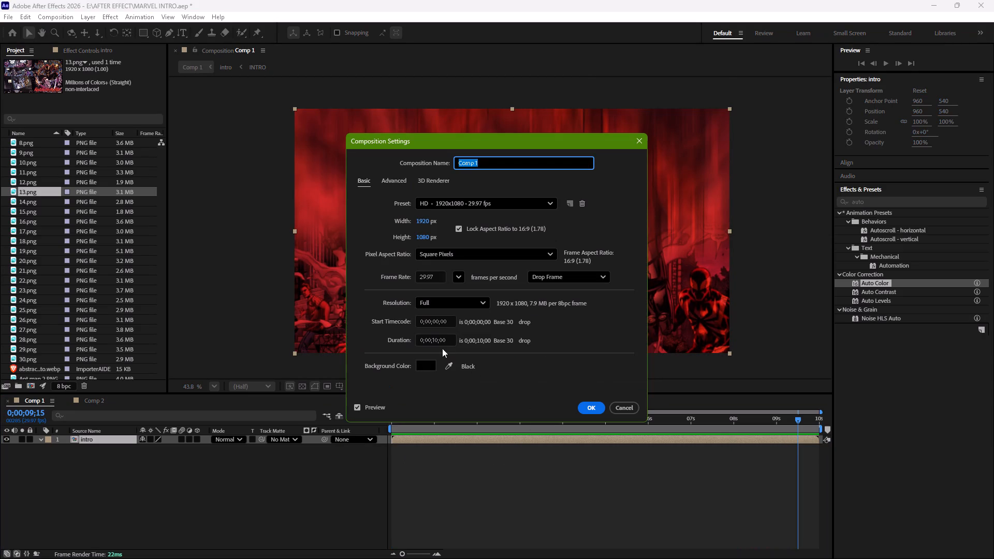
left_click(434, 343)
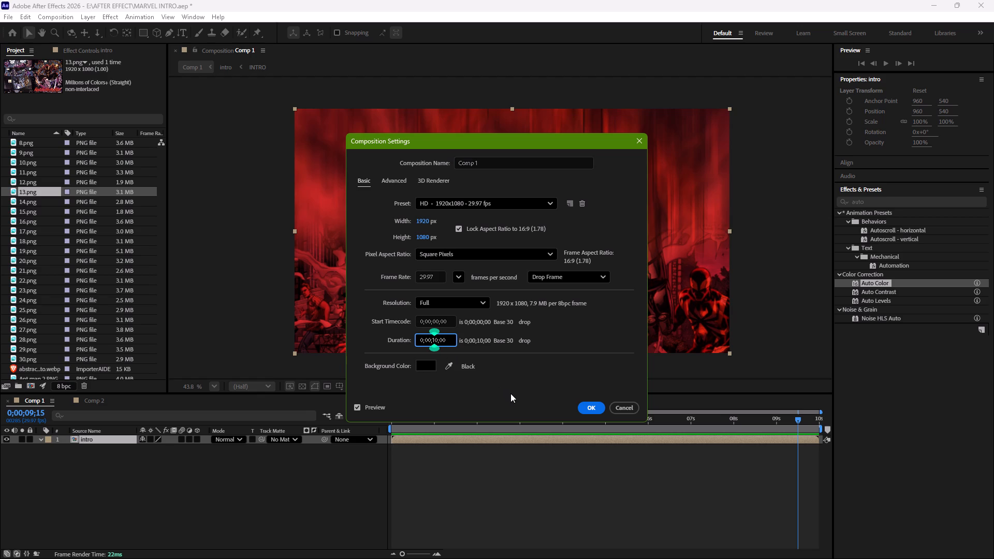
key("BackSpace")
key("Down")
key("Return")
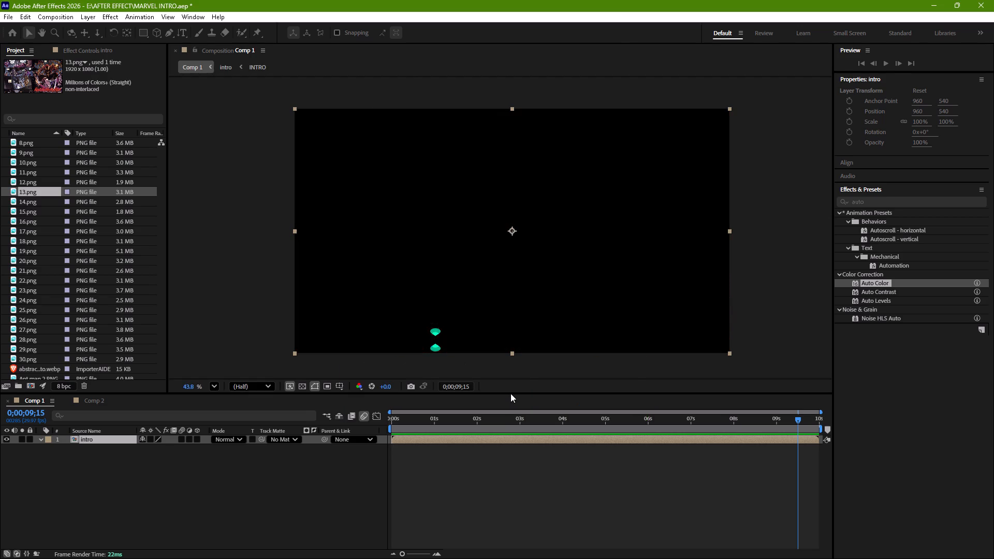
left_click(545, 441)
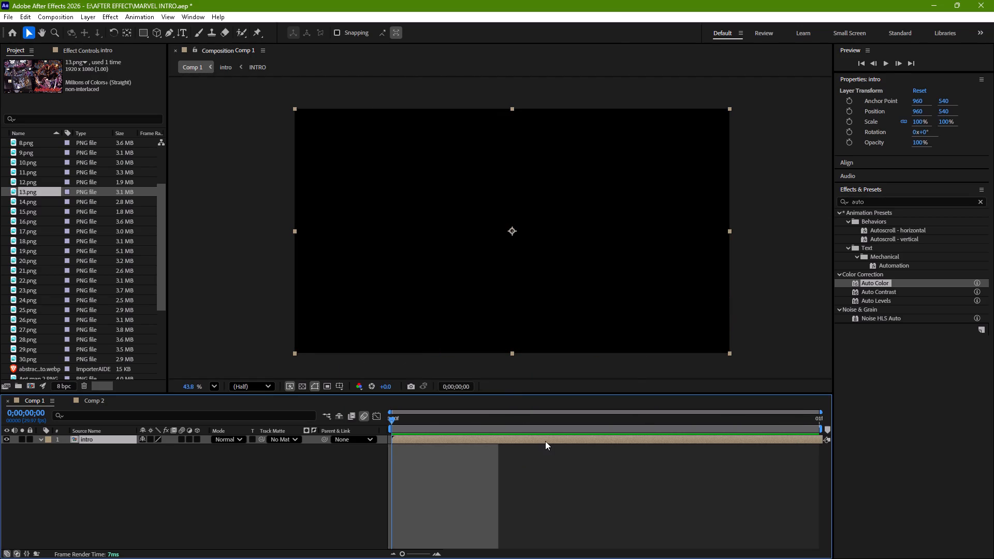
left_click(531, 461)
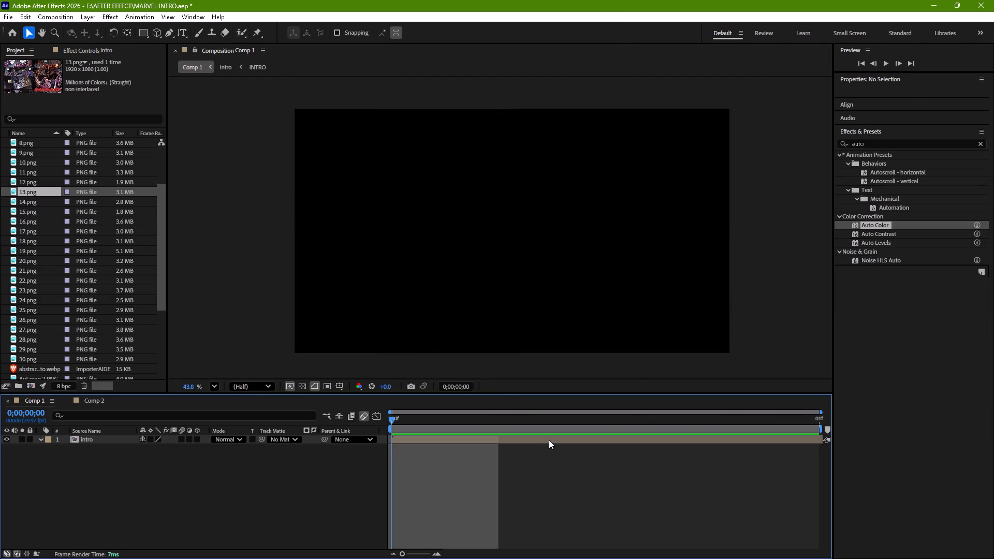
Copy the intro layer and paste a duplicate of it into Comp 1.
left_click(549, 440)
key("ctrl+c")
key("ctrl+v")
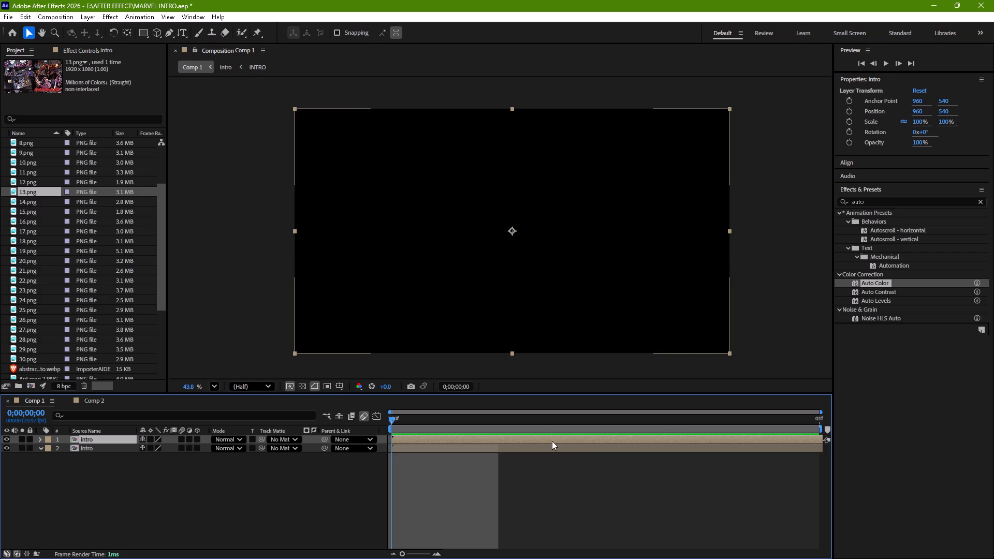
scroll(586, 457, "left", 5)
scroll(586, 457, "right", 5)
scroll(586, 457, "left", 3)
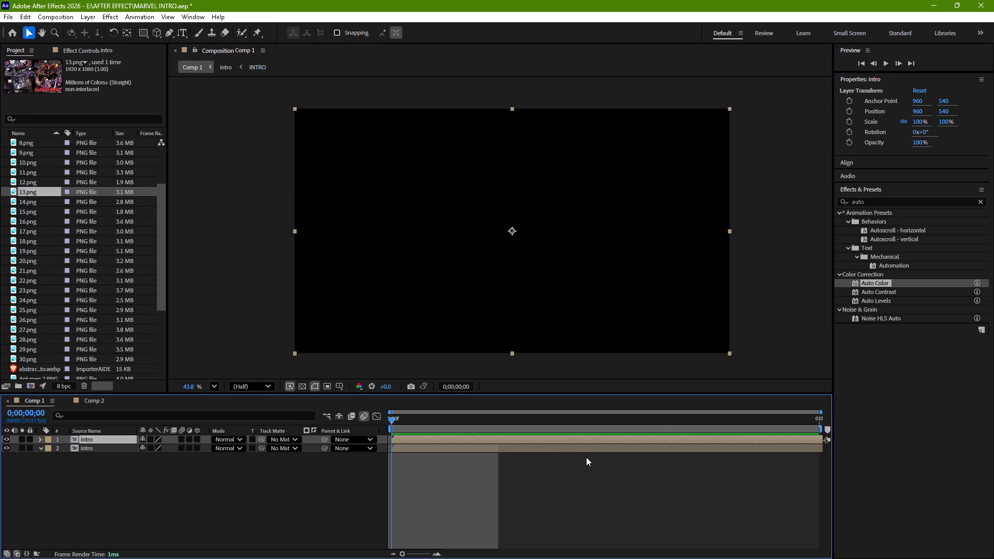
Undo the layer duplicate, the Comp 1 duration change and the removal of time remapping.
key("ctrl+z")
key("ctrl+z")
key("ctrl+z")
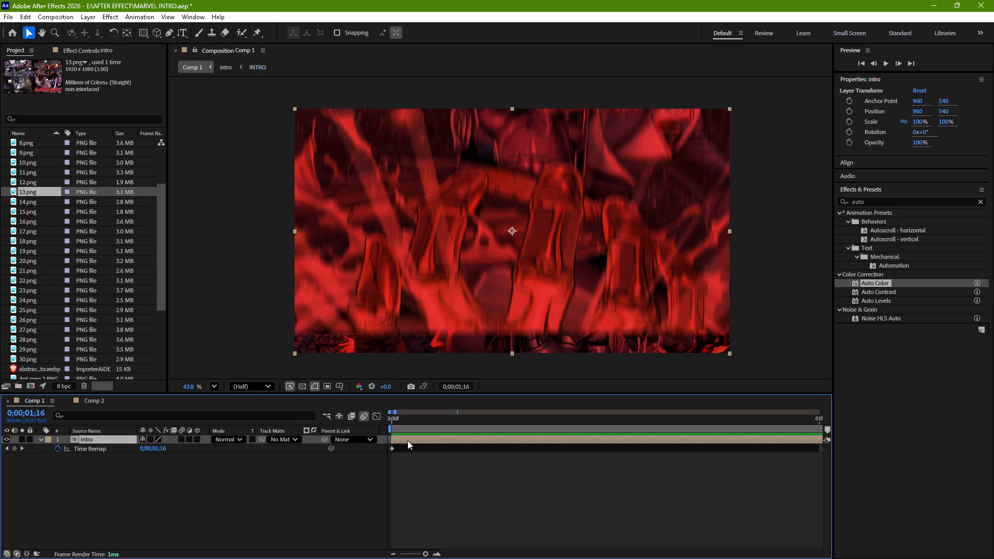
Collapse the intro layer's properties and preview Comp 1 onward from 0;00;01;16, stopping at 0;00;02;11.
left_click(40, 439)
left_click(92, 439)
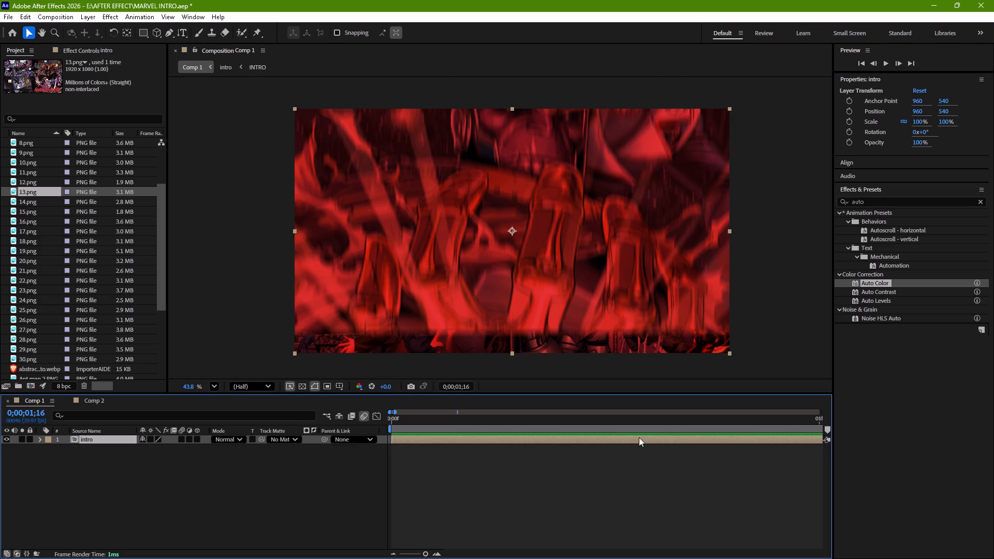
key("space")
key("space")
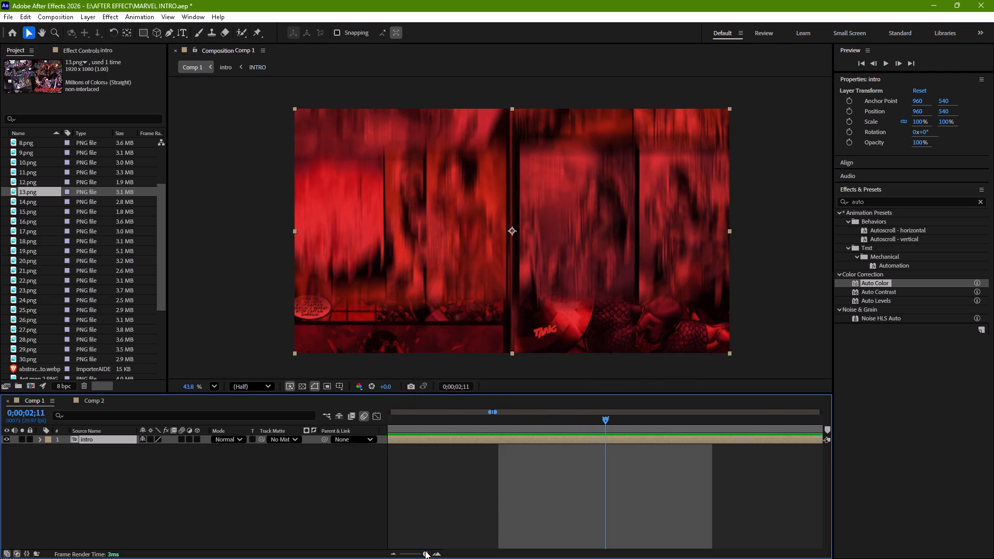
Return Comp 1 to its first frame and set the composition's duration to 0;00;00;01.
left_click_drag(425, 551, 378, 558)
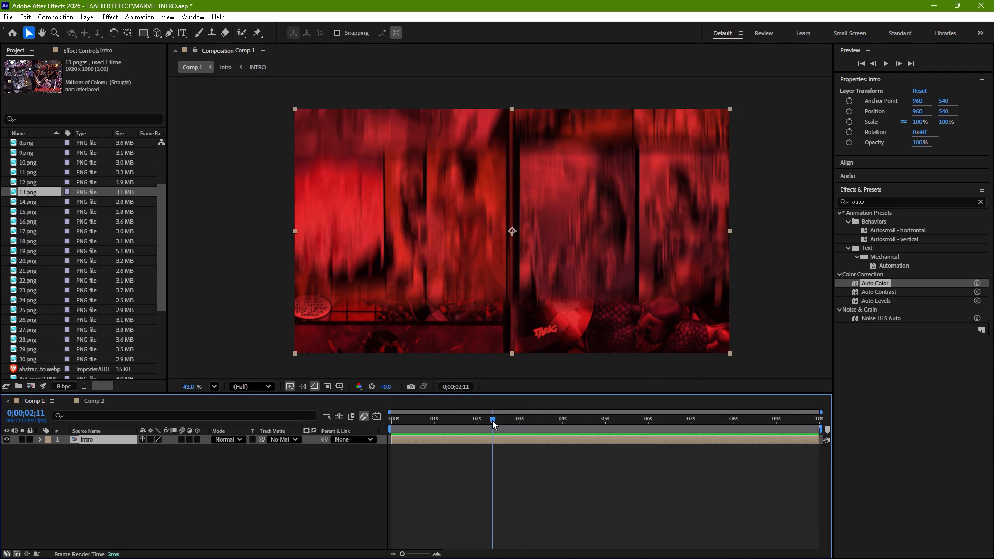
left_click_drag(492, 420, 338, 444)
key("ctrl+k")
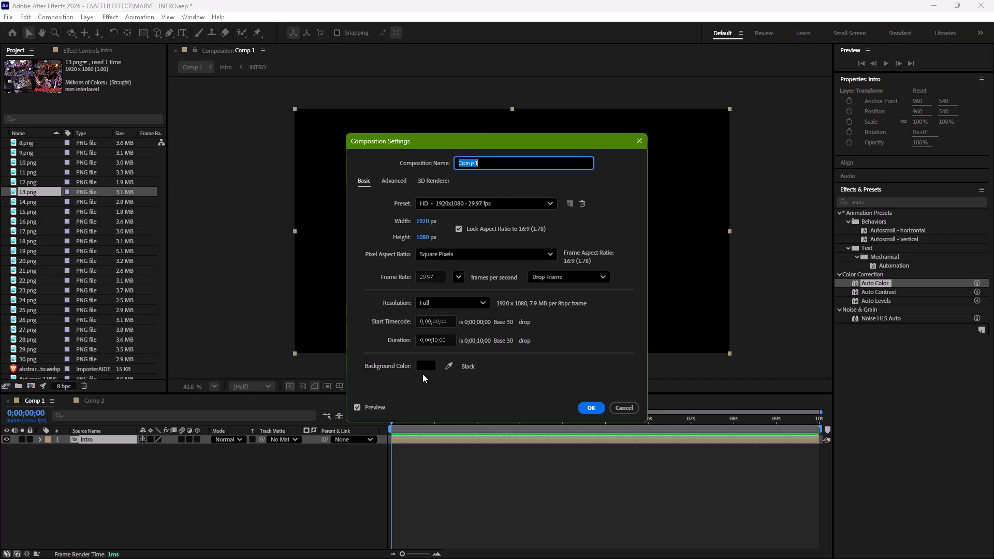
left_click(433, 343)
key("BackSpace")
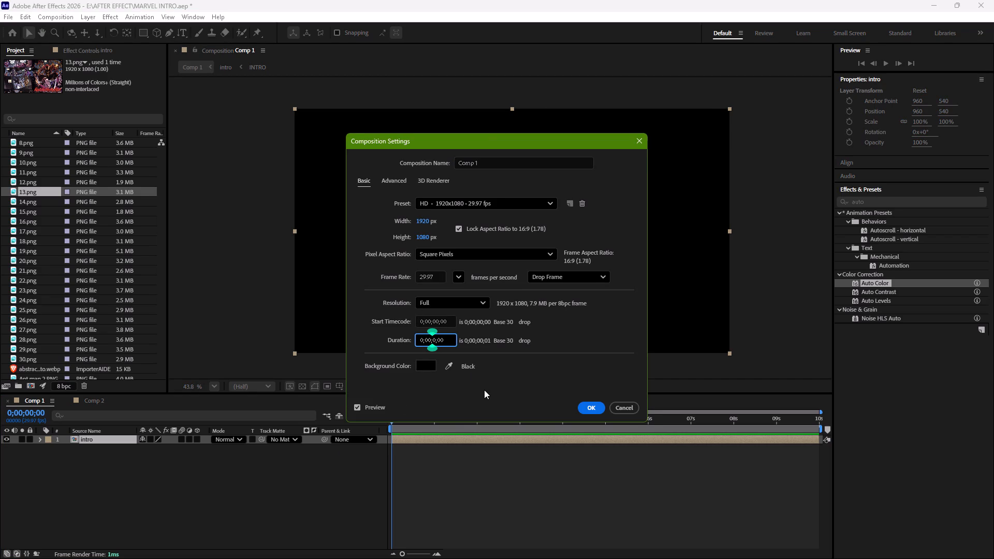
key("Down")
key("Return")
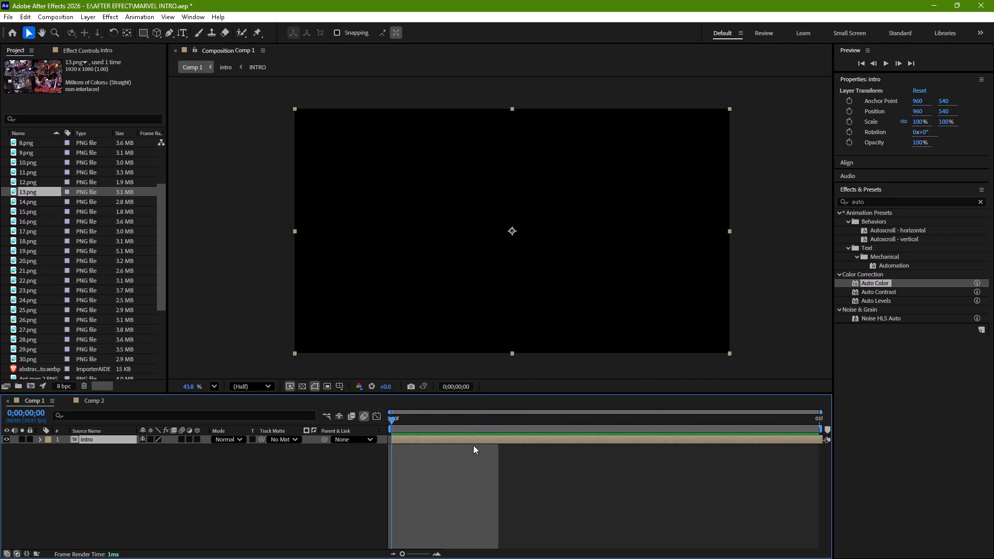
left_click(405, 552)
left_click(404, 553)
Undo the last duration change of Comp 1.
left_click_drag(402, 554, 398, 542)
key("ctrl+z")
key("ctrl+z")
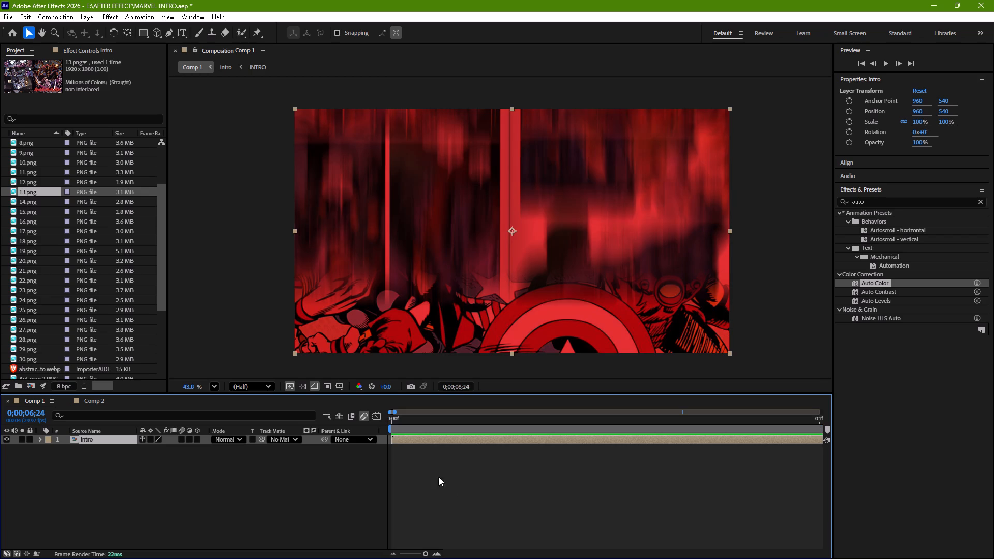
Return Comp 1 to its first frame and set the composition's duration to 0;00;20;00.
left_click_drag(425, 552, 410, 553)
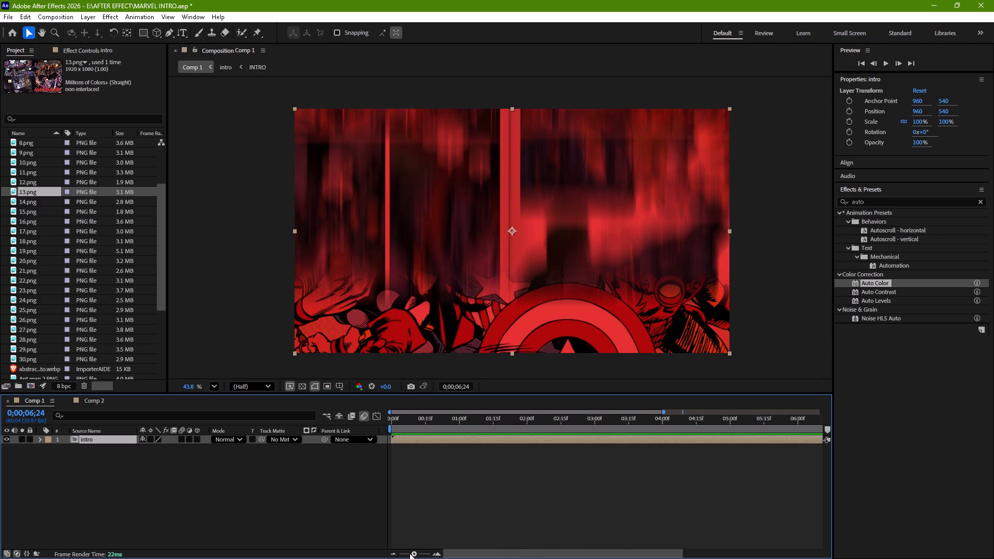
left_click_drag(410, 553, 378, 556)
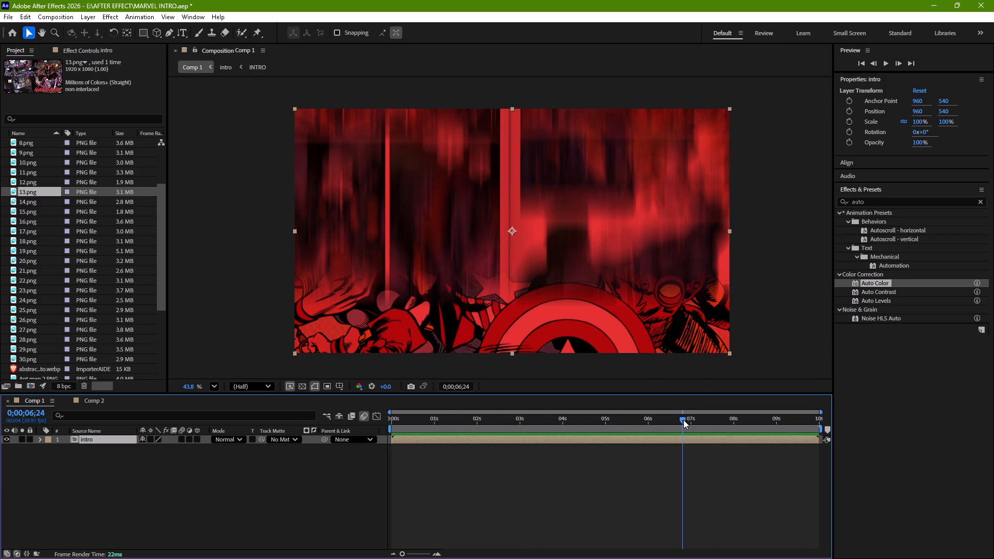
left_click_drag(684, 420, 373, 467)
key("ctrl+k")
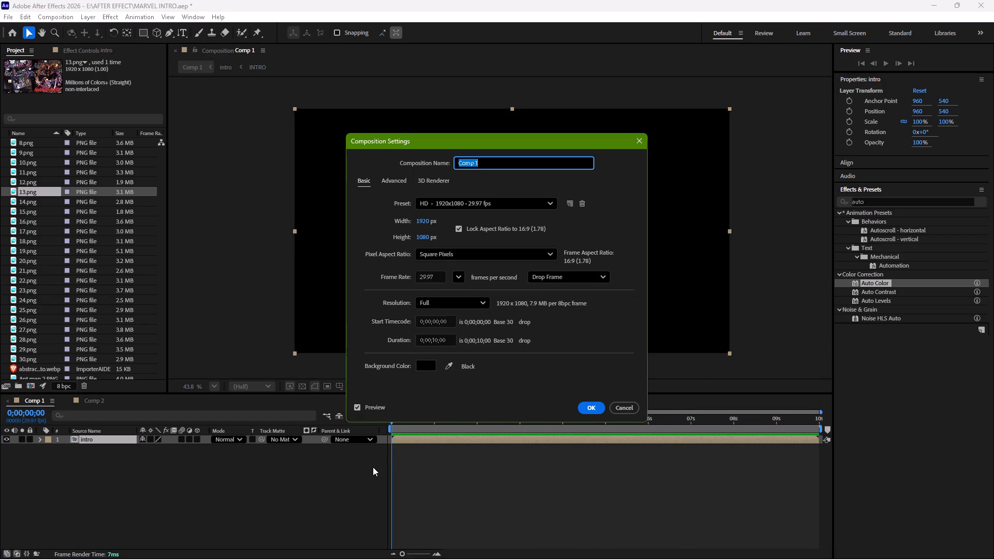
left_click(433, 341)
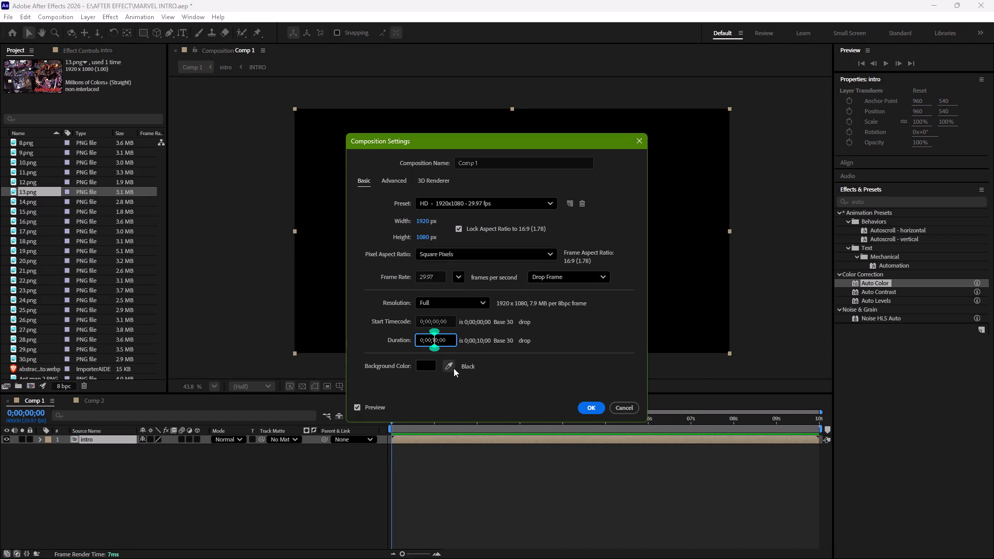
key("BackSpace")
key("Down")
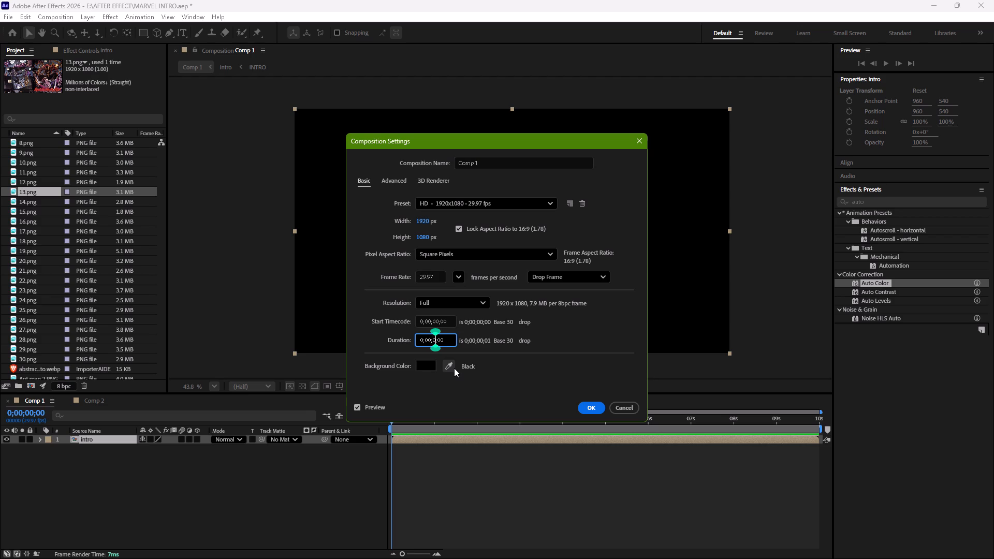
key("Left")
key("2")
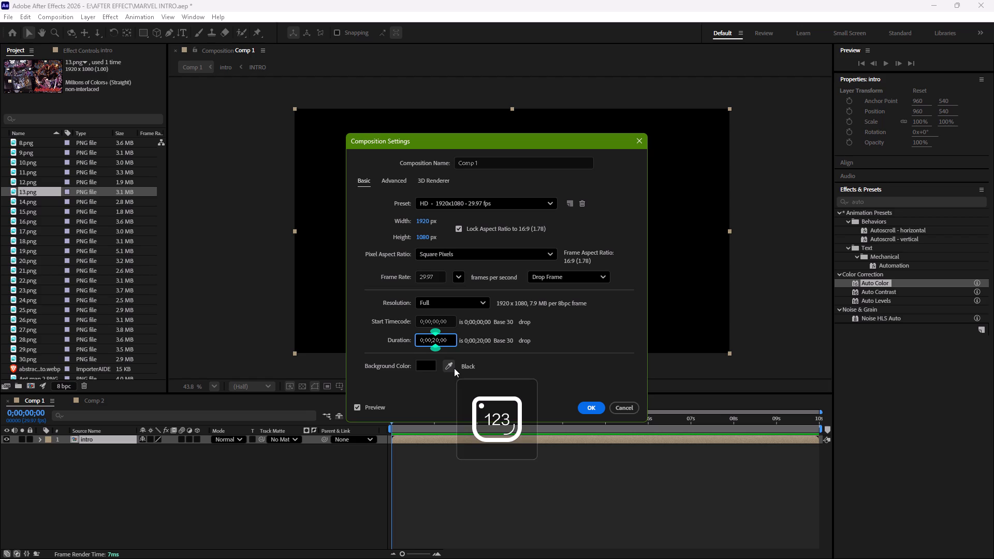
left_click(594, 404)
Duplicate the intro layer and shift the lower copy in time so it starts at about 10 s, where the first ends.
scroll(535, 445, "left", 3)
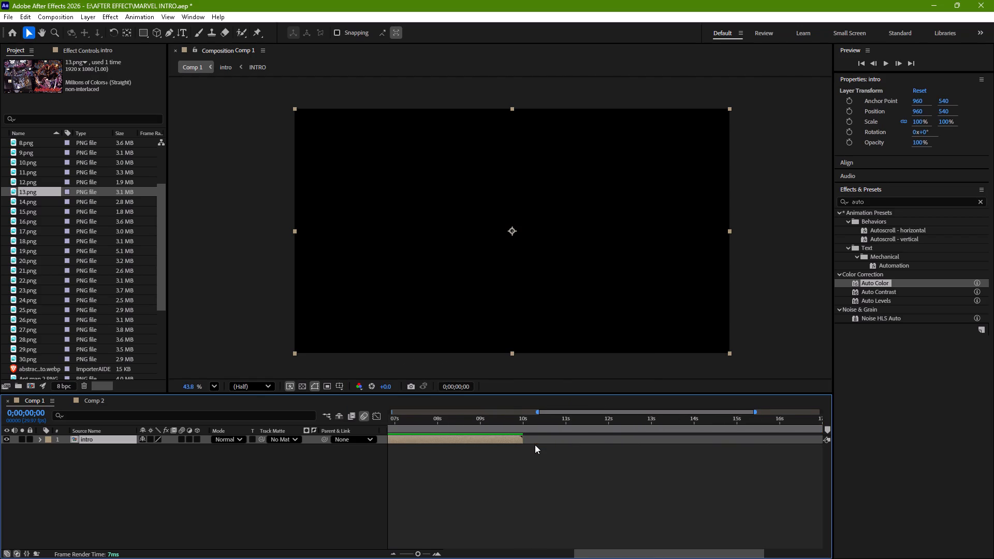
scroll(535, 445, "right", 6)
left_click(529, 442)
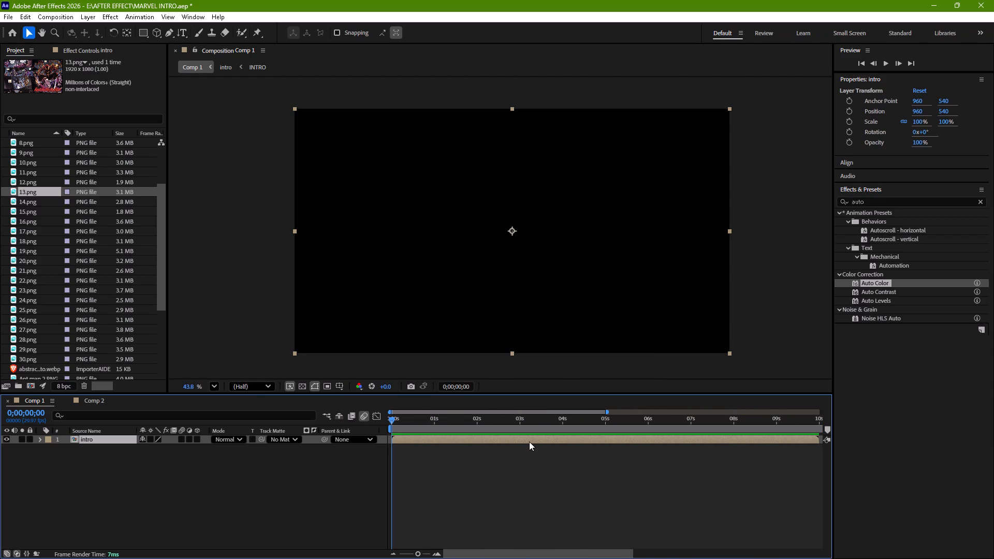
key("ctrl+c")
key("ctrl+v")
left_click(537, 450)
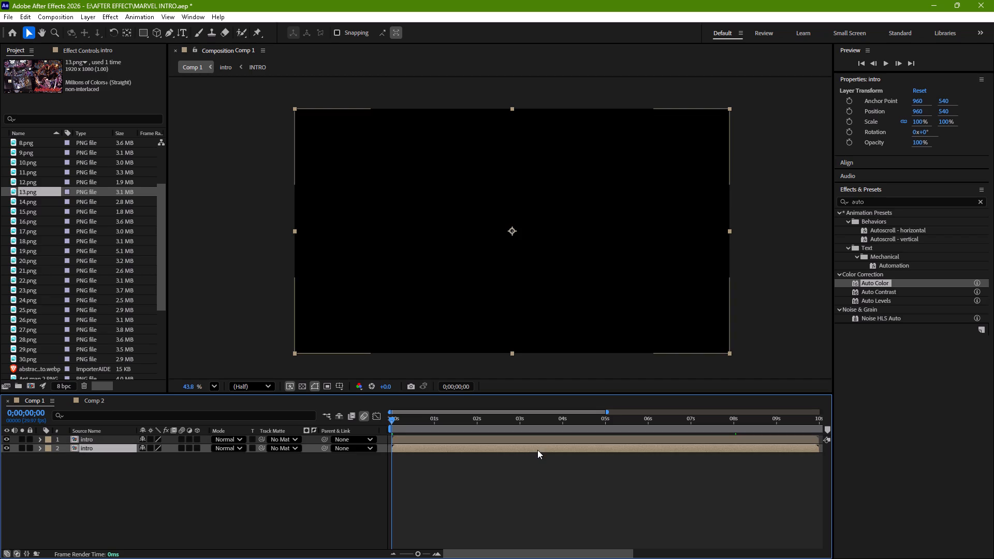
left_click_drag(537, 450, 806, 444)
scroll(637, 505, "left", 5)
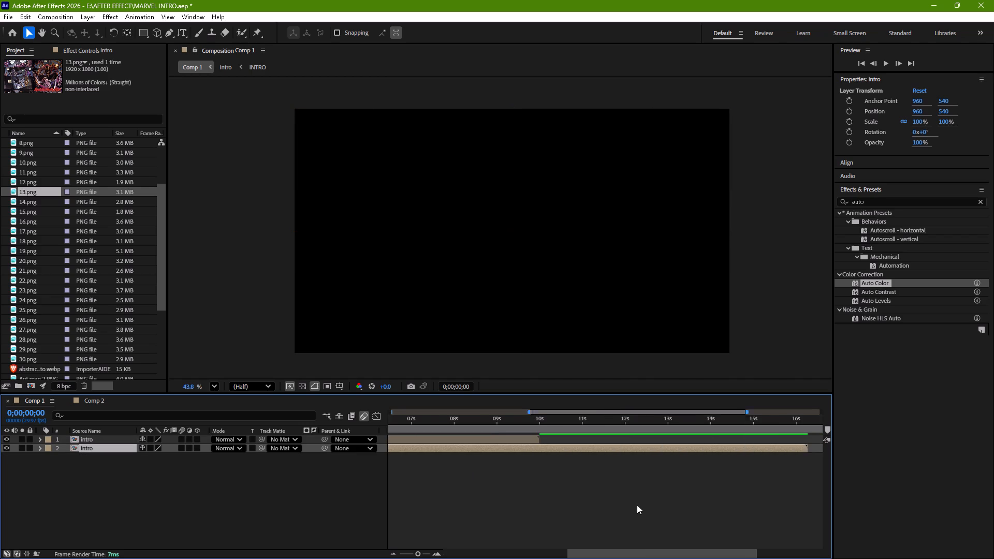
left_click_drag(466, 448, 630, 438)
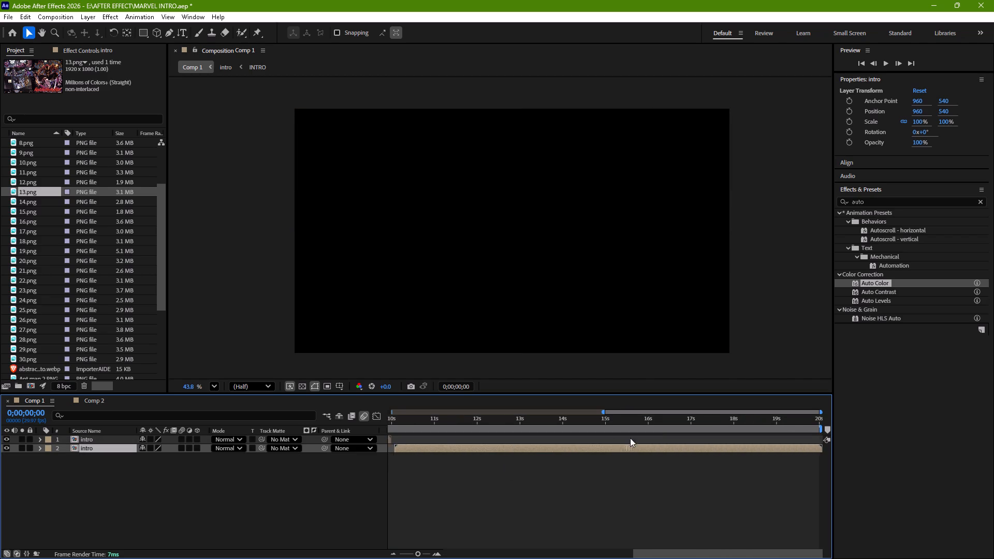
left_click_drag(630, 438, 625, 432)
left_click_drag(625, 432, 624, 432)
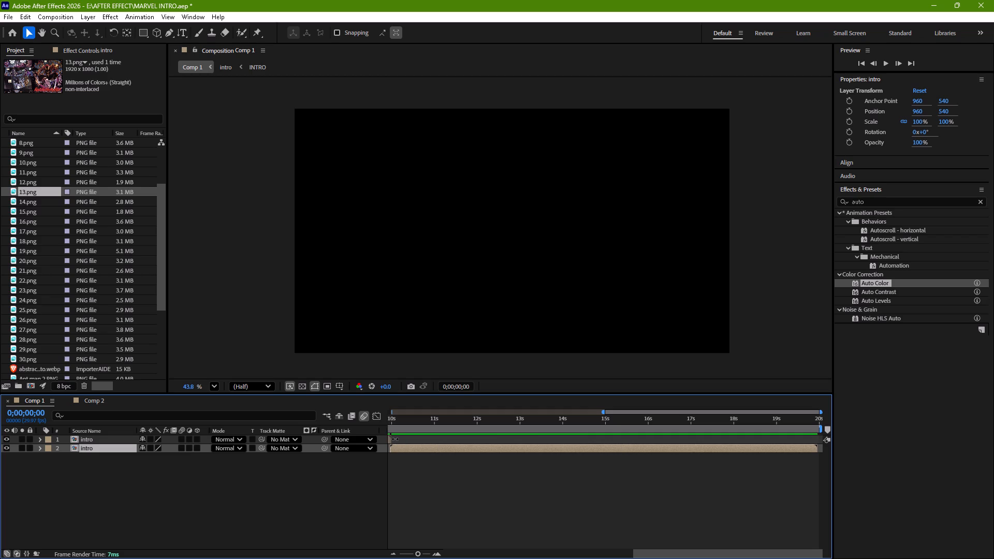
Pre-compose both intro layers with all attributes moved into the new composition.
left_click(388, 439)
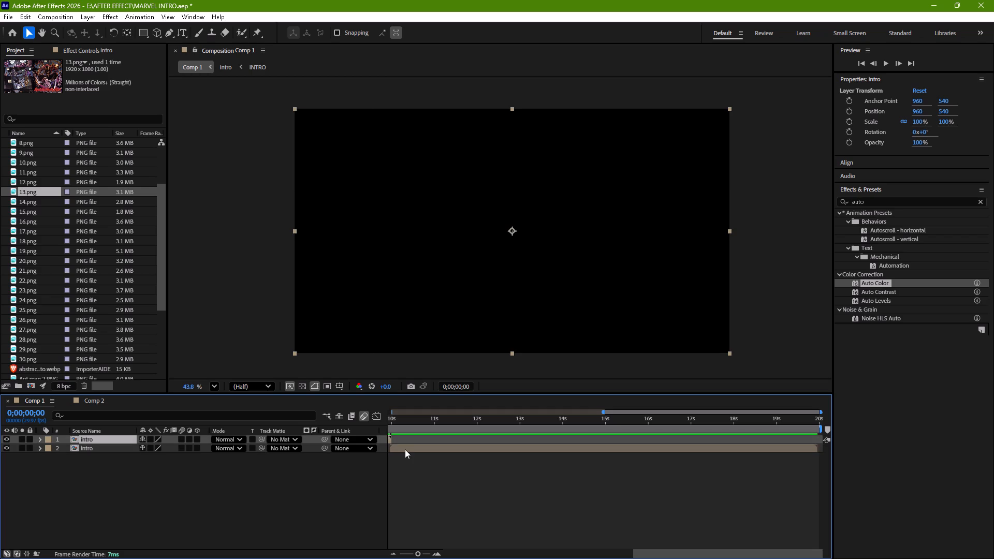
left_click(407, 450, "ctrl")
right_click(407, 450)
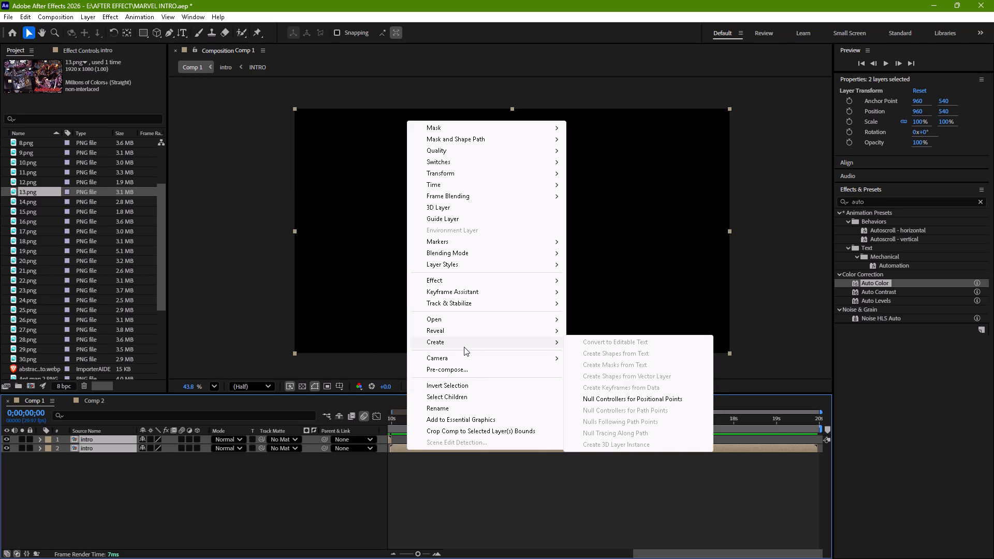
left_click(473, 367)
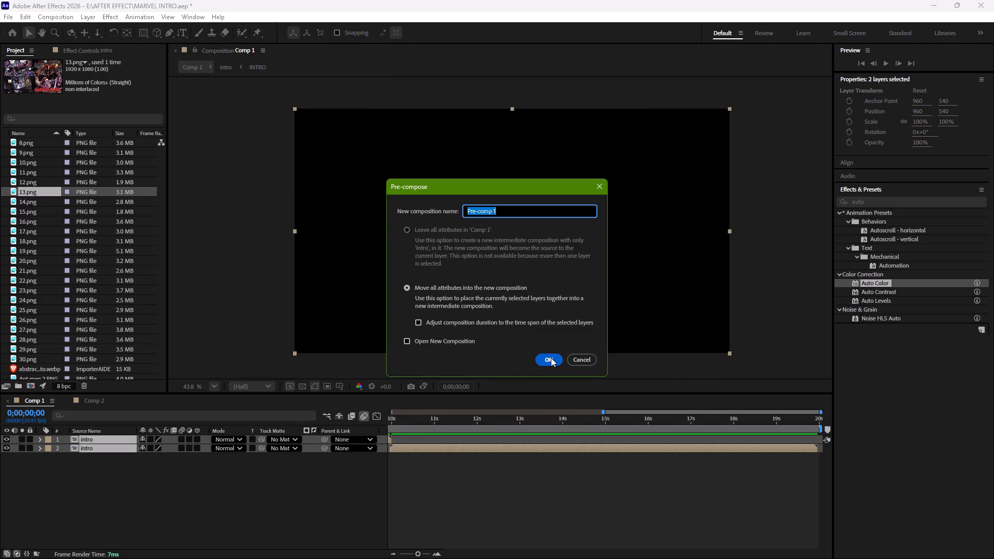
left_click(551, 358)
Preview Comp 1 from its first frame, stopping at 0;00;03;29.
scroll(562, 486, "down", 1)
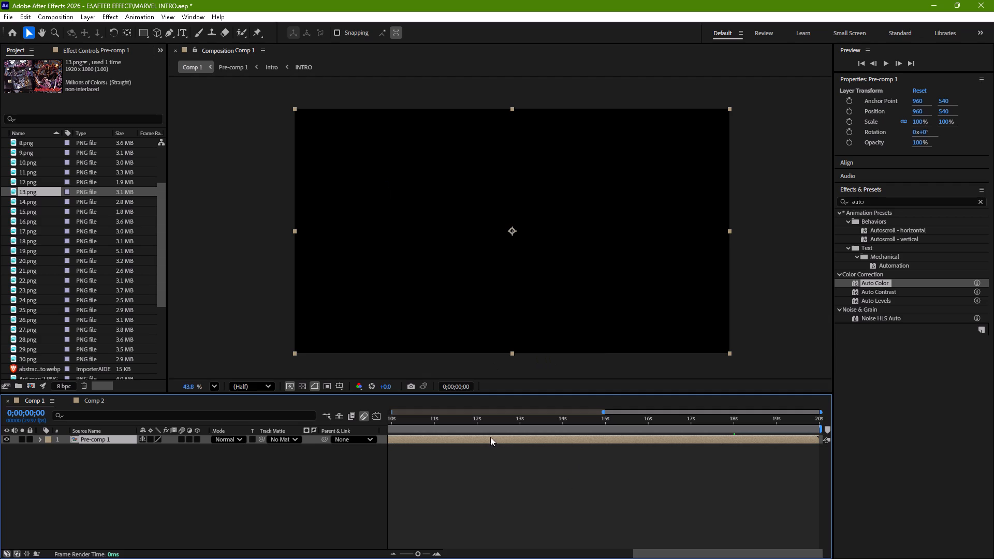
left_click_drag(478, 428, 318, 428)
key("space")
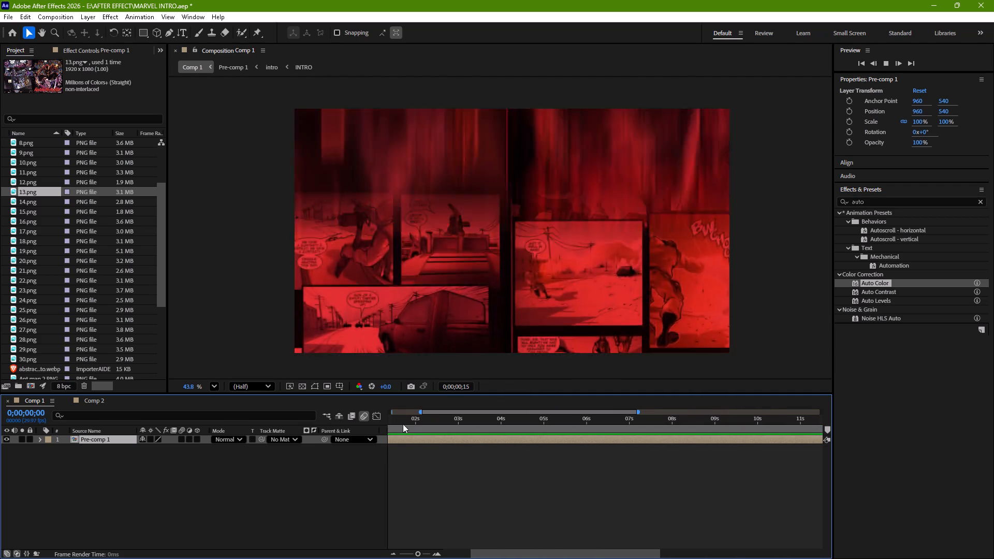
left_click_drag(405, 425, 250, 448)
key("space")
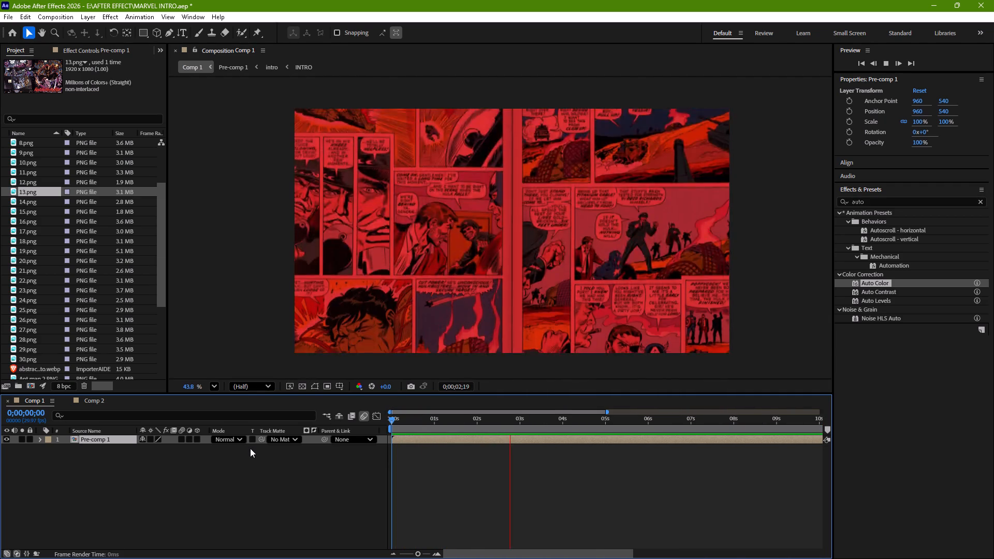
key("space")
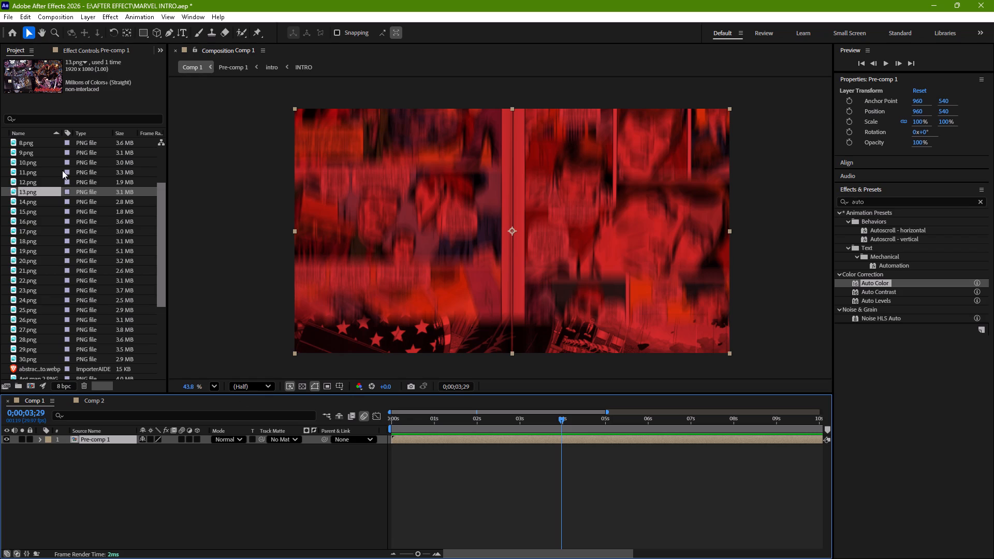
Start exporting Comp 1 and minimize the After Effects window.
left_click(6, 17)
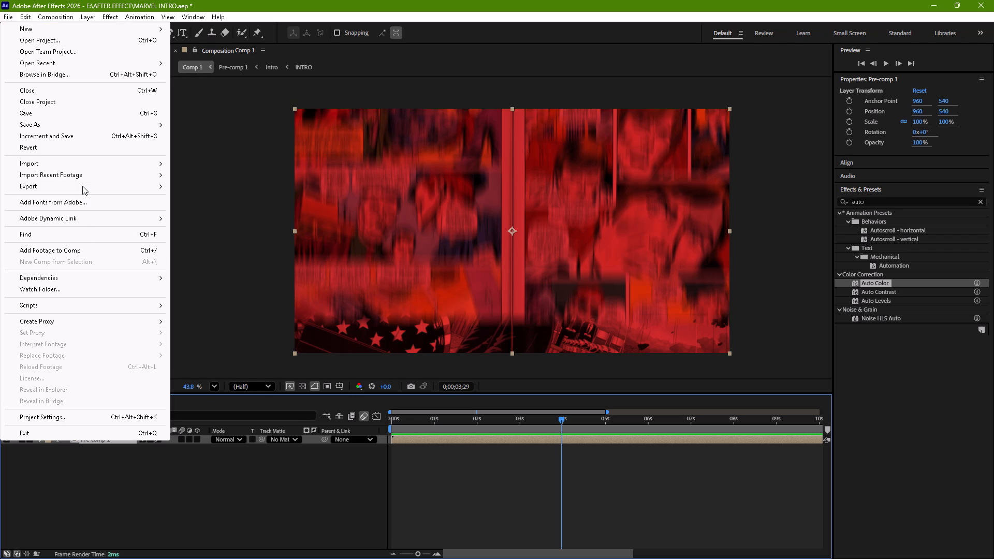
left_click(224, 187)
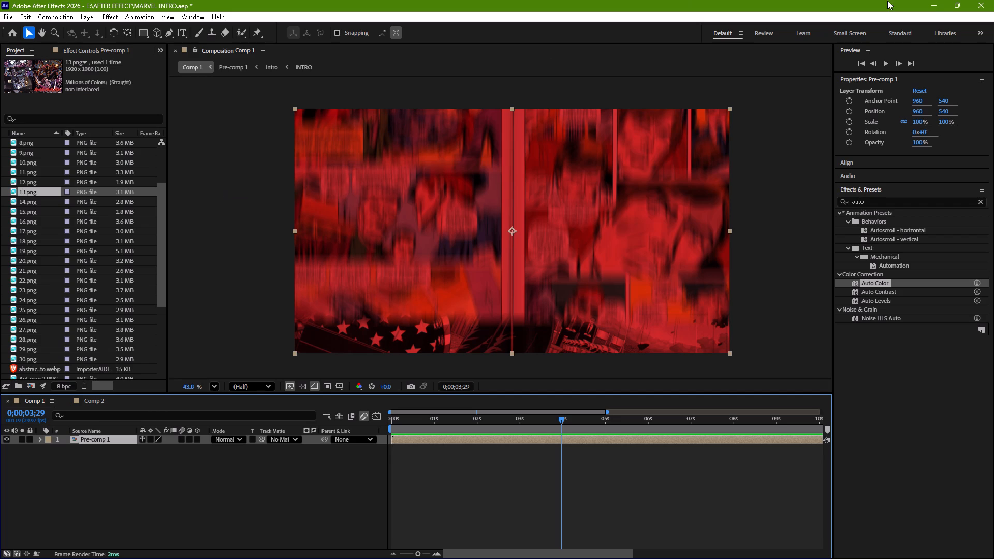
left_click(934, 8)
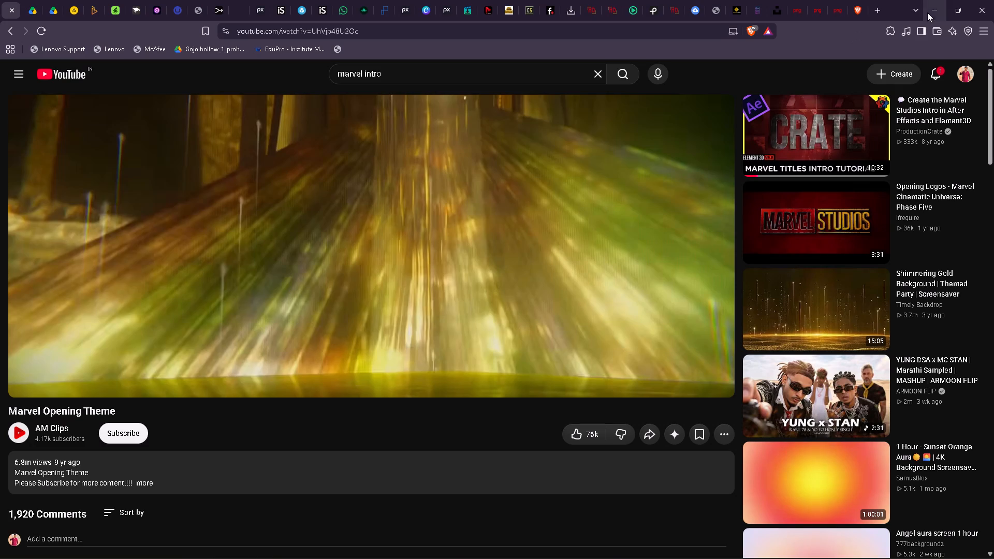
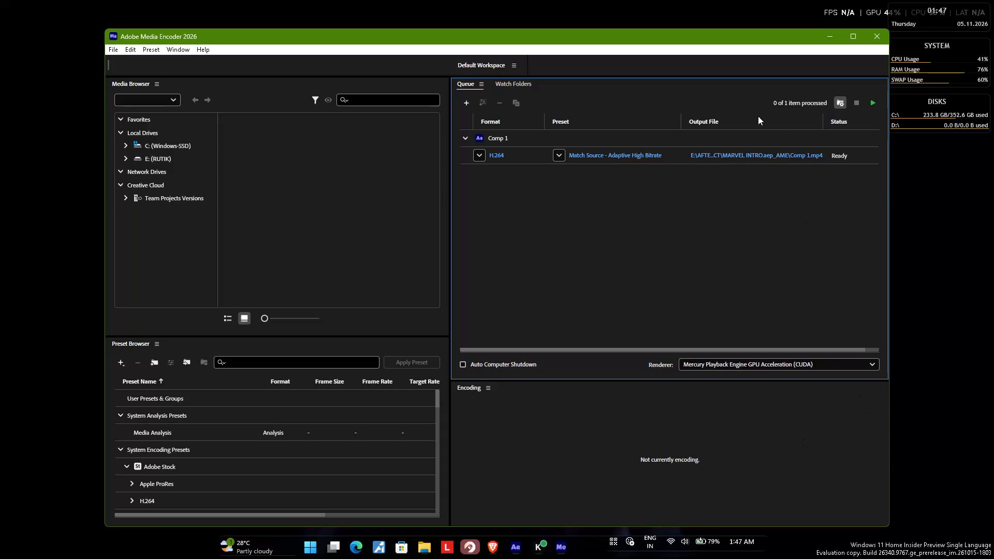
Set the queued Comp 1 output file to INTROO in the VIDEO EXPORT folder on drive E: and start encoding.
left_click(762, 154)
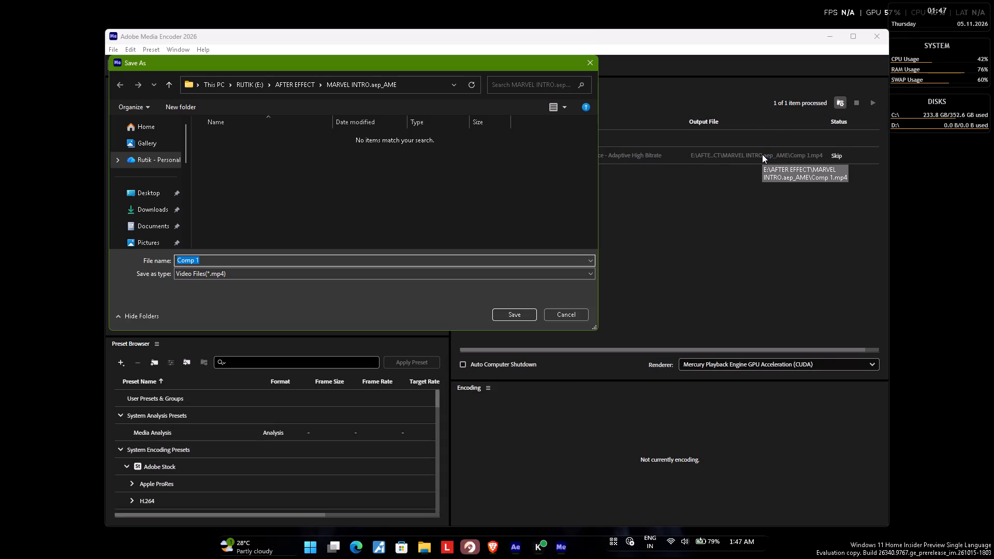
left_click(302, 84)
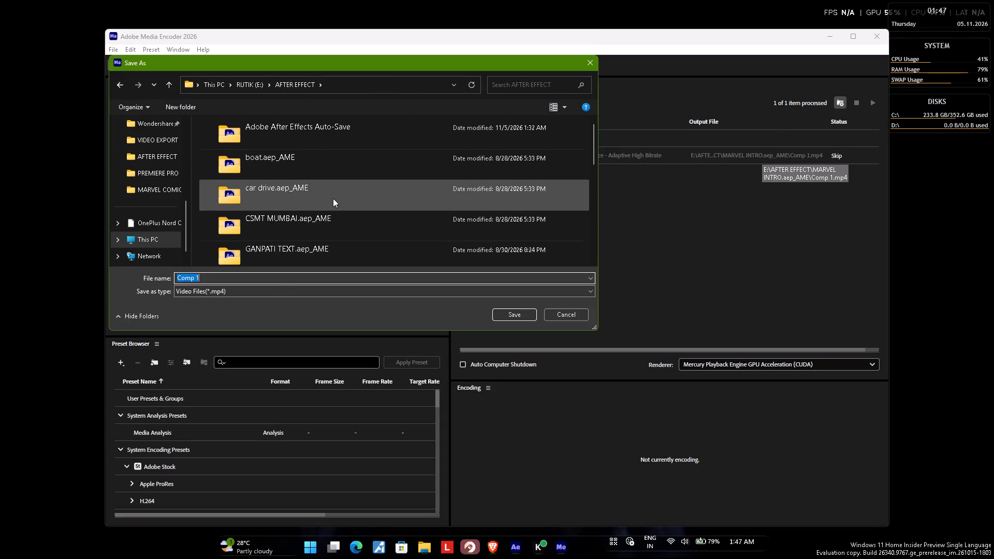
scroll(333, 198, "down", 14)
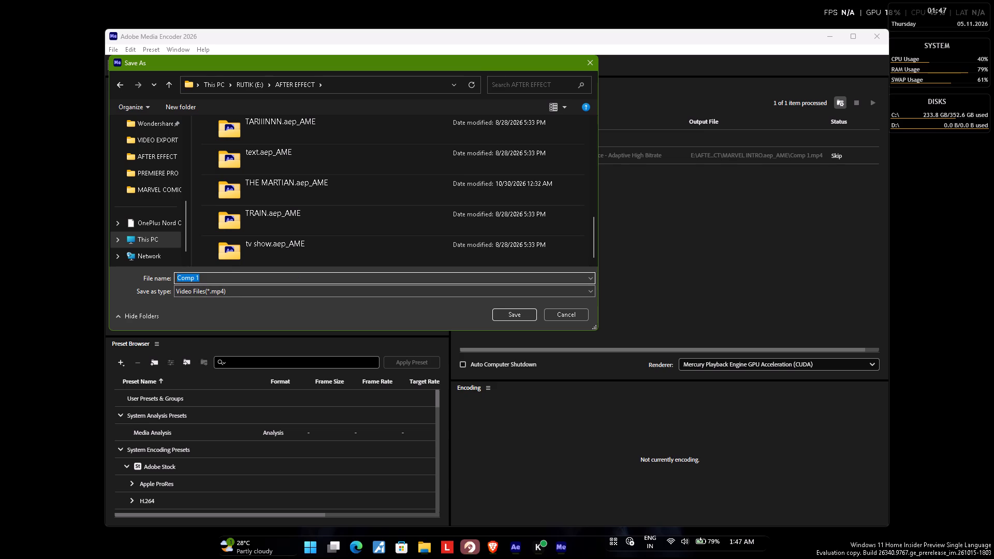
left_click(254, 83)
scroll(450, 135, "down", 1)
triple_click(548, 123)
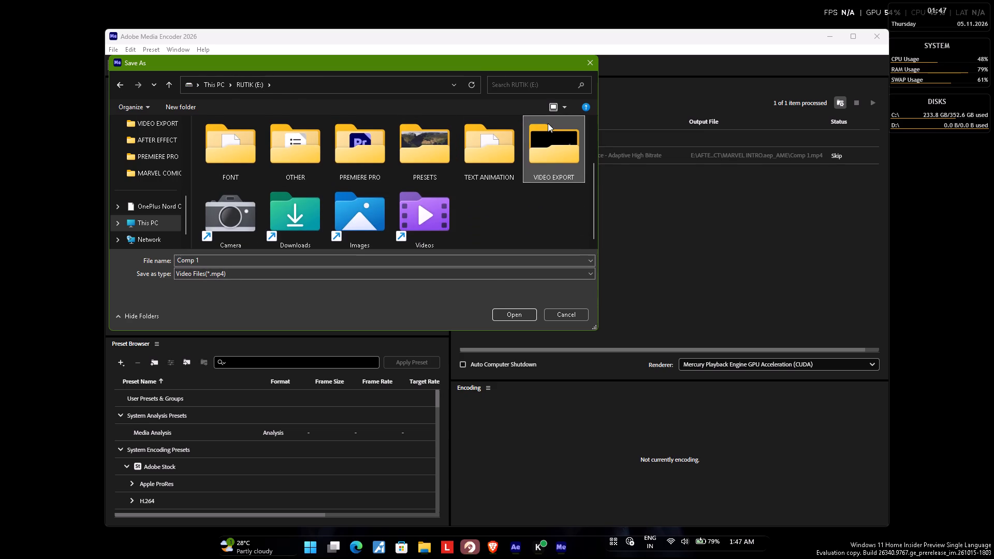
triple_click(557, 133)
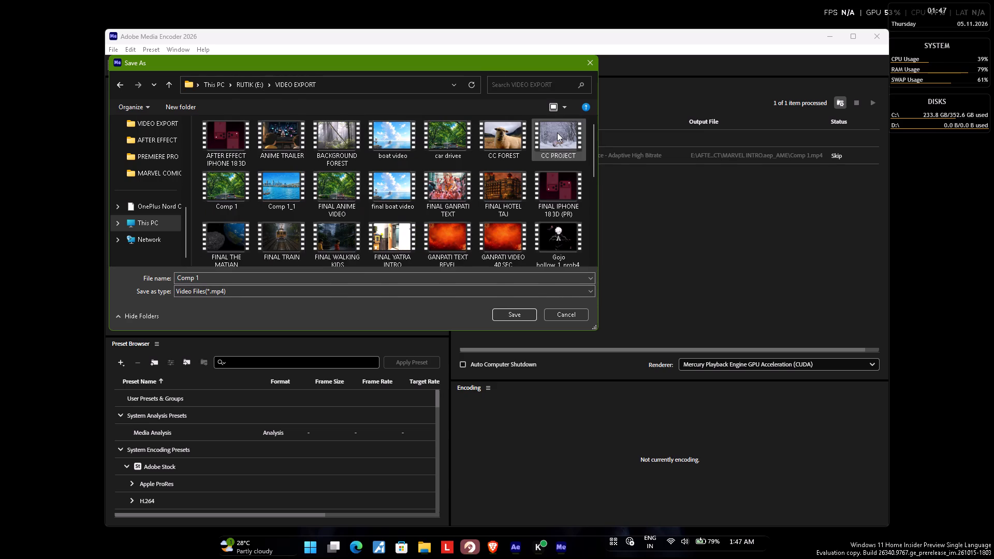
left_click(280, 279)
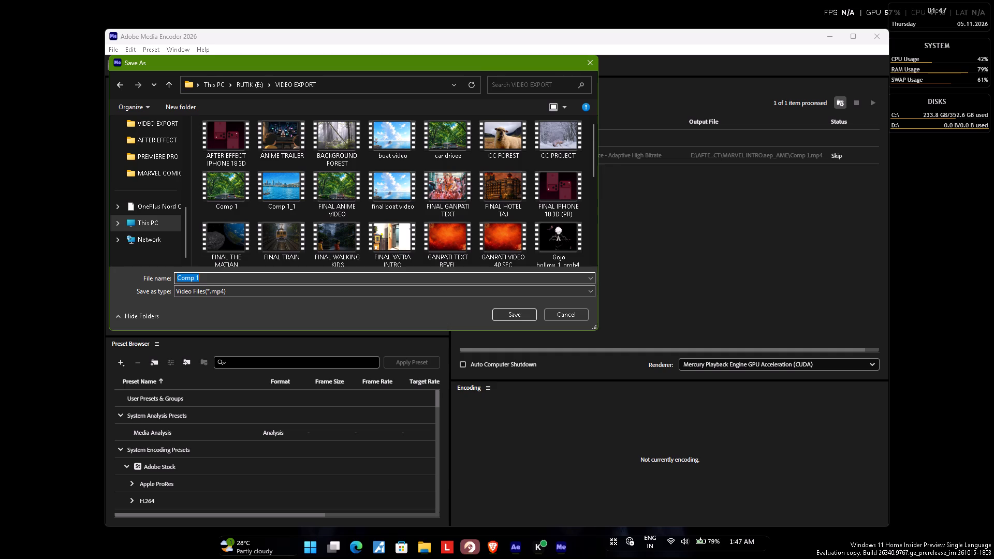
type("INTROO")
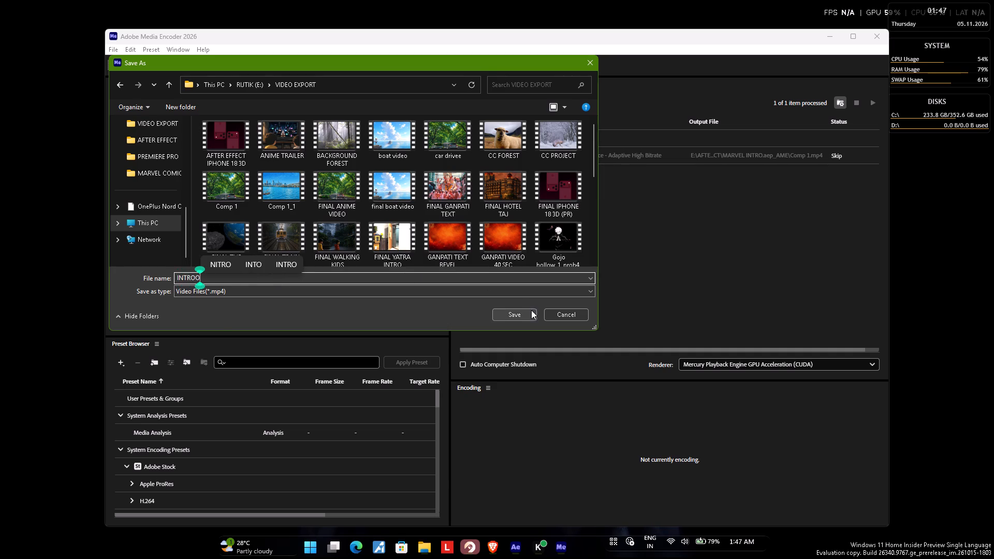
left_click(531, 310)
left_click(871, 99)
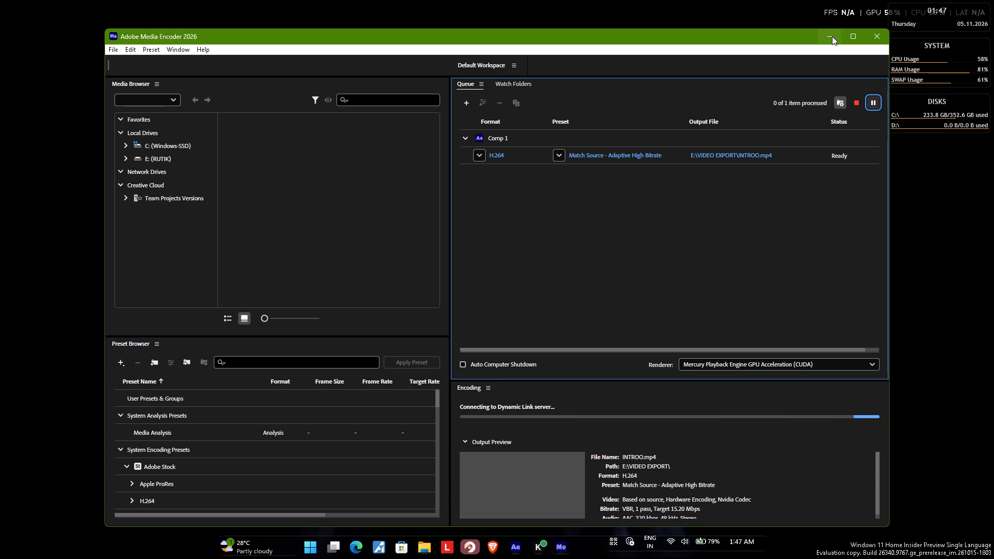
Launch Adobe Premiere Pro 2026 and minimize the Media Encoder window.
type("PRE")
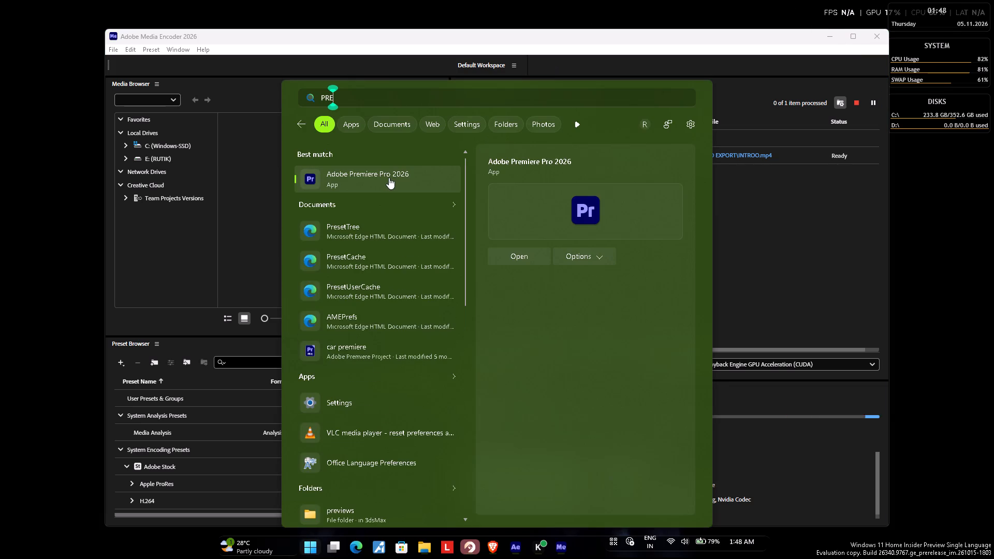
left_click(389, 178)
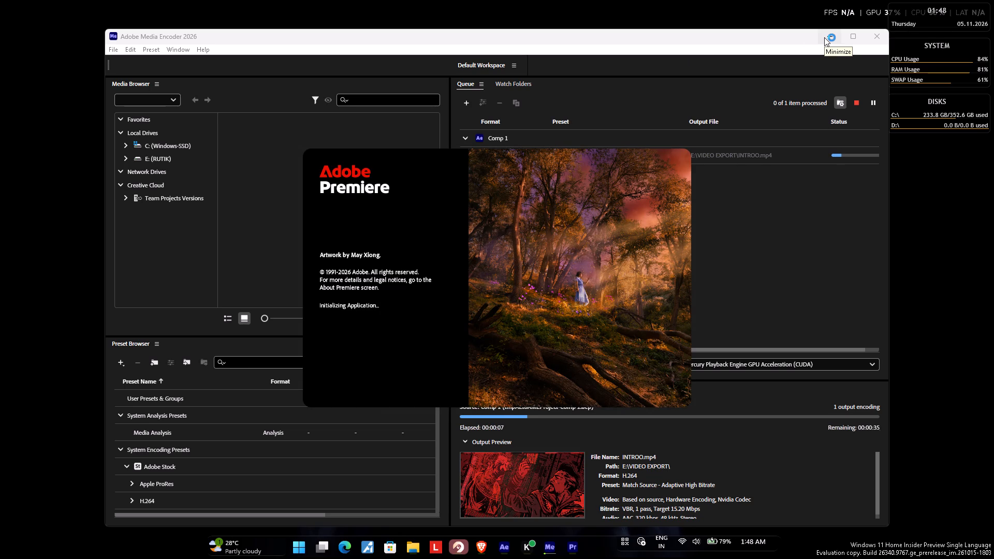
left_click(824, 37)
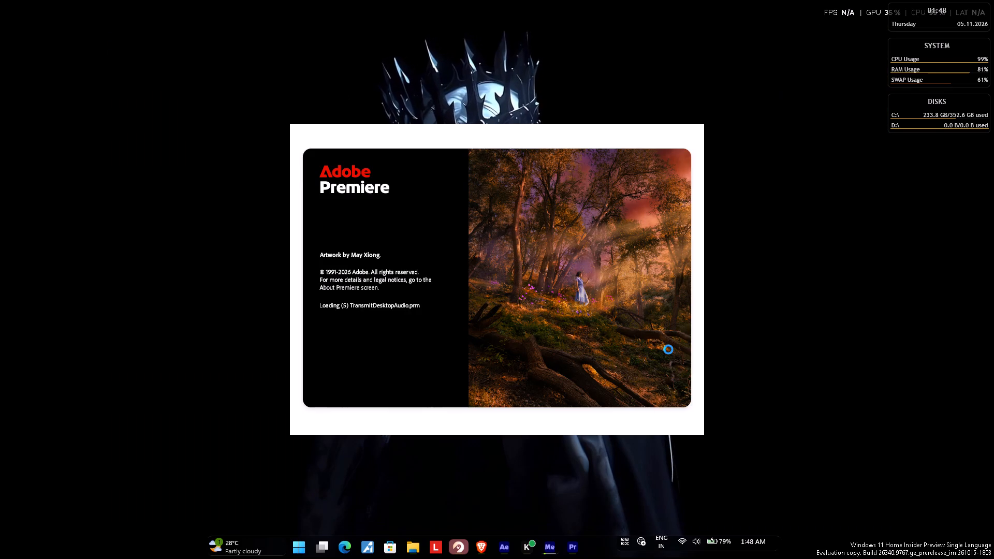